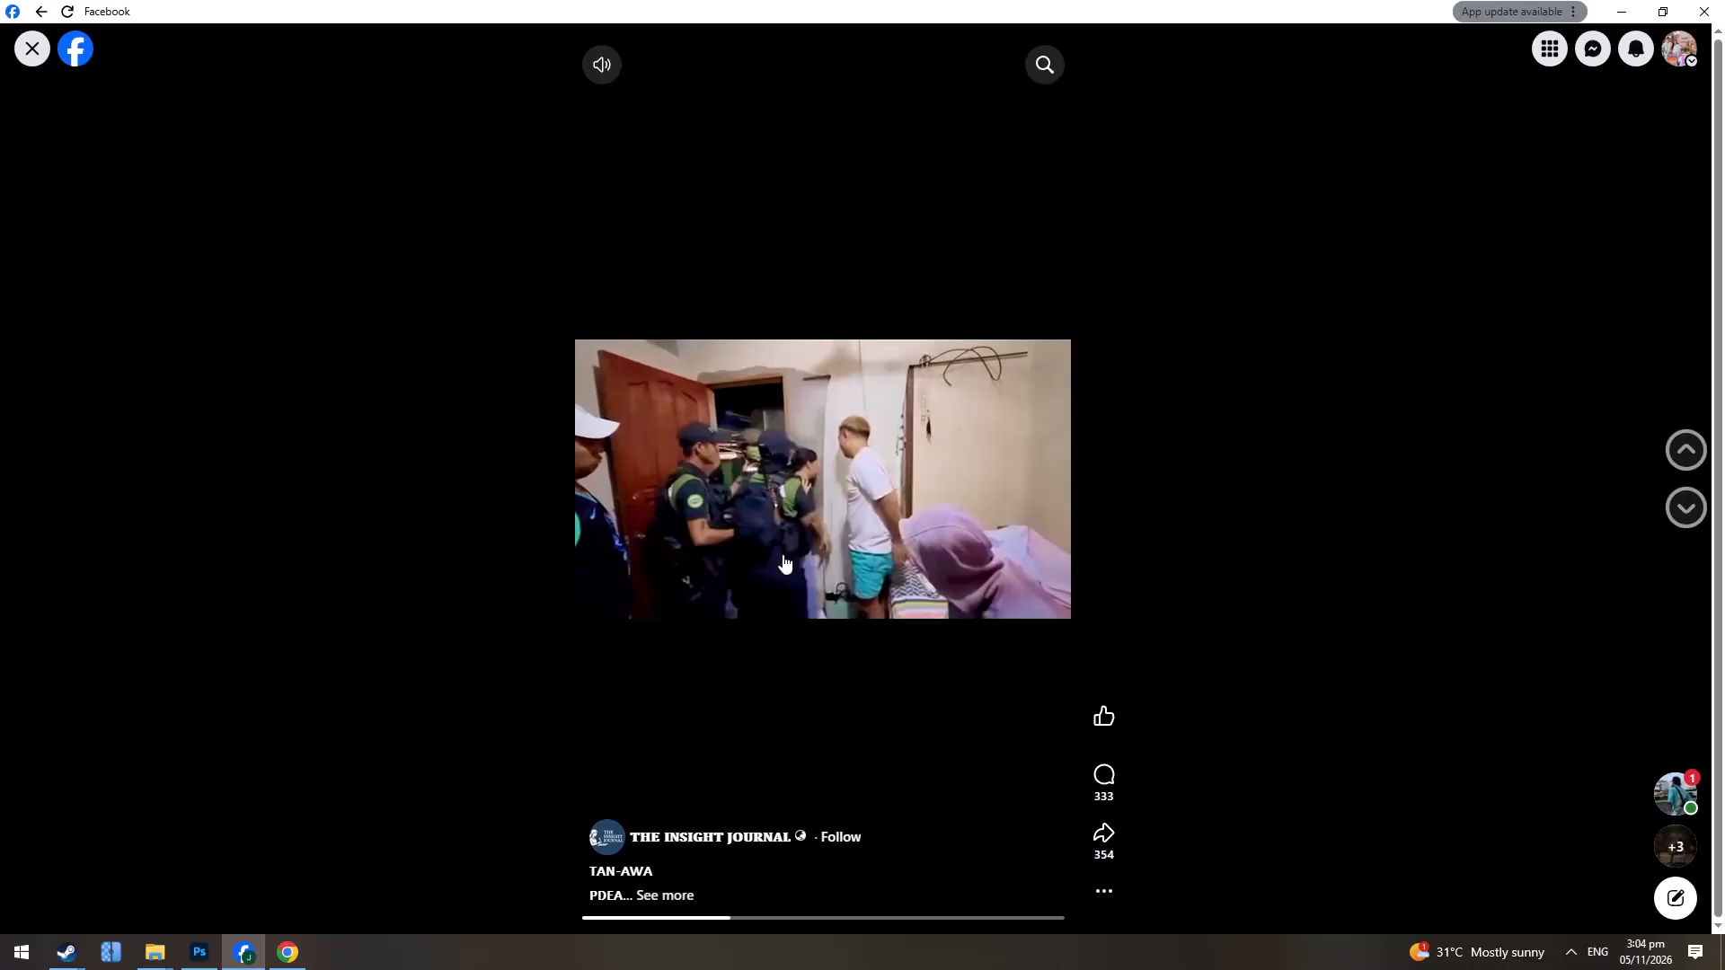
# Expand the full caption of The Insight Journal's drug den operation video and read it.
pyautogui.click(671, 899)
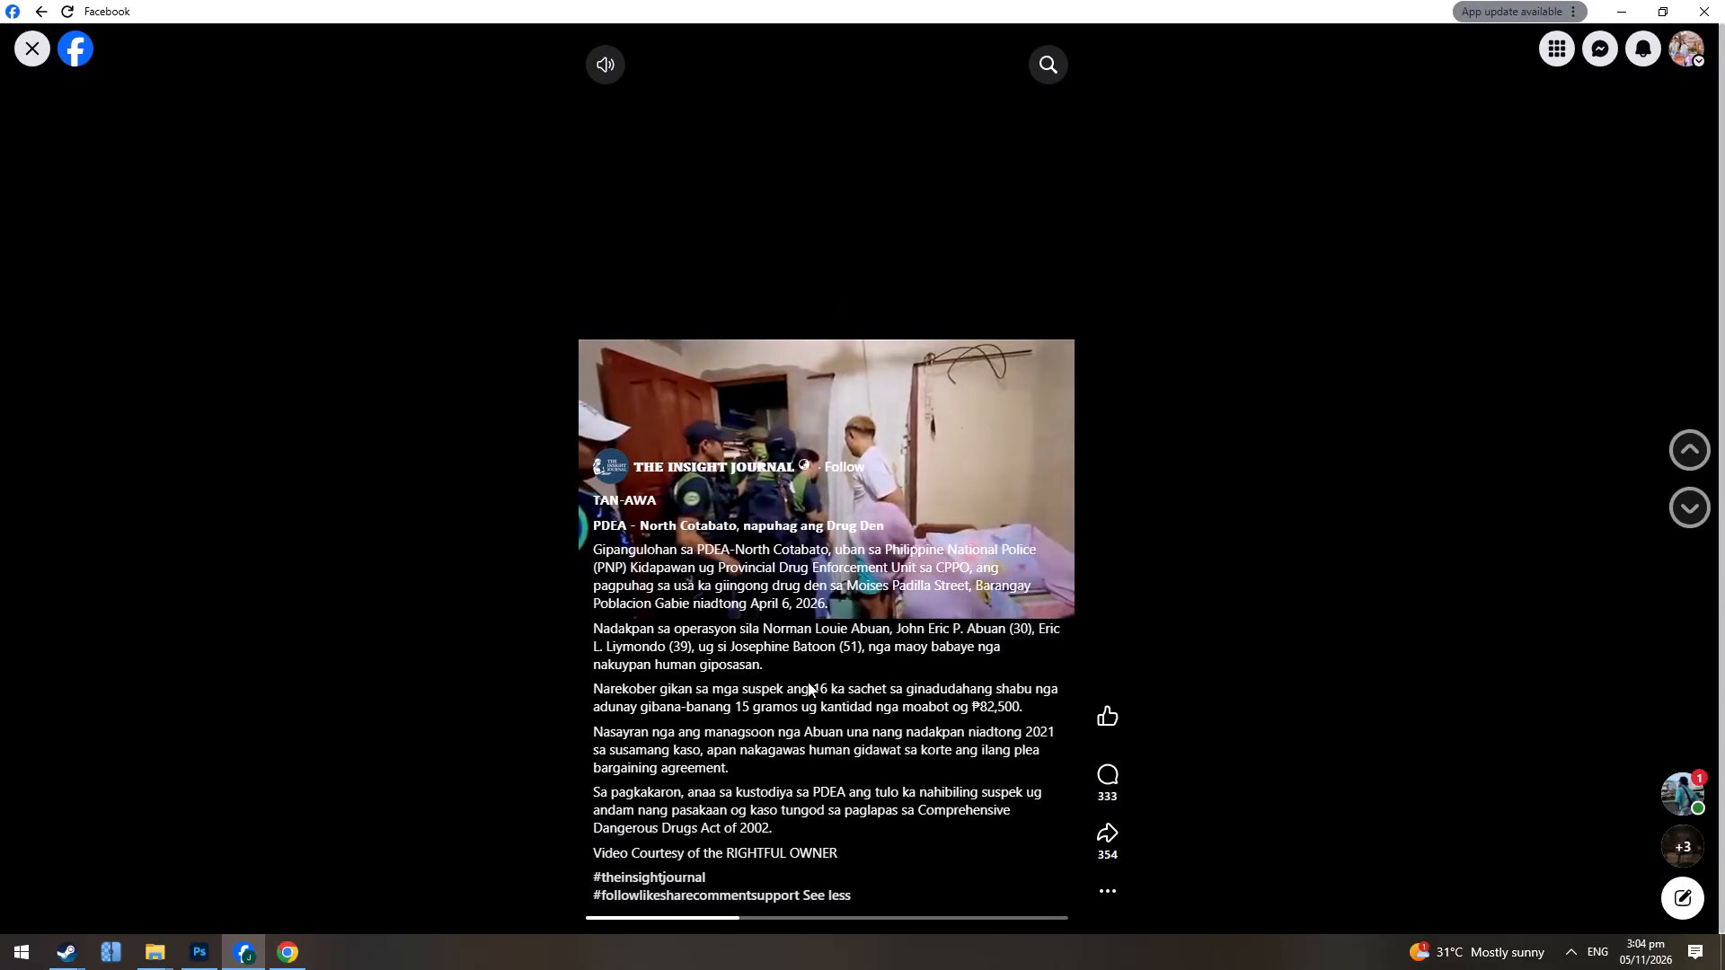
pyautogui.click(939, 421)
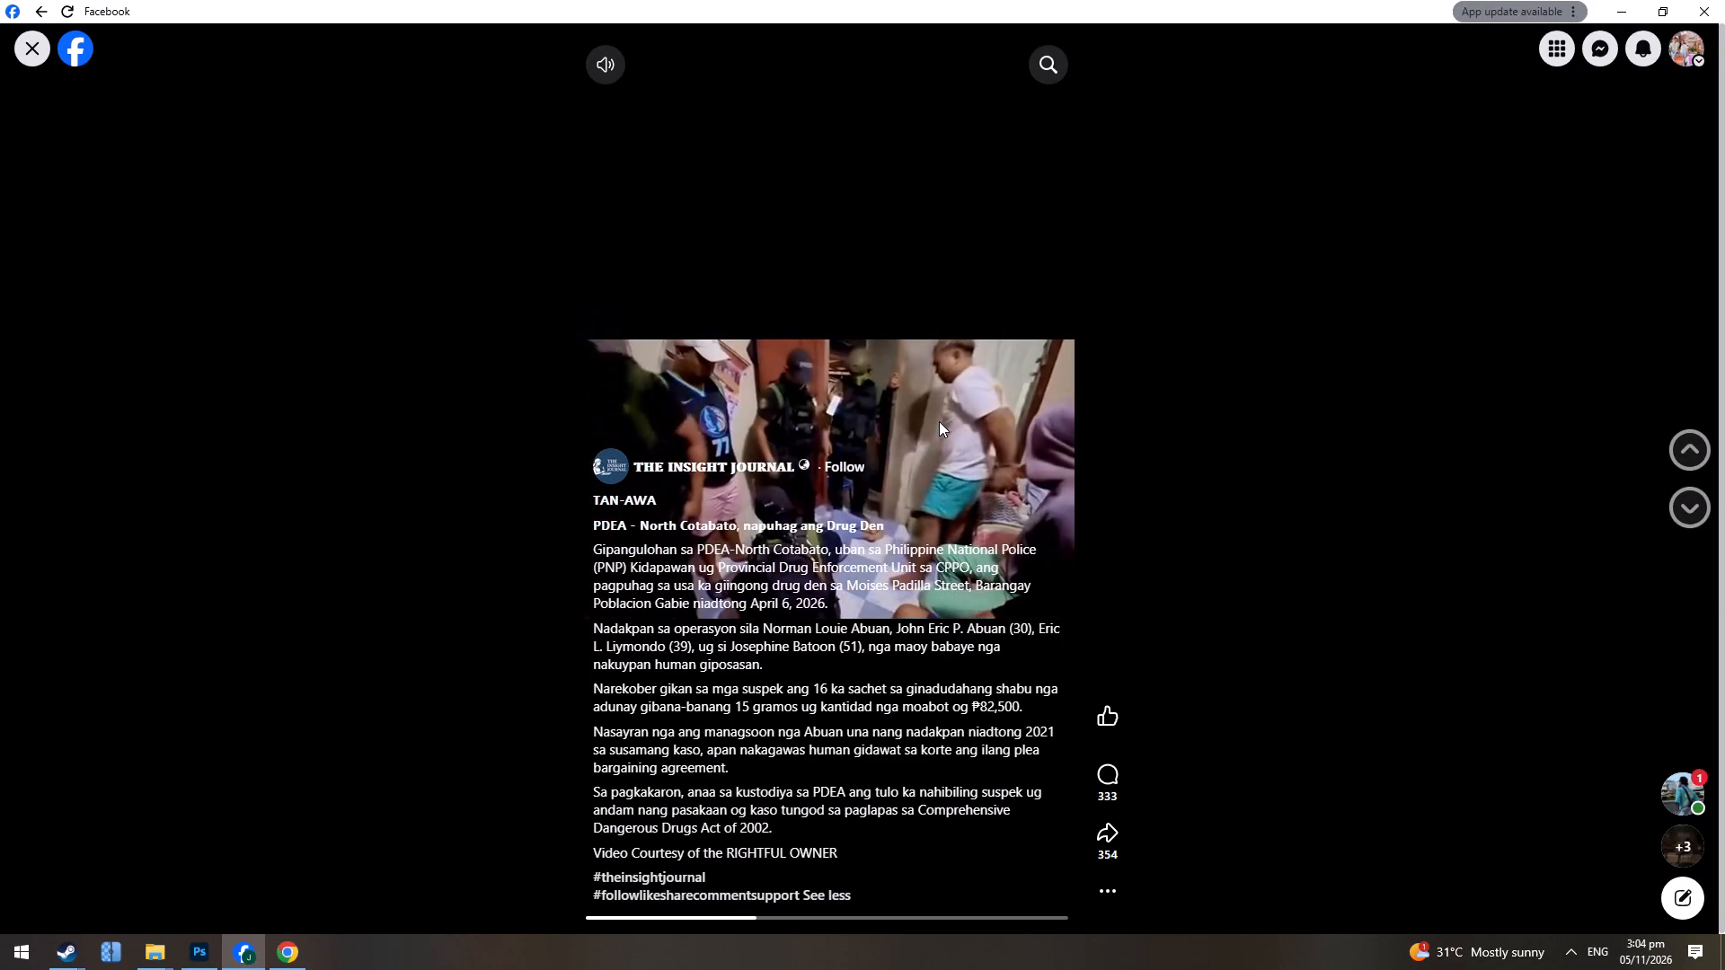
pyautogui.click(934, 322)
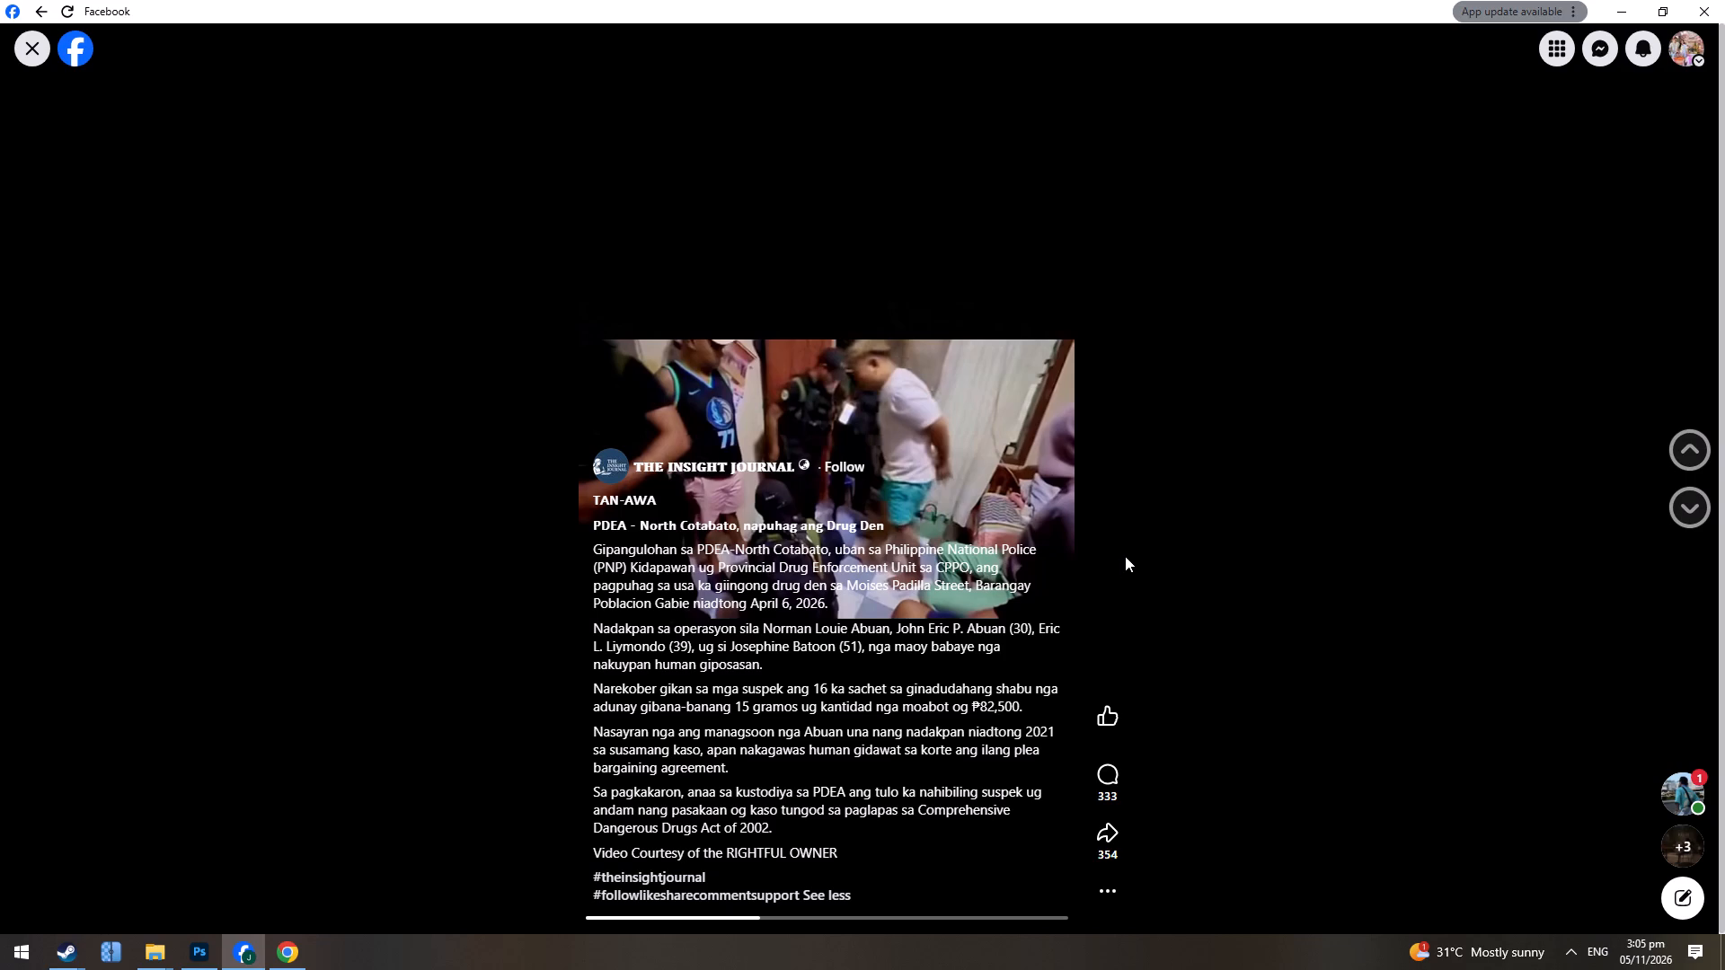
# Return to the same video and skim its footage forward past 1:08 and 1:15.
pyautogui.scroll(-4, 803, 630)
pyautogui.scroll(2, 795, 665)
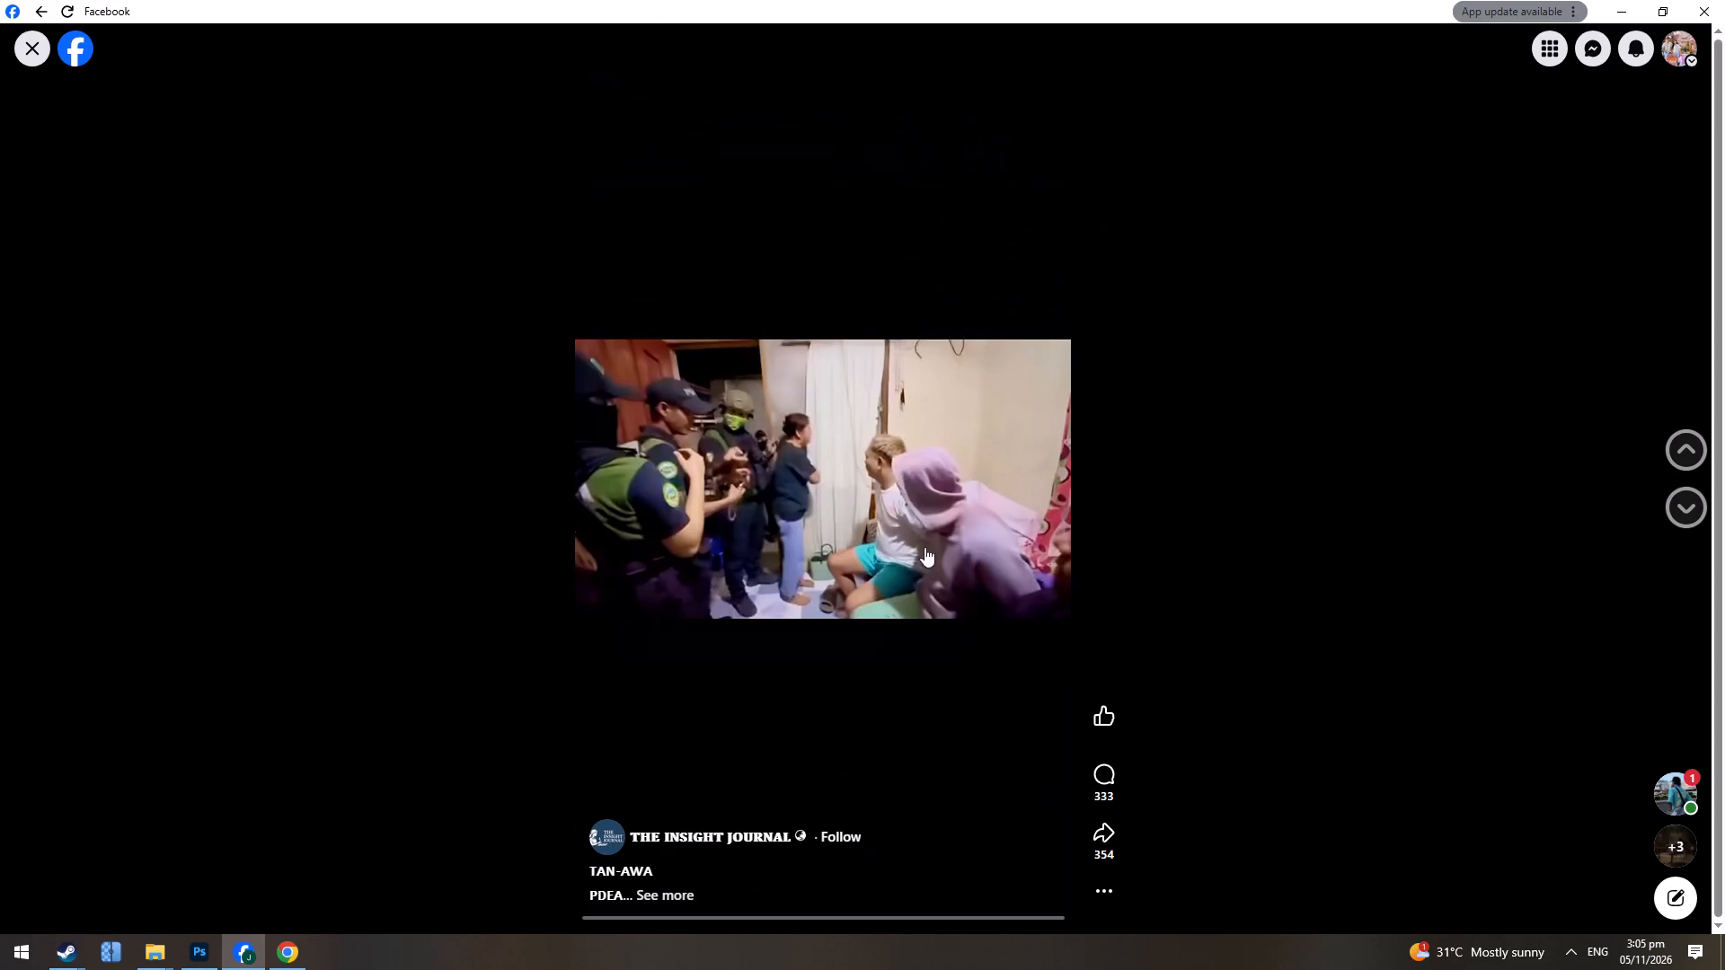
pyautogui.click(717, 918)
pyautogui.click(846, 624)
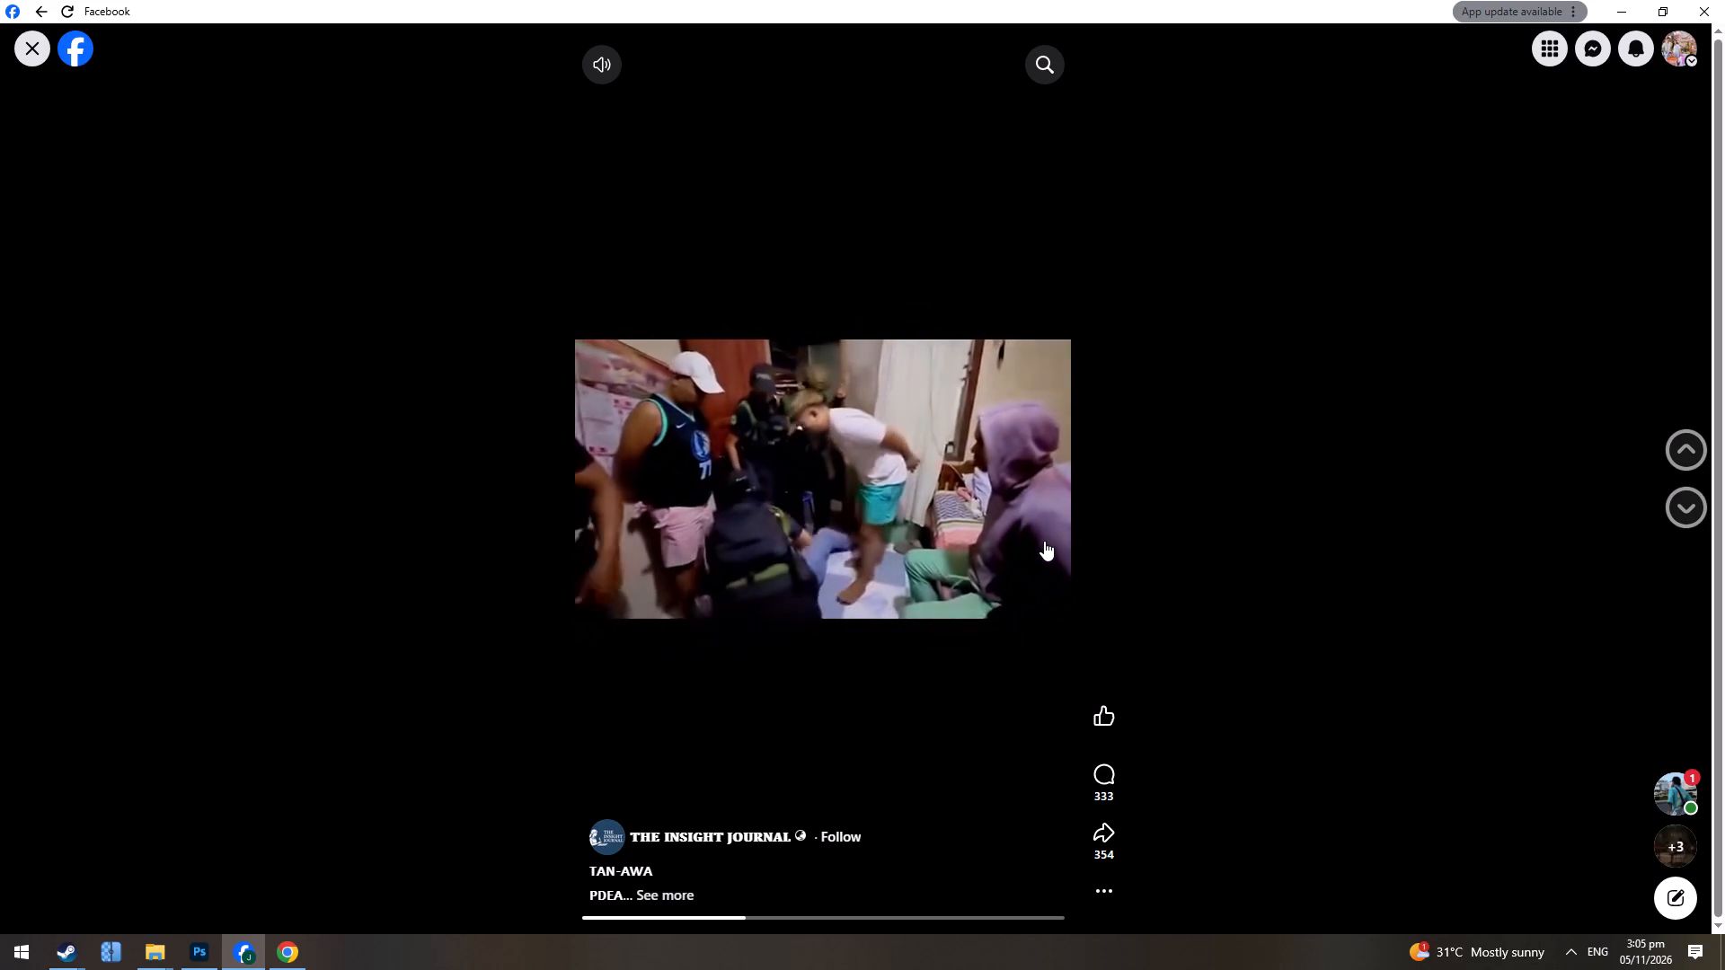
pyautogui.click(774, 922)
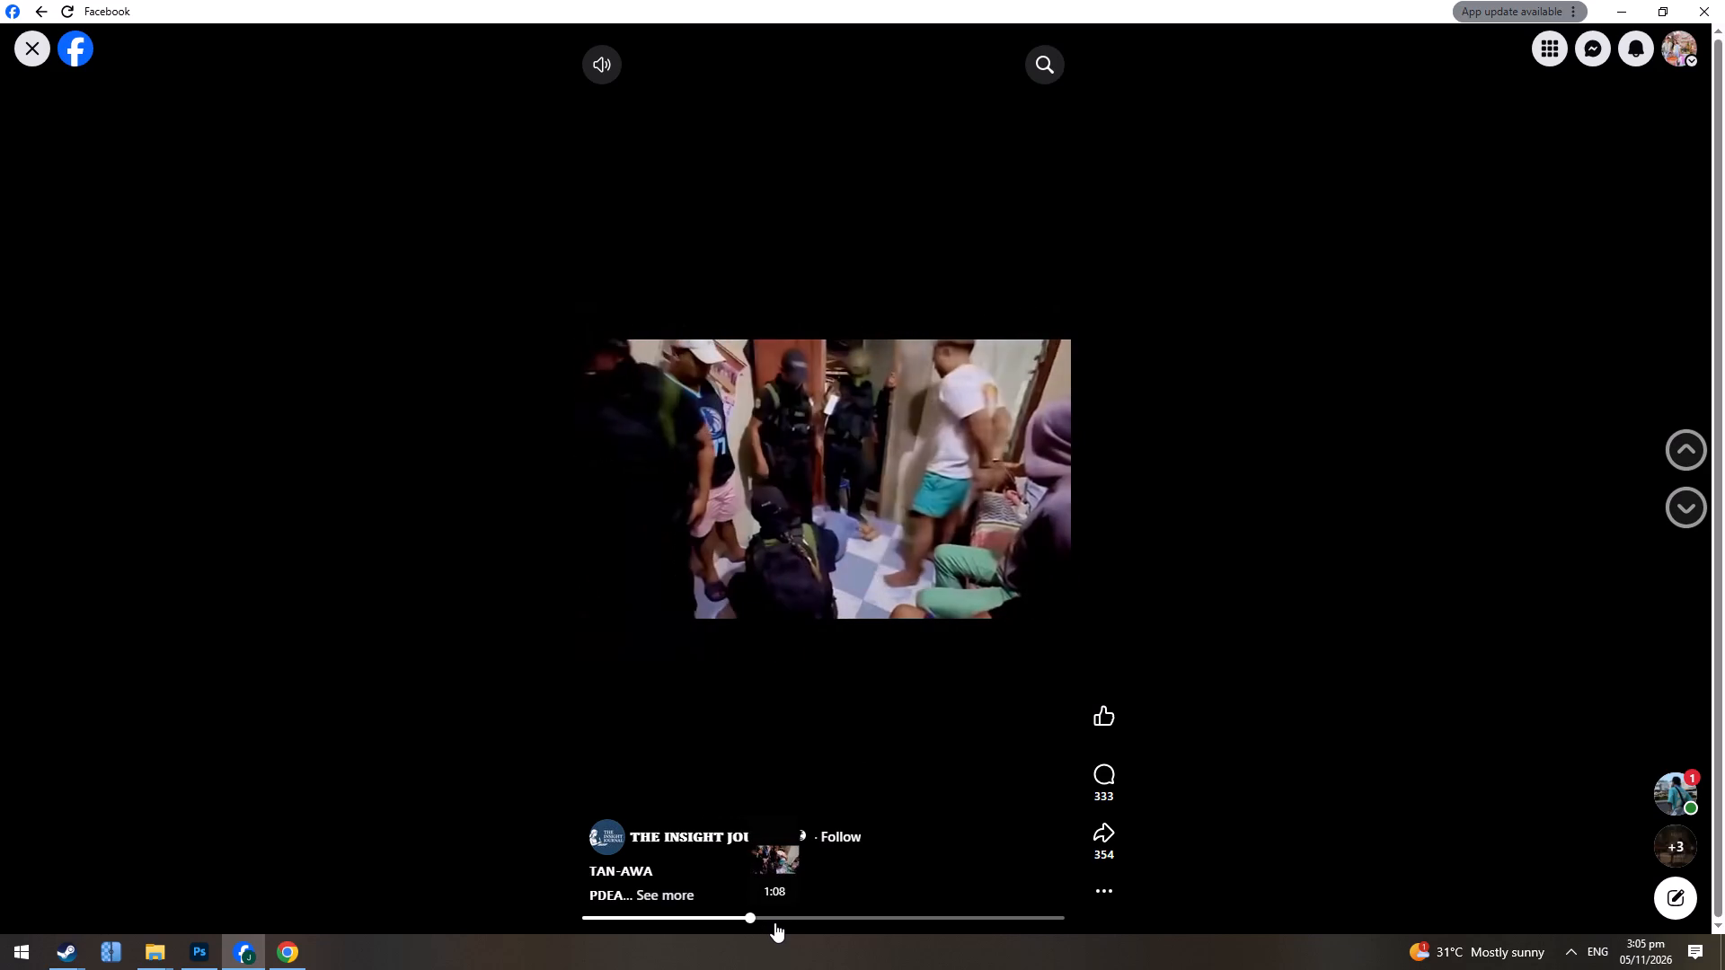
pyautogui.moveTo(773, 922); pyautogui.dragTo(782, 922)
pyautogui.click(793, 922)
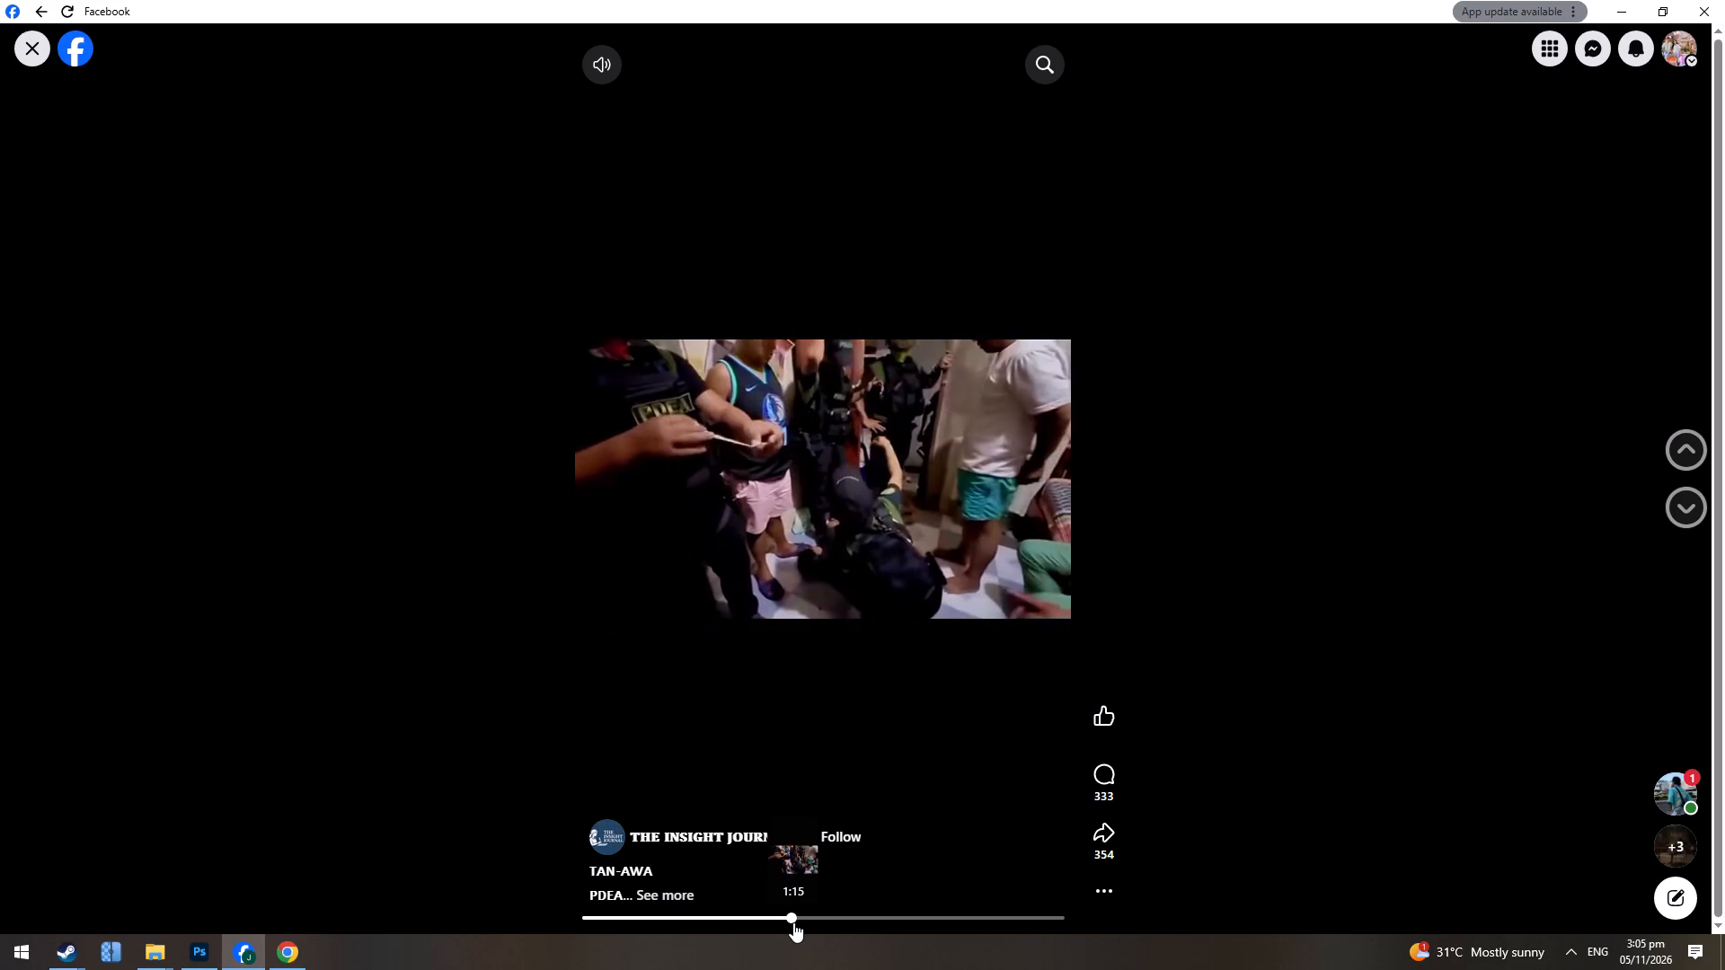
pyautogui.click(811, 930)
pyautogui.click(824, 933)
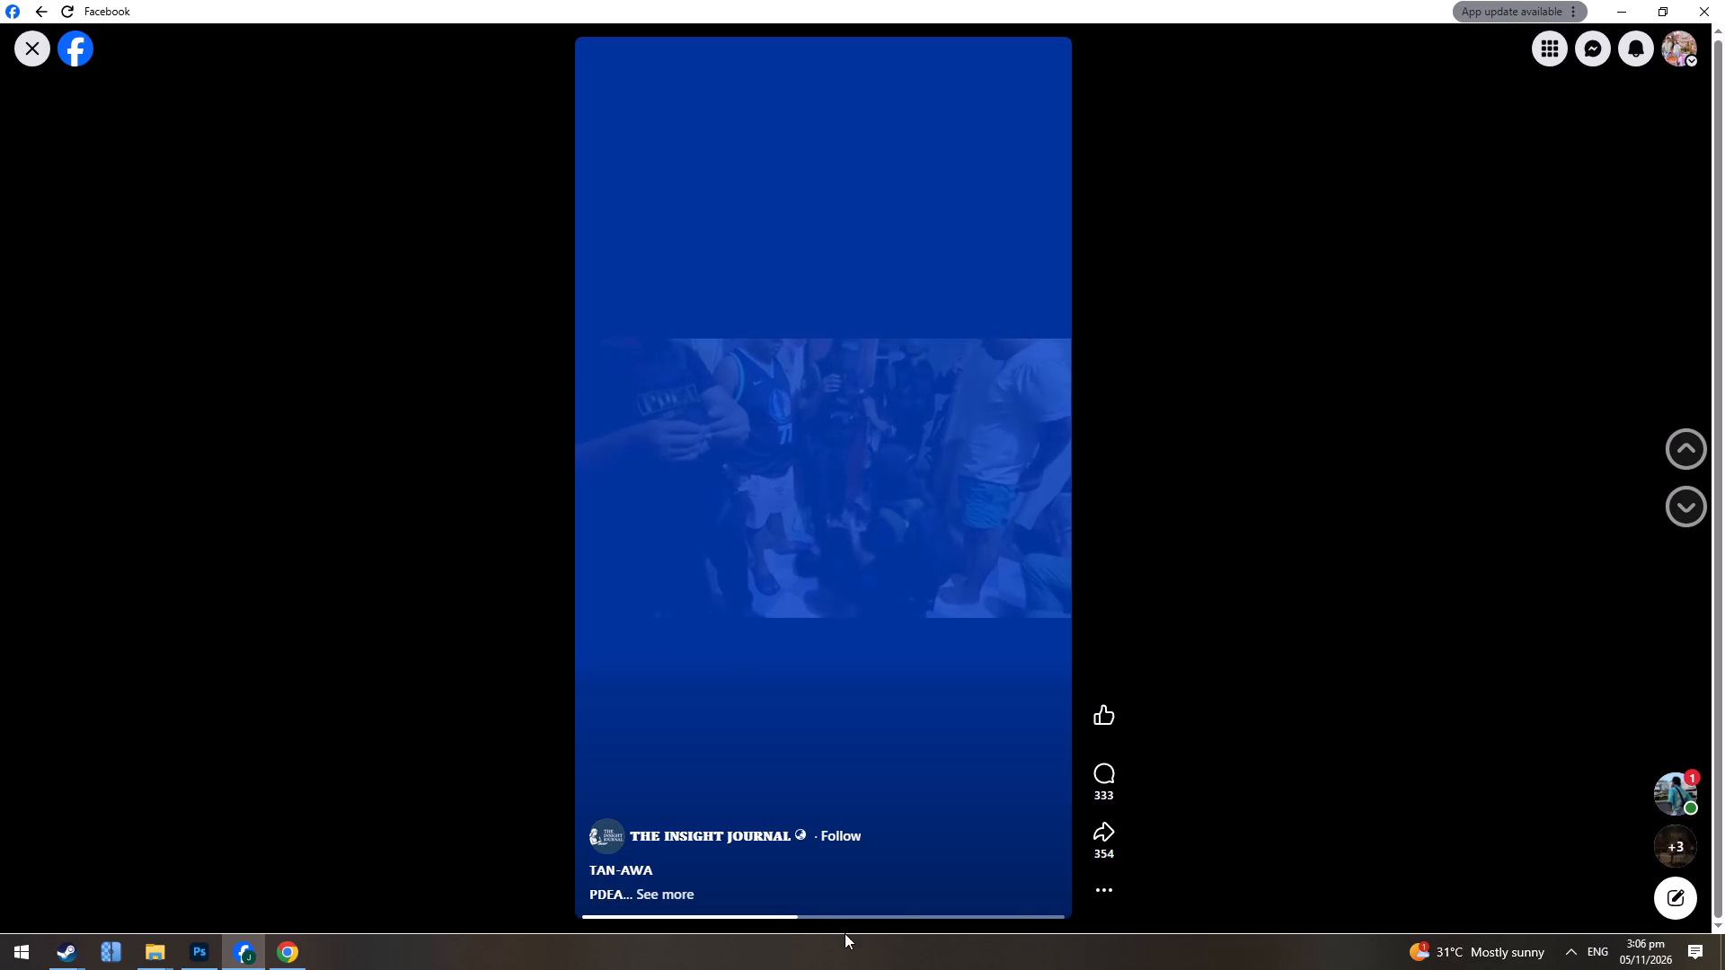
pyautogui.click(868, 578)
pyautogui.click(869, 579)
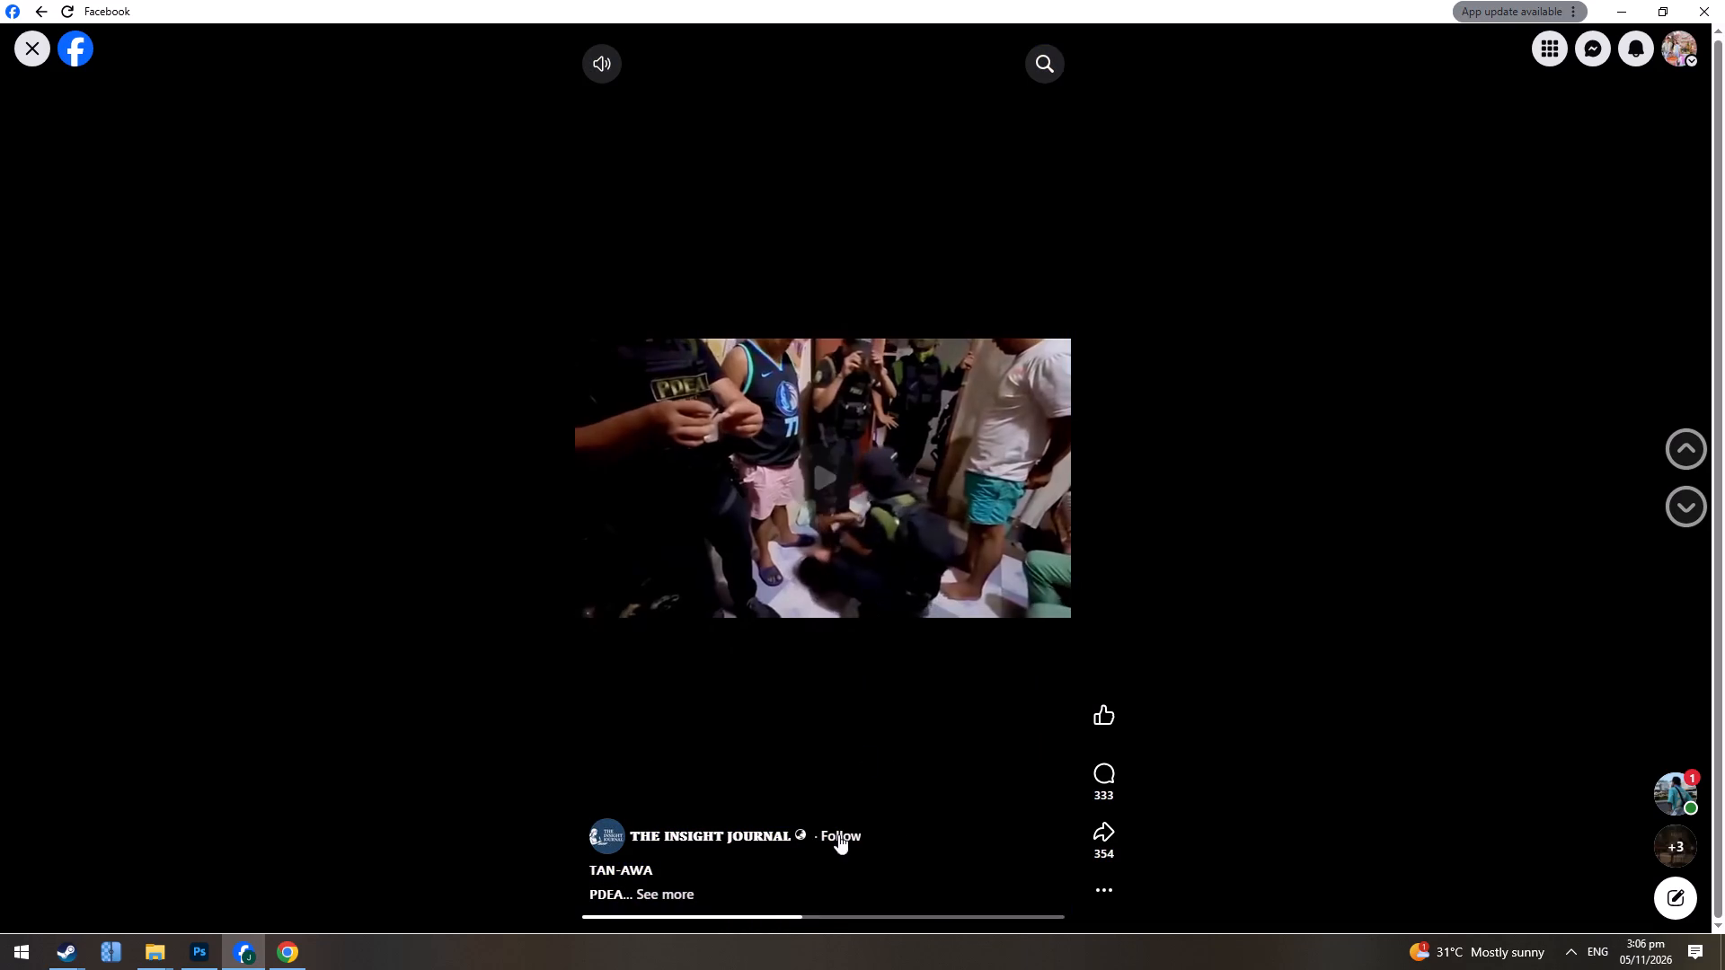
# Skim the video onward through 1:32 to about 1:43, go back to around 1:39, watch from there and pause it.
pyautogui.click(818, 919)
pyautogui.click(827, 918)
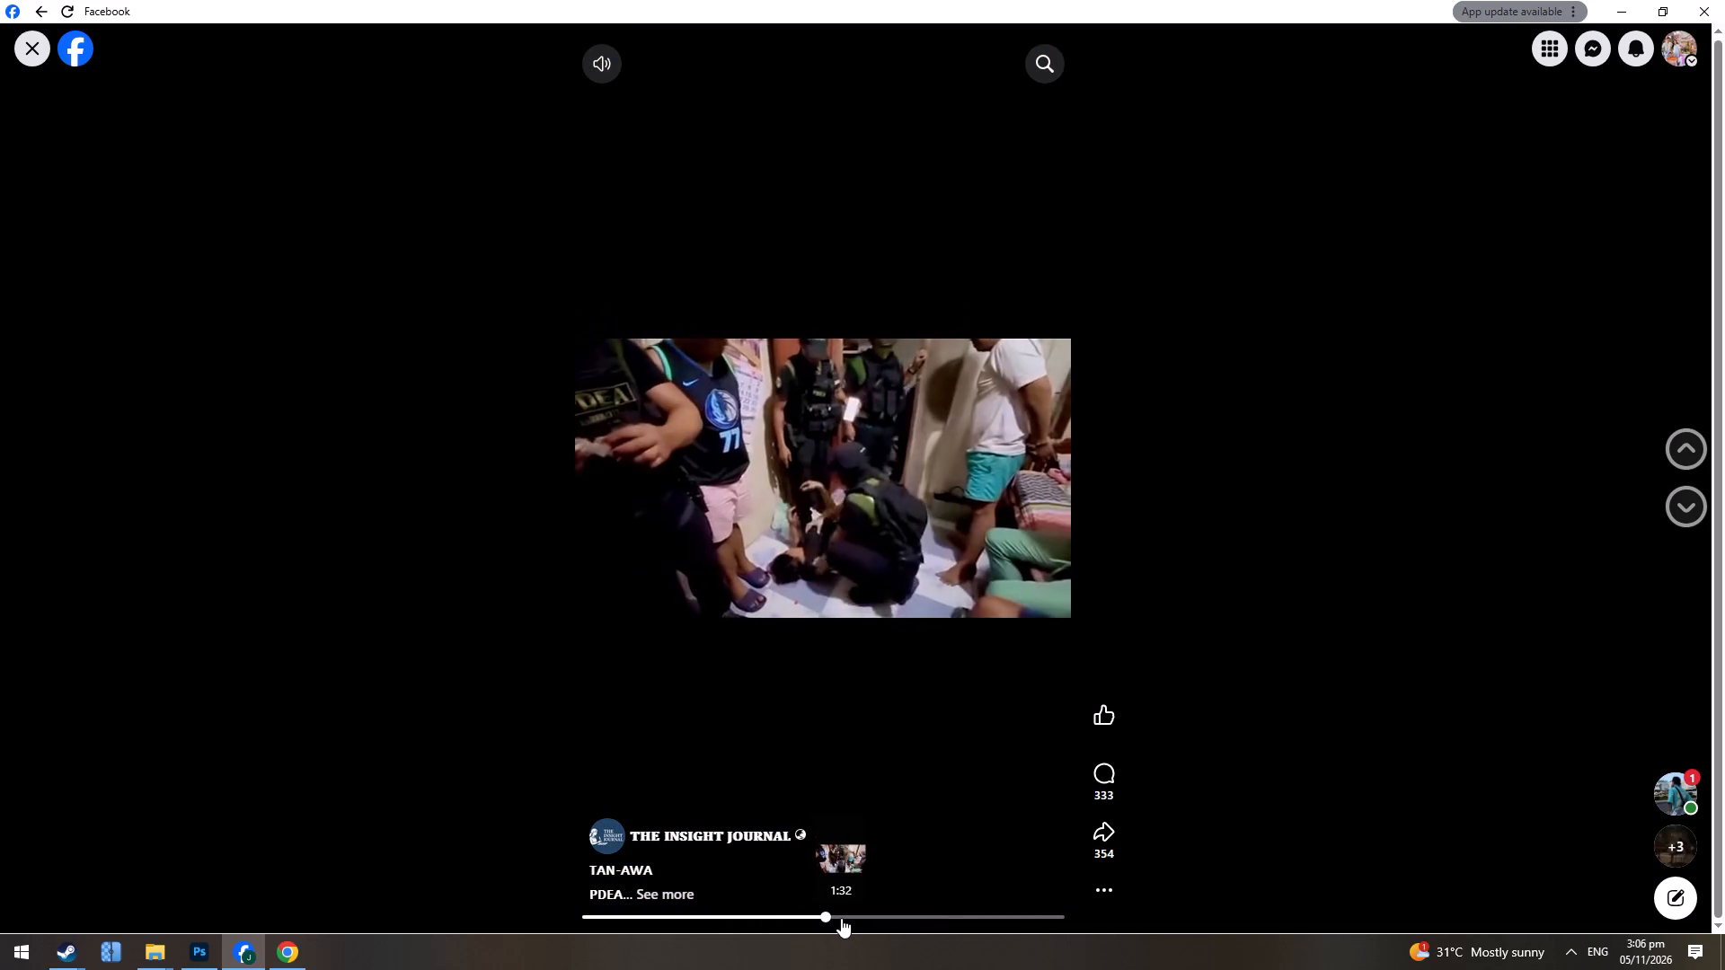
pyautogui.click(844, 918)
pyautogui.moveTo(854, 918); pyautogui.dragTo(864, 921)
pyautogui.click(872, 921)
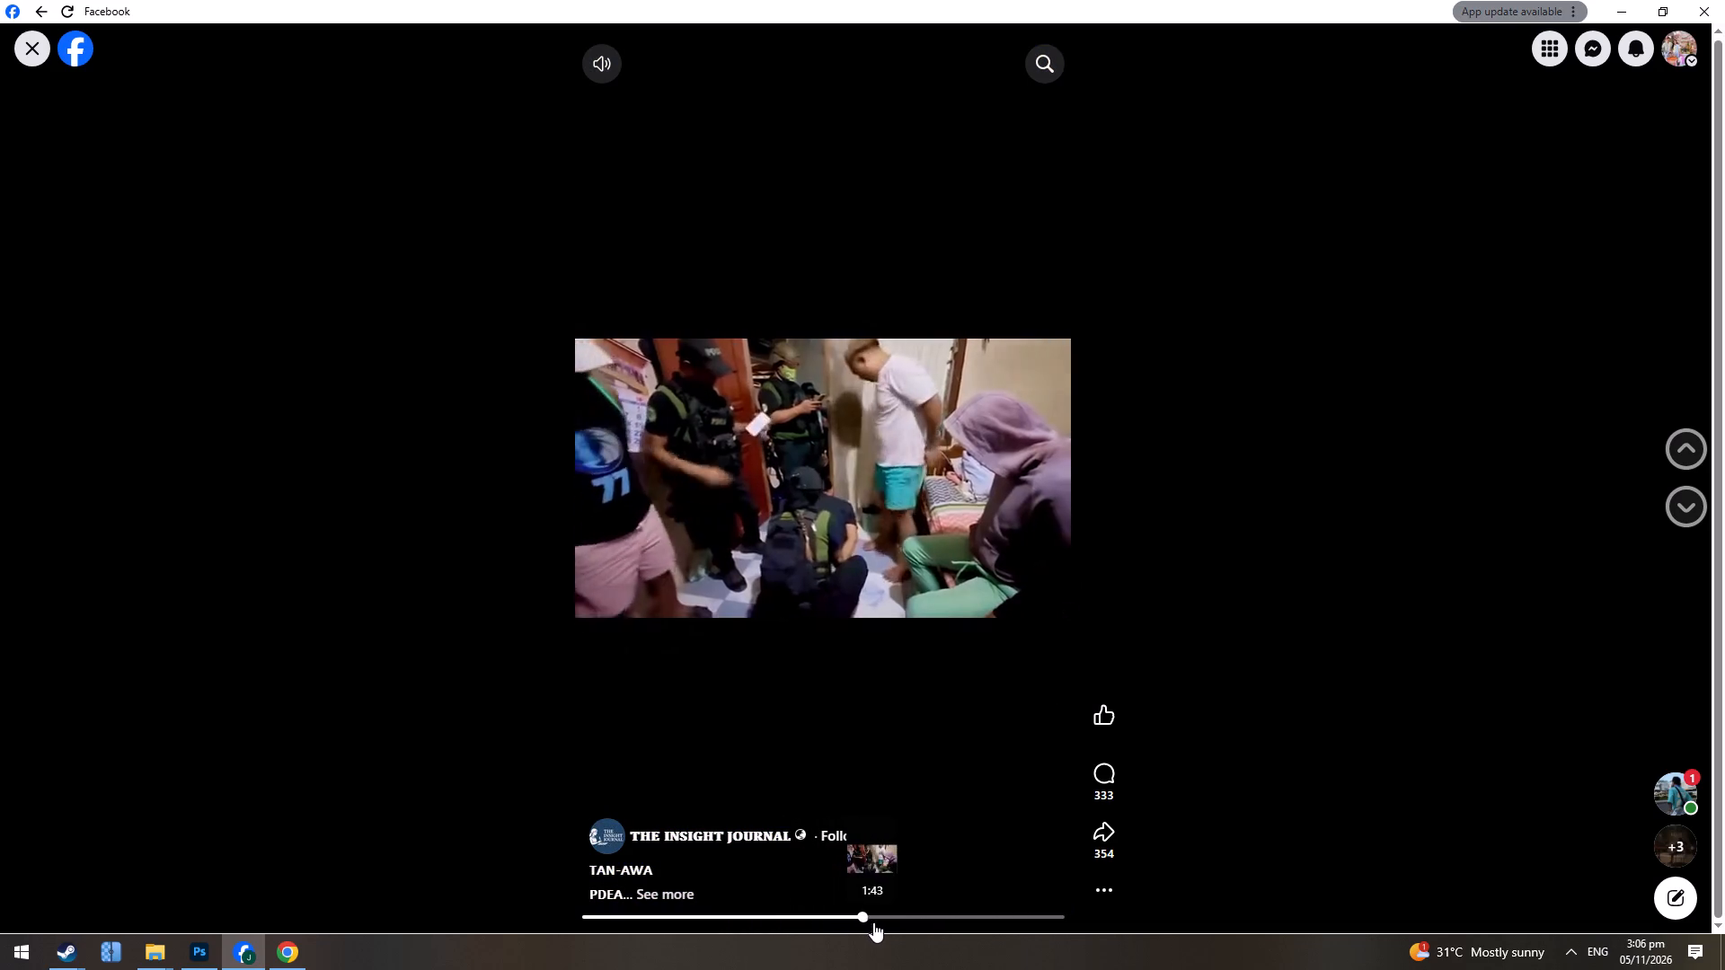
pyautogui.moveTo(872, 924); pyautogui.dragTo(862, 925)
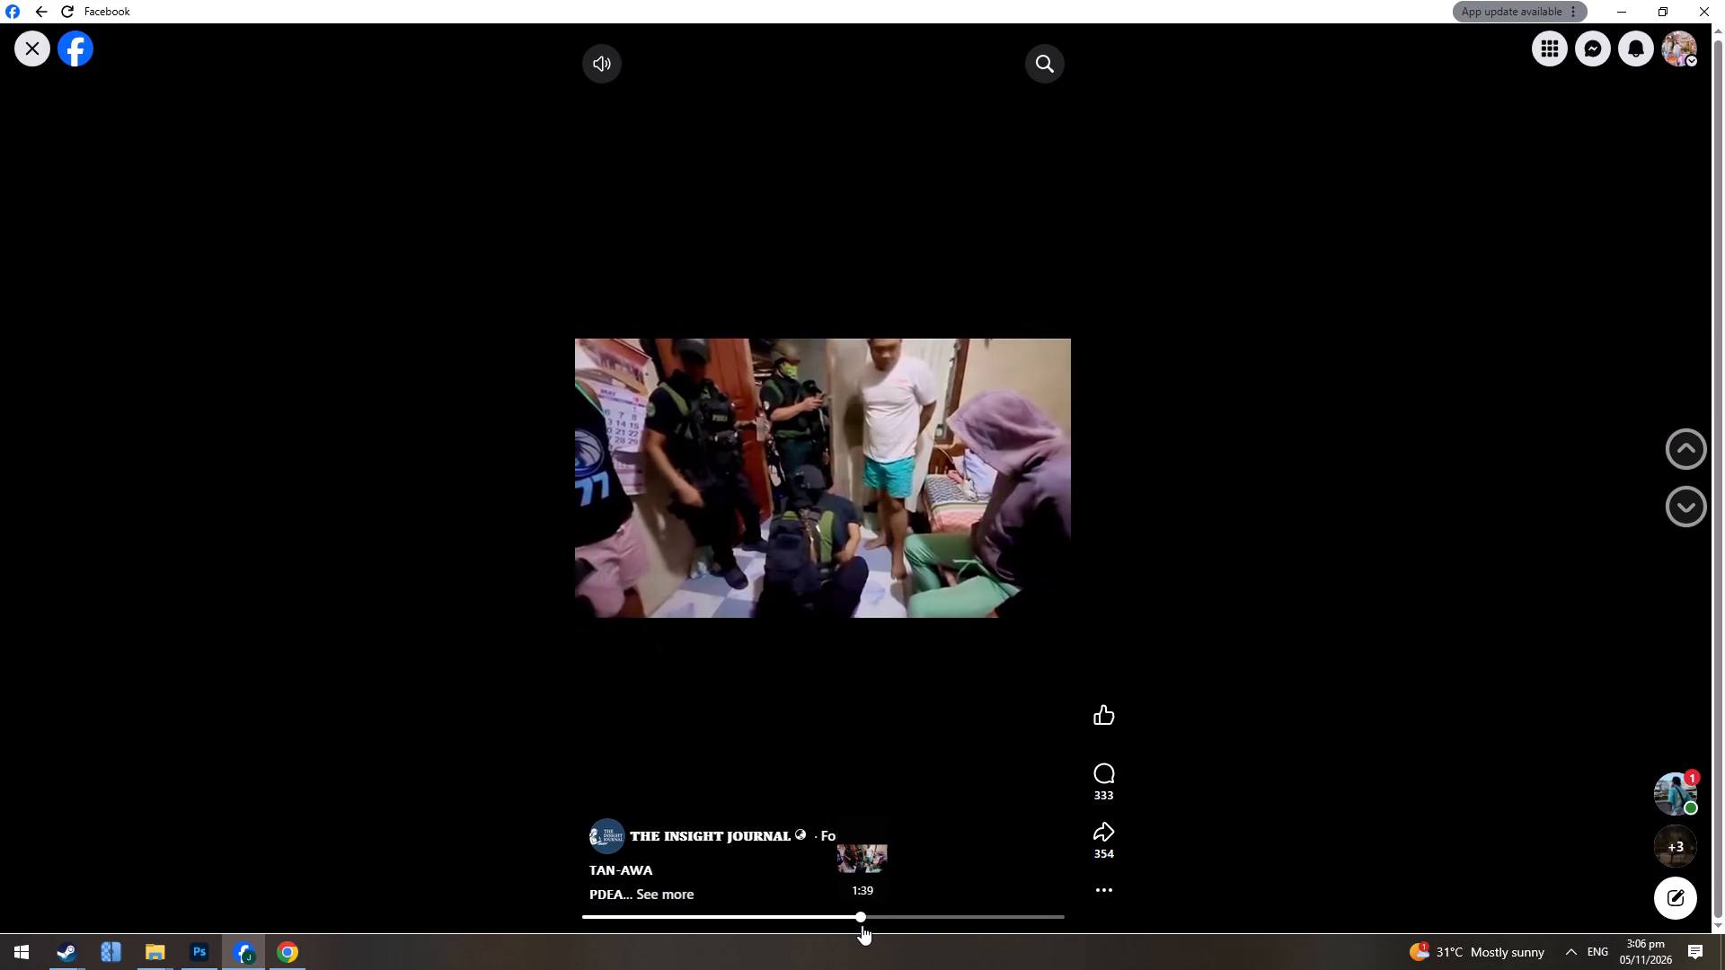
pyautogui.moveTo(860, 924); pyautogui.dragTo(850, 921)
pyautogui.moveTo(850, 921); pyautogui.dragTo(831, 913)
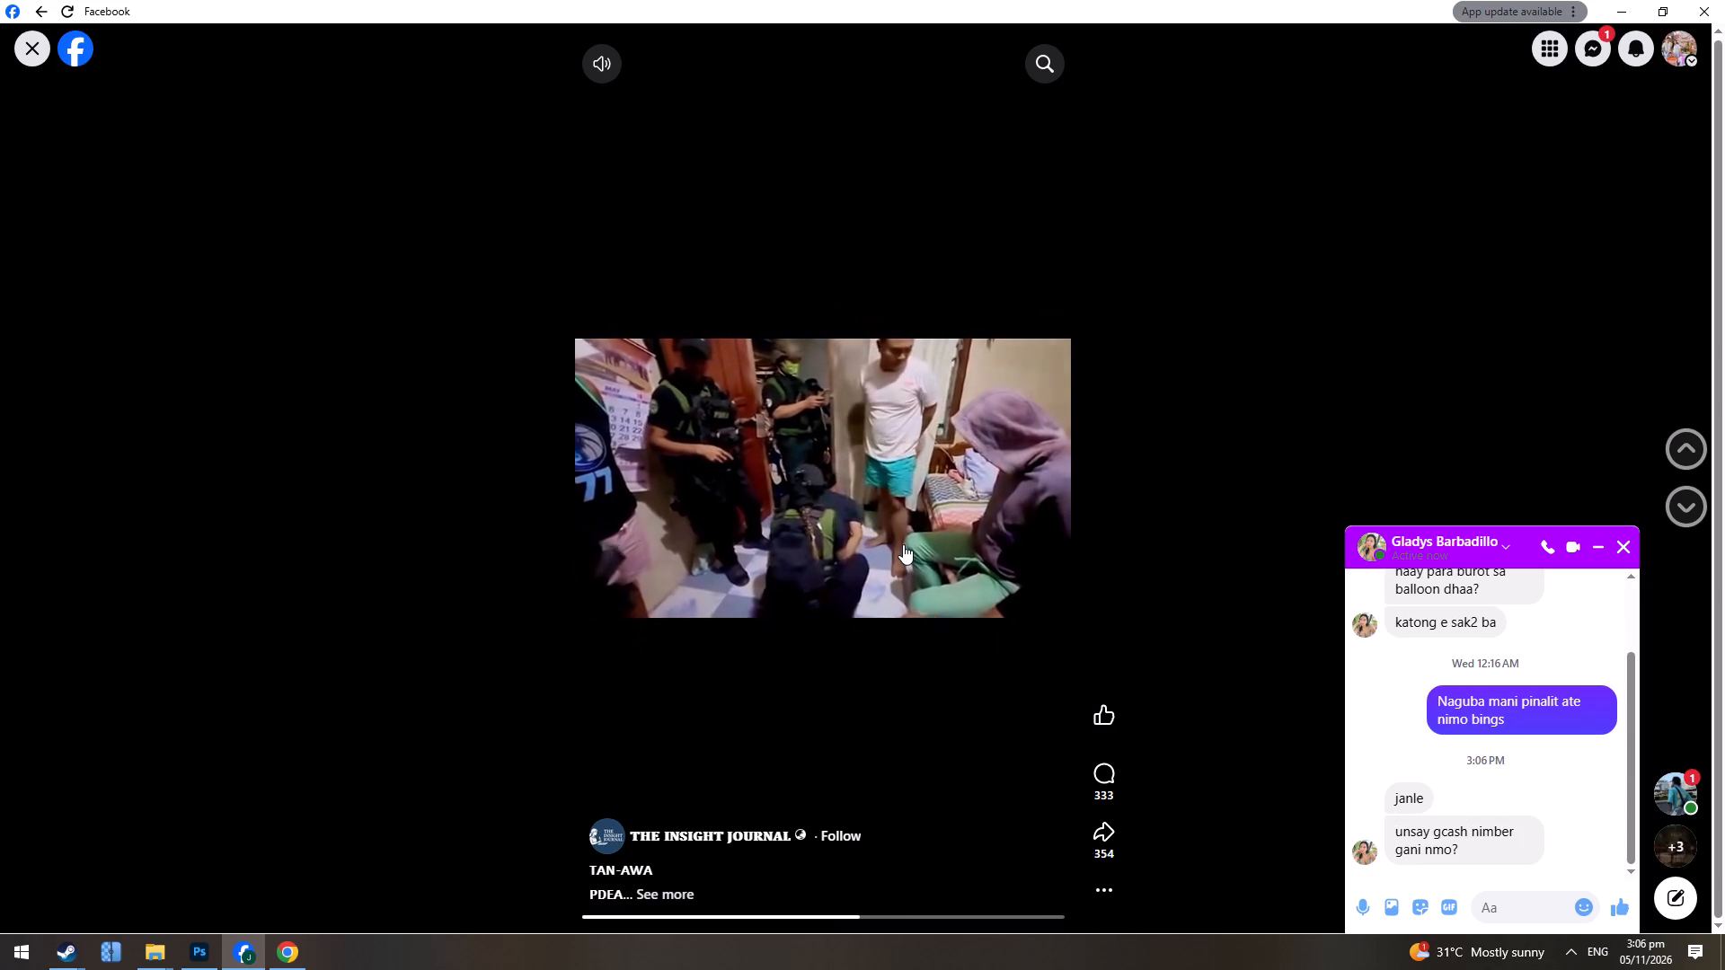
pyautogui.click(893, 473)
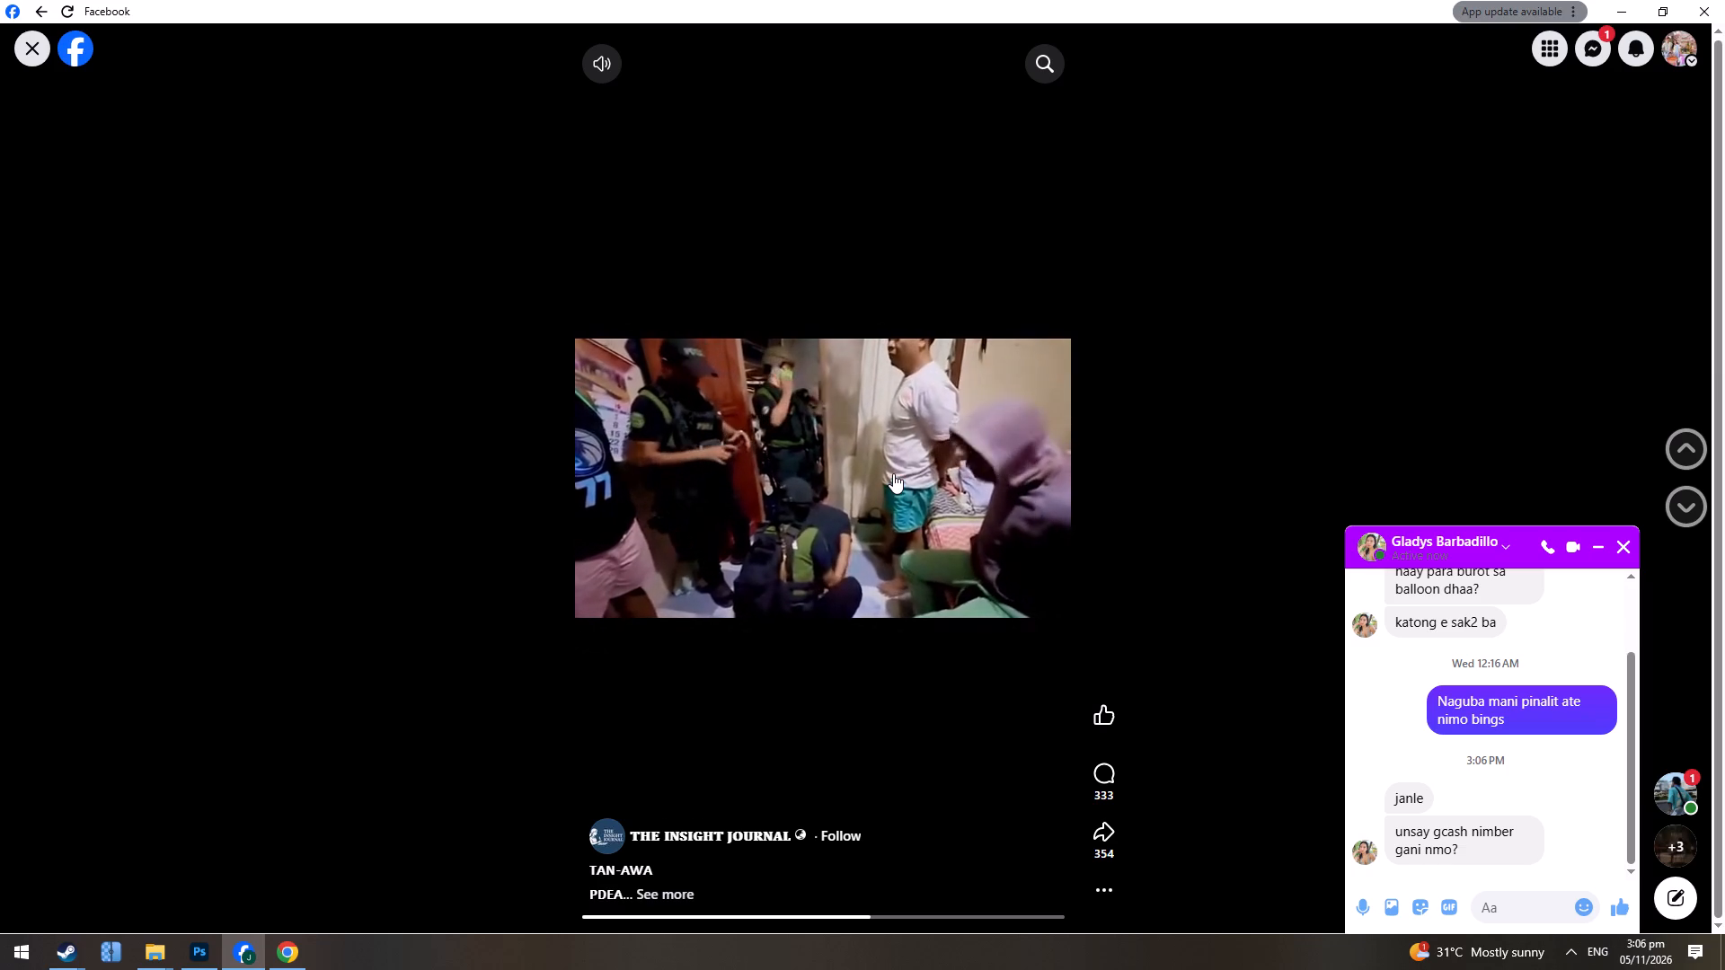
pyautogui.click(893, 473)
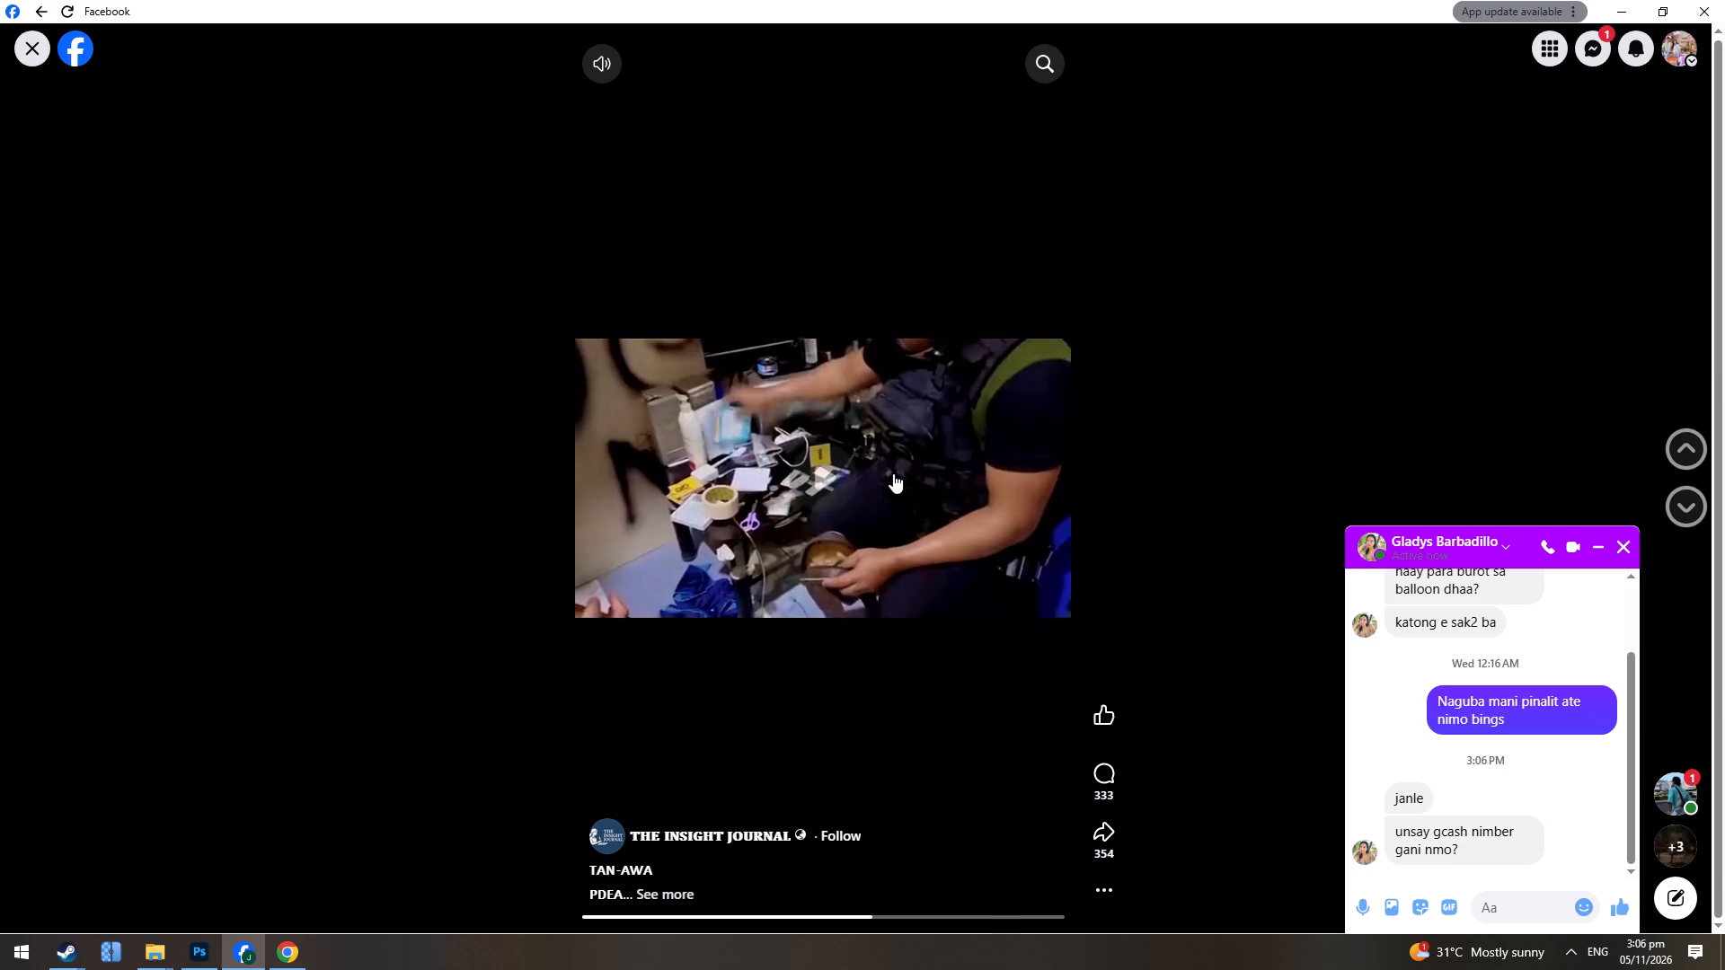
pyautogui.click(893, 473)
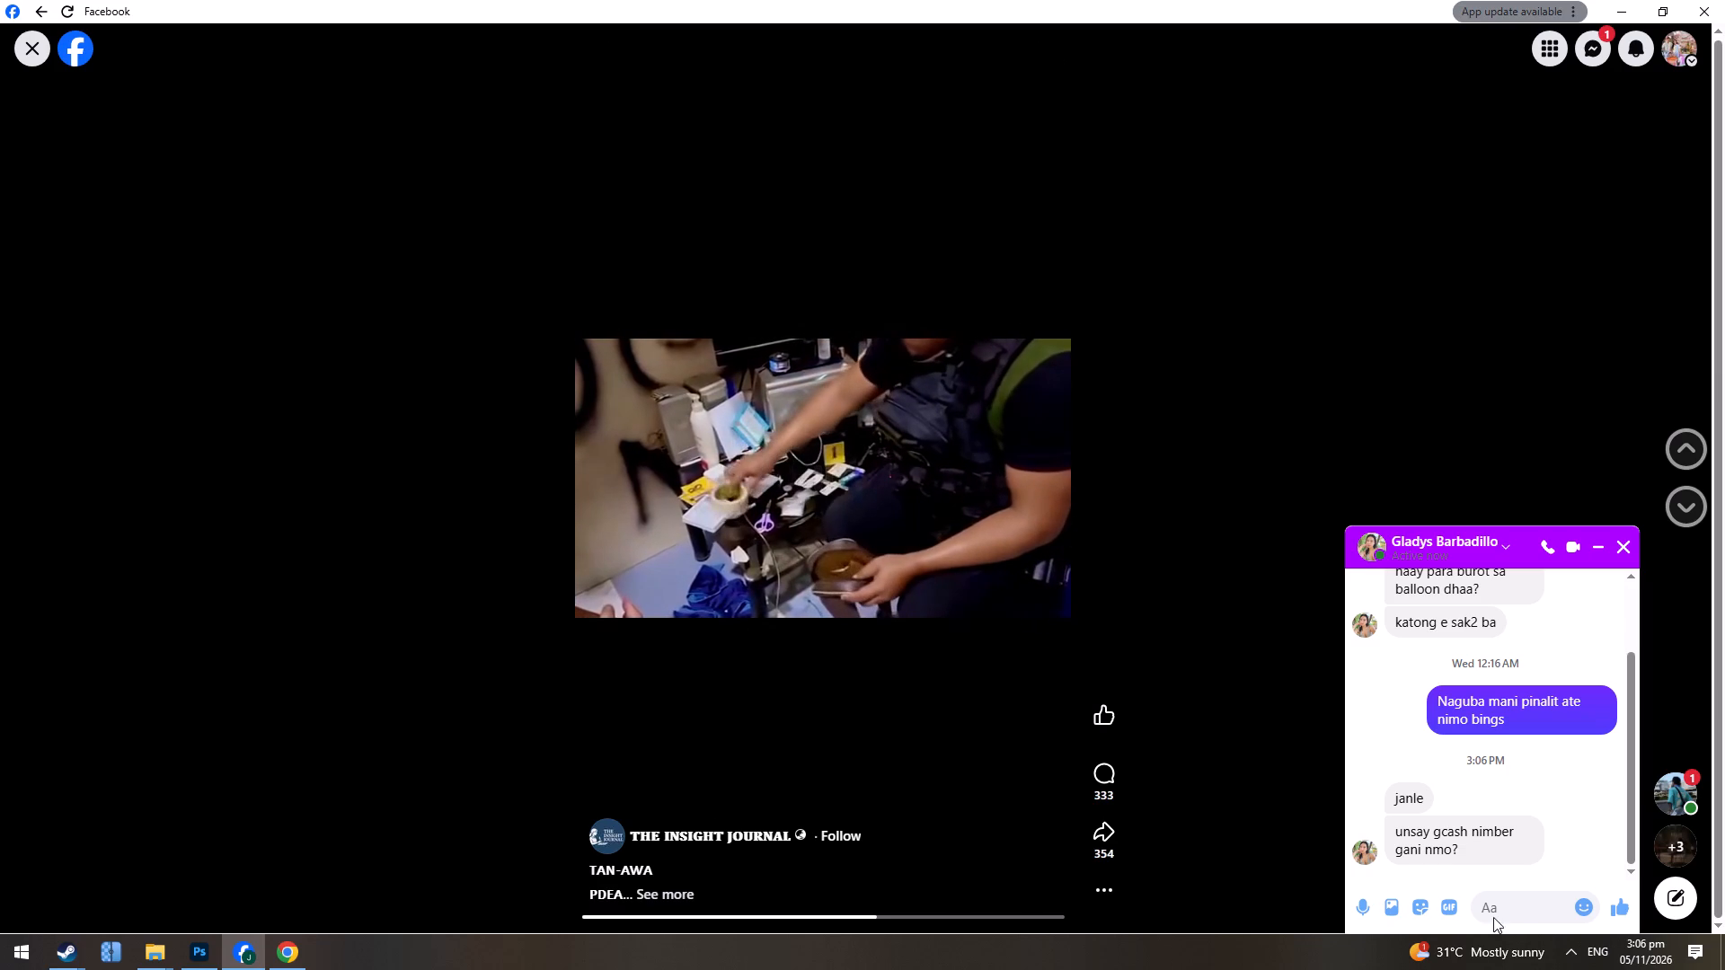
# Write a reply to the GCash number question in the open chat, starting with "Number ra ate n".
pyautogui.click(1512, 912)
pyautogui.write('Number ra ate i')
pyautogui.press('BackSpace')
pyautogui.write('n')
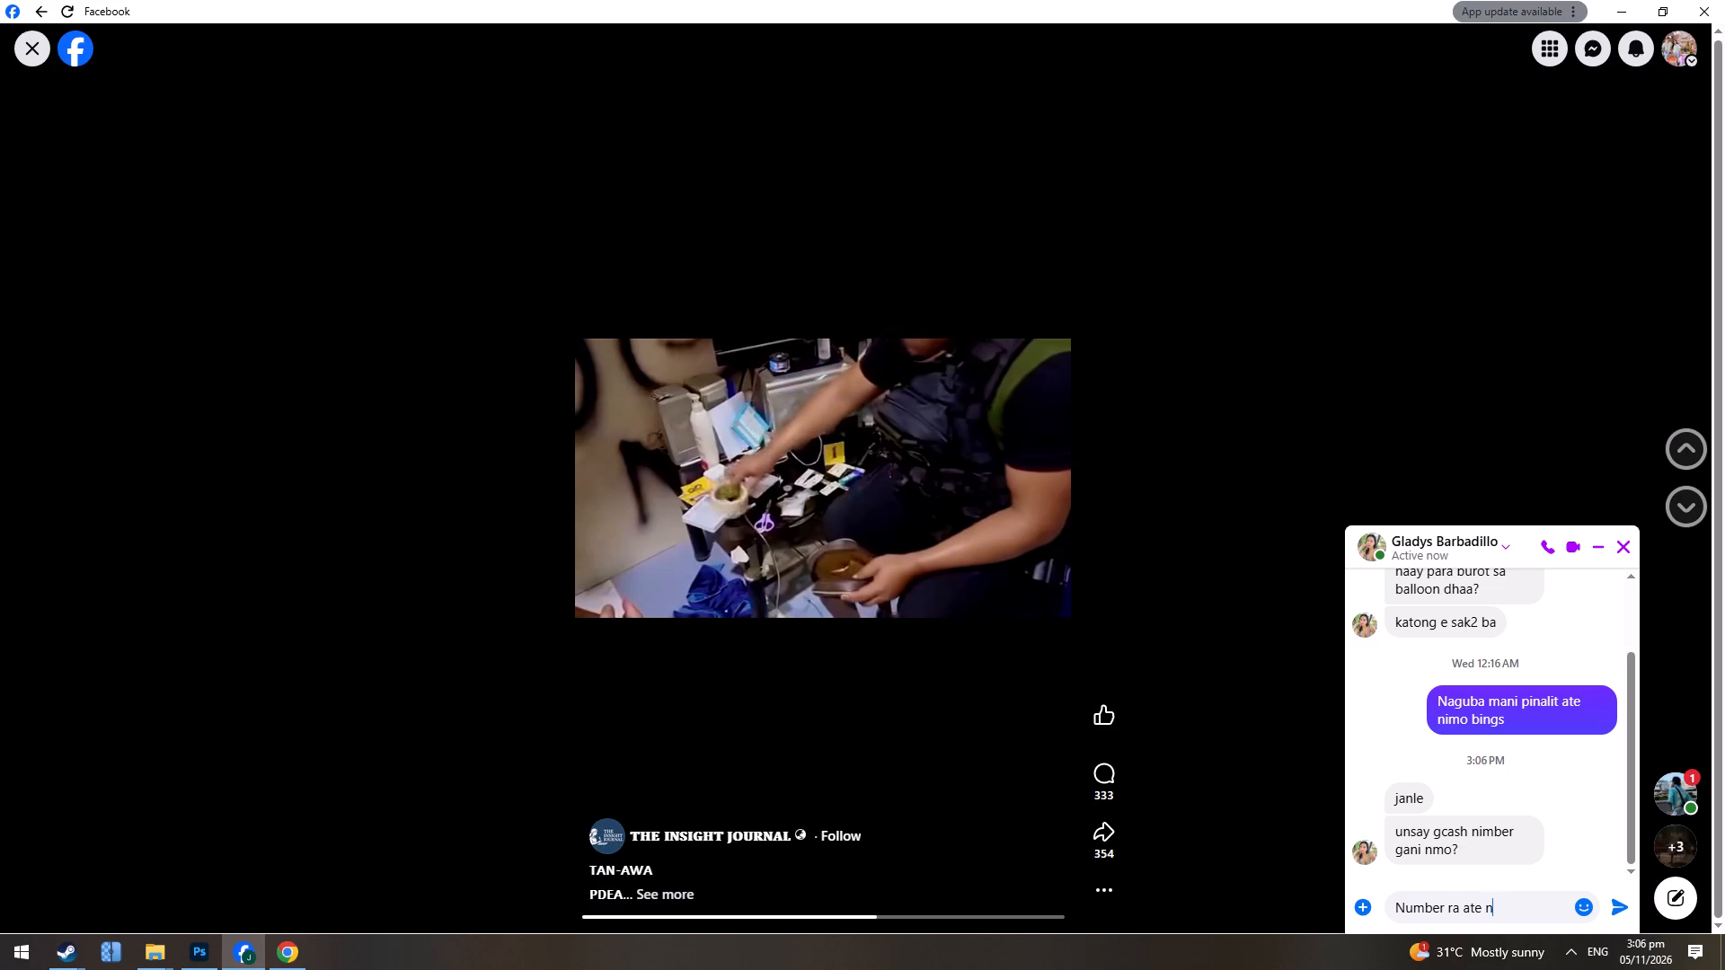
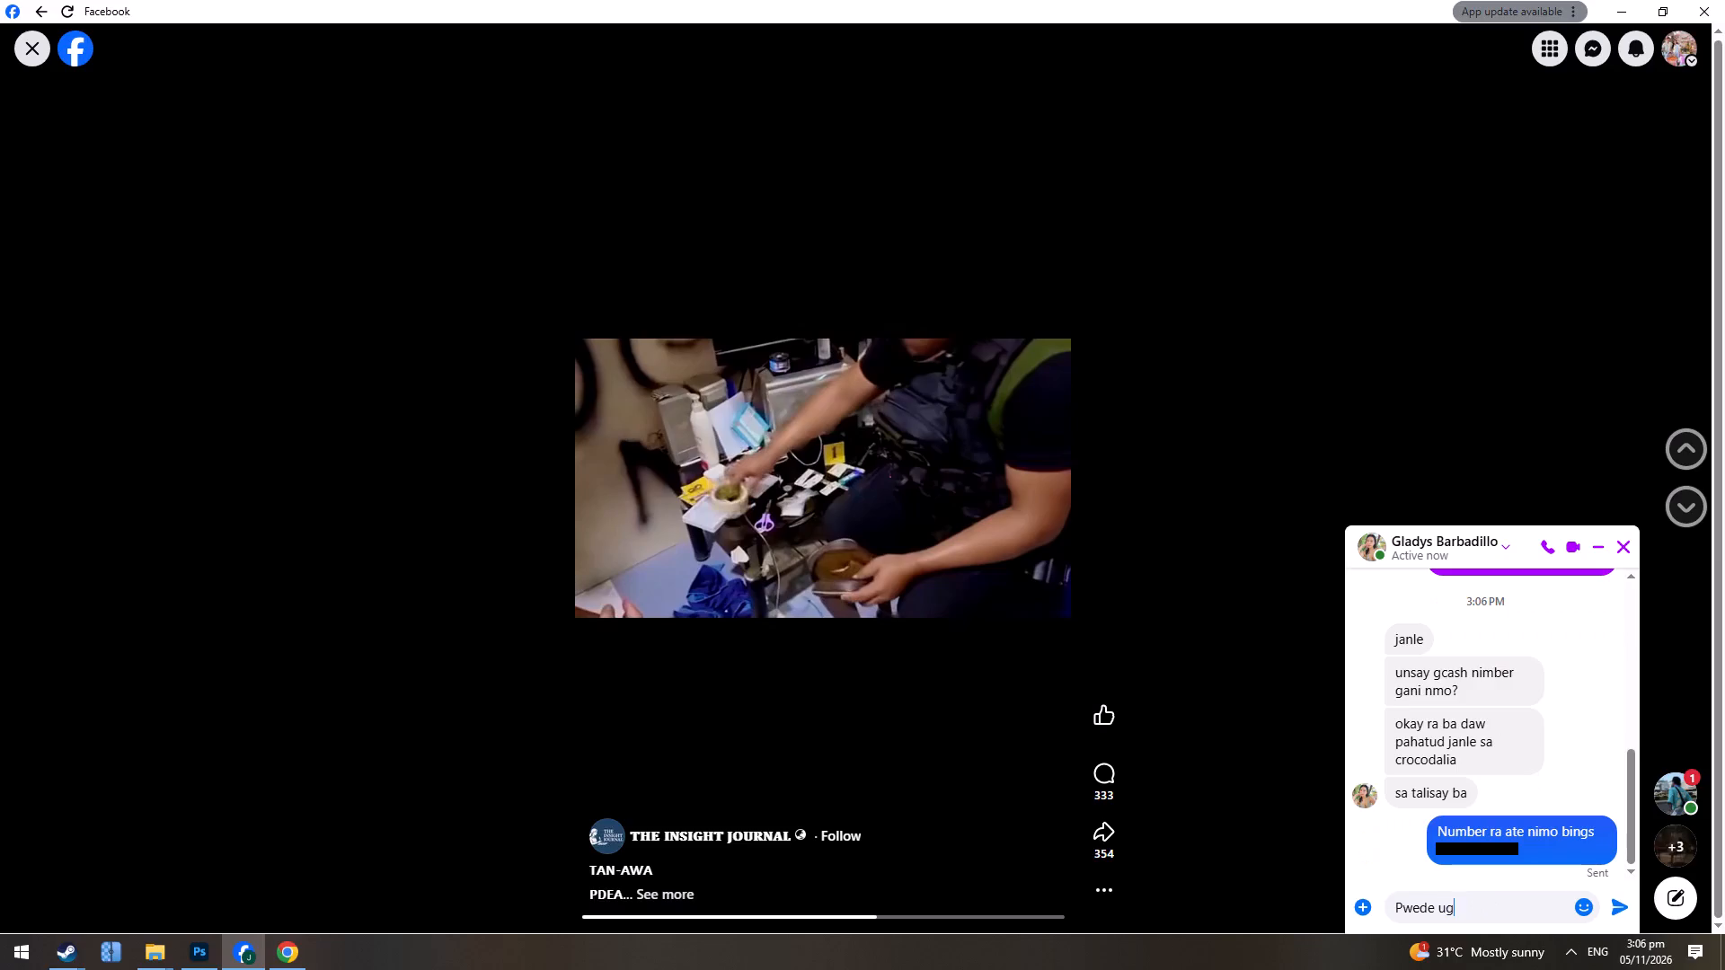
# Continue the chat draft so it reads "Pwede ugma bings?".
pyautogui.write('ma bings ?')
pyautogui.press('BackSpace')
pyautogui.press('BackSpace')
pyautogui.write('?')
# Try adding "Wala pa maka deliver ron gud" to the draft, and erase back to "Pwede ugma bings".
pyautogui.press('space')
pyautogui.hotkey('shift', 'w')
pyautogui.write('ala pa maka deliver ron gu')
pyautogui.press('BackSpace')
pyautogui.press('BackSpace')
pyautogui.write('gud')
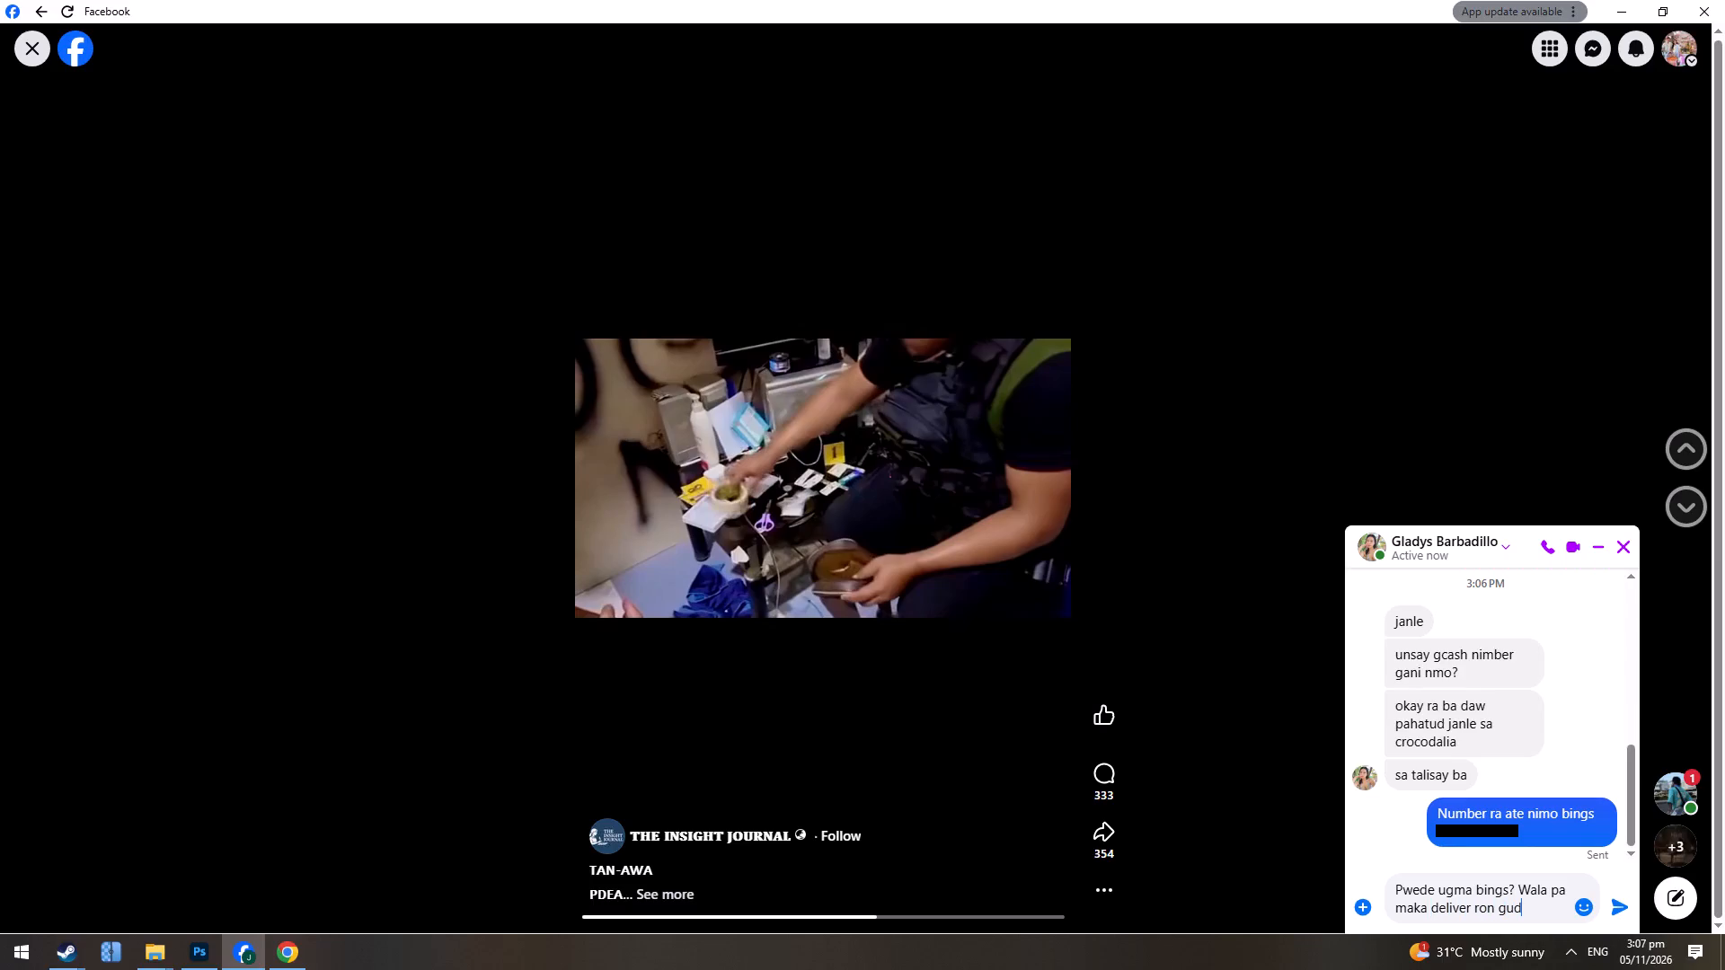
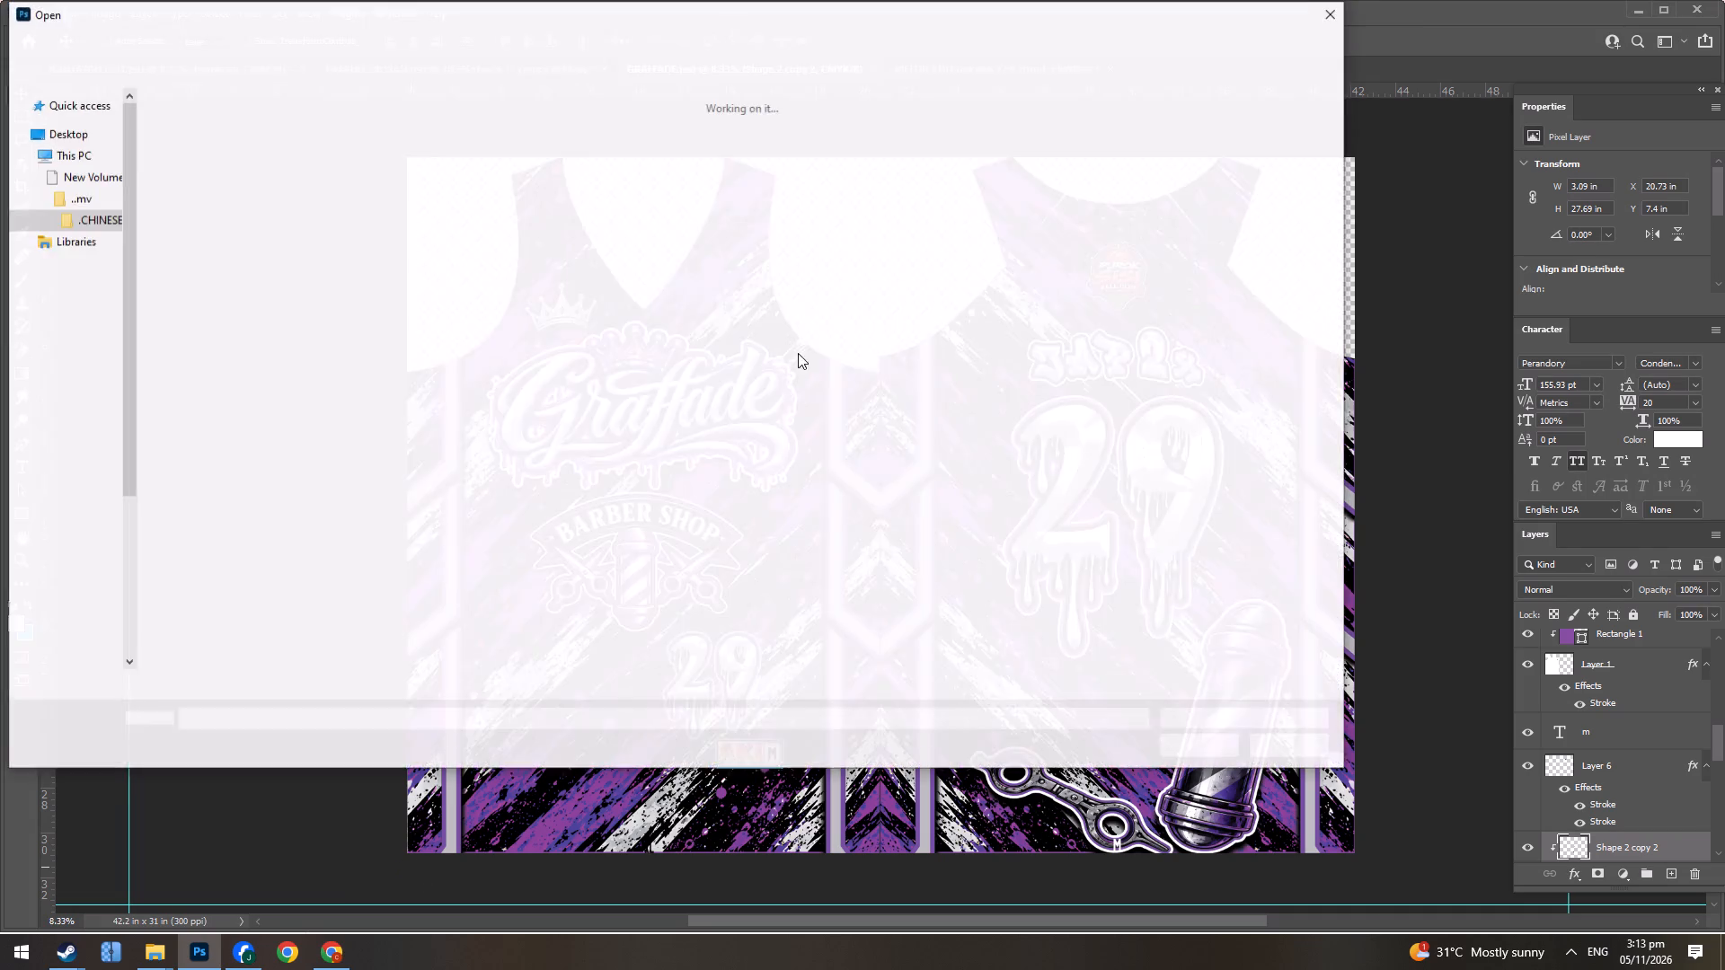
# Browse the NEW PATTERNS FOR SAVE and Mock up folders on New Volume (D:), and open 50.psb from the drive's root.
pyautogui.click(98, 442)
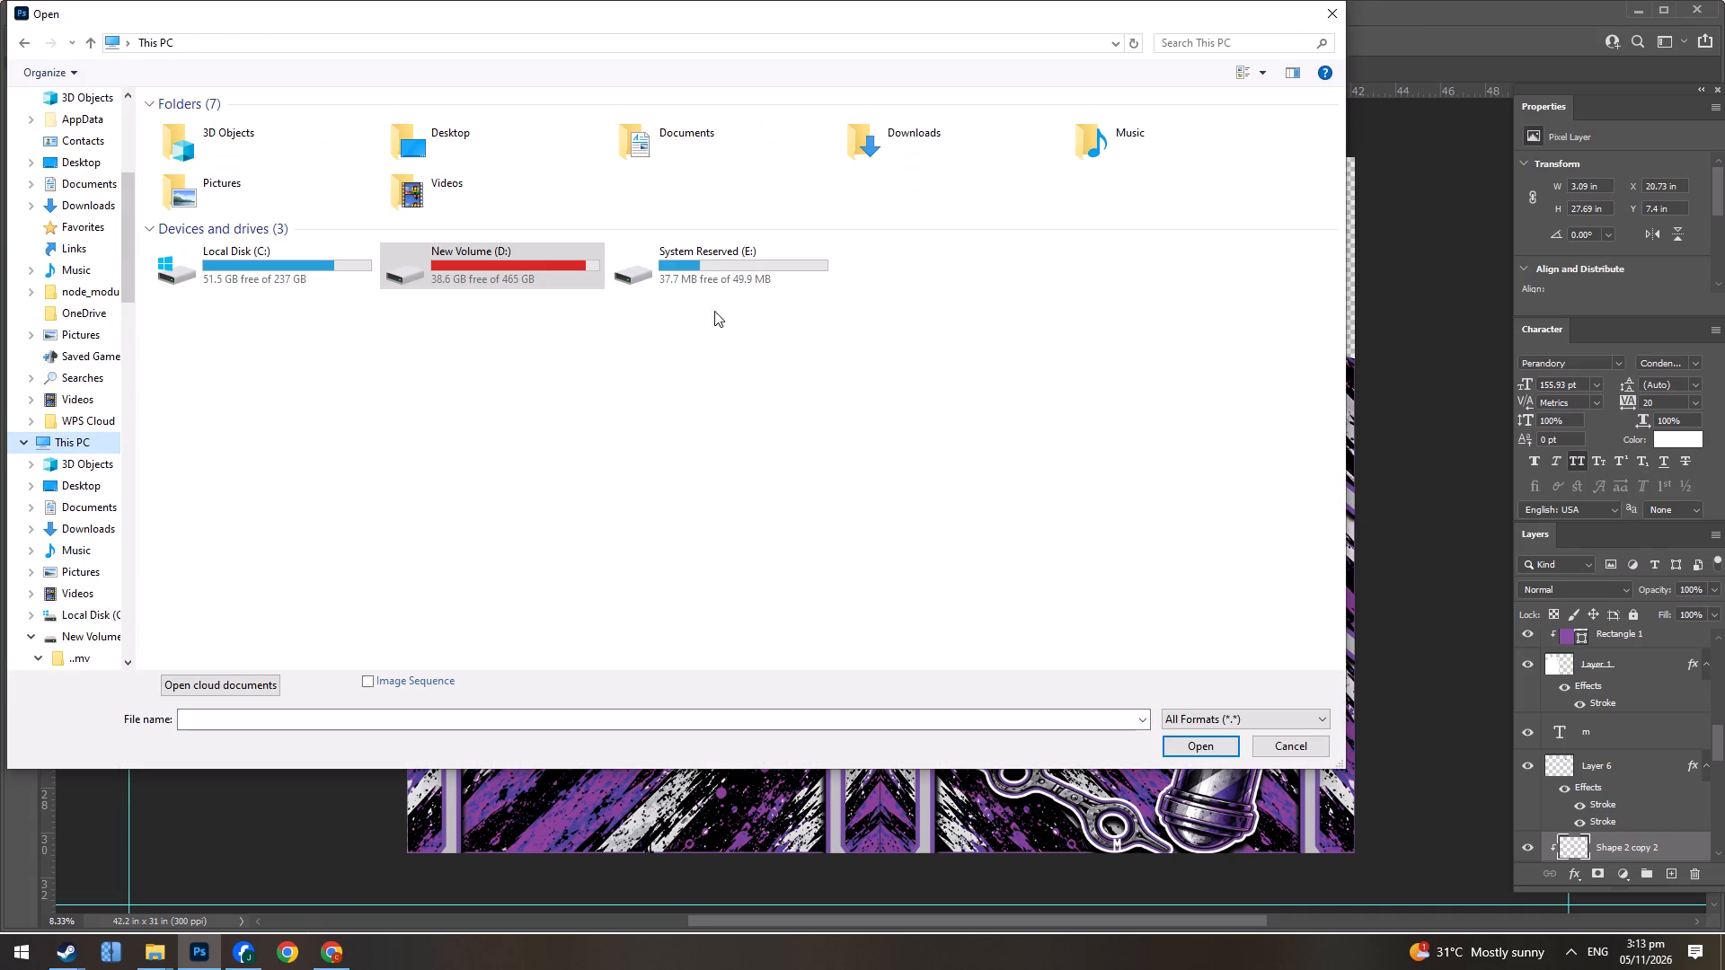
pyautogui.click(514, 269)
pyautogui.click(509, 269)
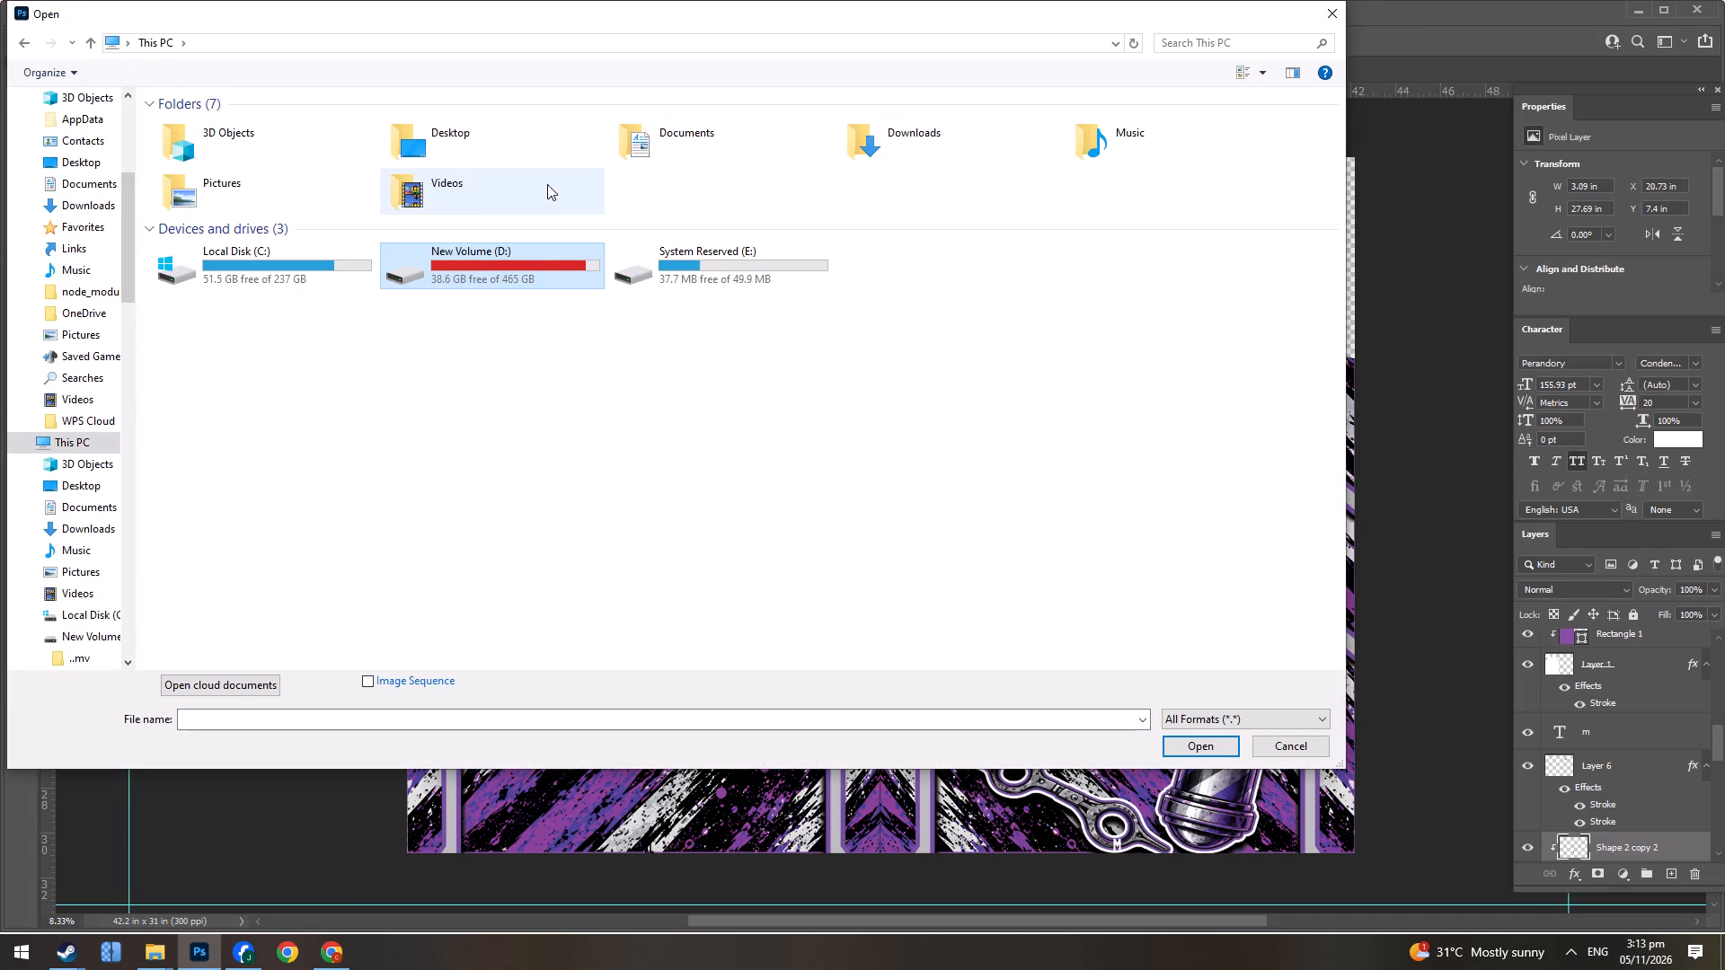
pyautogui.doubleClick(524, 281)
pyautogui.doubleClick(983, 178)
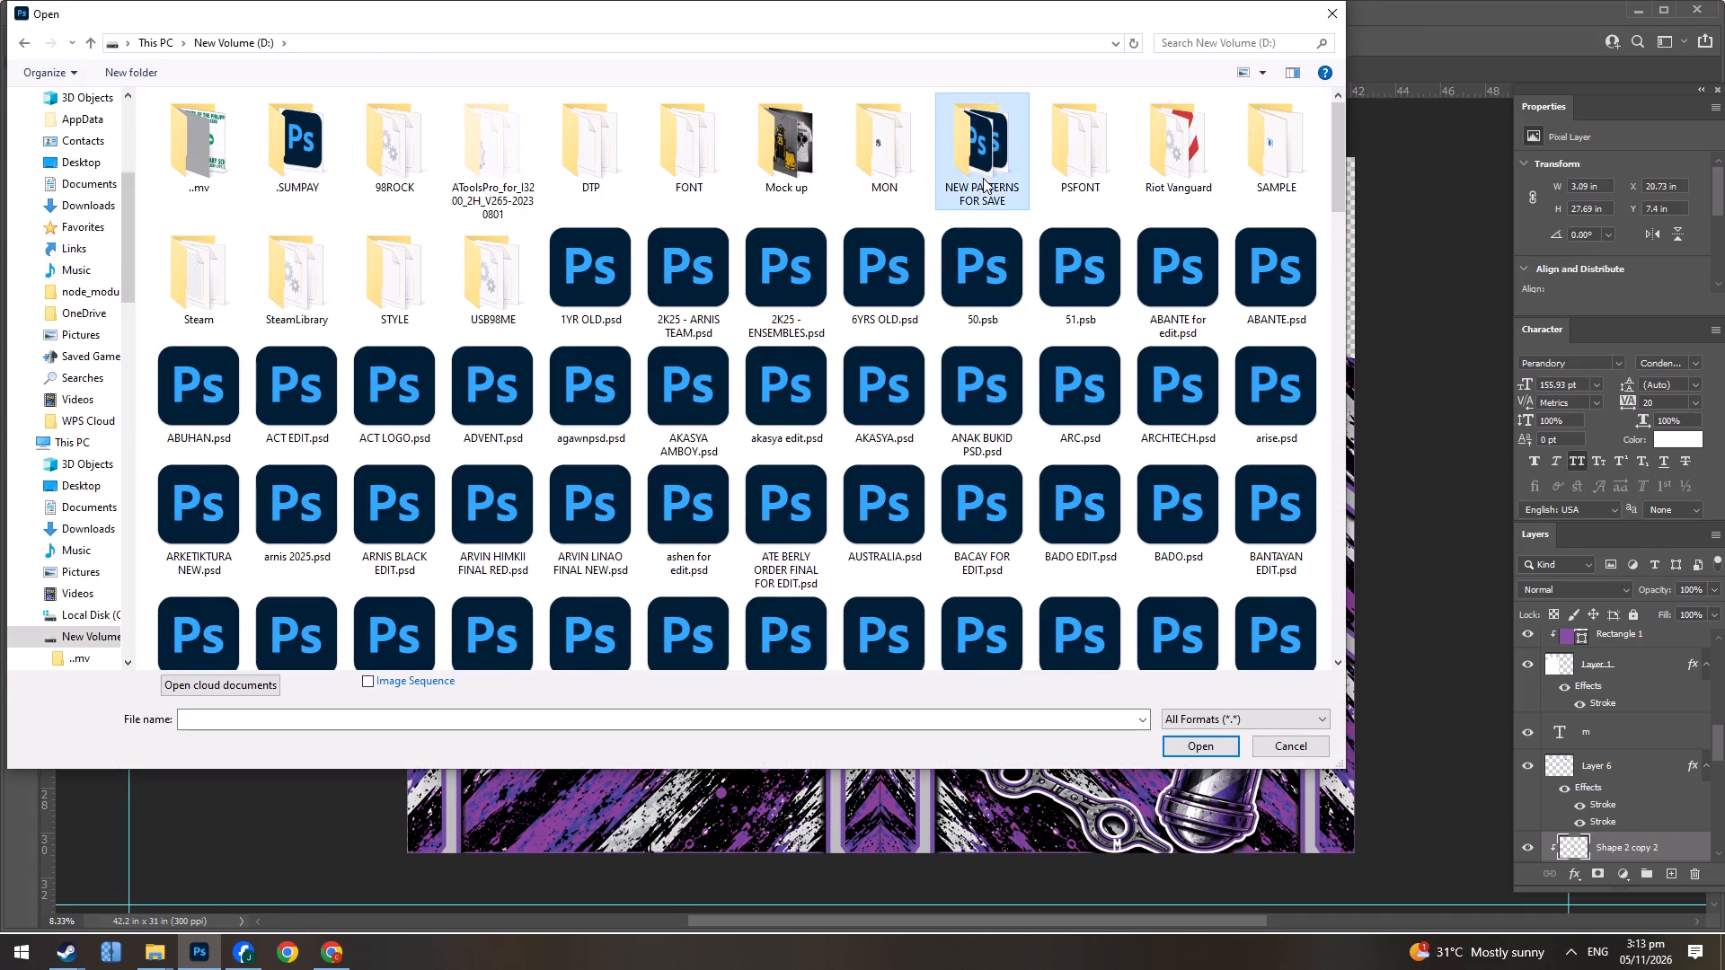
pyautogui.click(13, 45)
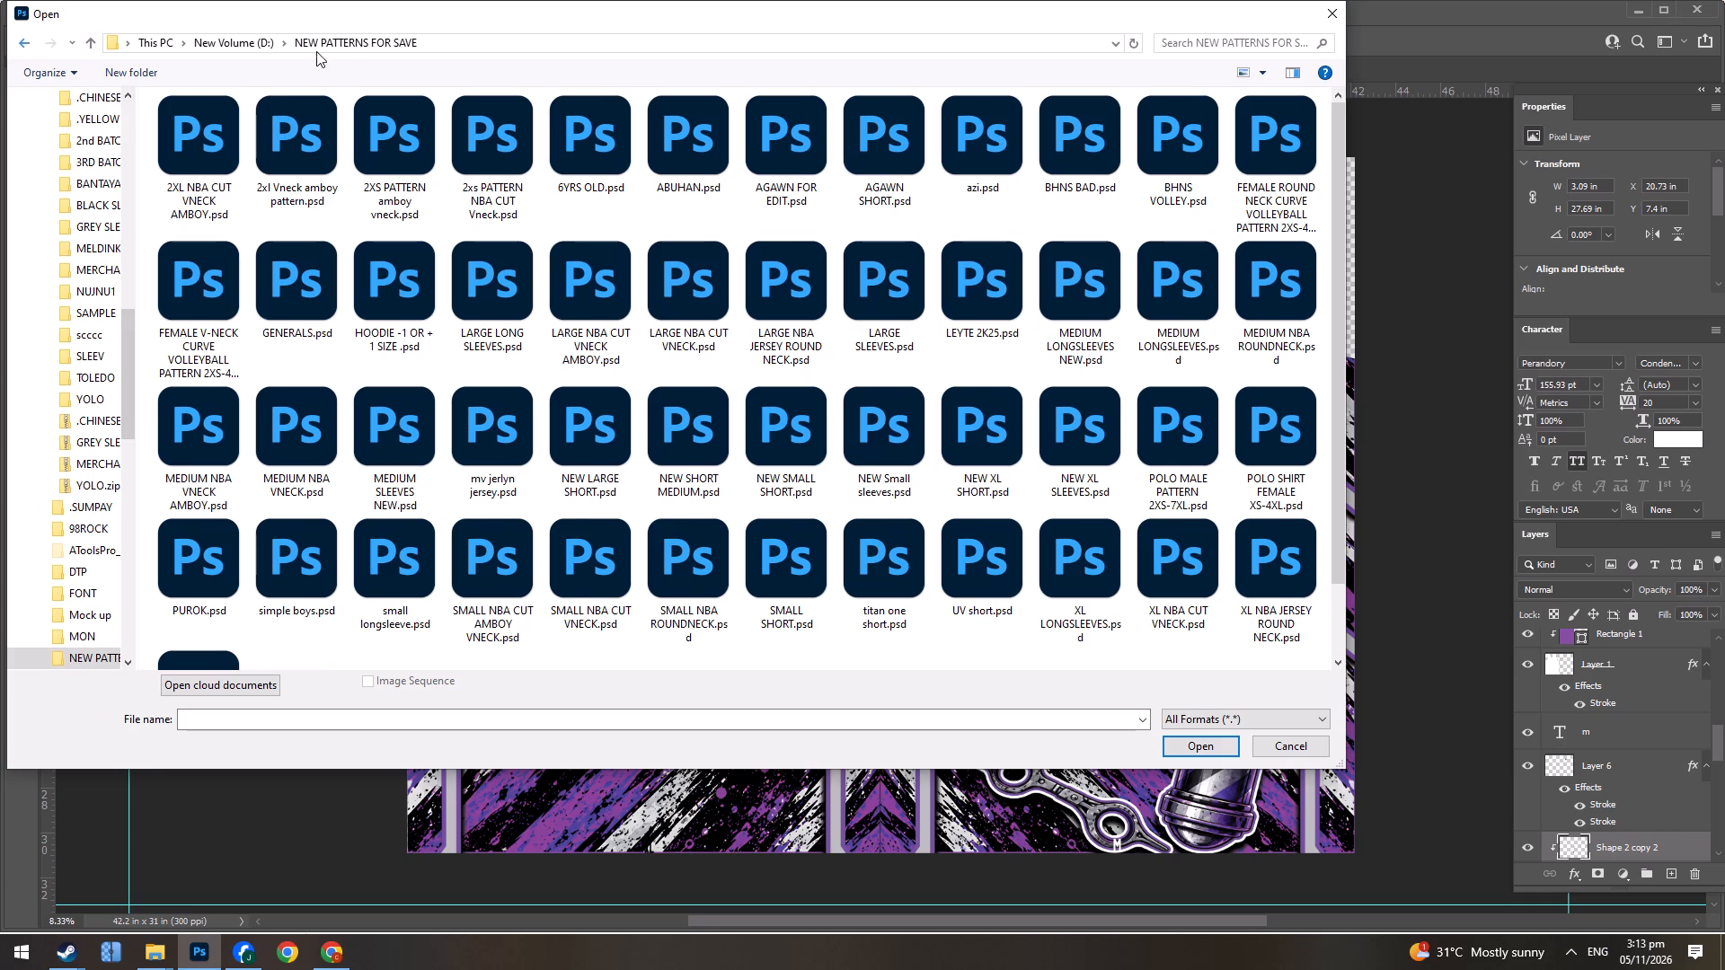
pyautogui.doubleClick(780, 164)
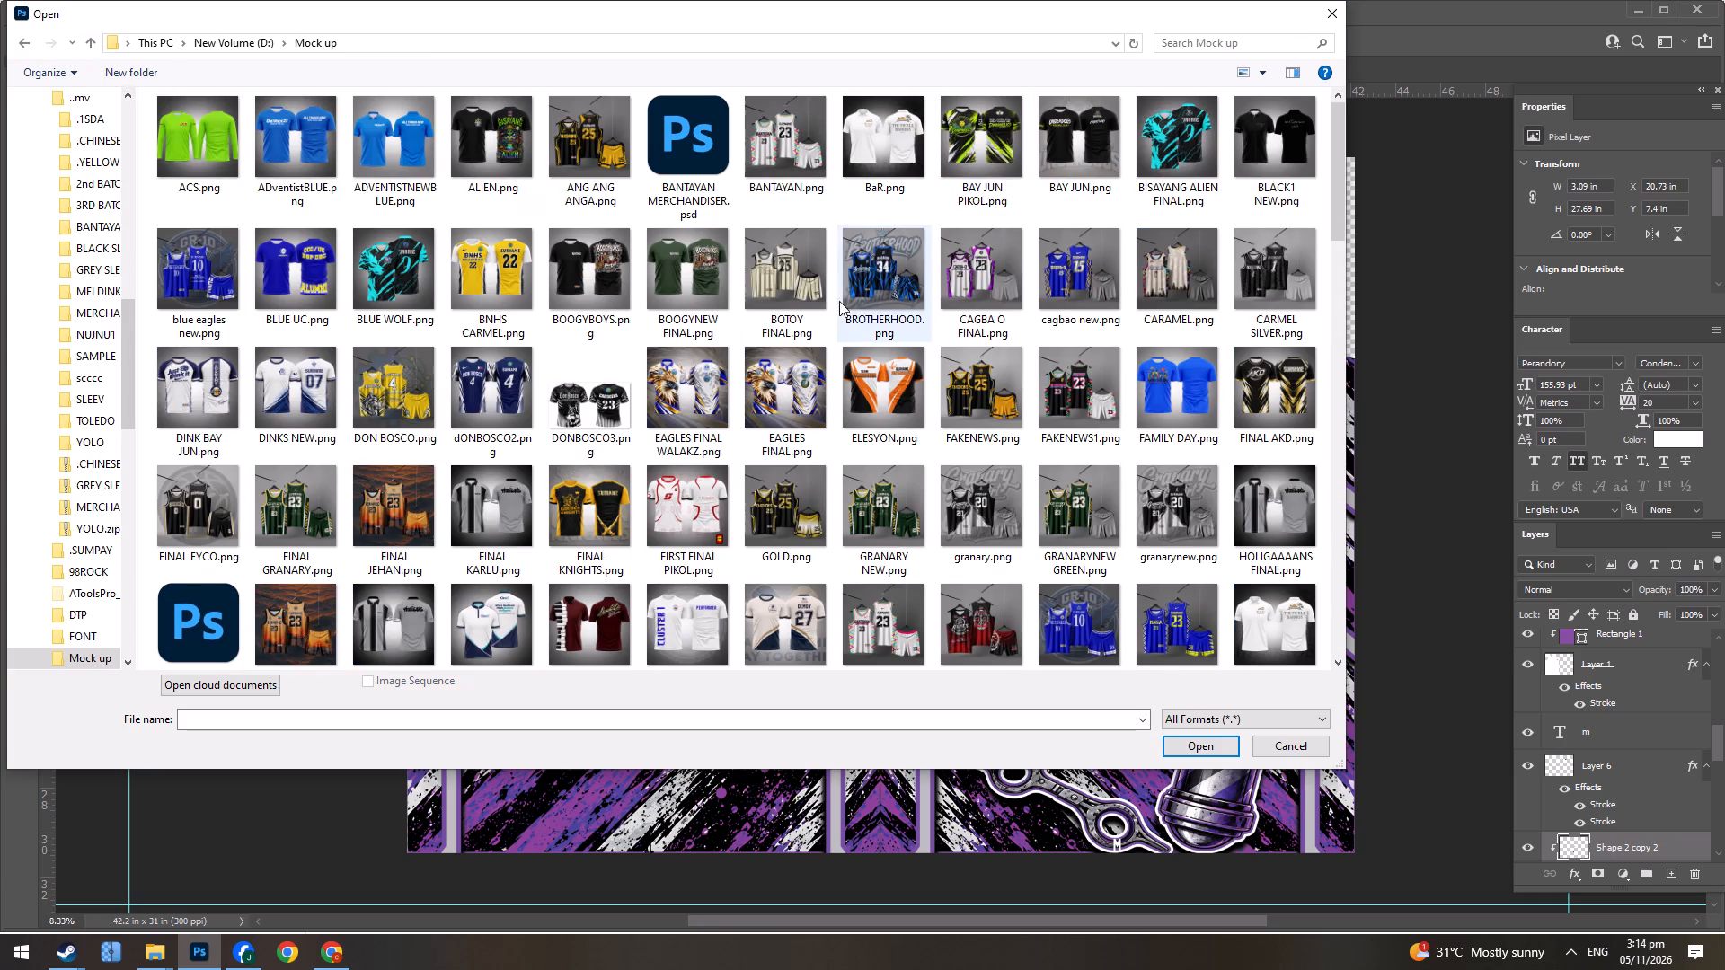
pyautogui.click(664, 174)
pyautogui.click(26, 51)
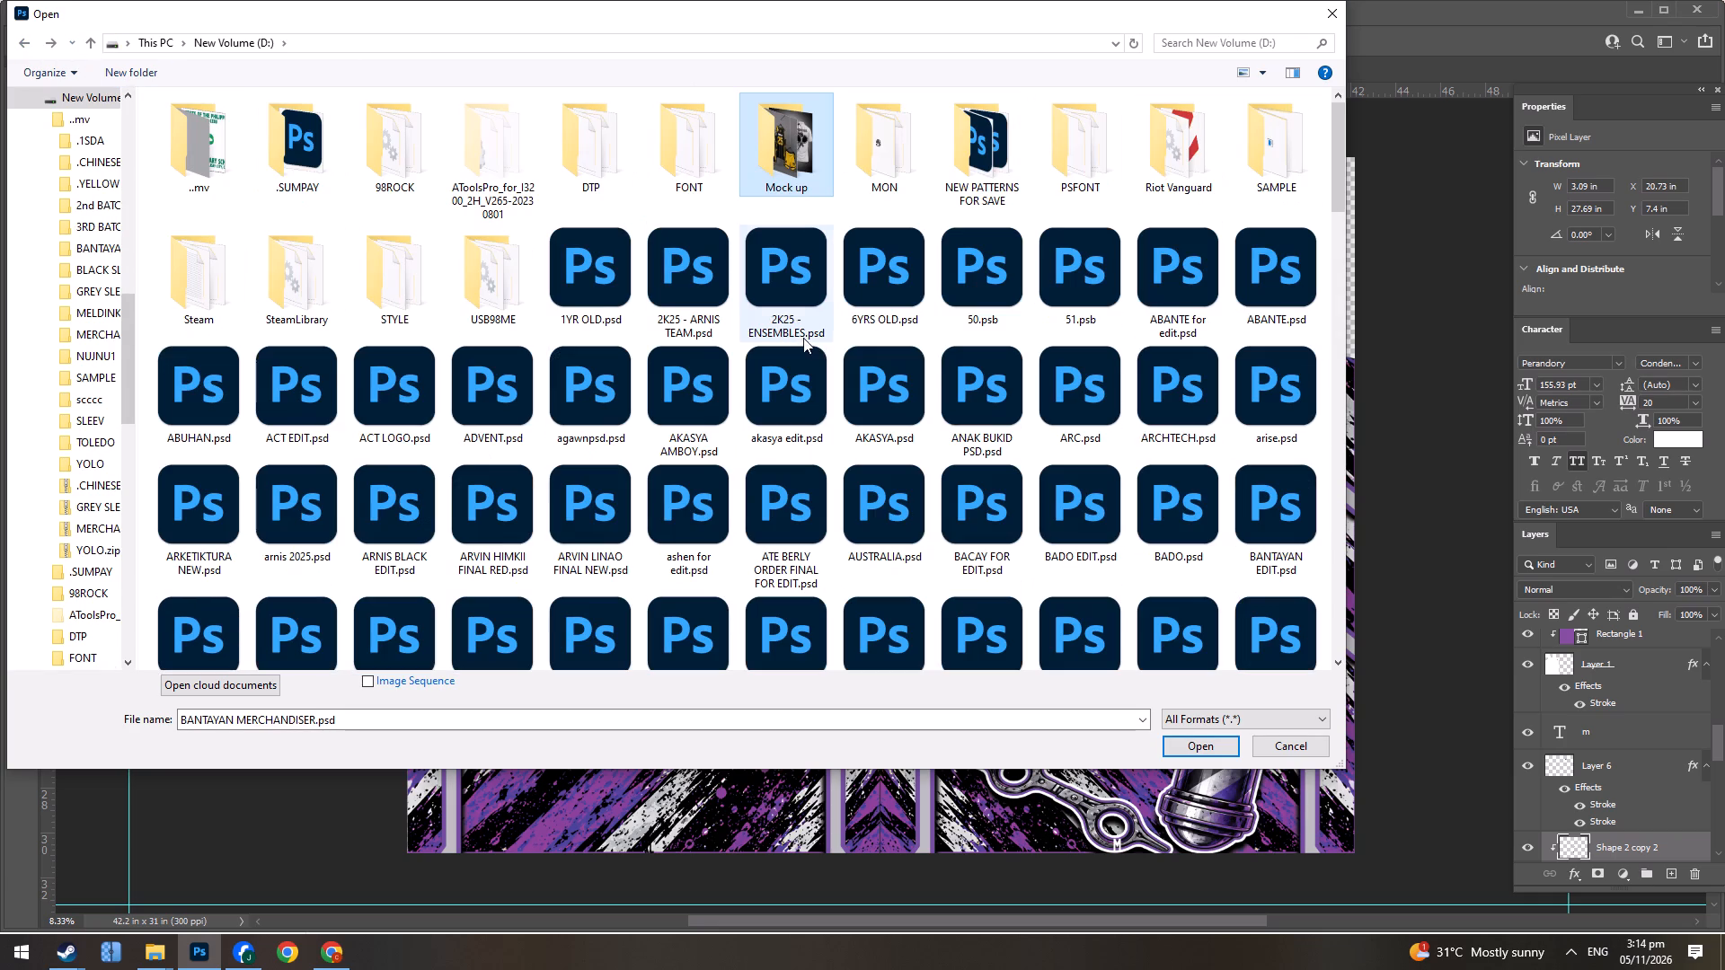
pyautogui.doubleClick(972, 284)
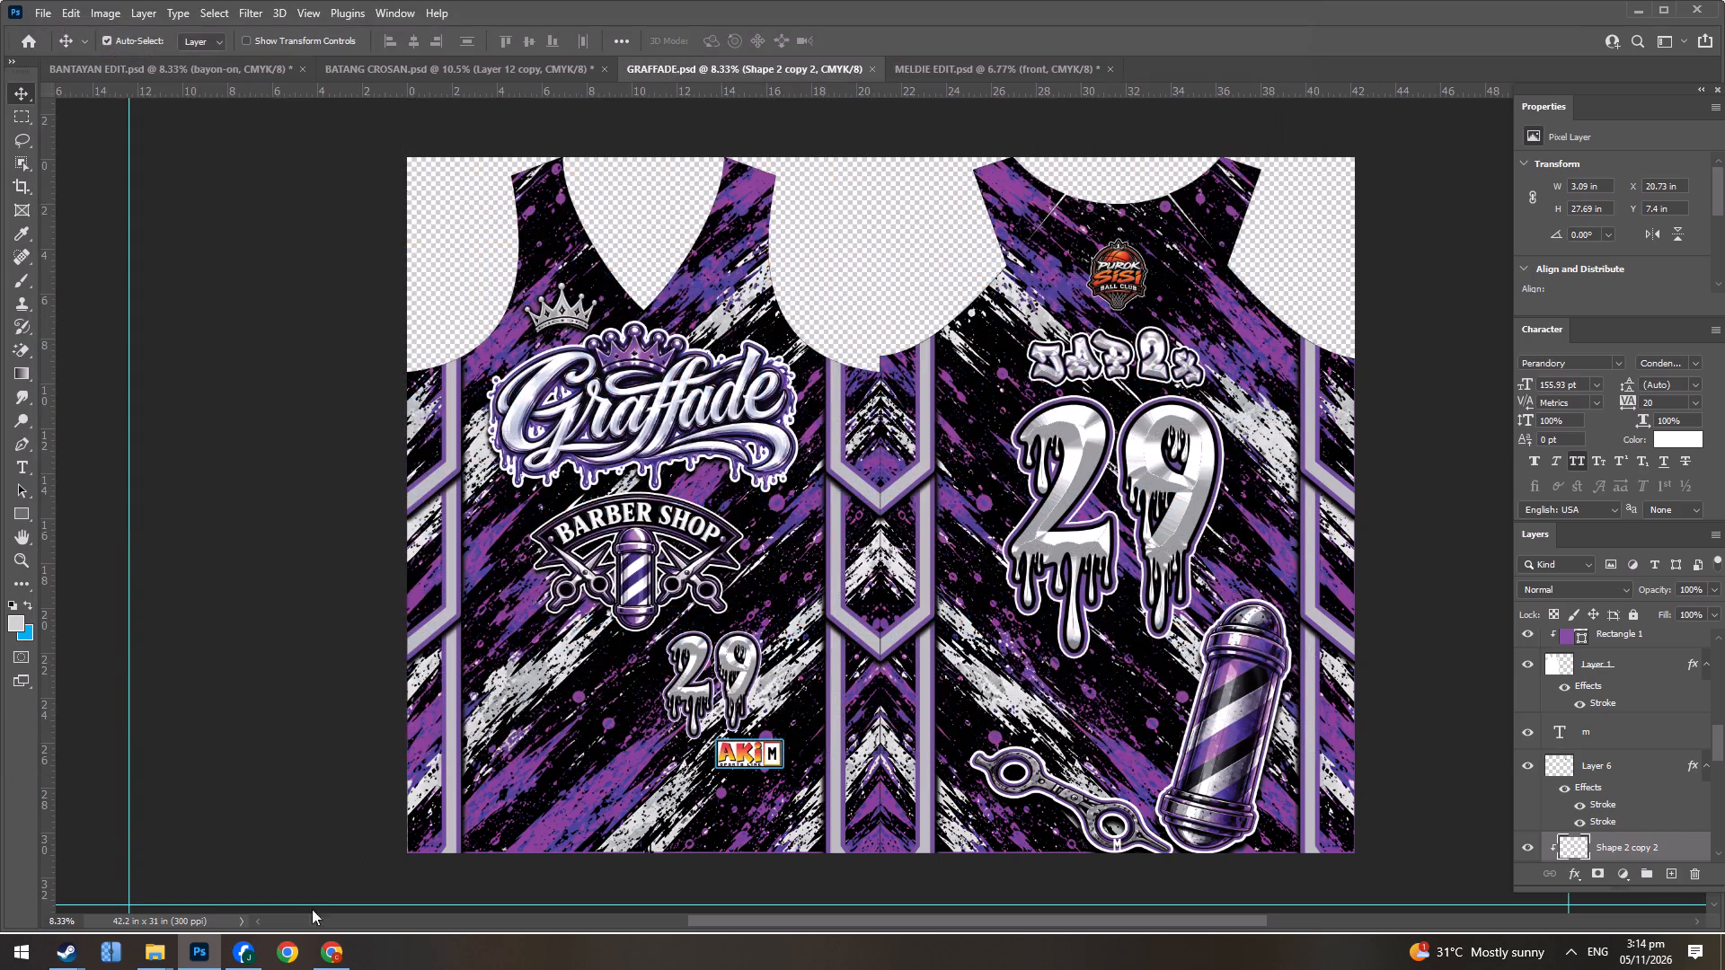
# Switch to Facebook, resume the Nightgod333 Secrets Revealed video about Chat GPT, and rewind it to replay the last part.
pyautogui.click(243, 952)
pyautogui.click(699, 598)
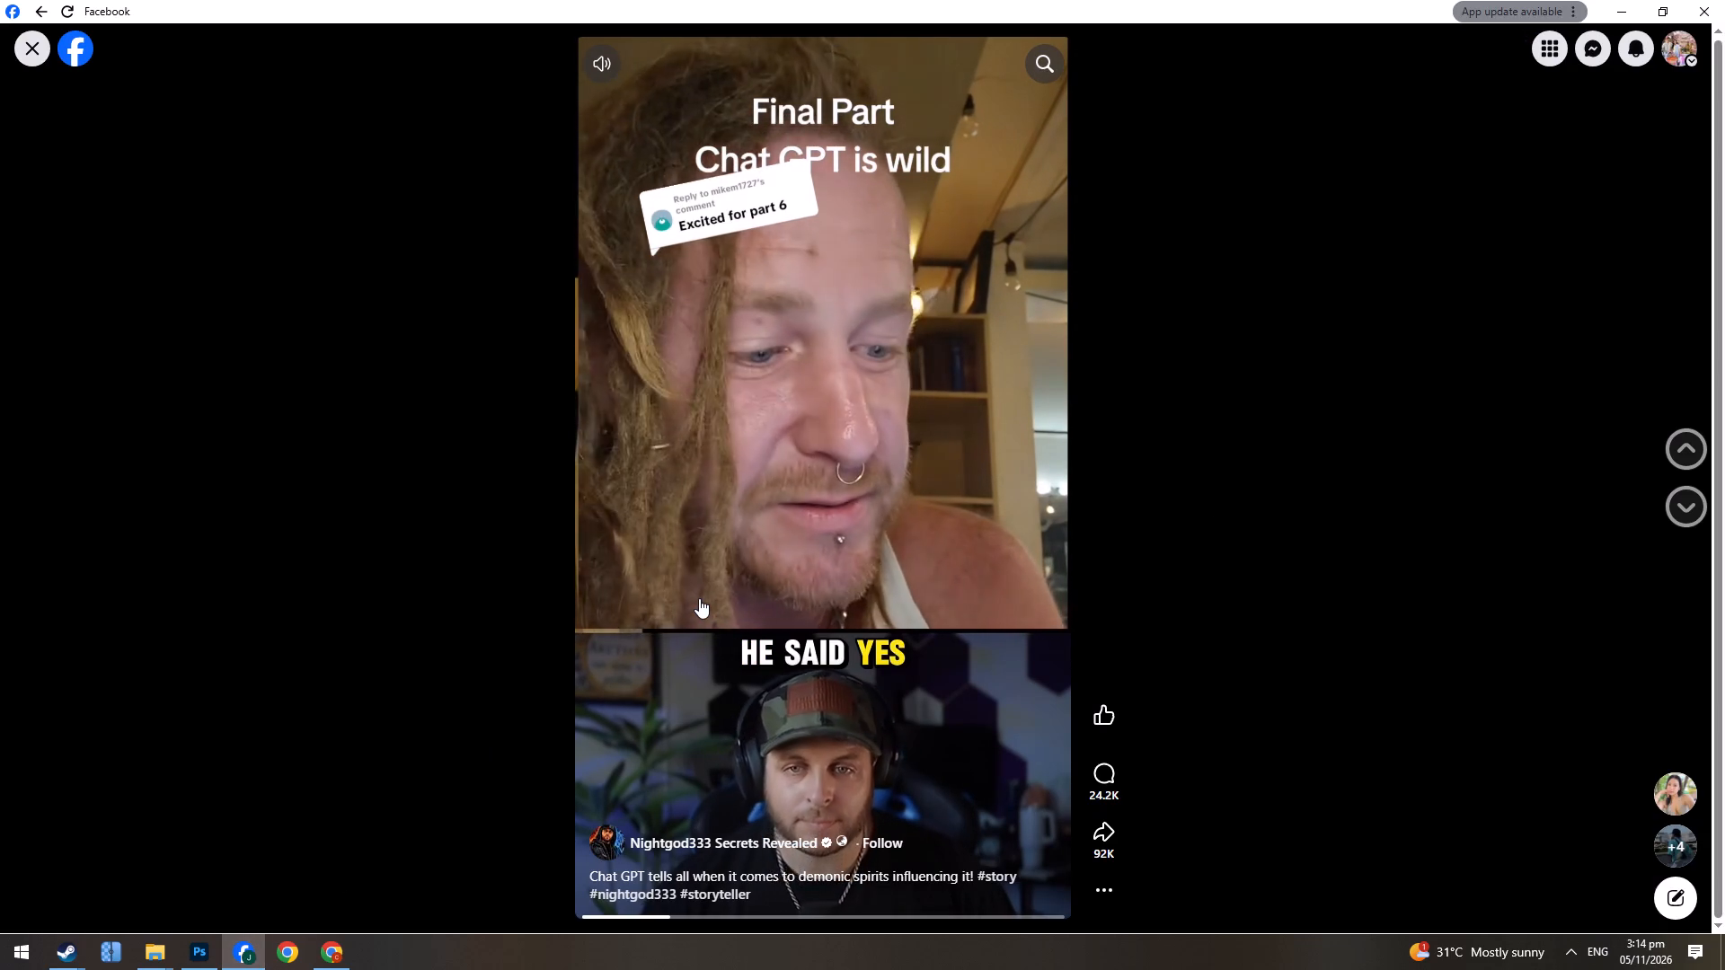
pyautogui.press('Left')
pyautogui.press('Left')
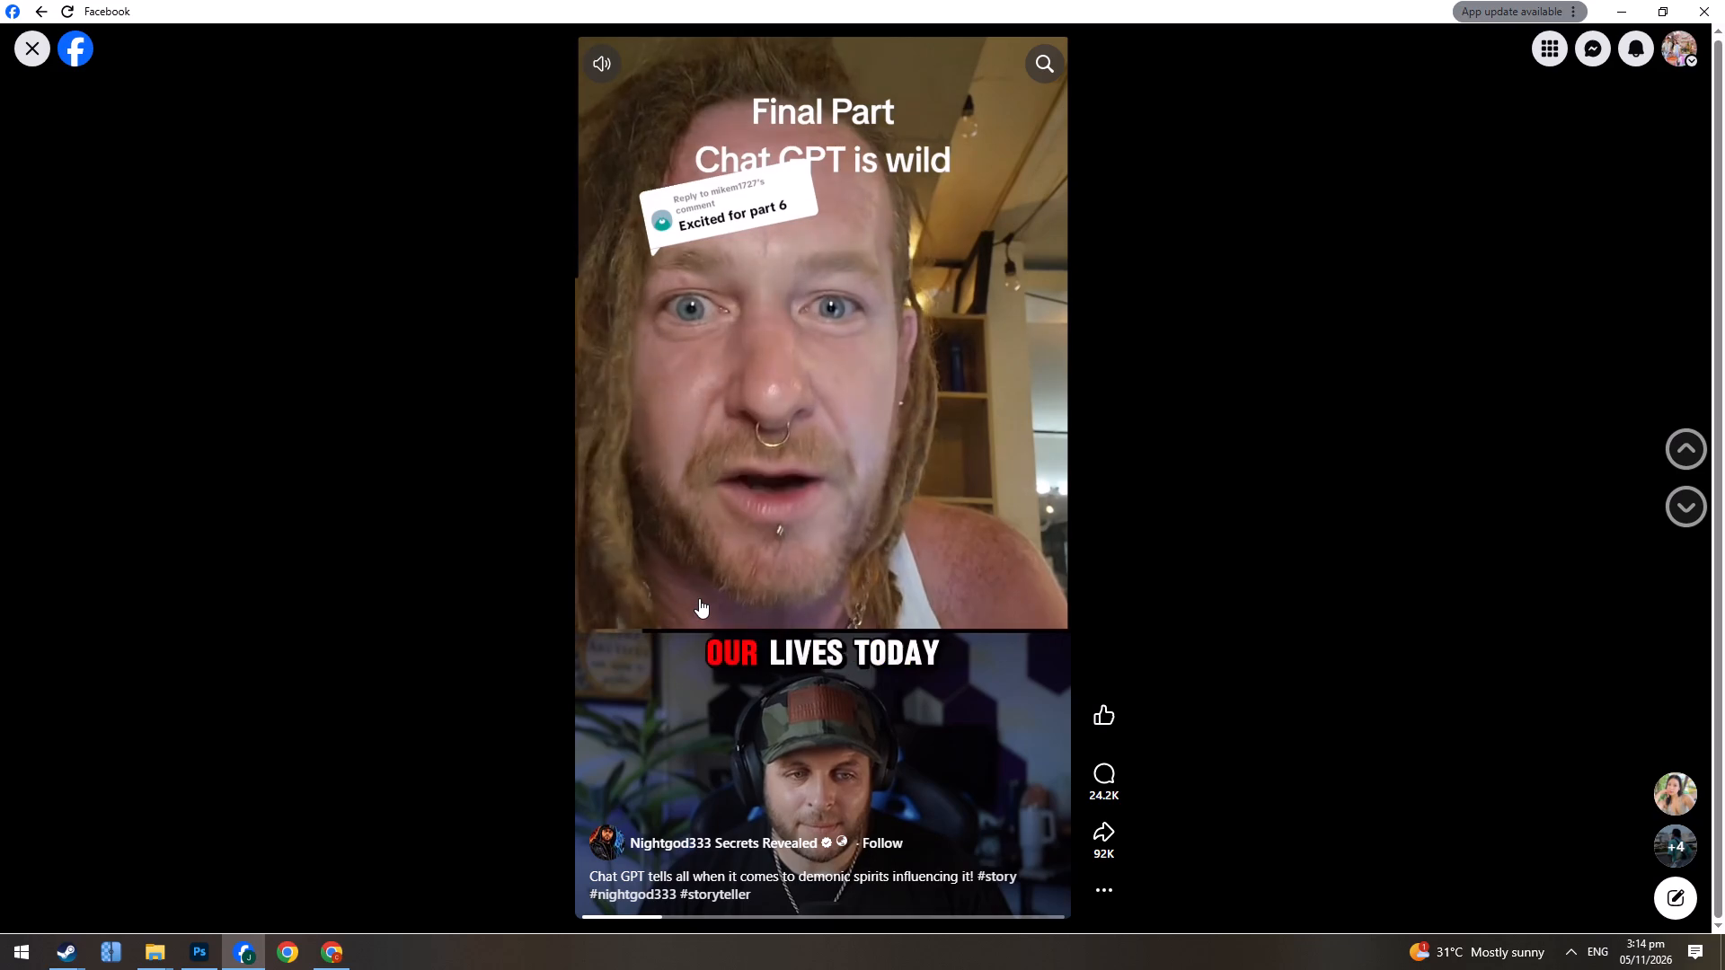
pyautogui.press('Left')
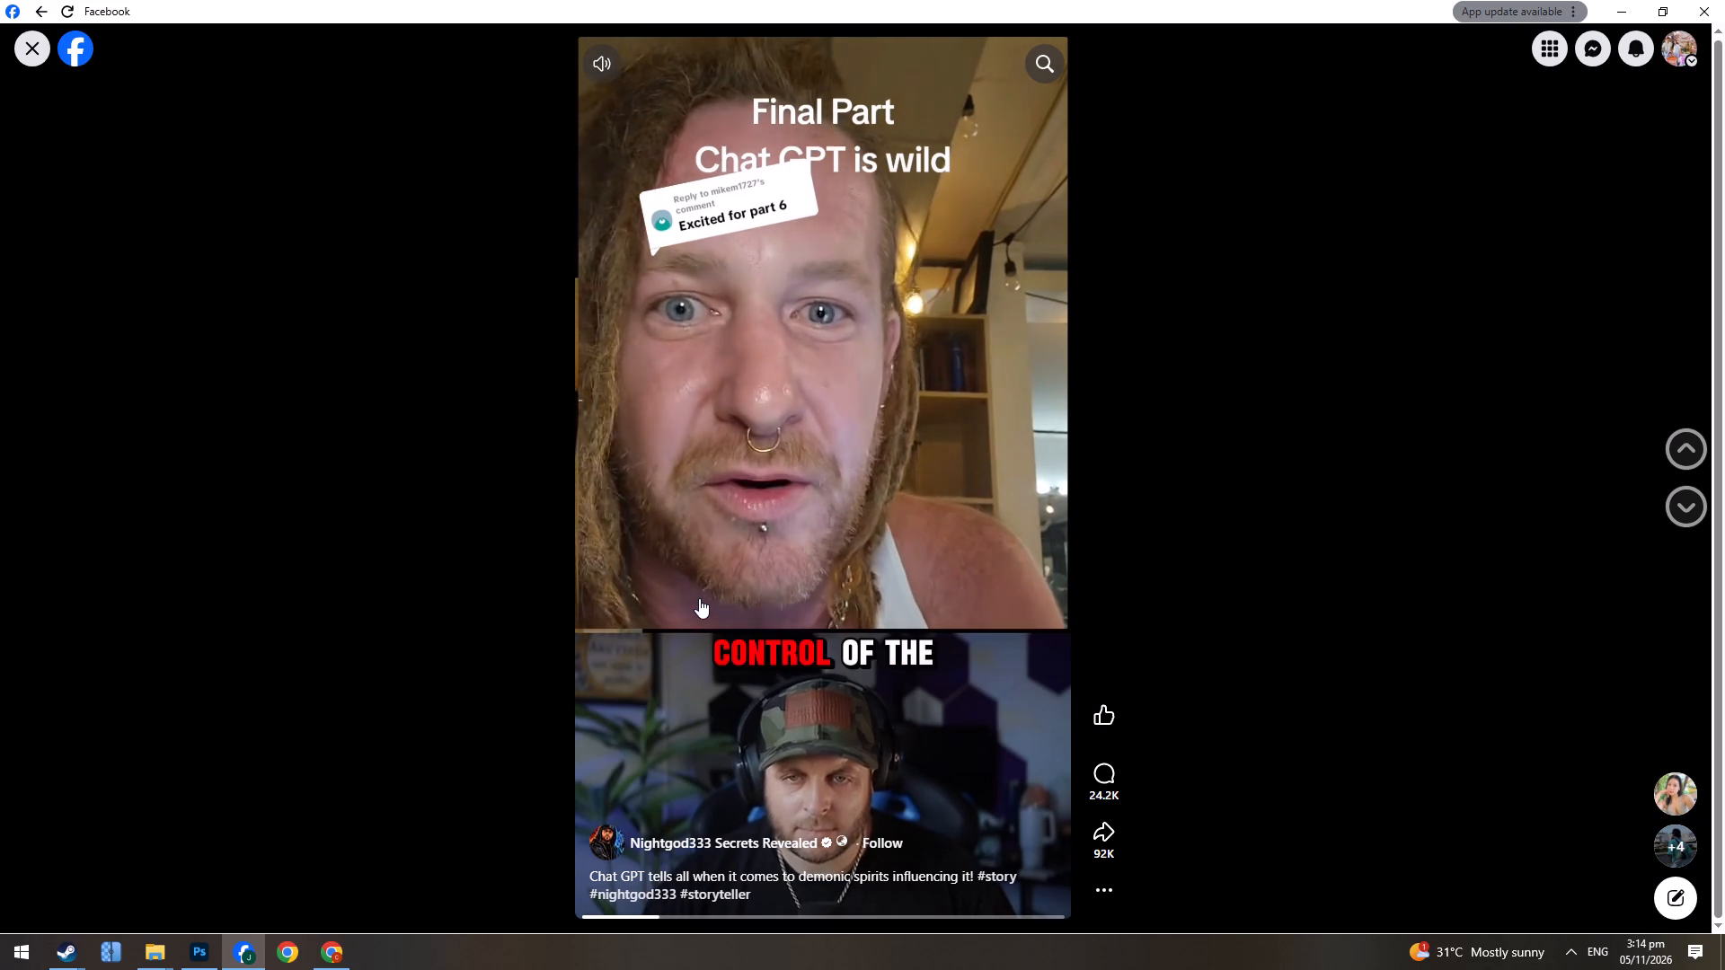
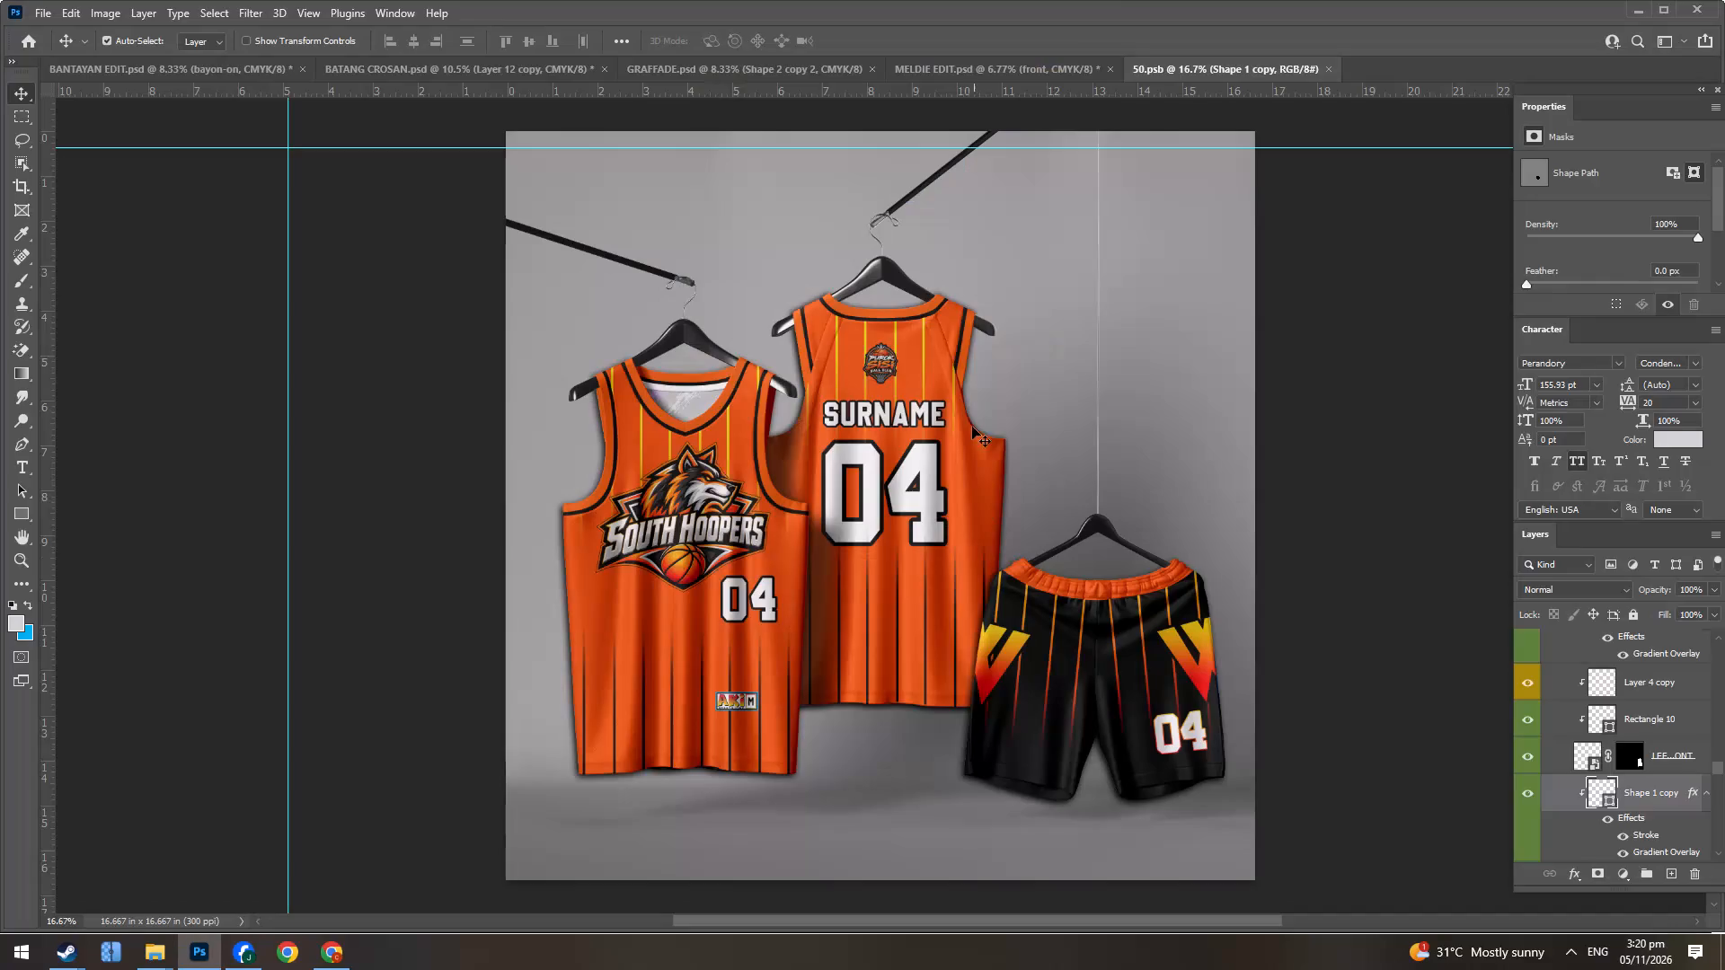
# Delete the South Hoopers wolf logo from the front jersey of the mockup.
pyautogui.scroll(5, 747, 593)
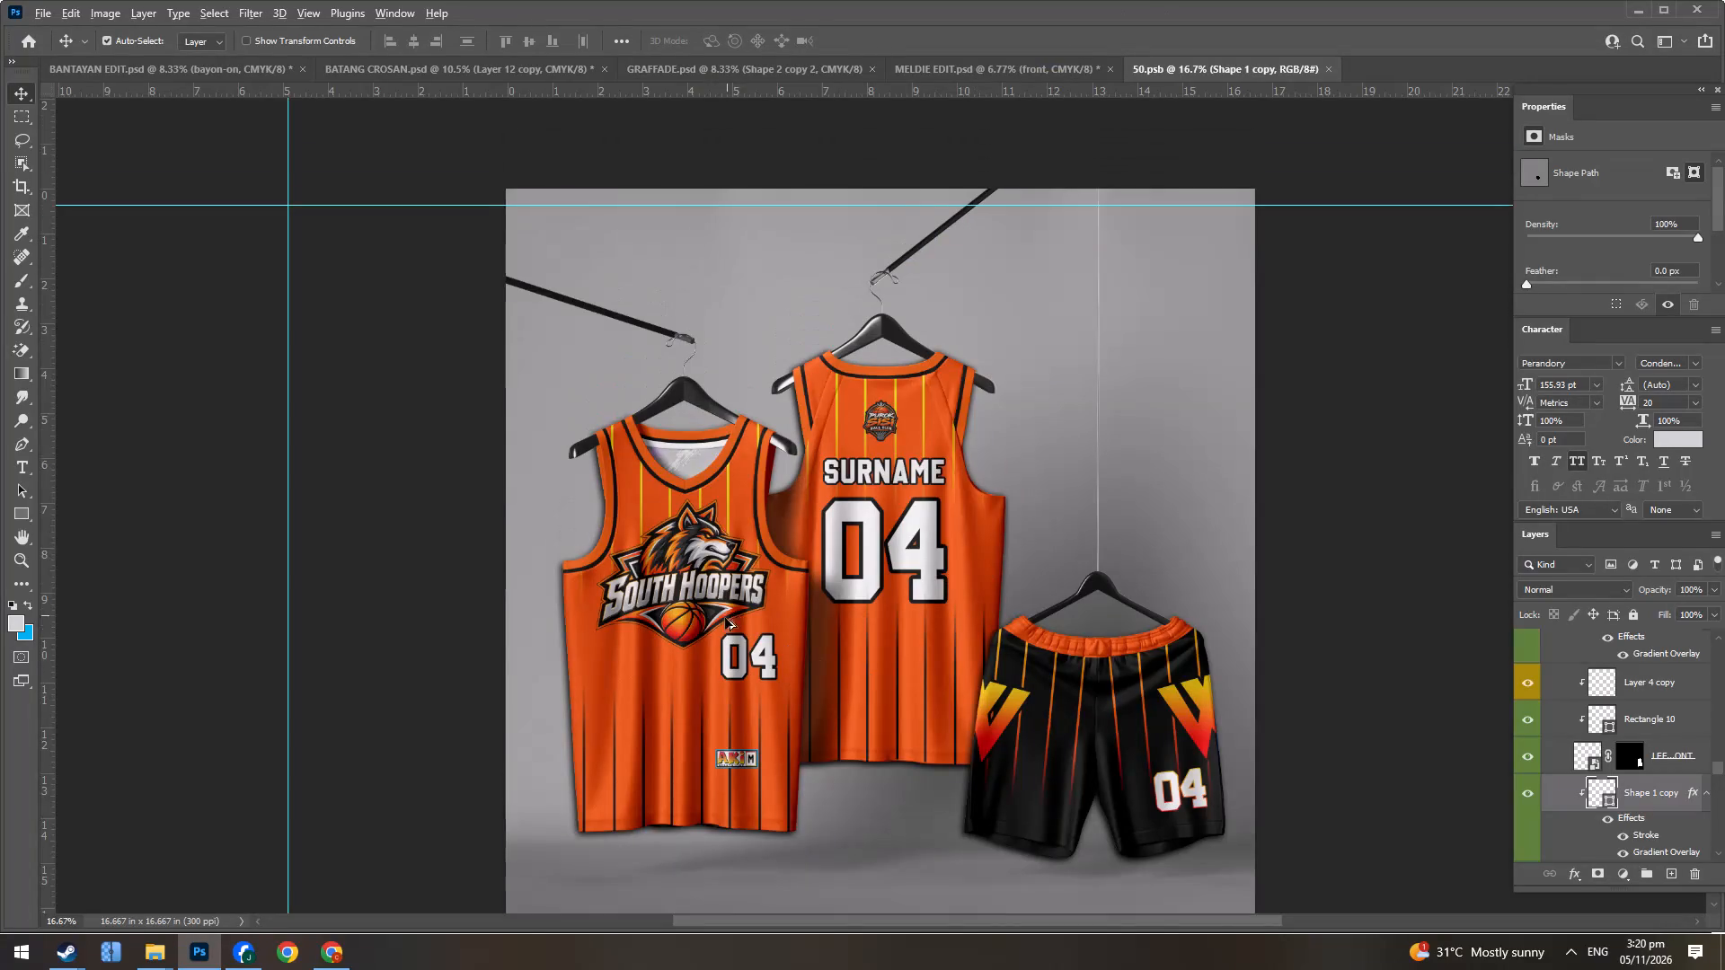
pyautogui.scroll(3, 725, 618)
pyautogui.click(683, 592)
pyautogui.press('Delete')
# Delete the yellow upper pinstripes and the orange base rectangle from the front jersey.
pyautogui.click(727, 460)
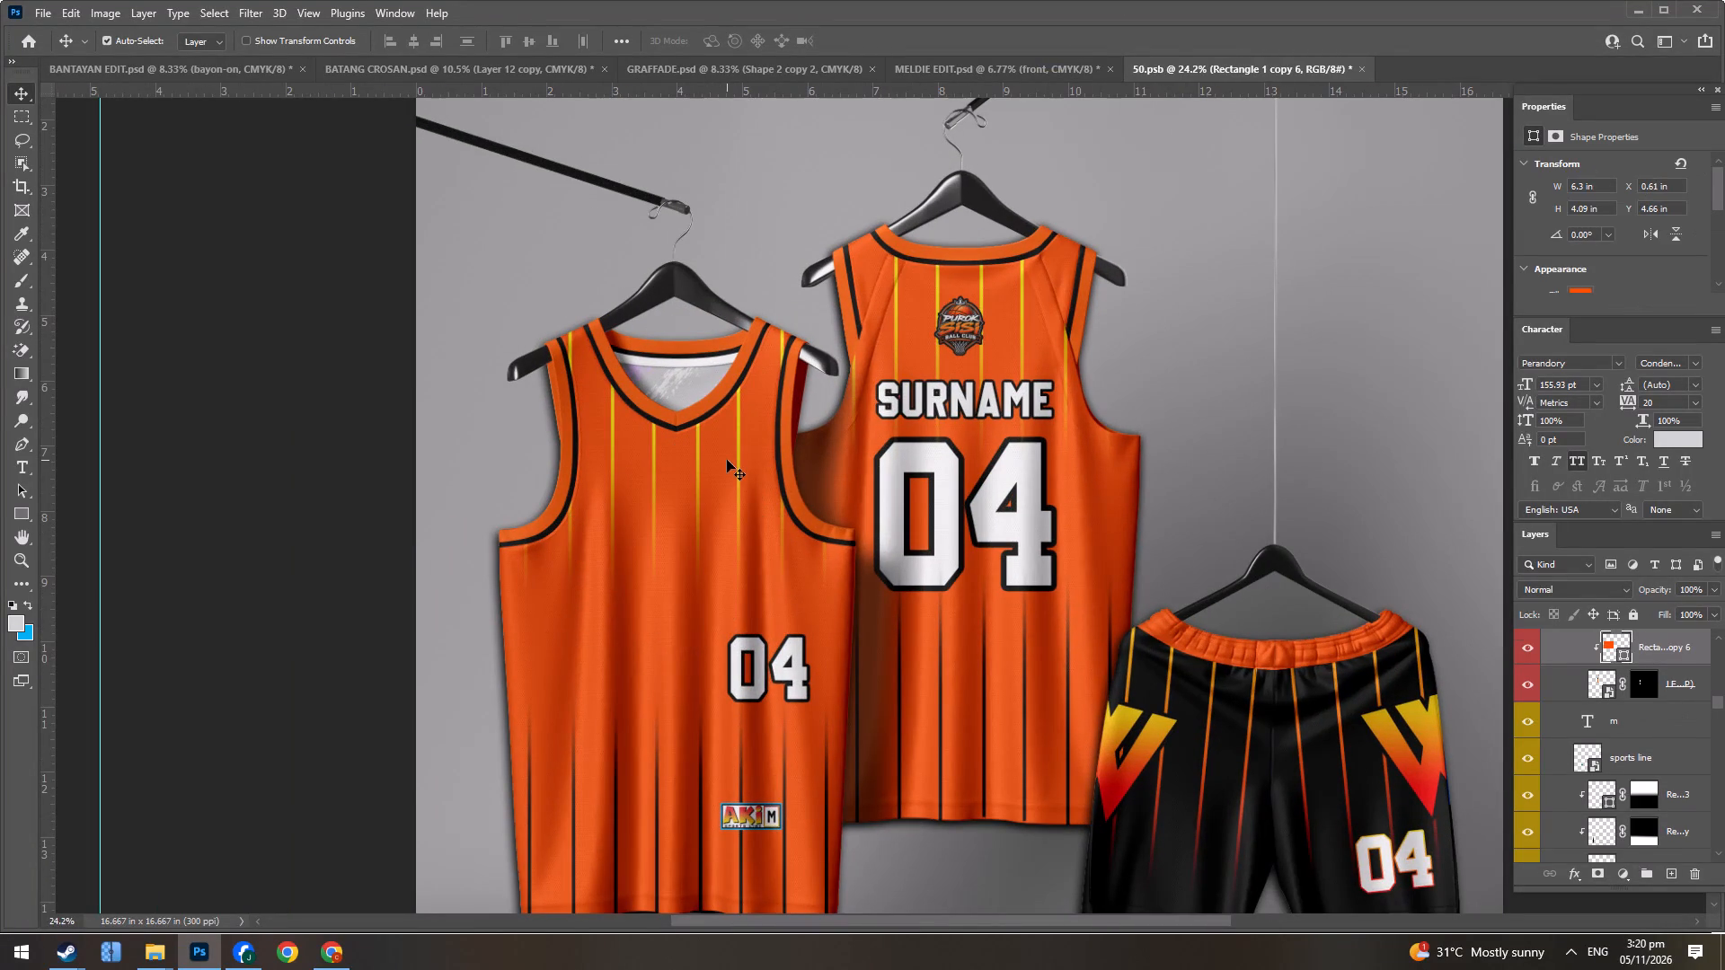
pyautogui.click(736, 425)
pyautogui.click(739, 421)
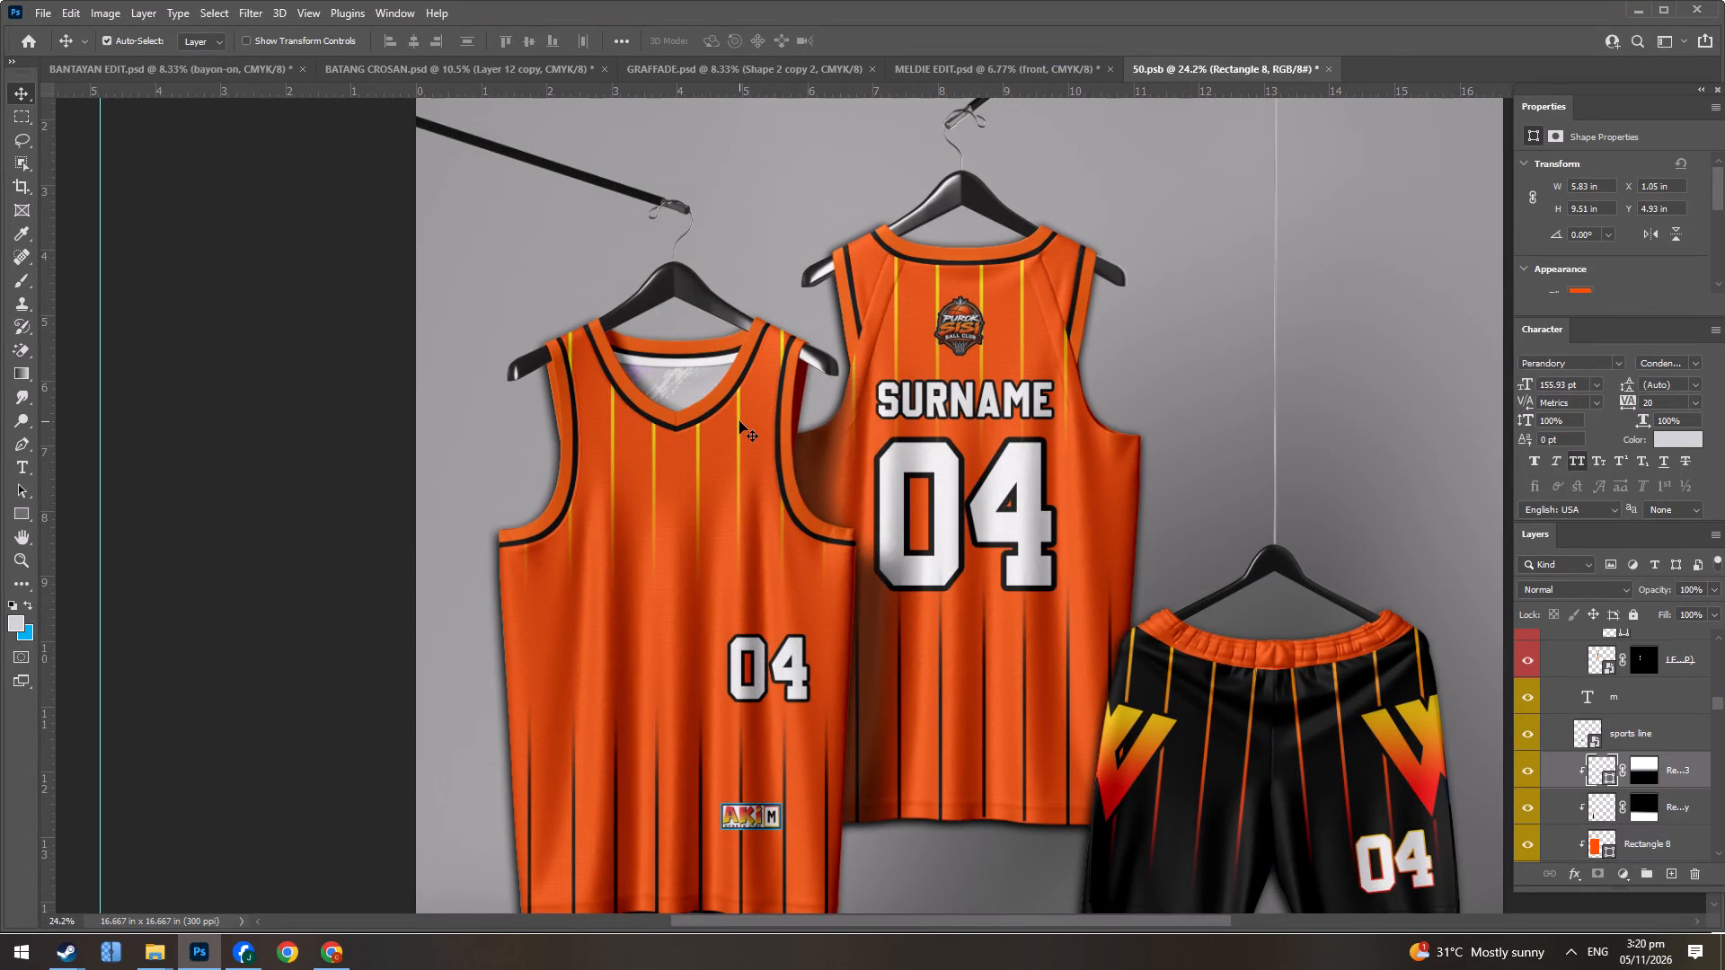
pyautogui.press('Delete')
pyautogui.click(703, 777)
pyautogui.press('Delete')
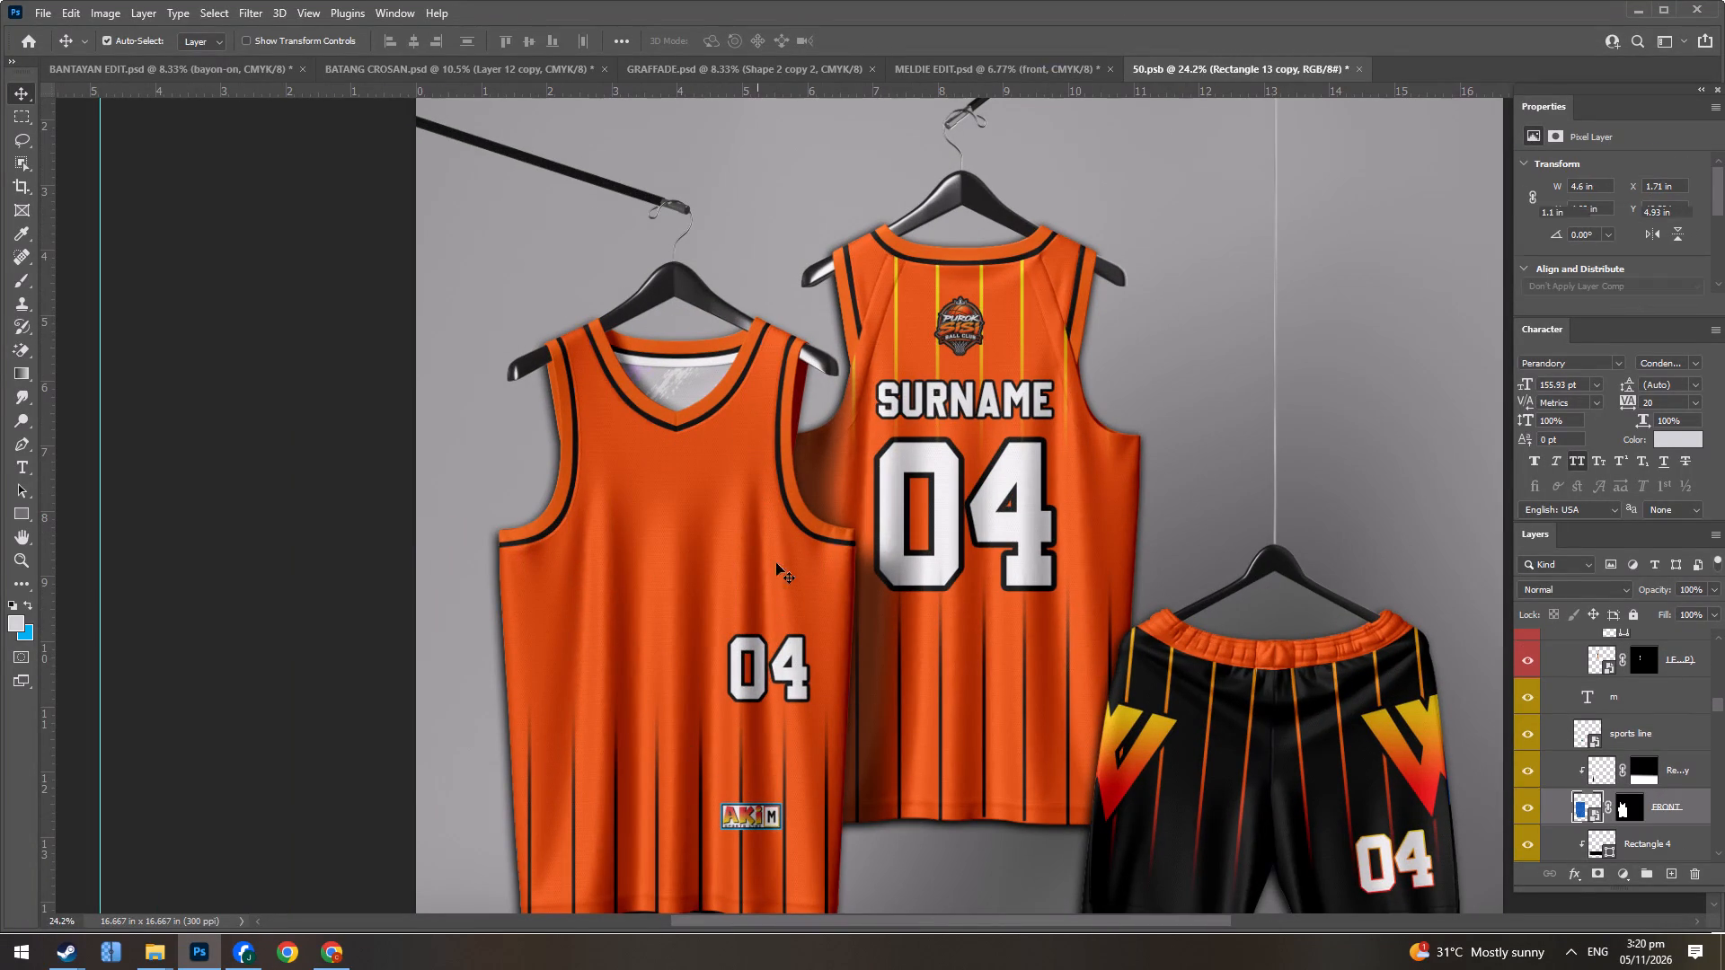
# Delete the number 04 from the front jersey.
pyautogui.click(760, 648)
pyautogui.press('Delete')
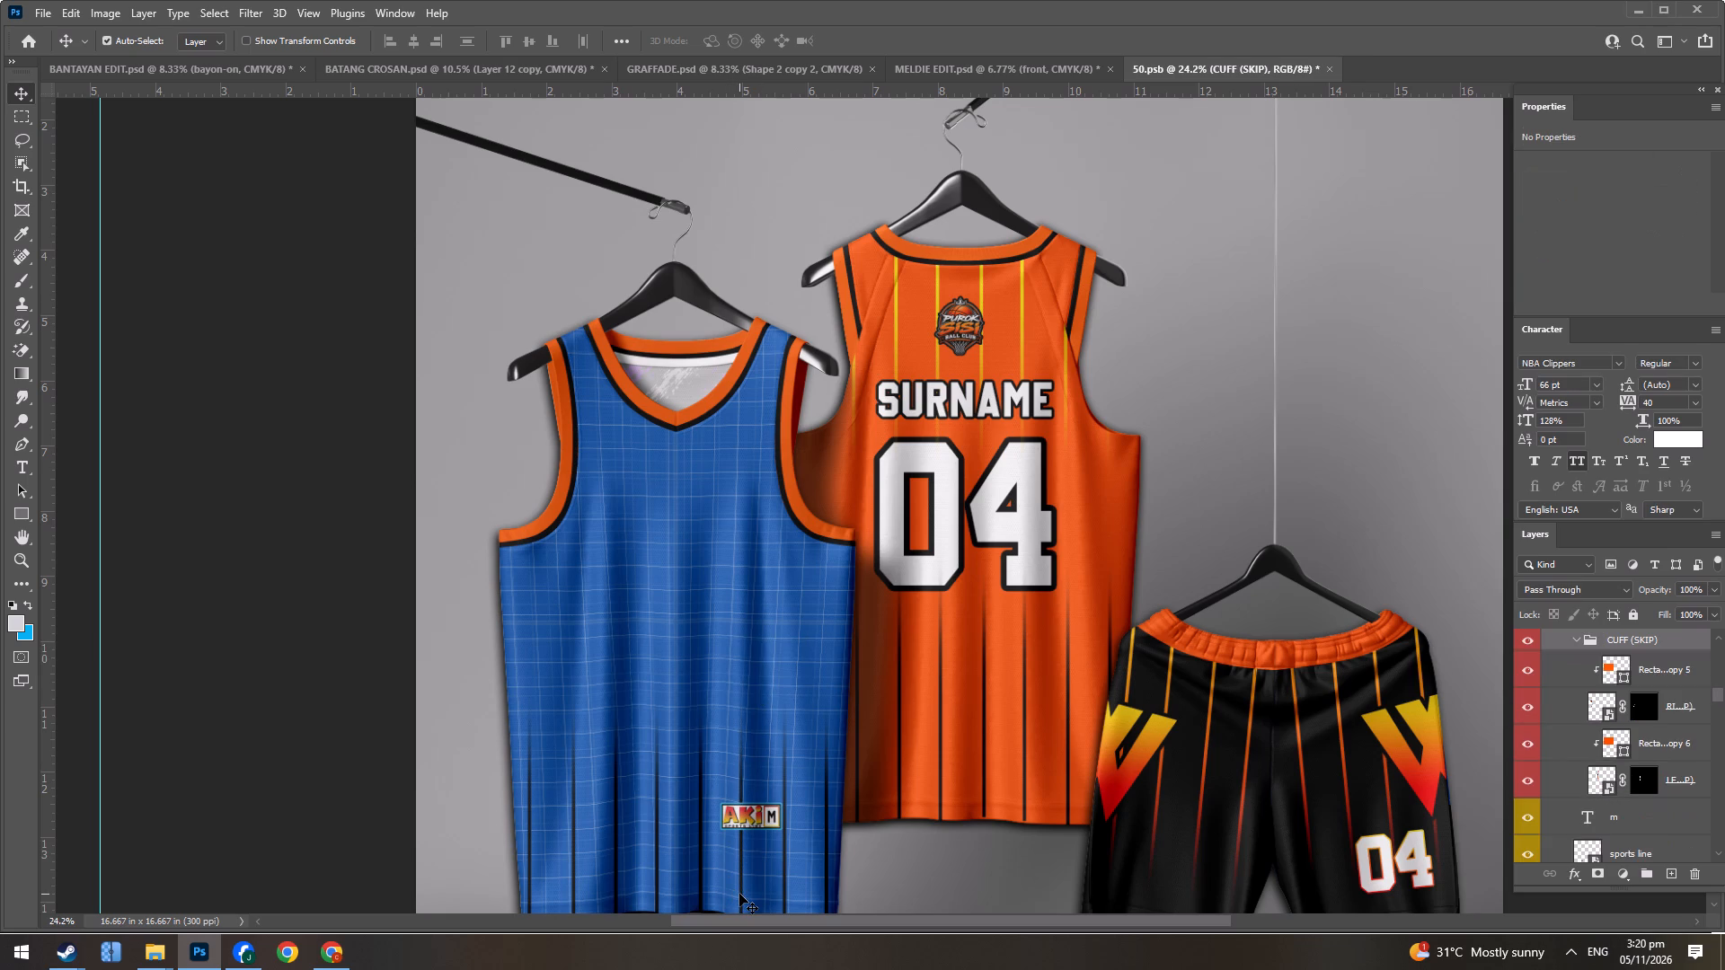
# Find the layer holding the black lower stripes on the front jersey and delete it.
pyautogui.click(792, 877)
pyautogui.scroll(2, 1559, 682)
pyautogui.scroll(-1, 1641, 800)
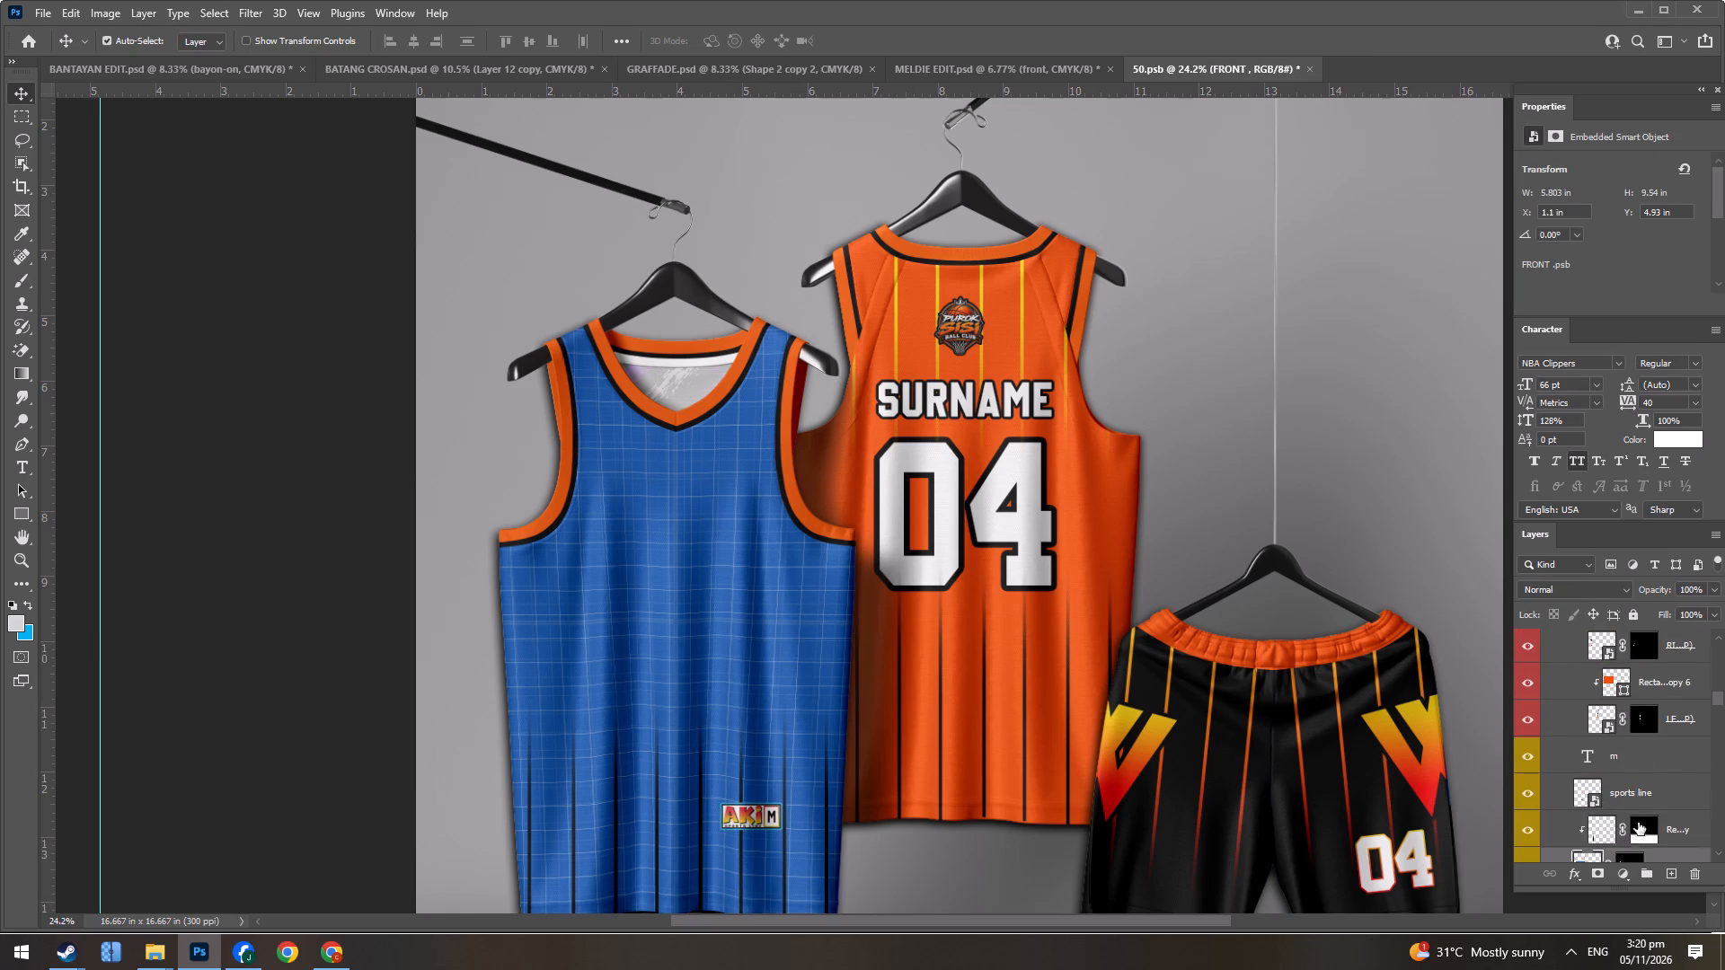
pyautogui.scroll(-1, 1638, 822)
pyautogui.click(1651, 824)
pyautogui.press('Delete')
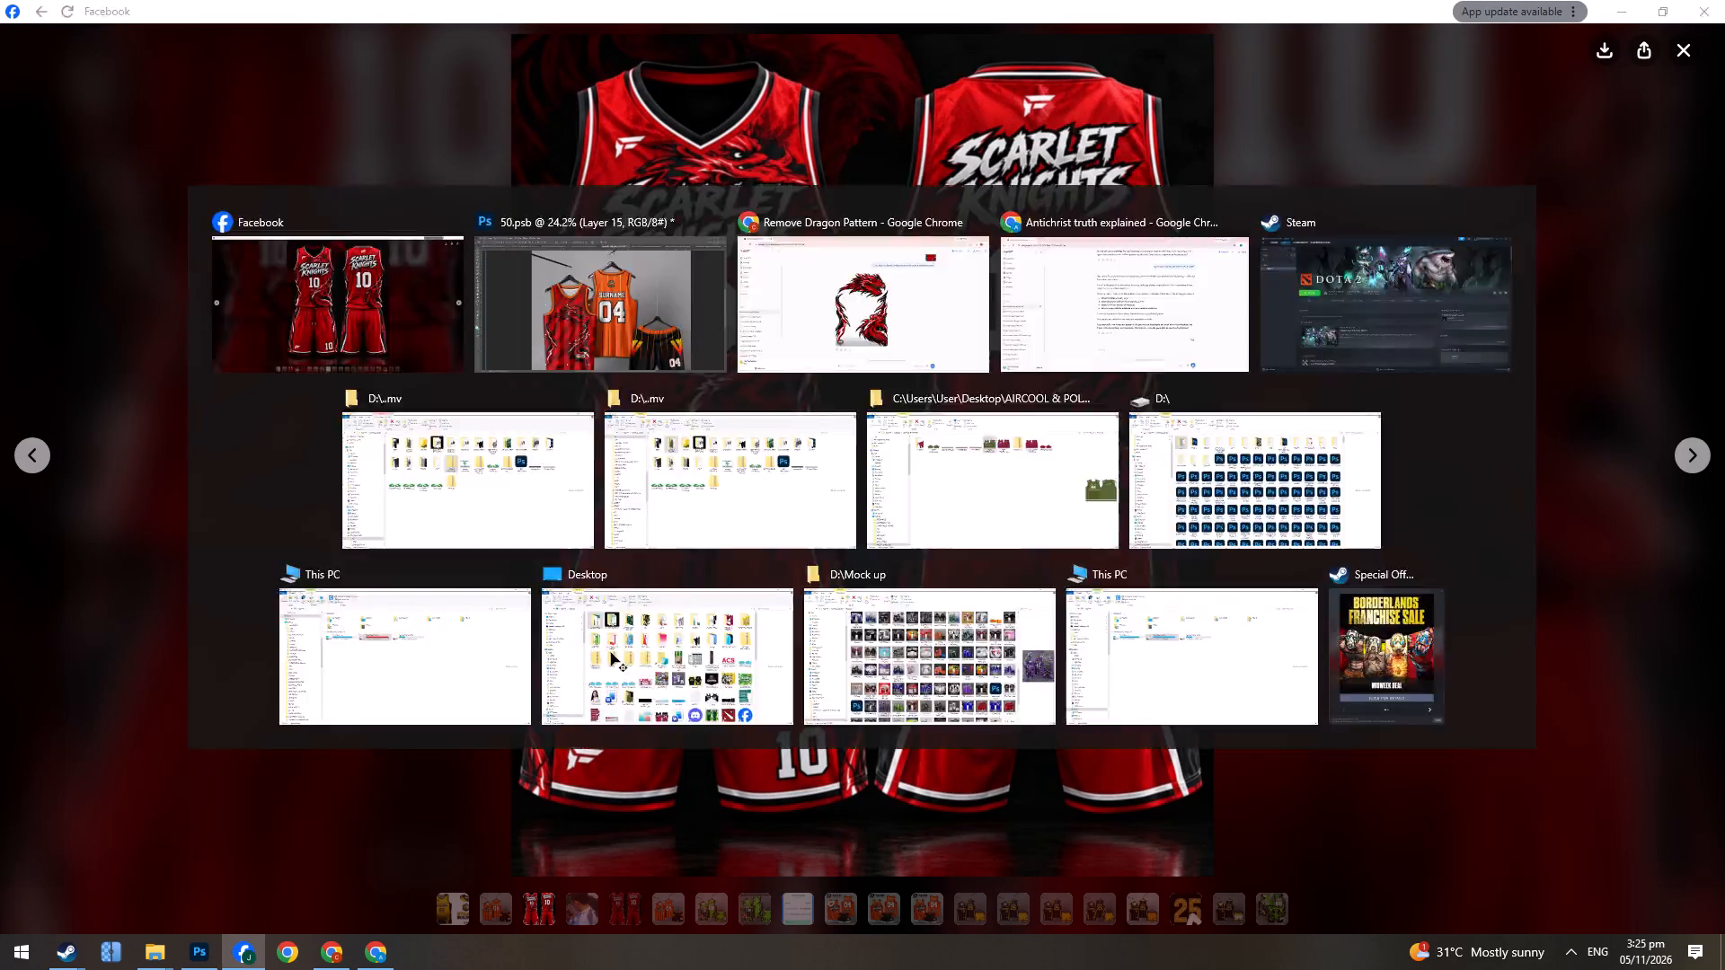
# In Photoshop, scale the dragon artwork to about 166% and position it over the front jersey, checking the Scarlet Knights reference.
pyautogui.click(650, 677)
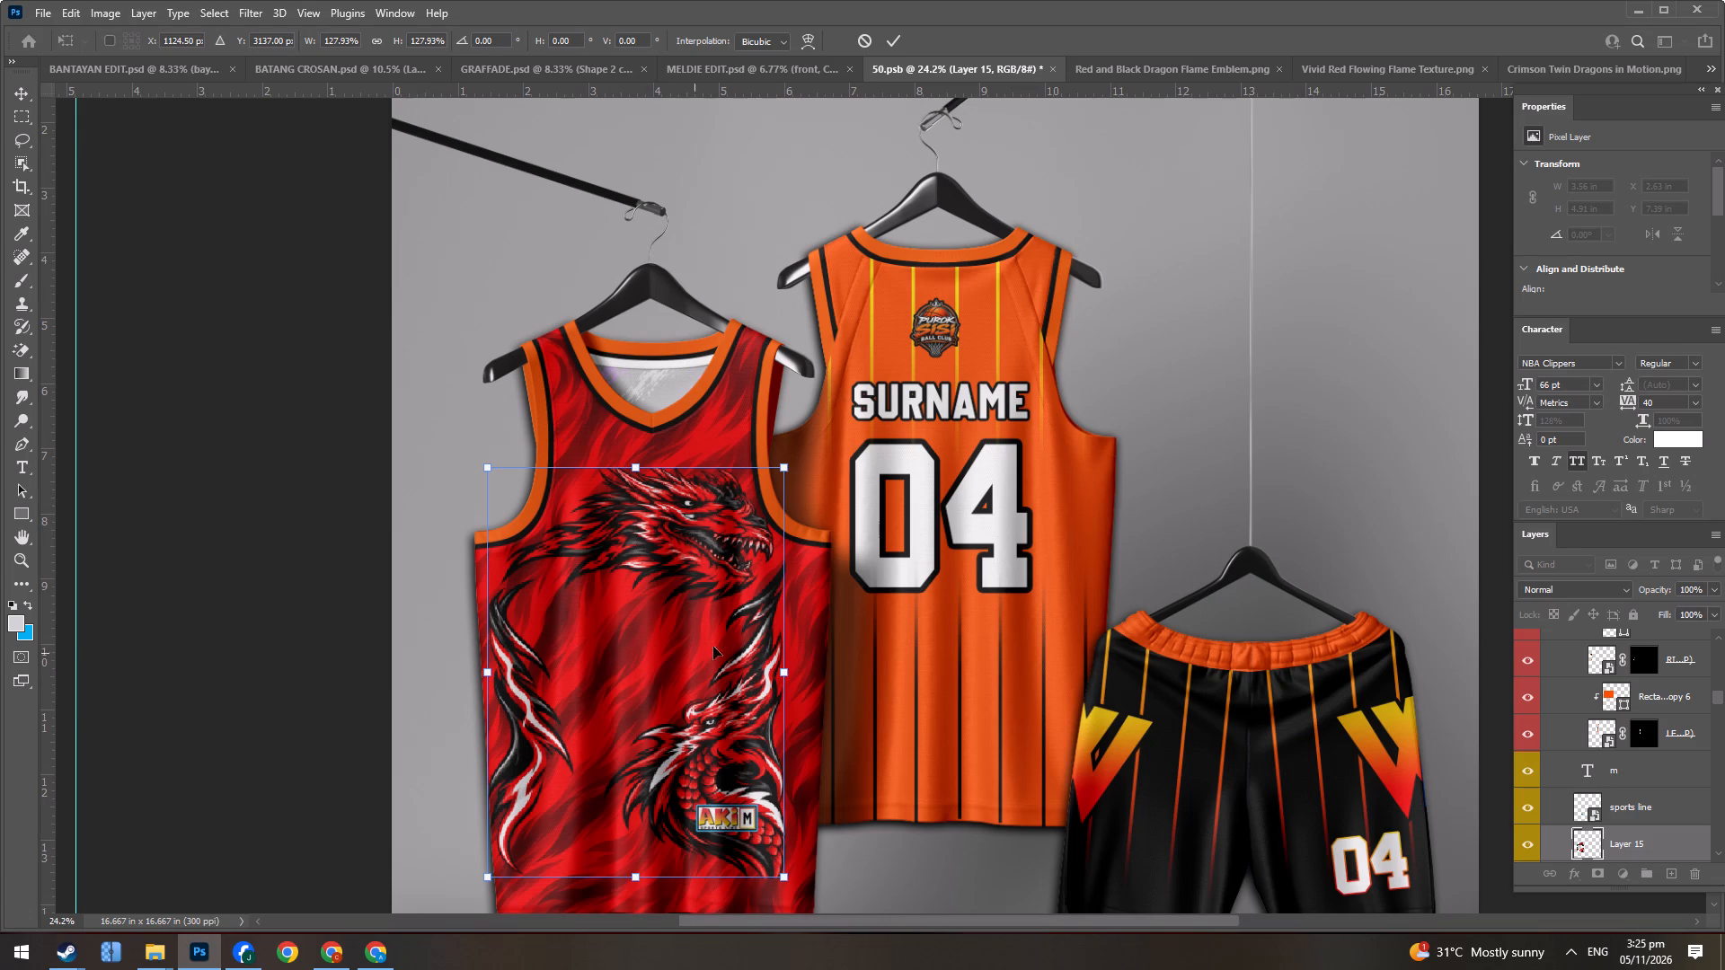
pyautogui.keyDown('shift'); pyautogui.moveTo(788, 470); pyautogui.dragTo(942, 287); pyautogui.keyUp('shift')
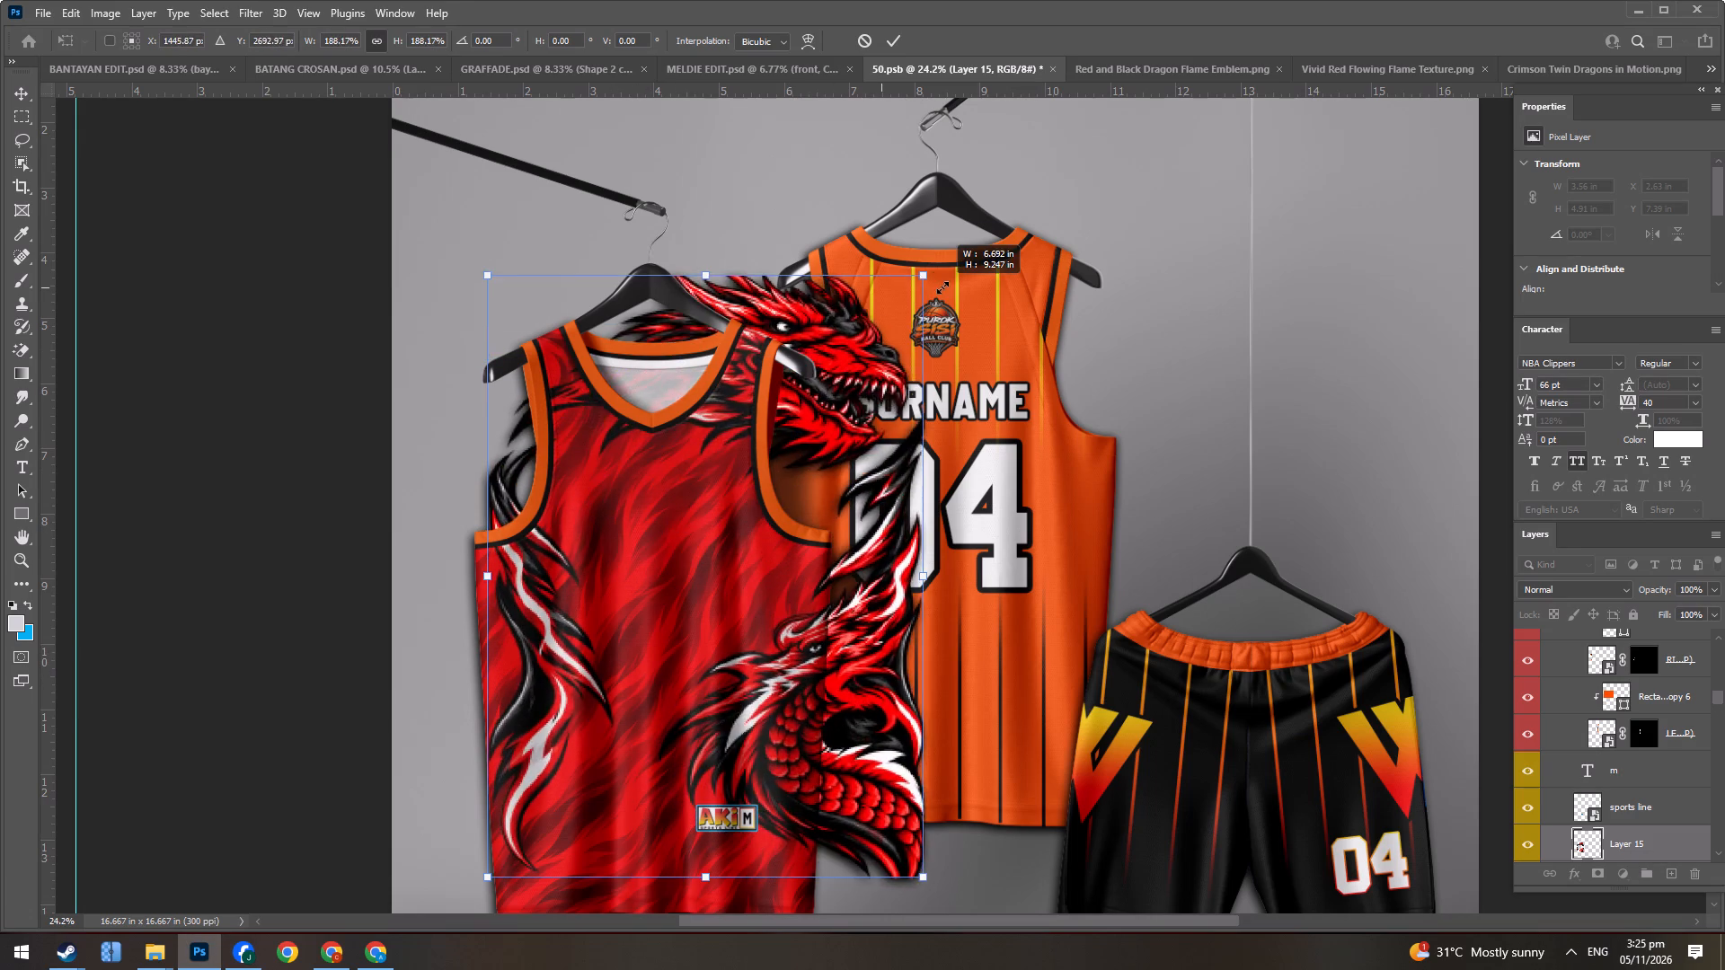
pyautogui.keyDown('shift'); pyautogui.moveTo(942, 287); pyautogui.dragTo(894, 362); pyautogui.keyUp('shift')
pyautogui.moveTo(804, 539); pyautogui.dragTo(765, 578)
pyautogui.hotkey('alt', 'Tab')
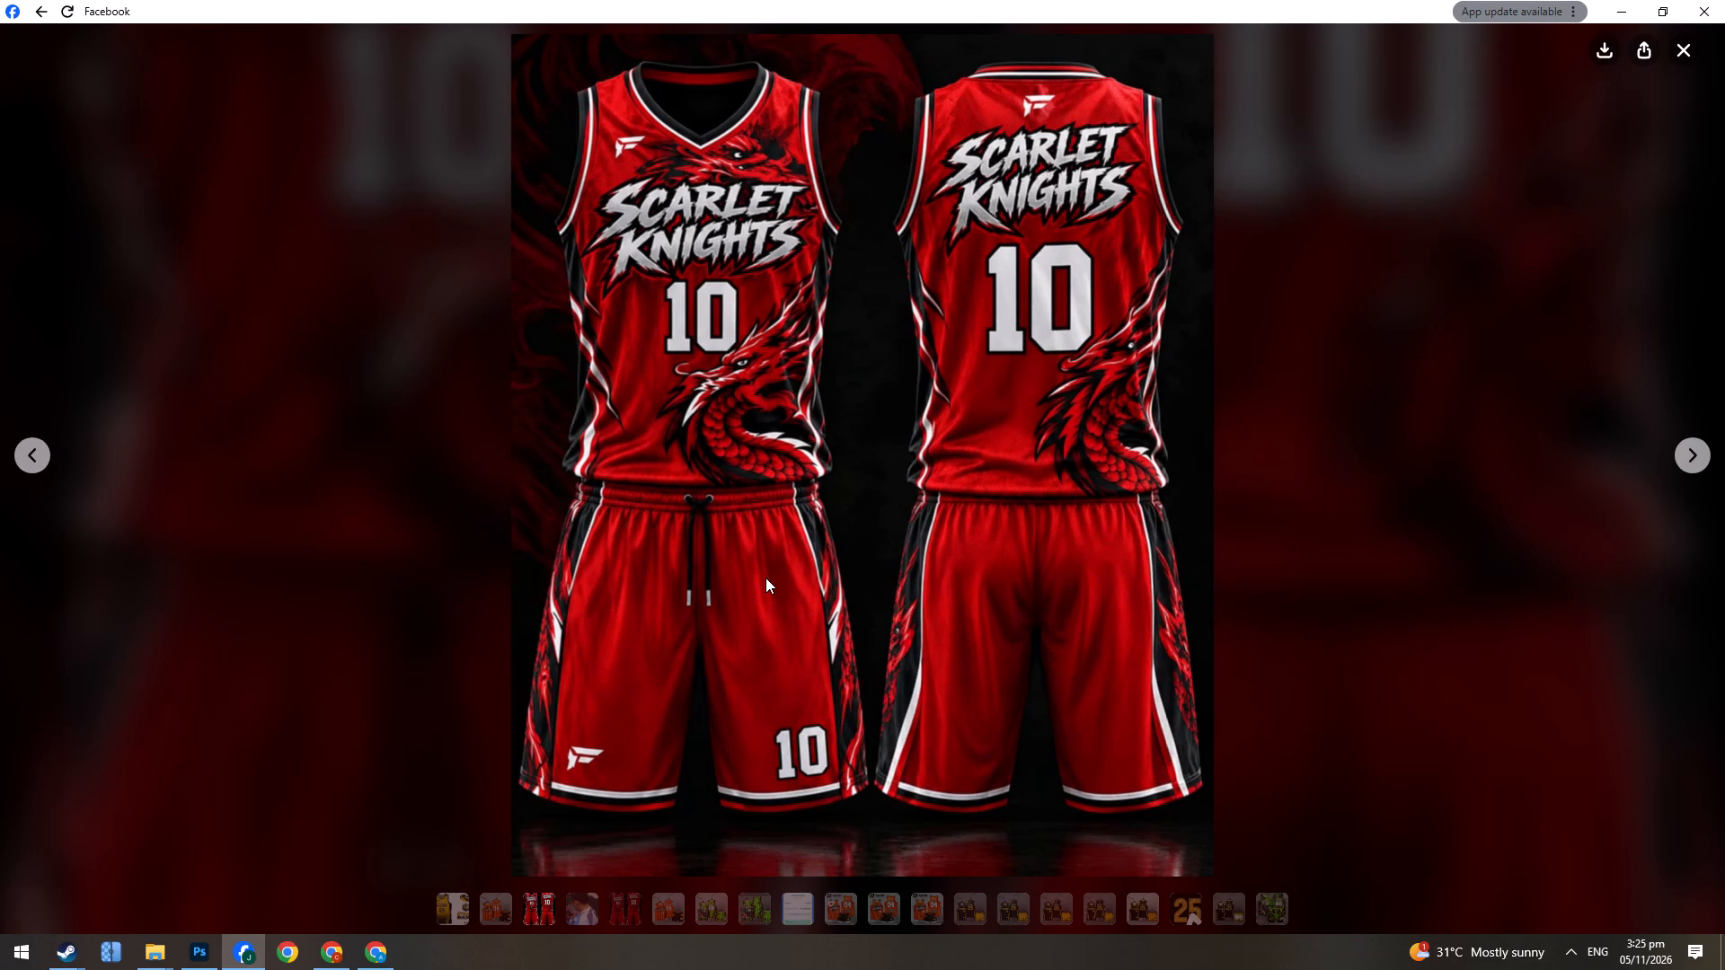
pyautogui.hotkey('alt', 'Tab')
# Stretch the dragon artwork to fit the front jersey's sides and hem, about 166% wide and 168% high.
pyautogui.scroll(-7, 721, 772)
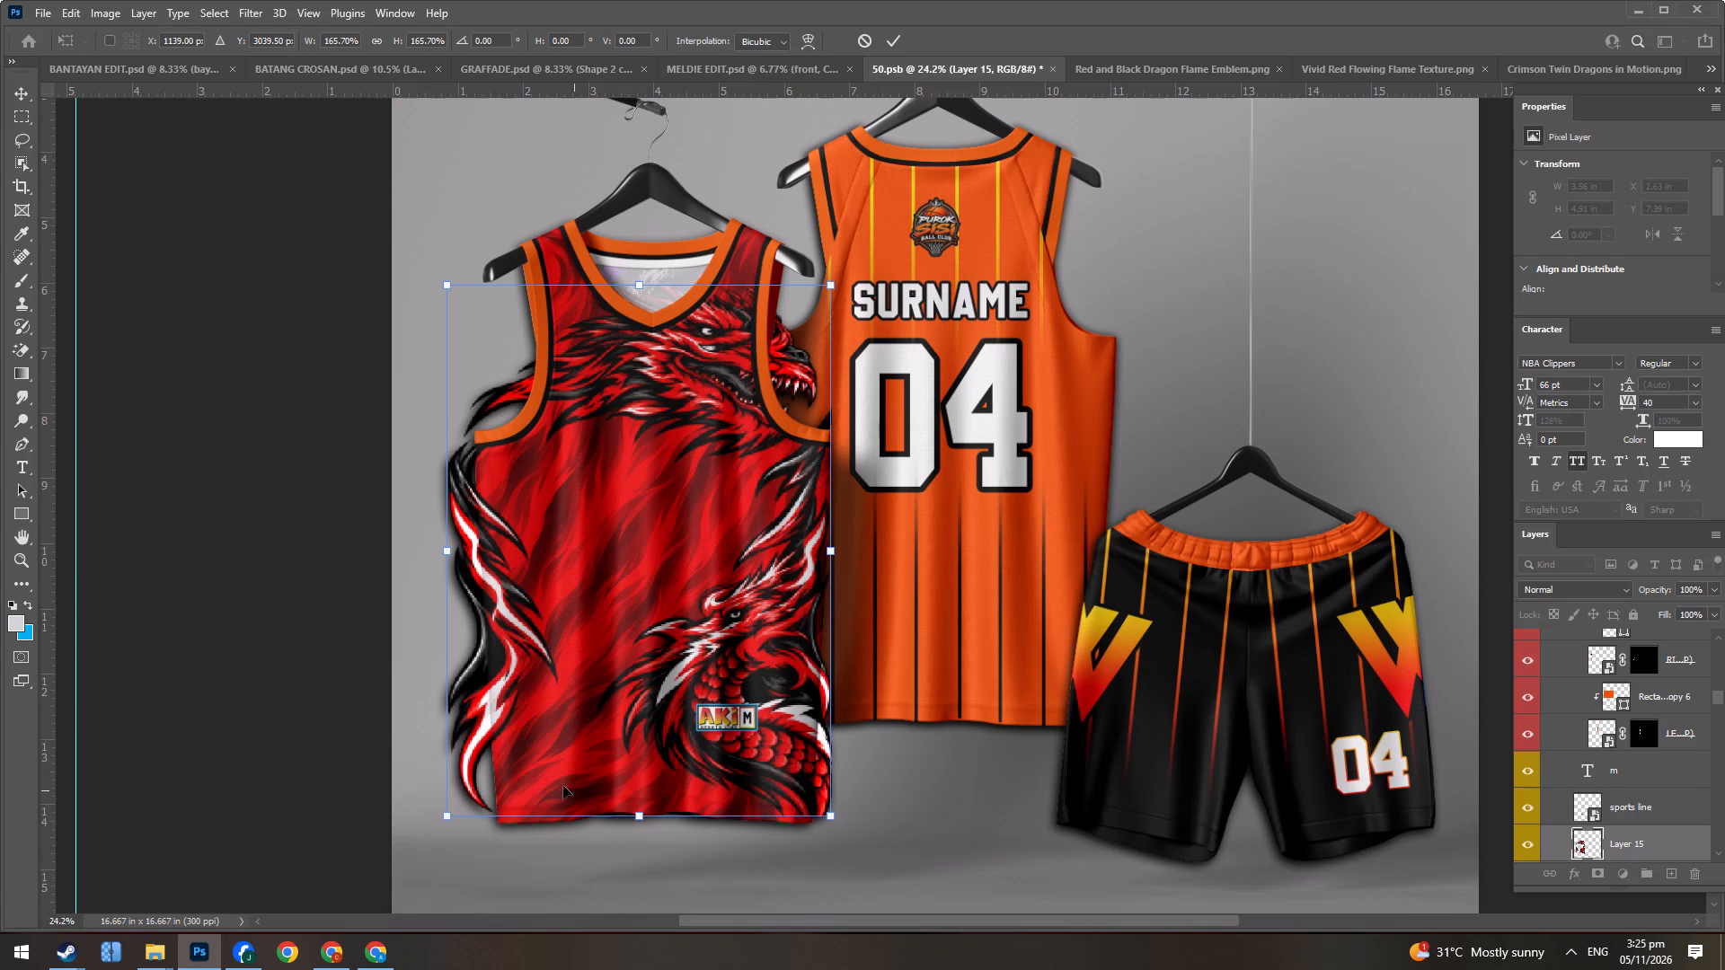
pyautogui.click(448, 548)
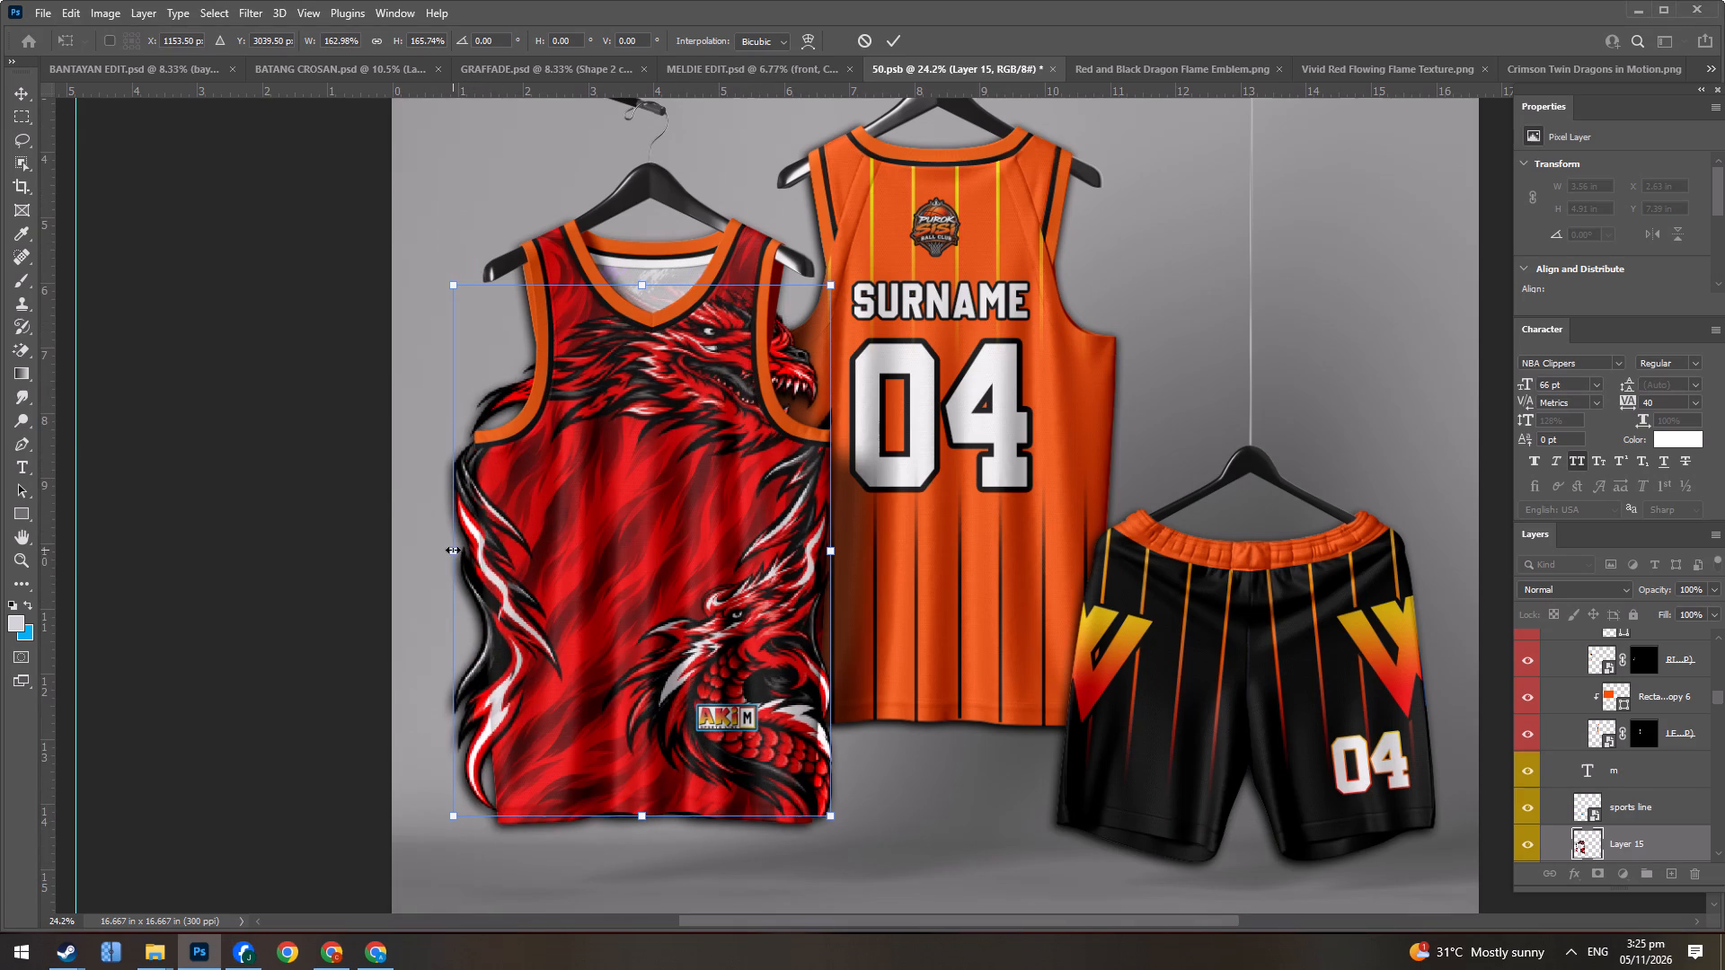
pyautogui.click(453, 550)
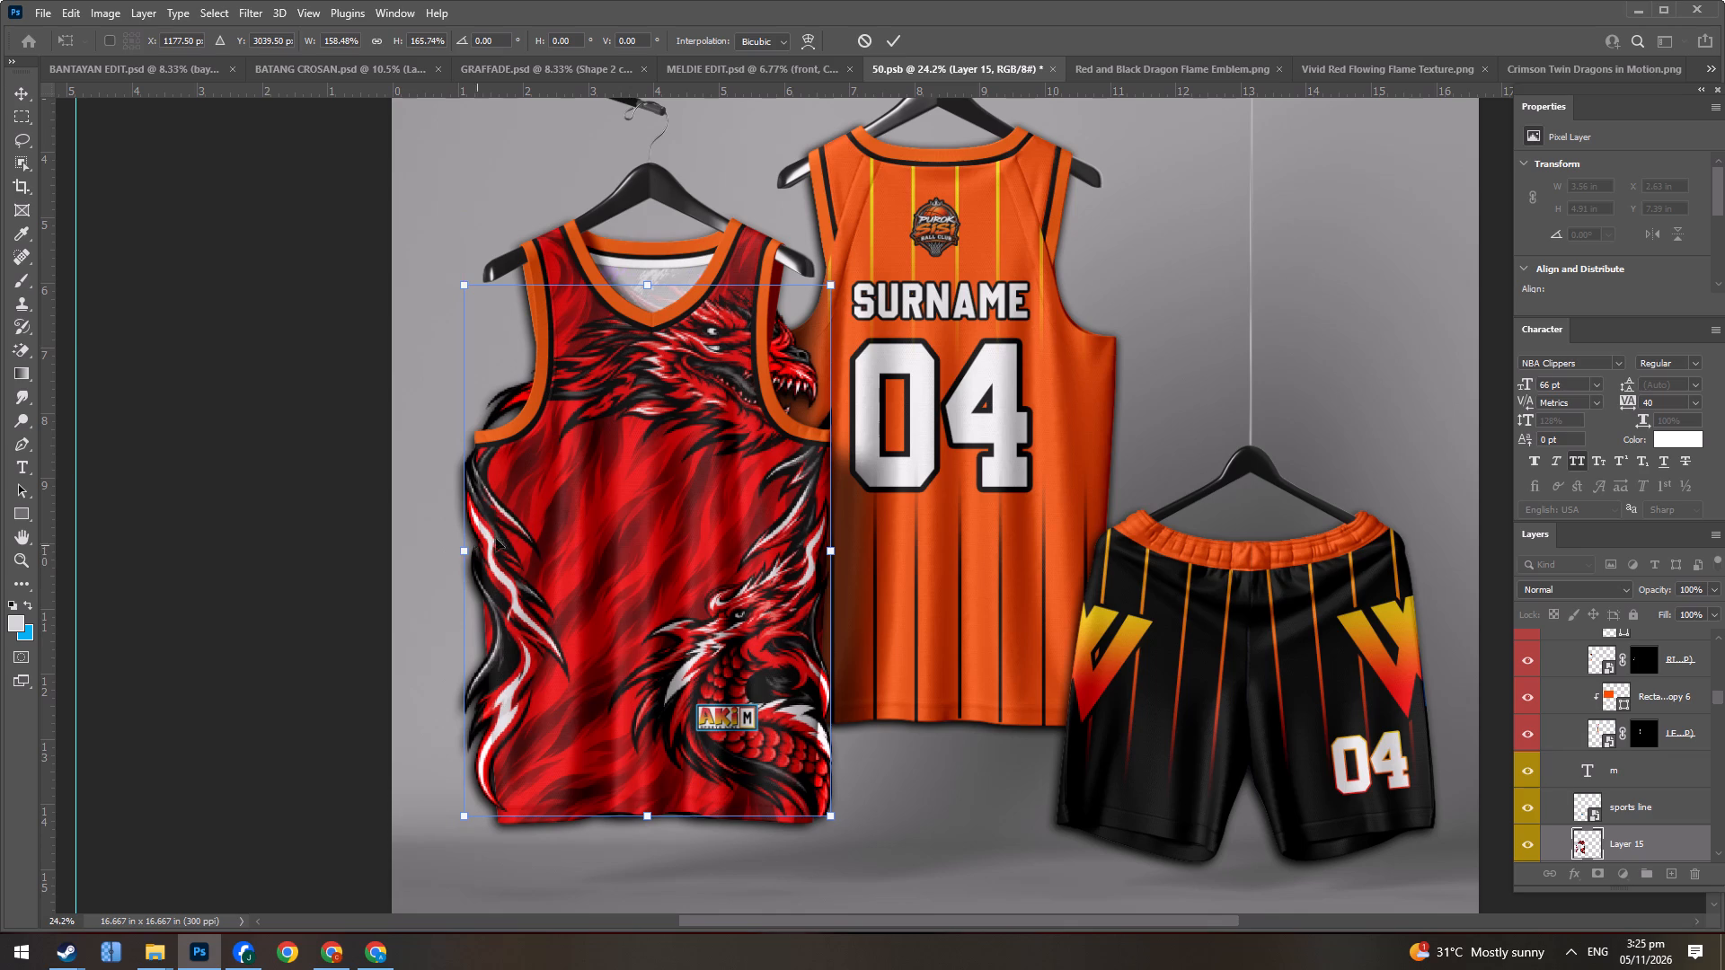
pyautogui.hotkey('ctrl', 'z')
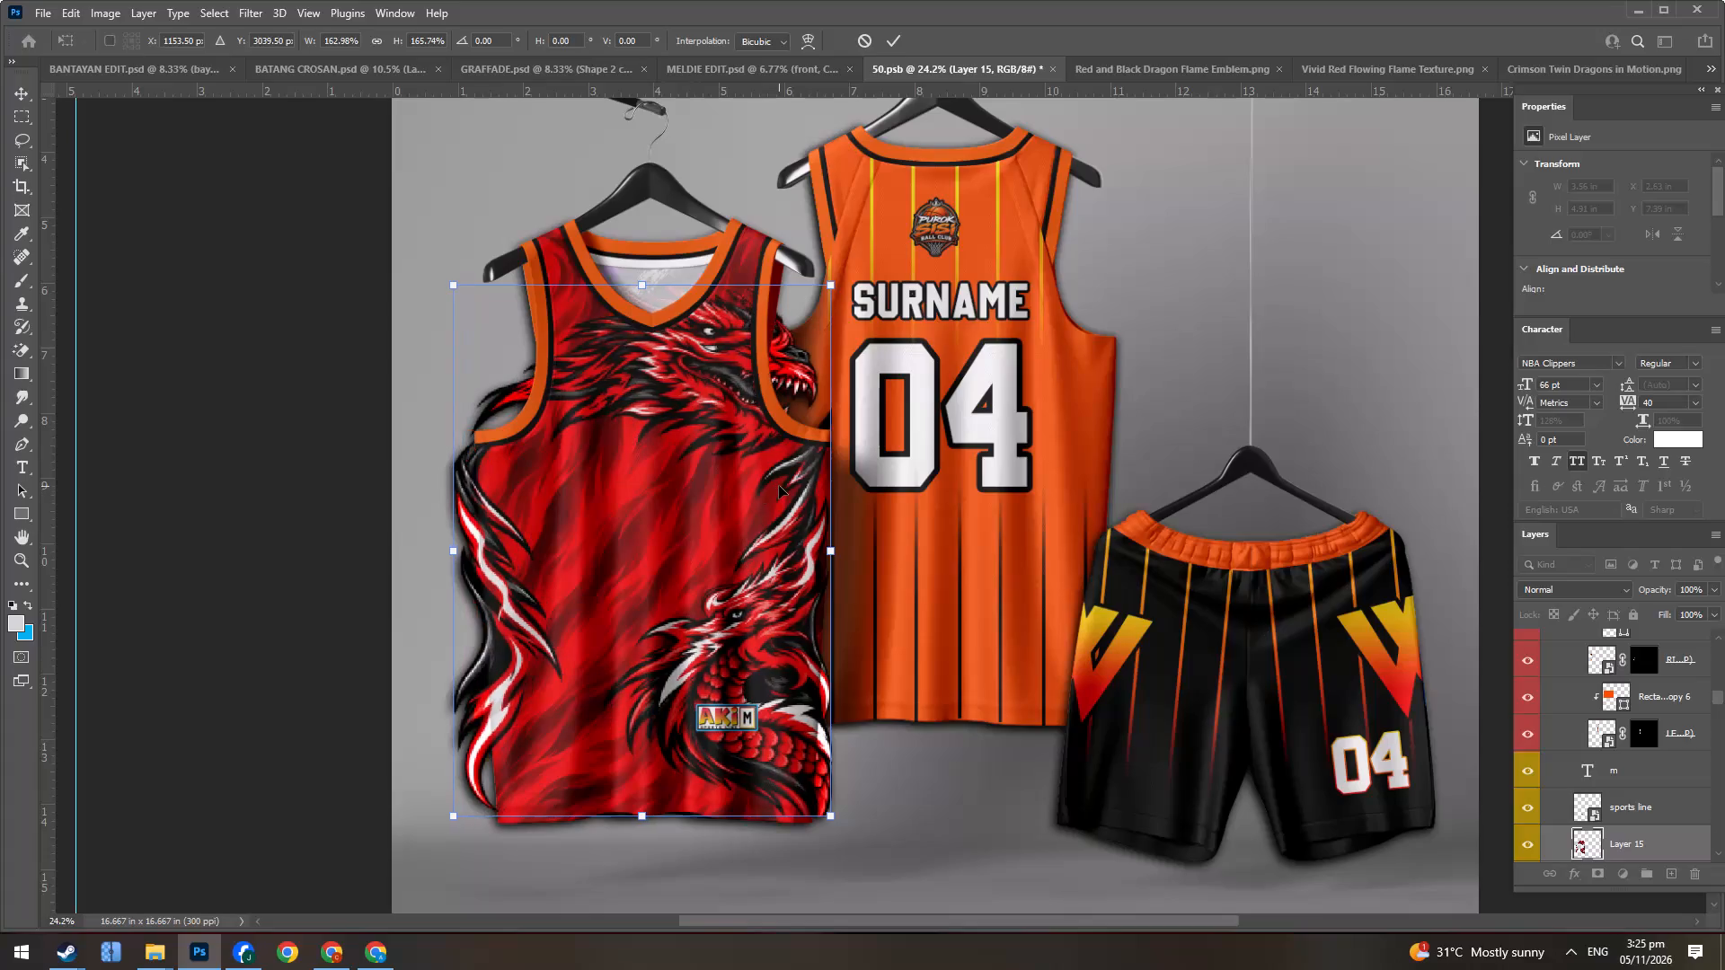
pyautogui.click(651, 814)
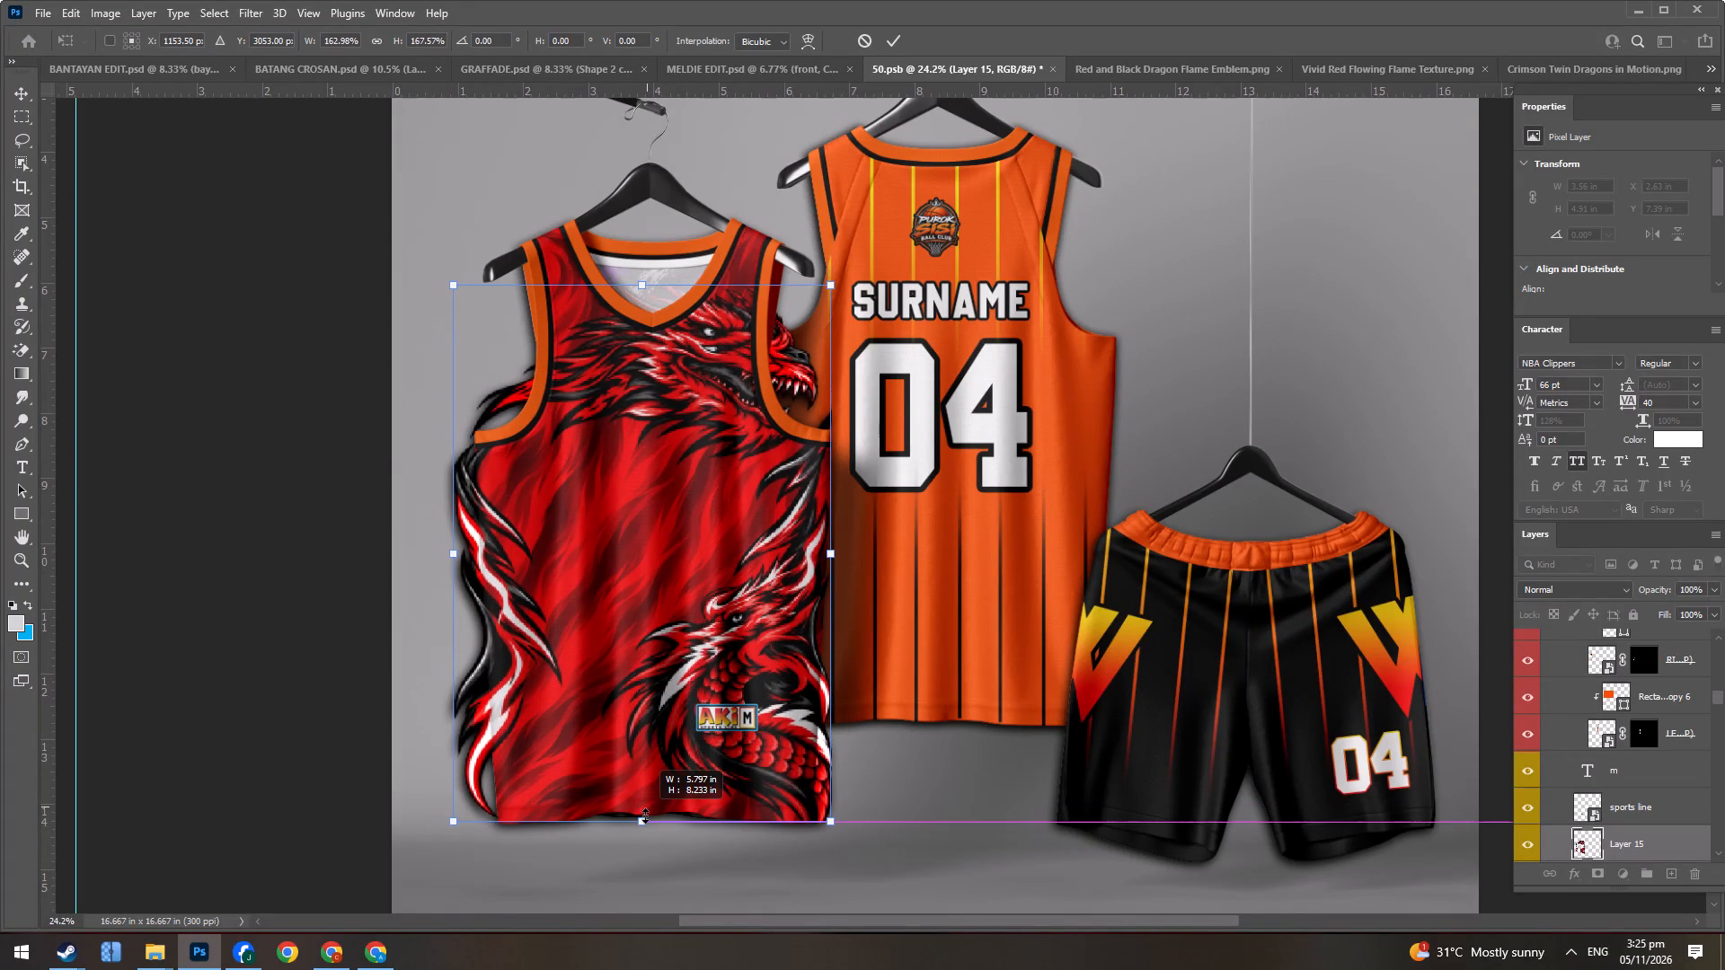
pyautogui.click(827, 548)
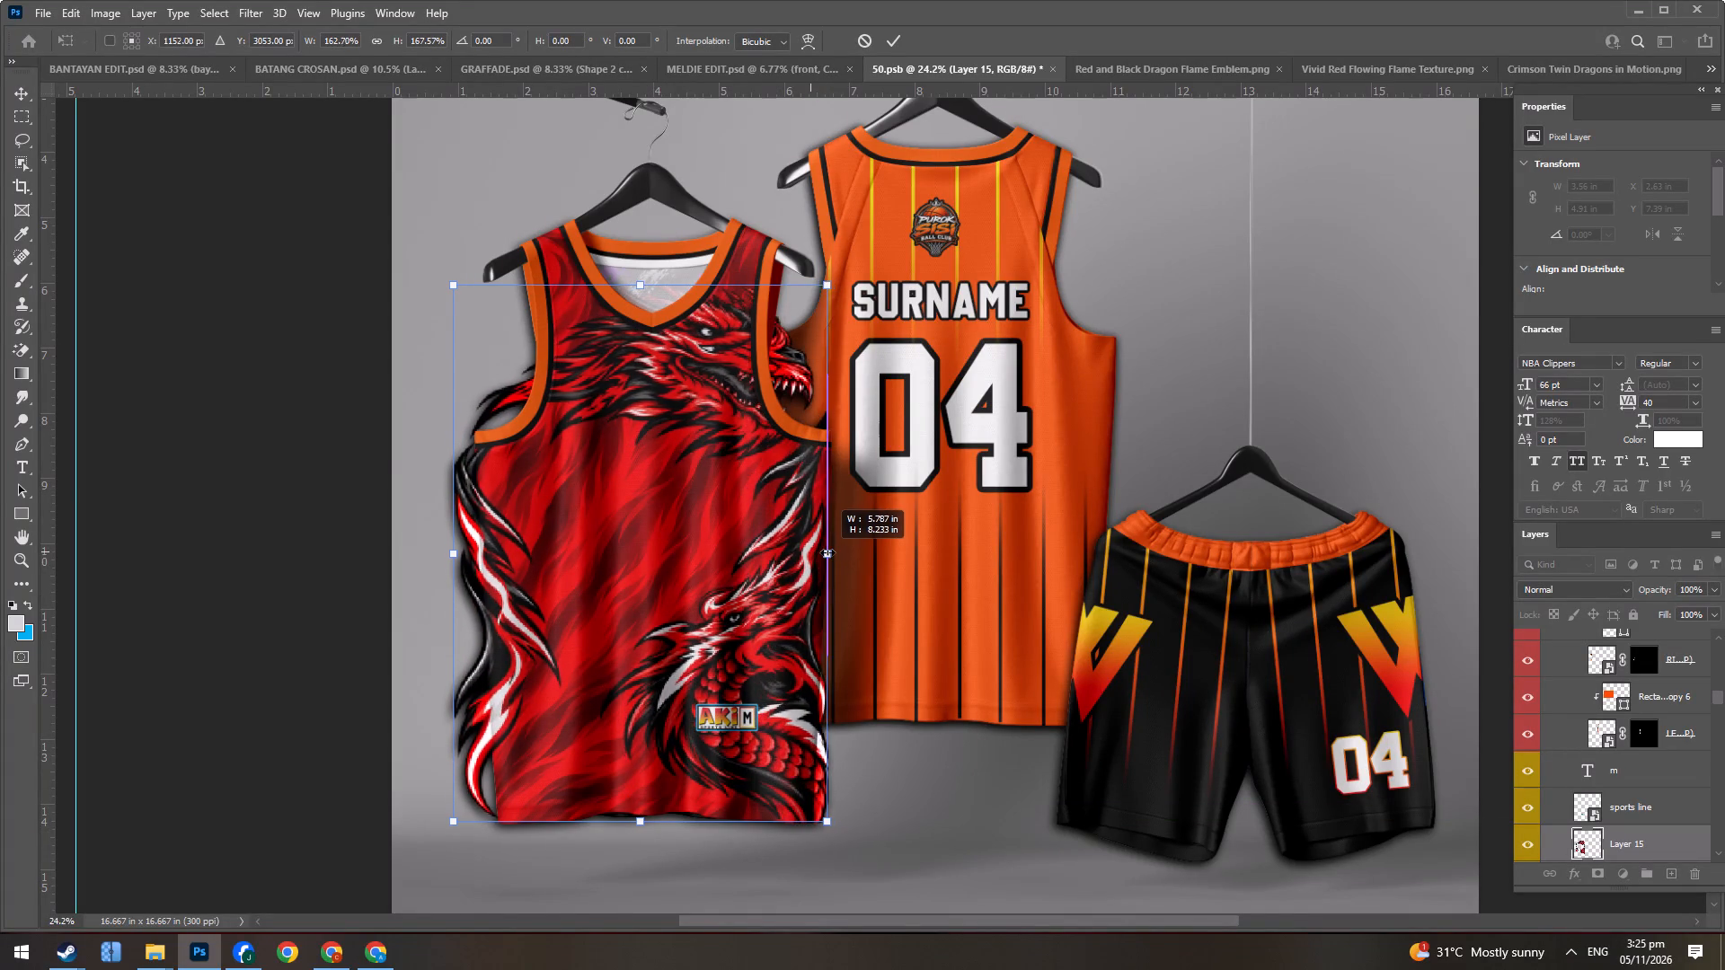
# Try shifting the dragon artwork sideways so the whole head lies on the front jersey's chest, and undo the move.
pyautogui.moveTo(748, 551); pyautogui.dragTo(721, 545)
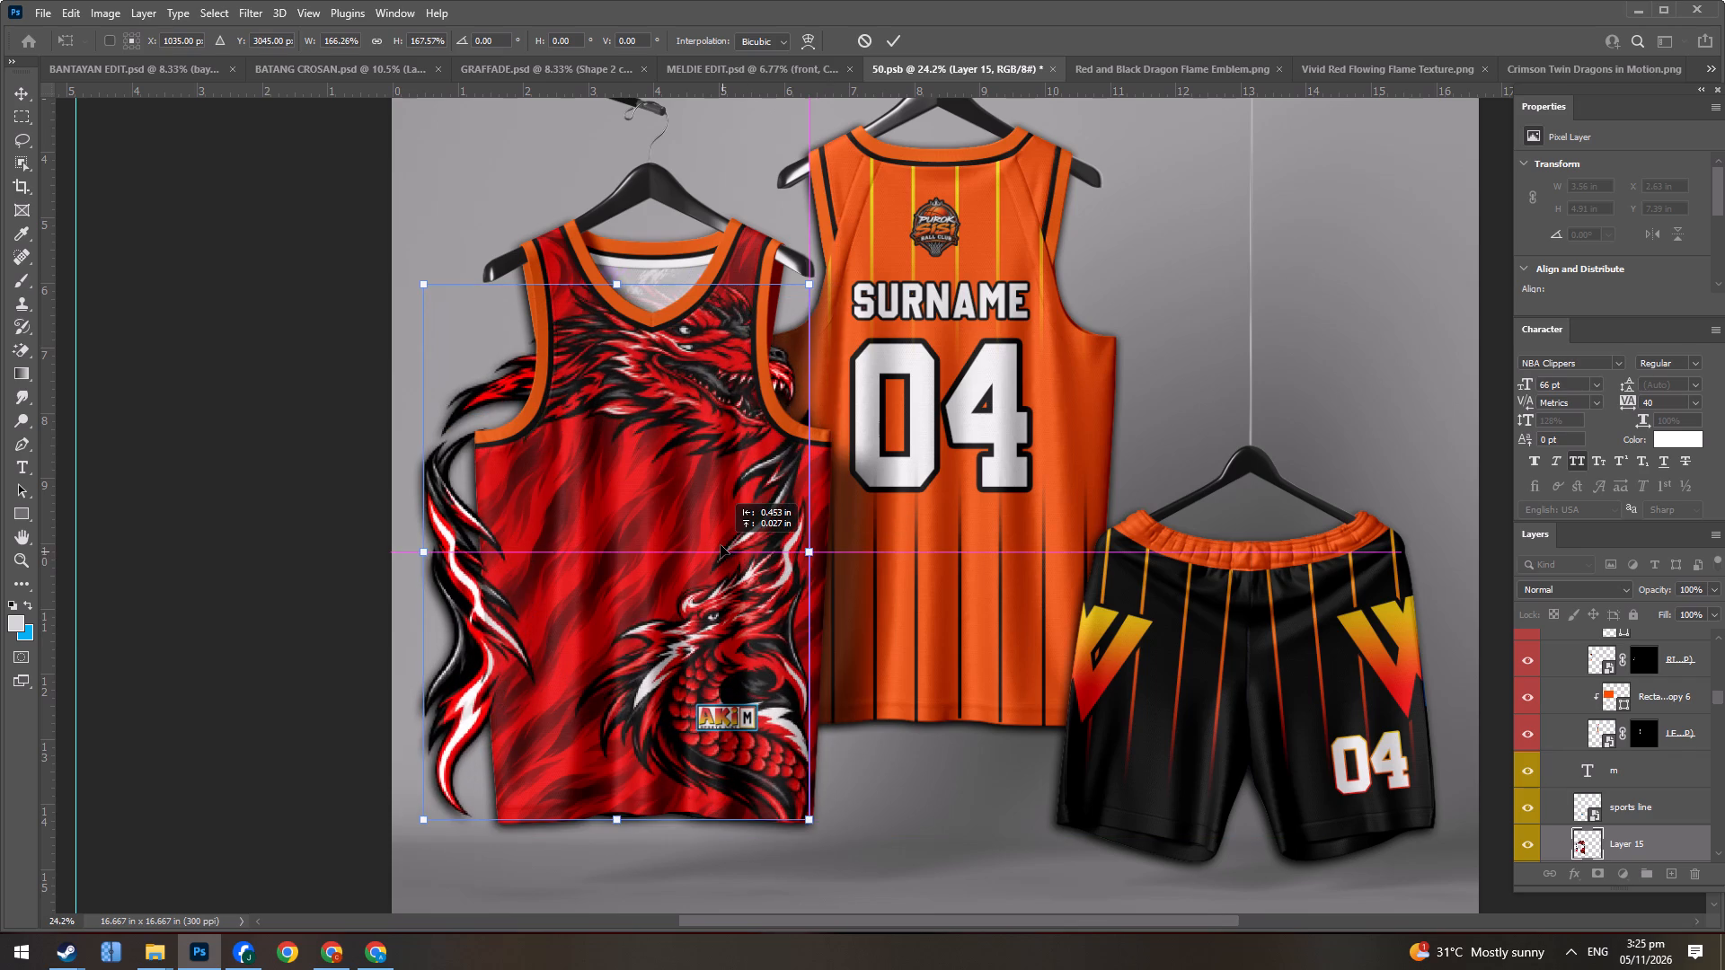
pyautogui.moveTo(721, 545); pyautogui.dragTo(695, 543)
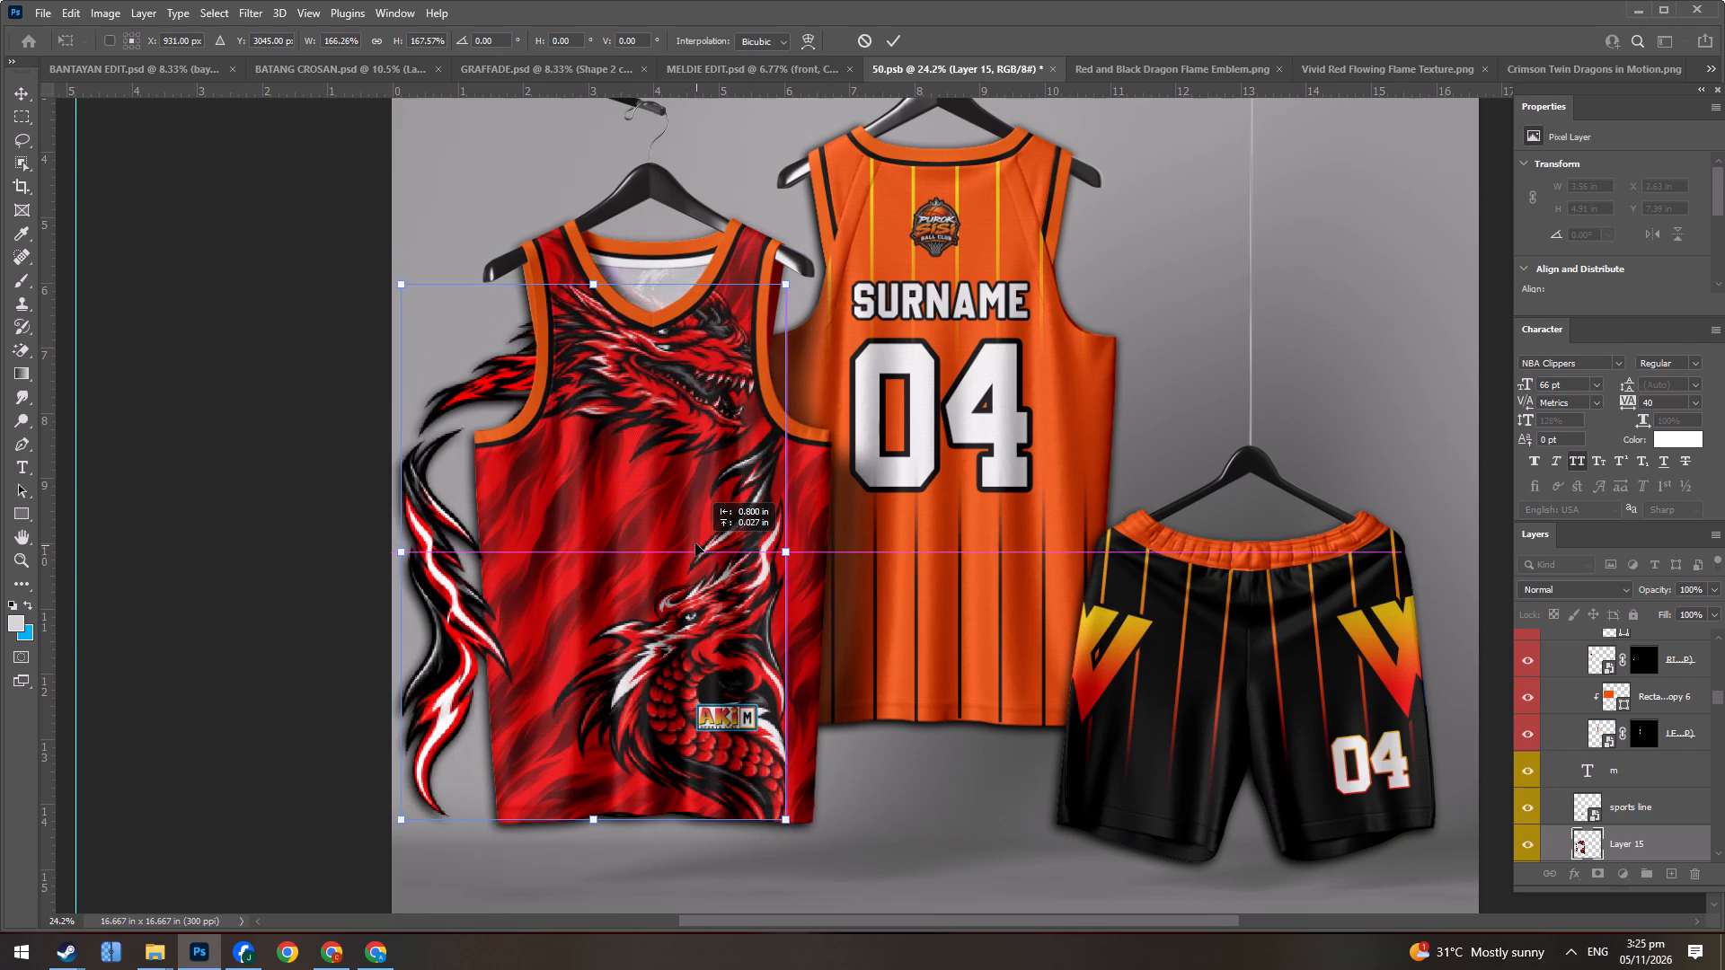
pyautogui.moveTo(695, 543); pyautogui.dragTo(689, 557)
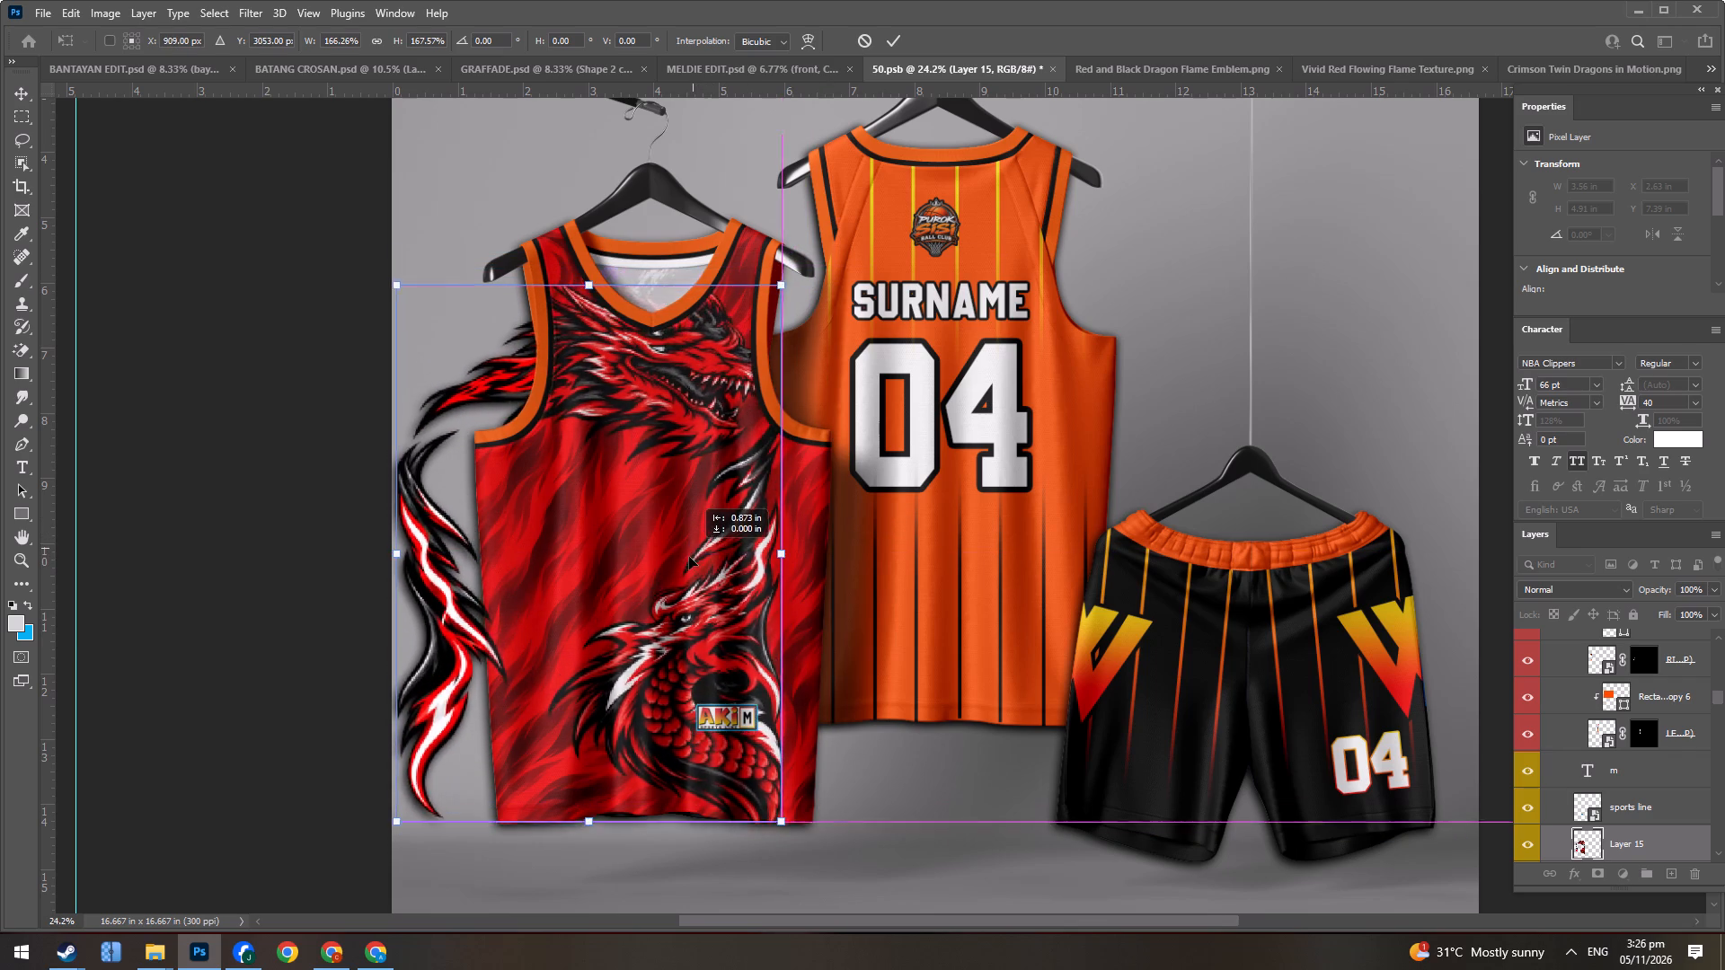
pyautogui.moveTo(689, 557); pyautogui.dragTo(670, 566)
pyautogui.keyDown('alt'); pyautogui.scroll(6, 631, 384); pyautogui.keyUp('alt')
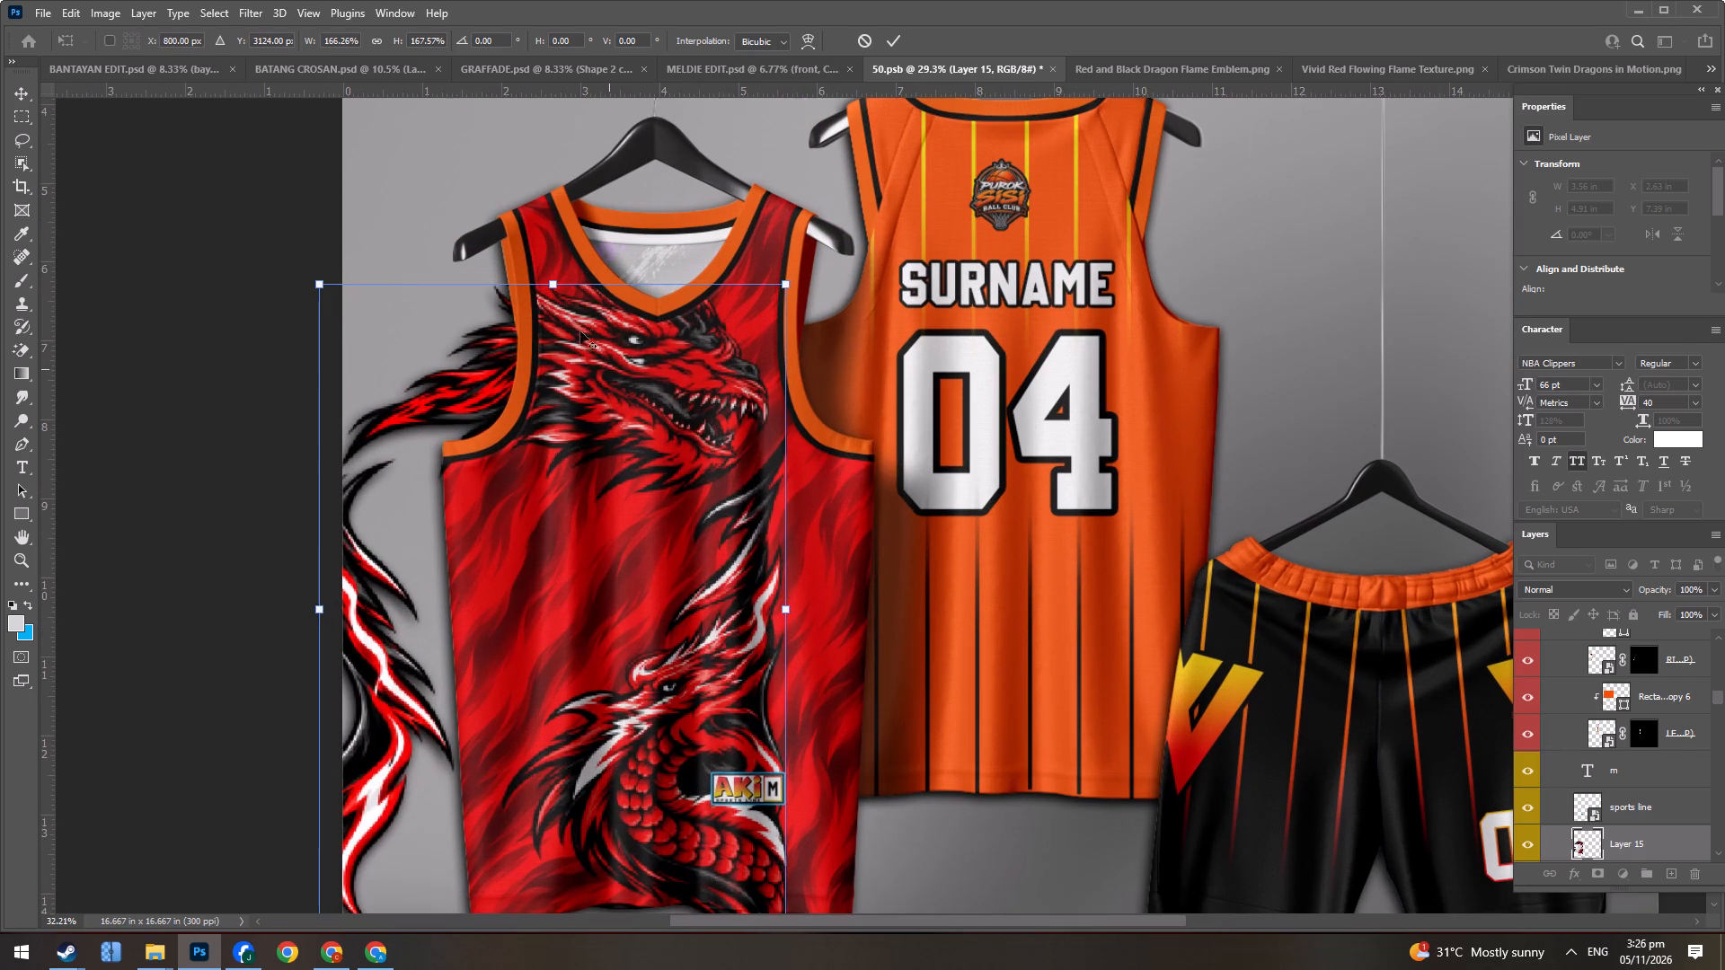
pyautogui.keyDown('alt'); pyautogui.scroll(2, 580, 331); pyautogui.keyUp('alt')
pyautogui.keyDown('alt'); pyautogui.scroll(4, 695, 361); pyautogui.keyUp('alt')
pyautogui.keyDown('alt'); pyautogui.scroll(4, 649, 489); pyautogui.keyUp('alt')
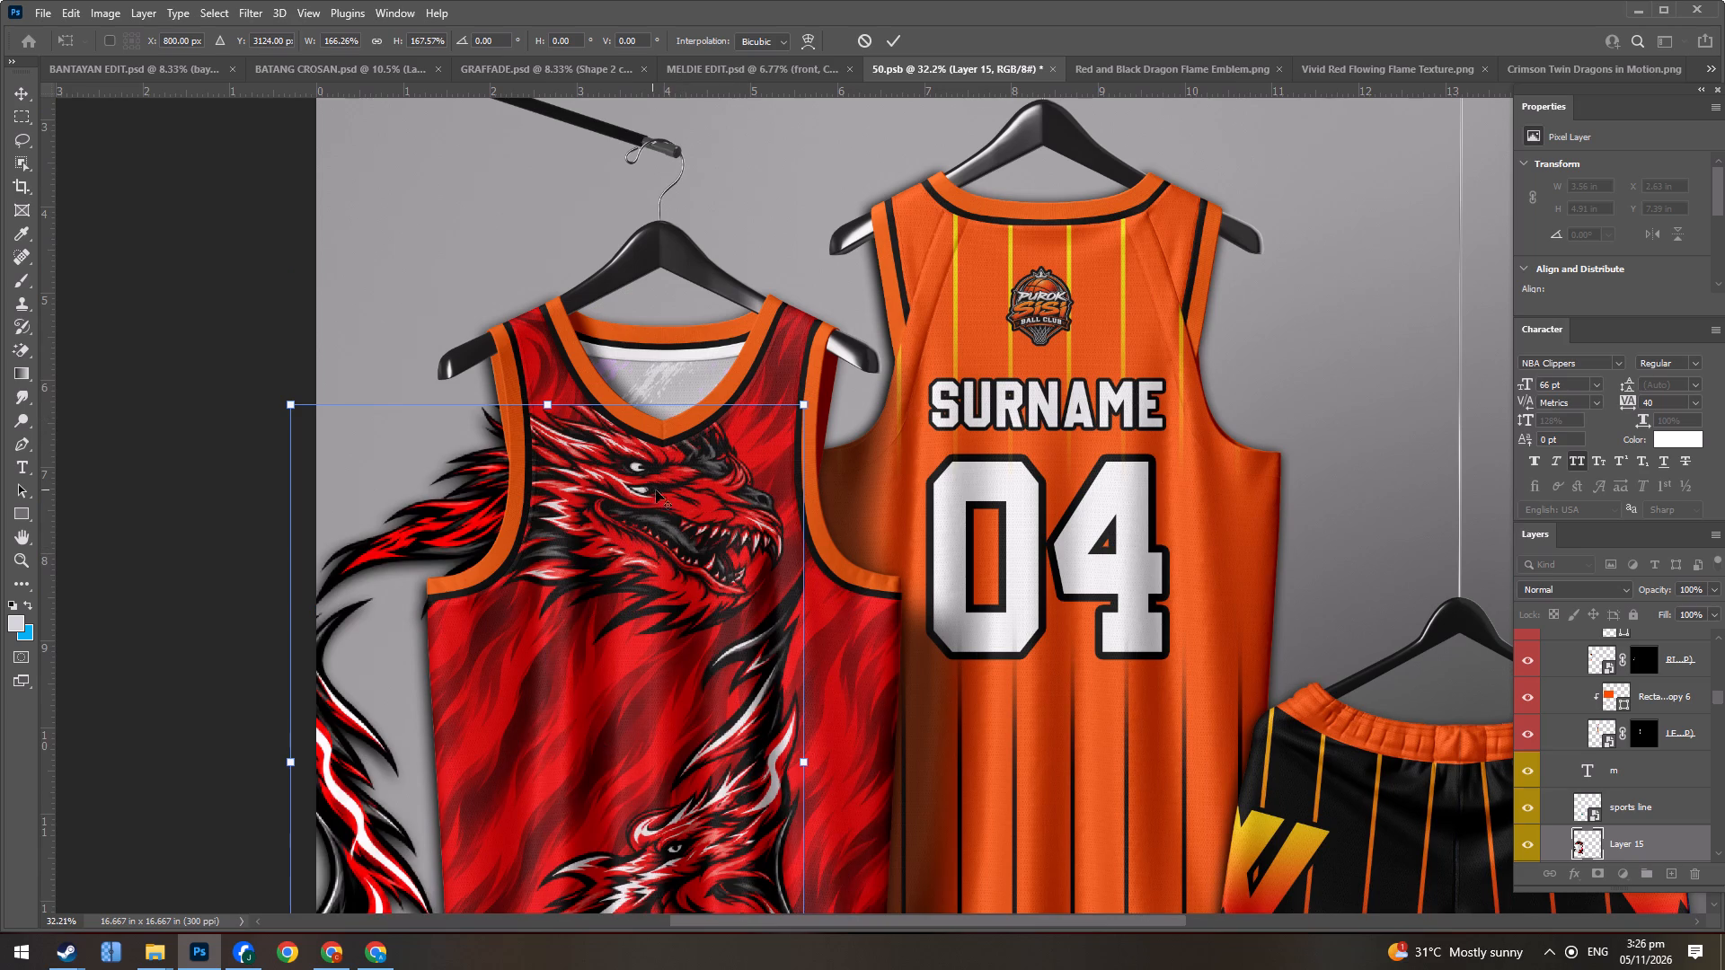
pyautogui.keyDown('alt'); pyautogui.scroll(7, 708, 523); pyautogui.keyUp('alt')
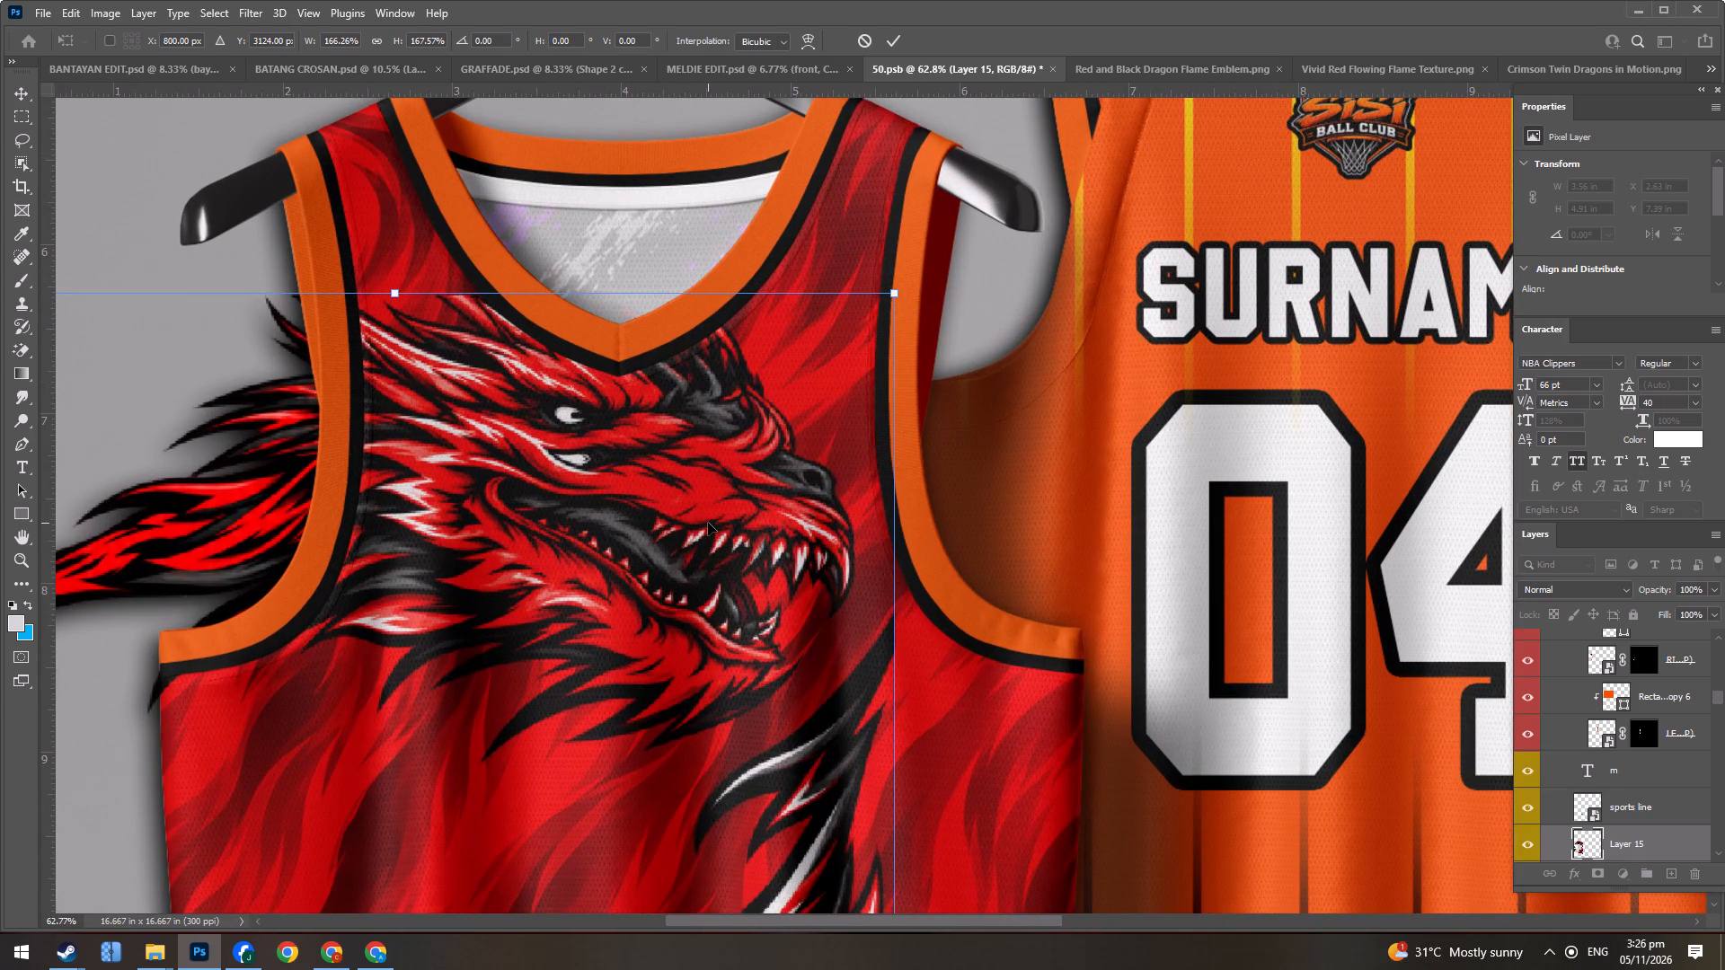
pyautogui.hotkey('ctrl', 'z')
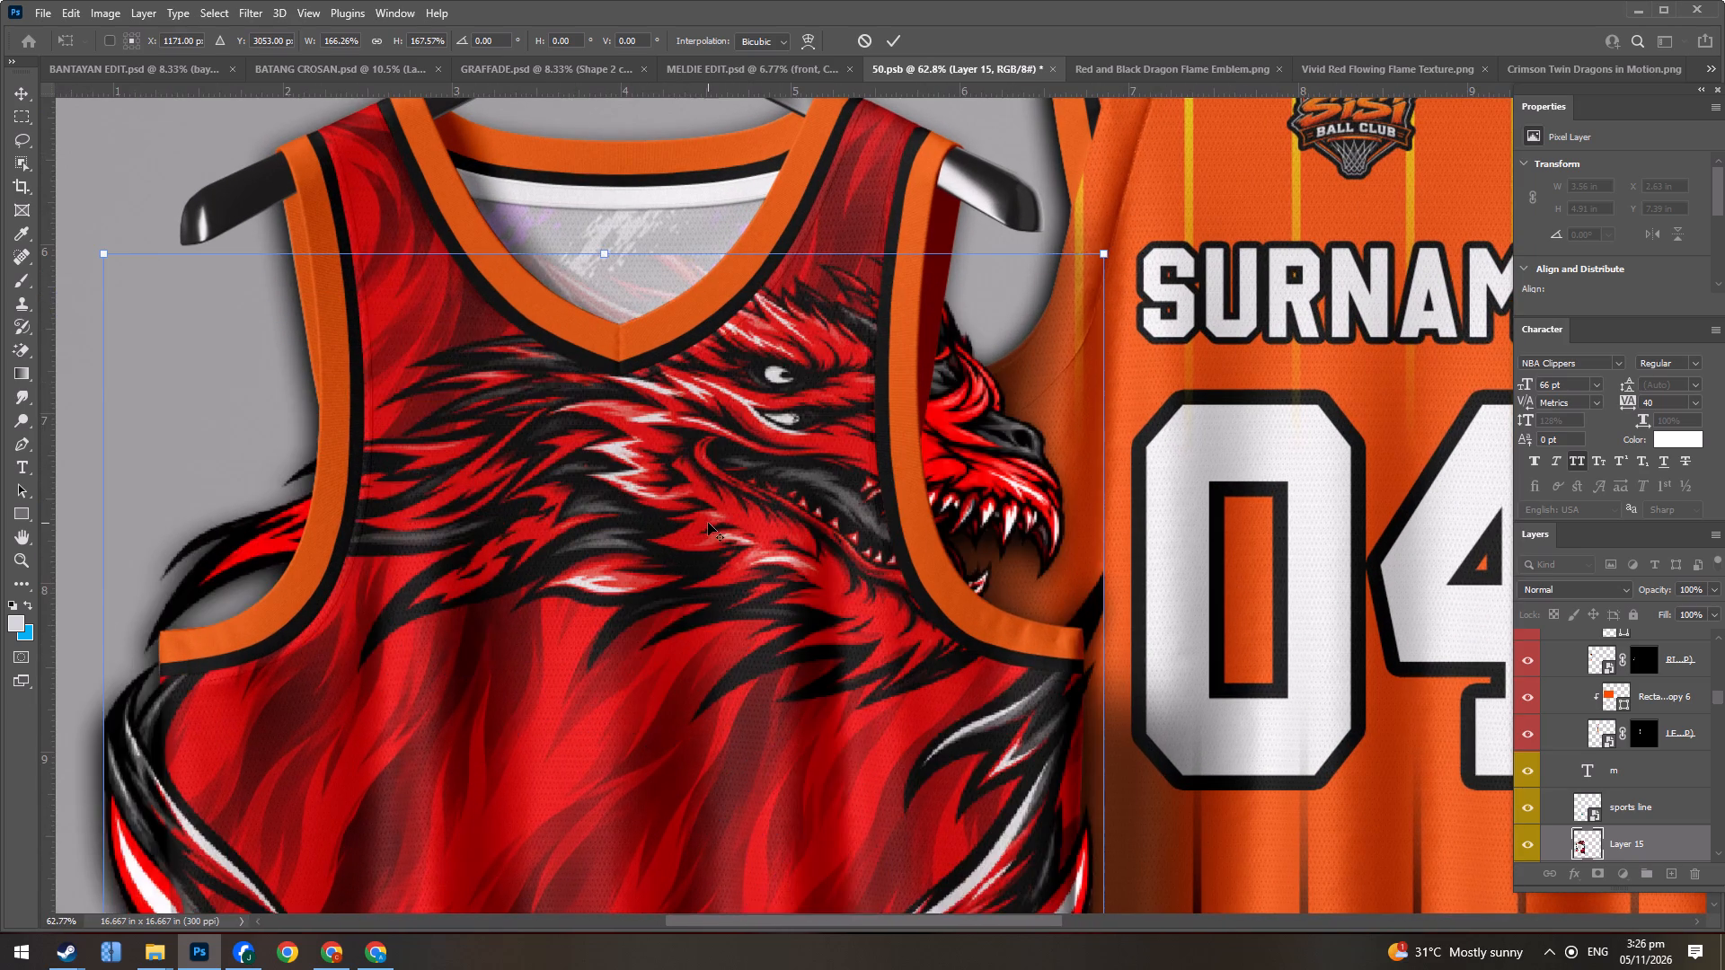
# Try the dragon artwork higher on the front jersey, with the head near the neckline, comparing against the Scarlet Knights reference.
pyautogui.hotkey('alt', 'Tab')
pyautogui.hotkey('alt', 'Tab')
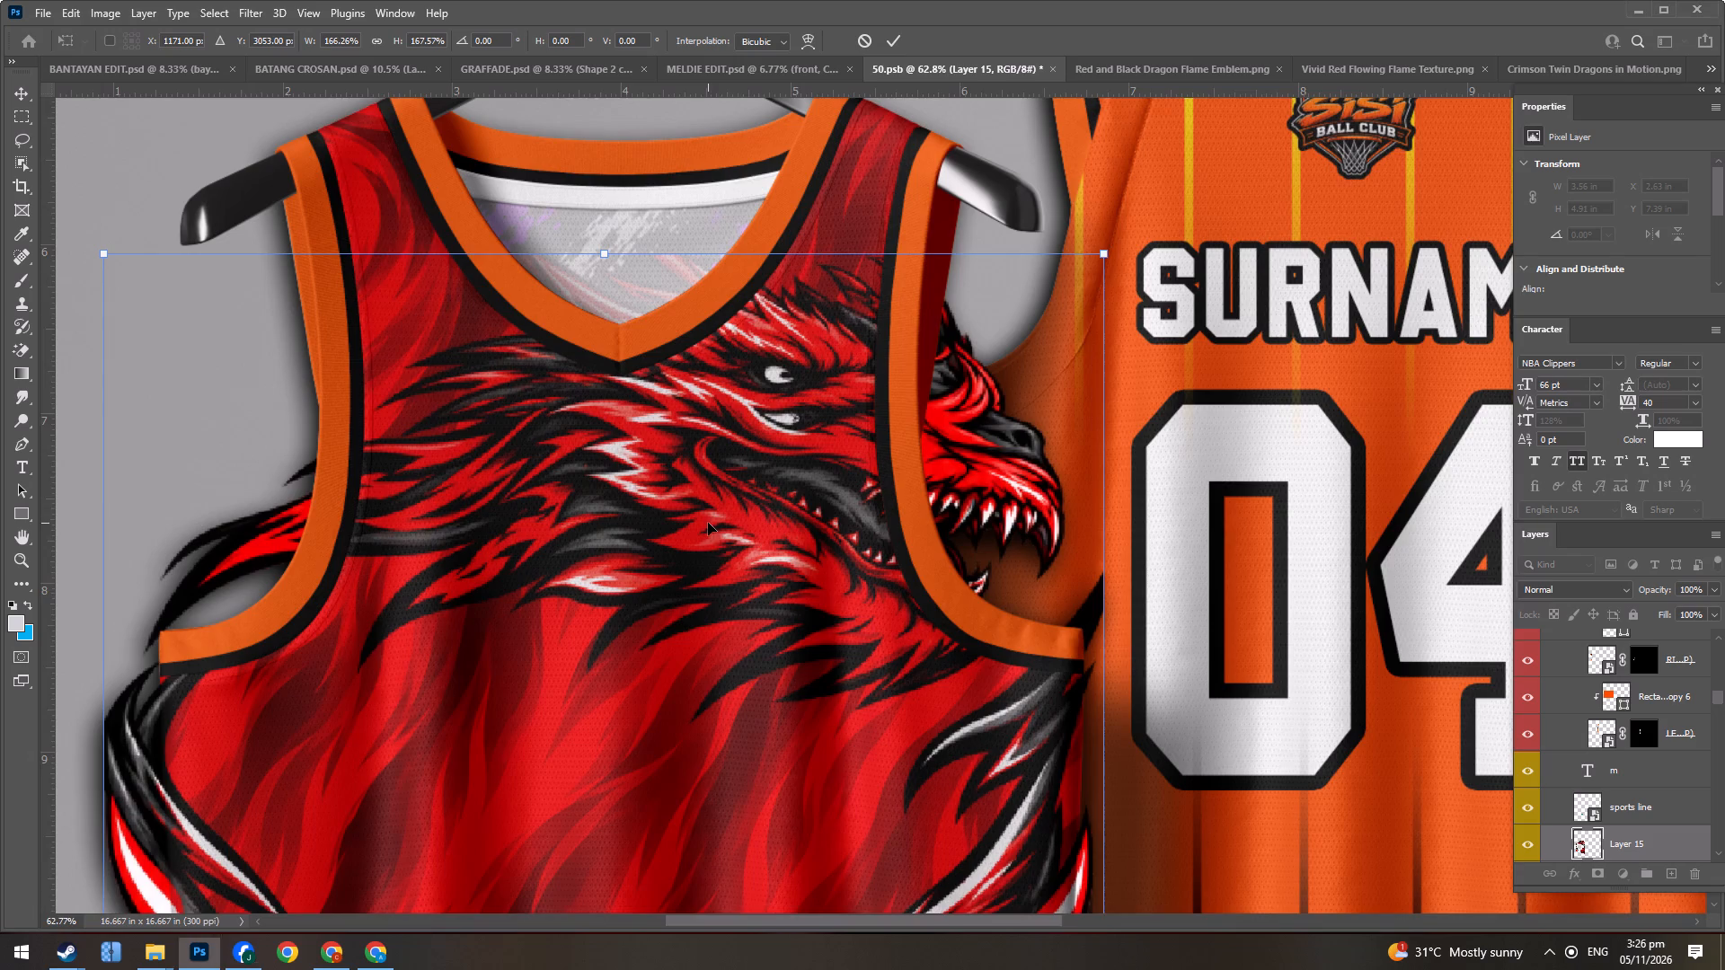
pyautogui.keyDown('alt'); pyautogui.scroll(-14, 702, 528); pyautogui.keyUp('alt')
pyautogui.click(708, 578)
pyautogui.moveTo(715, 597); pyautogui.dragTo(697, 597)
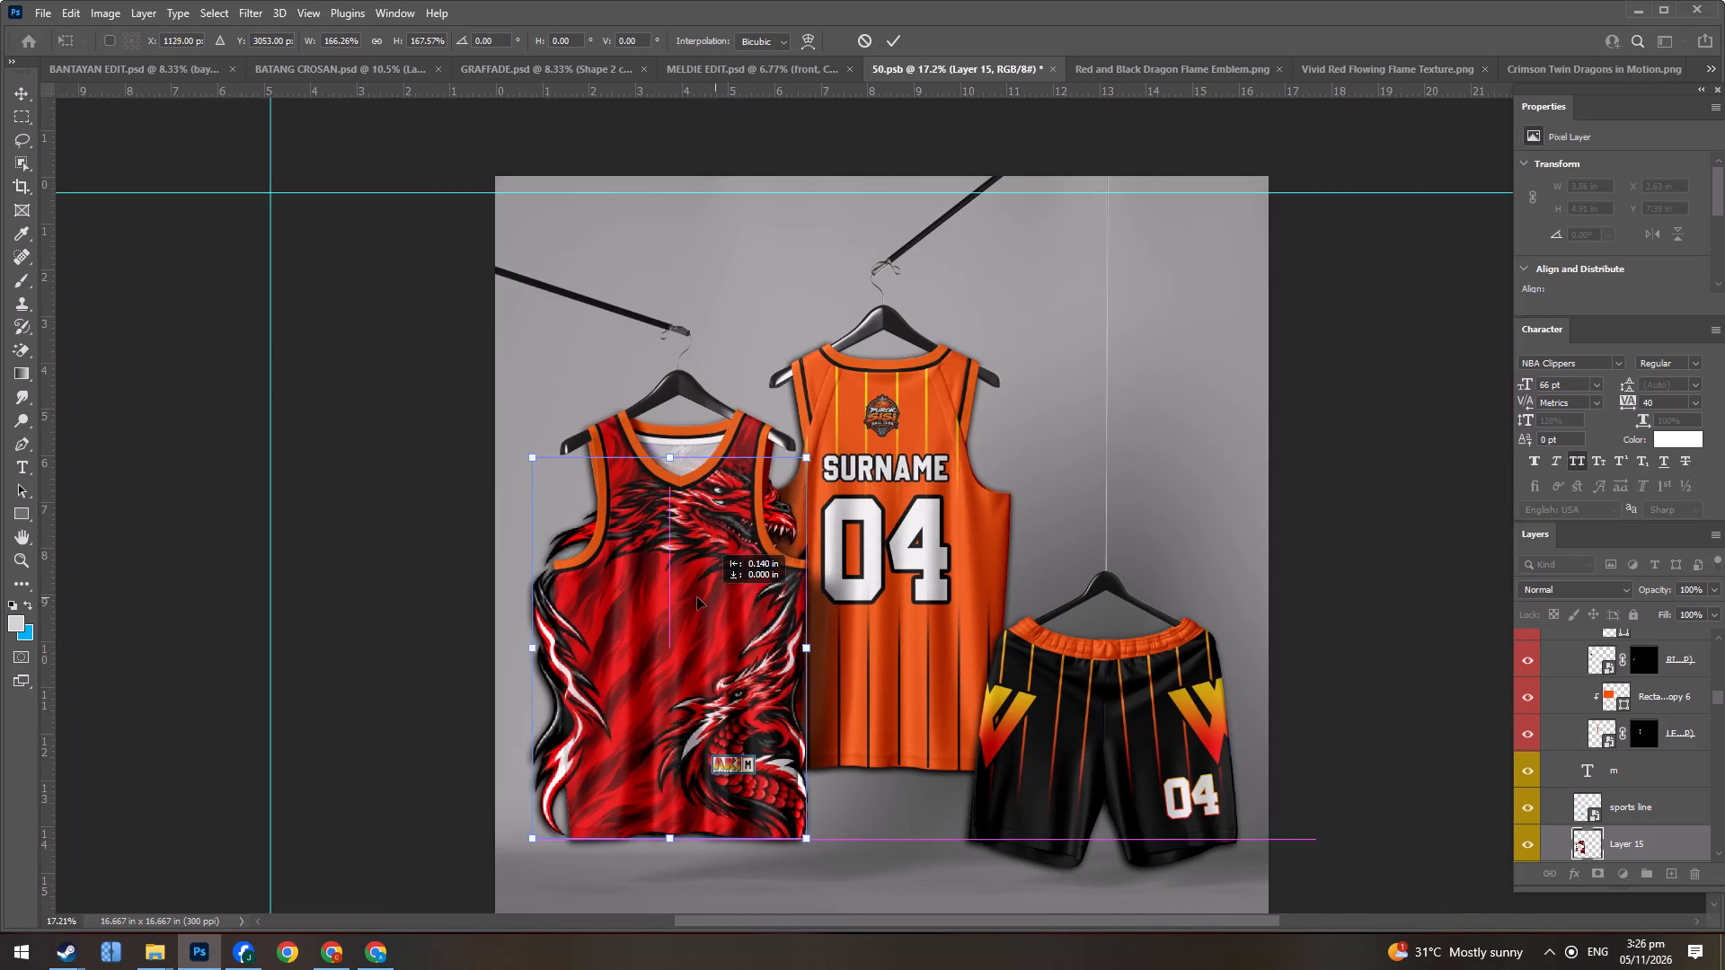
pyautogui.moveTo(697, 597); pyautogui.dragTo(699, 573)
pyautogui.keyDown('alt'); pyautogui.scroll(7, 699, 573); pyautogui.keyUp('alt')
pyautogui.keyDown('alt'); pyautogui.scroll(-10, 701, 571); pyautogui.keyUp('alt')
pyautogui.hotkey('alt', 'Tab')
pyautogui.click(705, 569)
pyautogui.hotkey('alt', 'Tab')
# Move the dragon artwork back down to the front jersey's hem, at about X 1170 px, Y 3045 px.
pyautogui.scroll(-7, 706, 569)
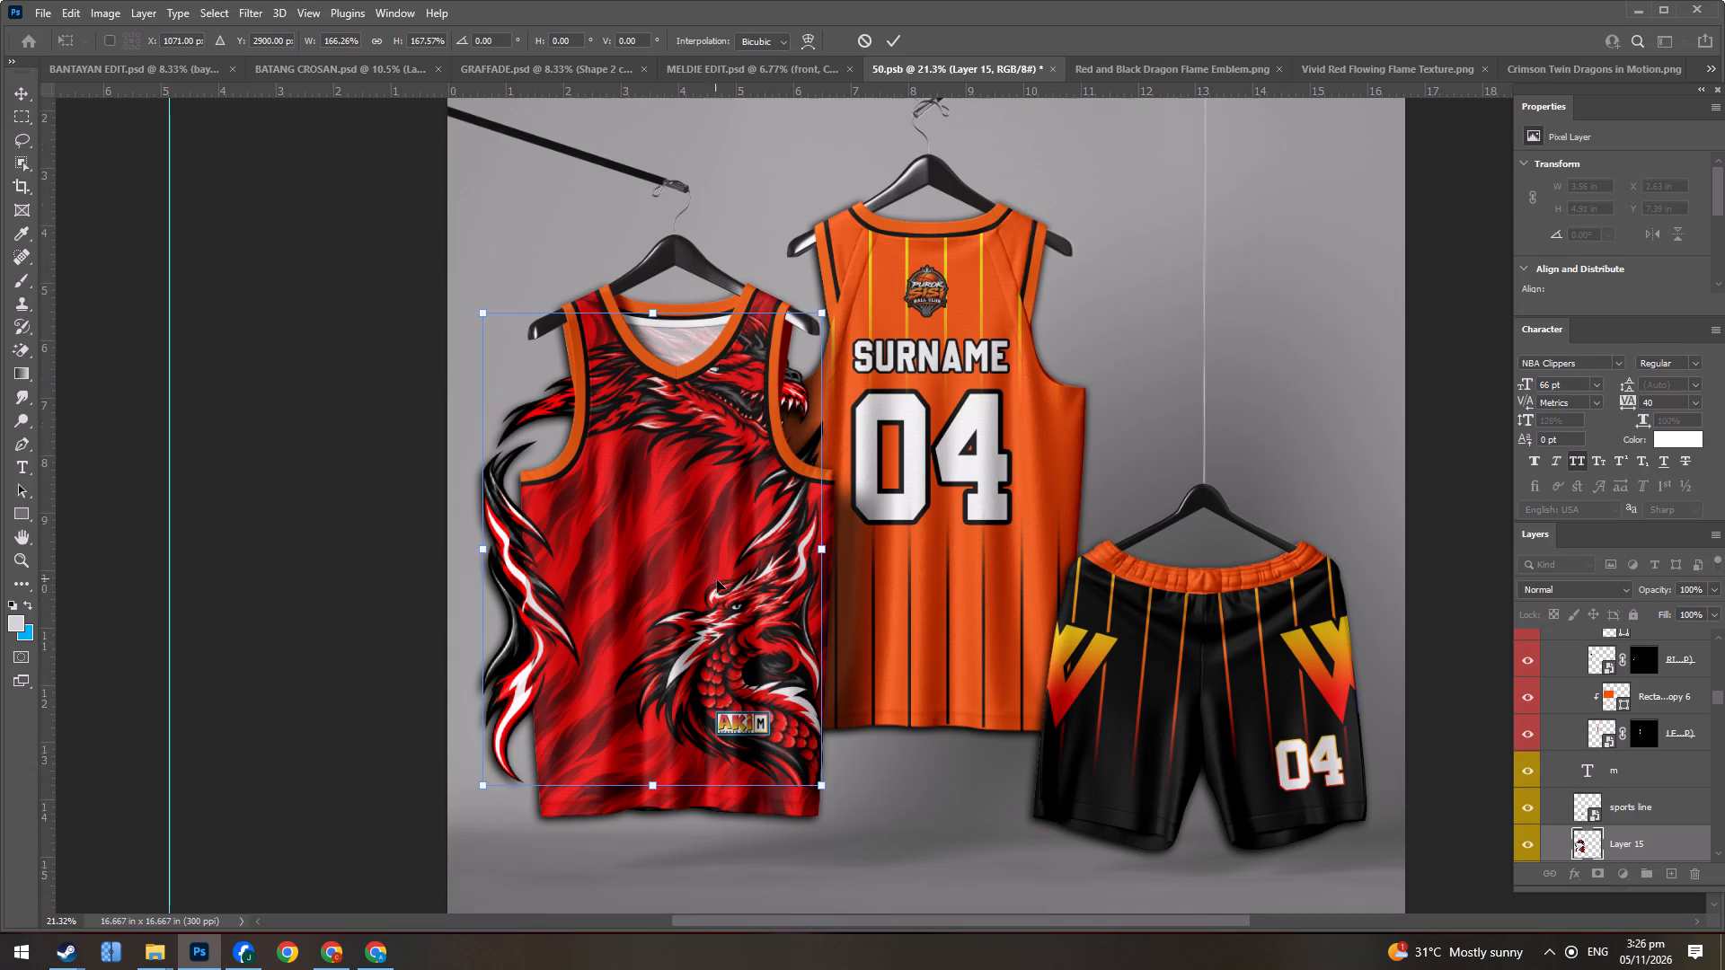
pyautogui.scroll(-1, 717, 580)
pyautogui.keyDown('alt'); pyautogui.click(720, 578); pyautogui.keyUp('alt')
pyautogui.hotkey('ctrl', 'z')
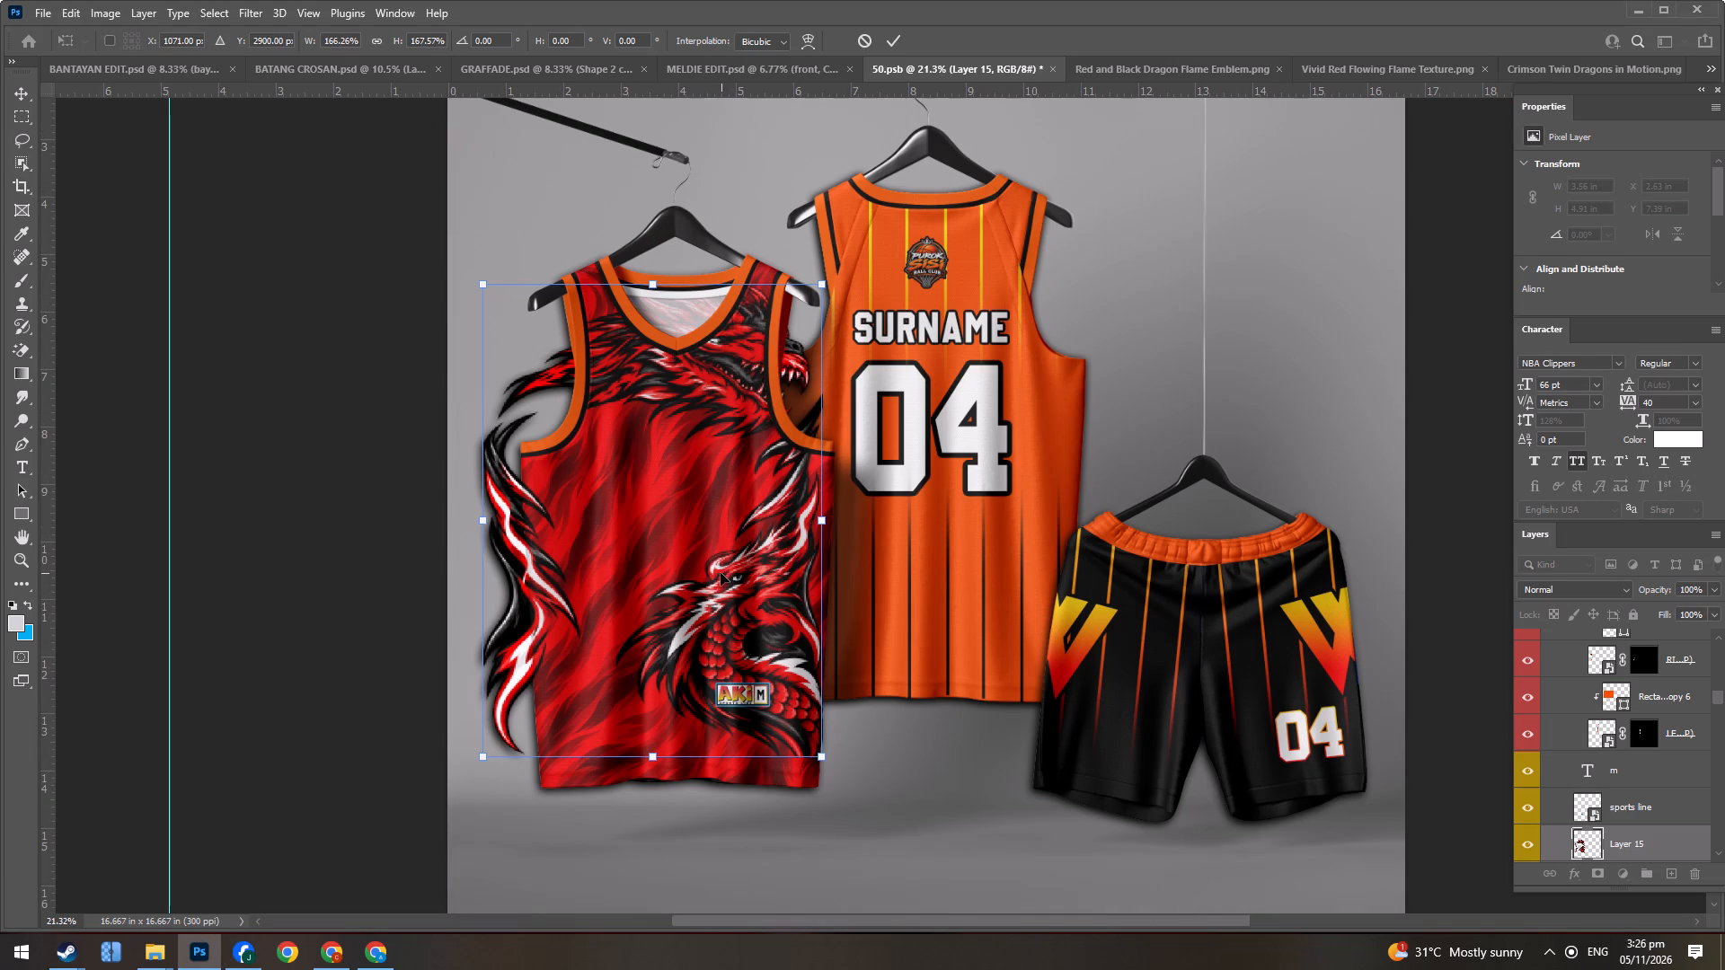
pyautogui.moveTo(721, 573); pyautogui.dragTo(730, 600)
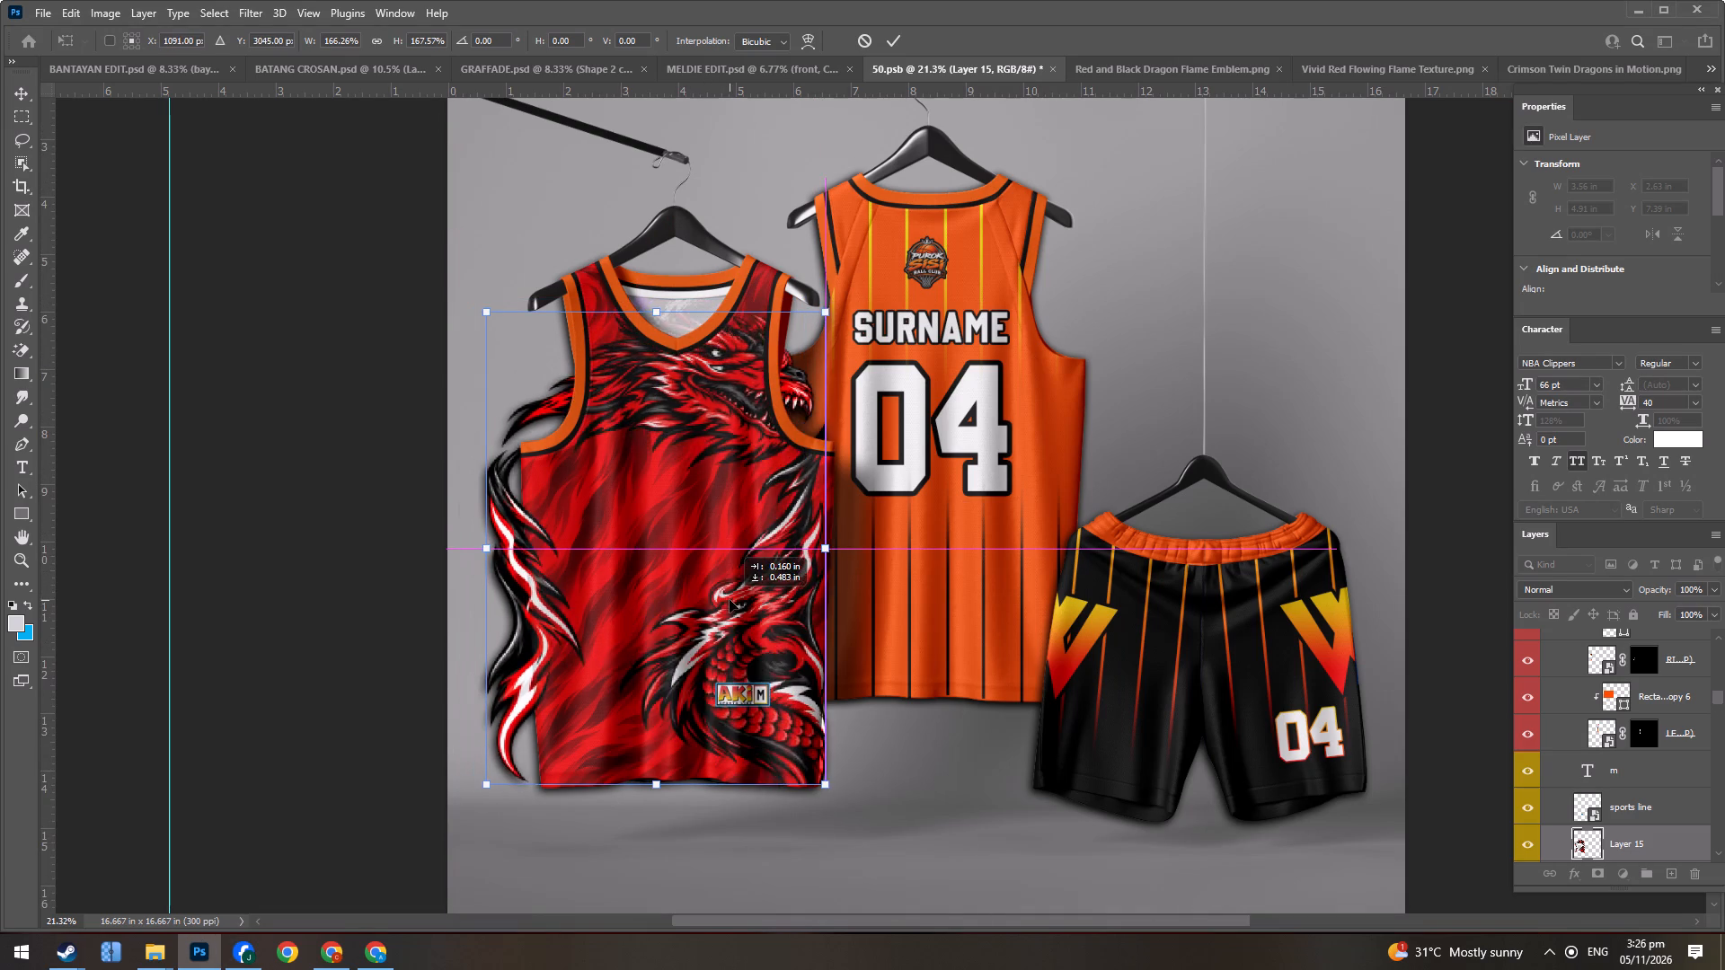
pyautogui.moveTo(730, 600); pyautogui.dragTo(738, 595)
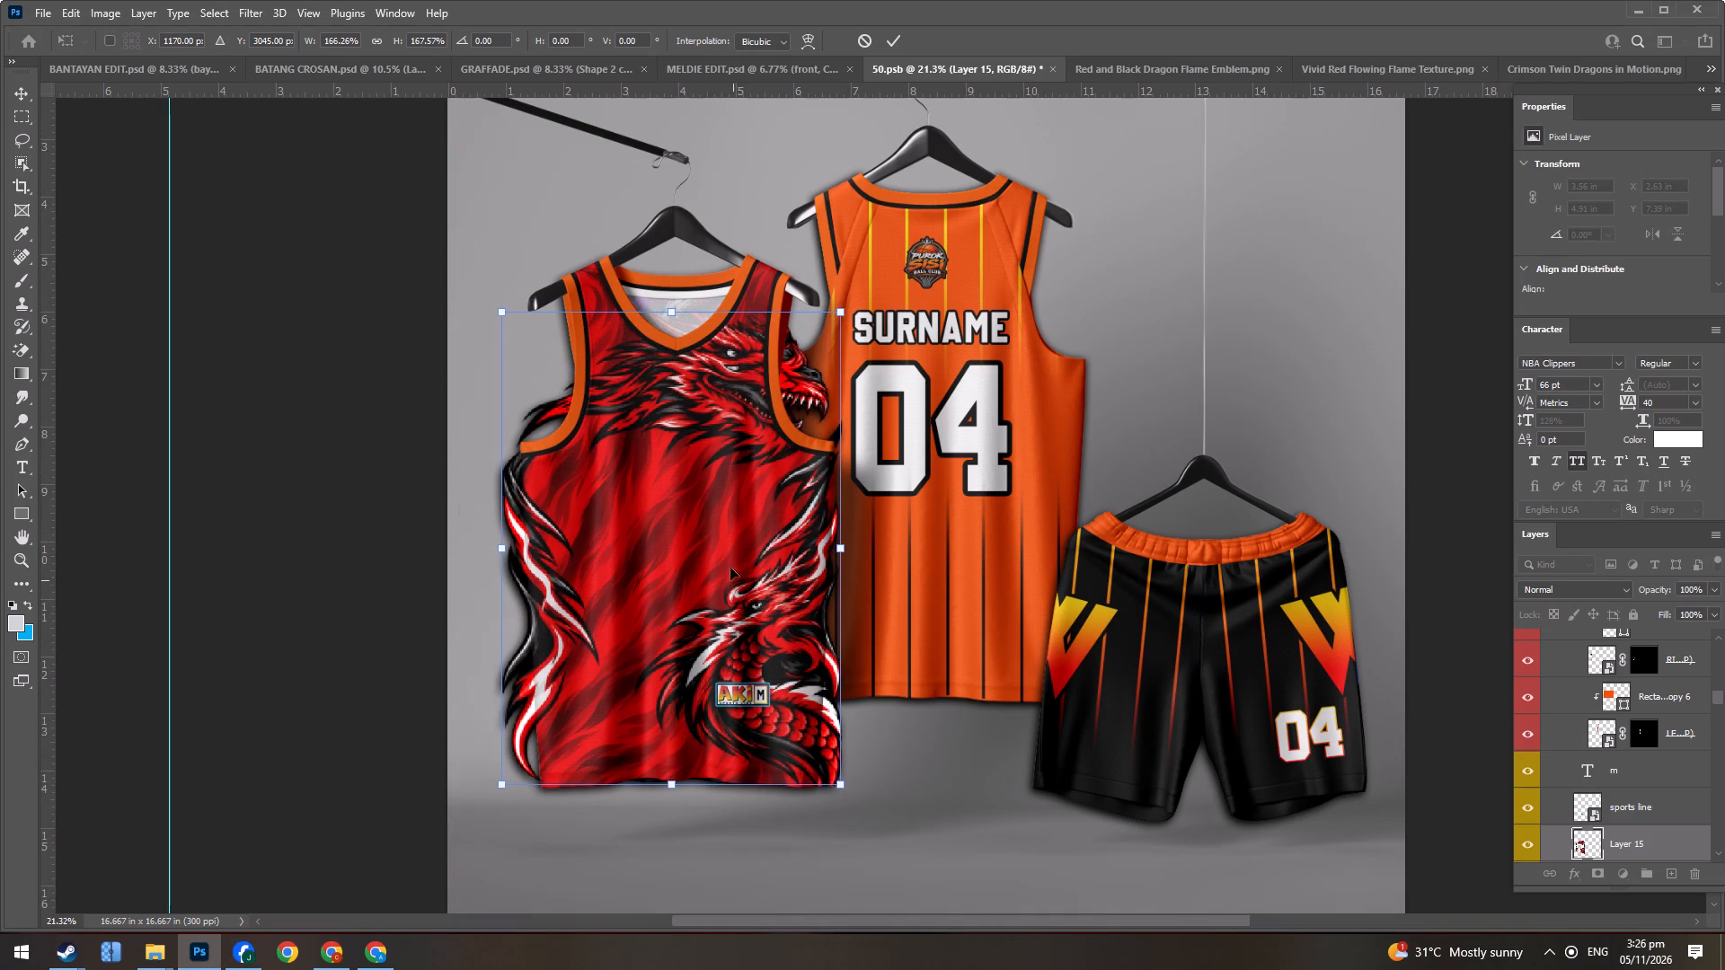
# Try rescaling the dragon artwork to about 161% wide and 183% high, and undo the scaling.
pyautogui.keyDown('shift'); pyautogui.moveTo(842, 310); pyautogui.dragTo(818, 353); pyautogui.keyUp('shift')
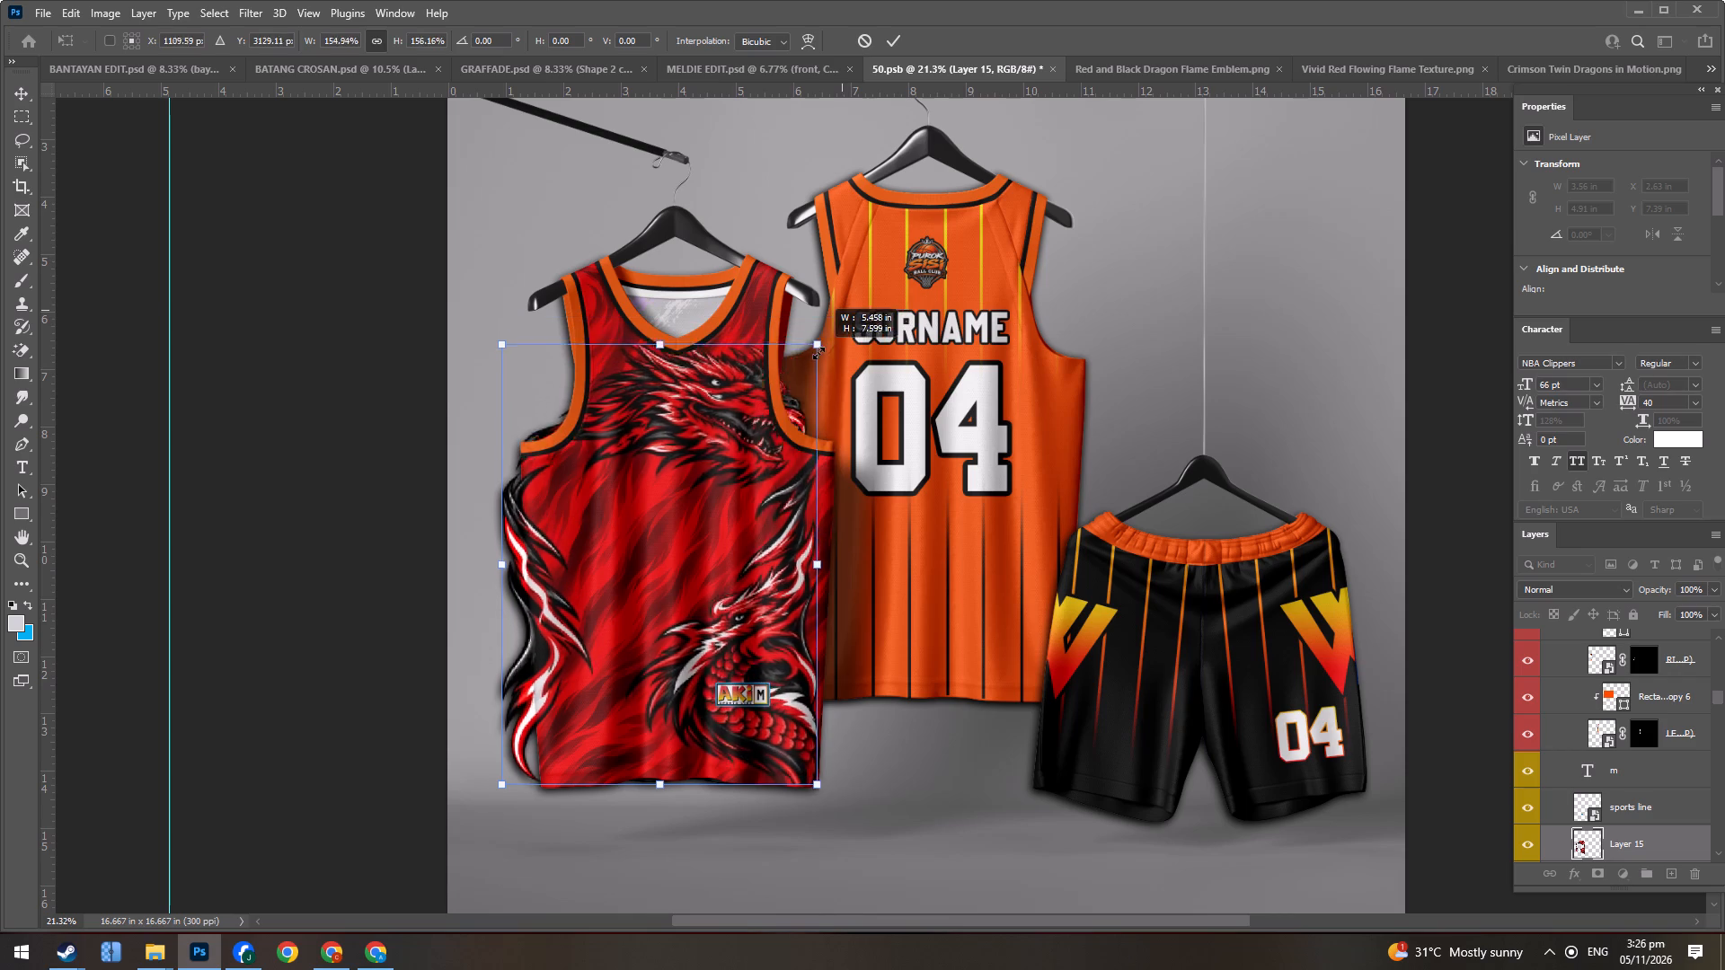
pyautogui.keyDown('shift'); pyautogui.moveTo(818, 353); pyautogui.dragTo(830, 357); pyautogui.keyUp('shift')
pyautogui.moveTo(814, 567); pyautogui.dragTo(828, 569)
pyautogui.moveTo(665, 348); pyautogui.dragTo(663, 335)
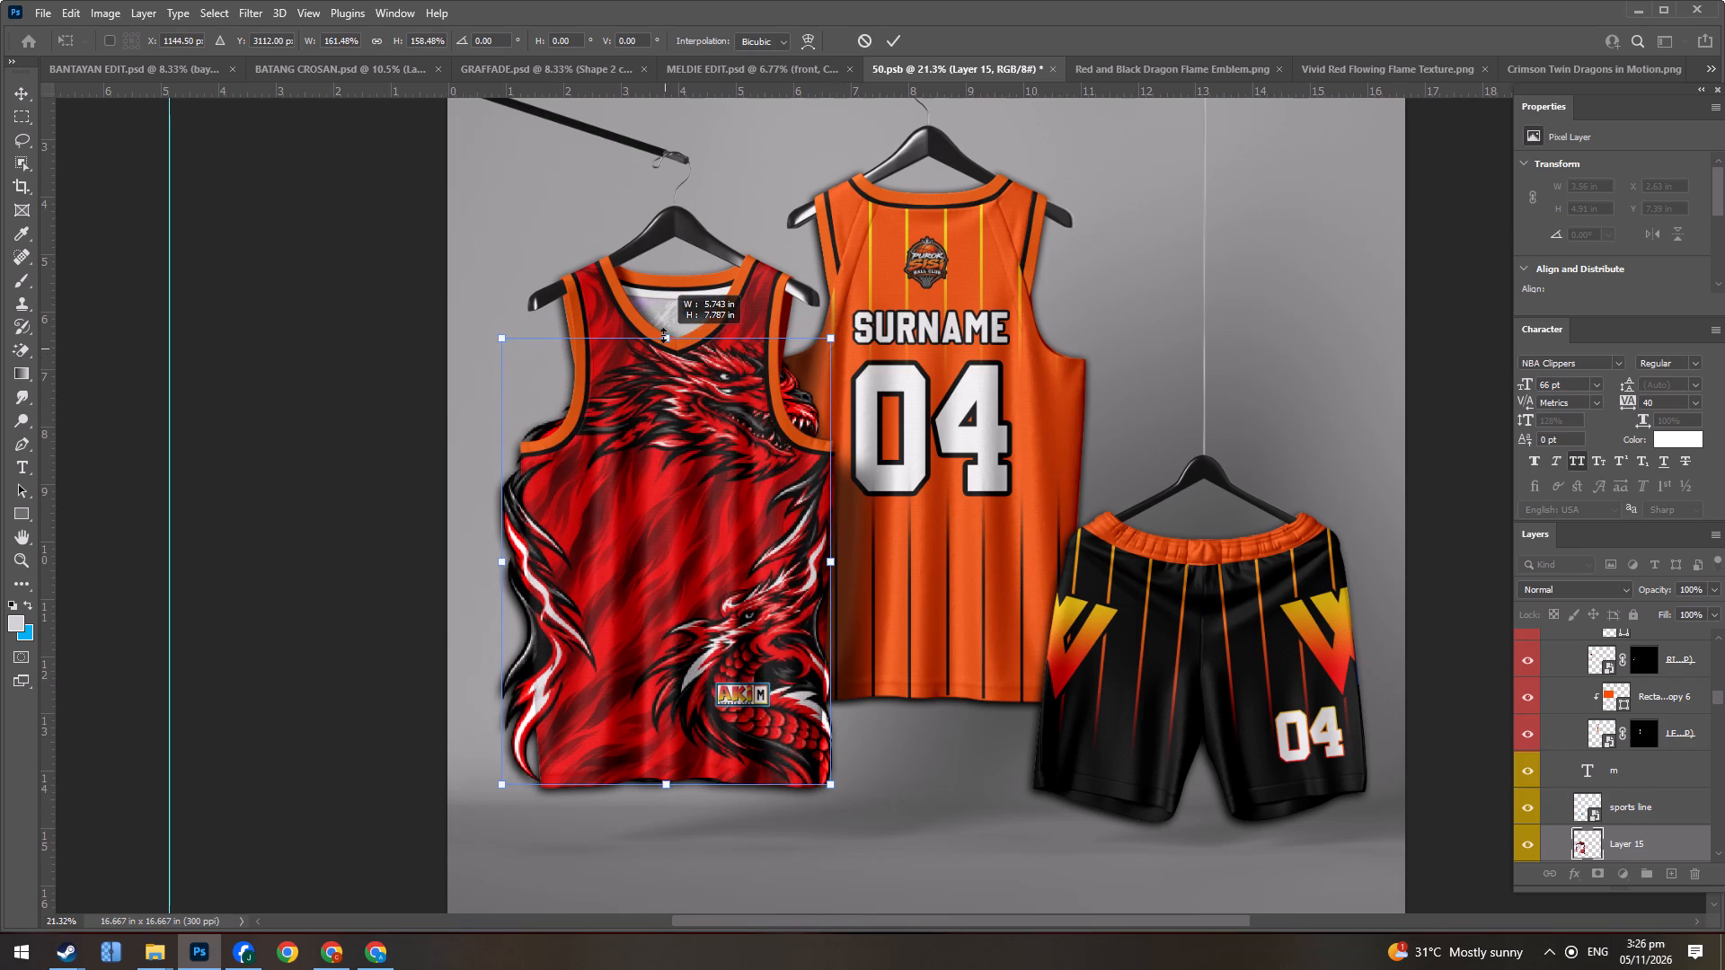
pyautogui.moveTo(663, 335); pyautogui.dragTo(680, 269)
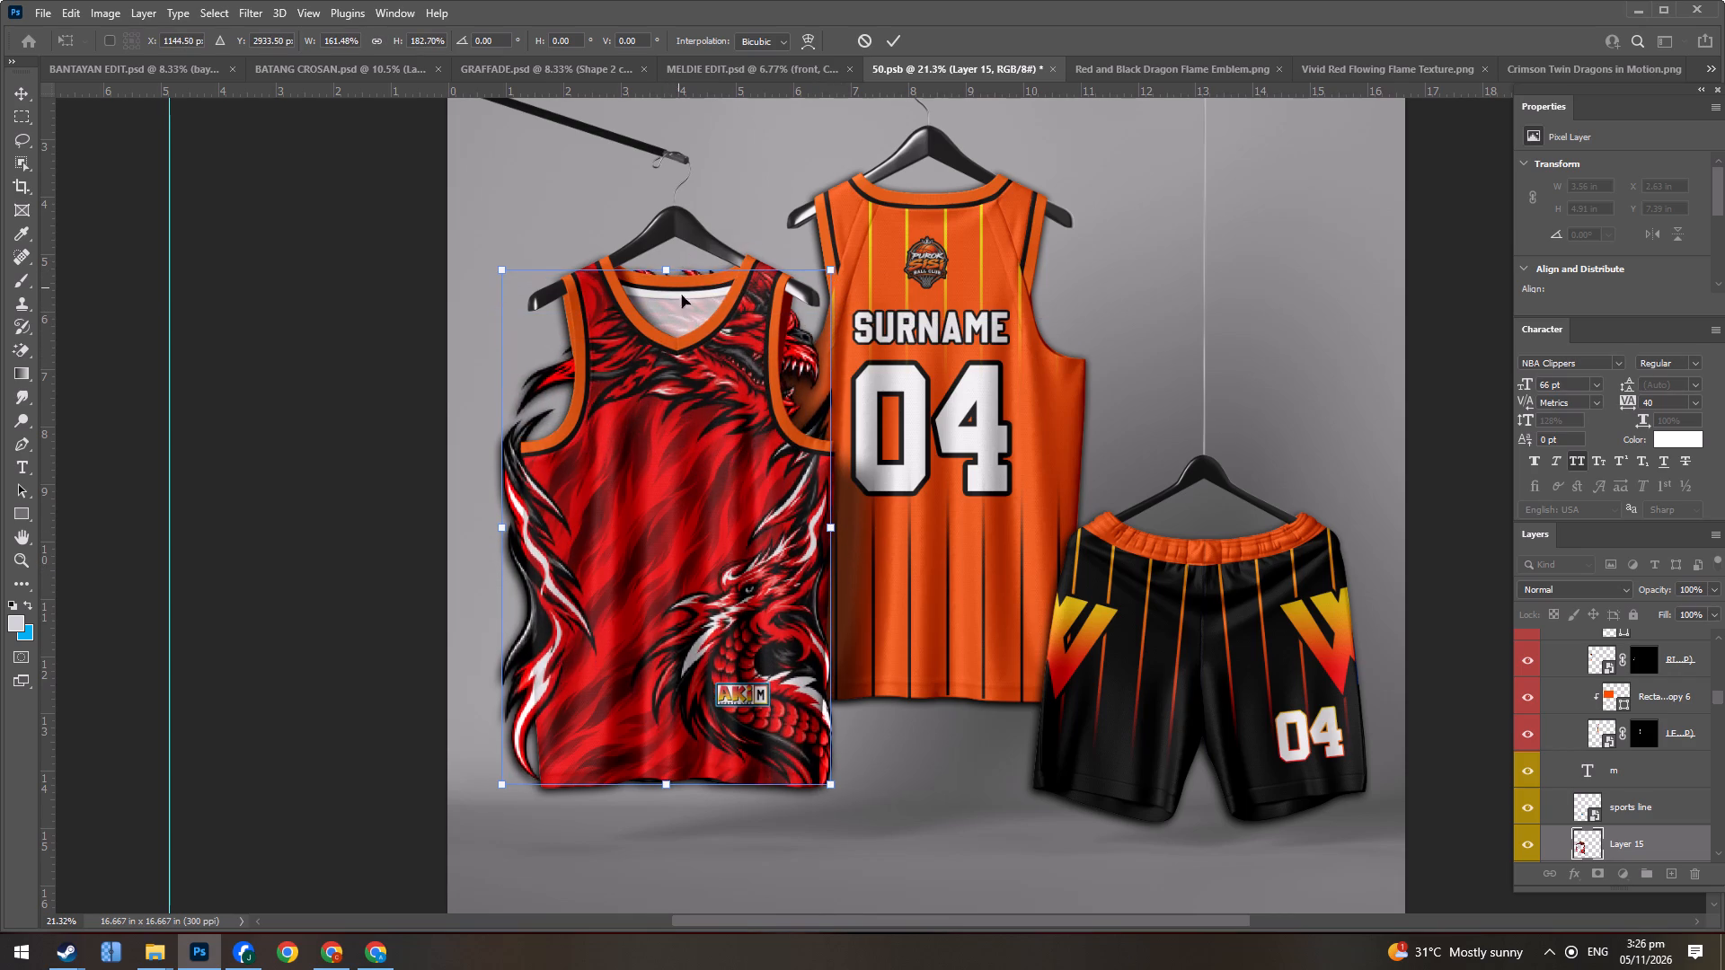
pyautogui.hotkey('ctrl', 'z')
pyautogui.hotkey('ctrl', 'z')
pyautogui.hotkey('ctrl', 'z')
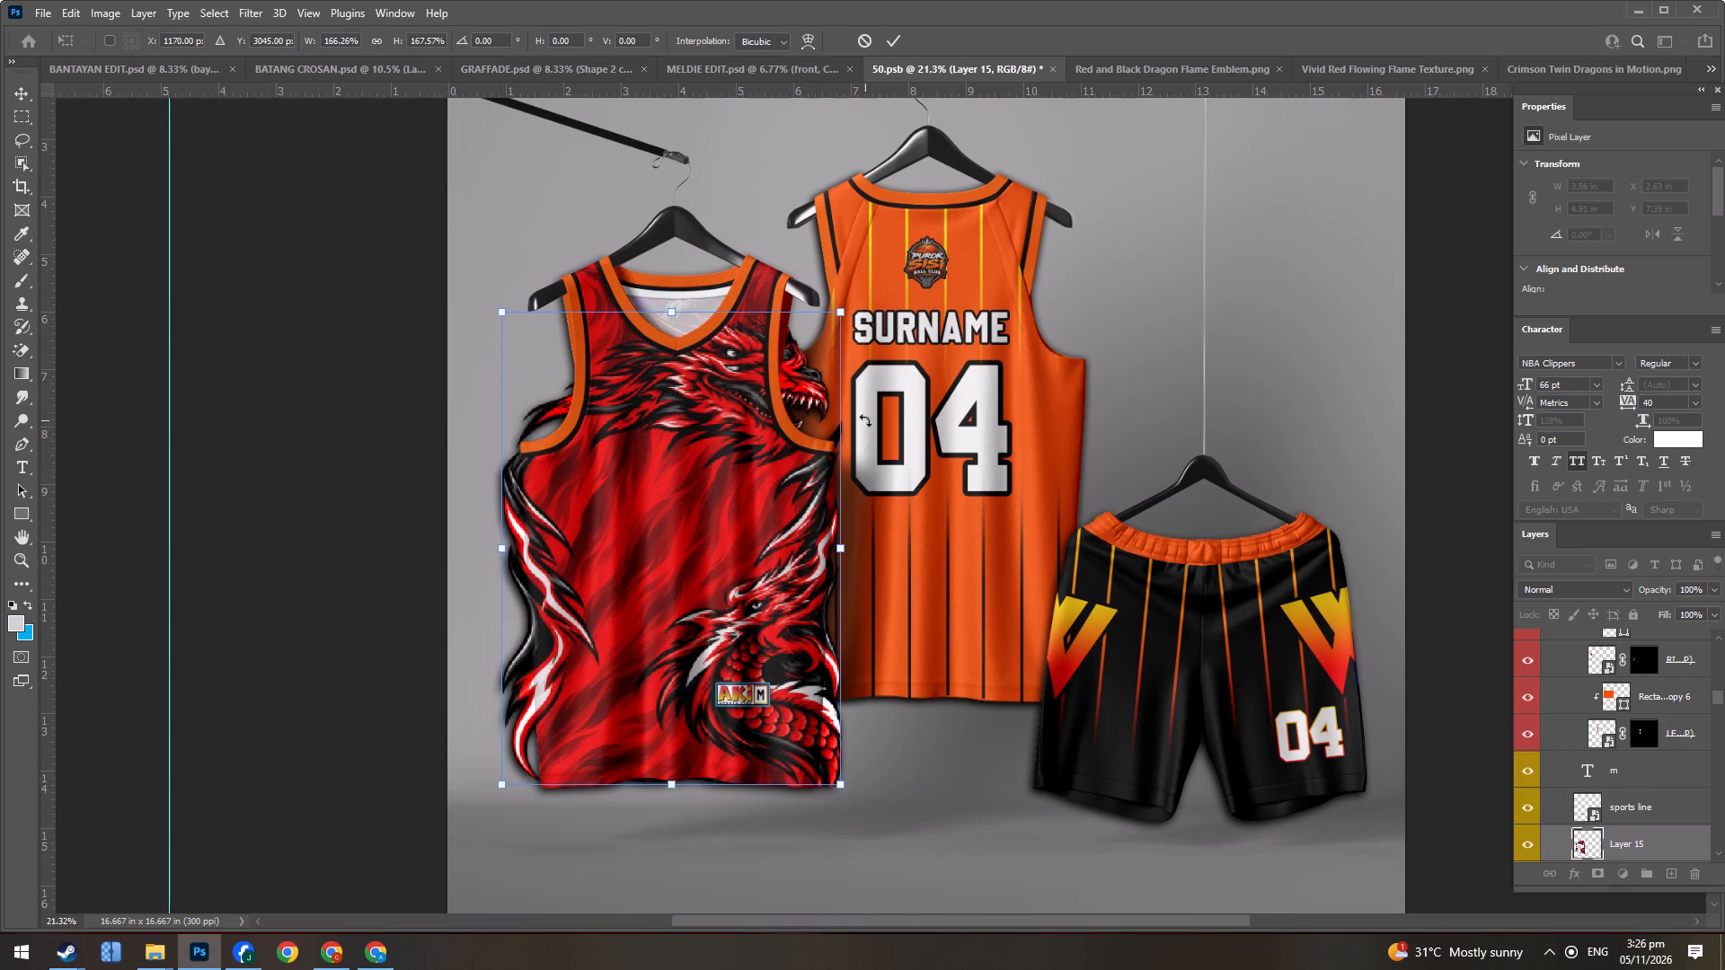
# Move the dragon artwork lower so the head sits below the neckline, and widen it to about 176% to reach the far side seam.
pyautogui.hotkey('alt', 'Tab')
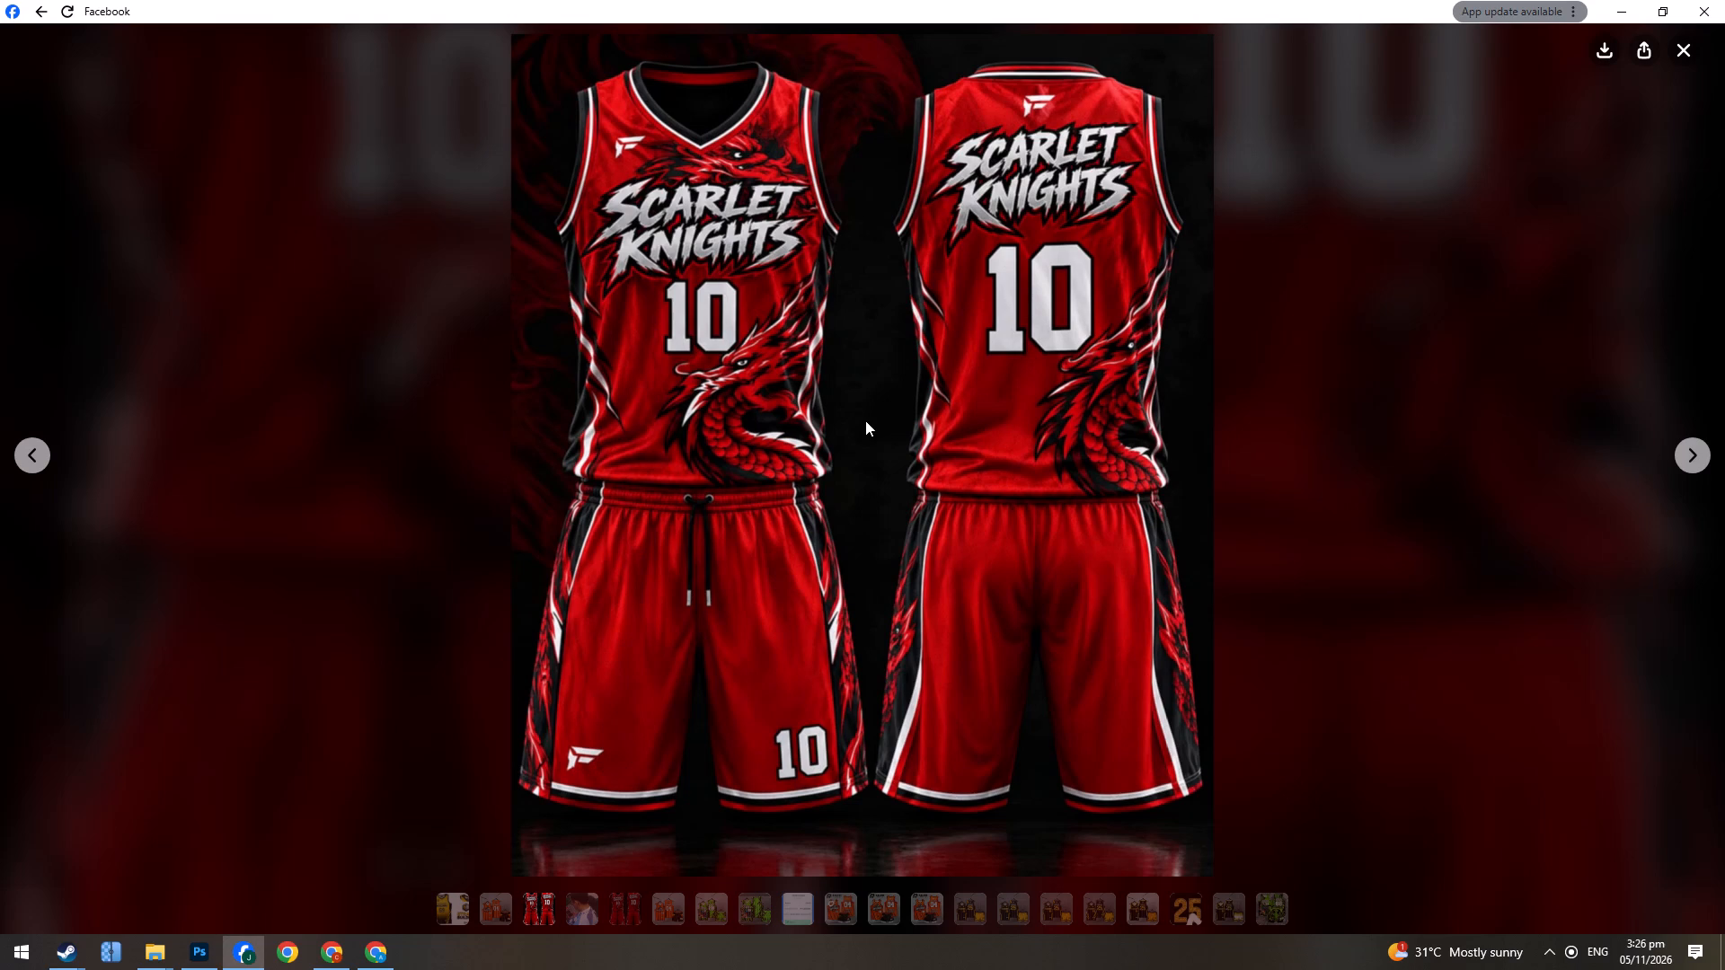
pyautogui.hotkey('alt', 'Tab')
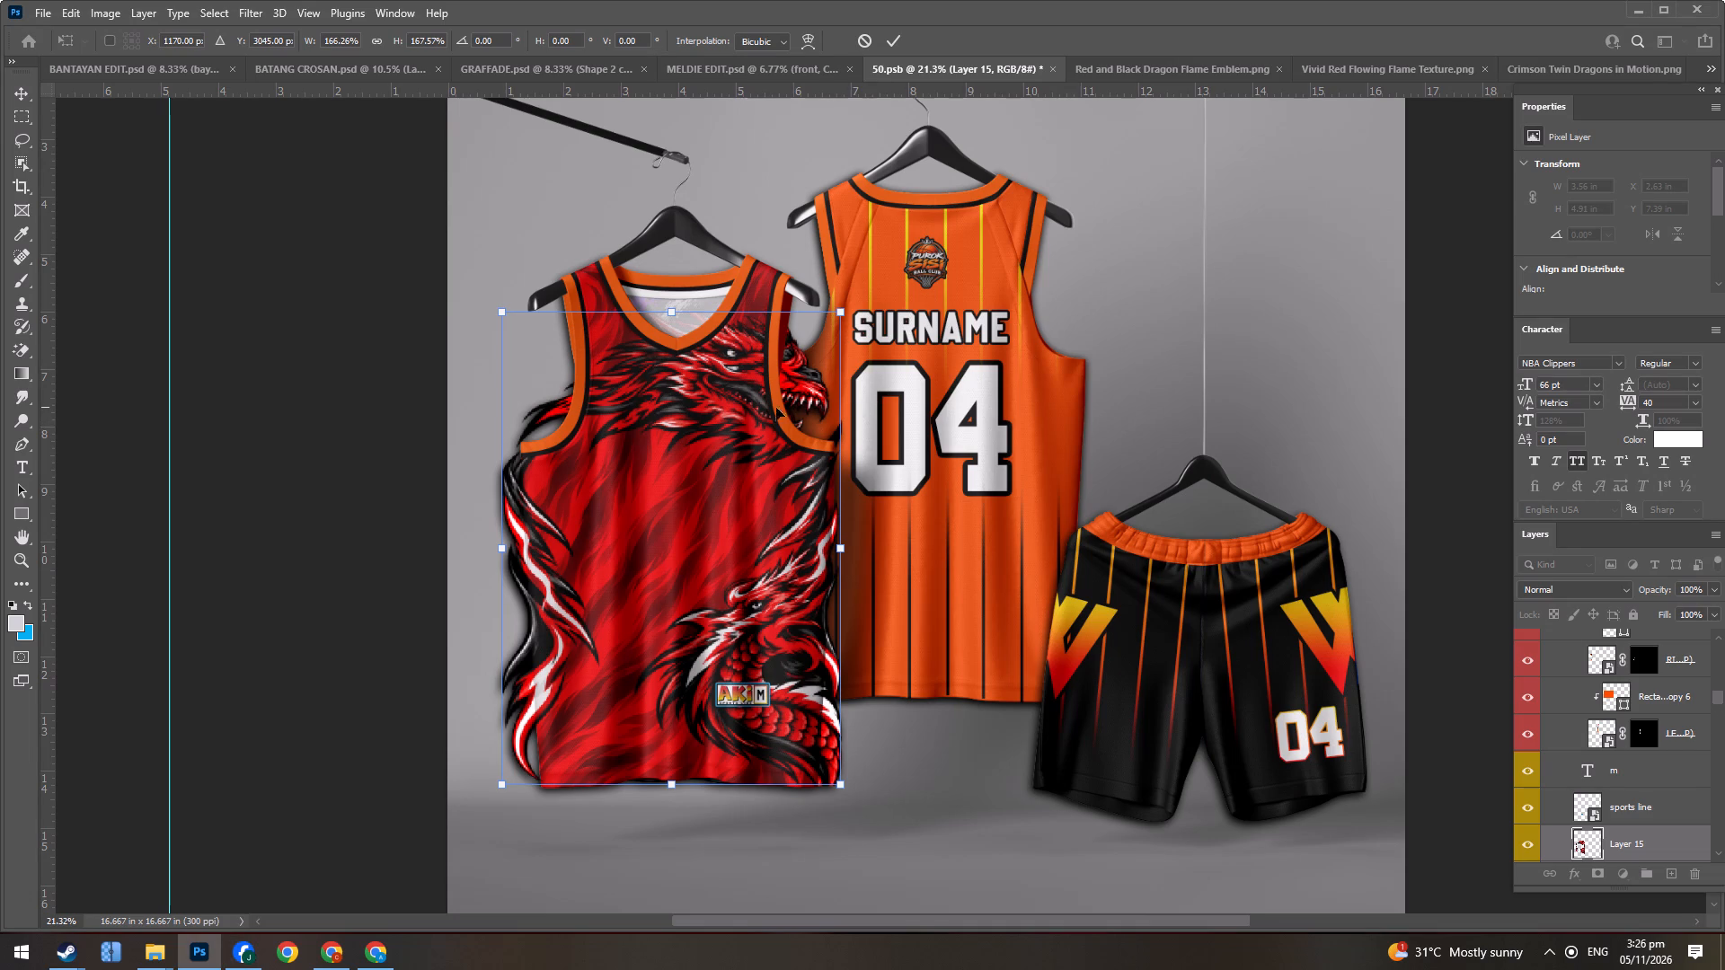
pyautogui.click(732, 407)
pyautogui.moveTo(720, 392); pyautogui.dragTo(703, 413)
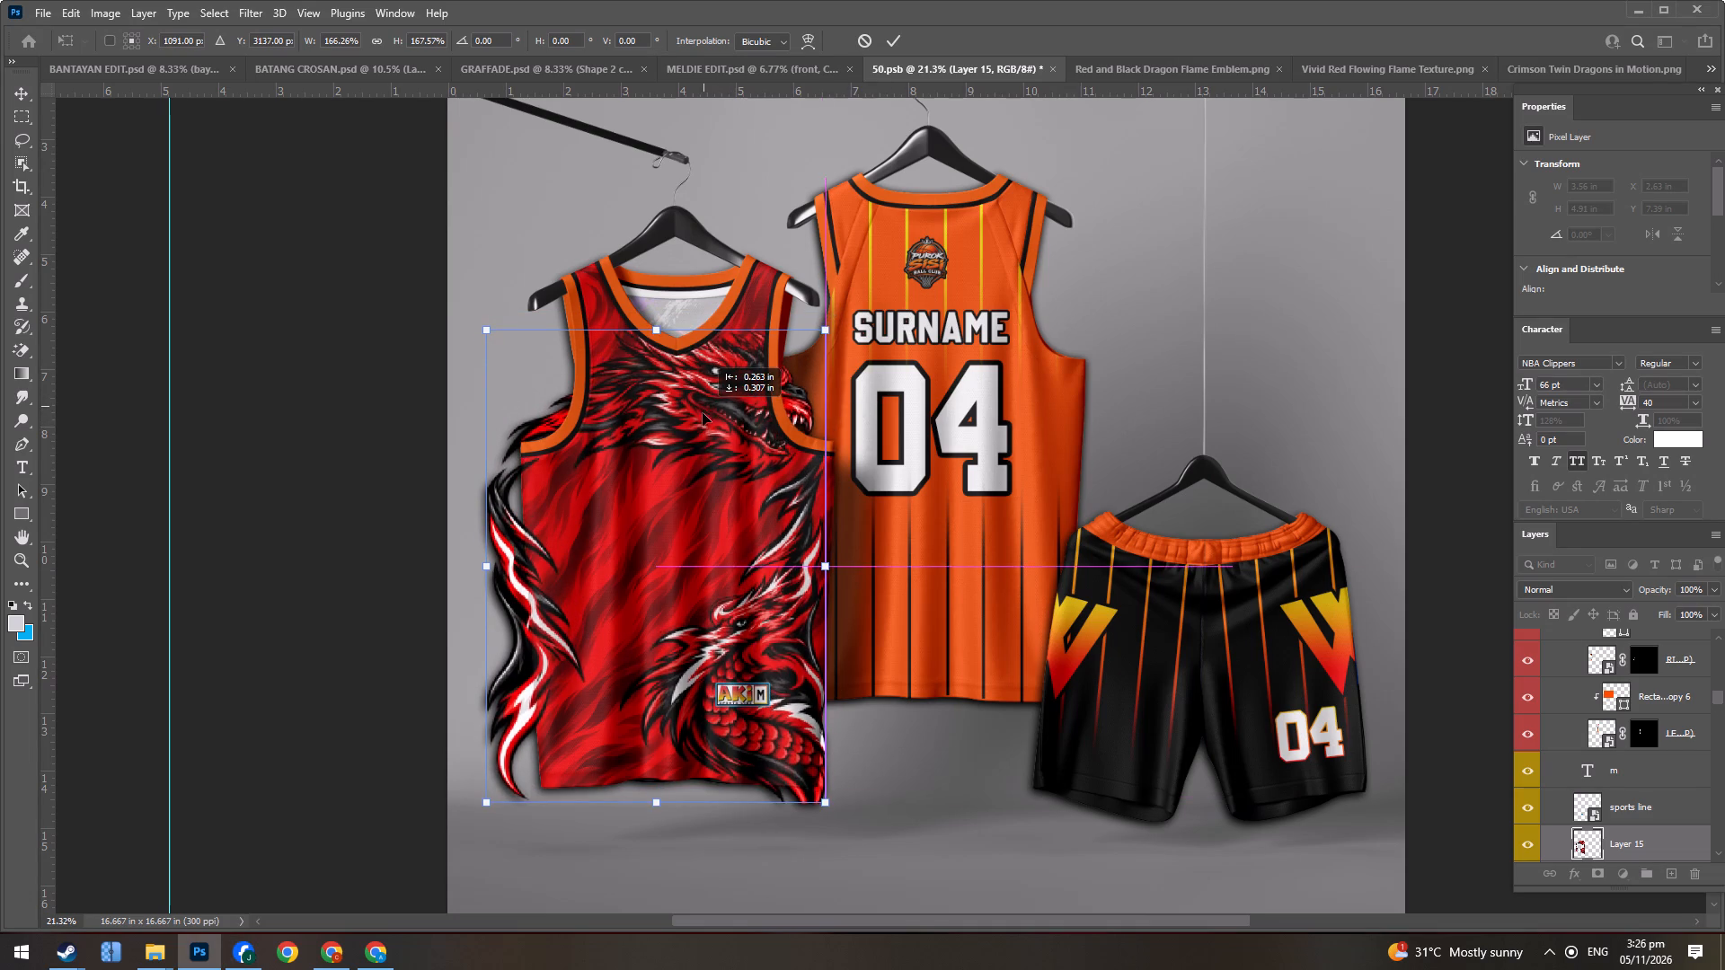
pyautogui.moveTo(703, 413); pyautogui.dragTo(687, 413)
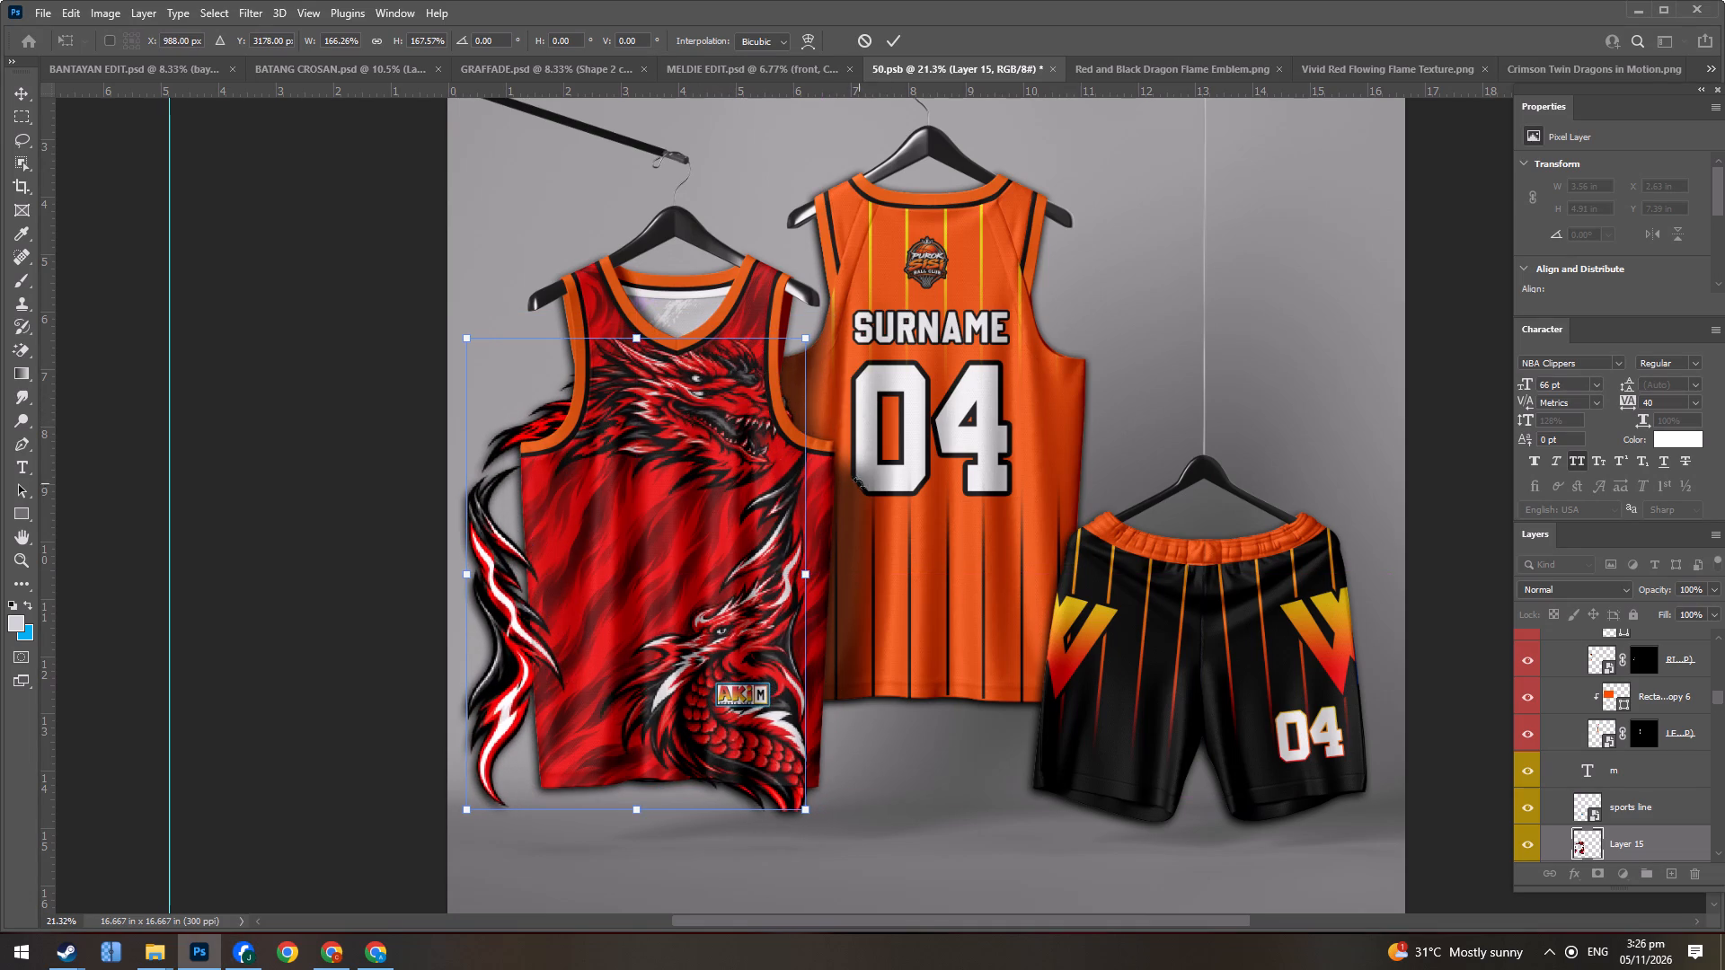
pyautogui.moveTo(802, 573); pyautogui.dragTo(824, 573)
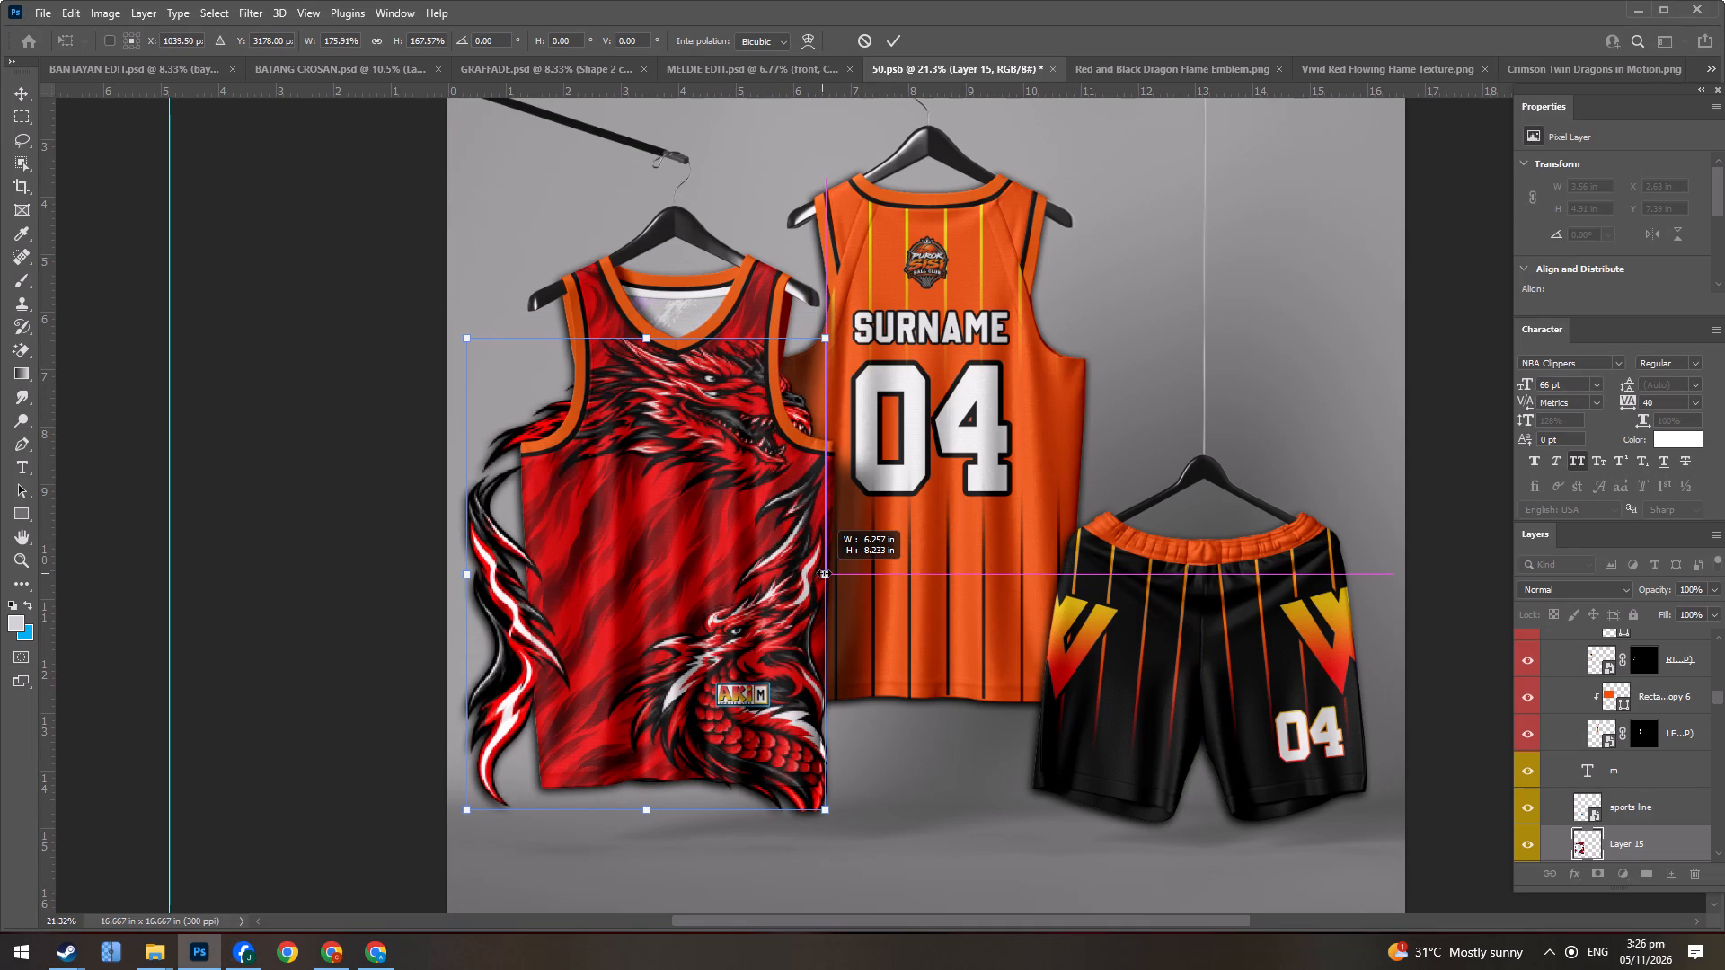
pyautogui.moveTo(824, 573); pyautogui.dragTo(824, 572)
# Check the Scarlet Knights reference, adjust the dragon artwork to about 5.98 in wide, and commit the transform.
pyautogui.hotkey('alt', 'Tab')
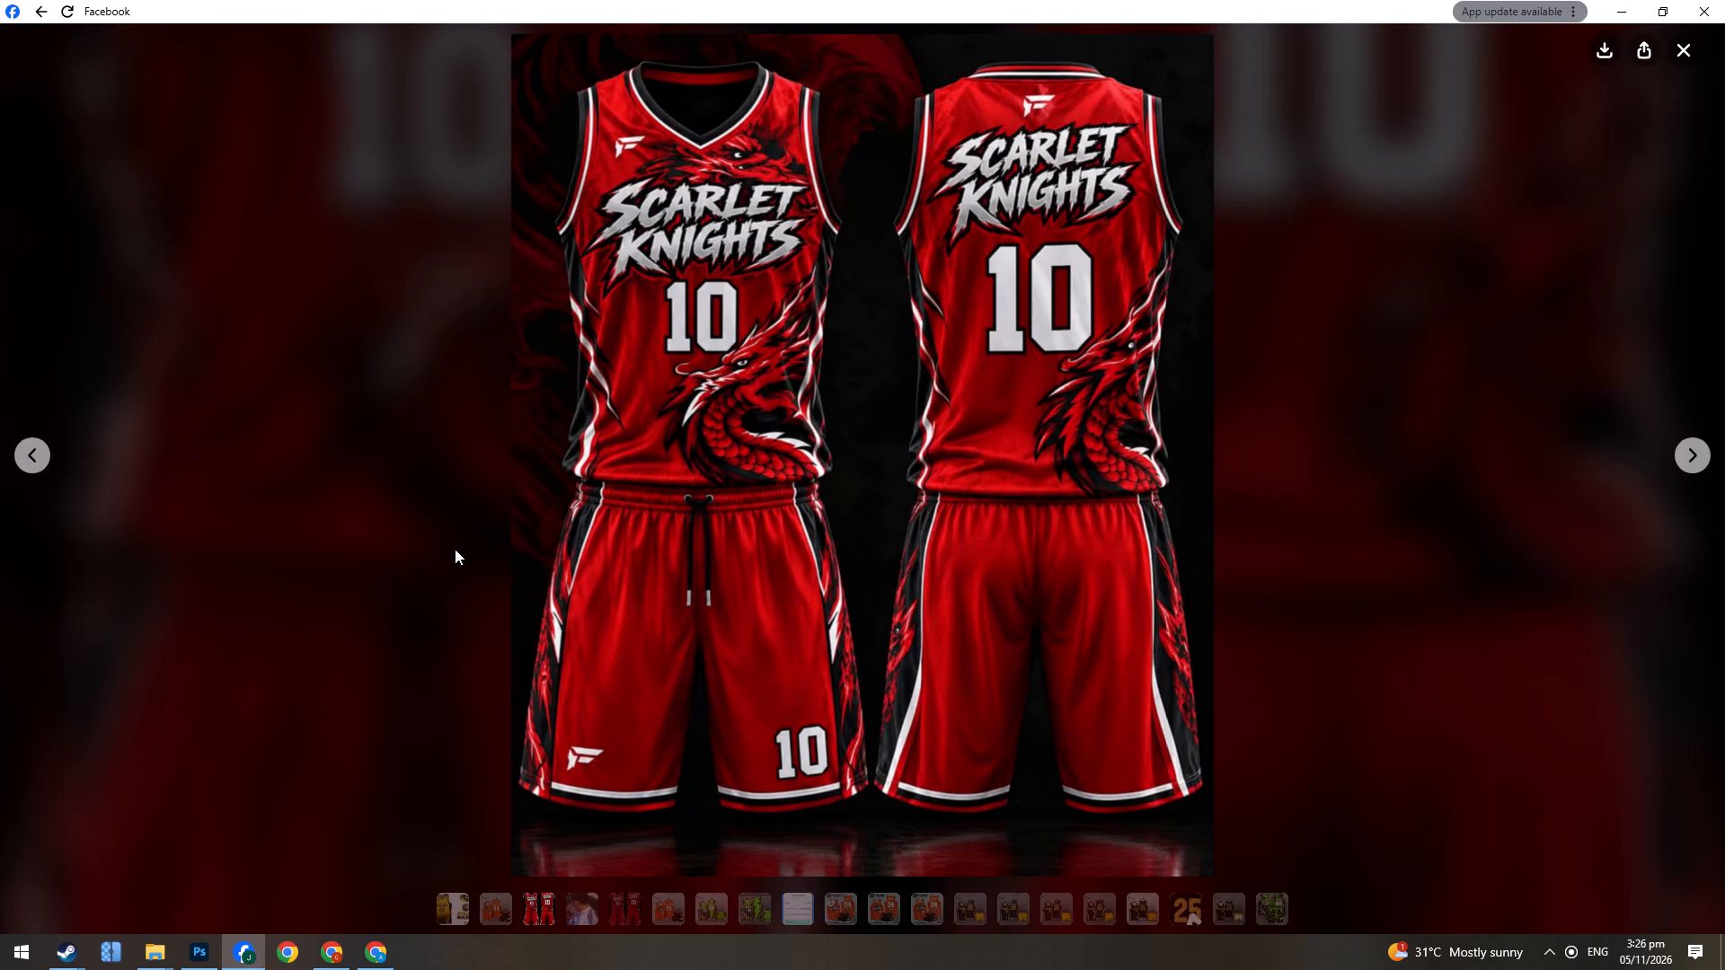
pyautogui.hotkey('alt', 'Tab')
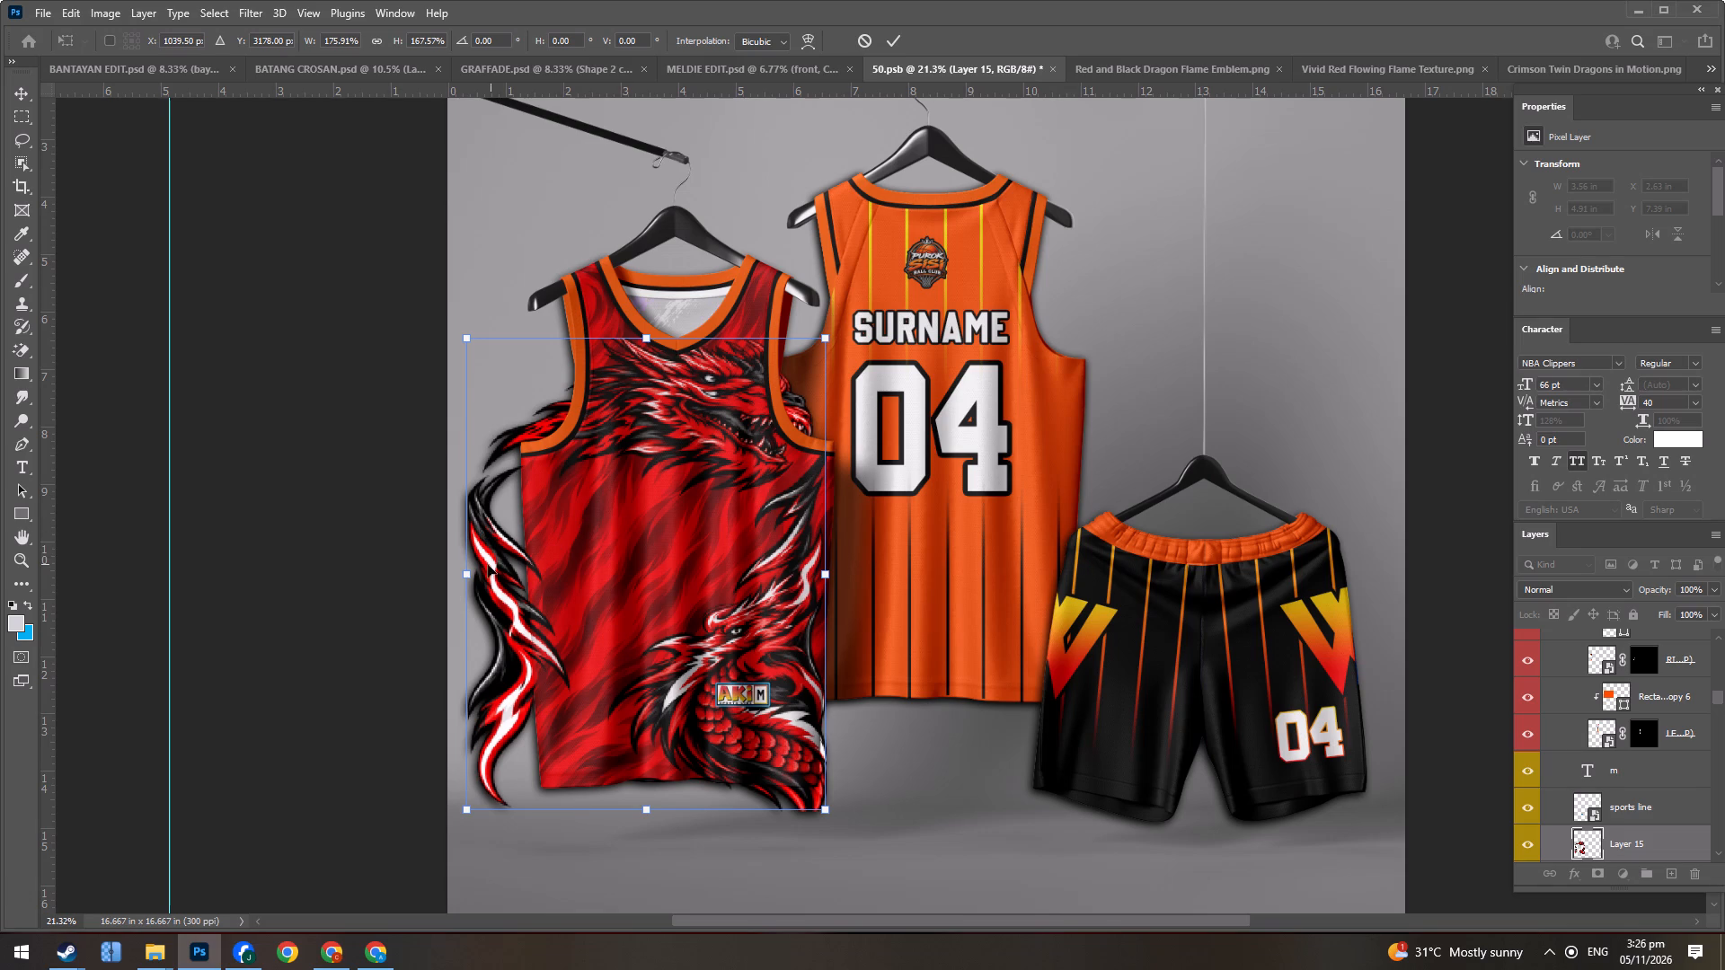
pyautogui.click(483, 567)
pyautogui.moveTo(470, 575); pyautogui.dragTo(492, 579)
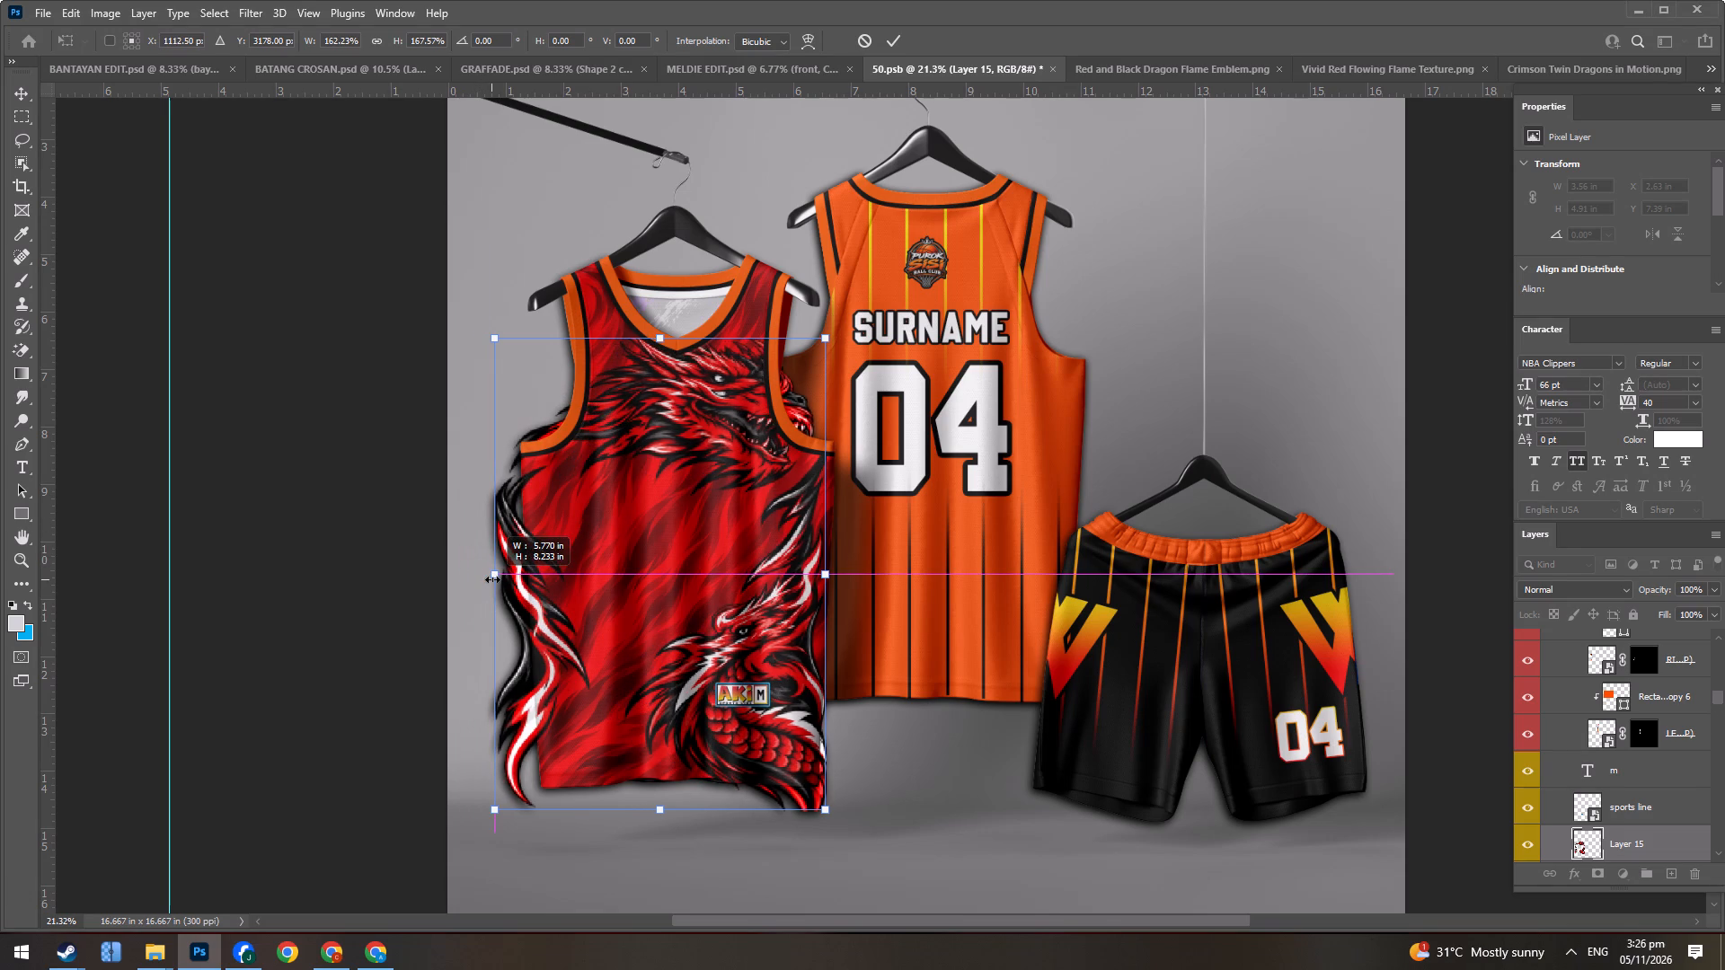
pyautogui.moveTo(492, 579); pyautogui.dragTo(465, 574)
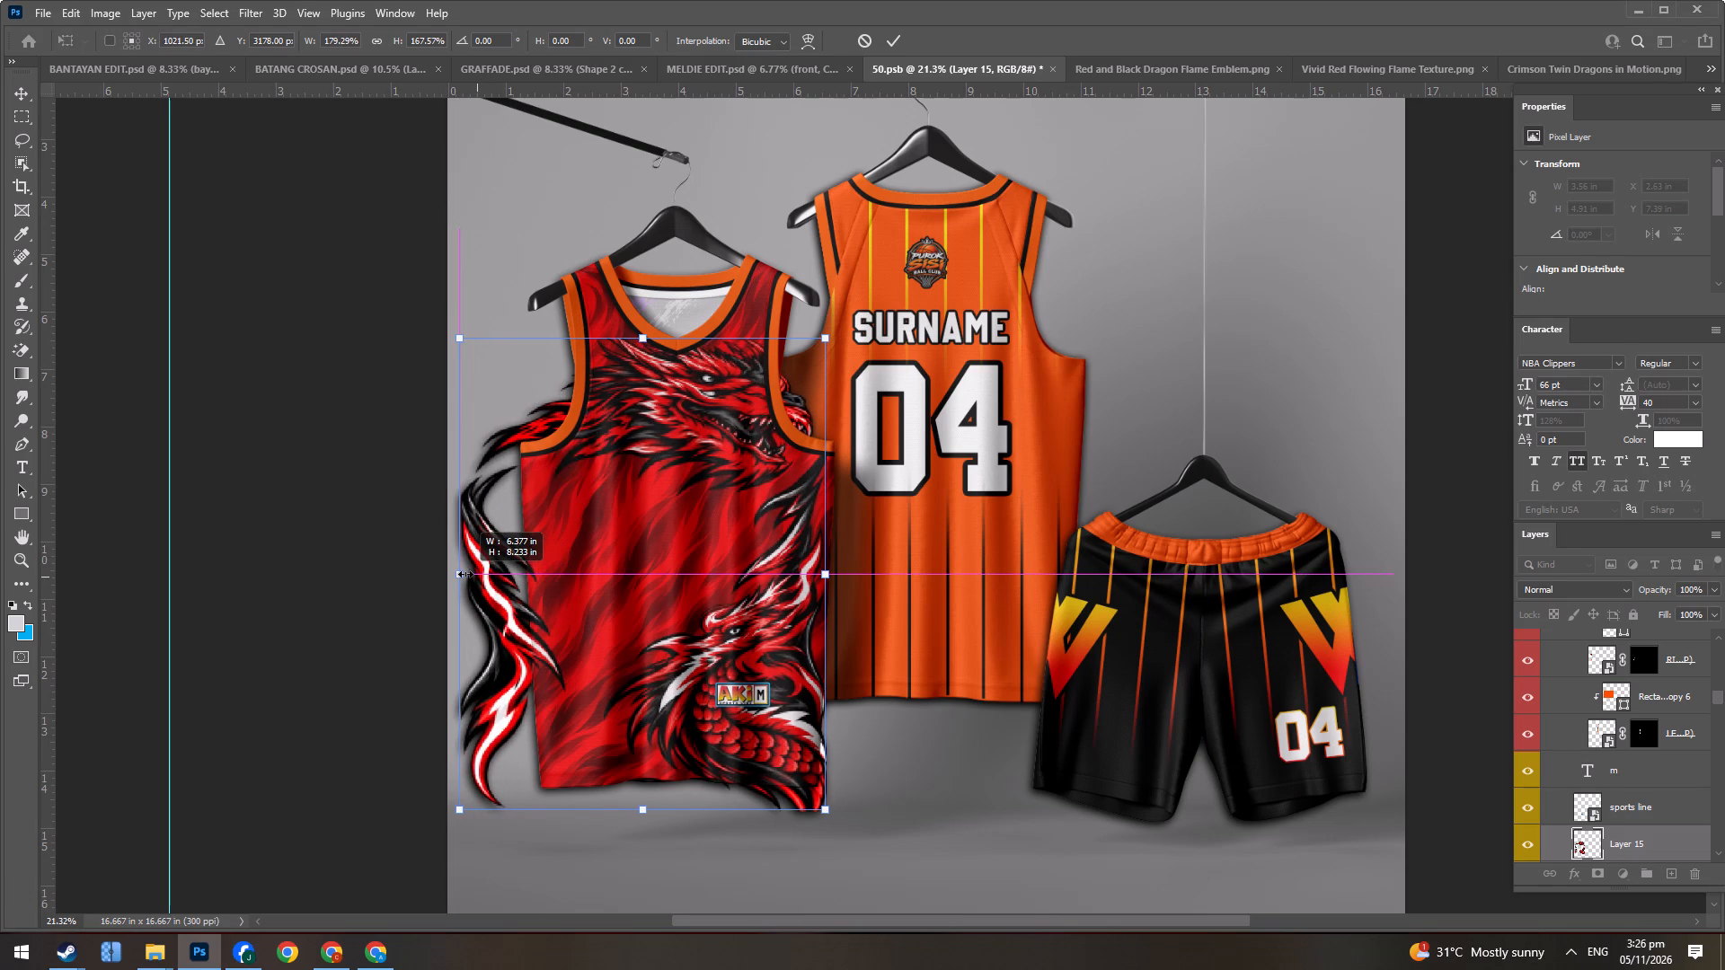
pyautogui.moveTo(465, 574); pyautogui.dragTo(467, 573)
pyautogui.moveTo(467, 573); pyautogui.dragTo(482, 573)
pyautogui.press('Return')
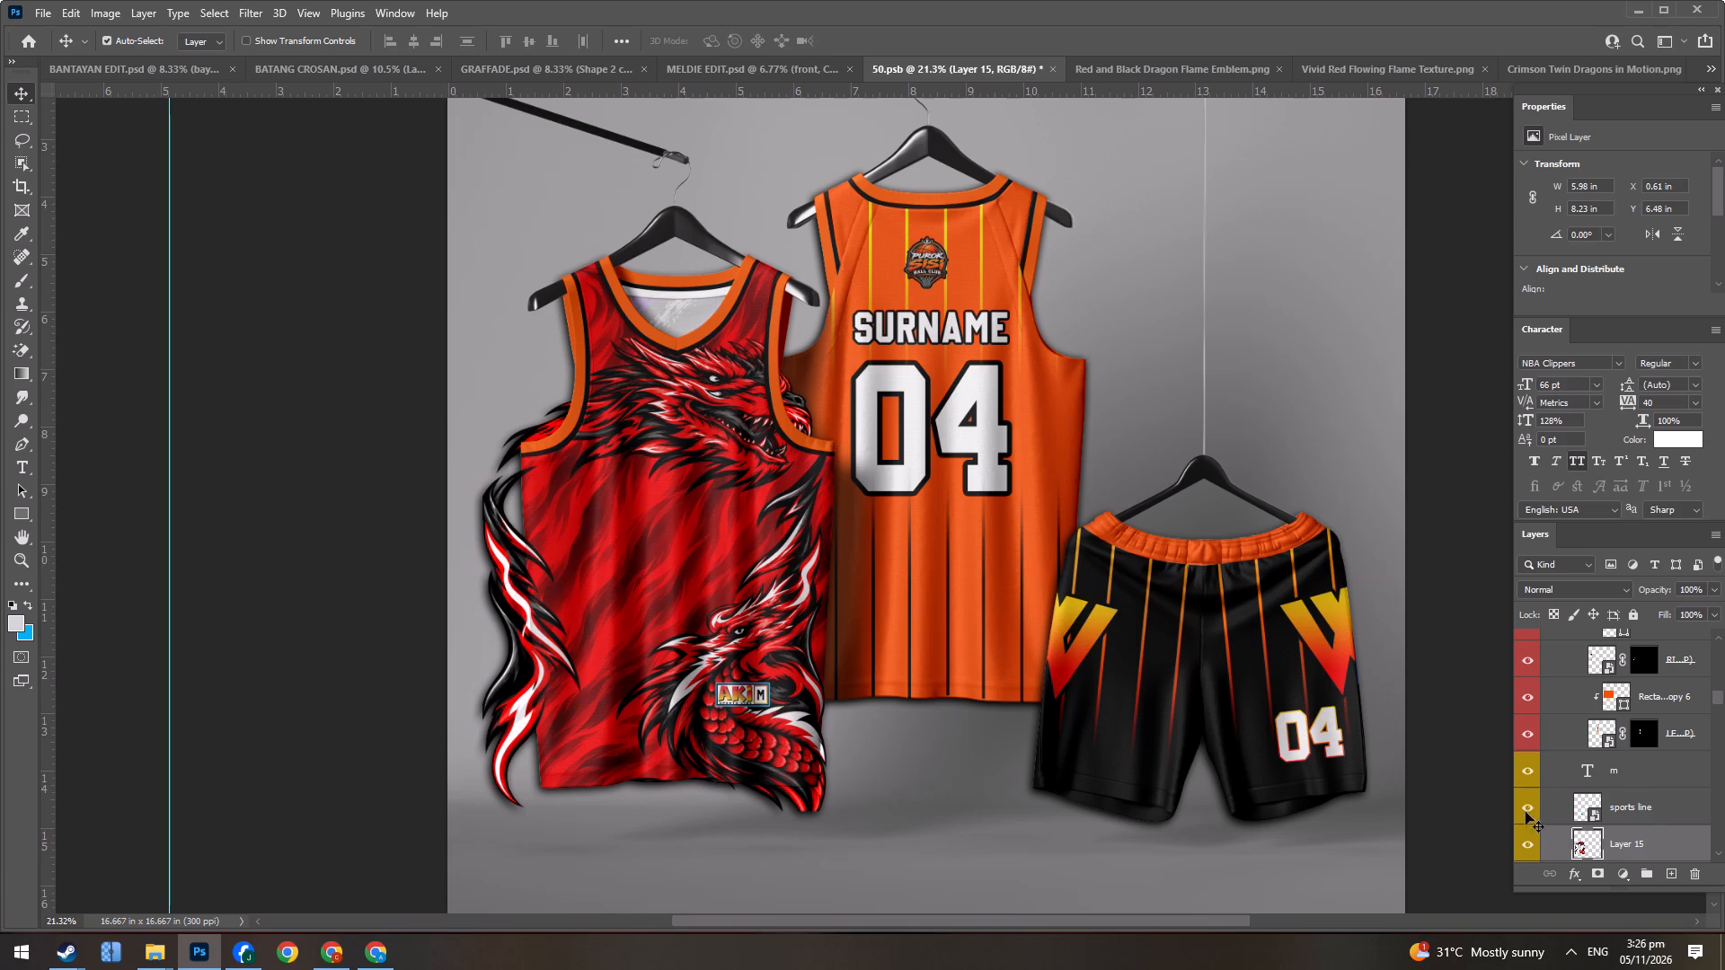
# Clip the dragon layer to the front jersey shape beneath it and compare the design with the Scarlet Knights reference.
pyautogui.rightClick(1666, 852)
pyautogui.click(1575, 433)
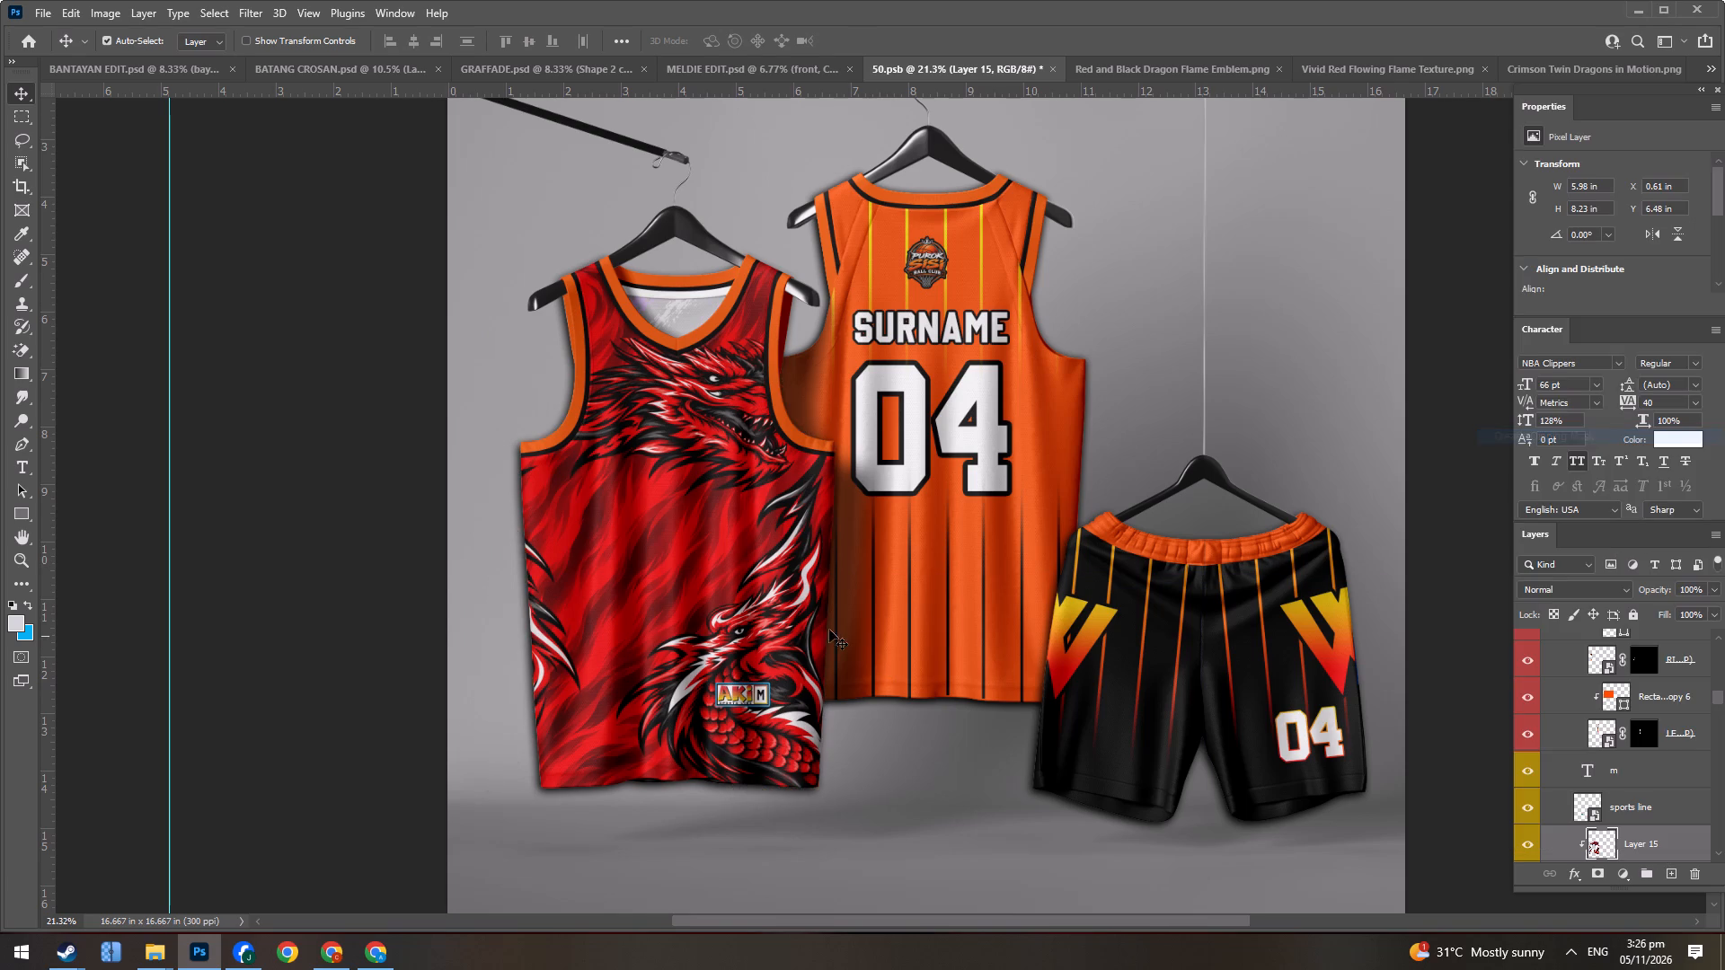
pyautogui.keyDown('alt'); pyautogui.scroll(8, 712, 590); pyautogui.keyUp('alt')
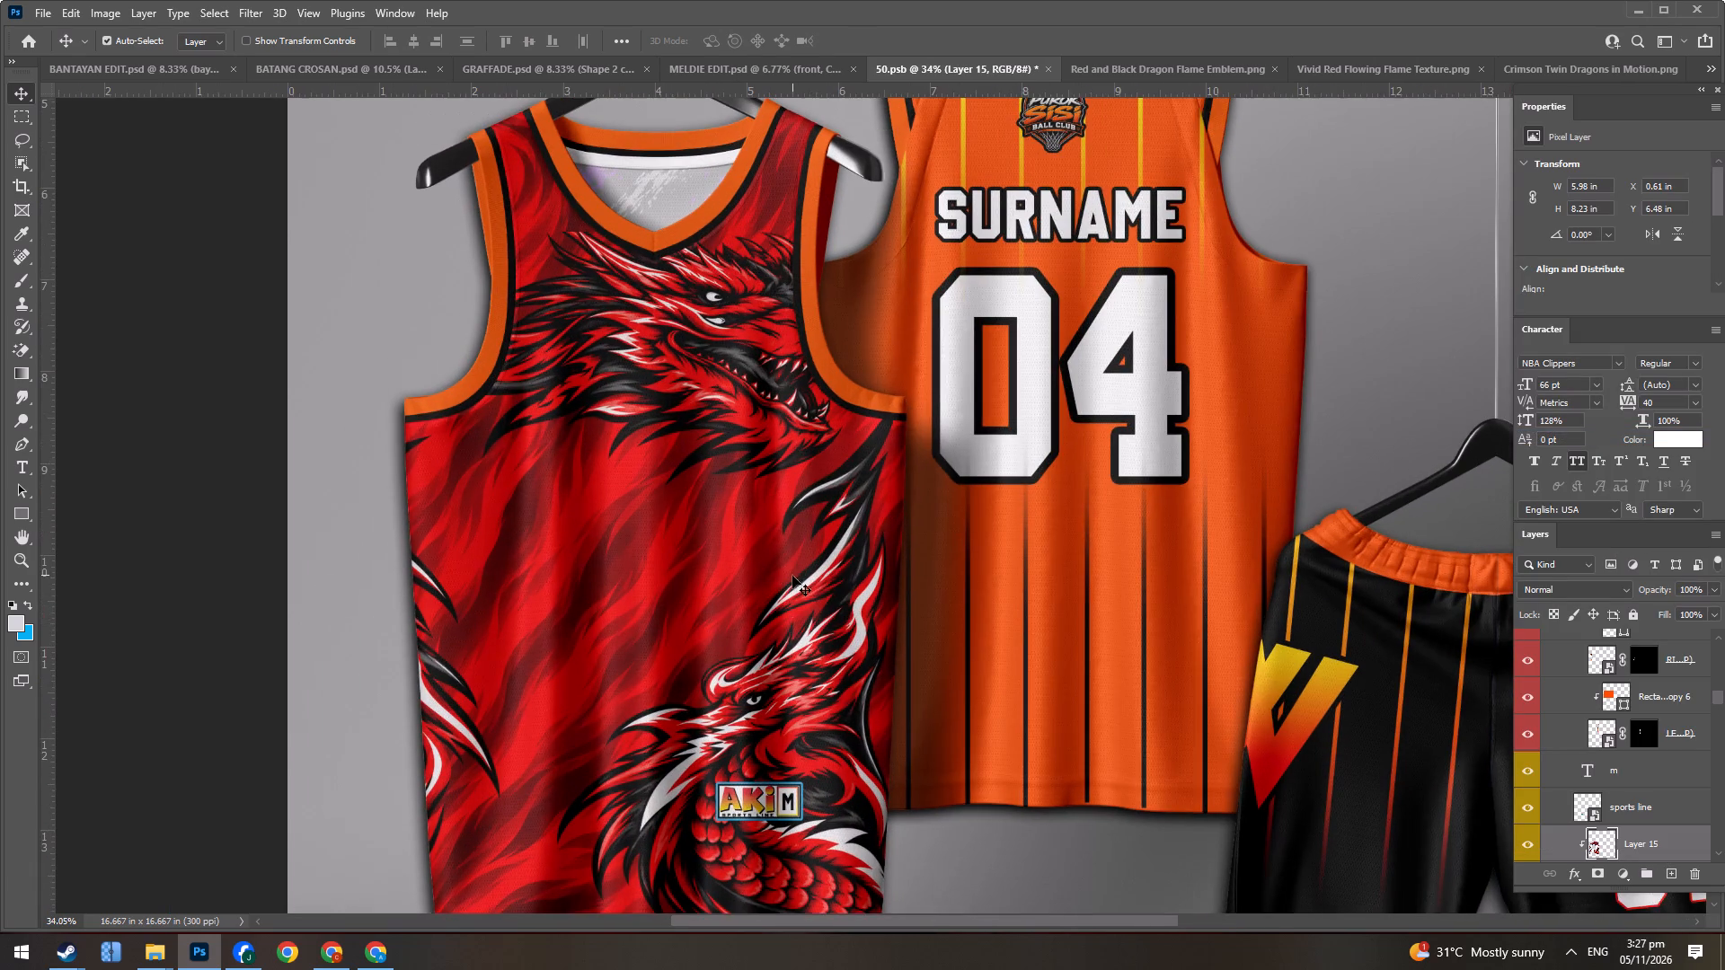
pyautogui.keyDown('alt'); pyautogui.scroll(-9, 792, 576); pyautogui.keyUp('alt')
pyautogui.scroll(12, 721, 525)
pyautogui.hotkey('alt', 'Tab')
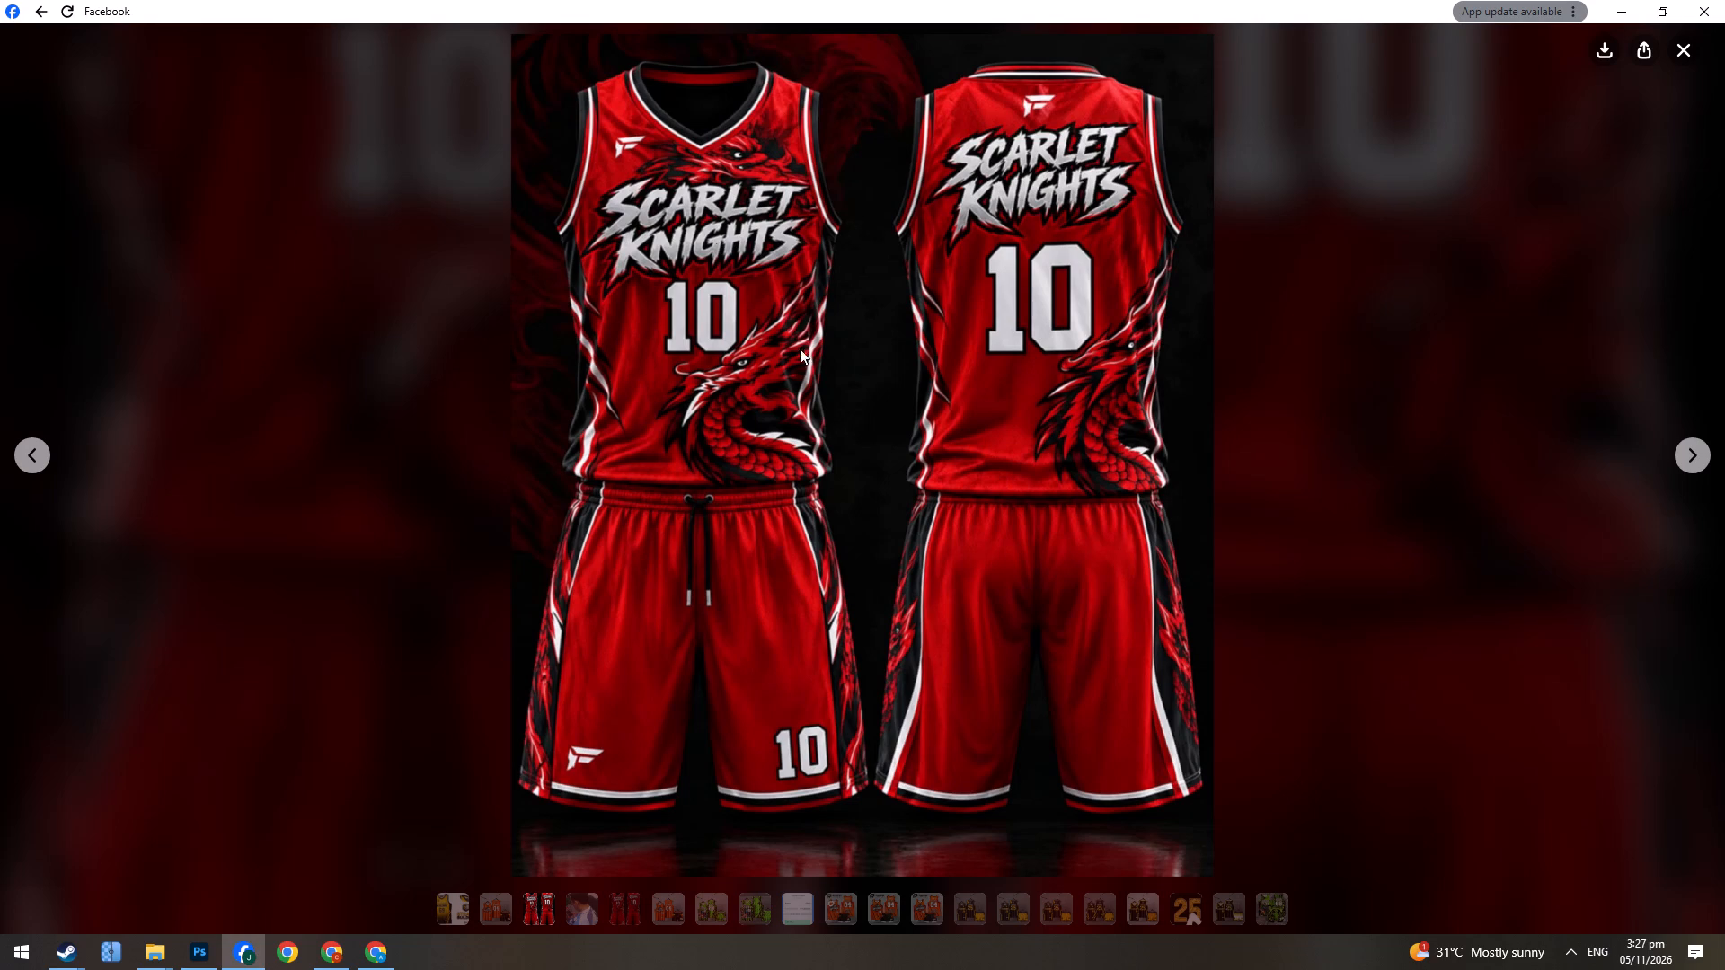
pyautogui.press('shift+super+s')
pyautogui.moveTo(570, 163); pyautogui.dragTo(813, 295)
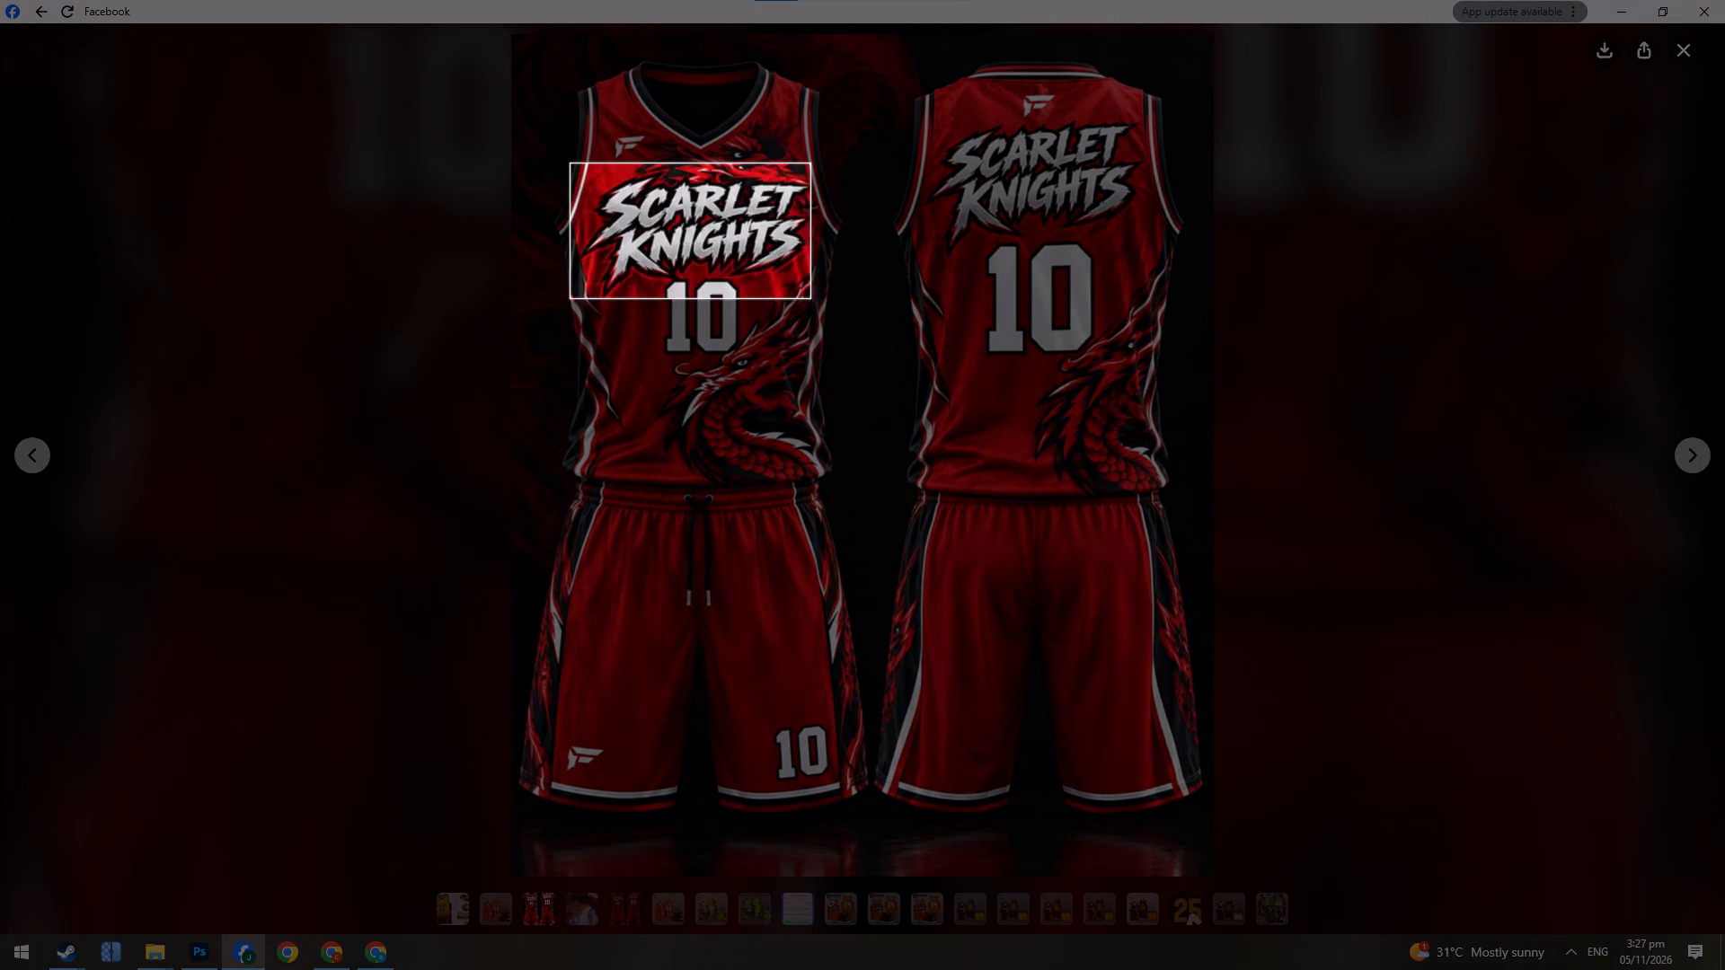
pyautogui.moveTo(813, 295); pyautogui.dragTo(821, 293)
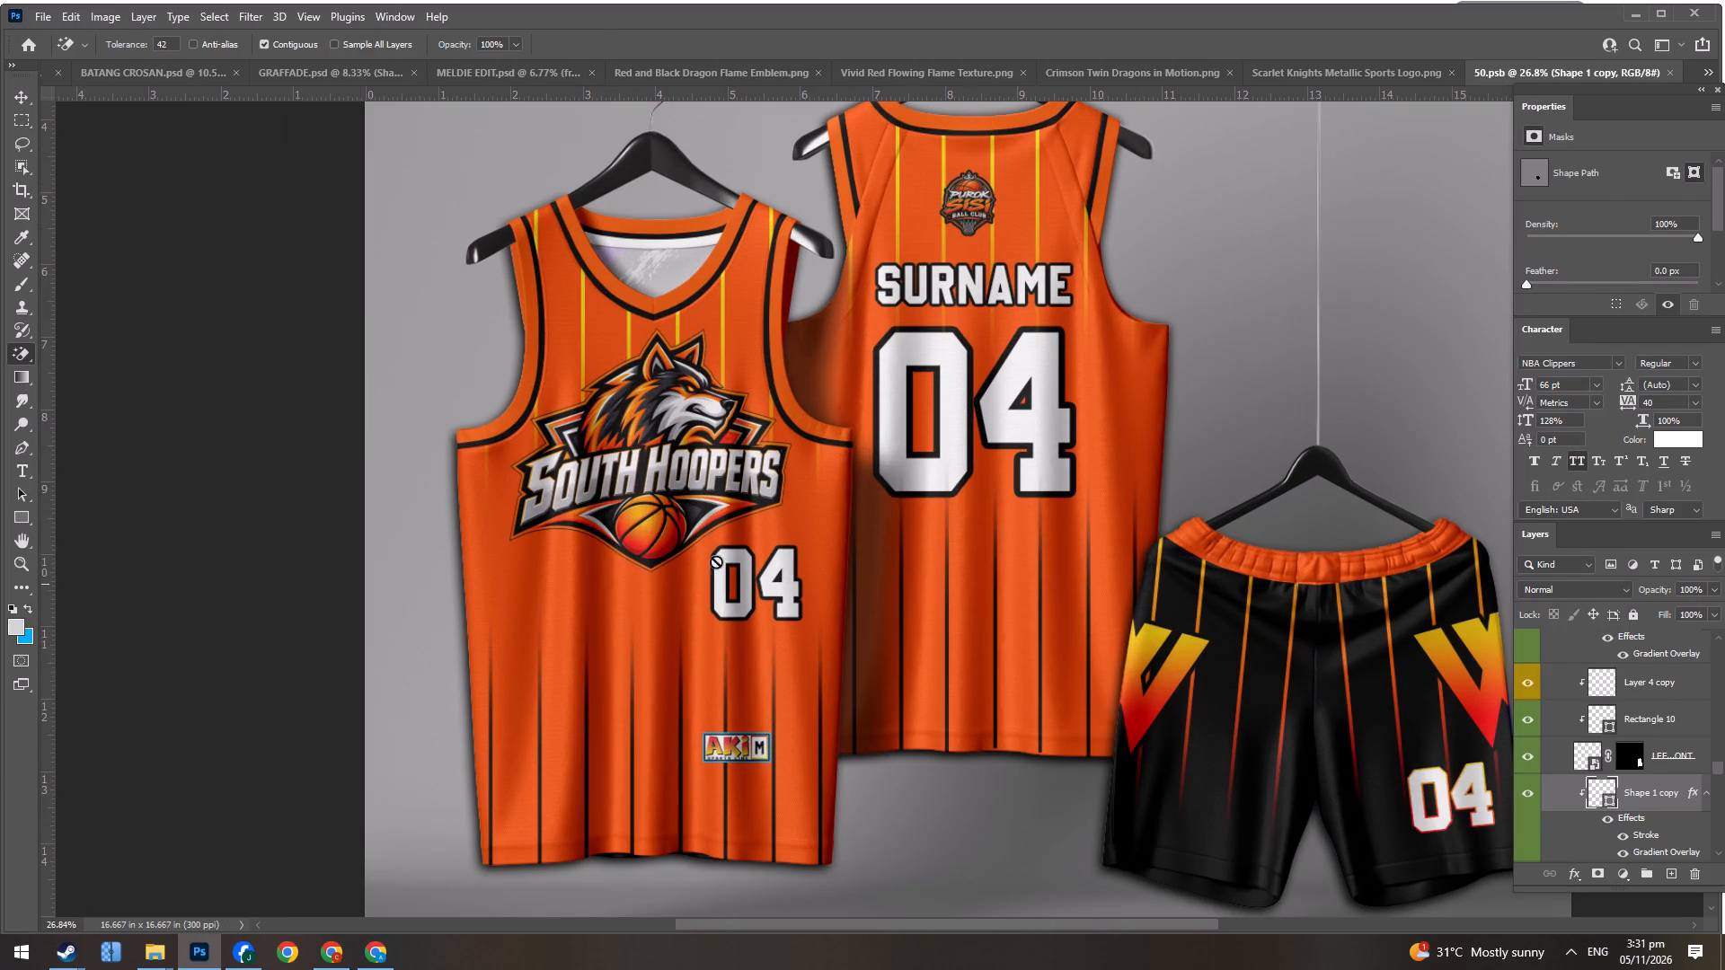
pyautogui.press('v')
pyautogui.click(694, 516)
pyautogui.press('Delete')
pyautogui.click(761, 569)
pyautogui.press('Delete')
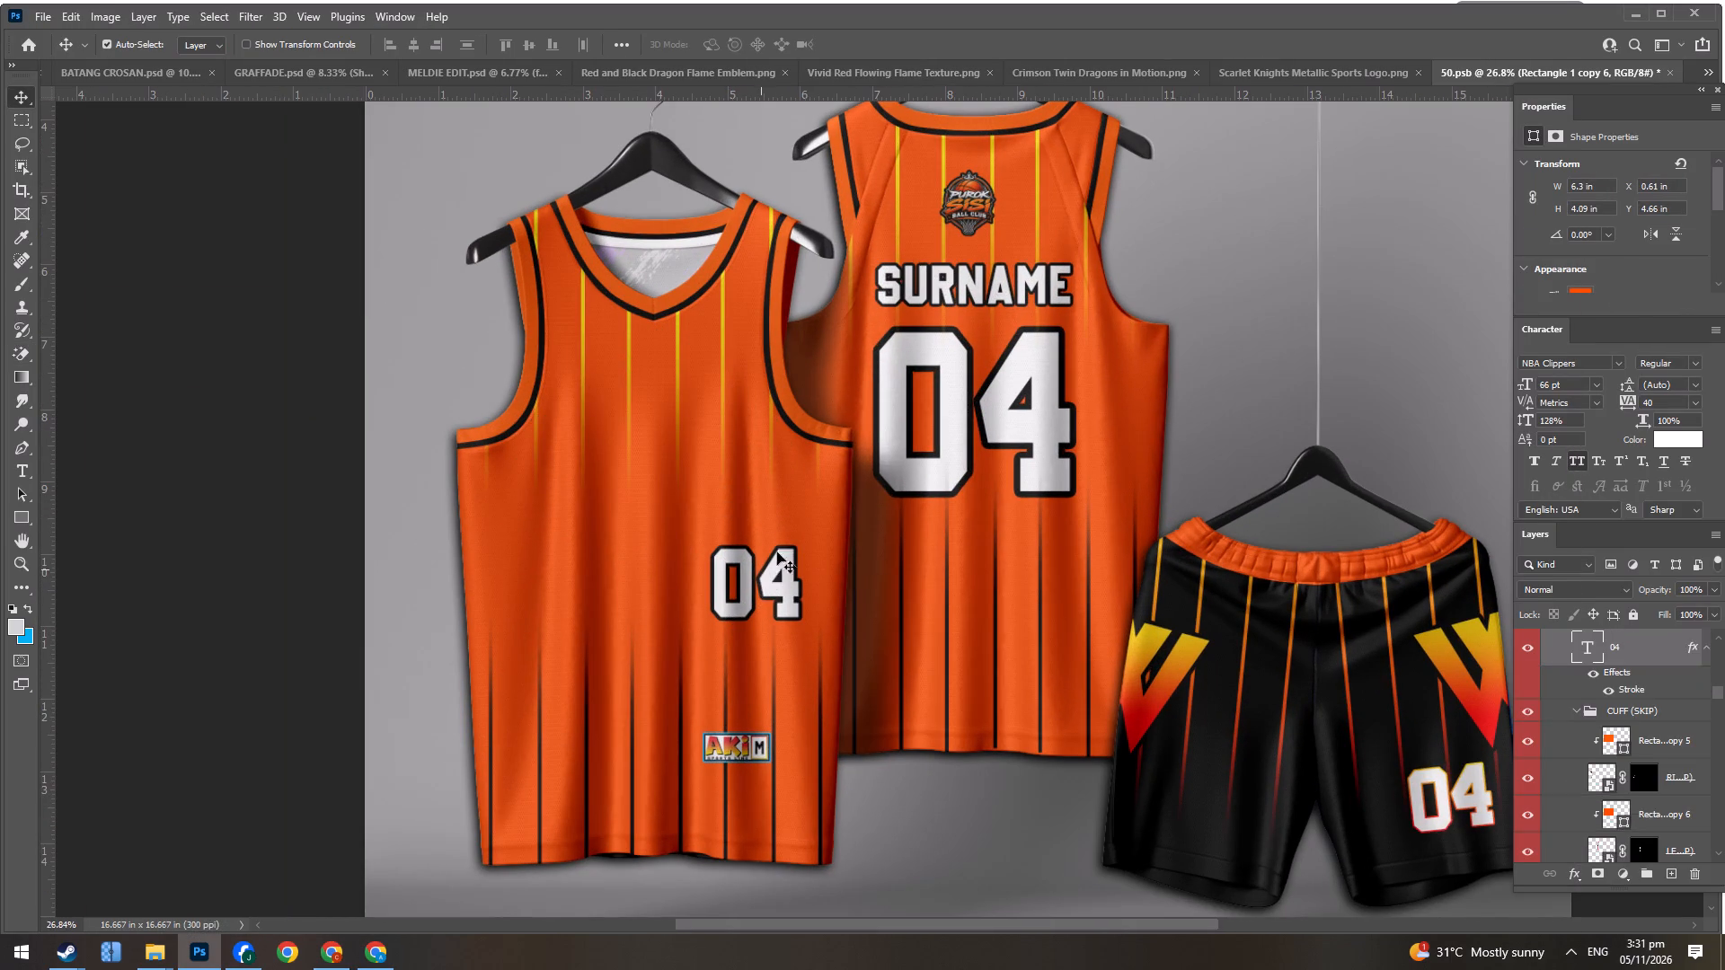
# Delete the upper yellow and lower black pinstripes from the front jersey.
pyautogui.click(722, 365)
pyautogui.press('Delete')
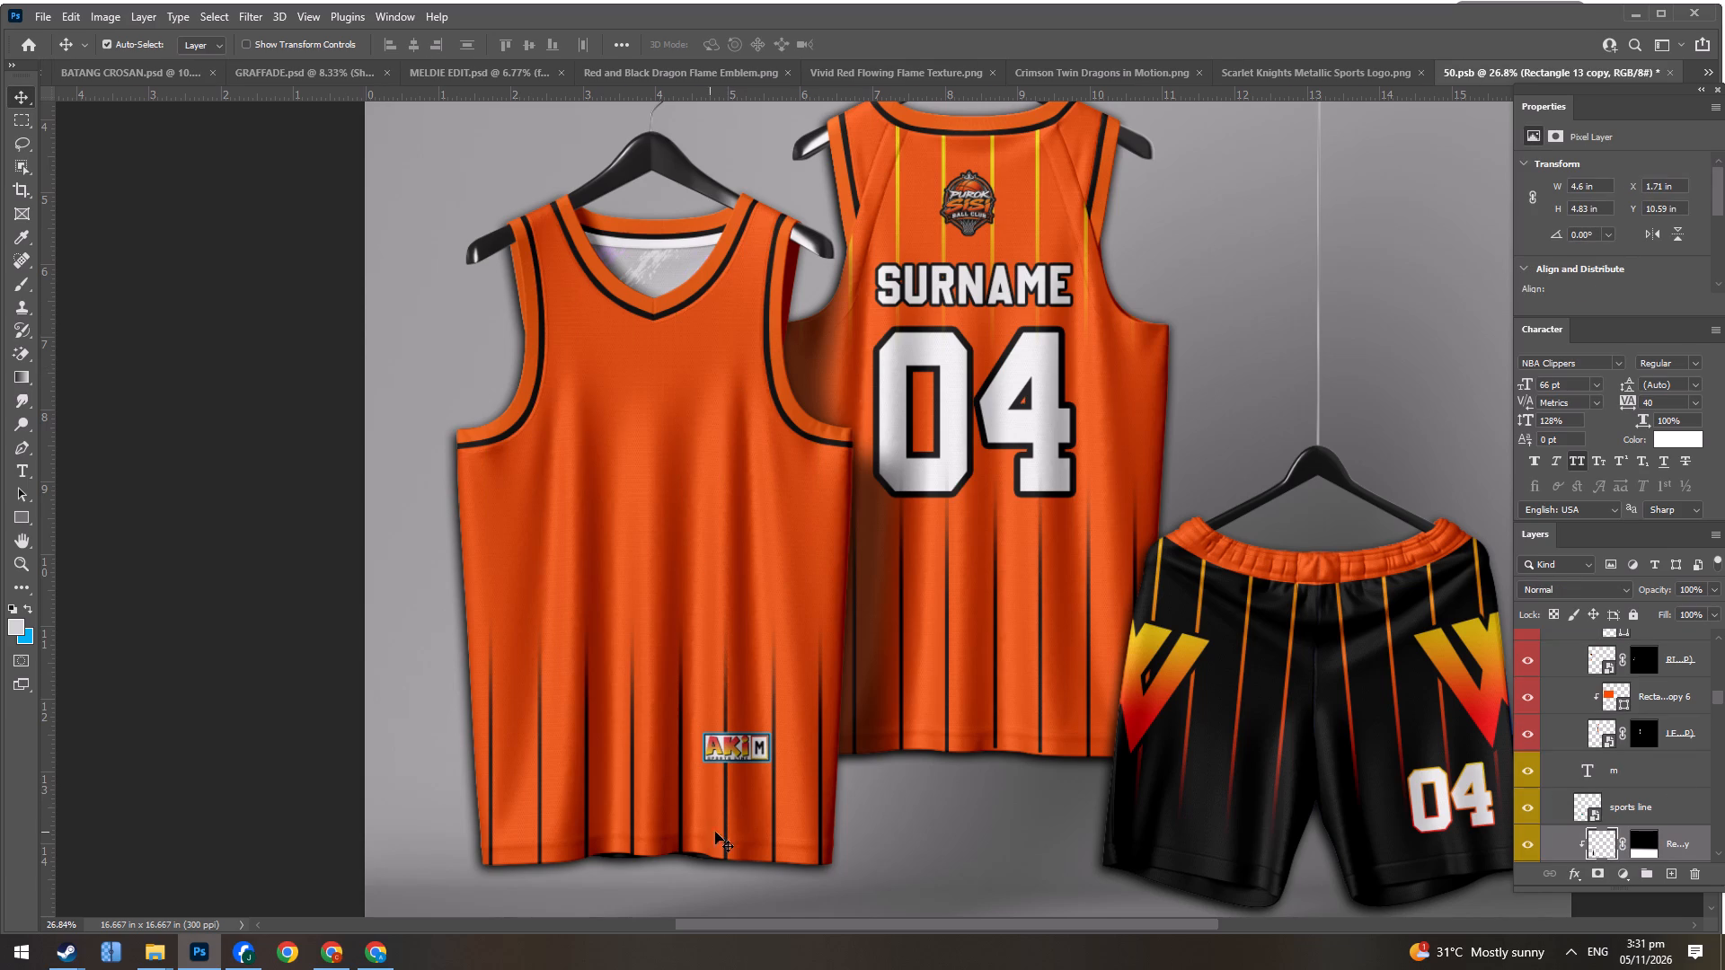
pyautogui.click(726, 830)
pyautogui.press('Delete')
pyautogui.moveTo(749, 624); pyautogui.dragTo(752, 616)
pyautogui.press('Delete')
# Recolor the front jersey's base shape, Rectangle 8, to red ee0000.
pyautogui.click(664, 530)
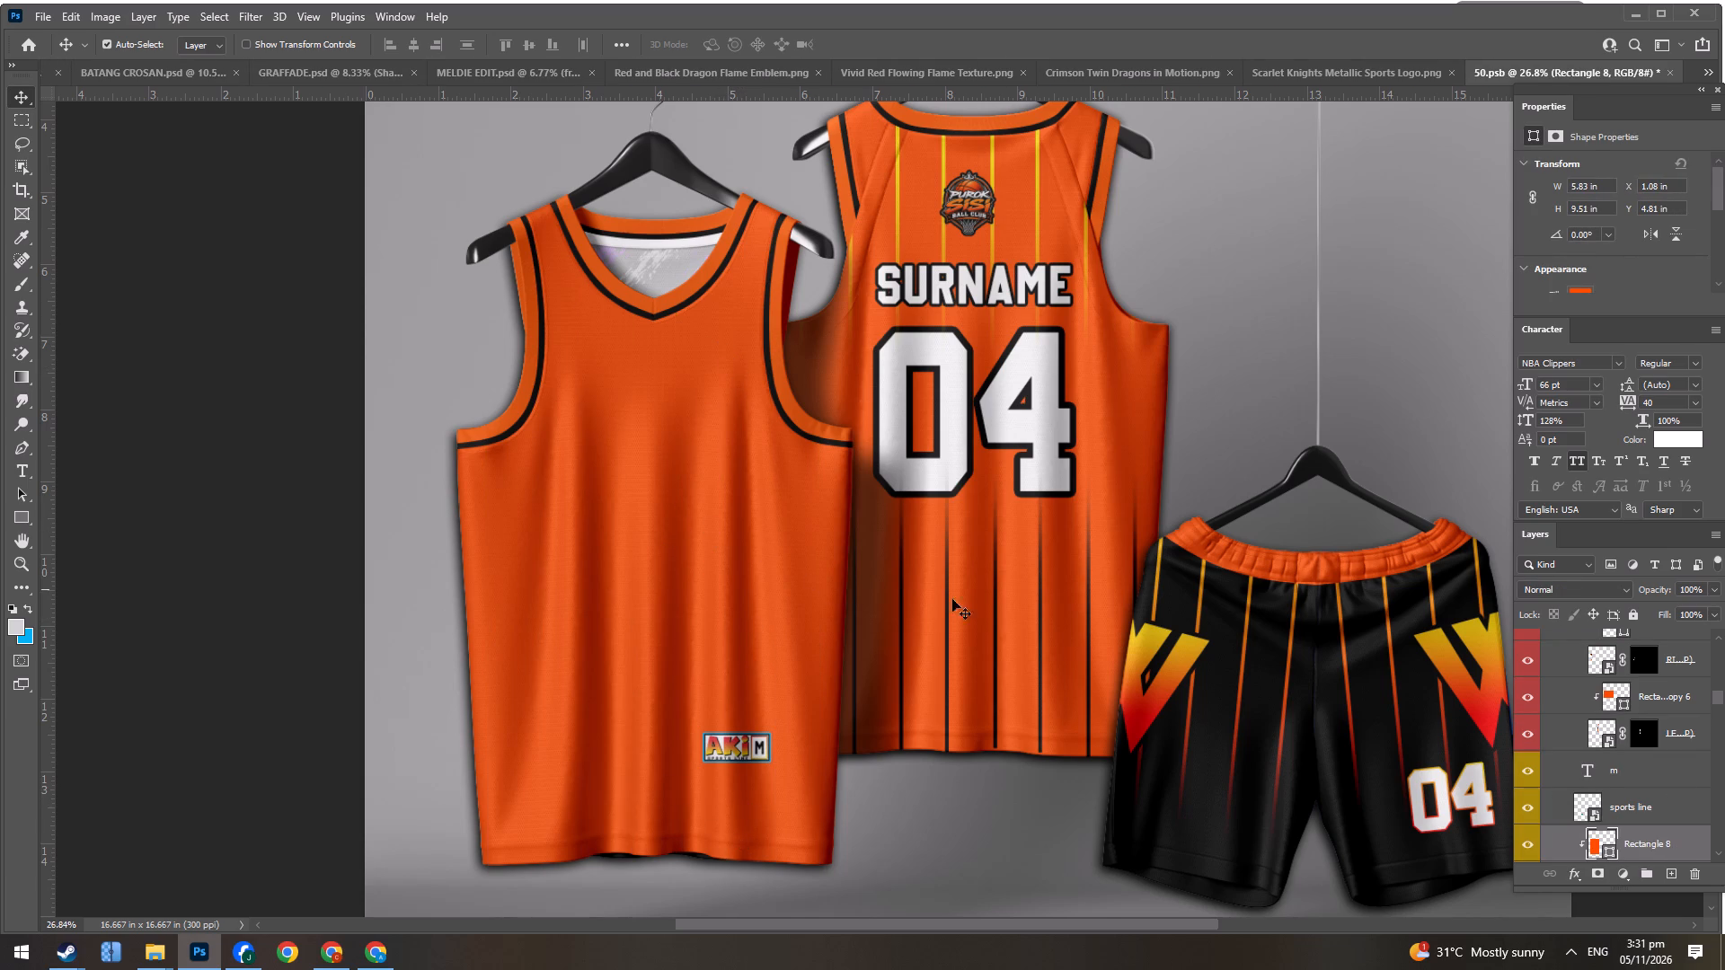
pyautogui.doubleClick(1611, 853)
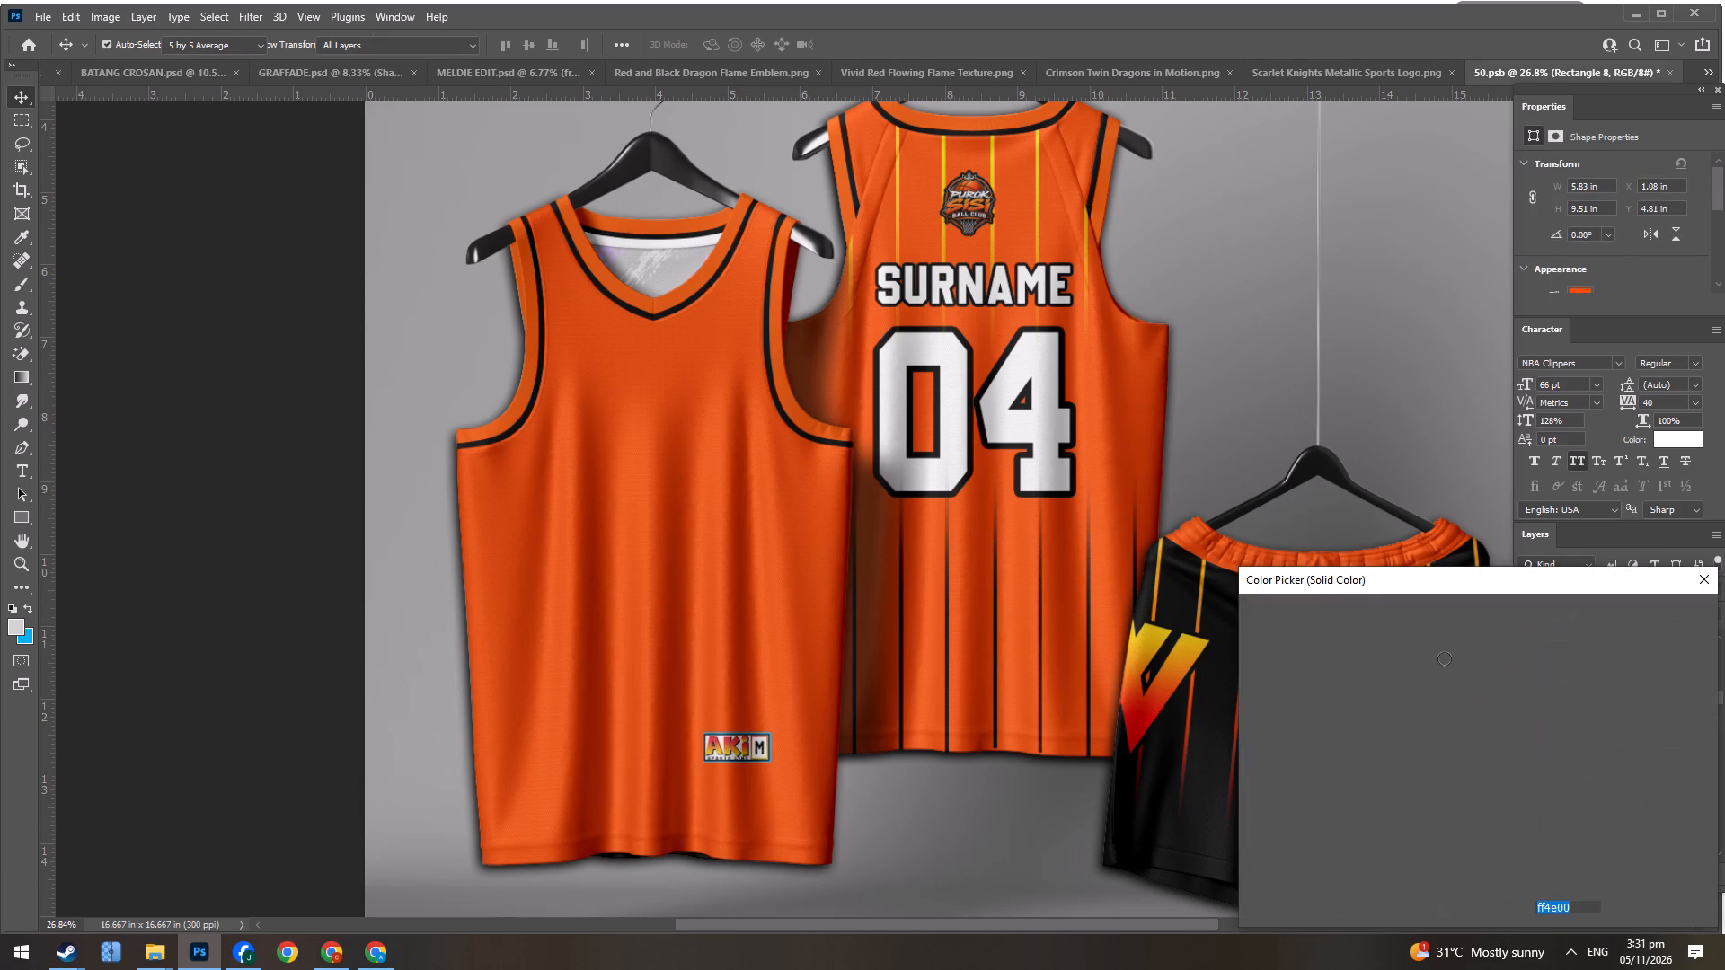
pyautogui.moveTo(1501, 639); pyautogui.dragTo(1508, 599)
pyautogui.moveTo(1469, 650); pyautogui.dragTo(1469, 653)
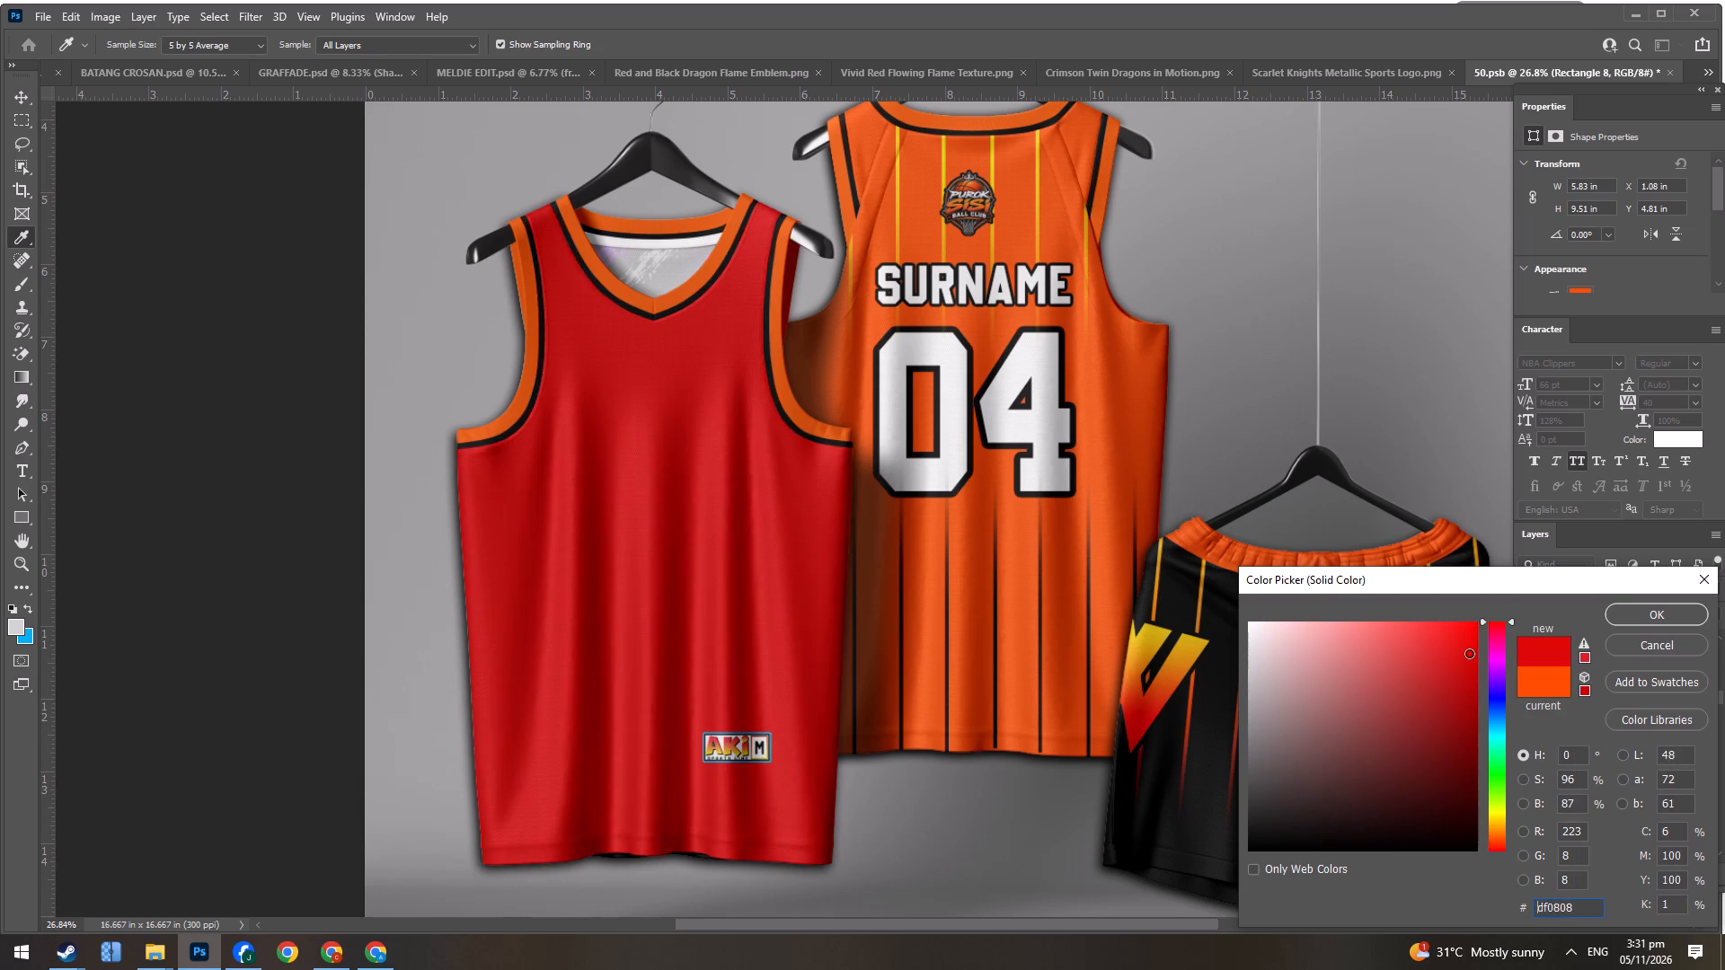
pyautogui.moveTo(1469, 653); pyautogui.dragTo(1491, 637)
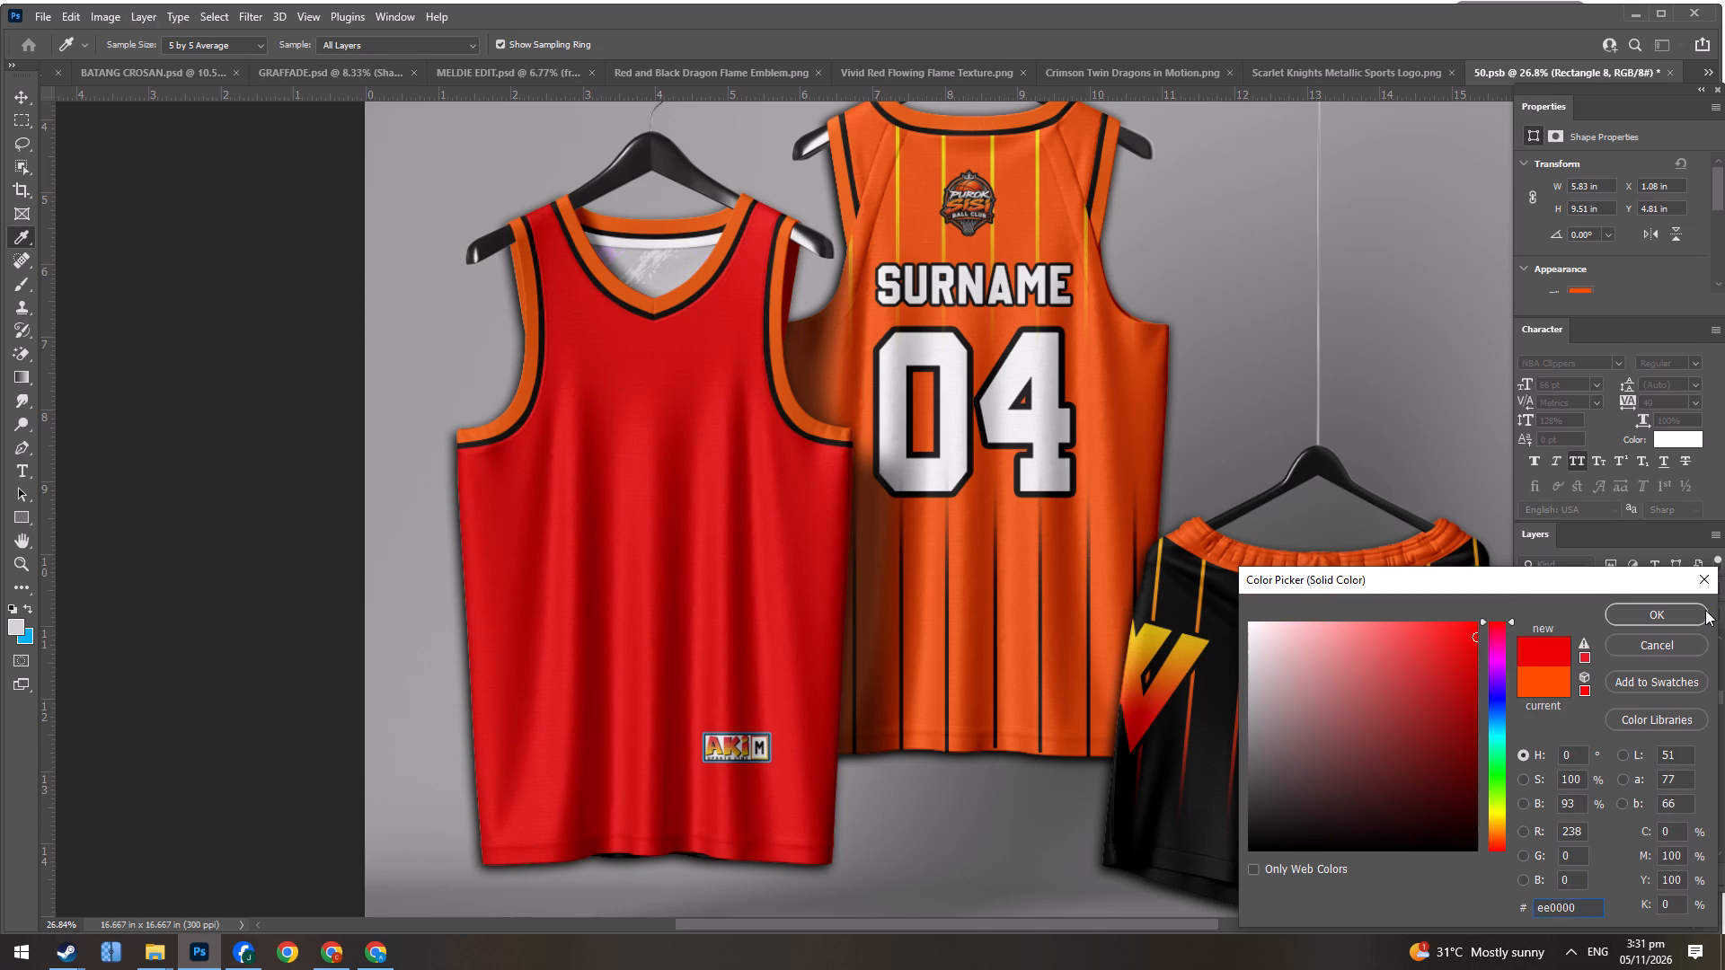
pyautogui.click(1705, 610)
# Find the Vivid Red Flowing Flame Texture document and bring its Background layer onto the front jersey in 50.psb.
pyautogui.click(1186, 68)
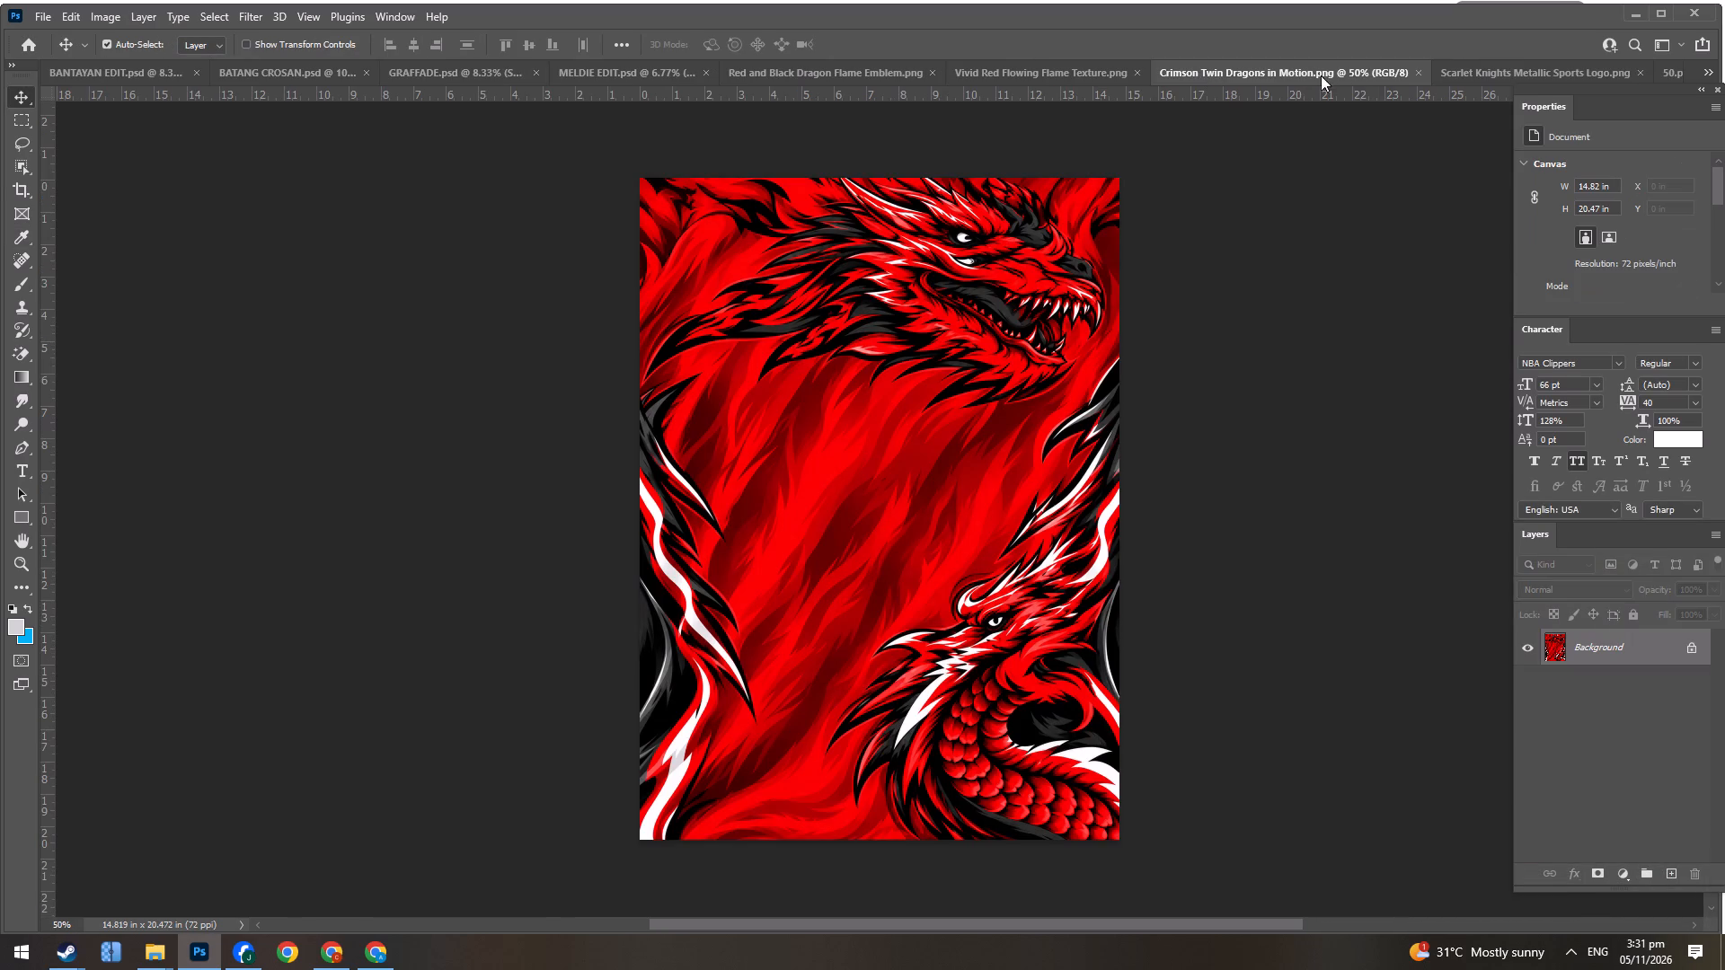
pyautogui.click(1328, 67)
pyautogui.click(1516, 48)
pyautogui.click(1516, 75)
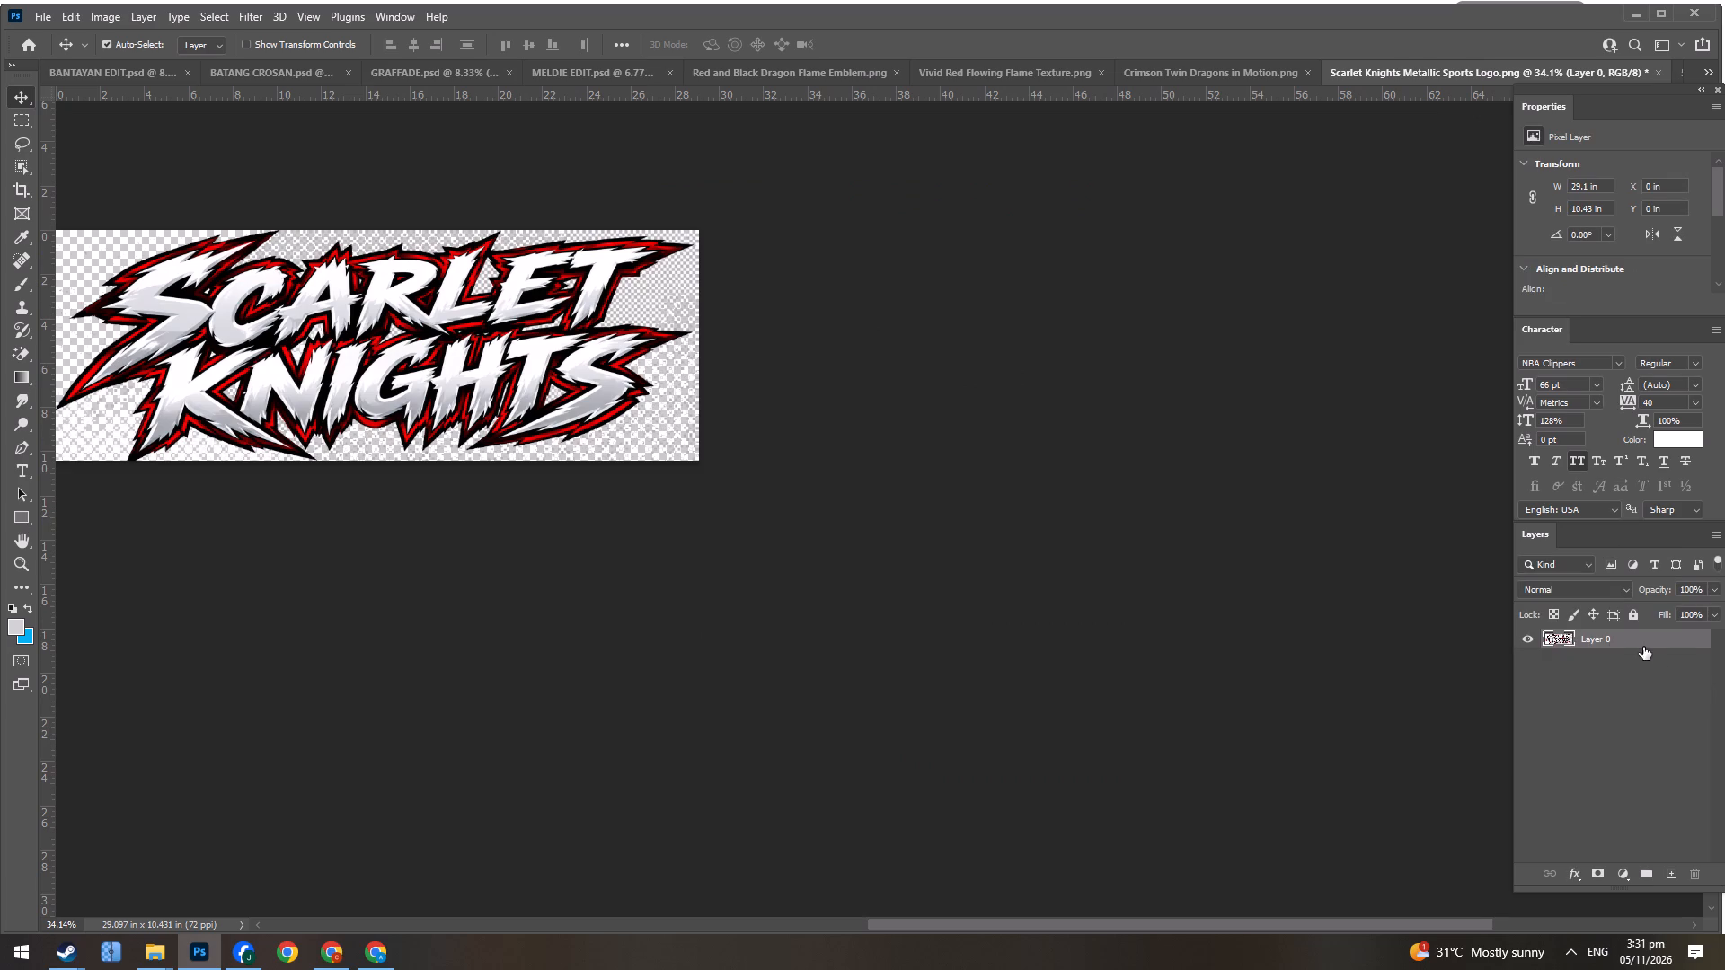
pyautogui.click(986, 71)
pyautogui.moveTo(1663, 644); pyautogui.dragTo(698, 75)
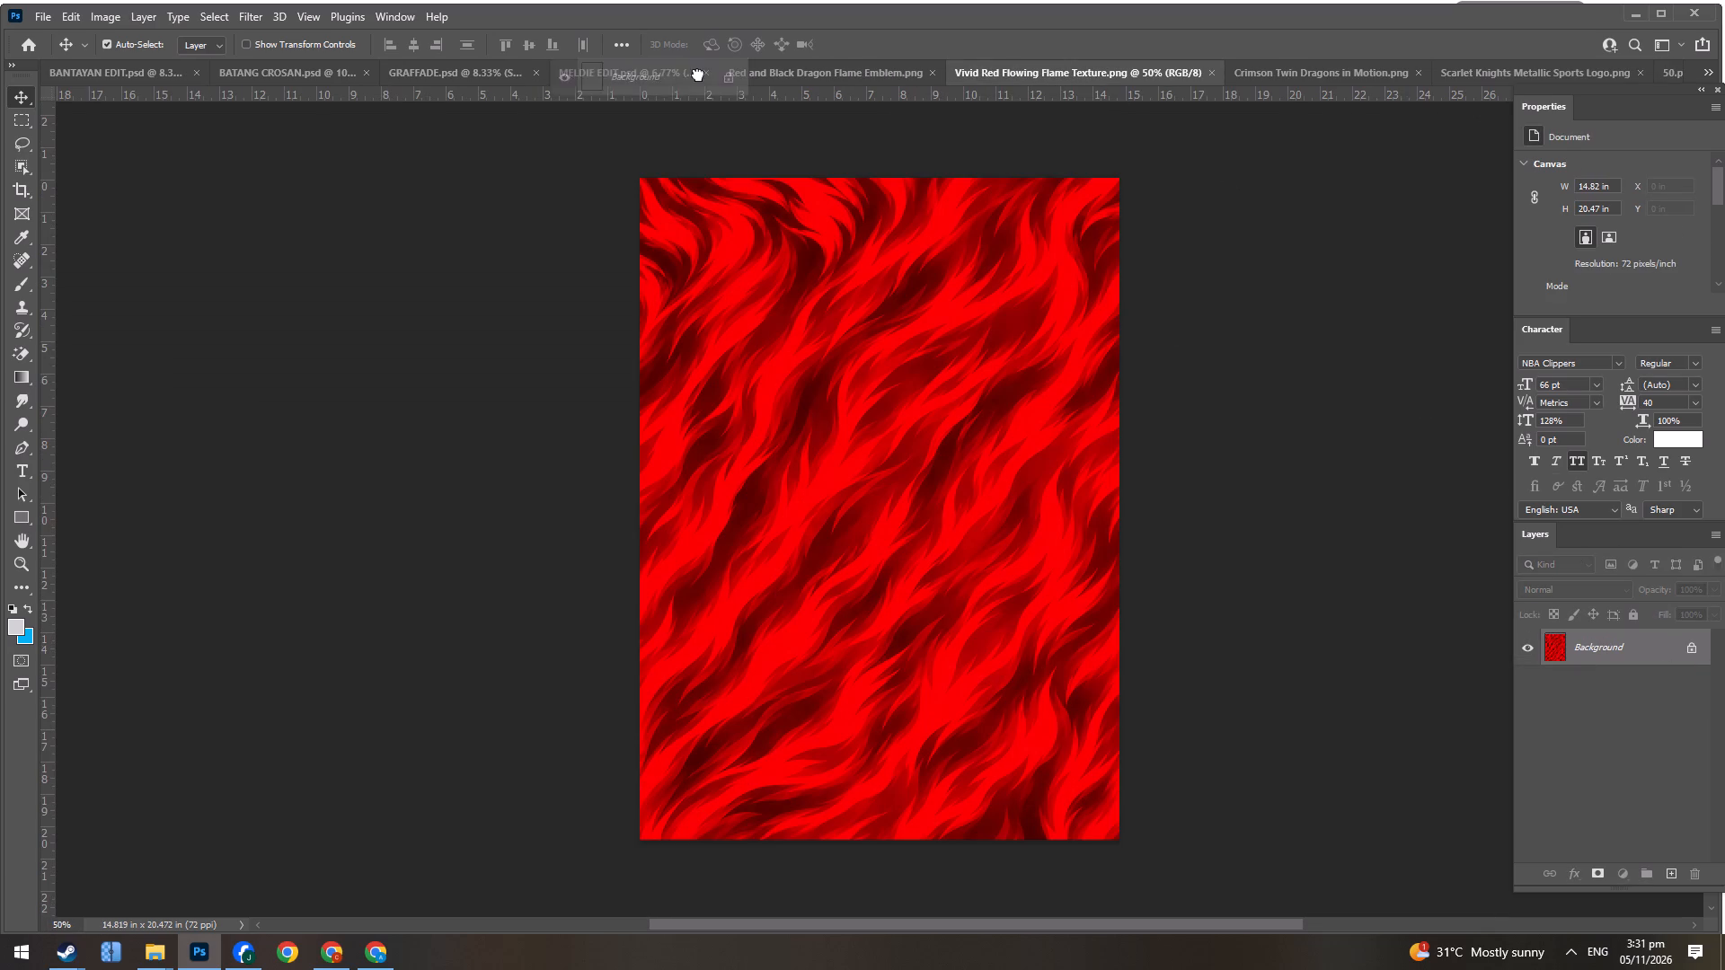
pyautogui.moveTo(698, 75); pyautogui.dragTo(456, 73)
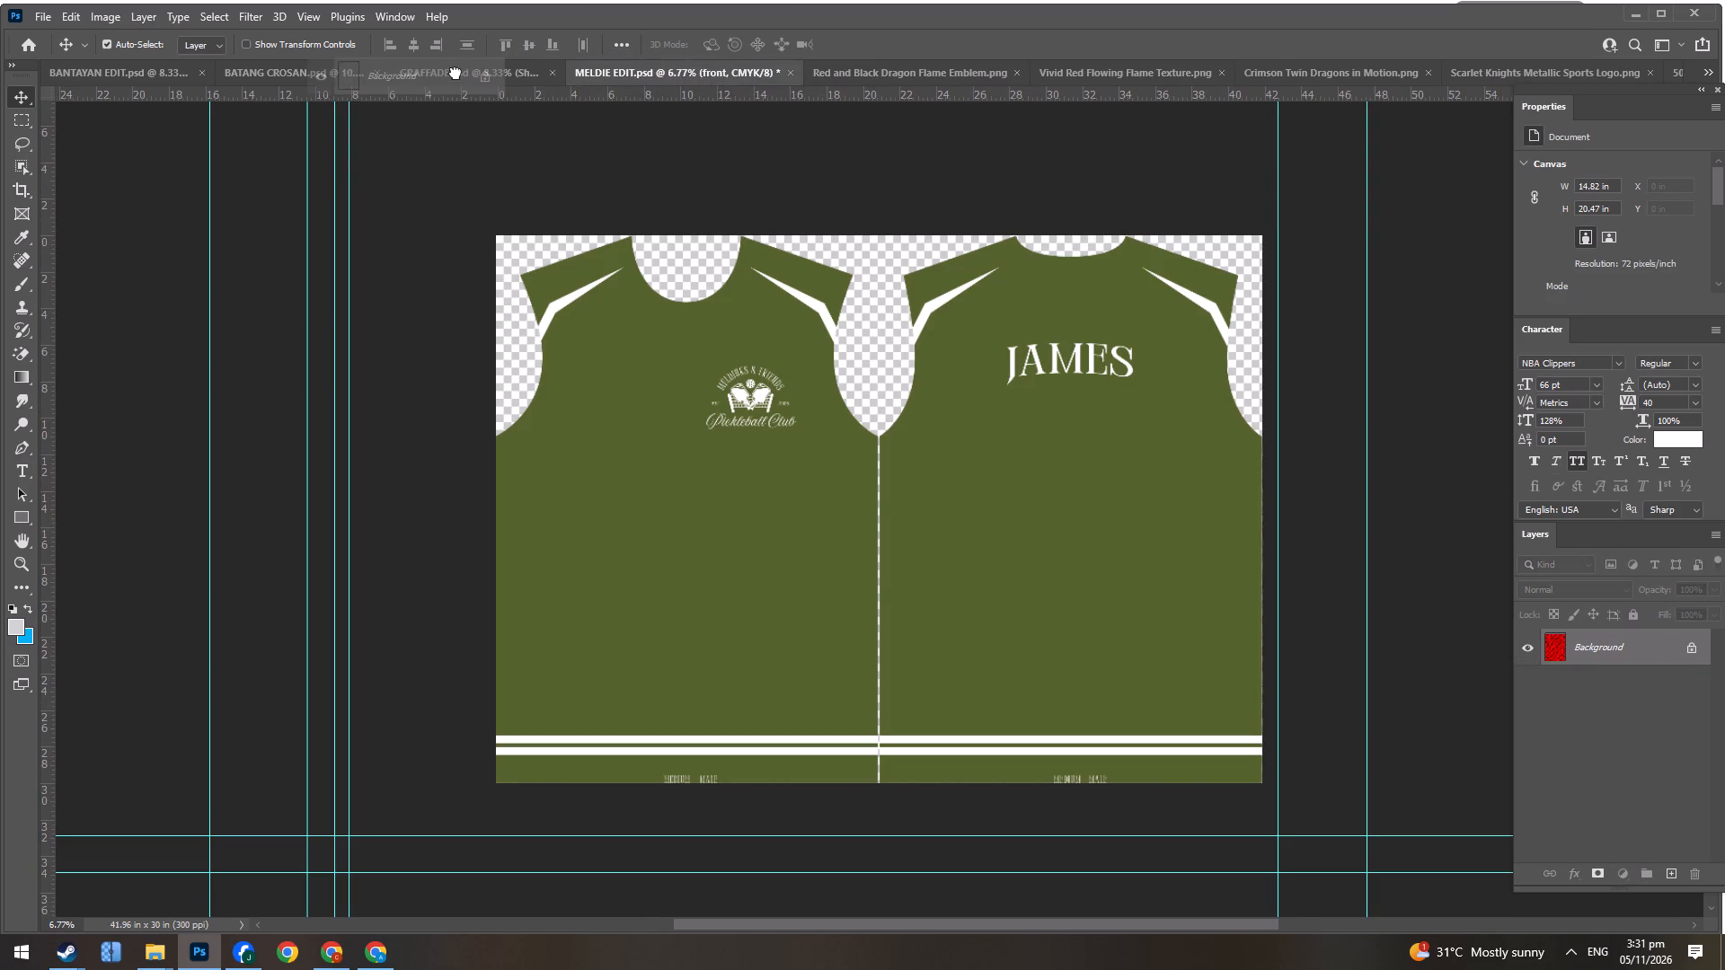
pyautogui.moveTo(456, 73); pyautogui.dragTo(1655, 66)
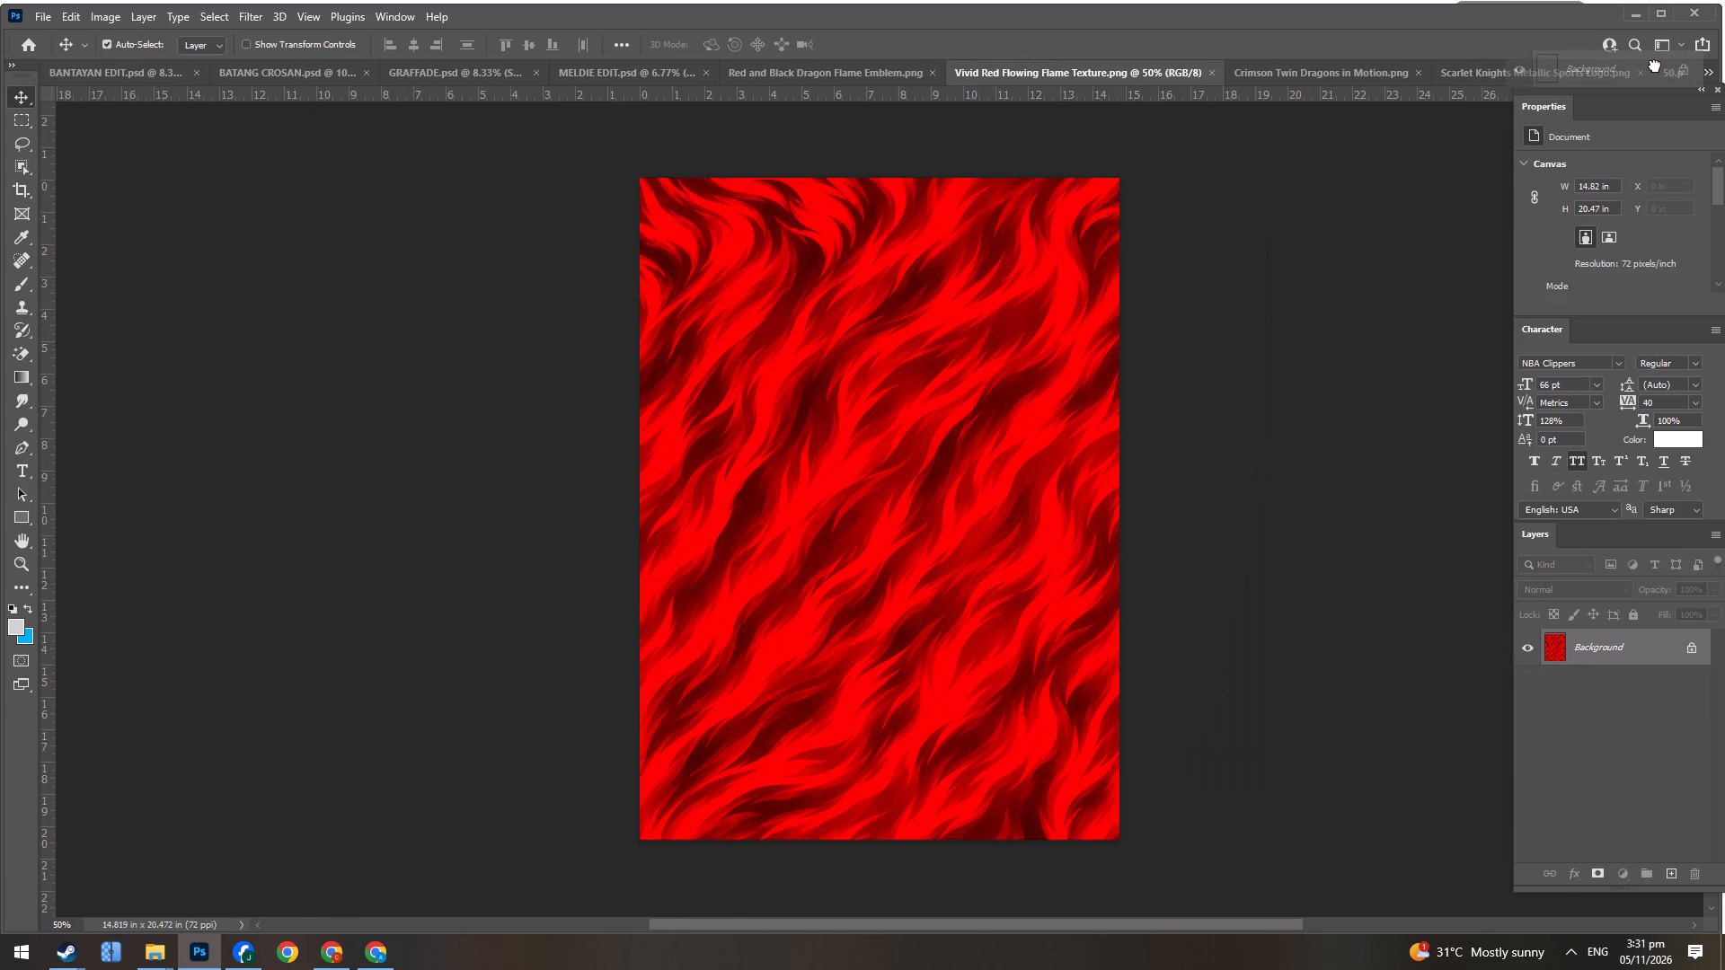
pyautogui.moveTo(1655, 66); pyautogui.dragTo(765, 433)
# Move and scale the flame texture to about 5.75 by 9.32 in so it covers the whole front jersey.
pyautogui.hotkey('ctrl', 't')
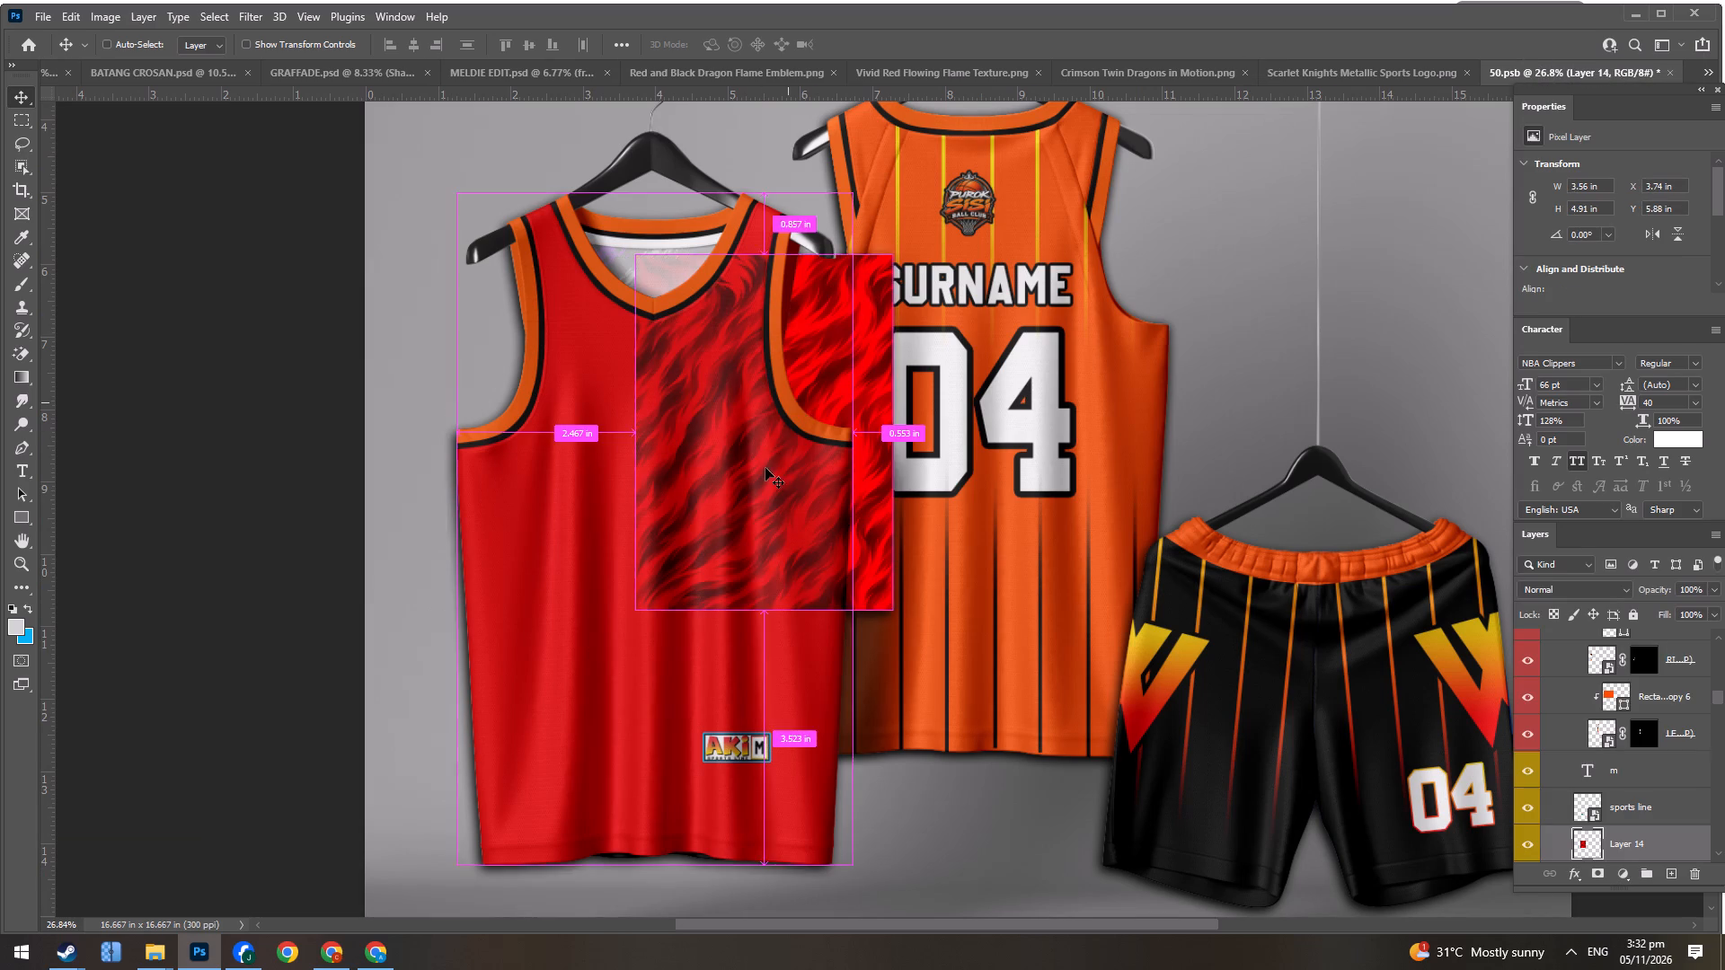
pyautogui.moveTo(765, 480); pyautogui.dragTo(566, 714)
pyautogui.keyDown('shift'); pyautogui.moveTo(686, 490); pyautogui.dragTo(907, 165); pyautogui.keyUp('shift')
pyautogui.moveTo(922, 512); pyautogui.dragTo(854, 525)
pyautogui.moveTo(646, 162); pyautogui.dragTo(648, 186)
pyautogui.moveTo(433, 524); pyautogui.dragTo(449, 525)
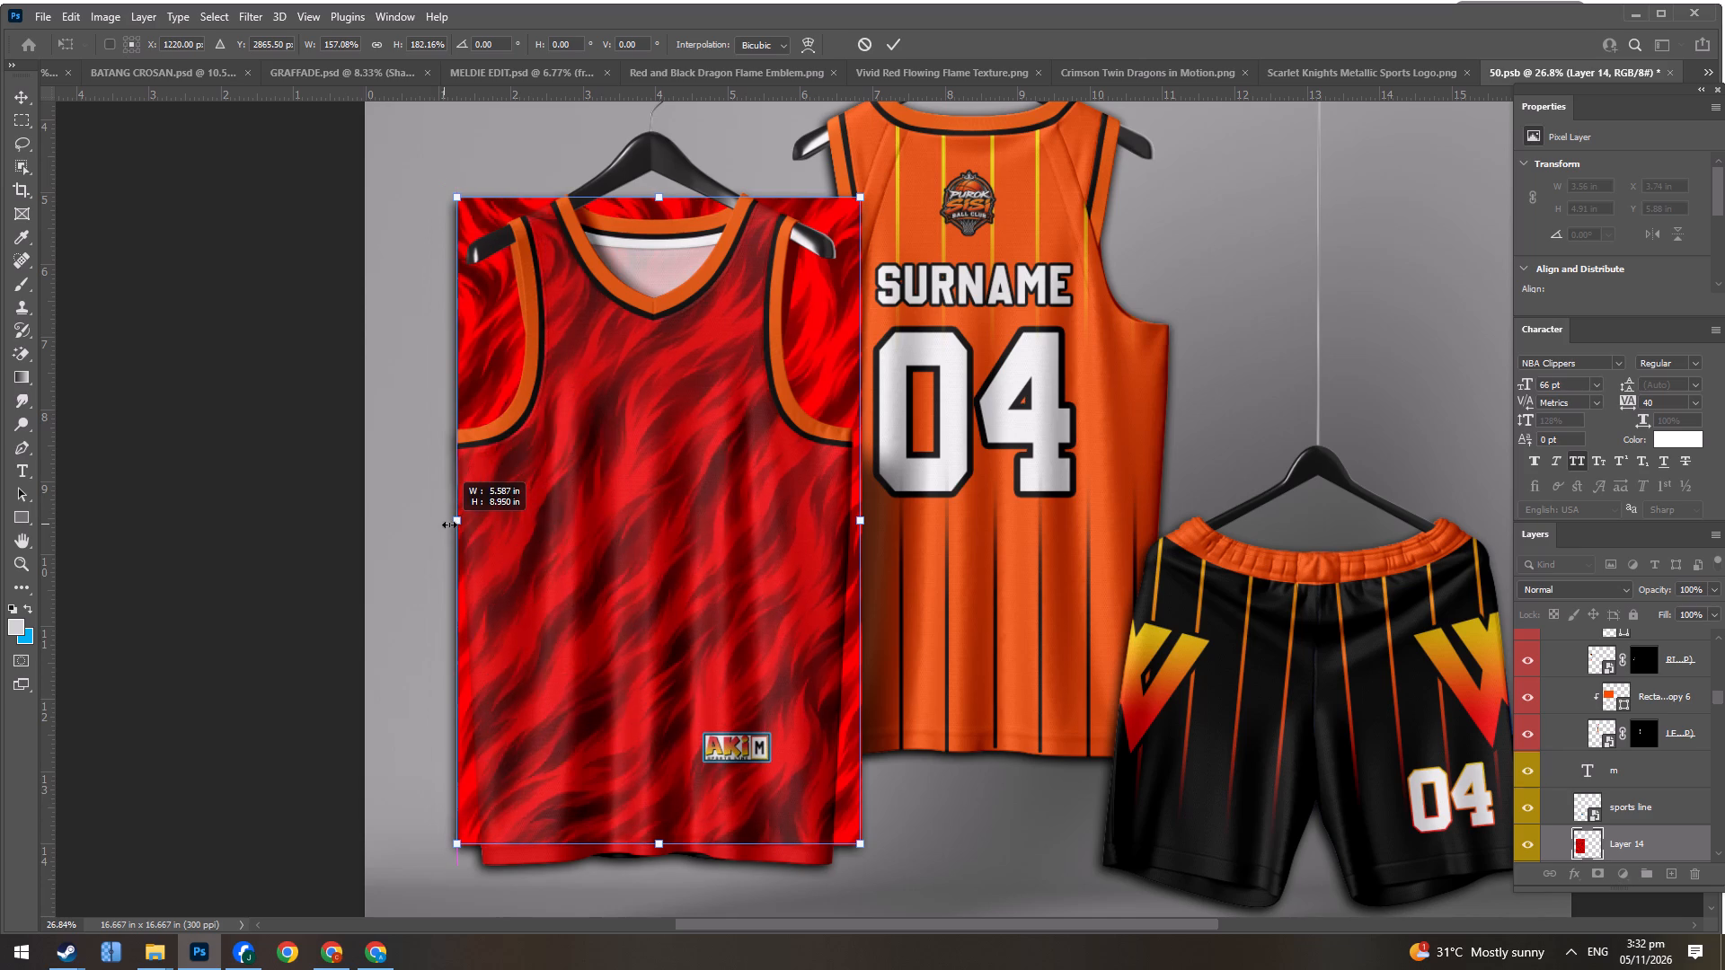
pyautogui.moveTo(449, 525); pyautogui.dragTo(443, 525)
pyautogui.moveTo(658, 839); pyautogui.dragTo(659, 867)
pyautogui.press('Return')
# Set the flame texture layer to Multiply blending and clip it to the front jersey's base shape.
pyautogui.click(1541, 598)
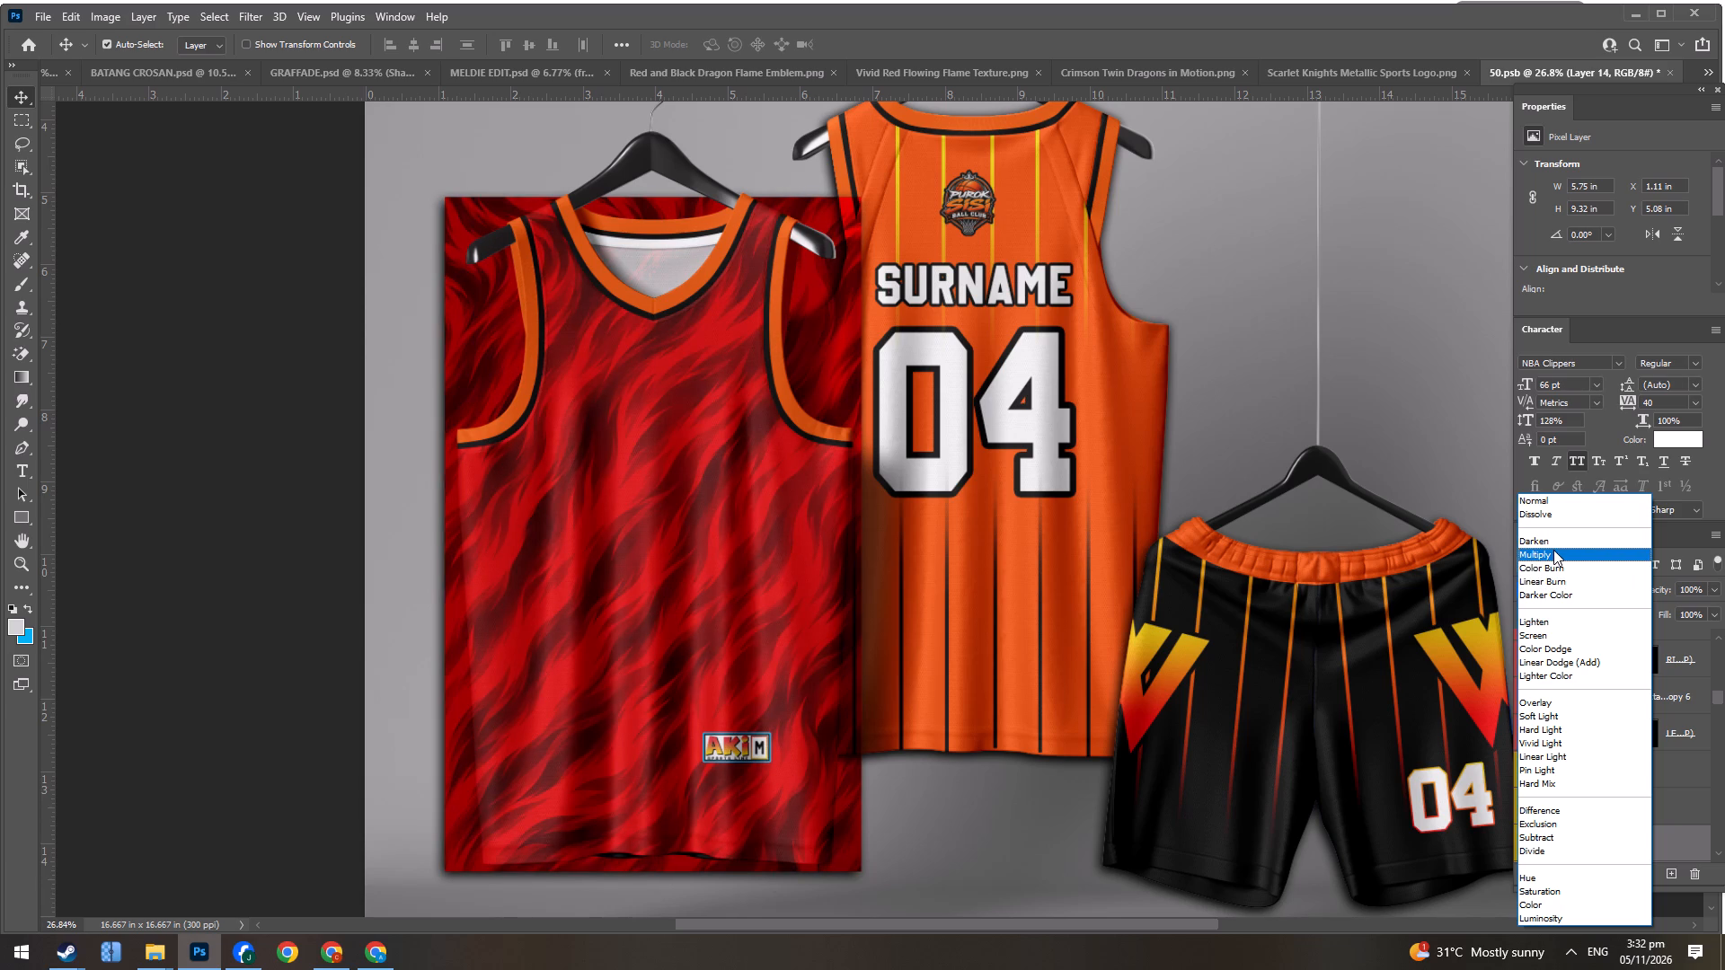
pyautogui.click(1553, 550)
pyautogui.press('Return')
pyautogui.rightClick(1701, 845)
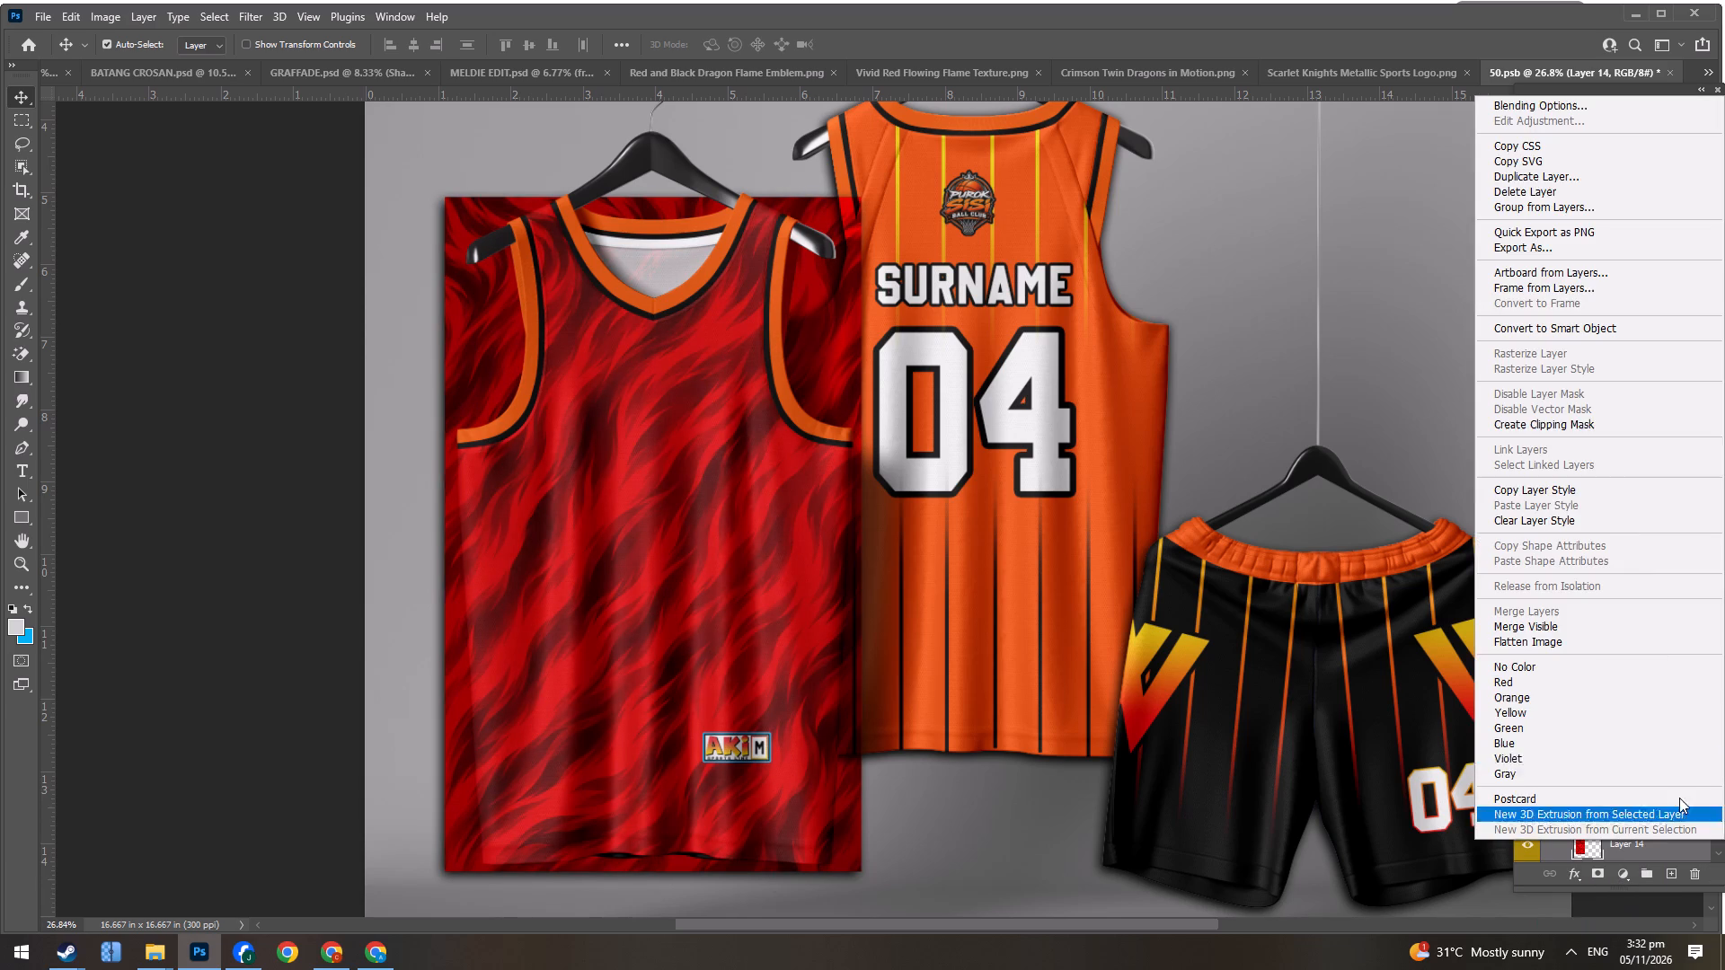
pyautogui.click(1596, 426)
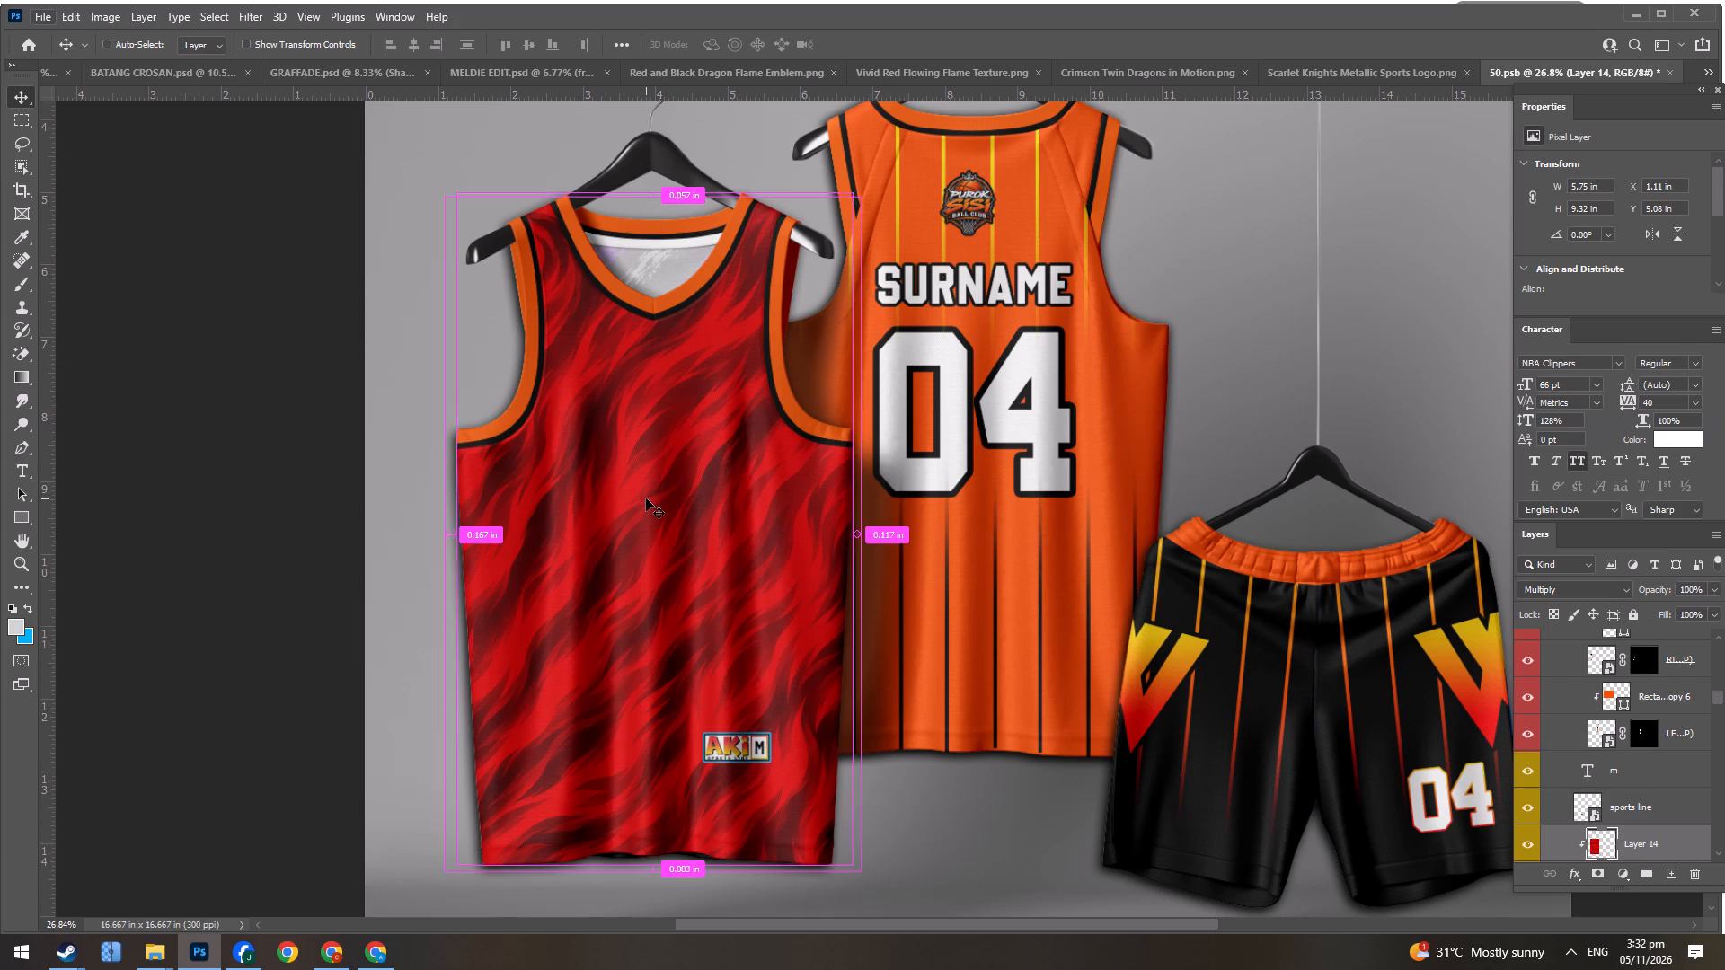
# Open Red and Black Dragon Flame Emblem.png from the Downloads folder.
pyautogui.hotkey('ctrl', 'o')
pyautogui.click(422, 175)
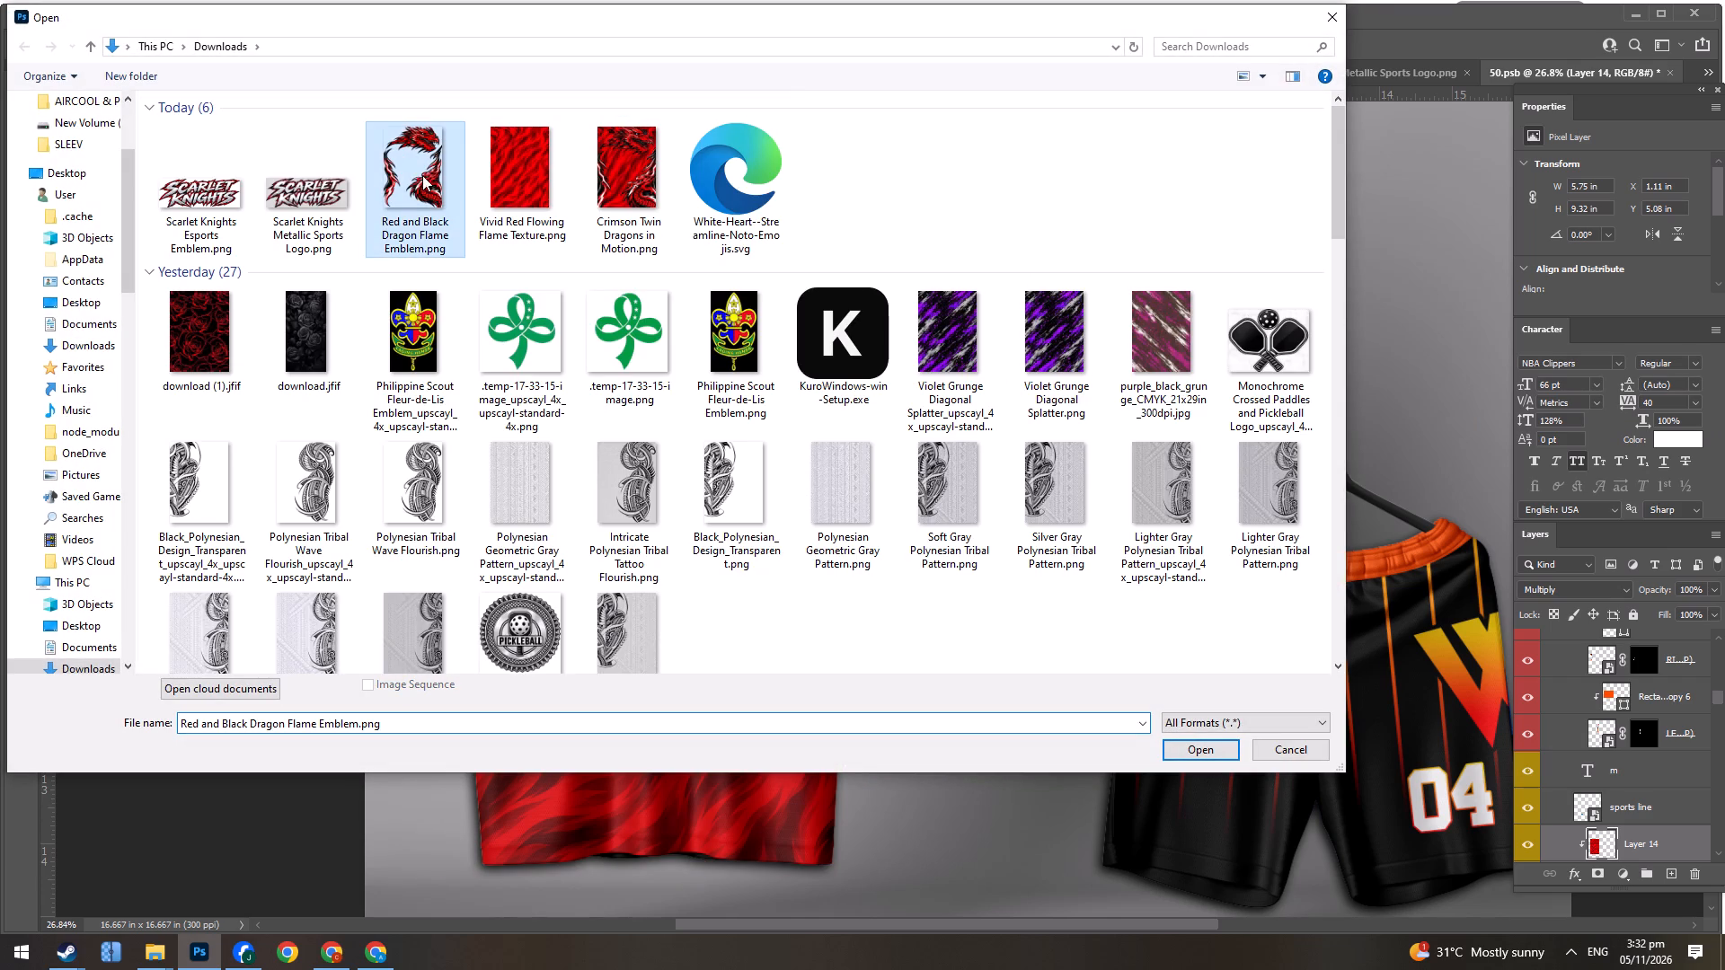
pyautogui.click(1197, 752)
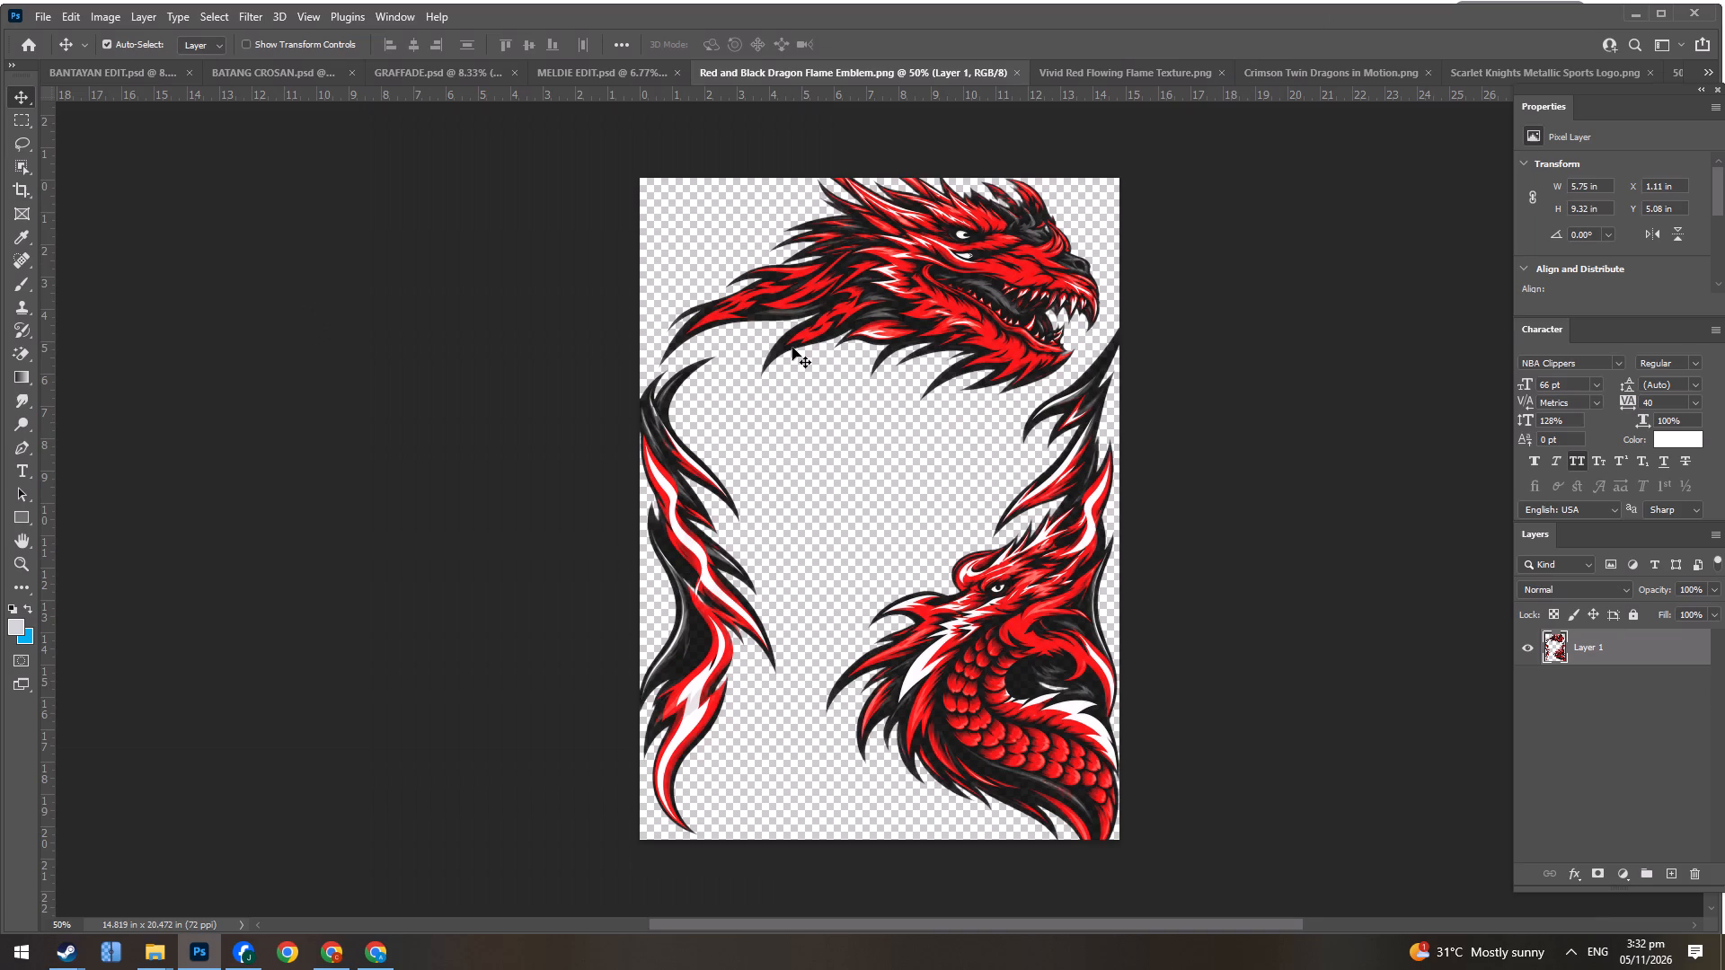
# Duplicate Layer 1 of the dragon emblem, placing the copy below the original.
pyautogui.keyDown('alt'); pyautogui.scroll(3, 801, 450); pyautogui.keyUp('alt')
pyautogui.keyDown('alt'); pyautogui.moveTo(1601, 649); pyautogui.dragTo(1596, 699); pyautogui.keyUp('alt')
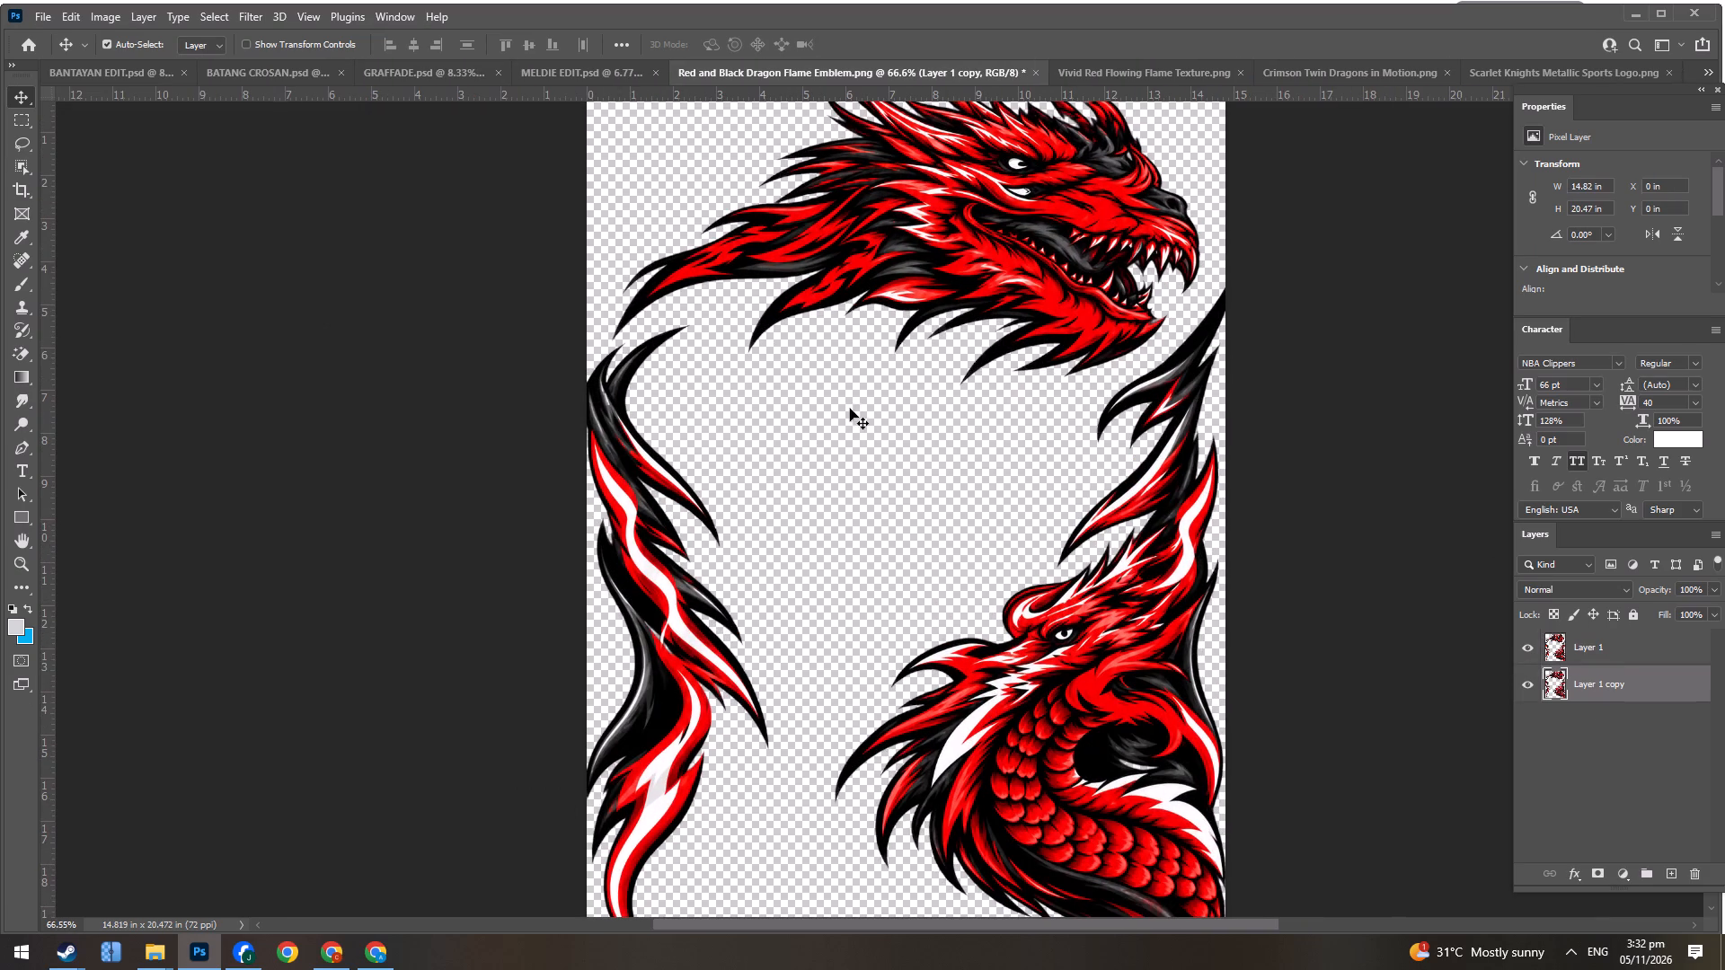
# Hide Layer 1 and erase the left-hand flame from Layer 1 copy with a 511 px Eraser.
pyautogui.keyDown('alt'); pyautogui.scroll(-4, 930, 256); pyautogui.keyUp('alt')
pyautogui.rightClick(23, 356)
pyautogui.click(57, 350)
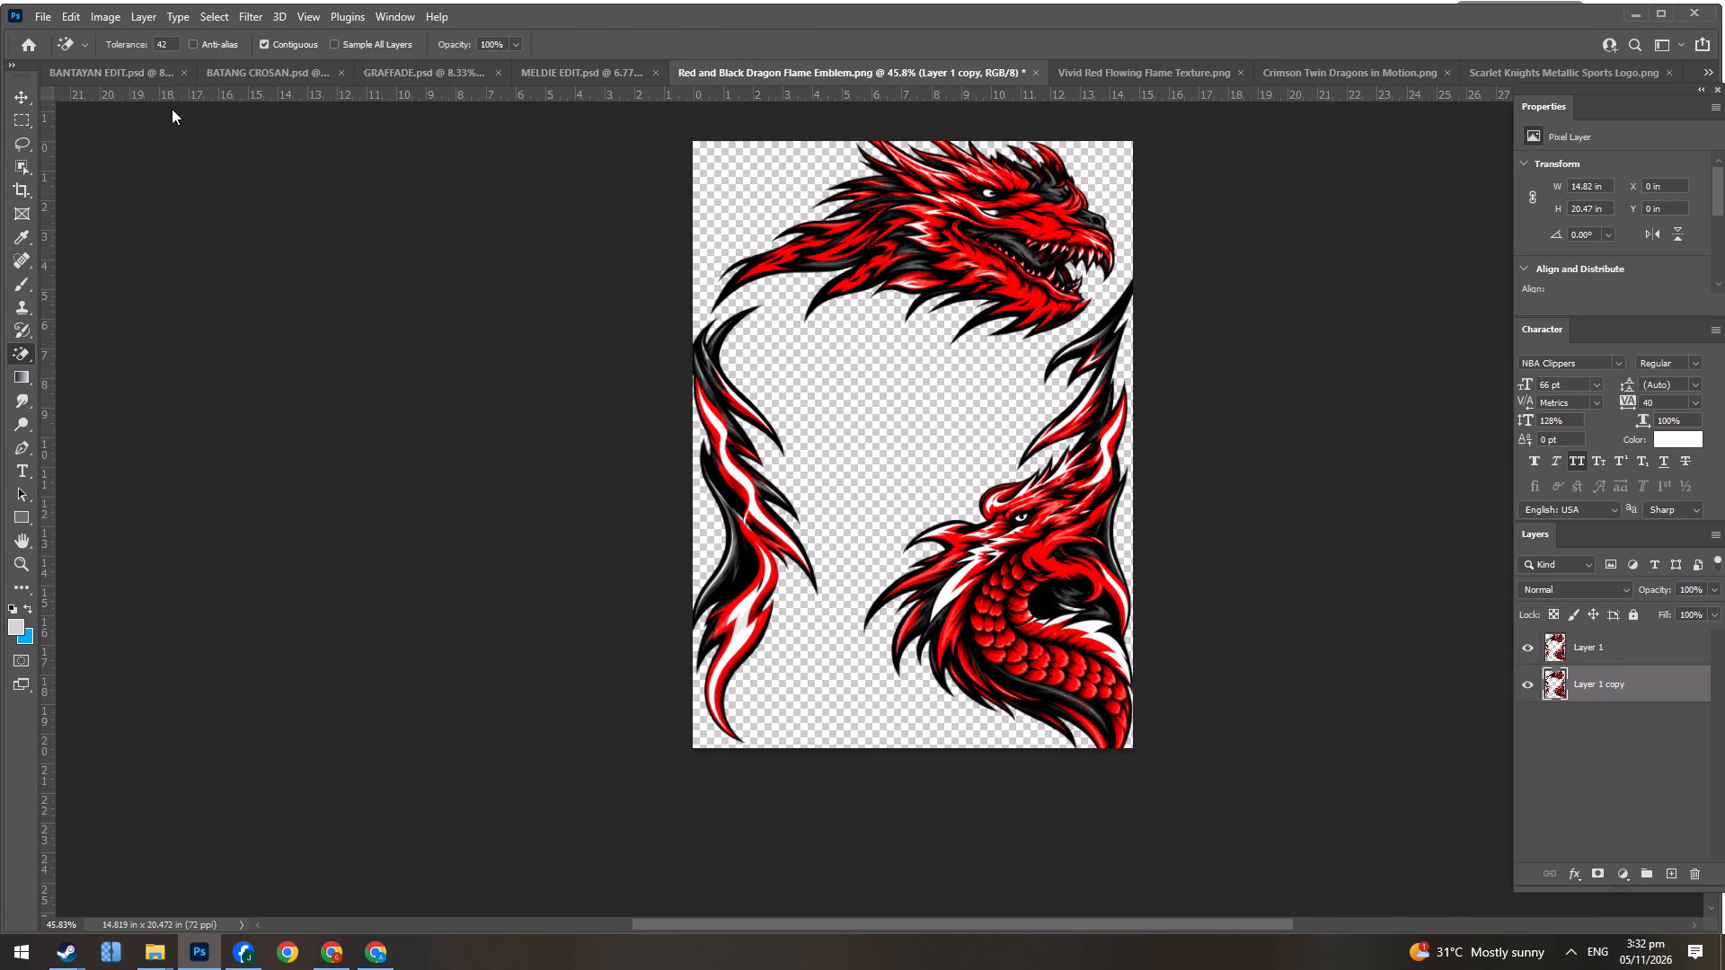
pyautogui.click(142, 43)
pyautogui.click(128, 51)
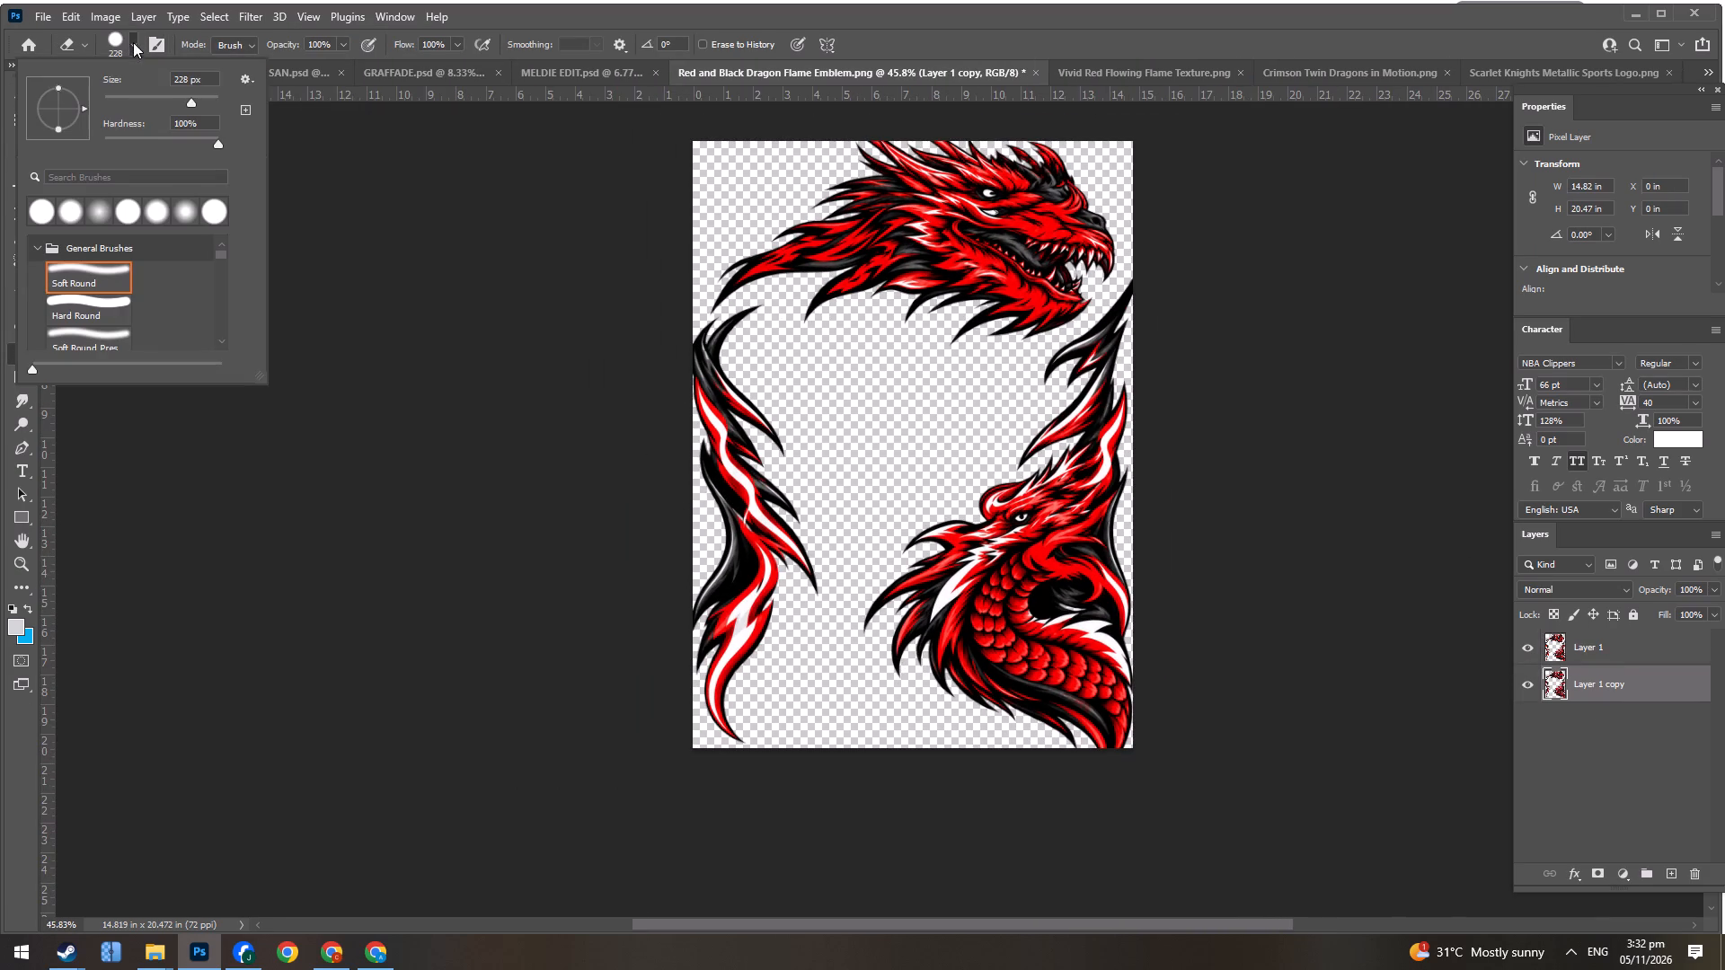
pyautogui.moveTo(199, 97); pyautogui.dragTo(208, 101)
pyautogui.click(713, 417)
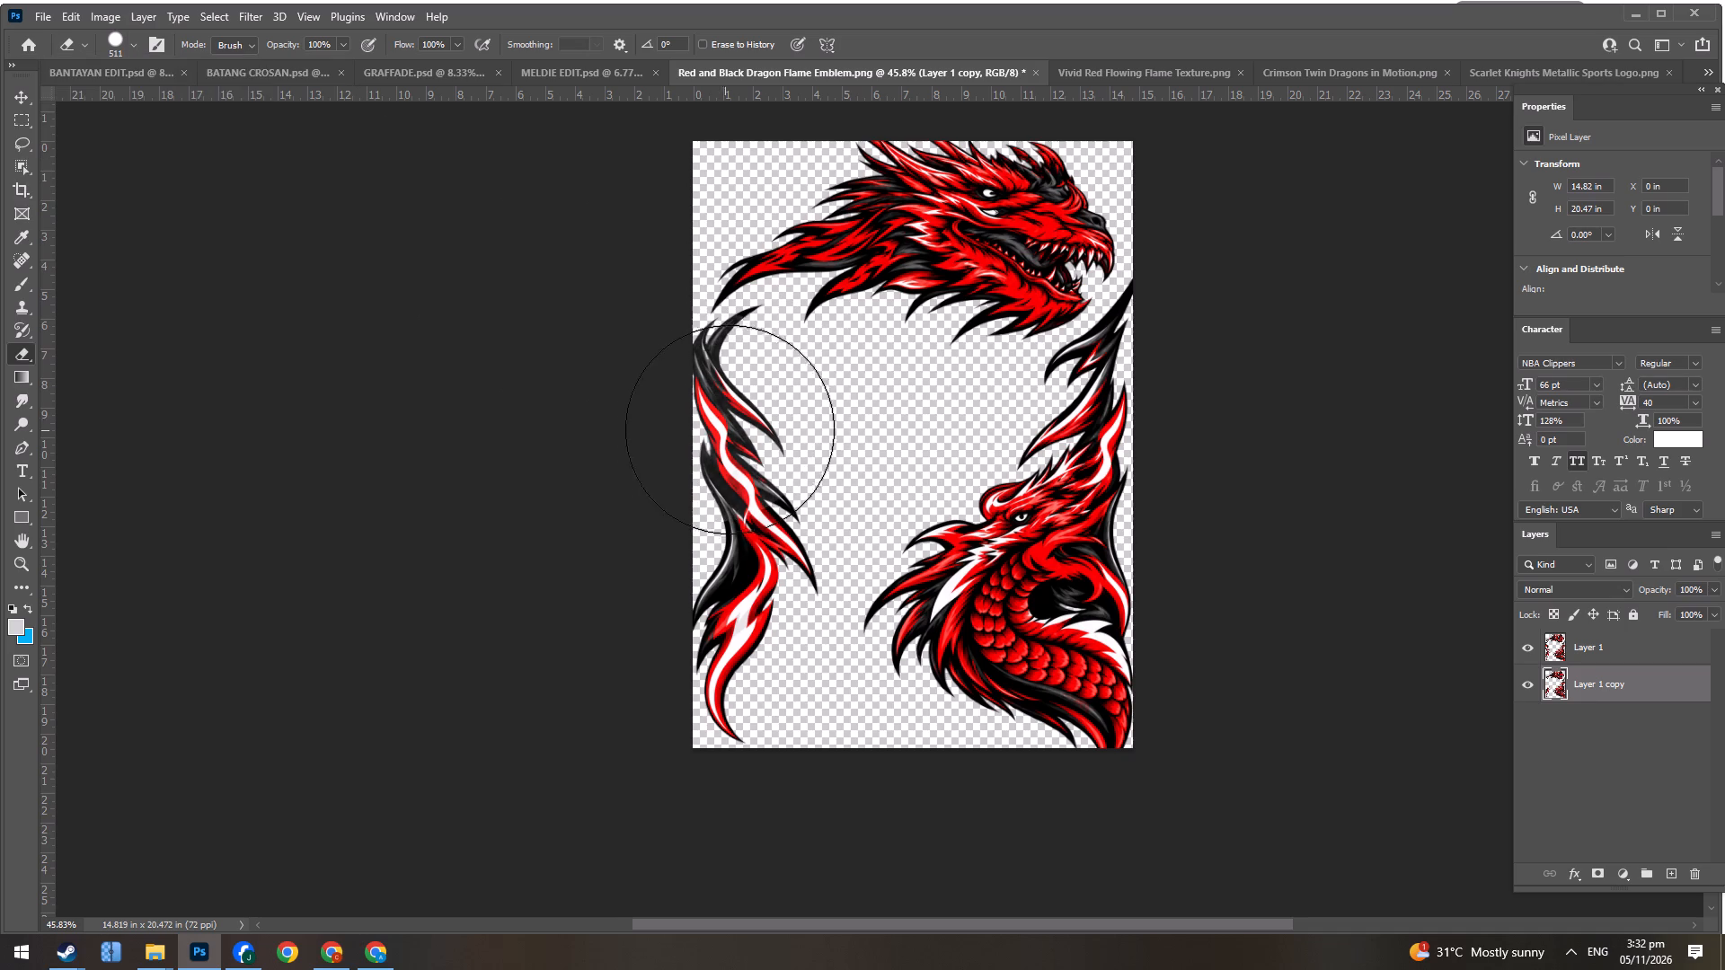
pyautogui.moveTo(740, 422); pyautogui.dragTo(705, 716)
pyautogui.click(1524, 642)
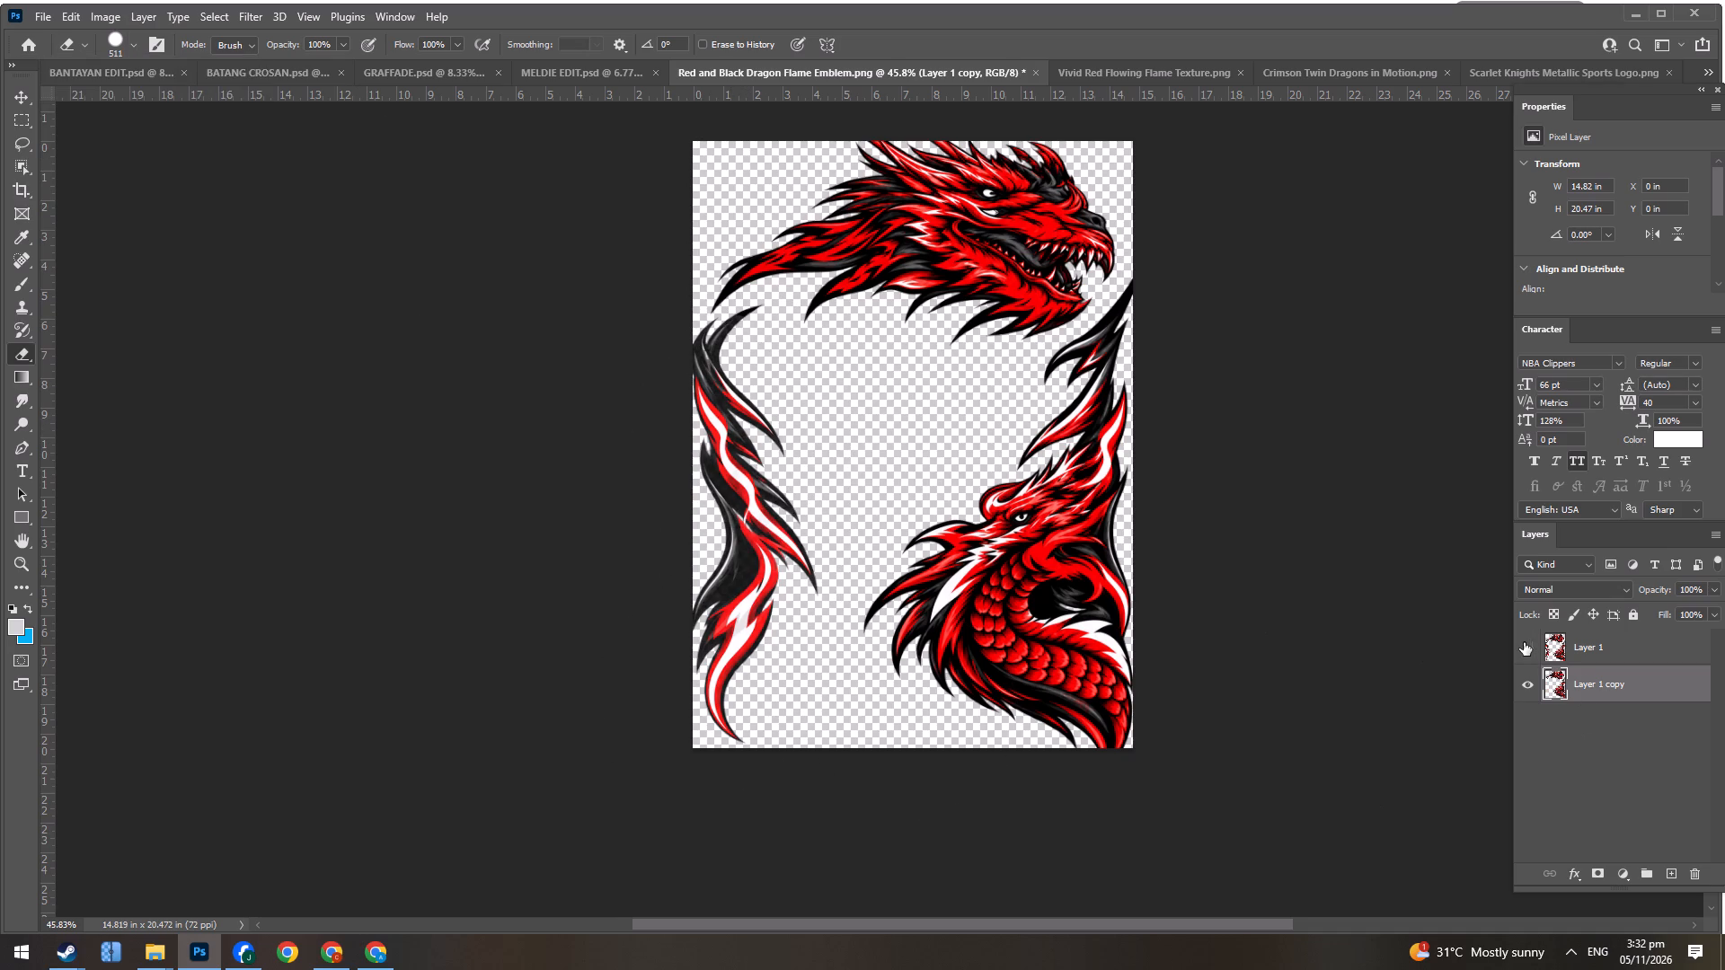
pyautogui.click(765, 429)
pyautogui.click(755, 419)
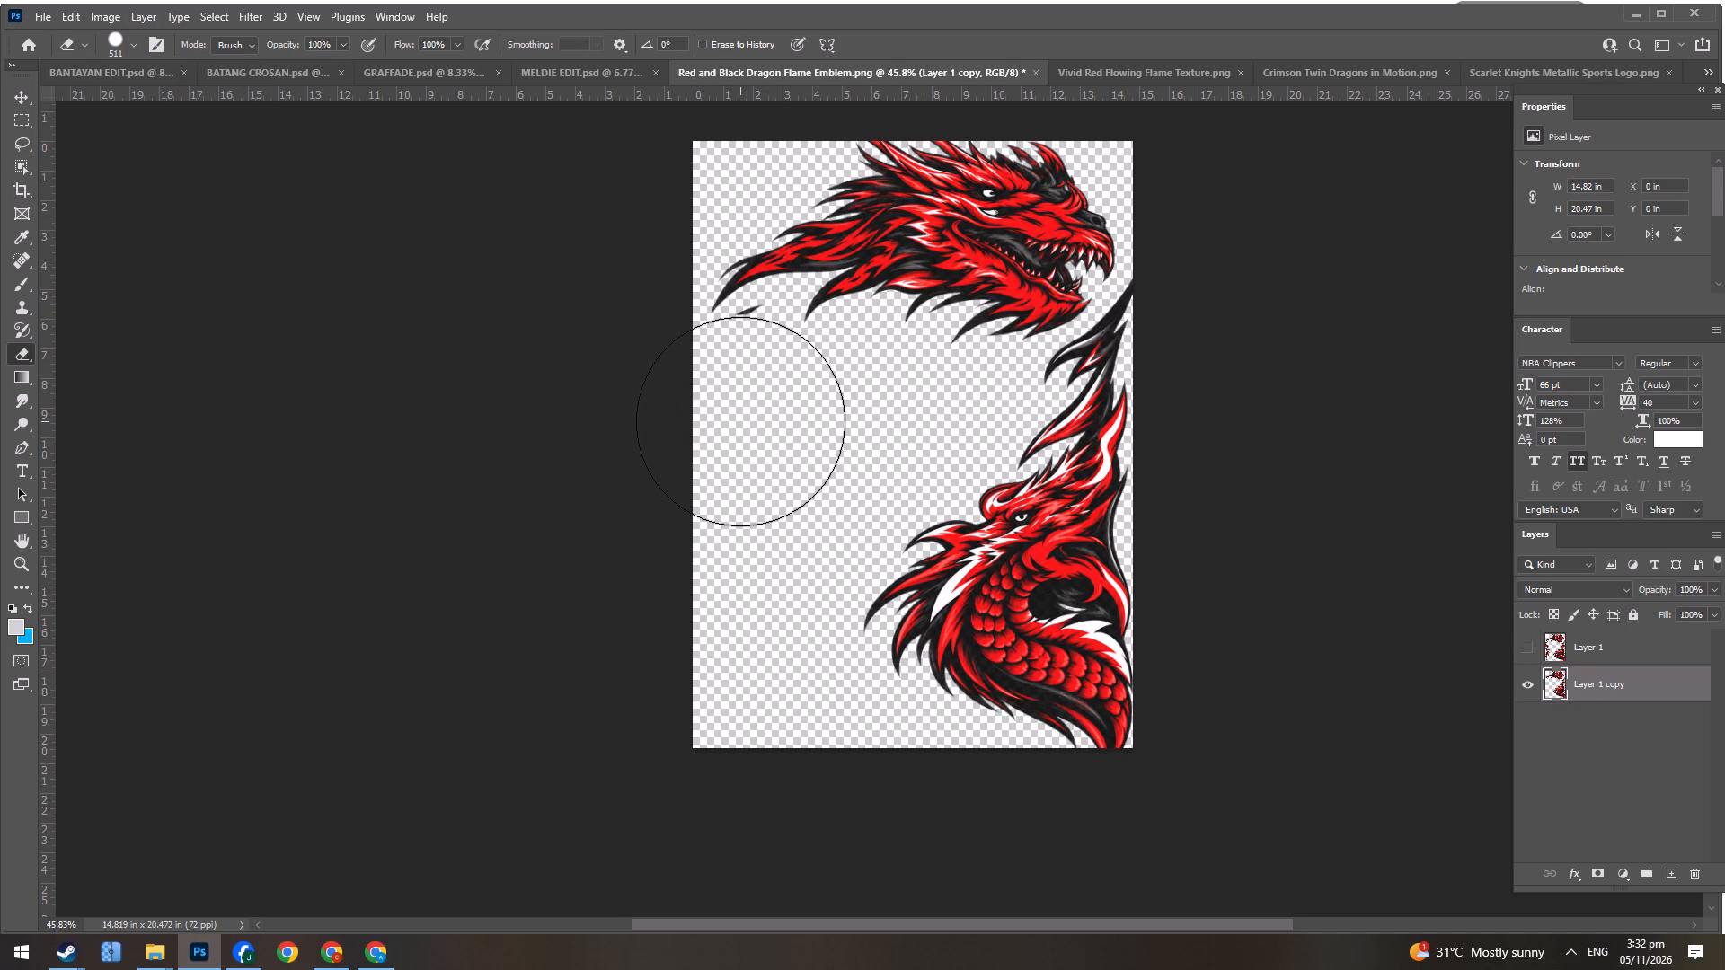
pyautogui.click(746, 417)
pyautogui.click(747, 413)
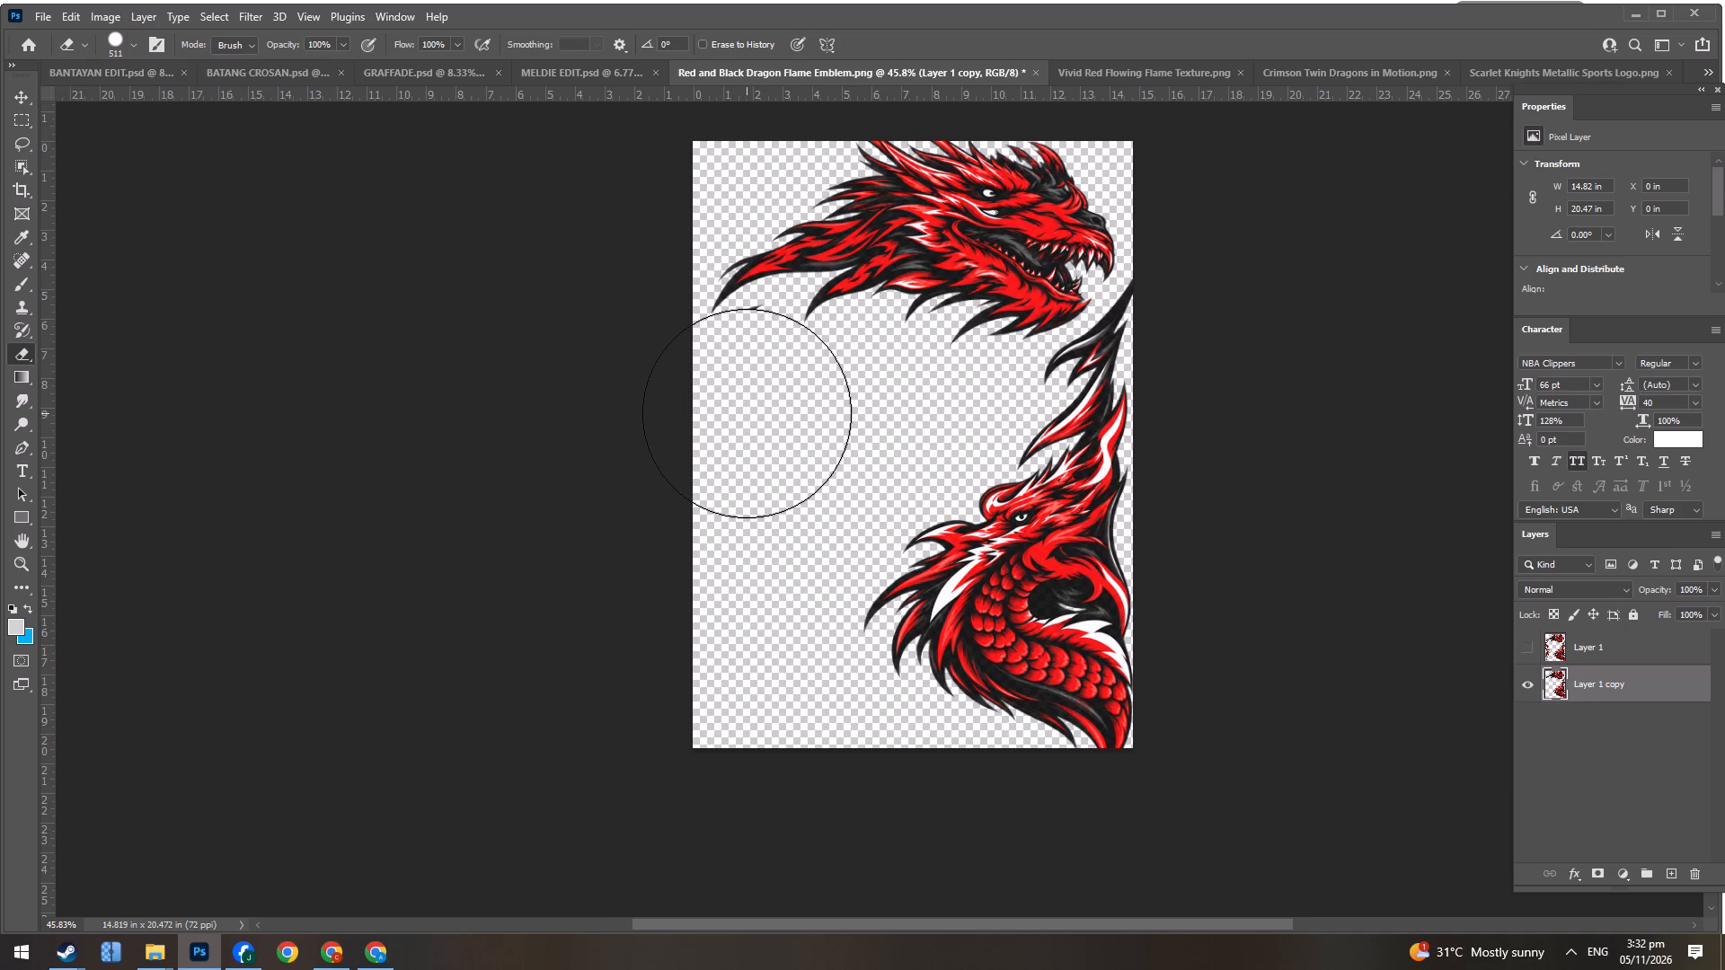
pyautogui.click(748, 410)
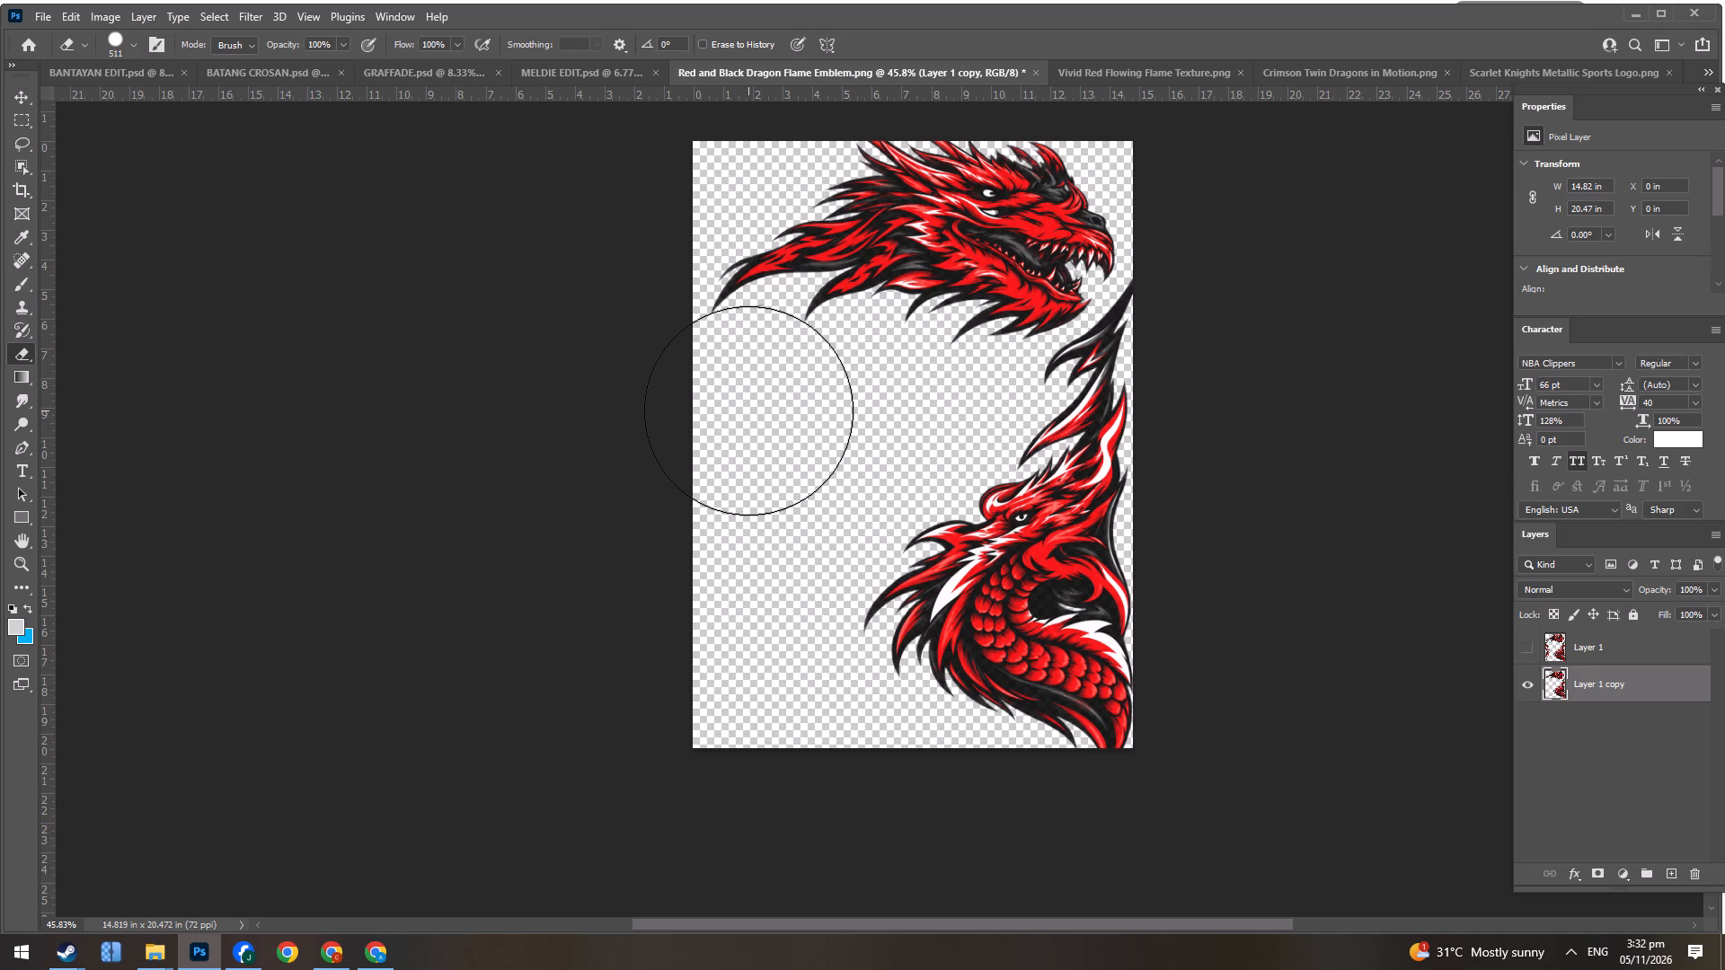
# Reduce the Eraser to 174 px and erase the leftover flame fragment below the upper dragon head's left tip.
pyautogui.keyDown('alt'); pyautogui.scroll(6, 728, 454); pyautogui.keyUp('alt')
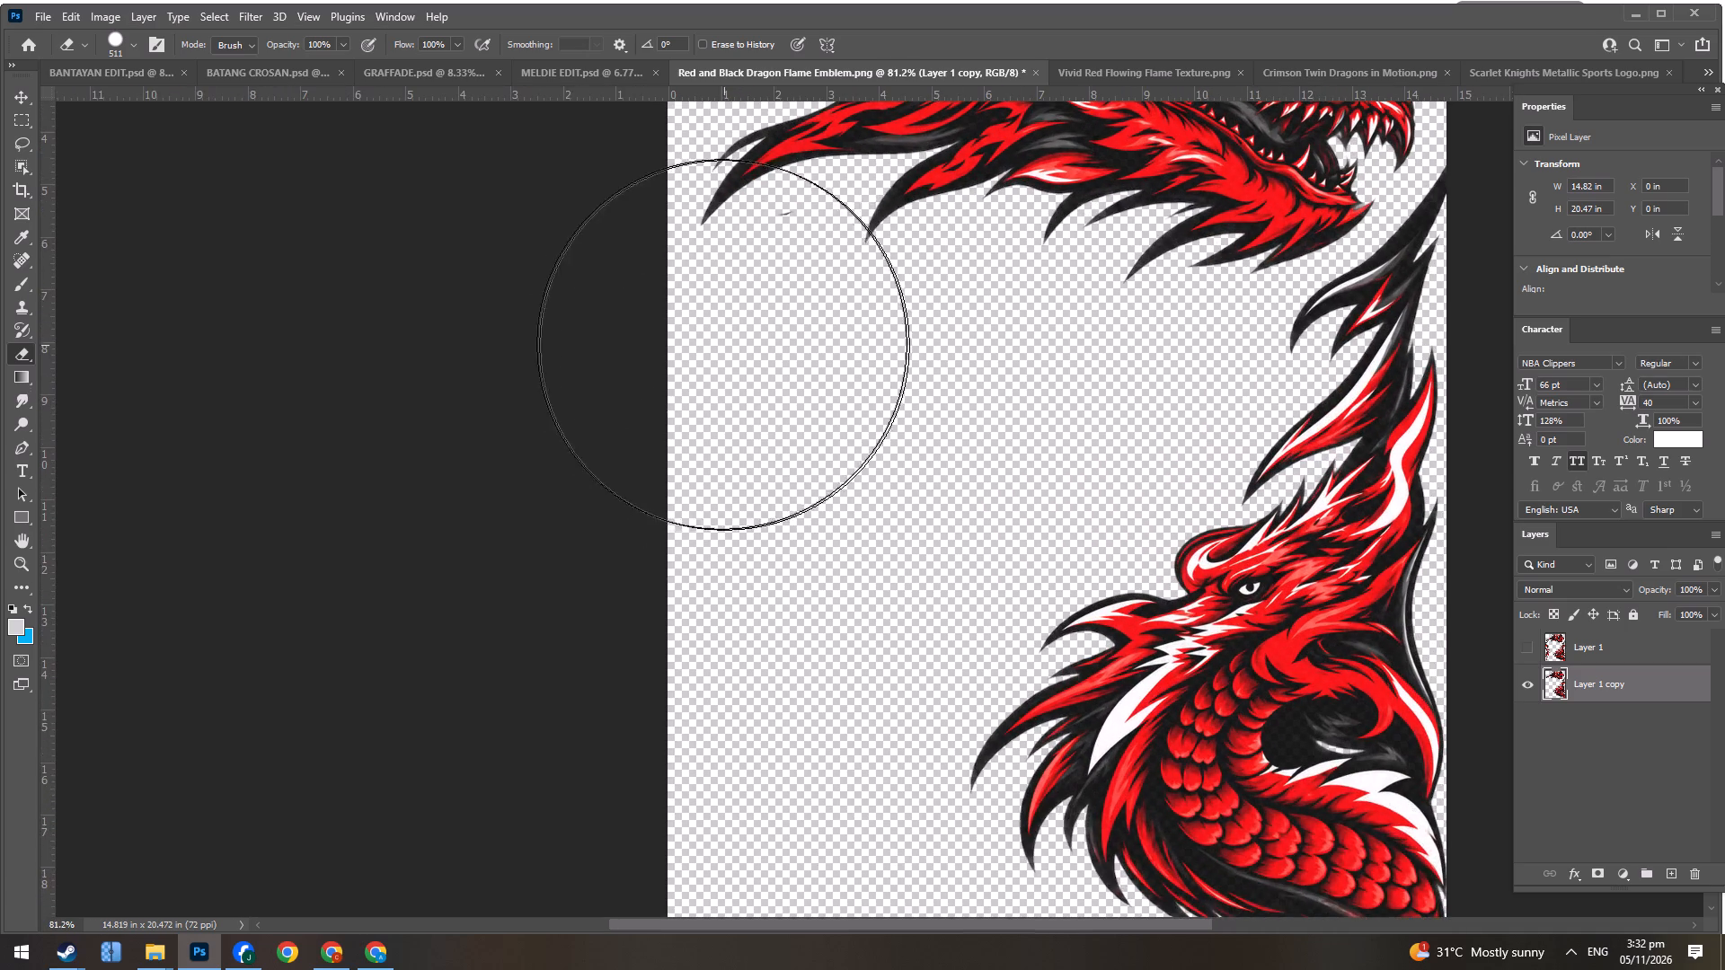
pyautogui.scroll(4, 752, 278)
pyautogui.click(119, 44)
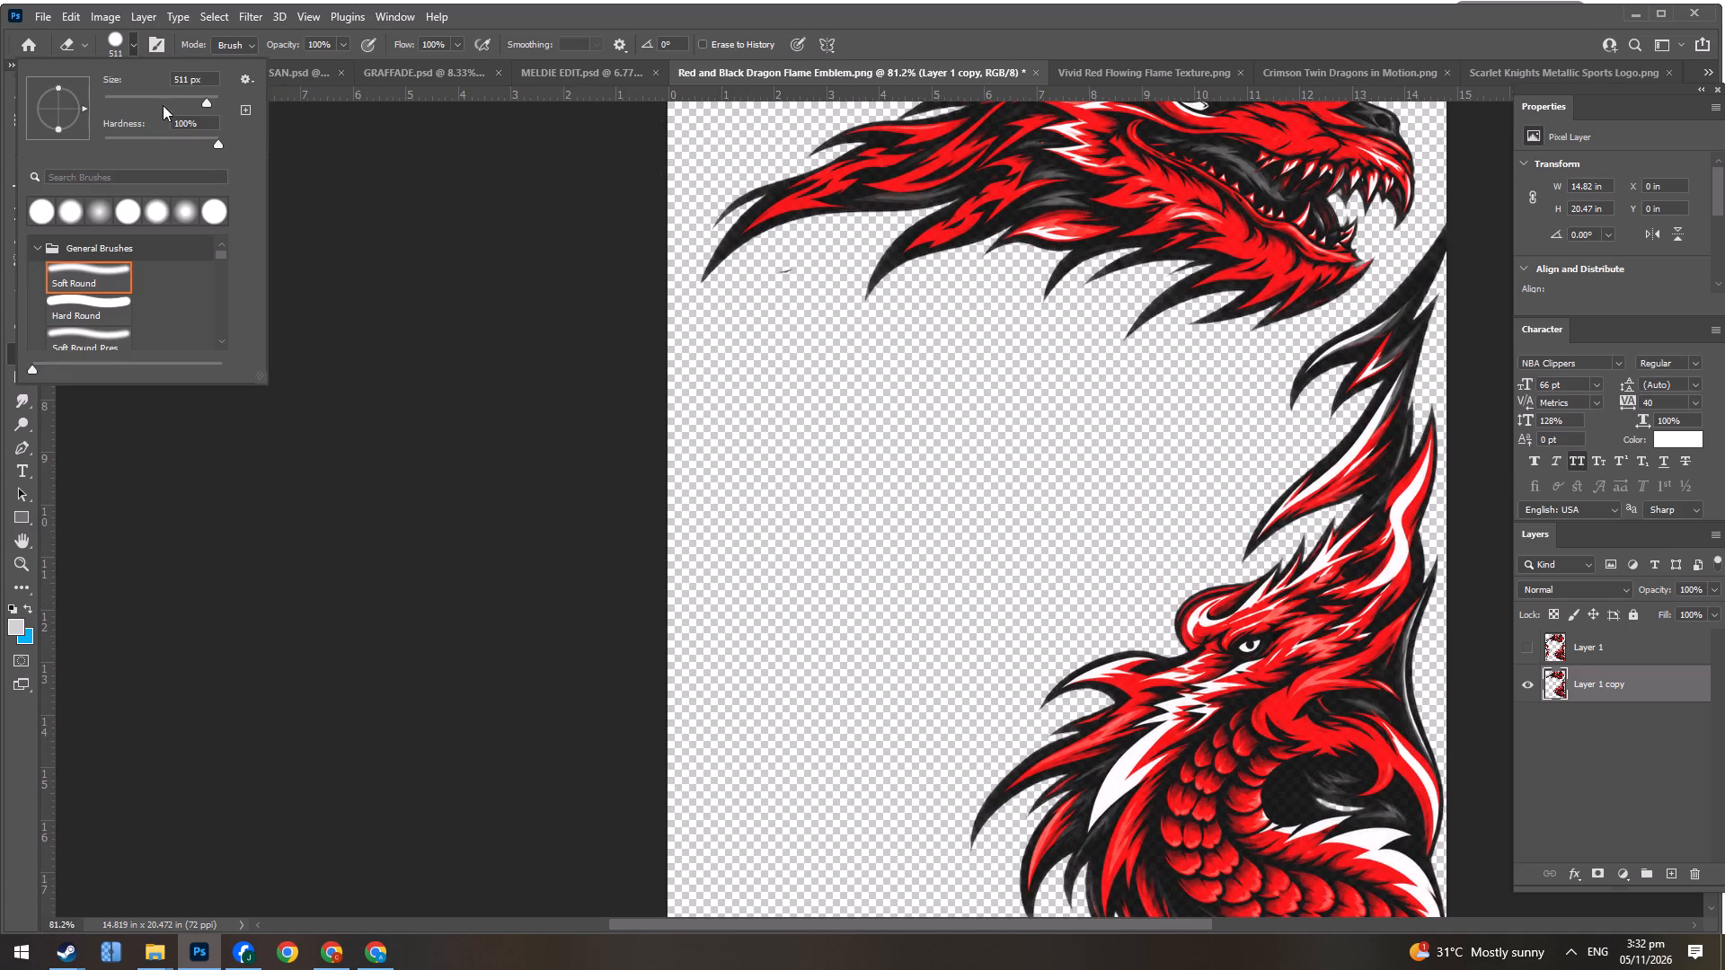
pyautogui.click(182, 94)
pyautogui.doubleClick(771, 322)
# Erase the entire lower dragon from Layer 1 copy, keeping only the upper dragon head.
pyautogui.scroll(-3, 827, 459)
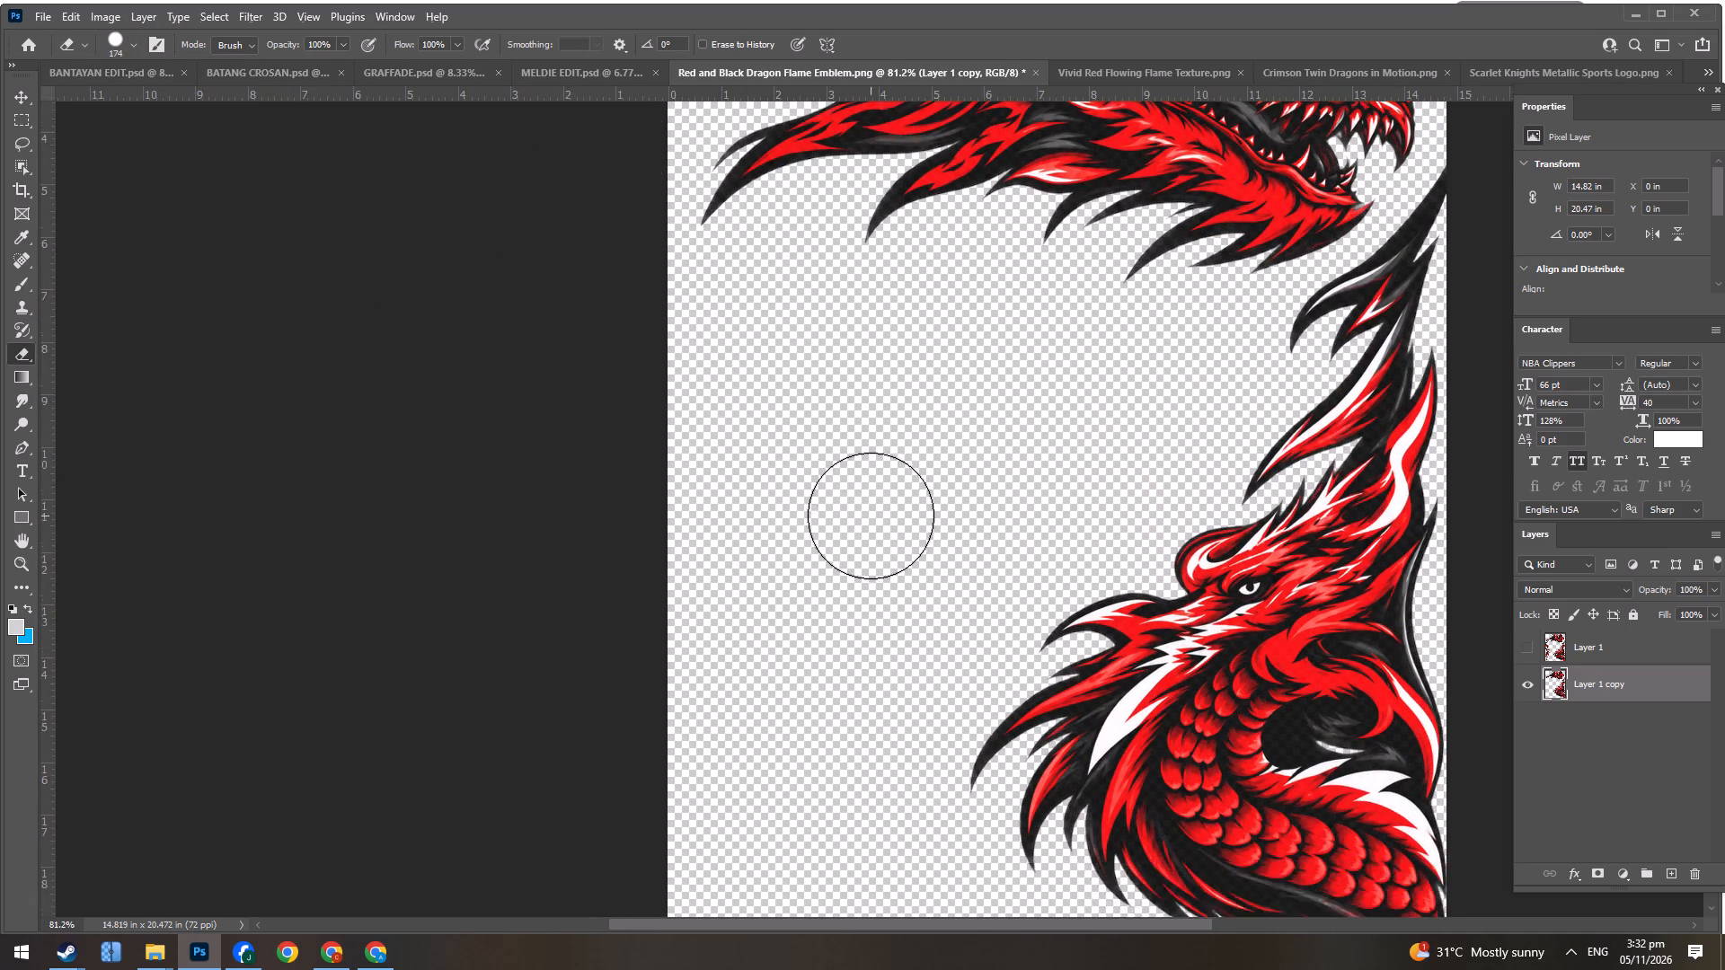
pyautogui.scroll(-15, 871, 516)
pyautogui.scroll(6, 1216, 484)
pyautogui.keyDown('alt'); pyautogui.scroll(3, 1182, 454); pyautogui.keyUp('alt')
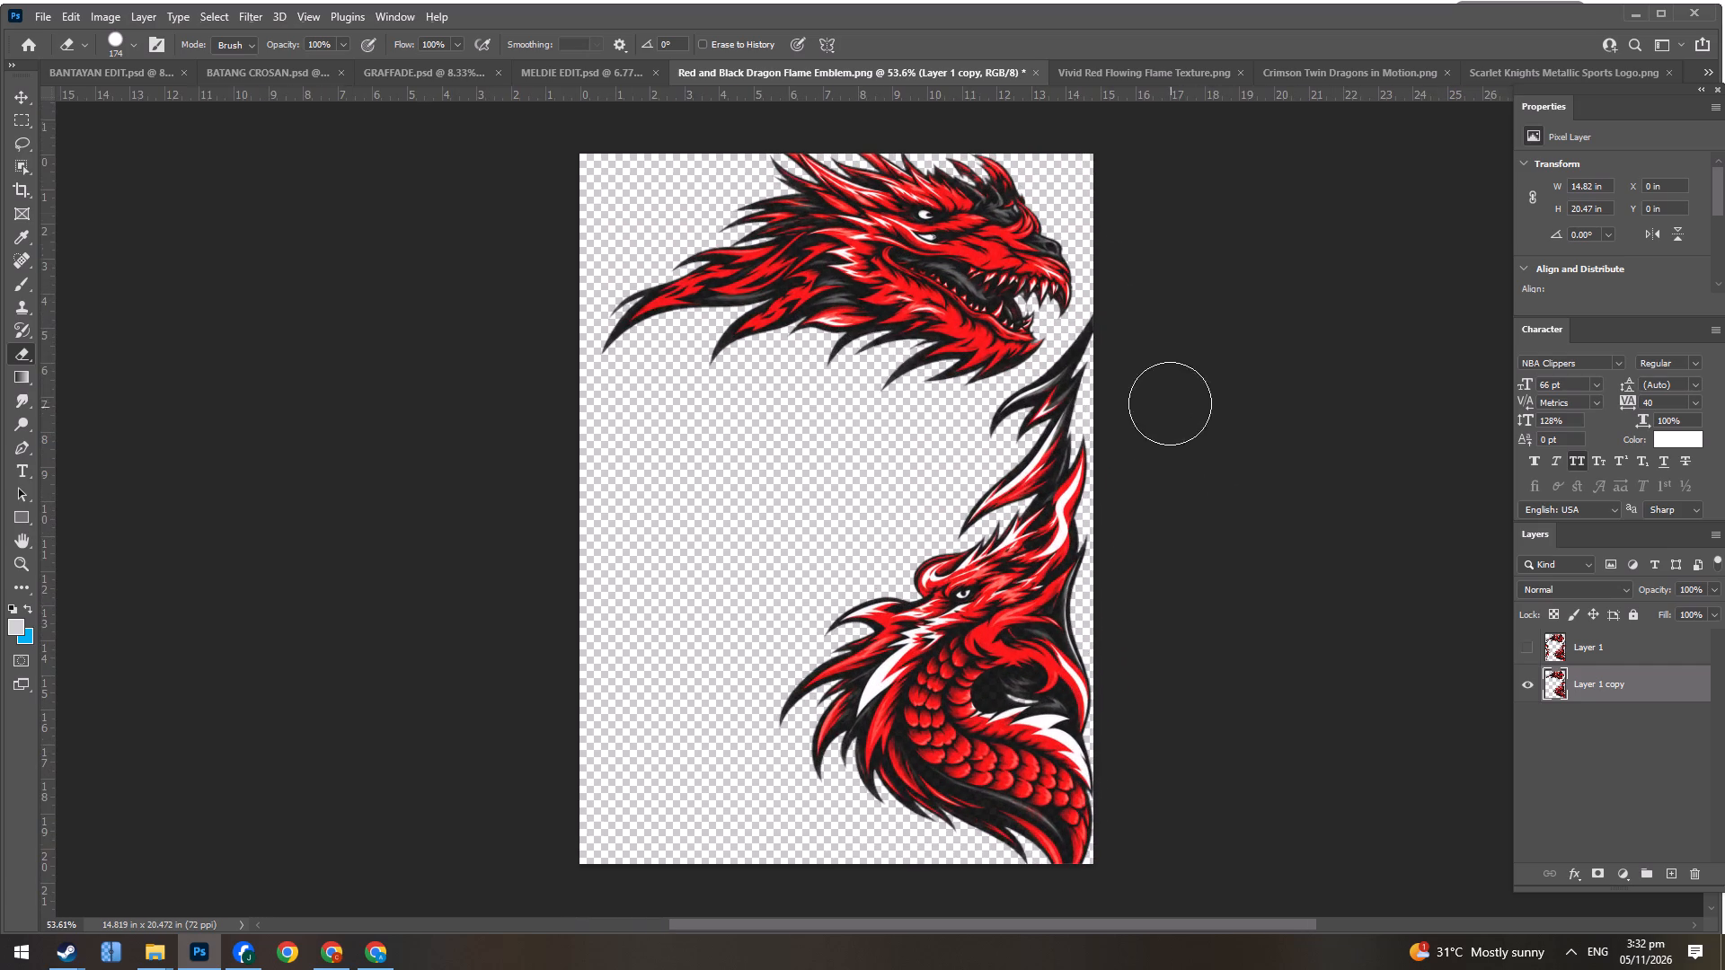
pyautogui.moveTo(1127, 313); pyautogui.dragTo(1011, 436)
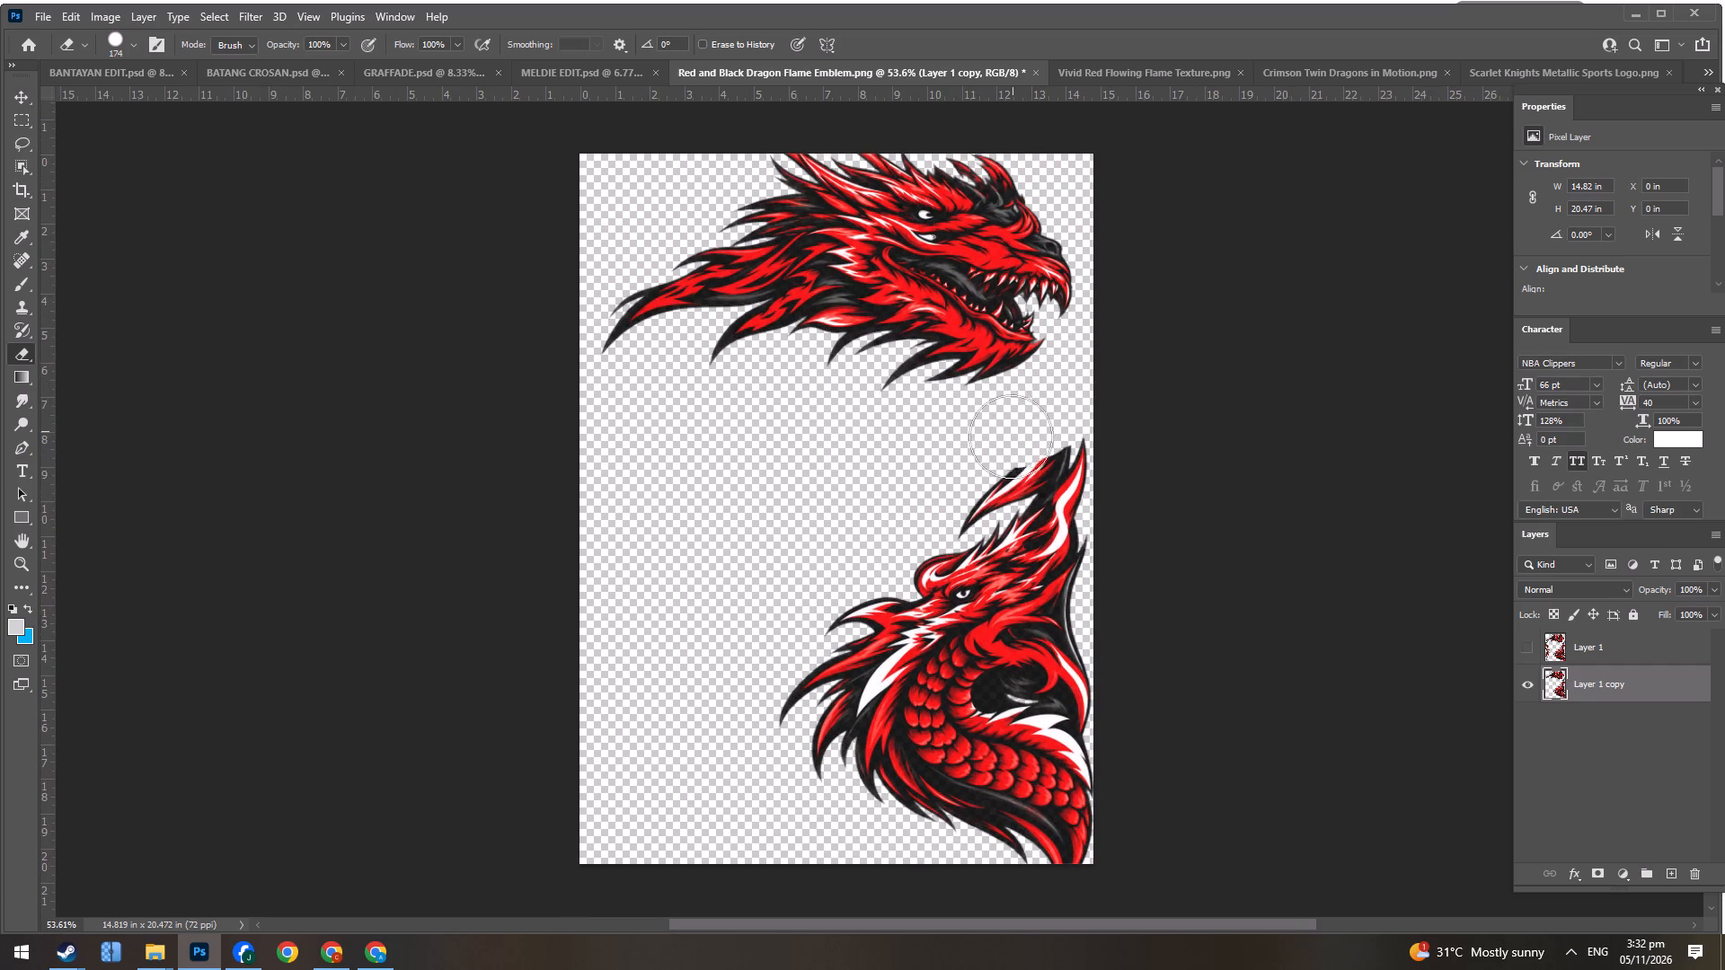
pyautogui.moveTo(1011, 436); pyautogui.dragTo(1023, 546)
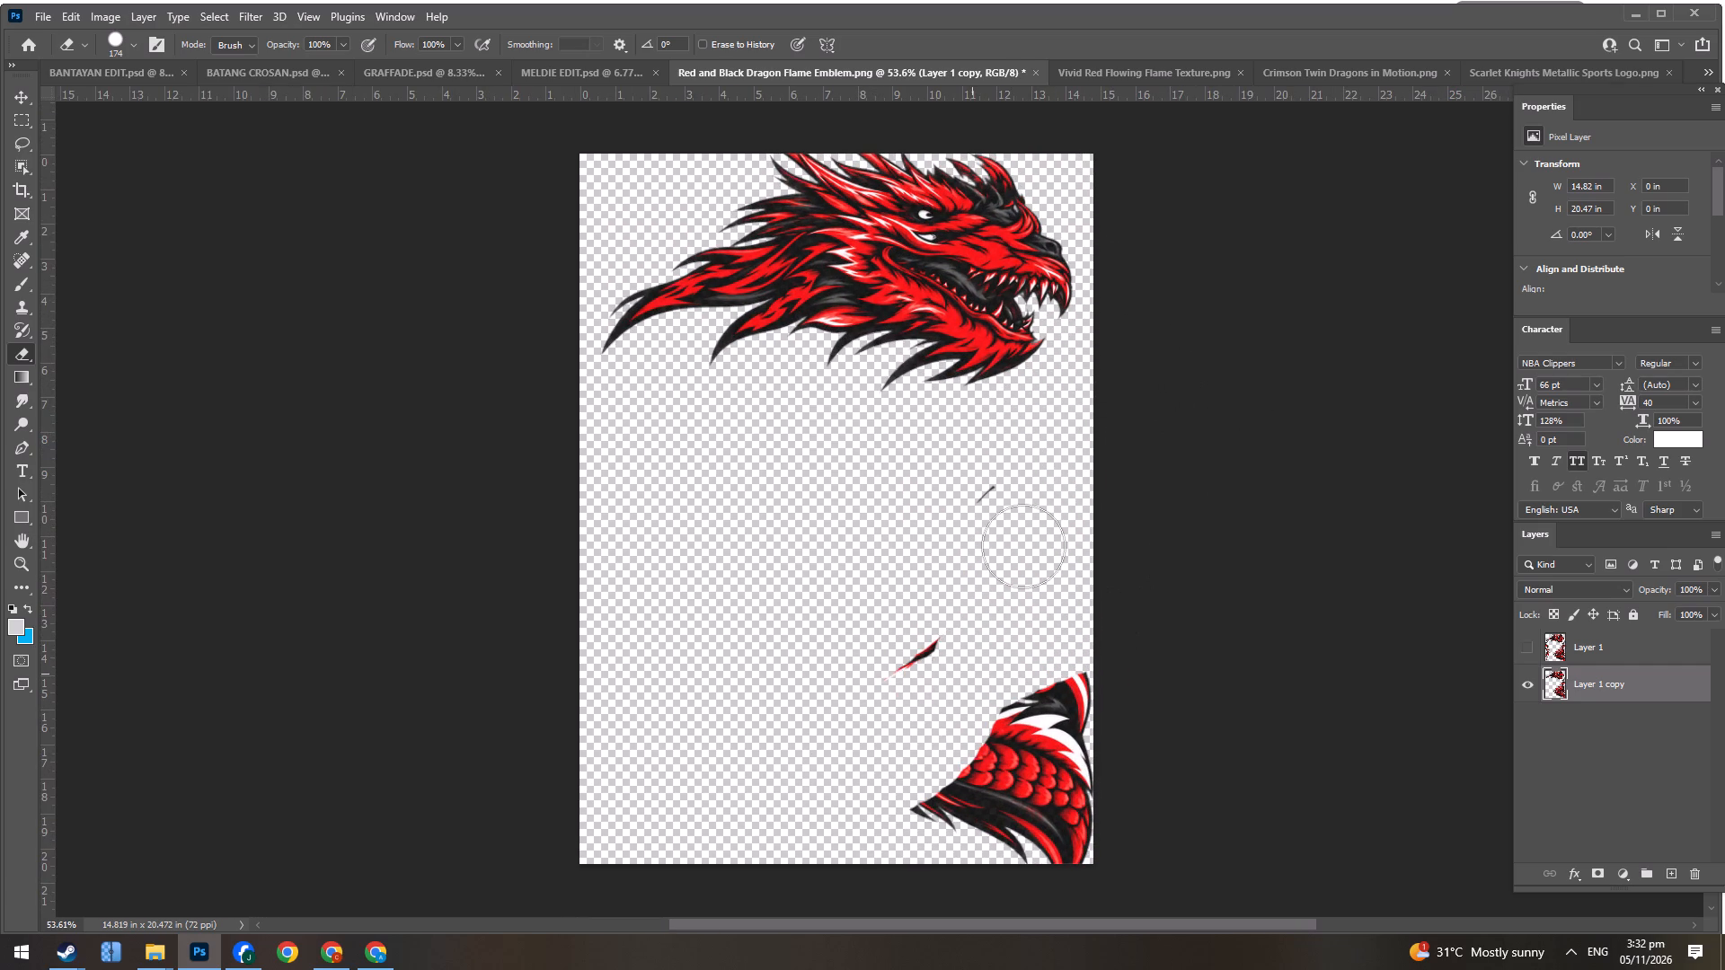
pyautogui.moveTo(1023, 546); pyautogui.dragTo(1124, 832)
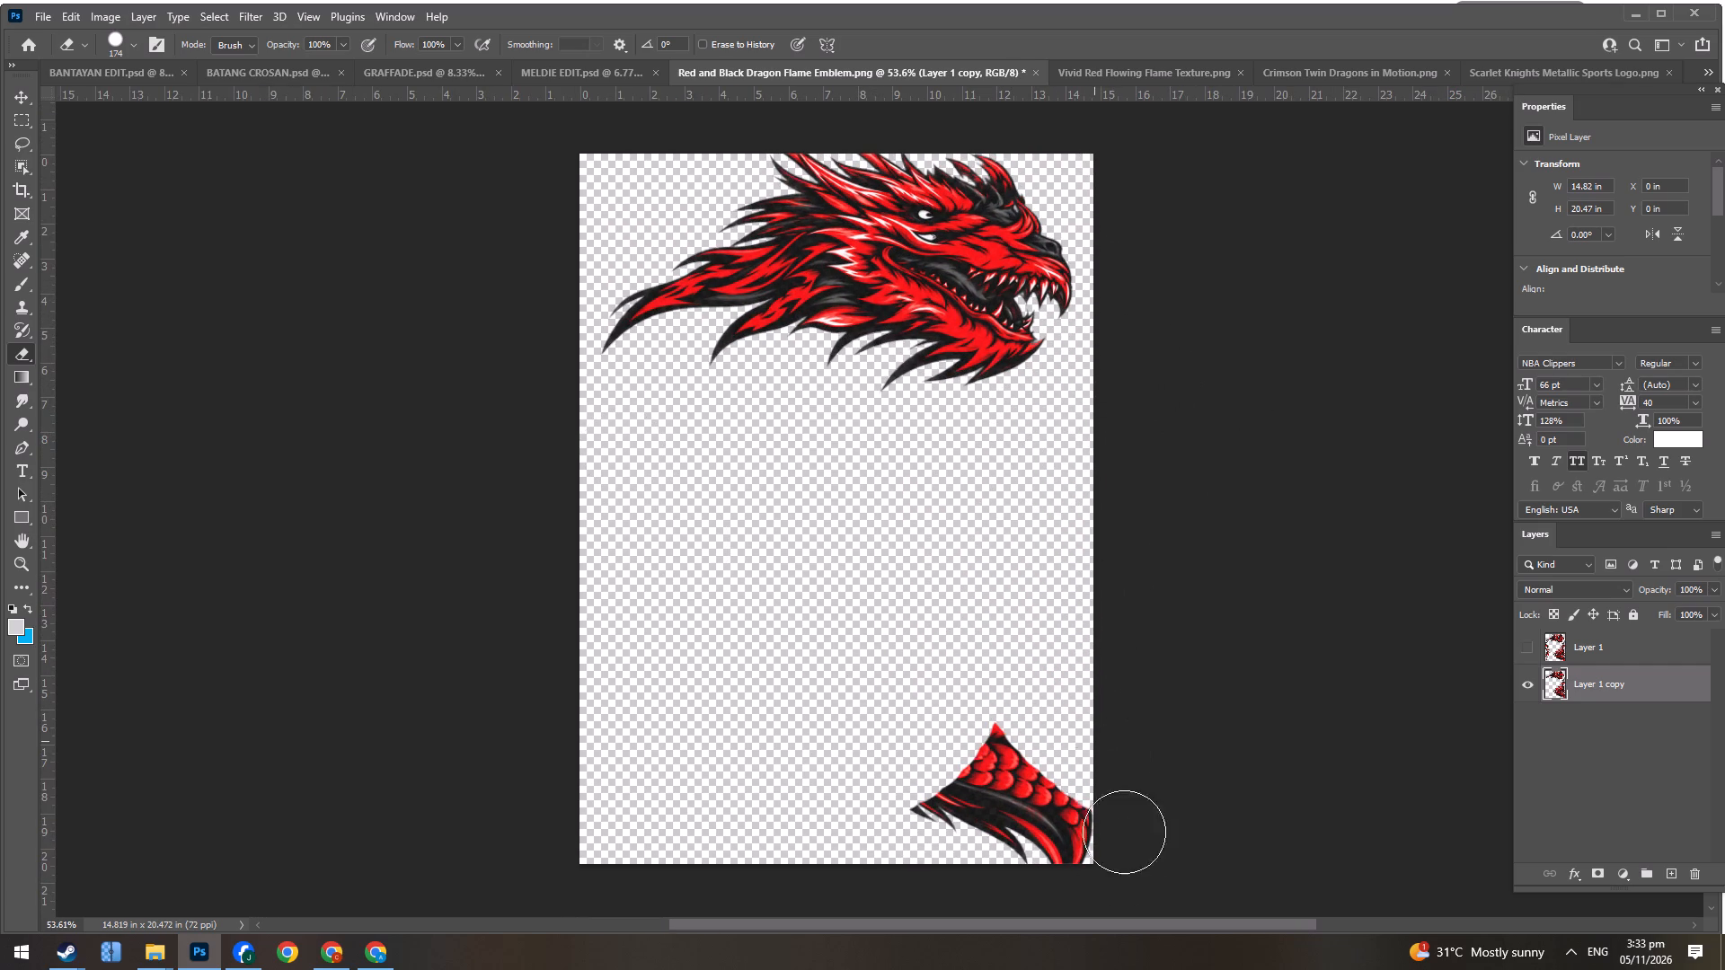
pyautogui.moveTo(1124, 832); pyautogui.dragTo(1215, 775)
pyautogui.press('v')
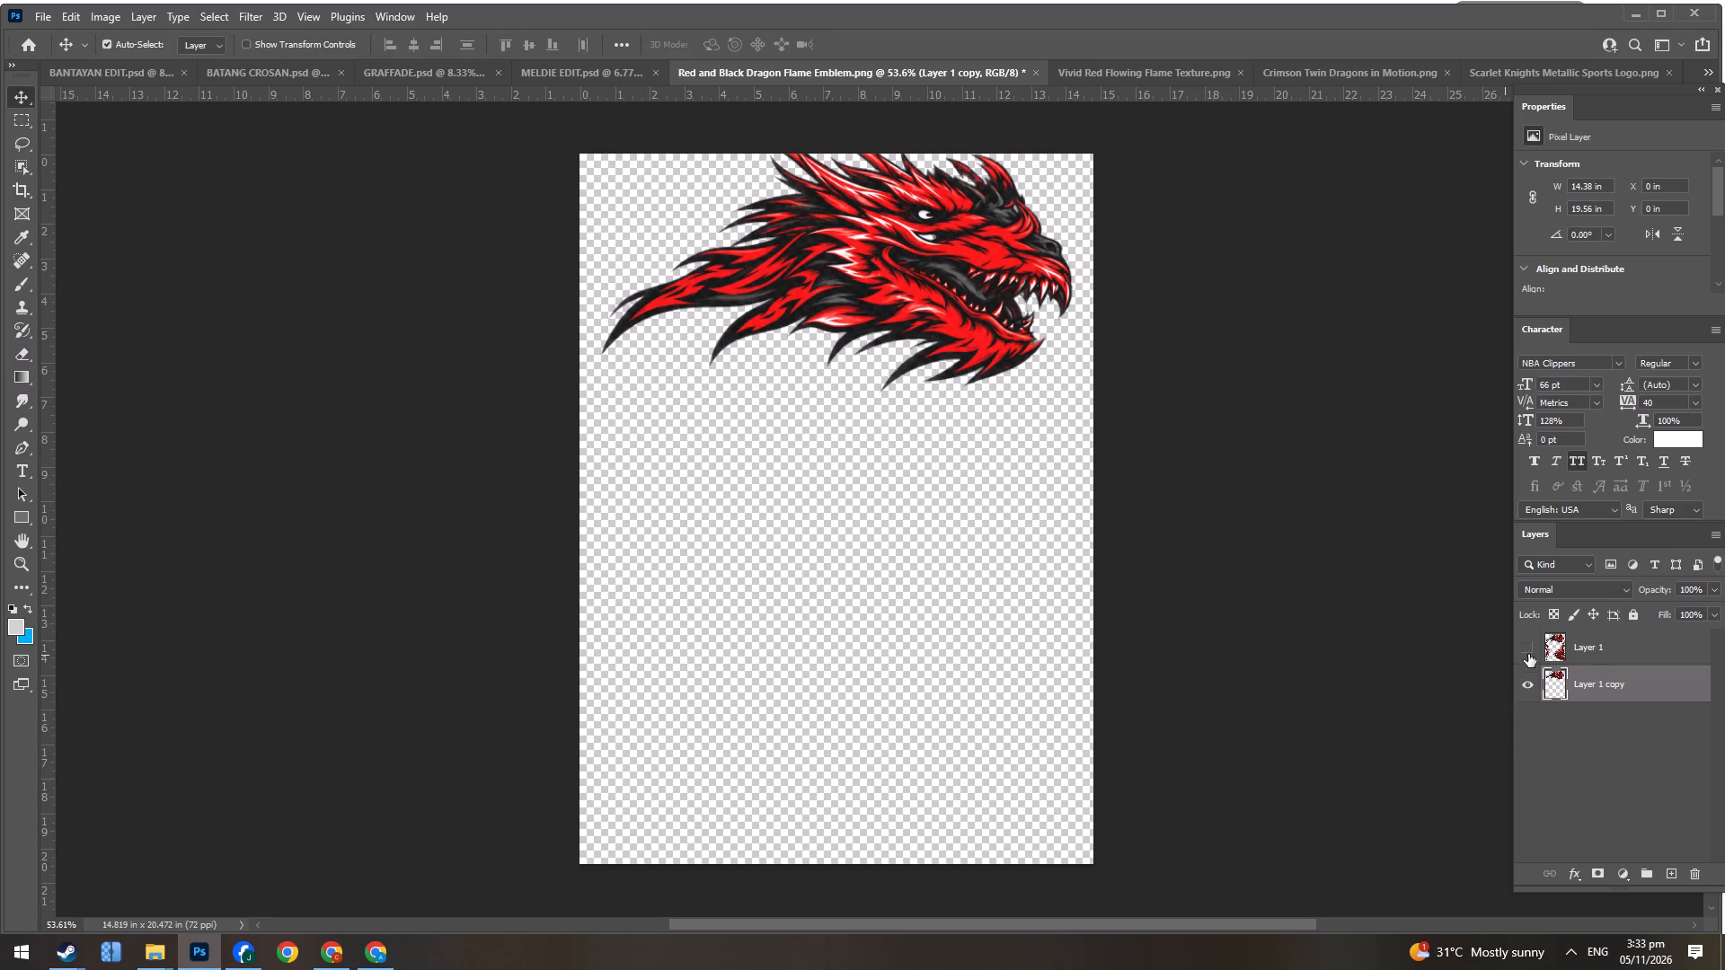
# Duplicate Layer 1 again below the original and hide every layer except the new copy.
pyautogui.click(1534, 649)
pyautogui.keyDown('alt'); pyautogui.moveTo(1628, 649); pyautogui.dragTo(1627, 666); pyautogui.keyUp('alt')
pyautogui.click(1526, 720)
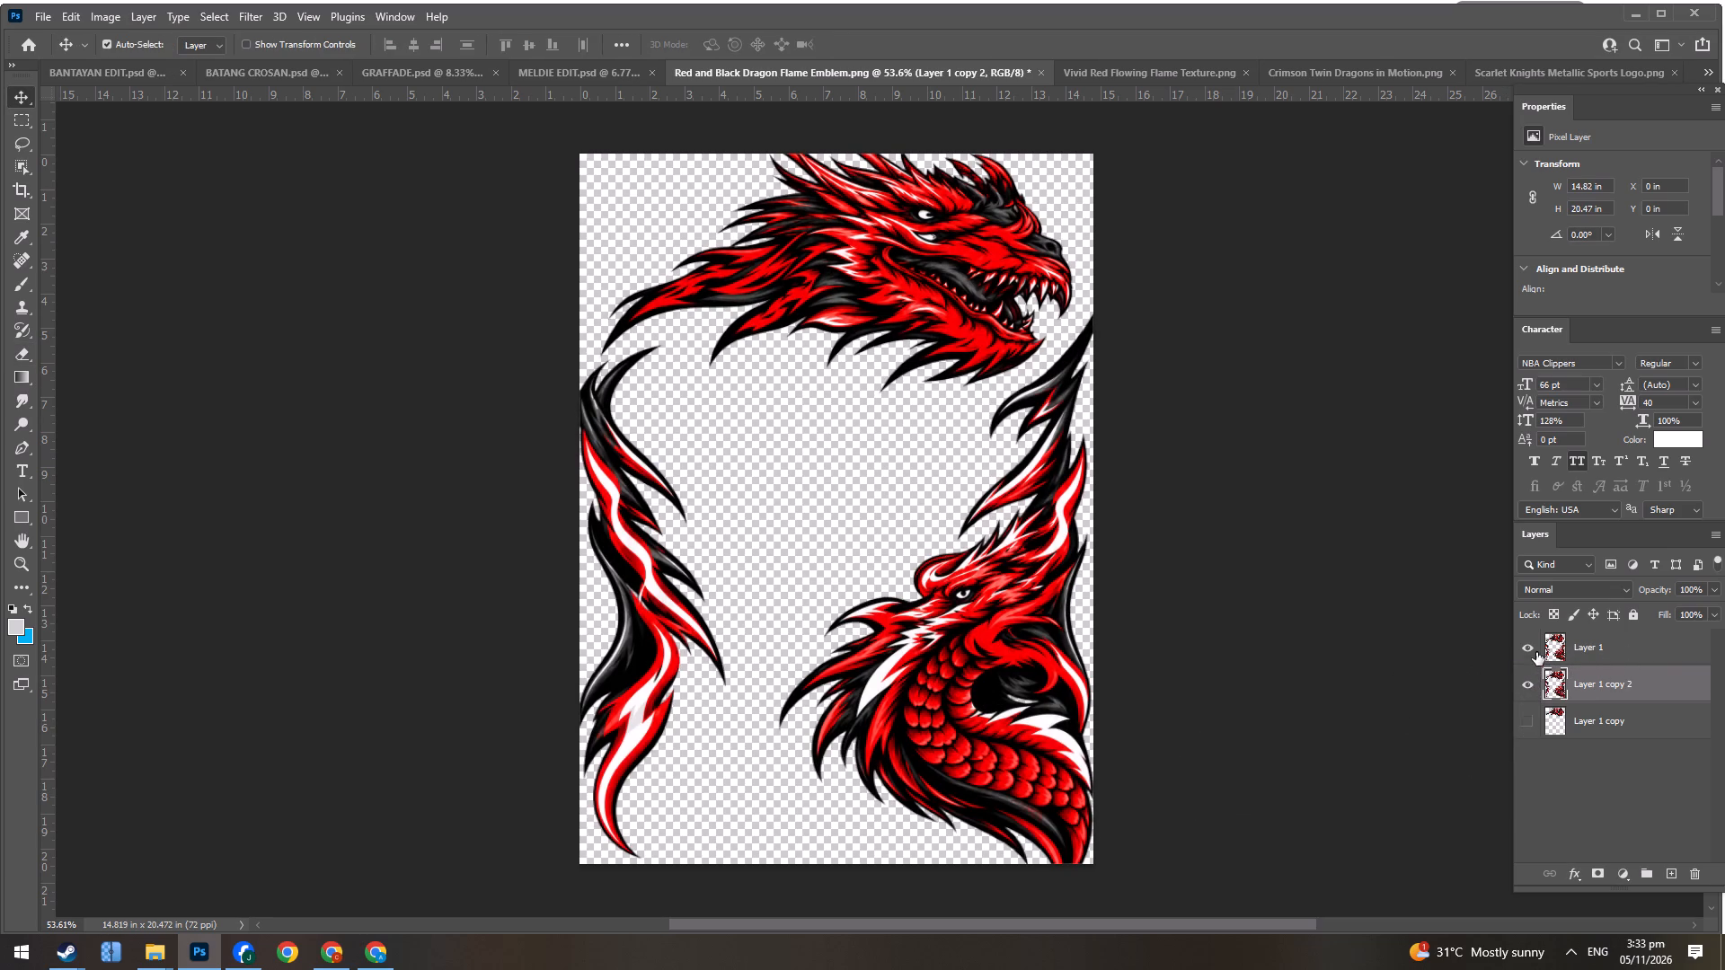
pyautogui.click(1536, 649)
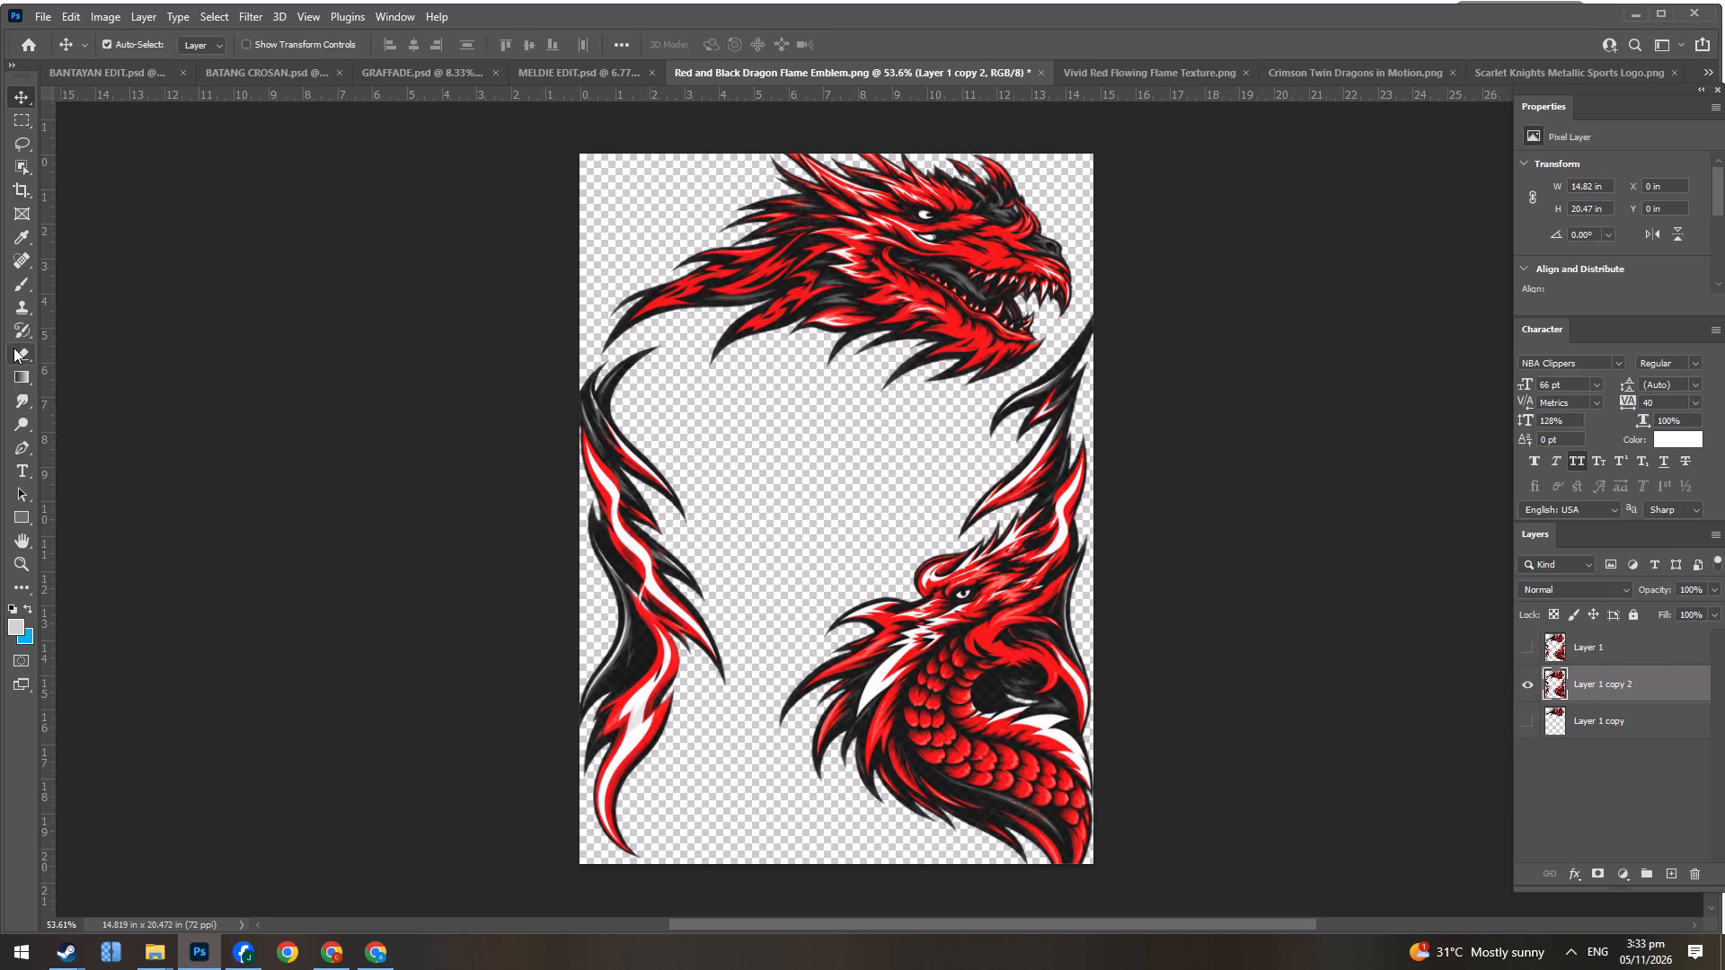
# Erase the upper dragon head and the left-hand flame from Layer 1 copy 2, keeping only the lower dragon.
pyautogui.click(17, 365)
pyautogui.moveTo(1083, 220); pyautogui.dragTo(998, 306)
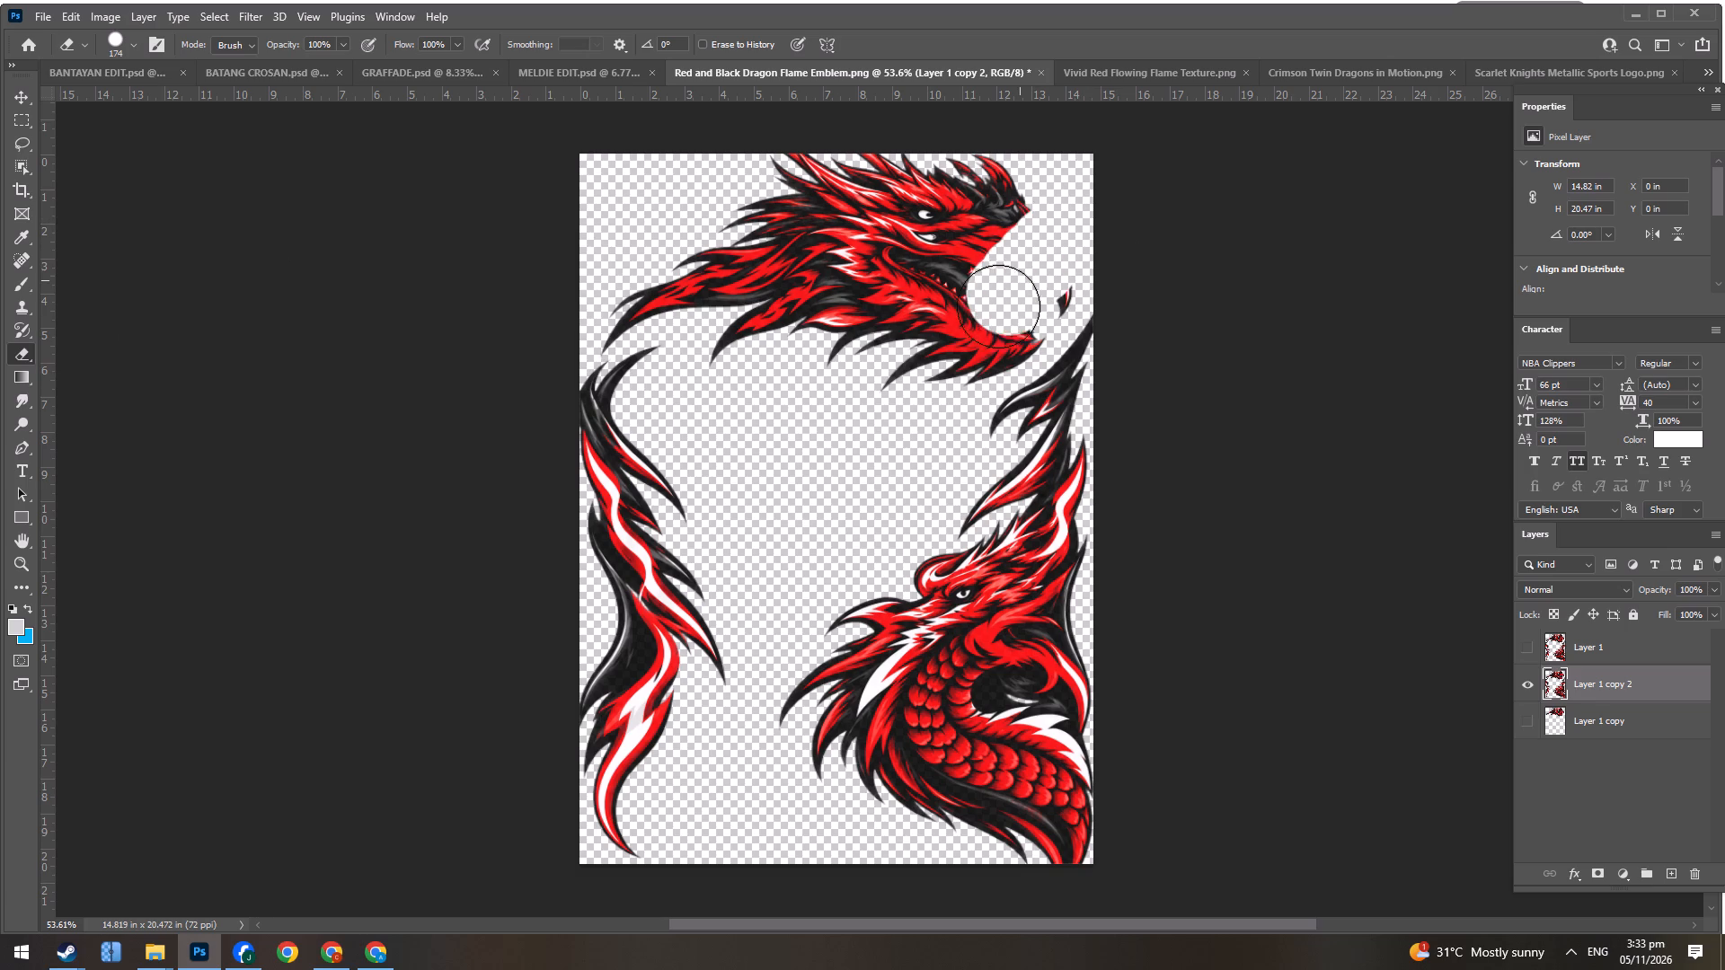
pyautogui.moveTo(998, 306); pyautogui.dragTo(1004, 335)
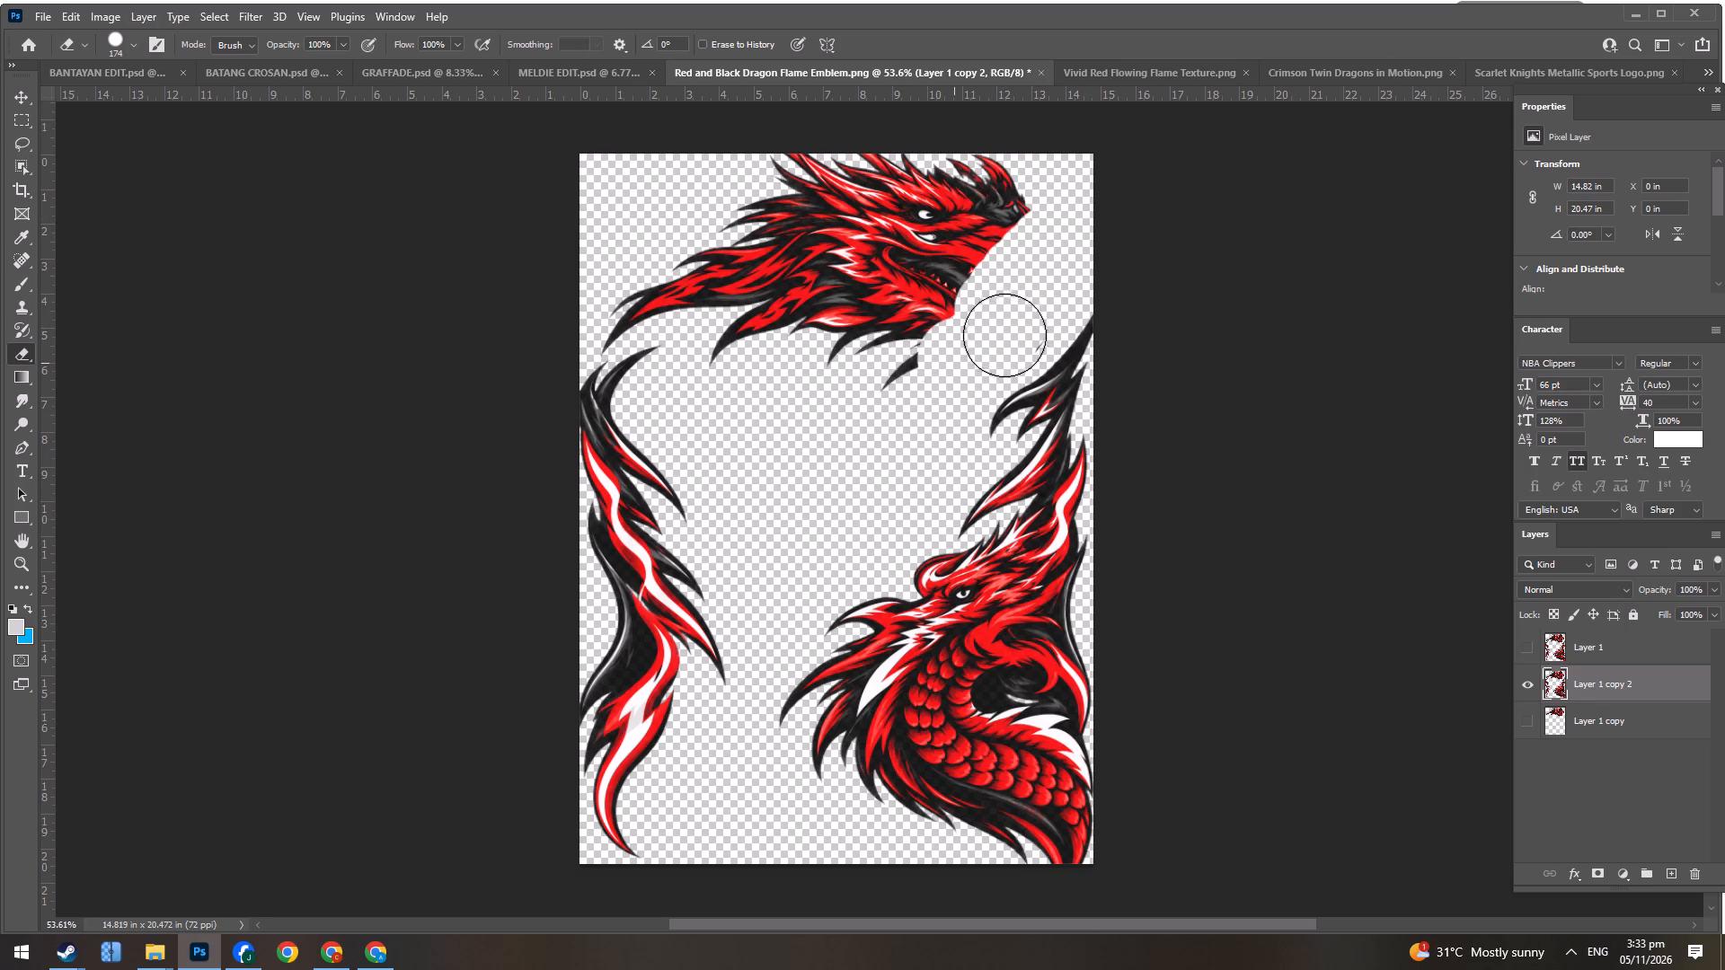
pyautogui.moveTo(1004, 335); pyautogui.dragTo(1011, 331)
pyautogui.click(1011, 331)
pyautogui.moveTo(1011, 329); pyautogui.dragTo(876, 367)
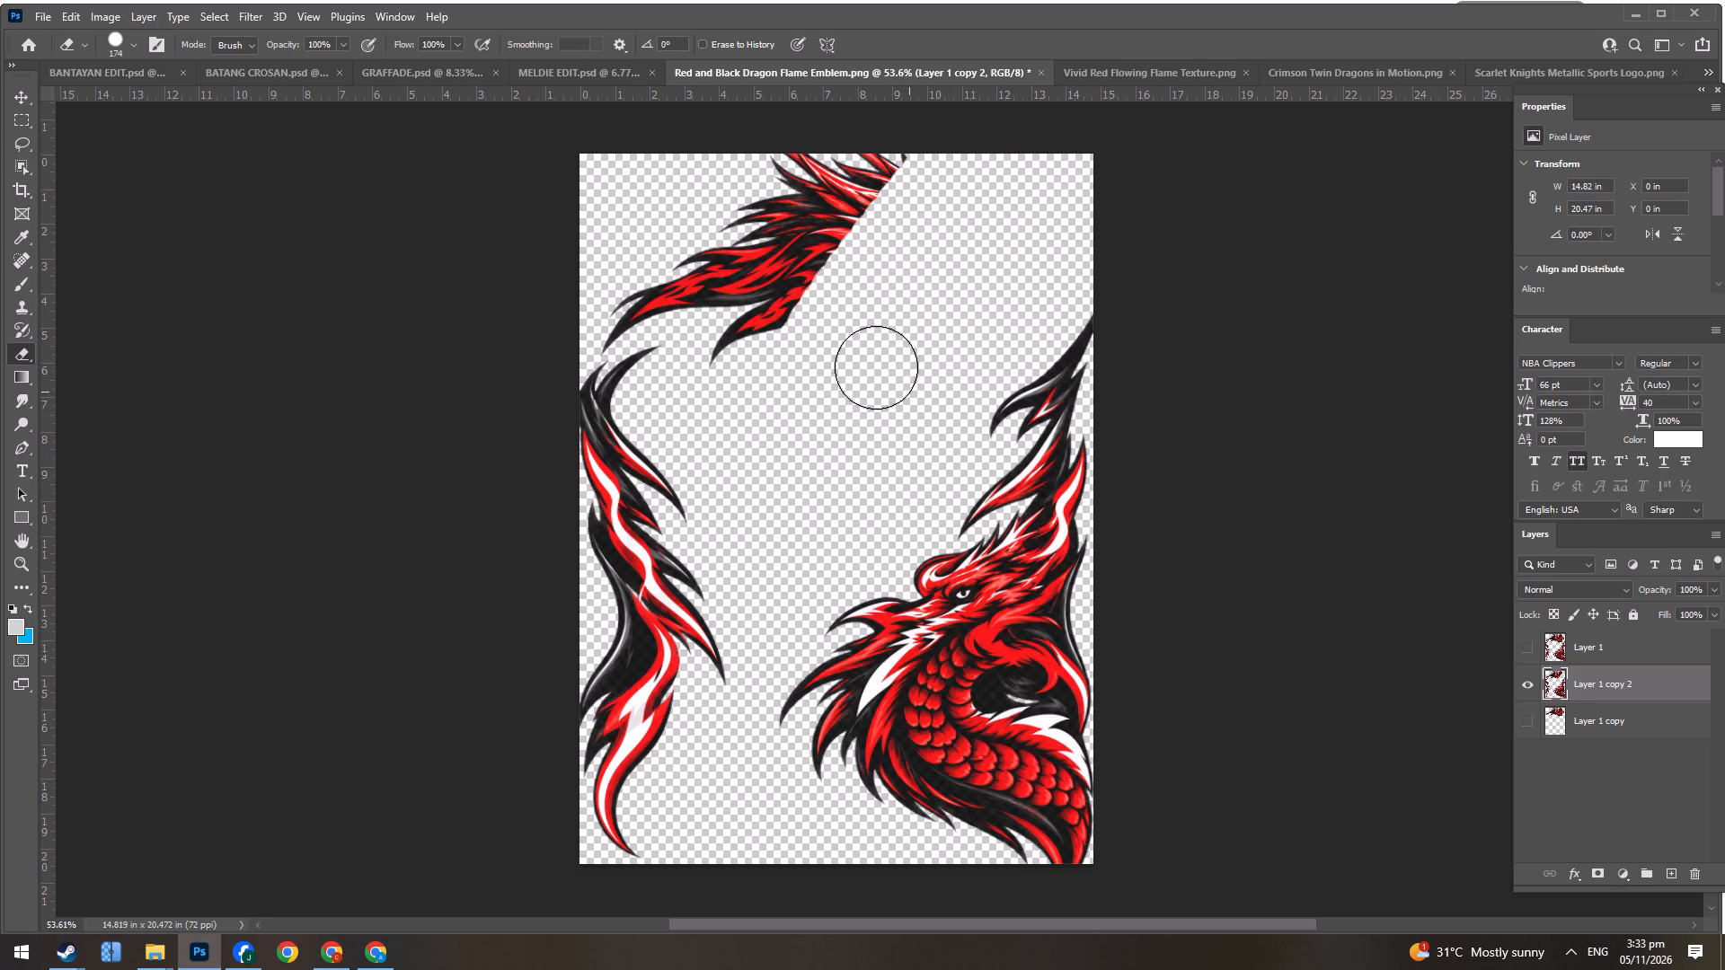
pyautogui.moveTo(876, 367); pyautogui.dragTo(552, 401)
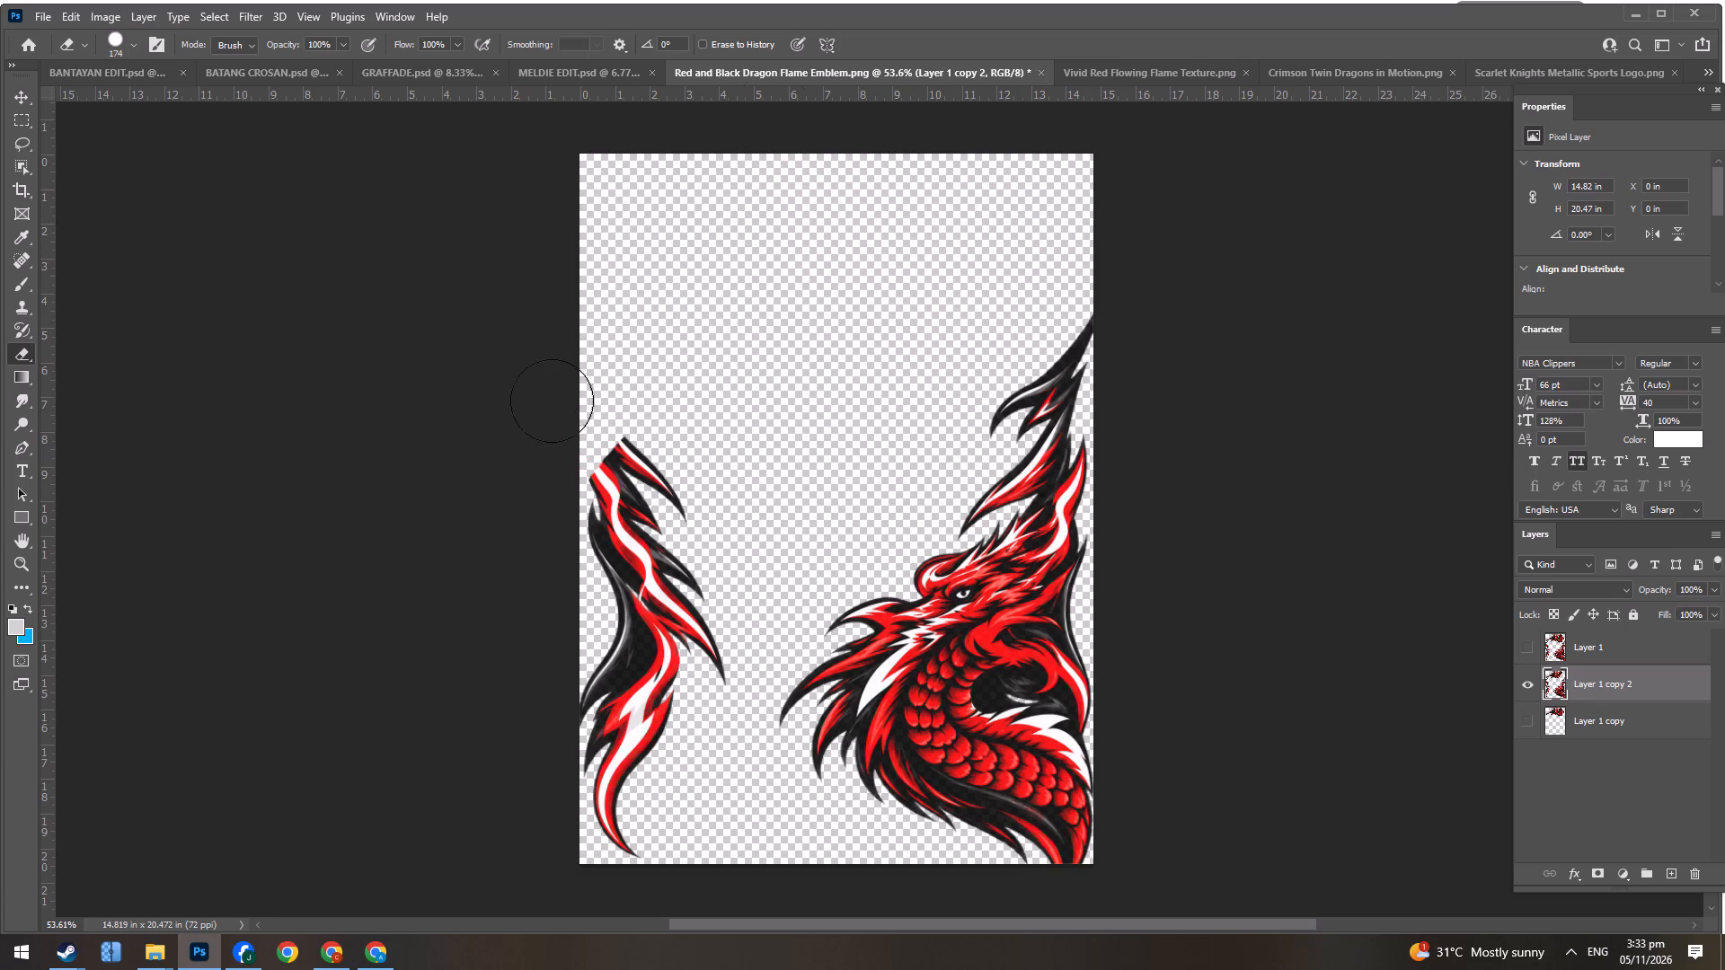
pyautogui.moveTo(552, 401); pyautogui.dragTo(725, 448)
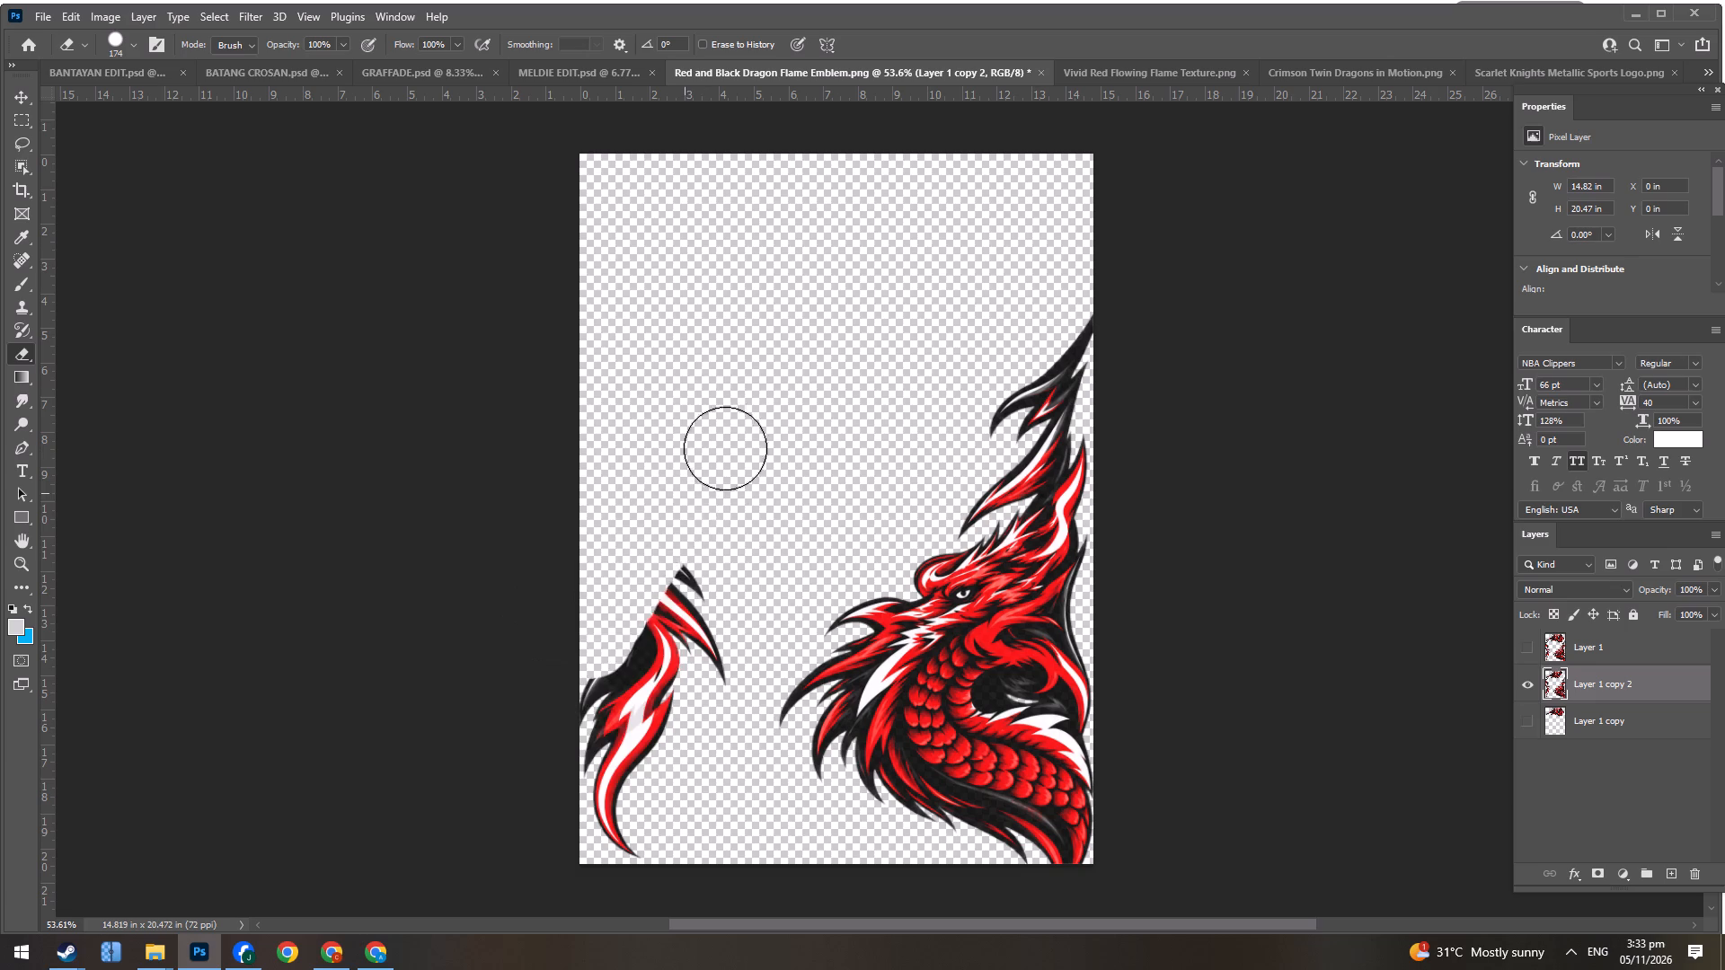
pyautogui.moveTo(725, 448); pyautogui.dragTo(672, 791)
pyautogui.keyDown('alt'); pyautogui.scroll(-5, 650, 688); pyautogui.keyUp('alt')
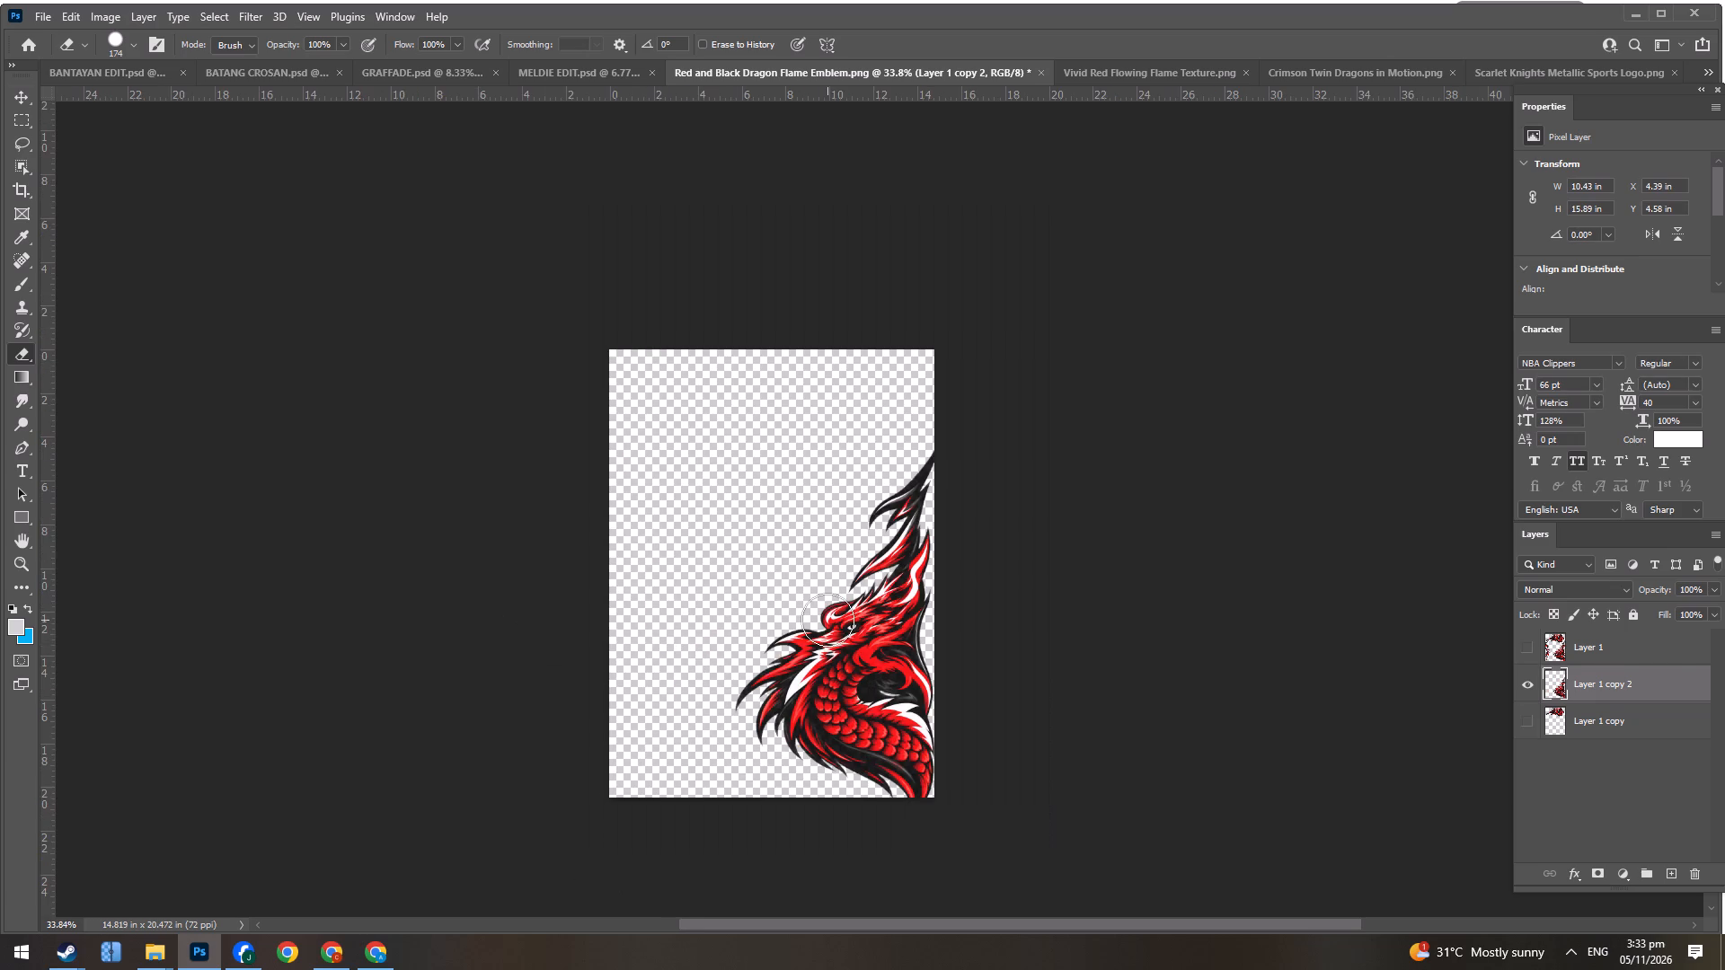
pyautogui.press('v')
# Duplicate Layer 1 once more just below the original and hide every layer except the new copy.
pyautogui.keyDown('alt'); pyautogui.scroll(3, 818, 617); pyautogui.keyUp('alt')
pyautogui.click(1532, 649)
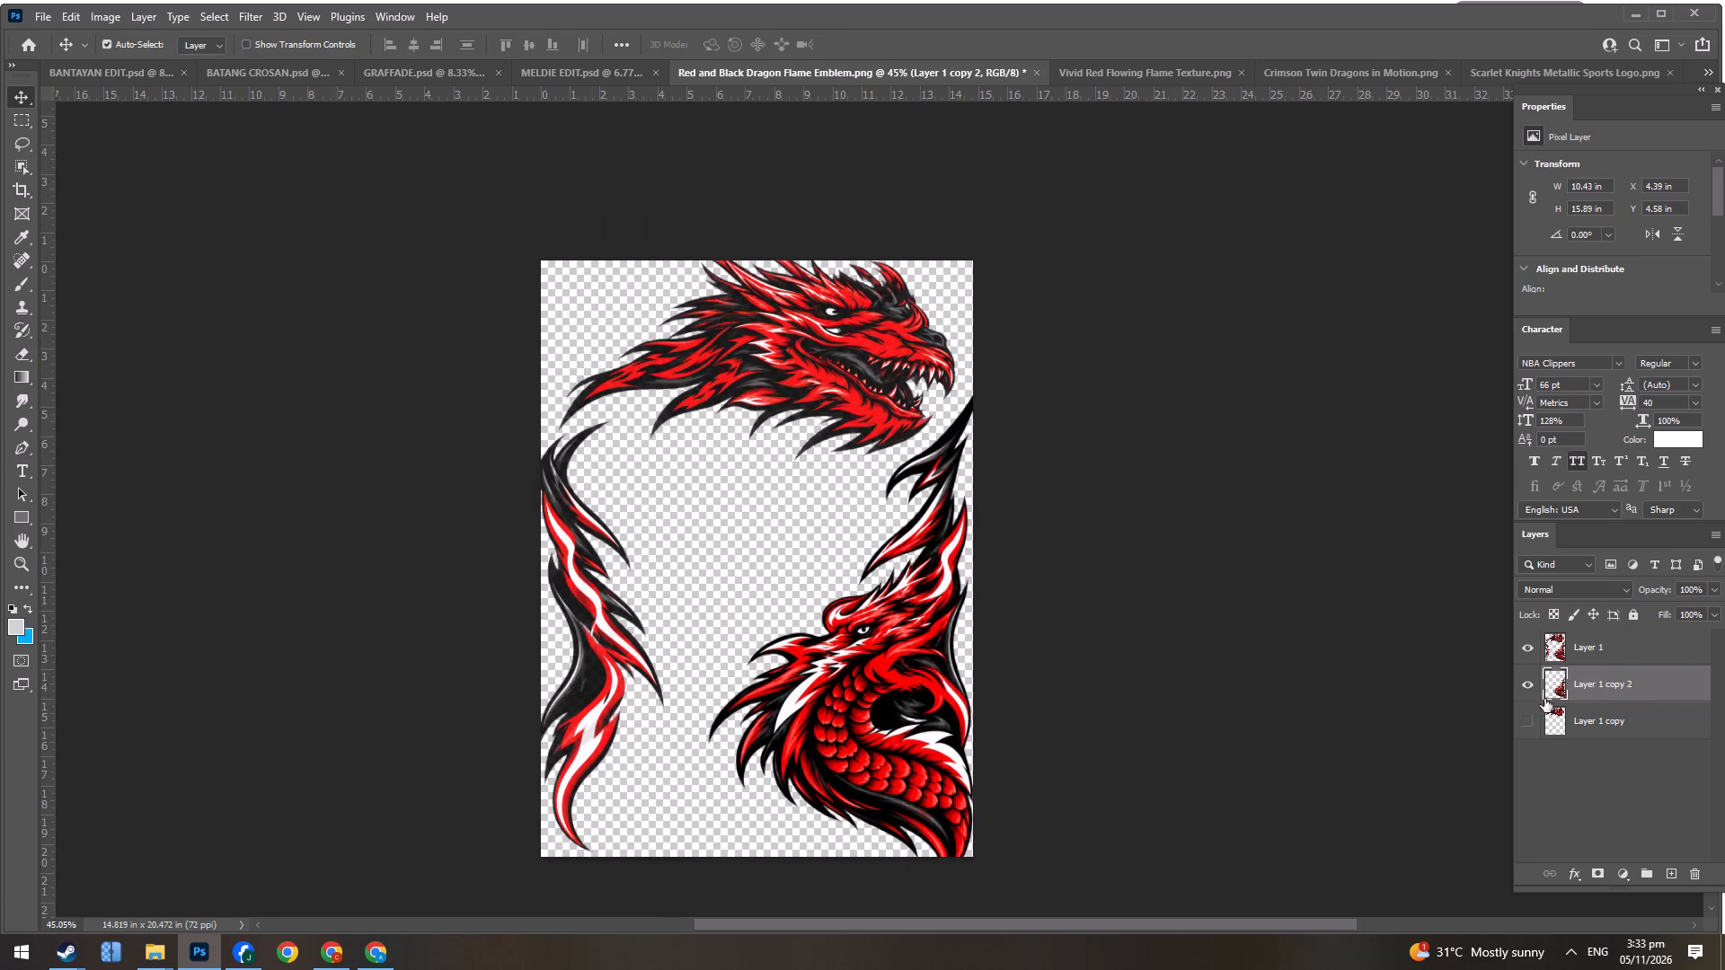
pyautogui.keyDown('alt'); pyautogui.moveTo(1599, 657); pyautogui.dragTo(1601, 678); pyautogui.keyUp('alt')
pyautogui.click(1535, 723)
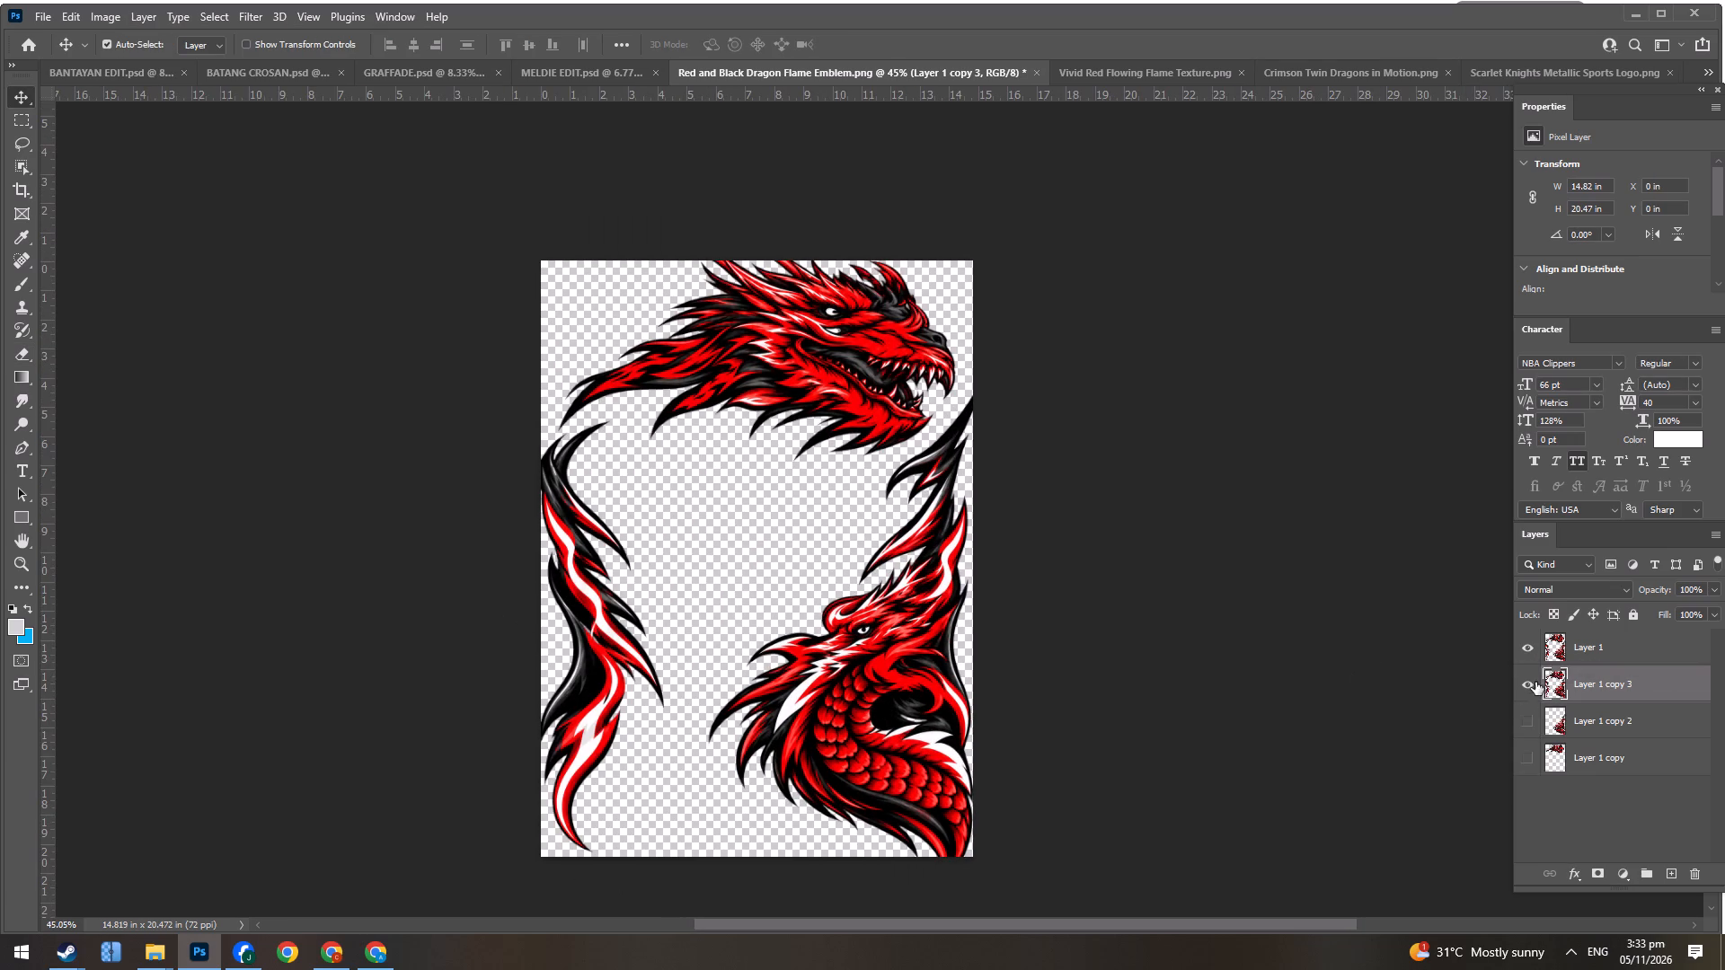
pyautogui.click(1519, 641)
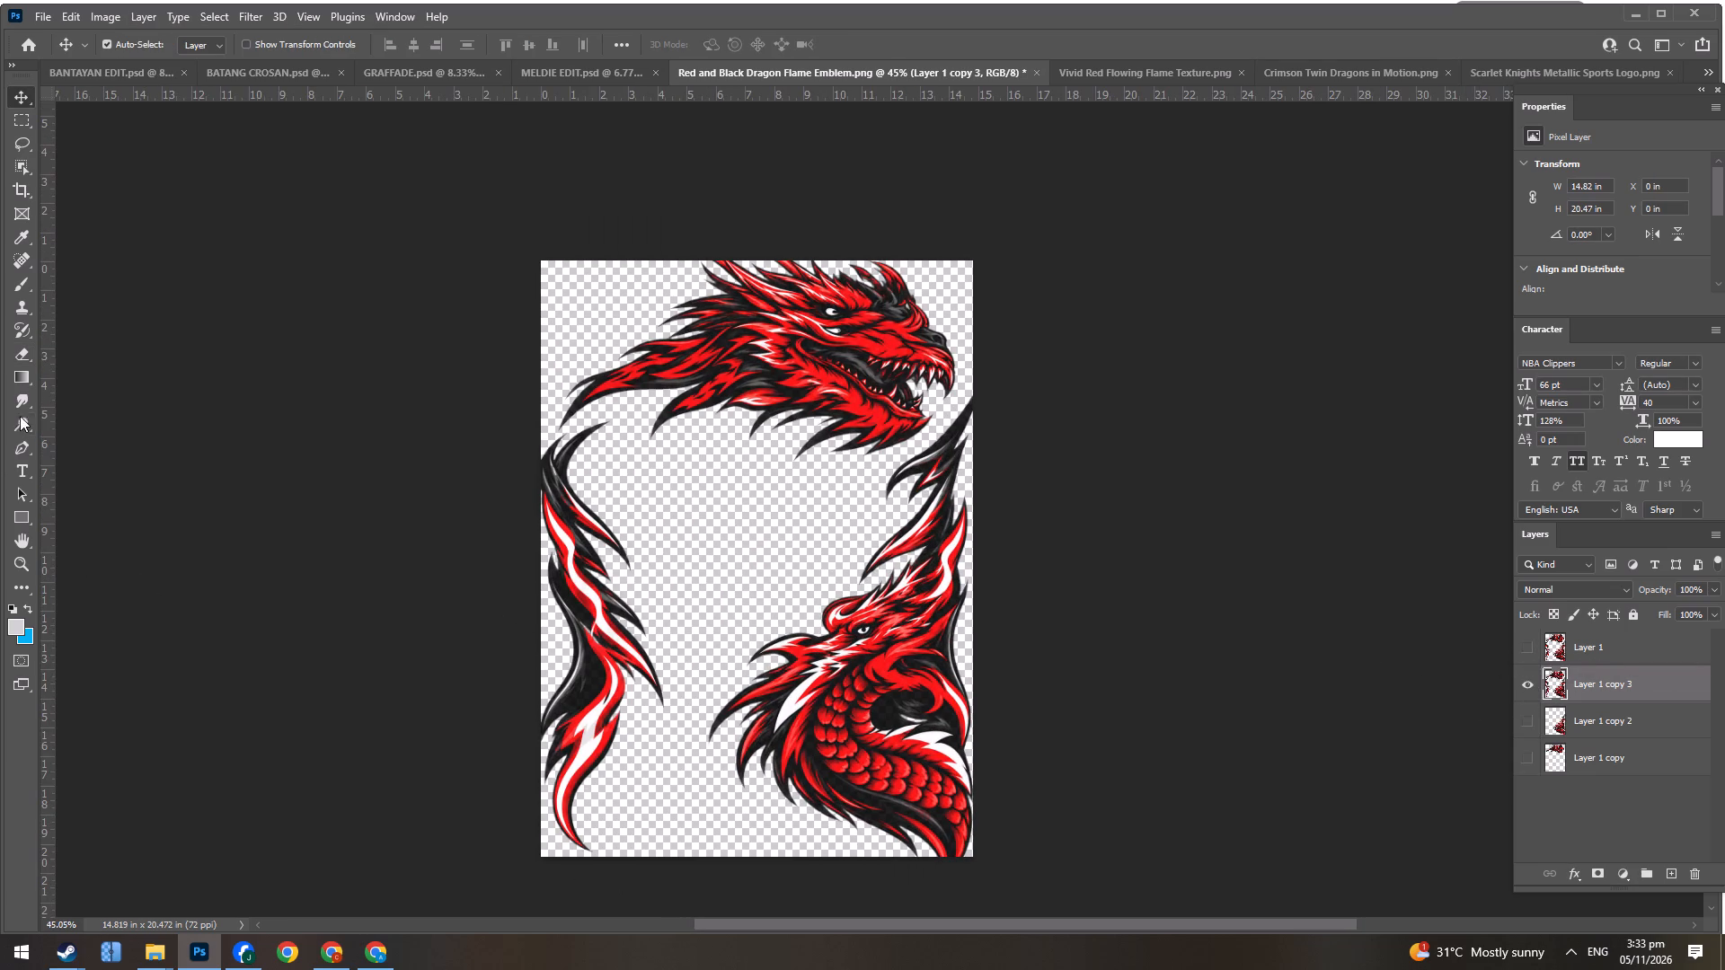
# Erase the upper dragon head from Layer 1 copy 3 with the 174 px Eraser.
pyautogui.click(20, 351)
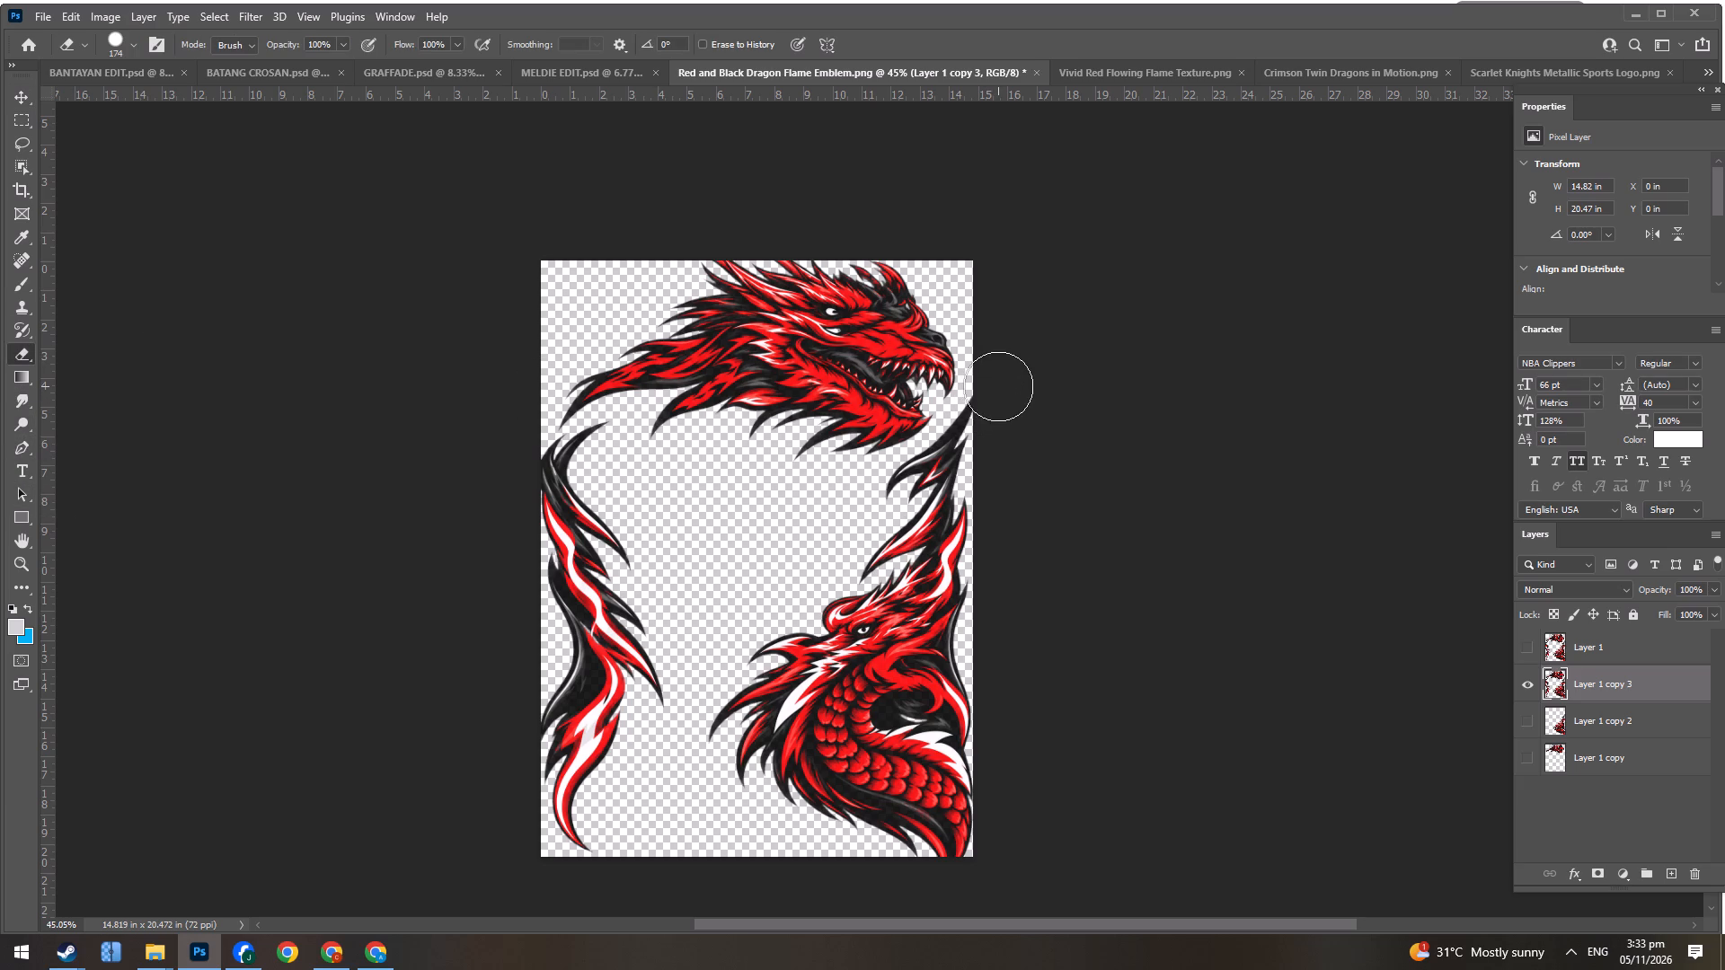
pyautogui.moveTo(998, 386); pyautogui.dragTo(561, 390)
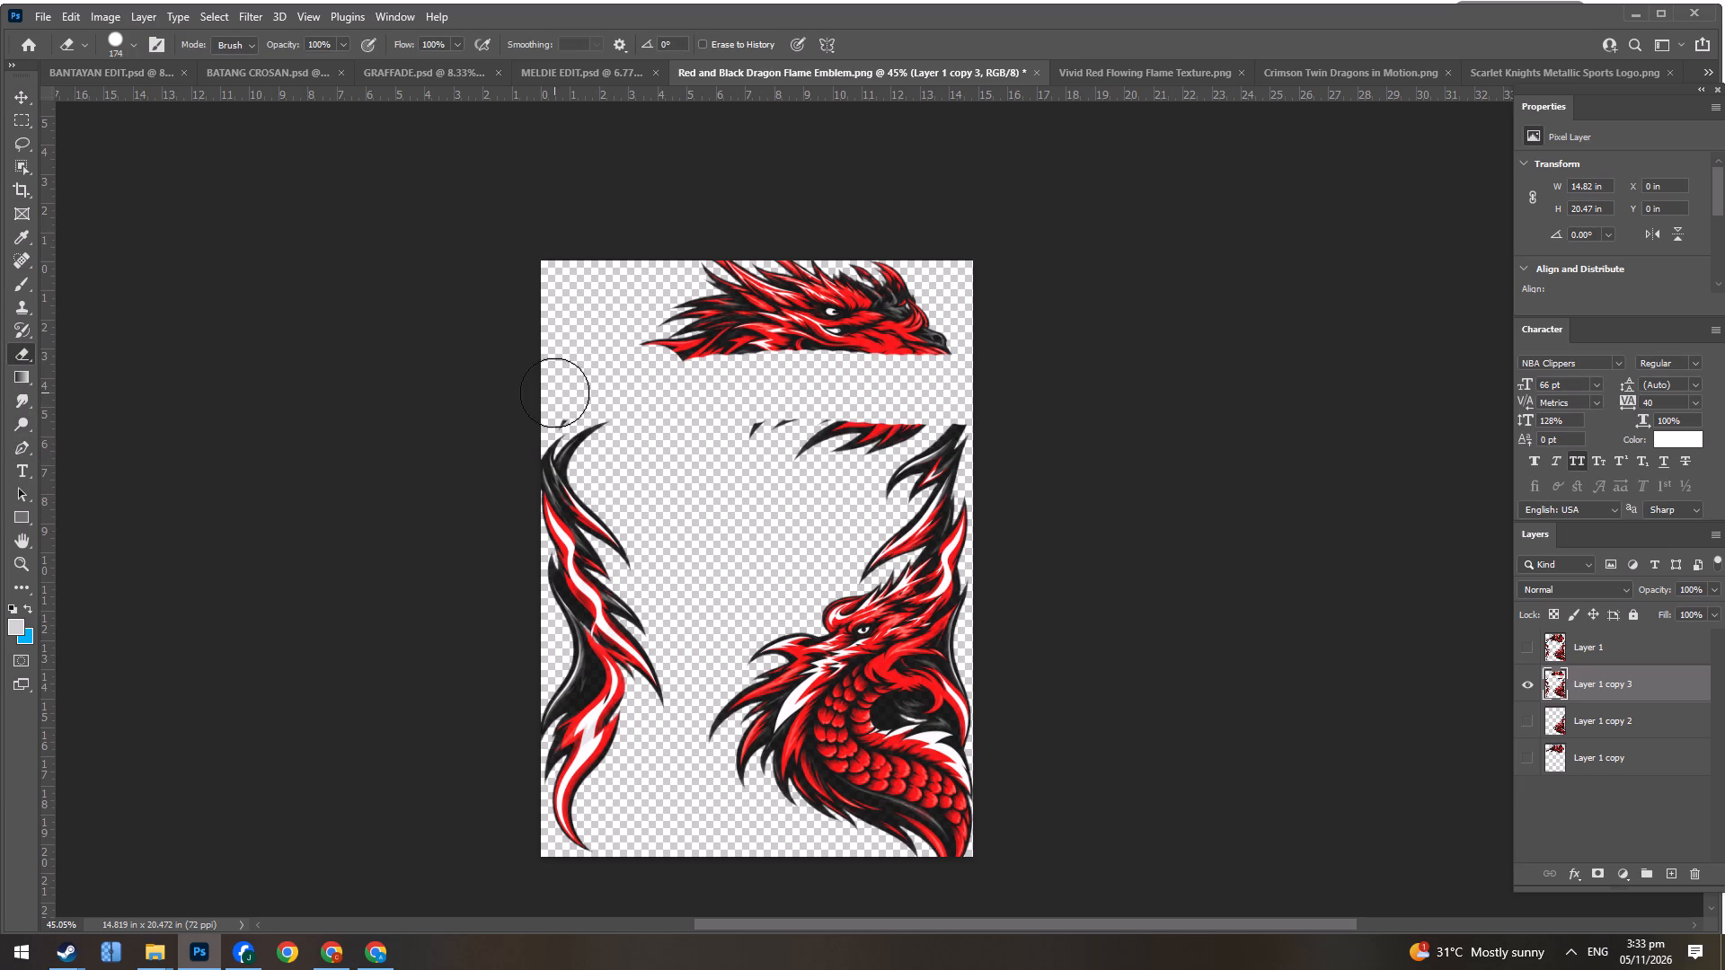
pyautogui.click(554, 392)
pyautogui.click(553, 394)
pyautogui.click(552, 396)
pyautogui.moveTo(579, 350); pyautogui.dragTo(870, 310)
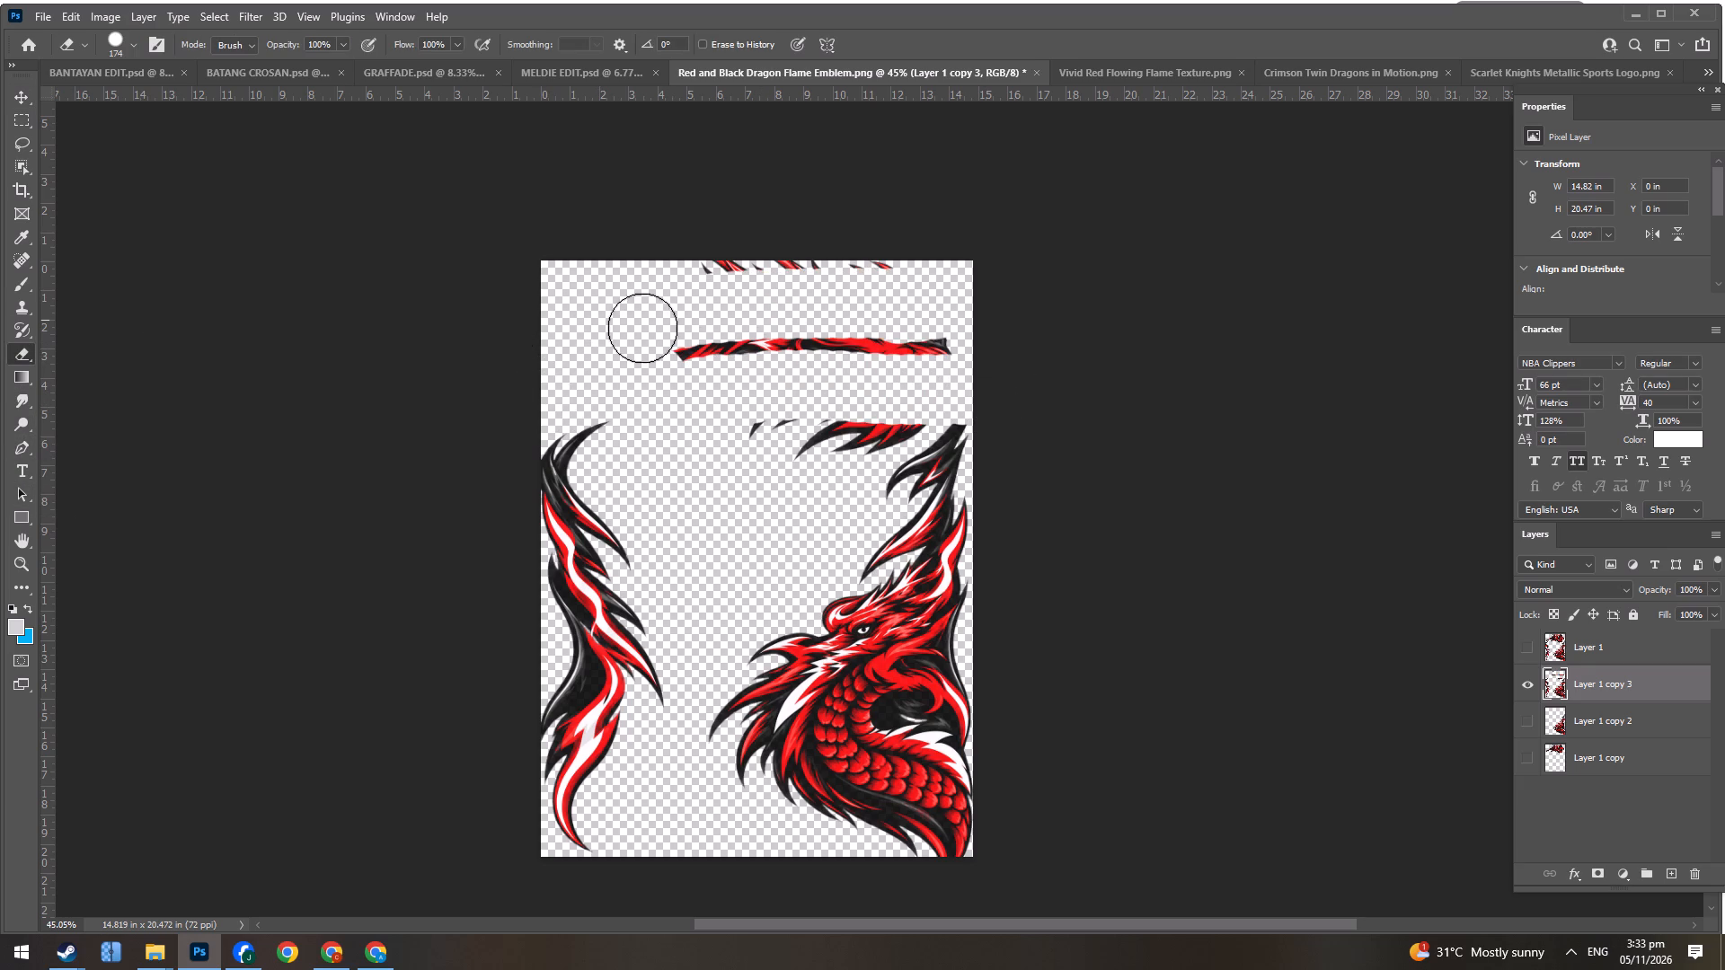
pyautogui.click(537, 404)
pyautogui.click(542, 404)
pyautogui.moveTo(725, 264); pyautogui.dragTo(841, 304)
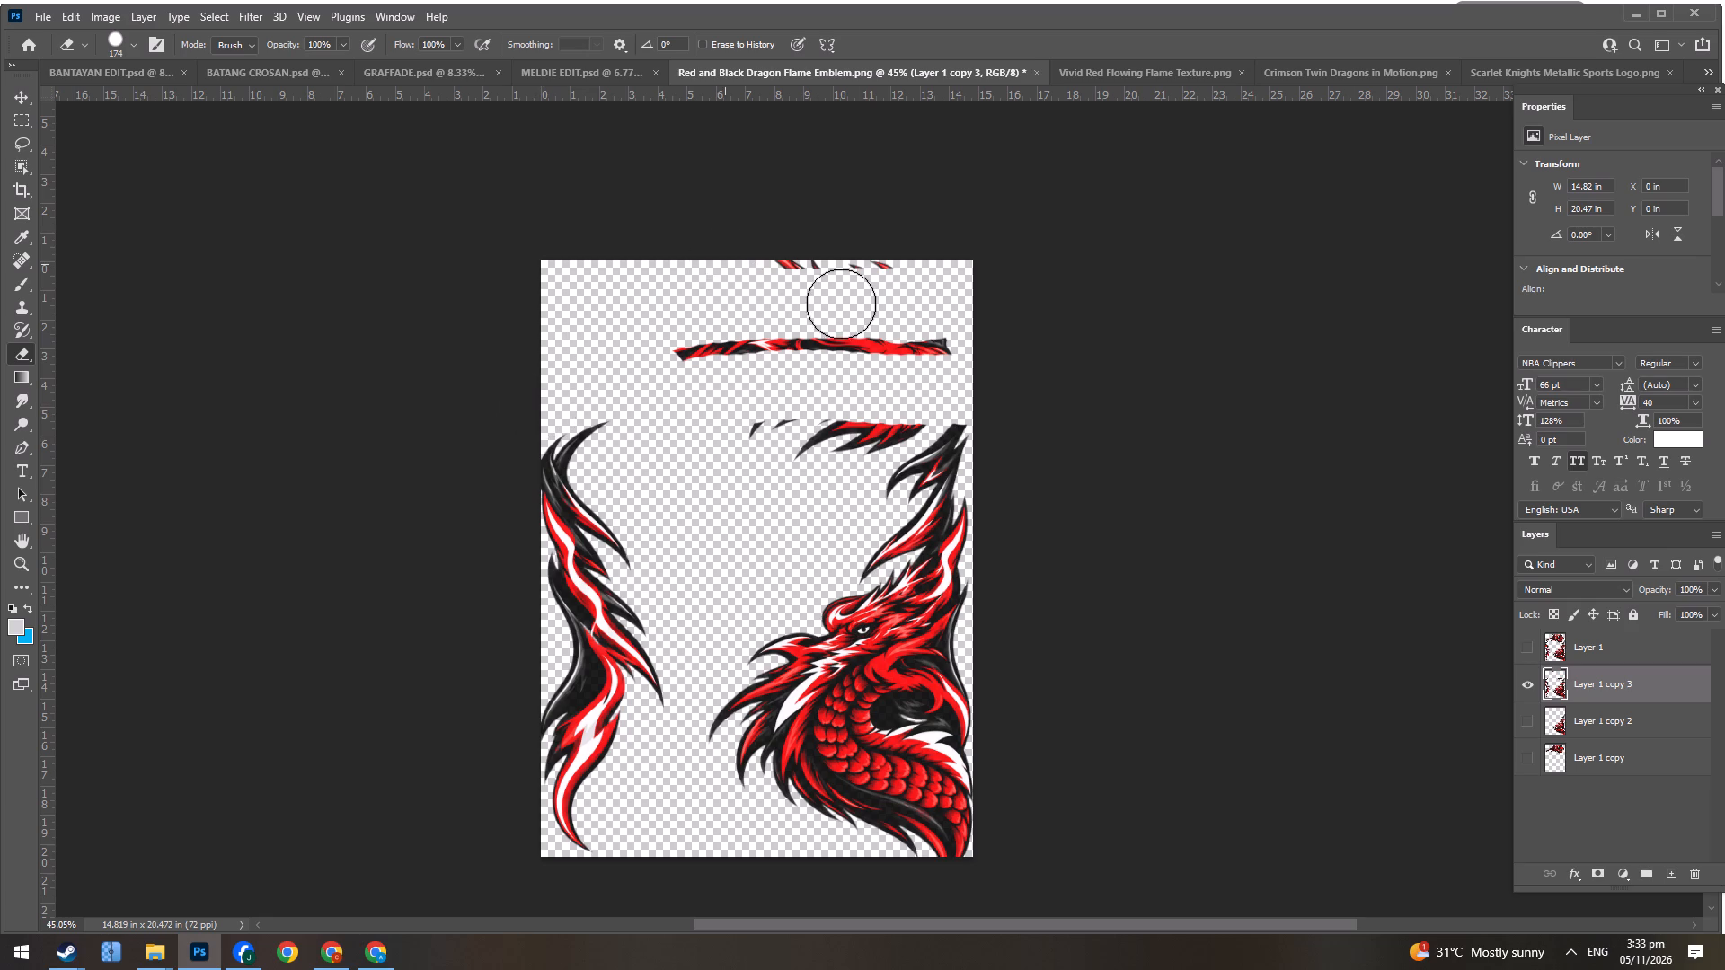
pyautogui.moveTo(841, 304); pyautogui.dragTo(1219, 438)
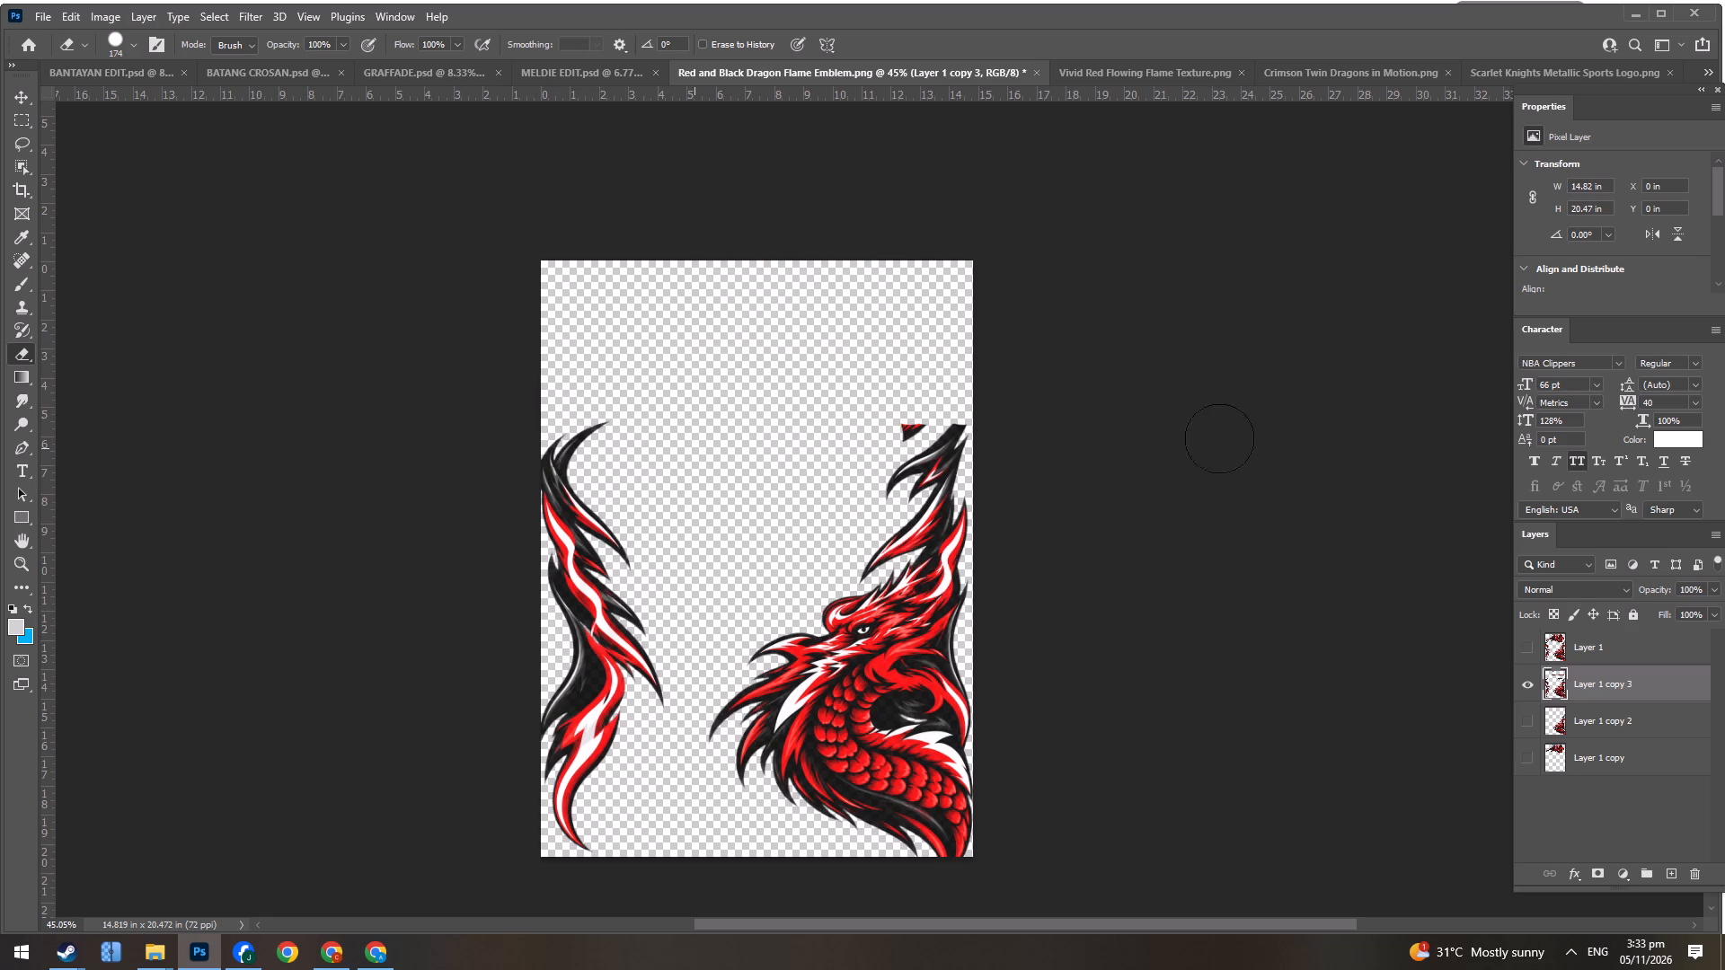
# Erase the entire lower dragon from Layer 1 copy 3, keeping only the left-hand flame.
pyautogui.moveTo(1219, 438); pyautogui.dragTo(788, 605)
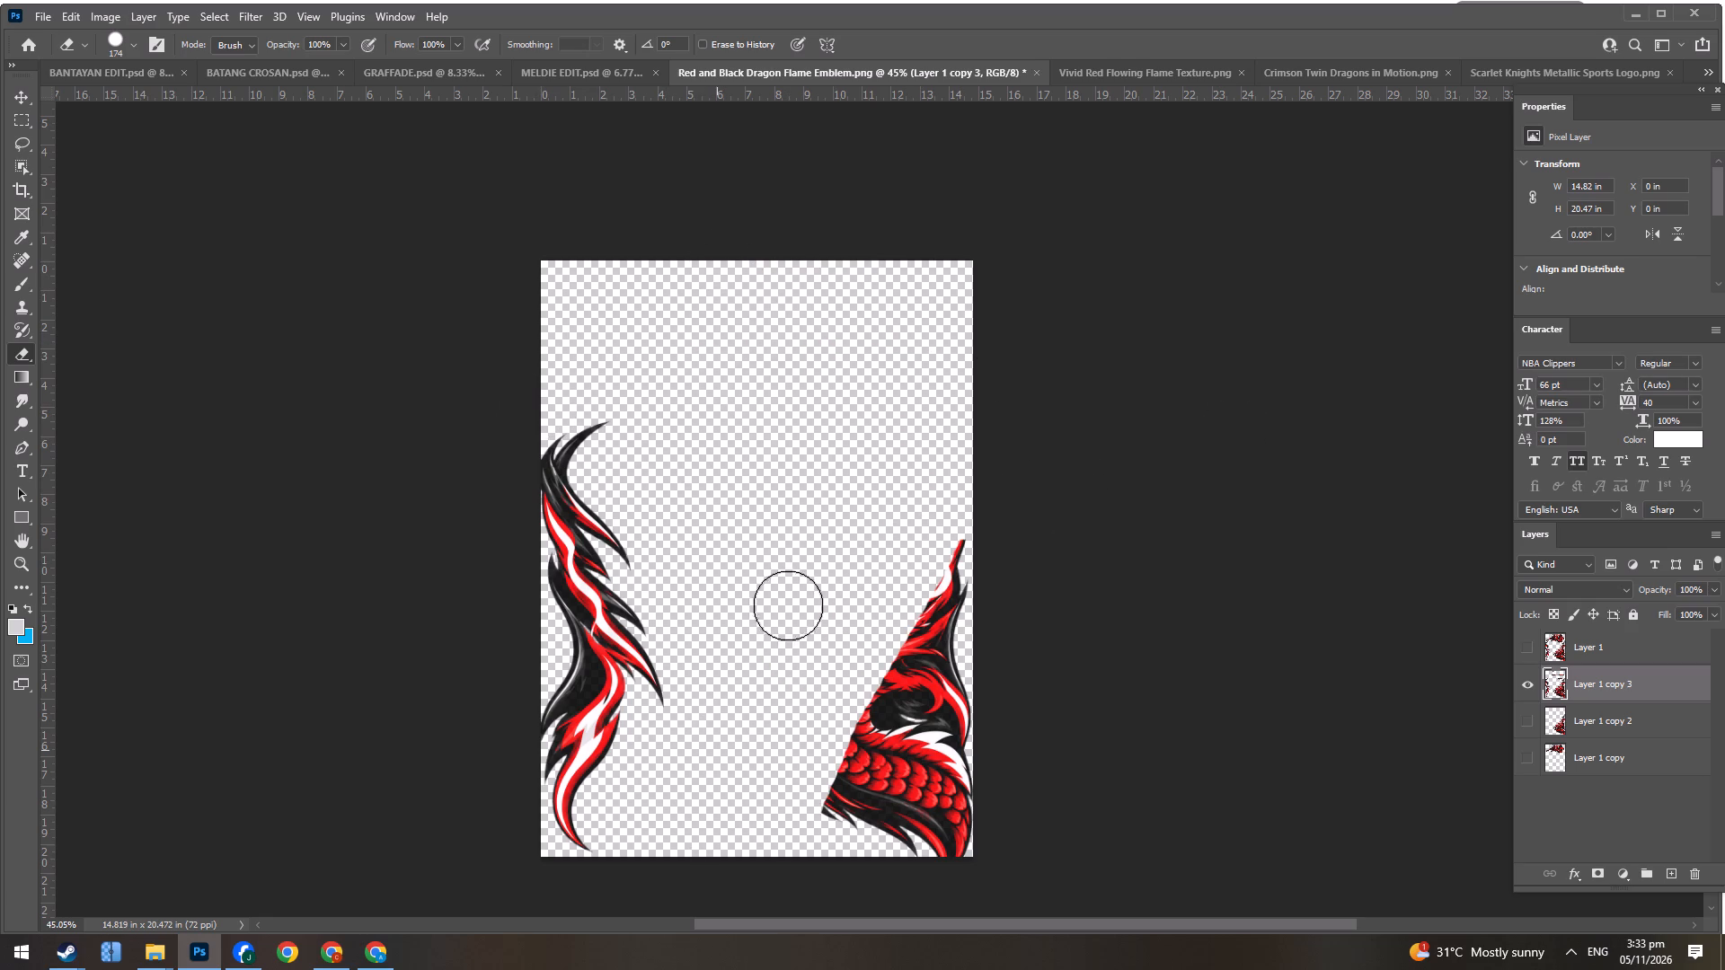
pyautogui.moveTo(788, 605); pyautogui.dragTo(935, 915)
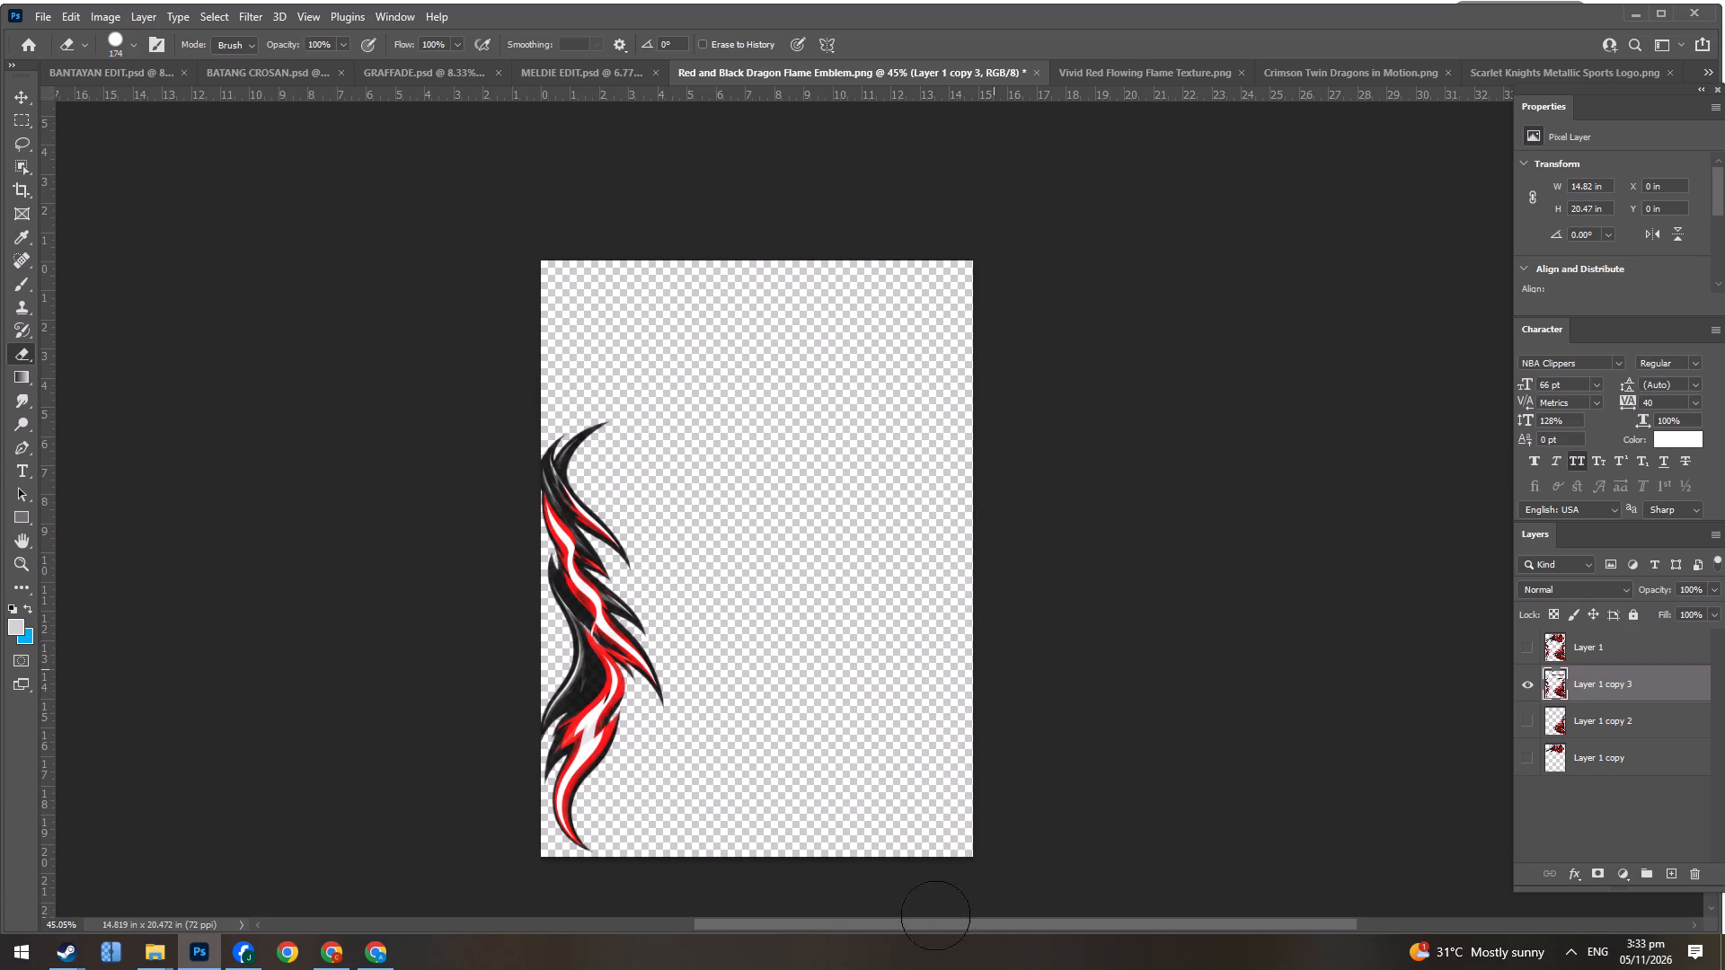
pyautogui.moveTo(935, 915); pyautogui.dragTo(1030, 869)
pyautogui.press('v')
# Show the three separated artwork layers and copy them together onto the front jersey in 50.psb.
pyautogui.click(1537, 725)
pyautogui.moveTo(1535, 748); pyautogui.dragTo(1533, 759)
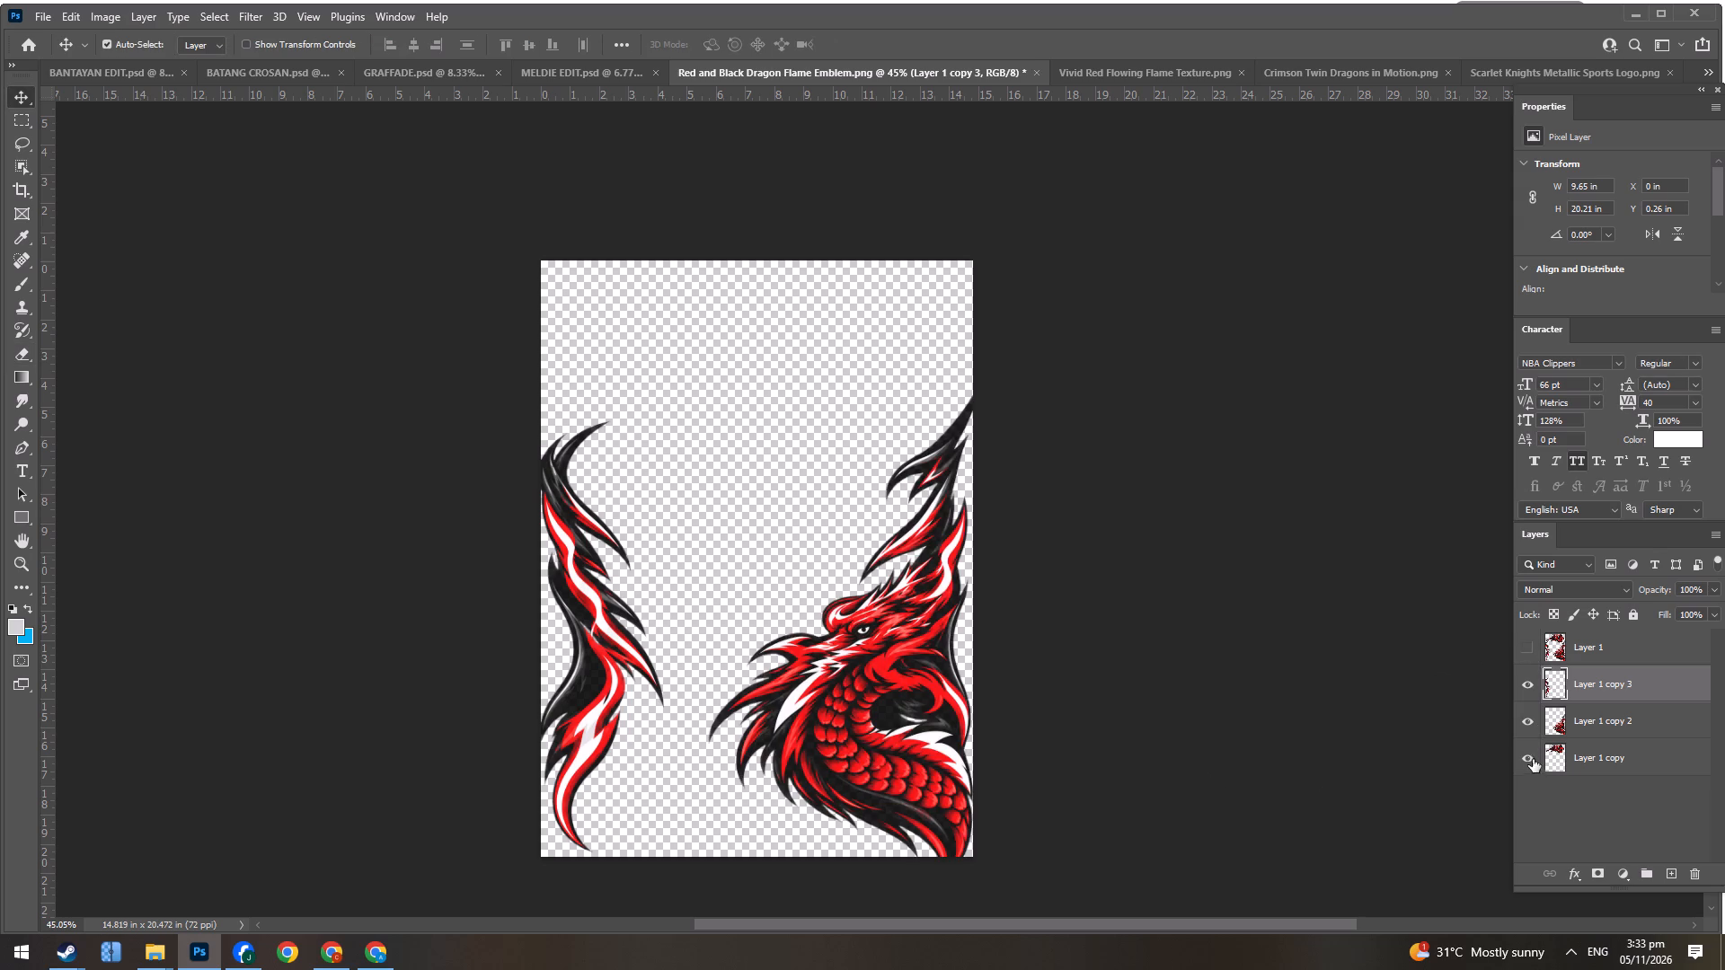
pyautogui.moveTo(1533, 759); pyautogui.dragTo(1533, 761)
pyautogui.keyDown('shift'); pyautogui.click(1632, 775); pyautogui.keyUp('shift')
pyautogui.moveTo(1661, 689); pyautogui.dragTo(969, 109)
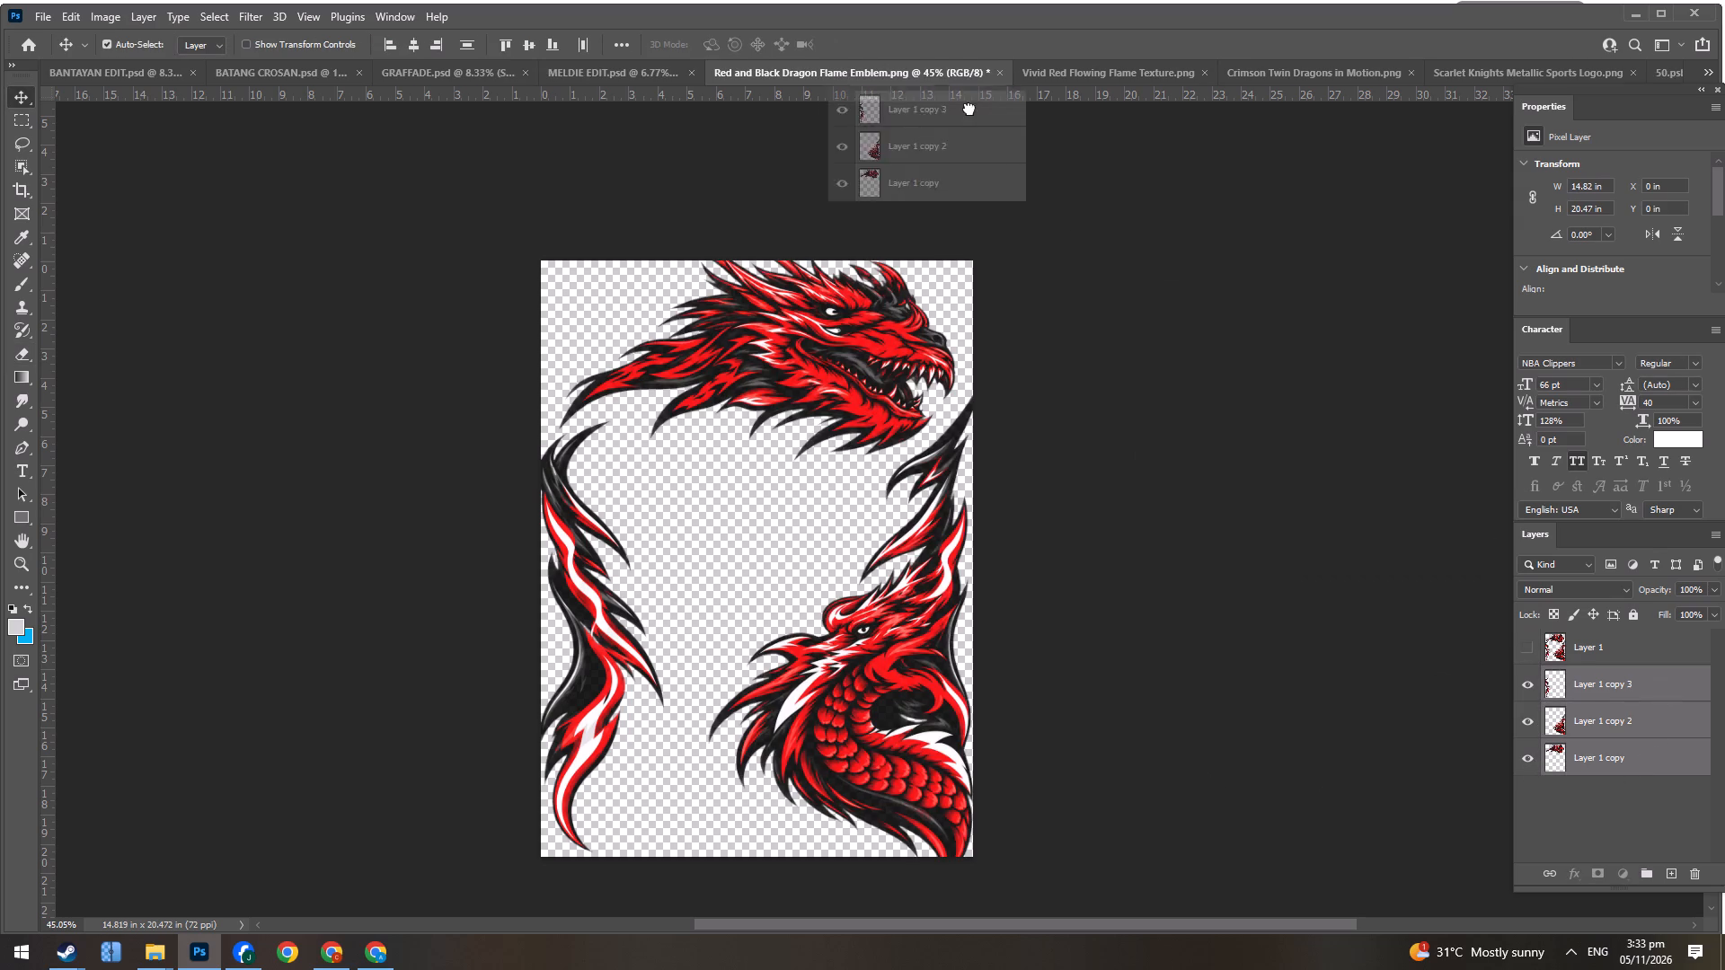
pyautogui.moveTo(969, 109); pyautogui.dragTo(1638, 91)
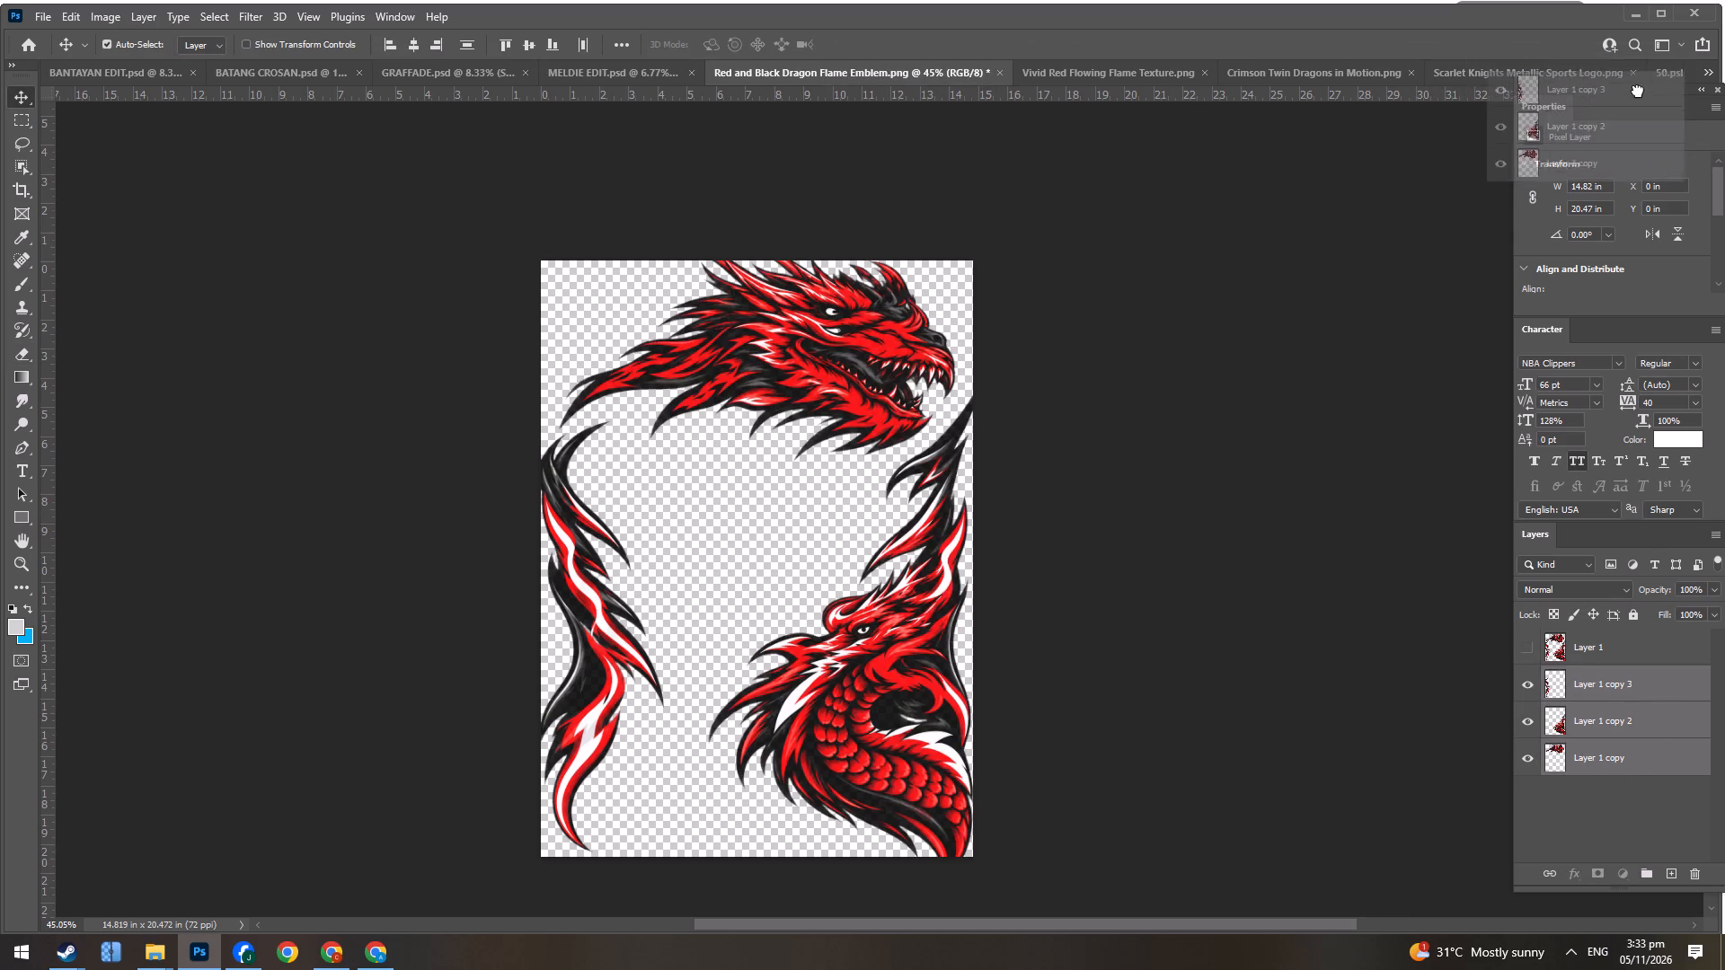
pyautogui.moveTo(1638, 91); pyautogui.dragTo(698, 564)
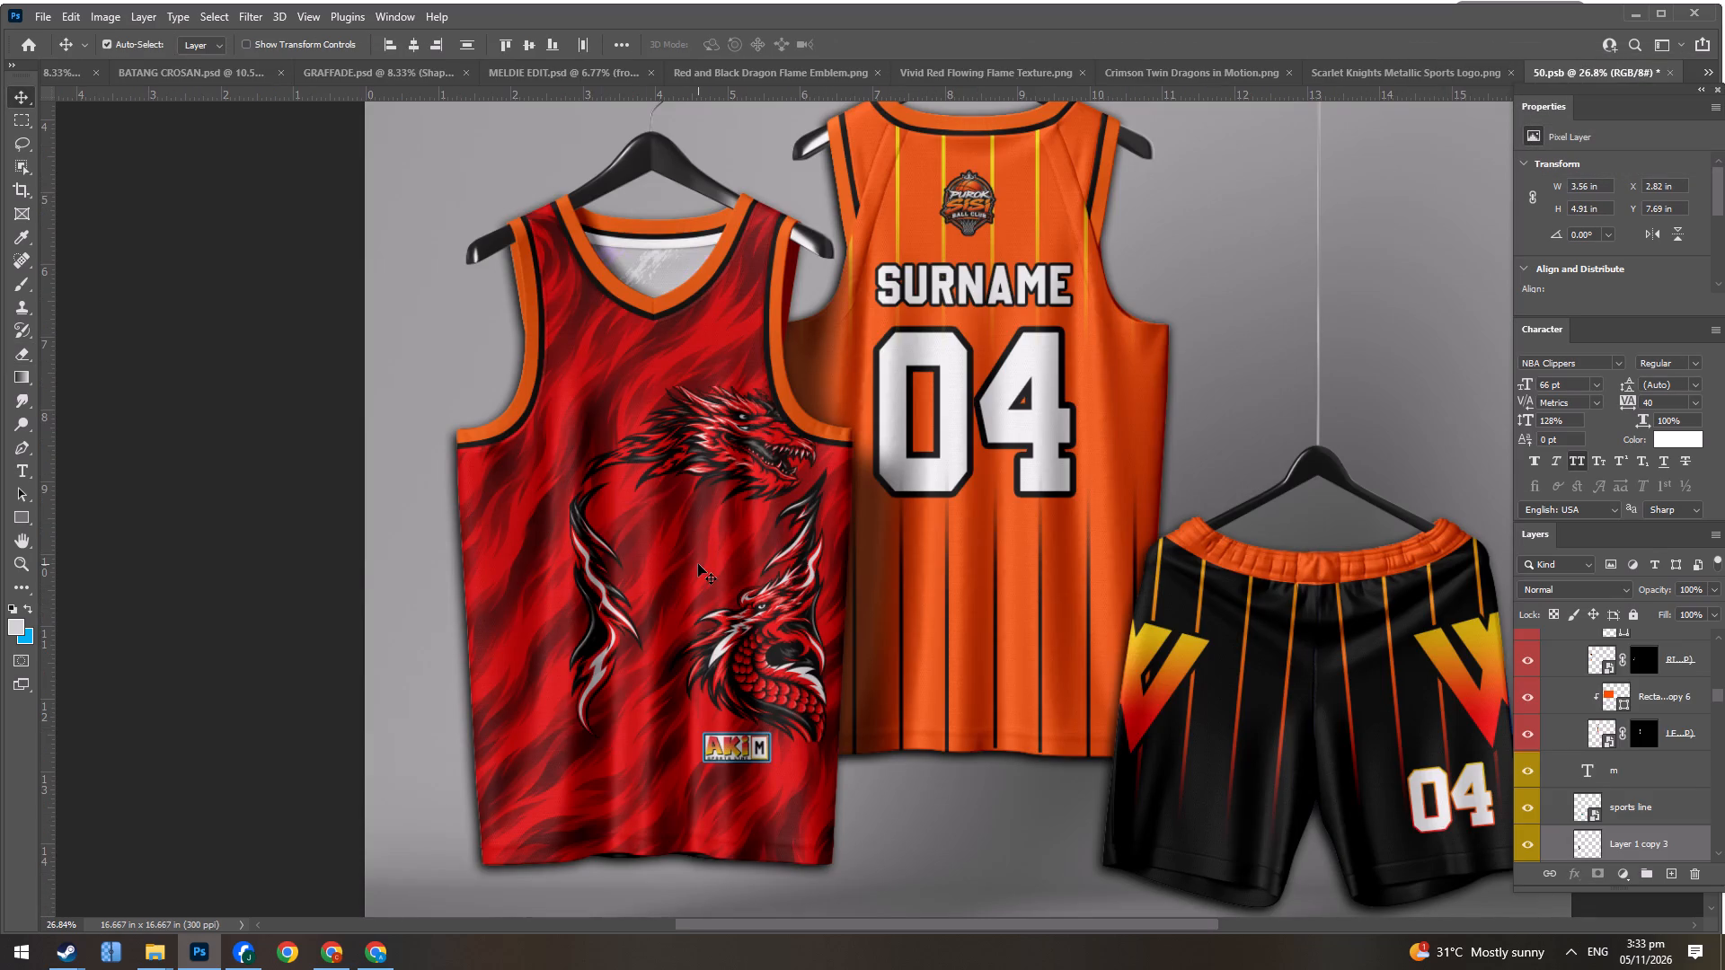
# Enlarge the upper dragon head to about 147% width and 165% height and position it across the front jersey's chest.
pyautogui.click(571, 431)
pyautogui.moveTo(705, 428); pyautogui.dragTo(617, 358)
pyautogui.hotkey('ctrl', 't')
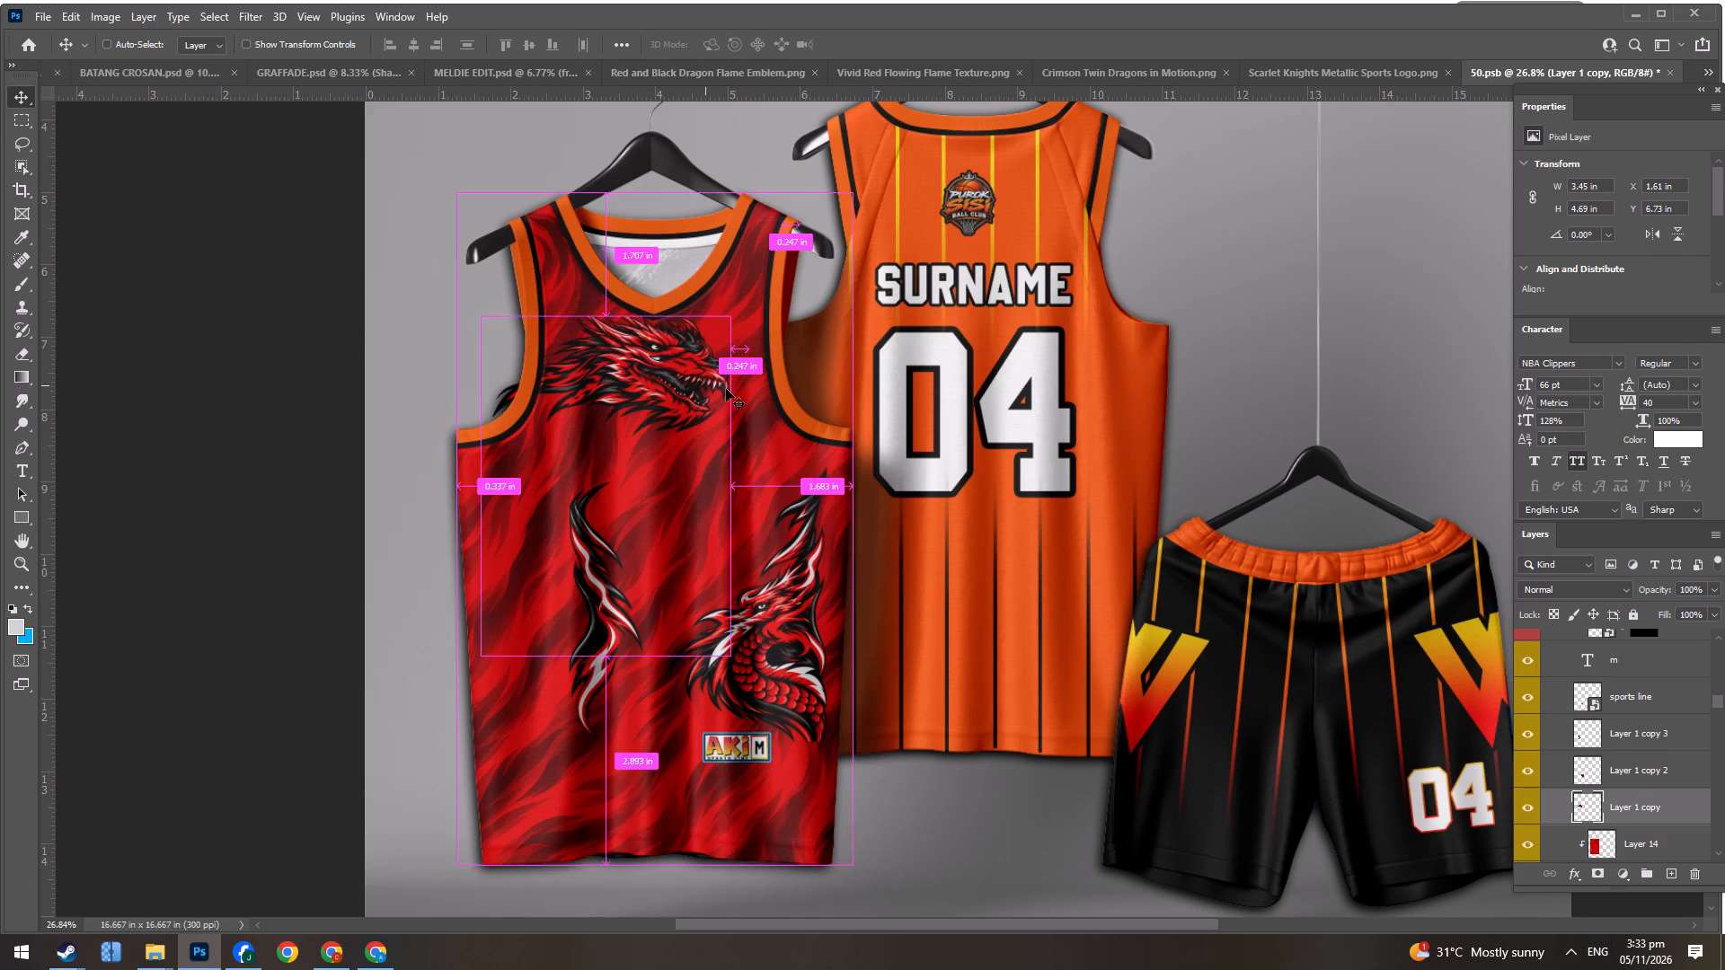
pyautogui.keyDown('shift'); pyautogui.moveTo(730, 328); pyautogui.dragTo(823, 277); pyautogui.keyUp('shift')
pyautogui.keyDown('shift'); pyautogui.moveTo(792, 267); pyautogui.dragTo(941, 193); pyautogui.keyUp('shift')
pyautogui.moveTo(766, 327); pyautogui.dragTo(674, 483)
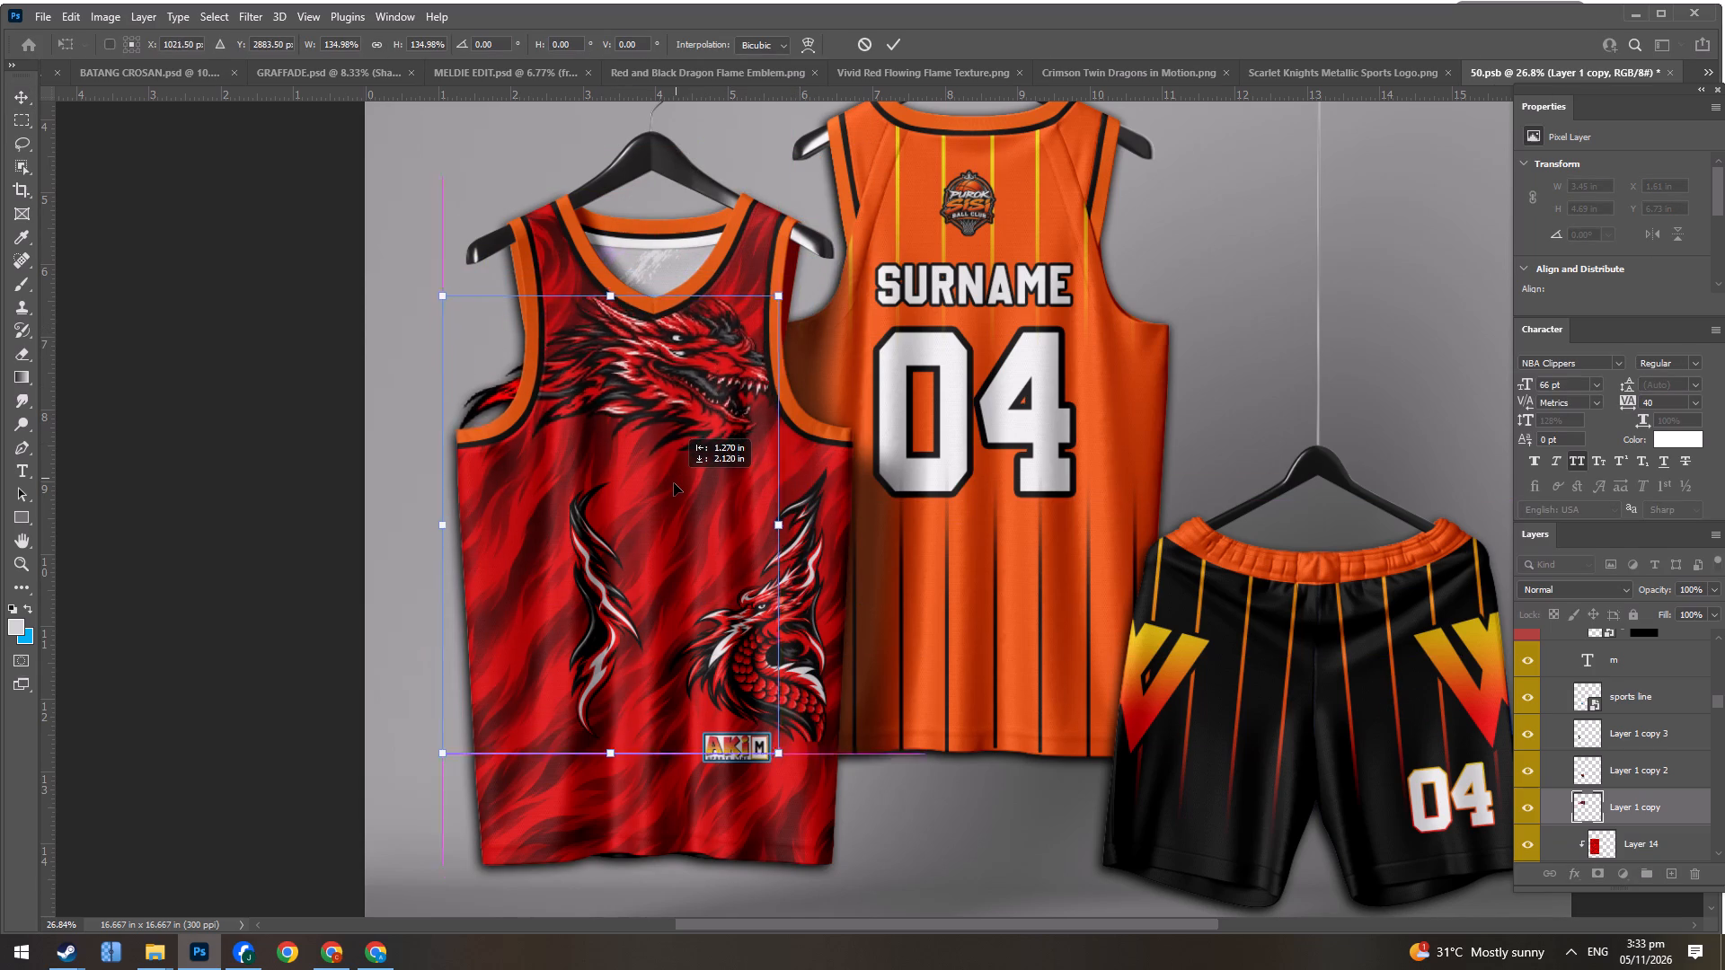
pyautogui.moveTo(674, 483); pyautogui.dragTo(666, 498)
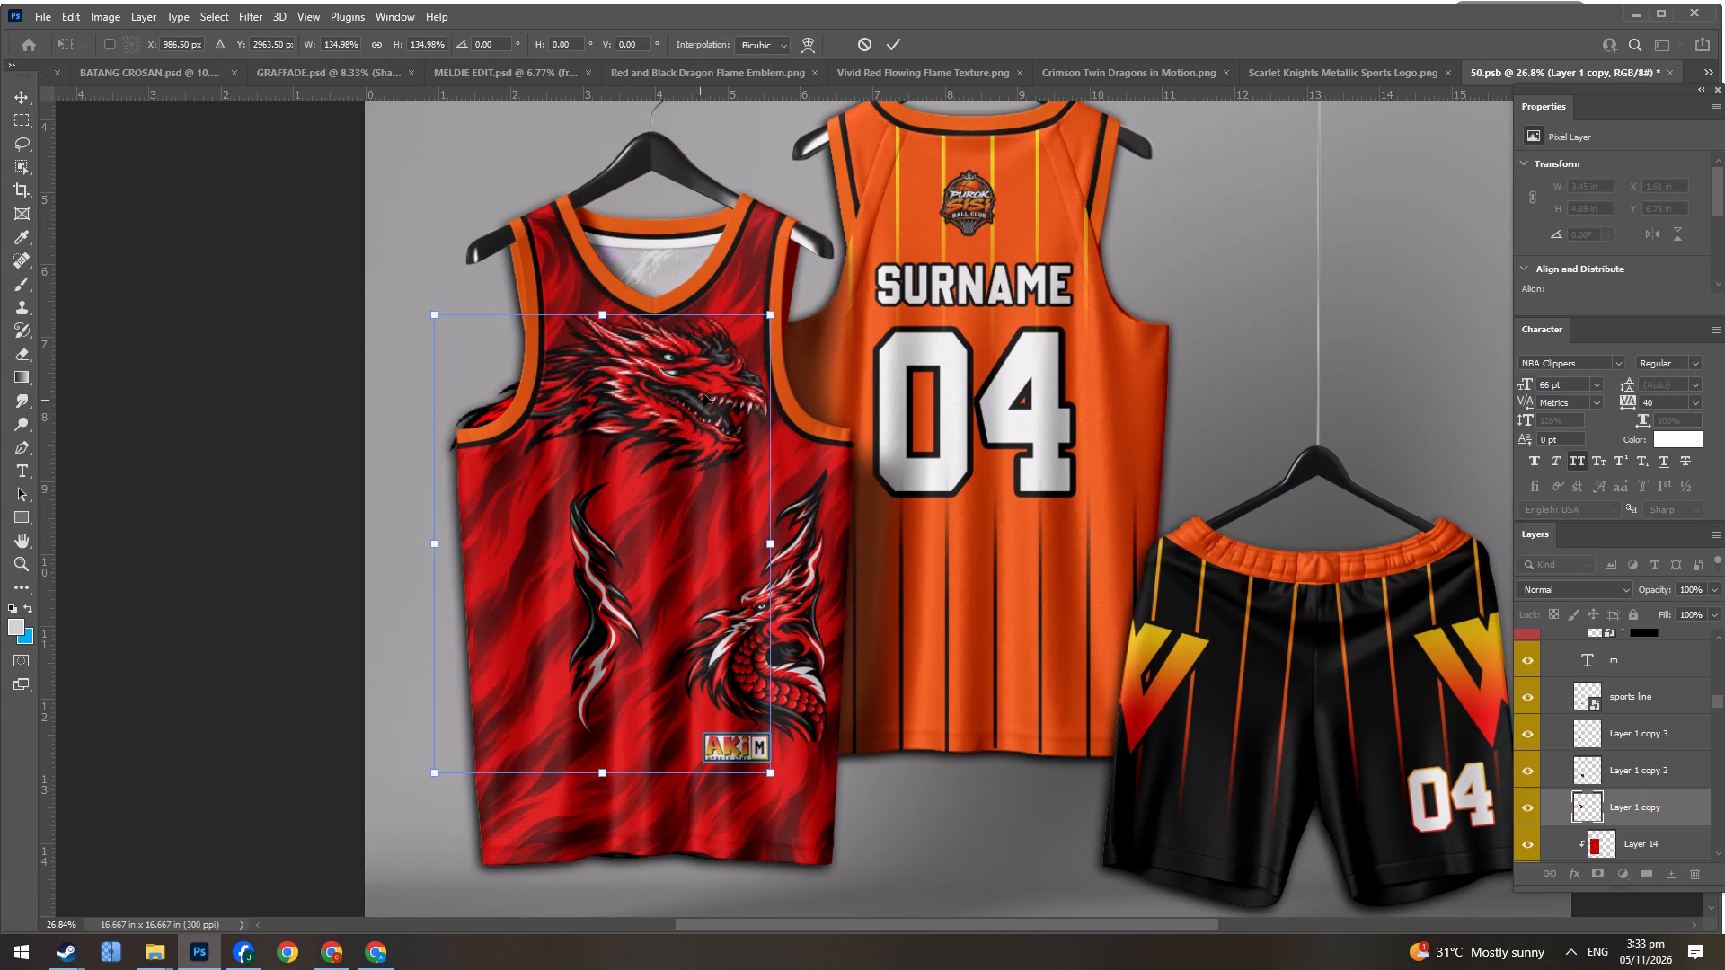
pyautogui.keyDown('shift'); pyautogui.moveTo(774, 321); pyautogui.dragTo(806, 284); pyautogui.keyUp('shift')
pyautogui.moveTo(709, 384); pyautogui.dragTo(688, 428)
pyautogui.moveTo(598, 319); pyautogui.dragTo(605, 255)
pyautogui.moveTo(644, 361); pyautogui.dragTo(643, 419)
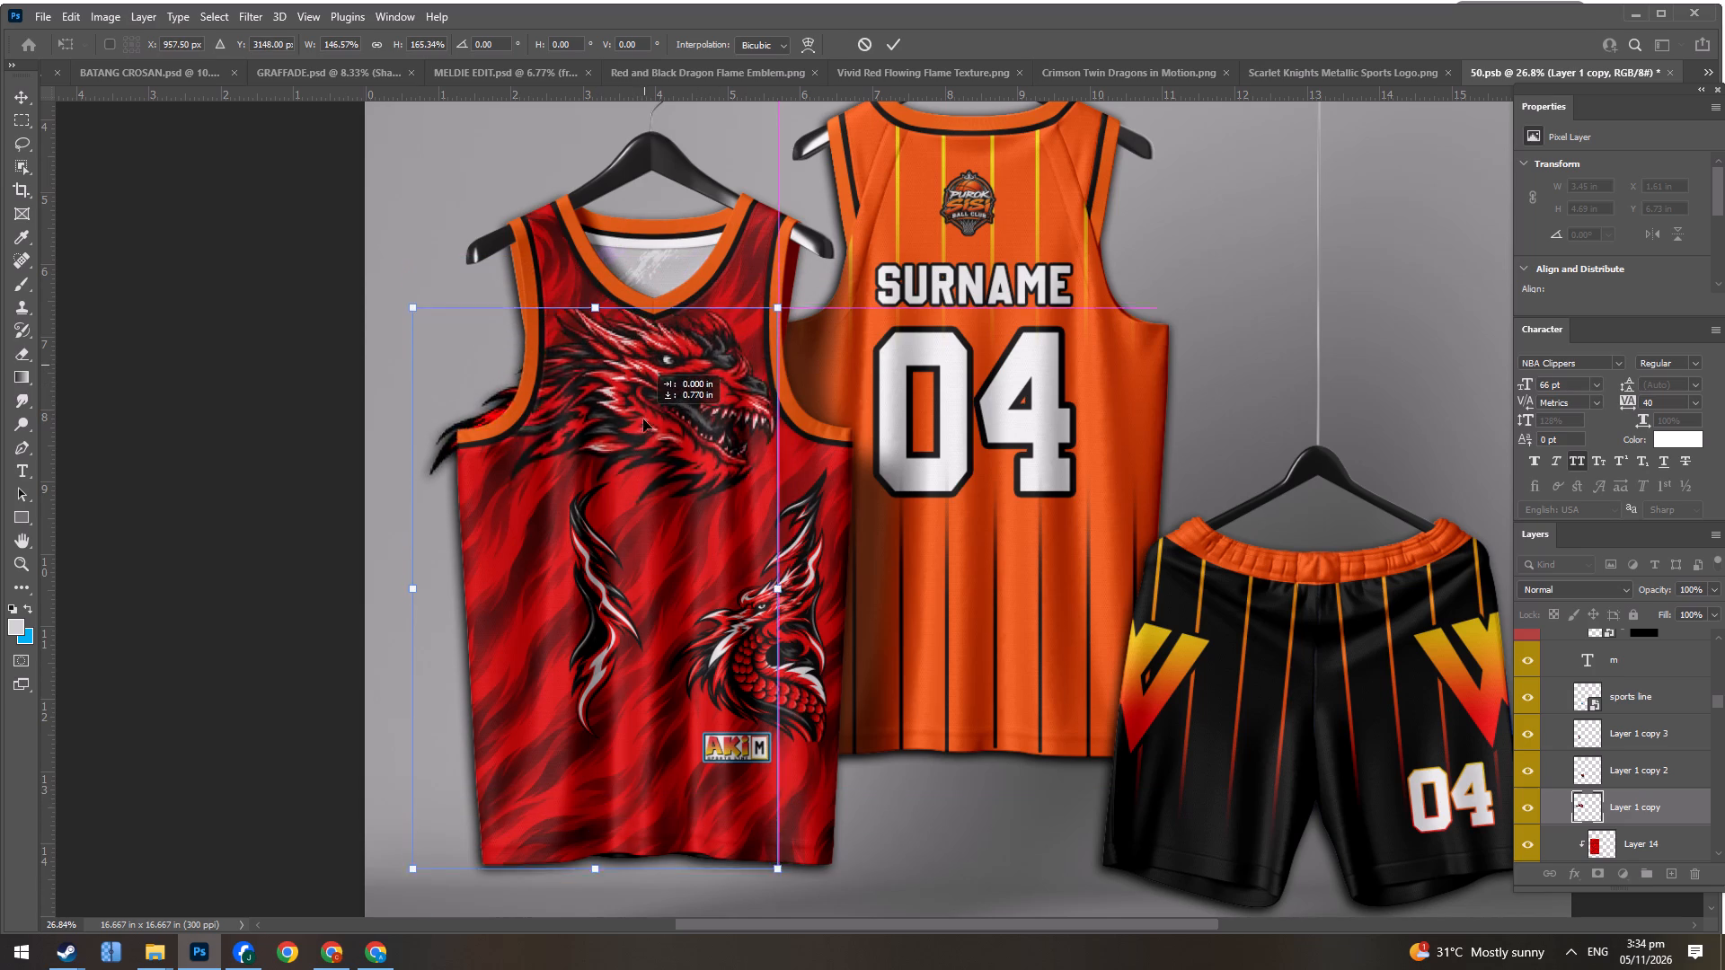
pyautogui.moveTo(643, 419); pyautogui.dragTo(649, 411)
pyautogui.moveTo(649, 411); pyautogui.dragTo(648, 412)
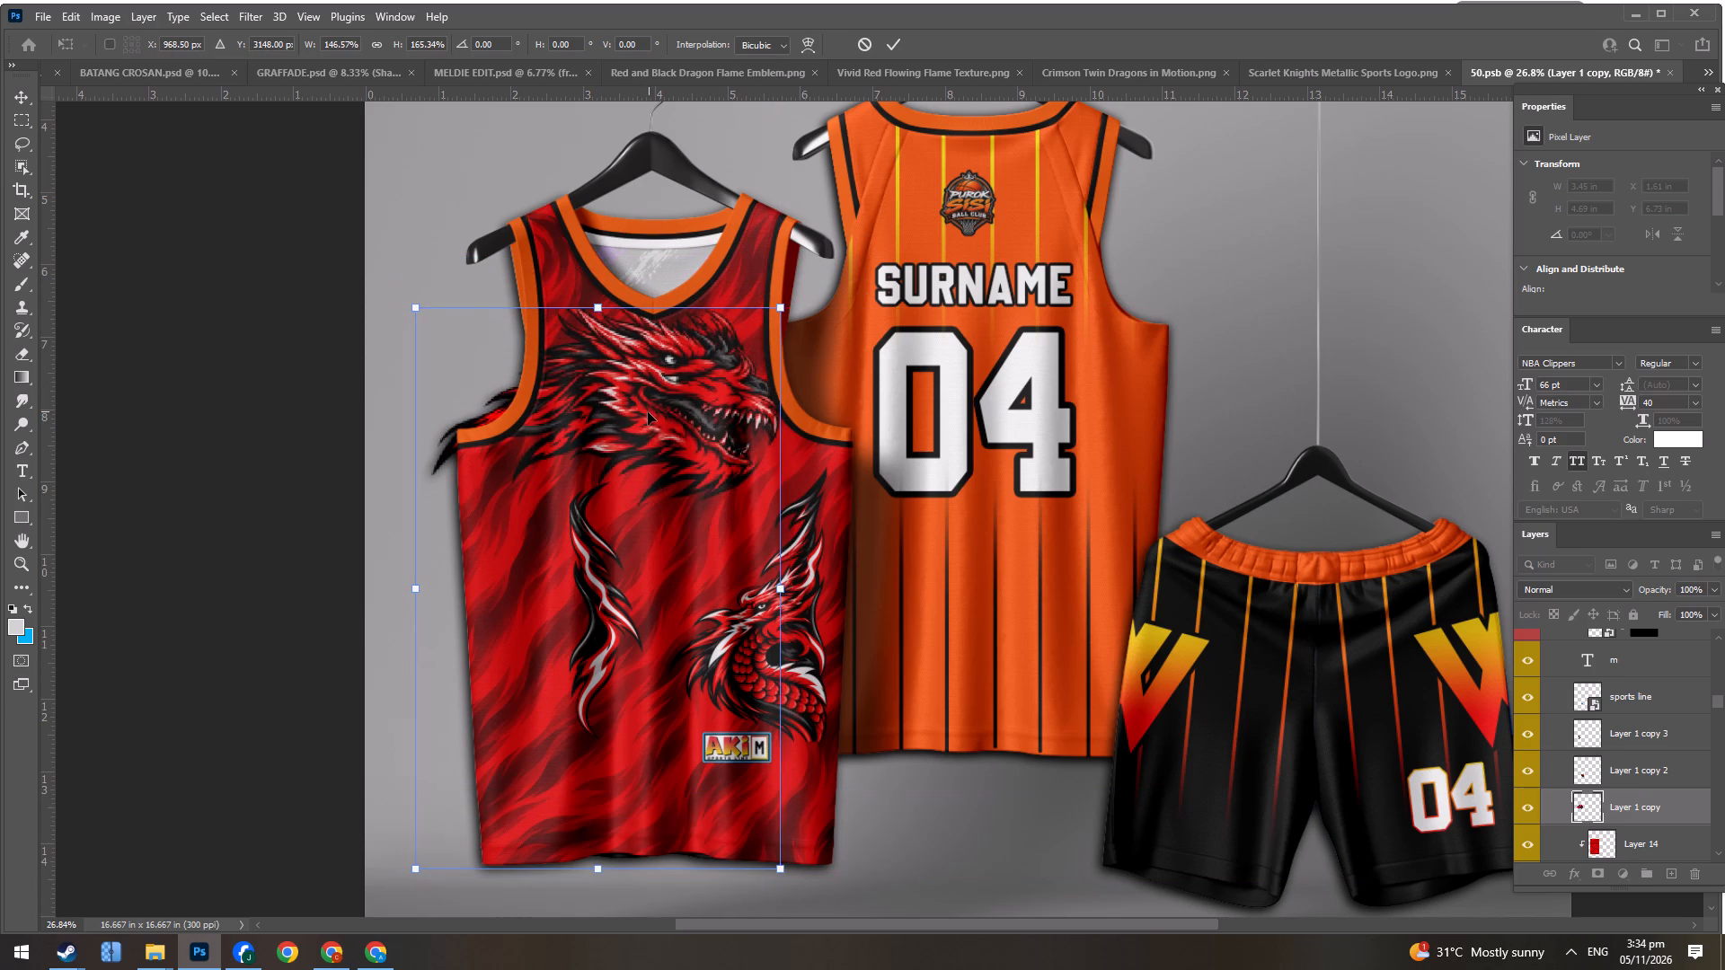
pyautogui.moveTo(648, 412); pyautogui.dragTo(646, 423)
pyautogui.press('Return')
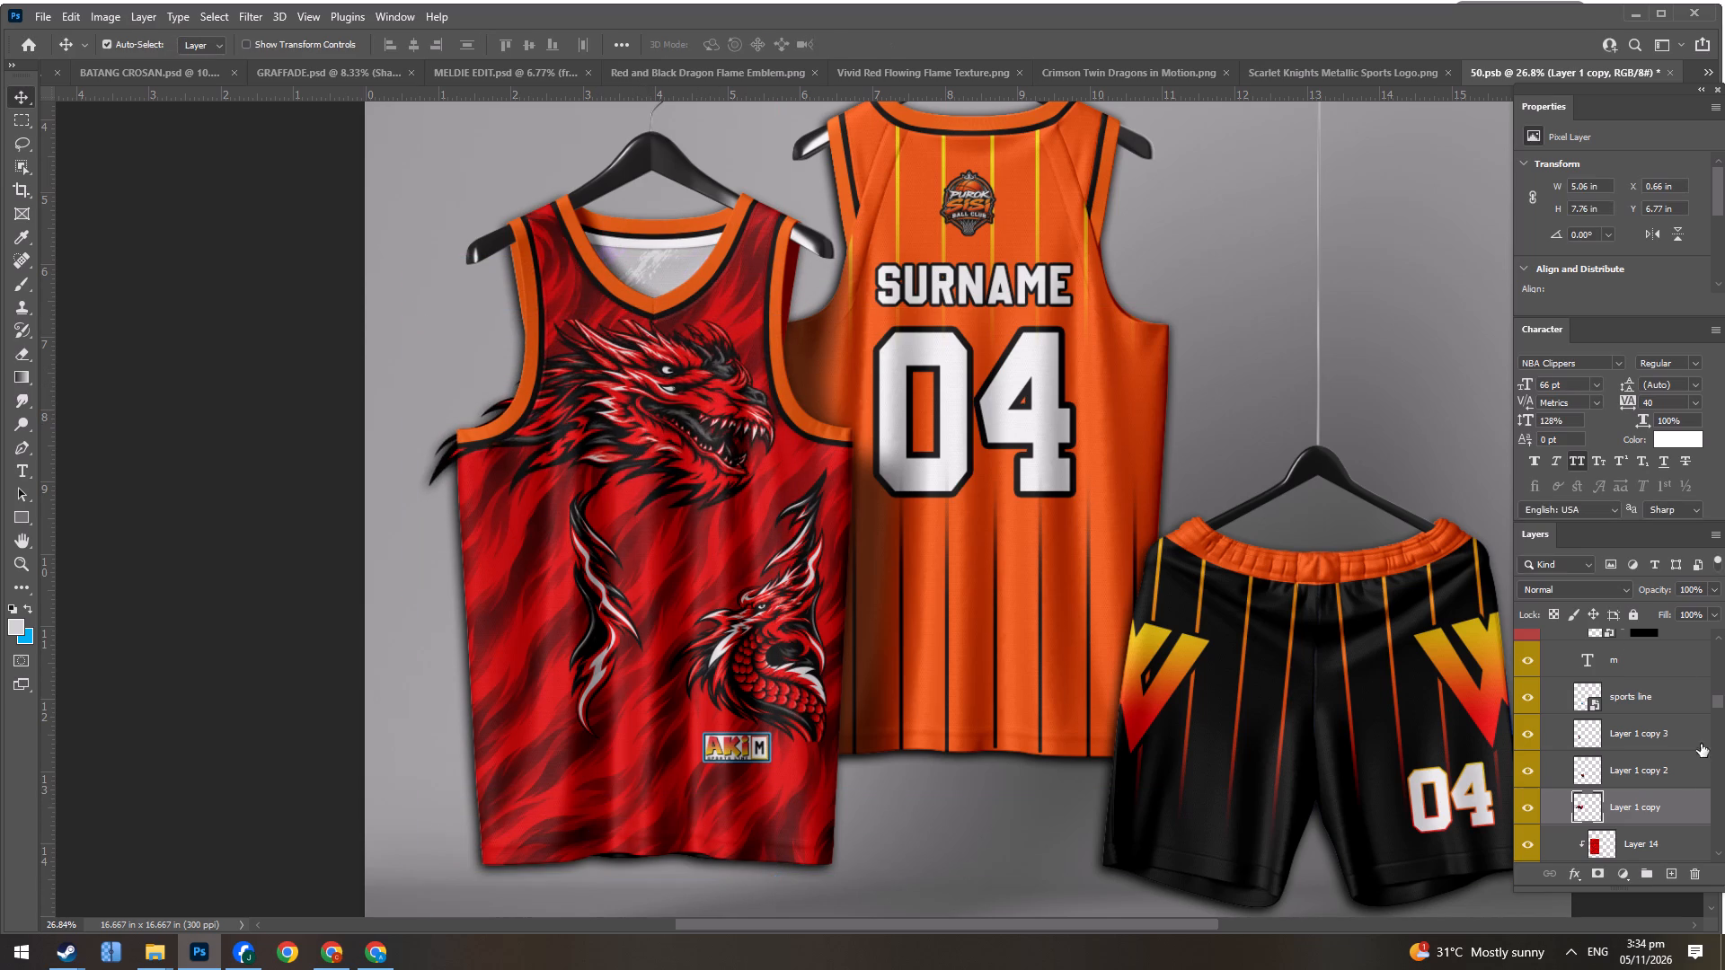
# Clip the dragon head layer, Layer 1 copy, to the front jersey shape.
pyautogui.rightClick(1689, 822)
pyautogui.click(1553, 402)
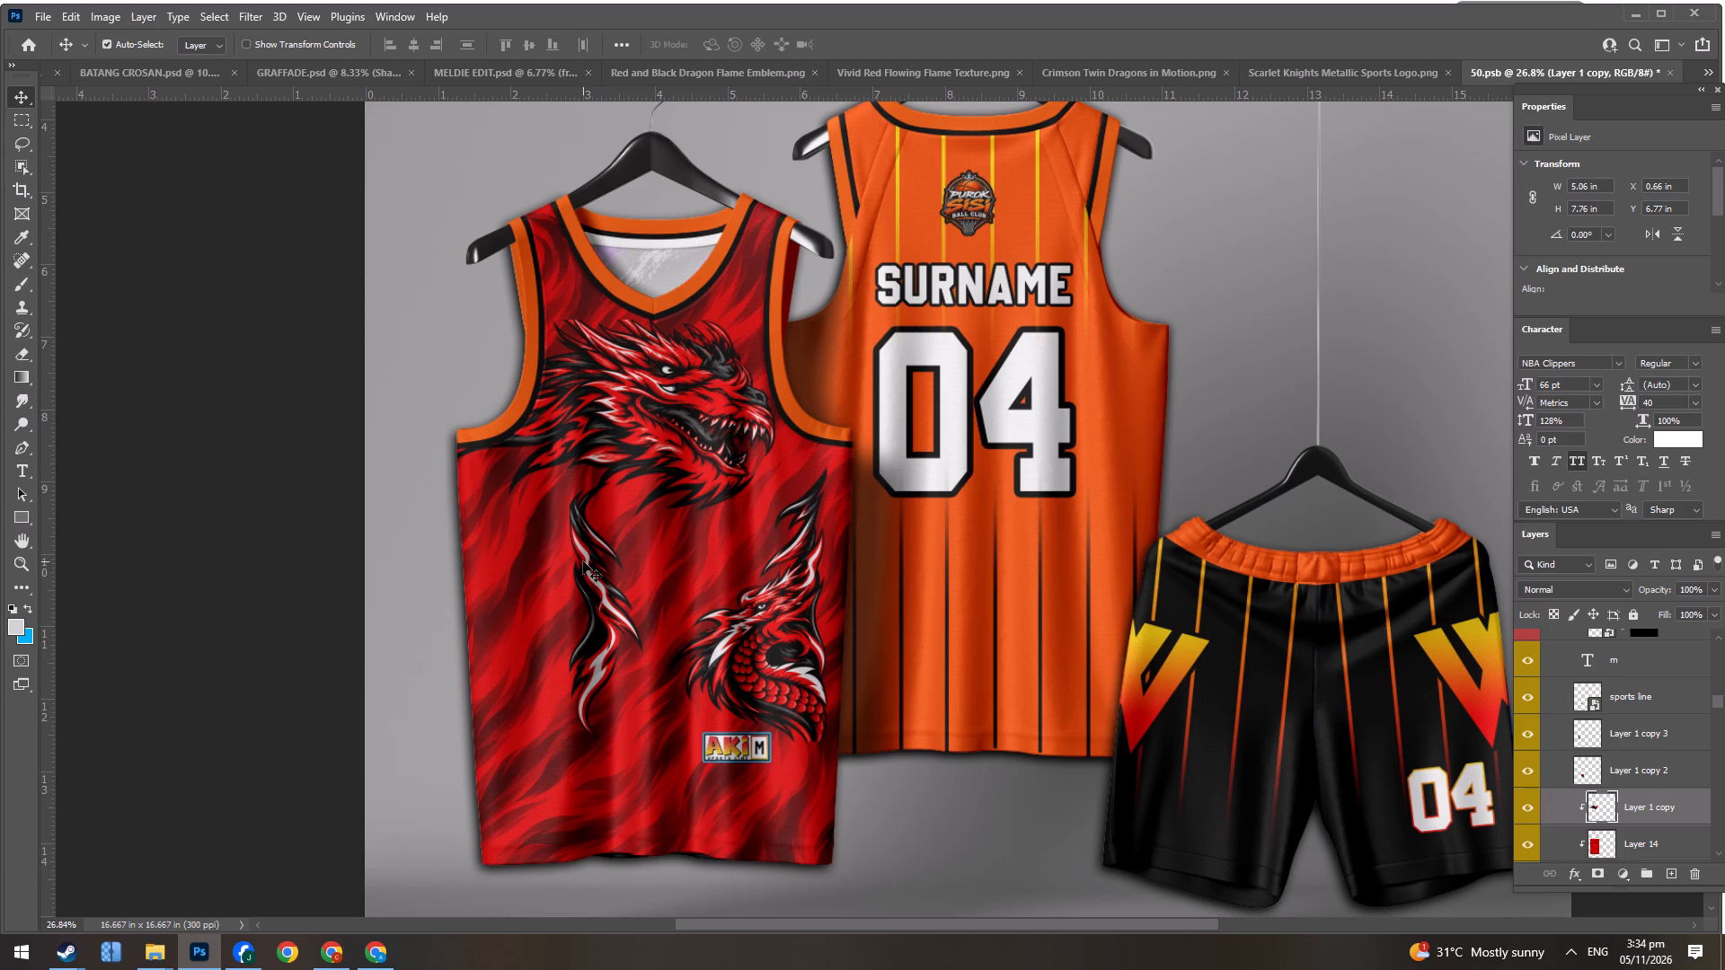
# Scale the flame to about 190% width and 221% height, rotate it about -5.6°, and place it along the front jersey's left edge.
pyautogui.click(583, 561)
pyautogui.hotkey('ctrl', 't')
pyautogui.keyDown('shift'); pyautogui.moveTo(573, 388); pyautogui.dragTo(215, 172); pyautogui.keyUp('shift')
pyautogui.moveTo(573, 745); pyautogui.dragTo(573, 753)
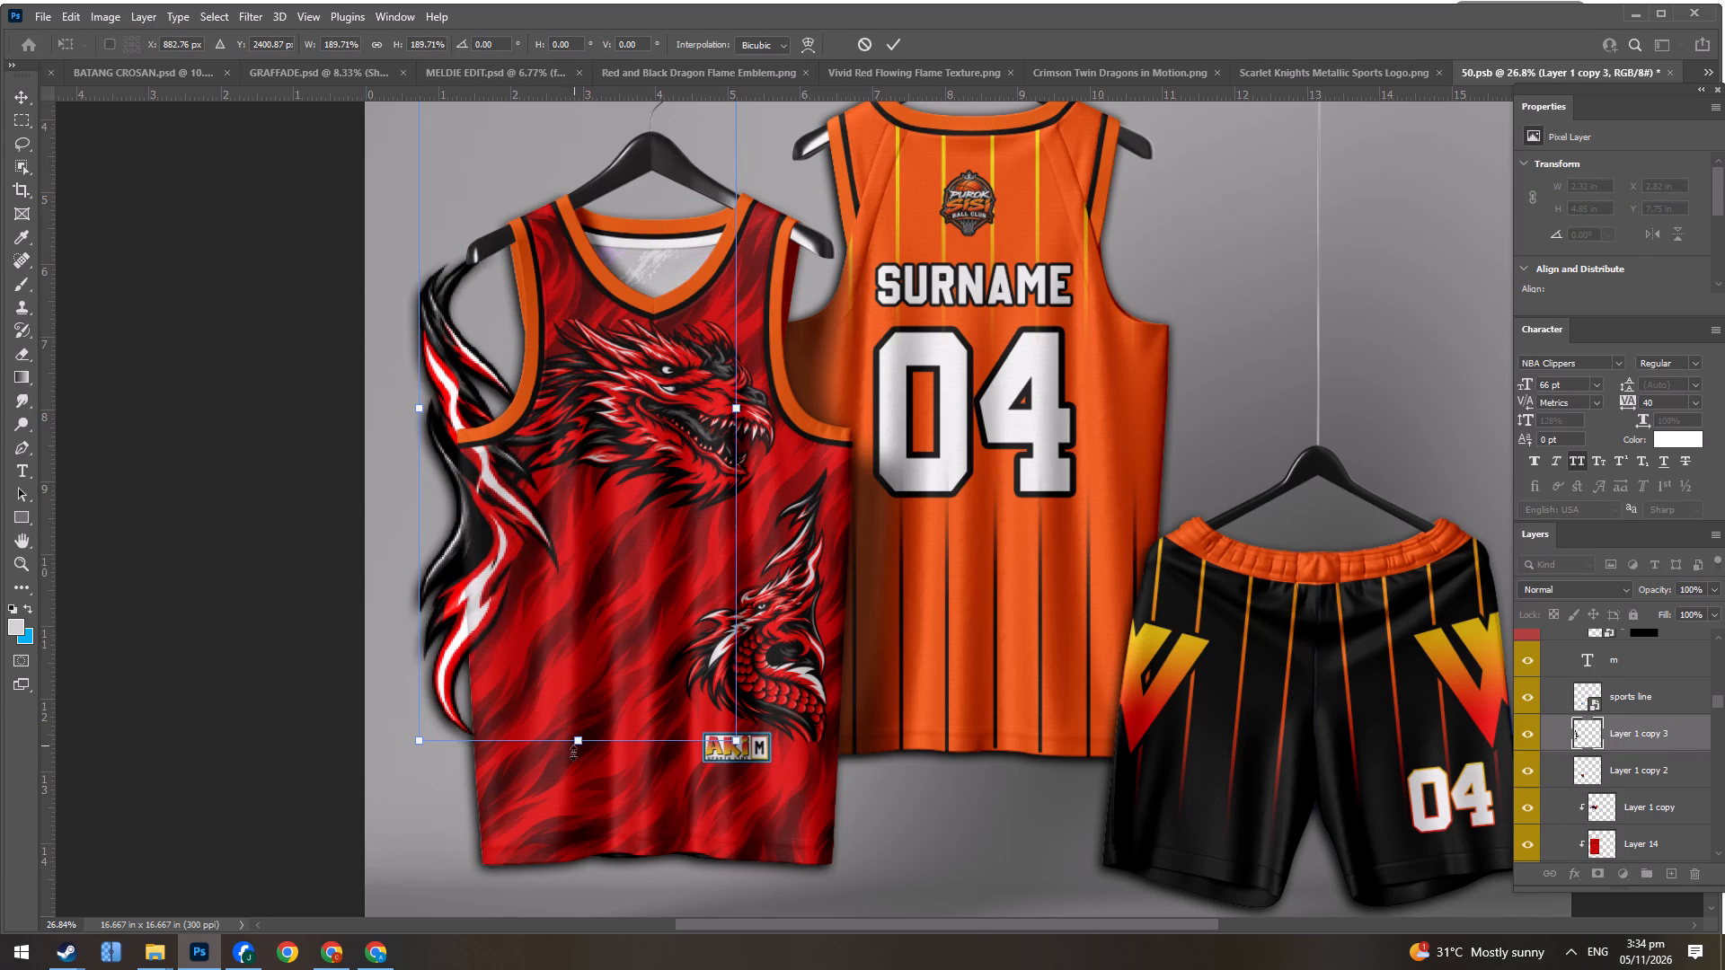
pyautogui.moveTo(573, 753); pyautogui.dragTo(583, 856)
pyautogui.moveTo(612, 729); pyautogui.dragTo(615, 801)
pyautogui.moveTo(855, 687); pyautogui.dragTo(860, 655)
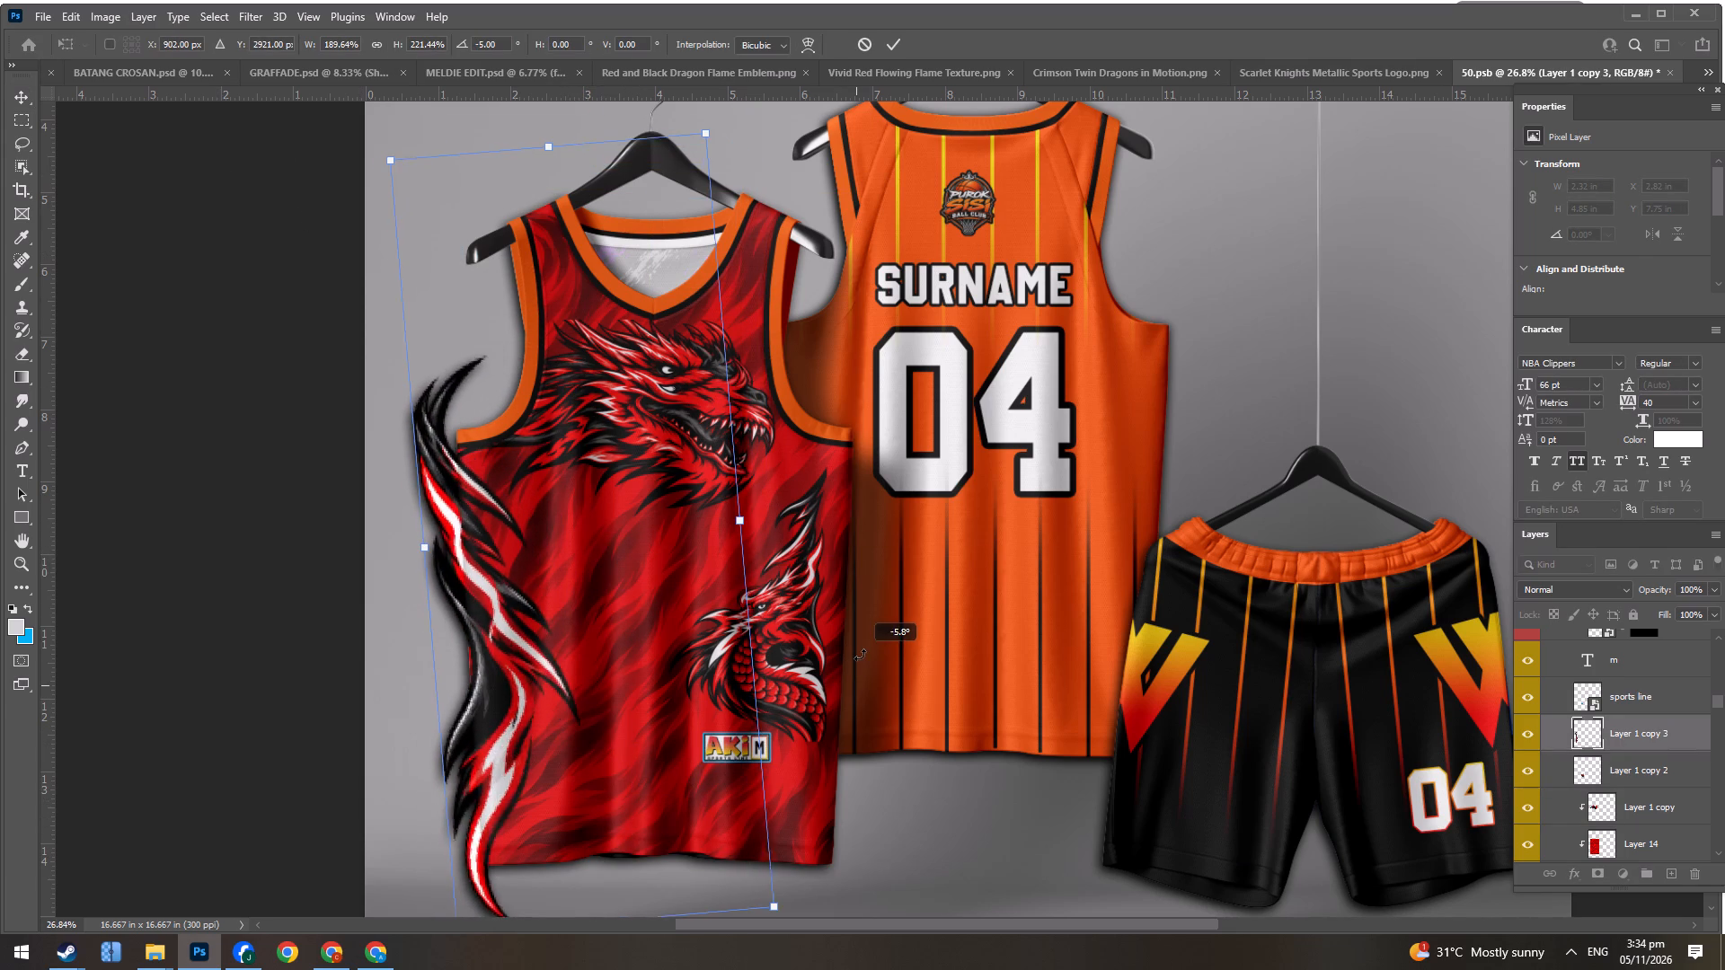
pyautogui.moveTo(860, 655); pyautogui.dragTo(858, 655)
pyautogui.moveTo(669, 687); pyautogui.dragTo(659, 662)
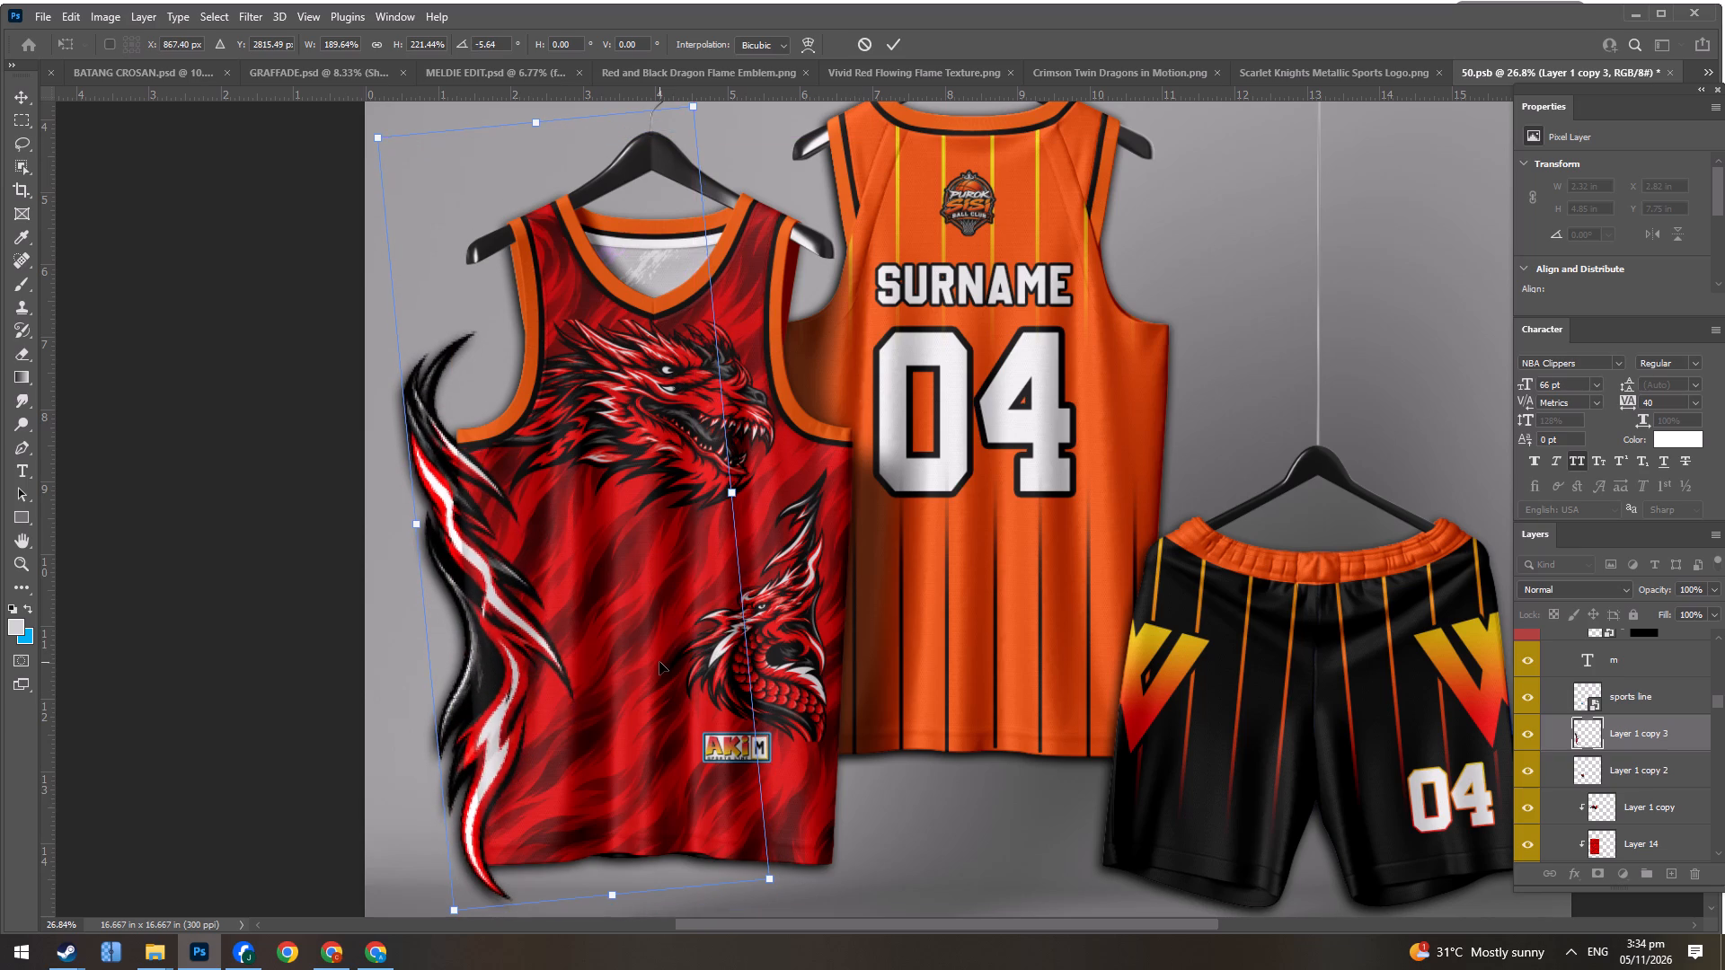
pyautogui.press('Return')
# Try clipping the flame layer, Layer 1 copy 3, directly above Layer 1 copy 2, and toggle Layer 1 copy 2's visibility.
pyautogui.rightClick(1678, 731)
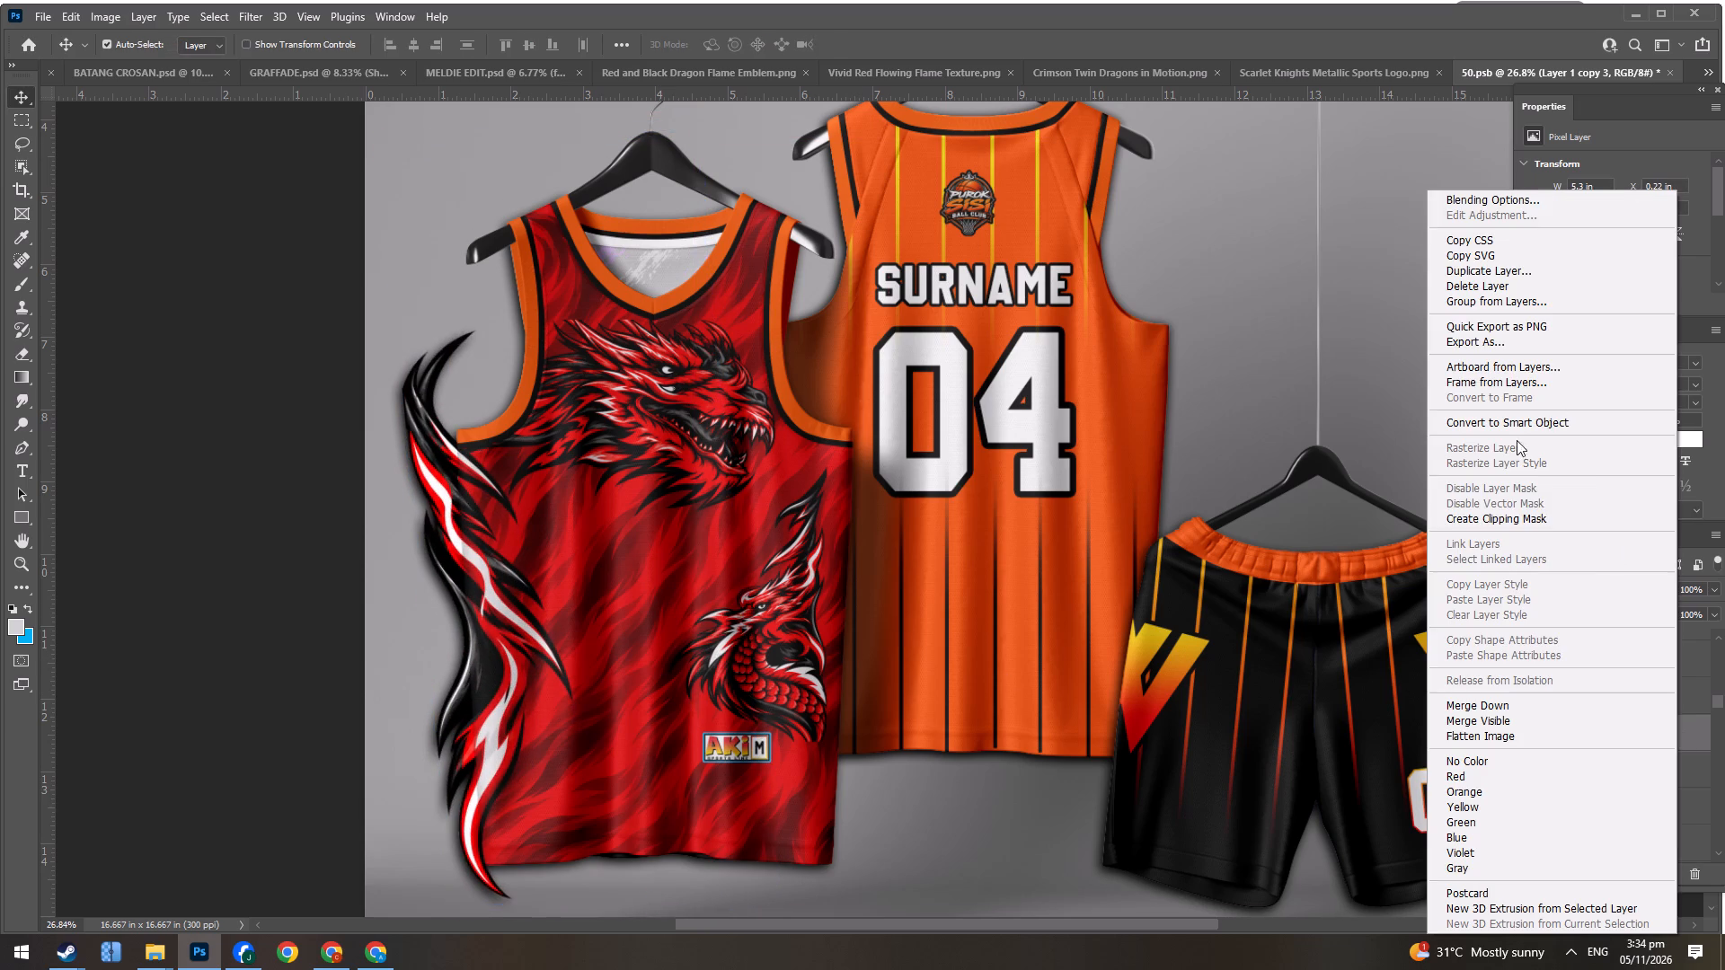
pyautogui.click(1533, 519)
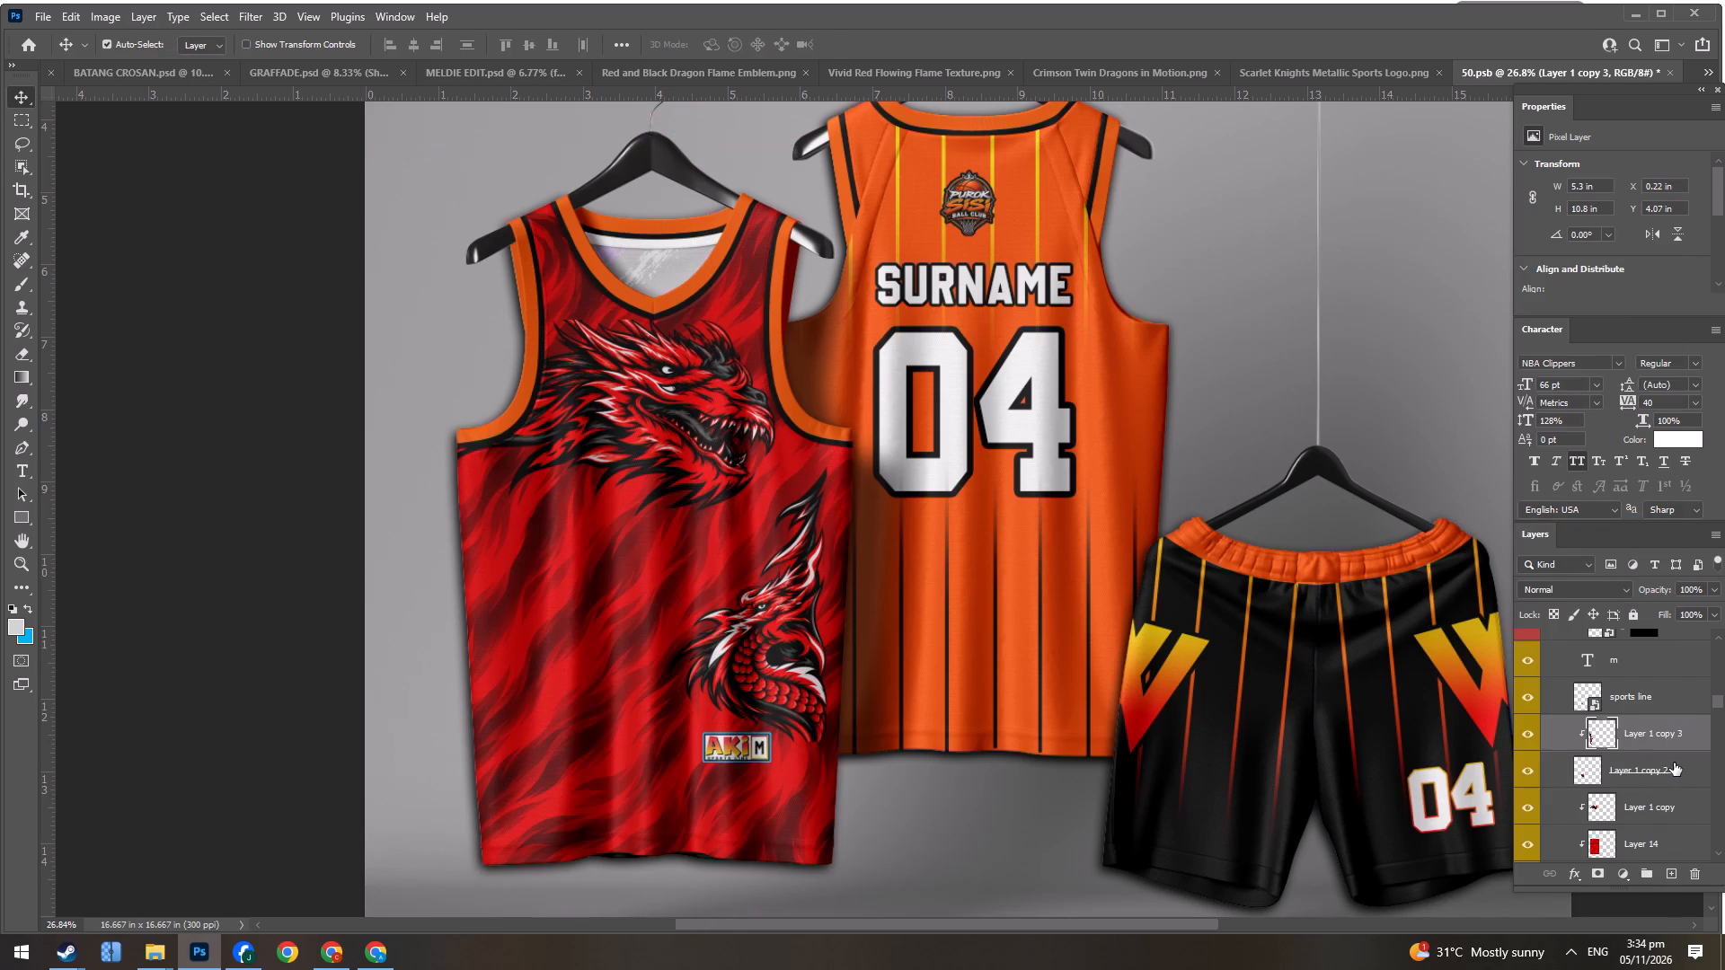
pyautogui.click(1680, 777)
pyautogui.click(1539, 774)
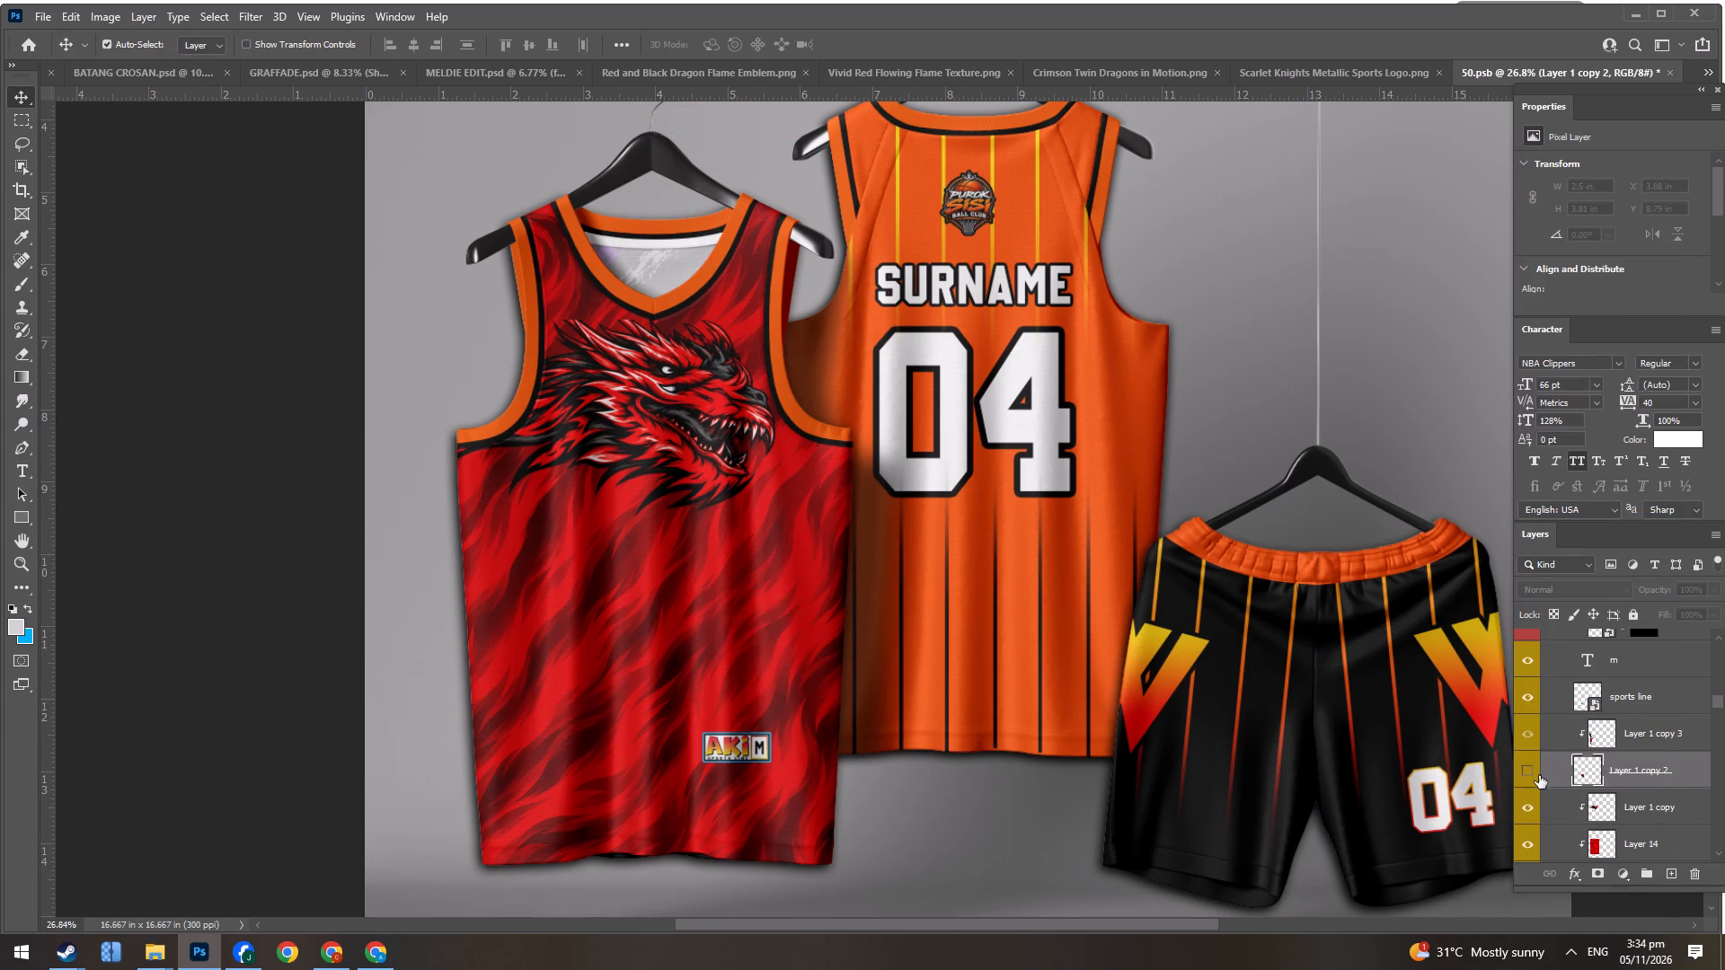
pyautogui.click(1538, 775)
# Move Layer 1 copy 2 above Layer 1 copy 3 and clip the flame in Layer 1 copy 3 to the front jersey.
pyautogui.moveTo(1697, 778); pyautogui.dragTo(1667, 718)
pyautogui.rightClick(1673, 781)
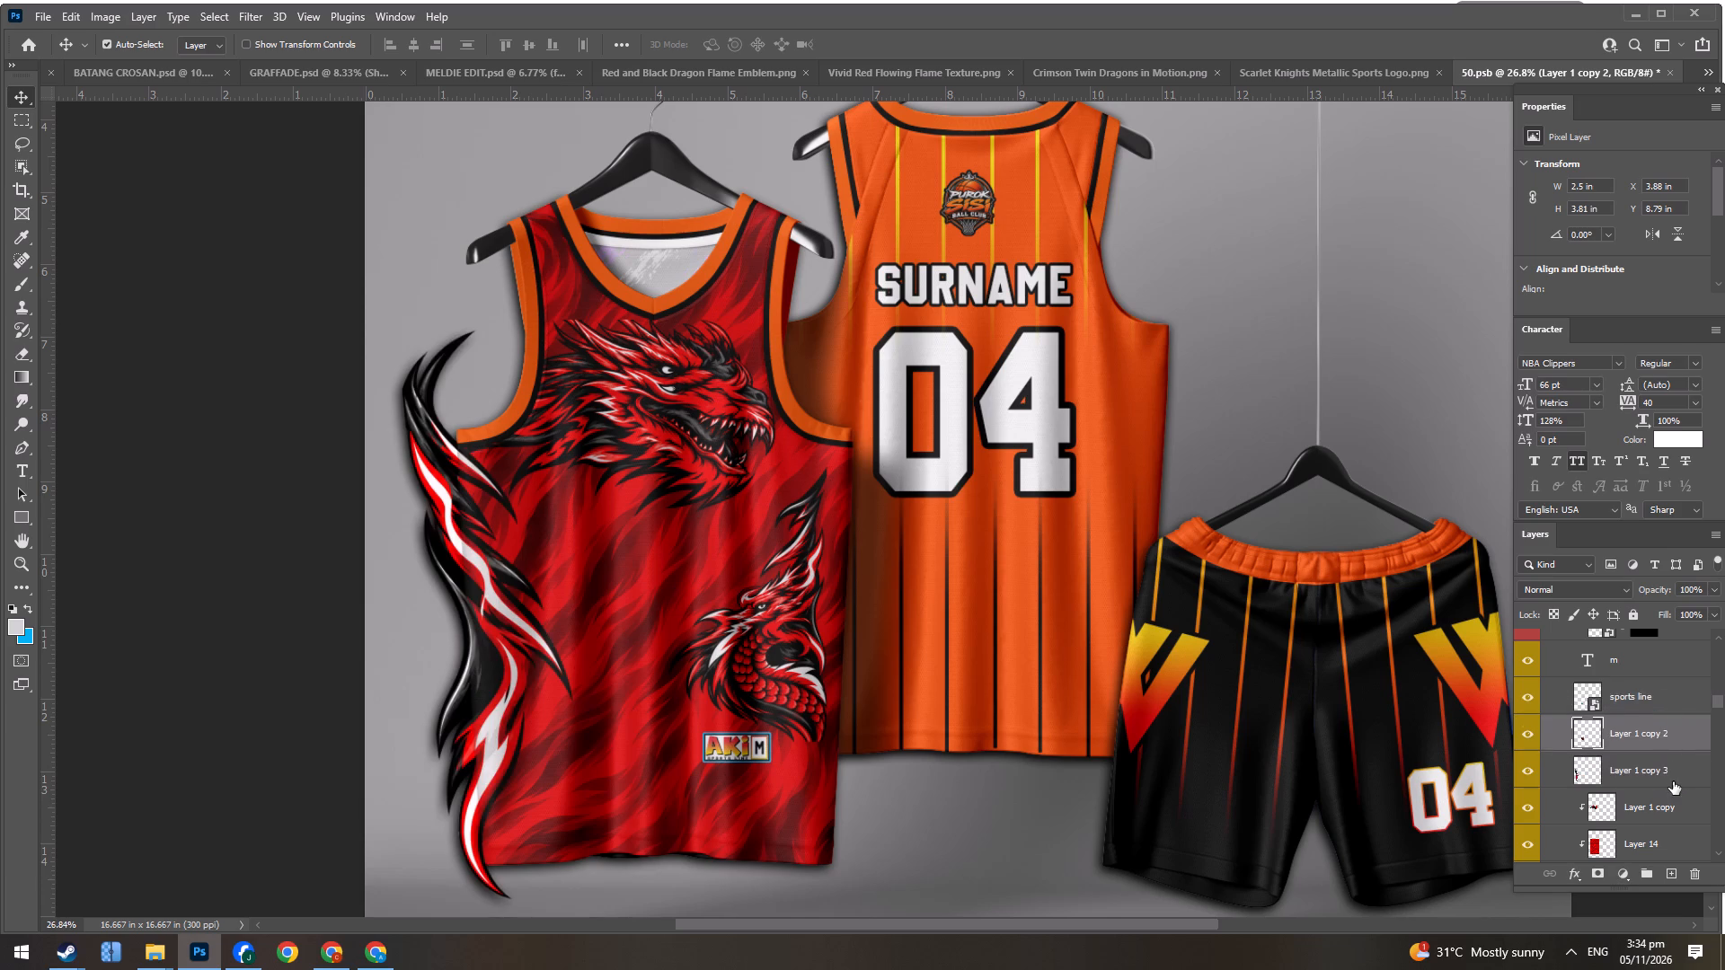
pyautogui.click(1570, 373)
pyautogui.click(1572, 369)
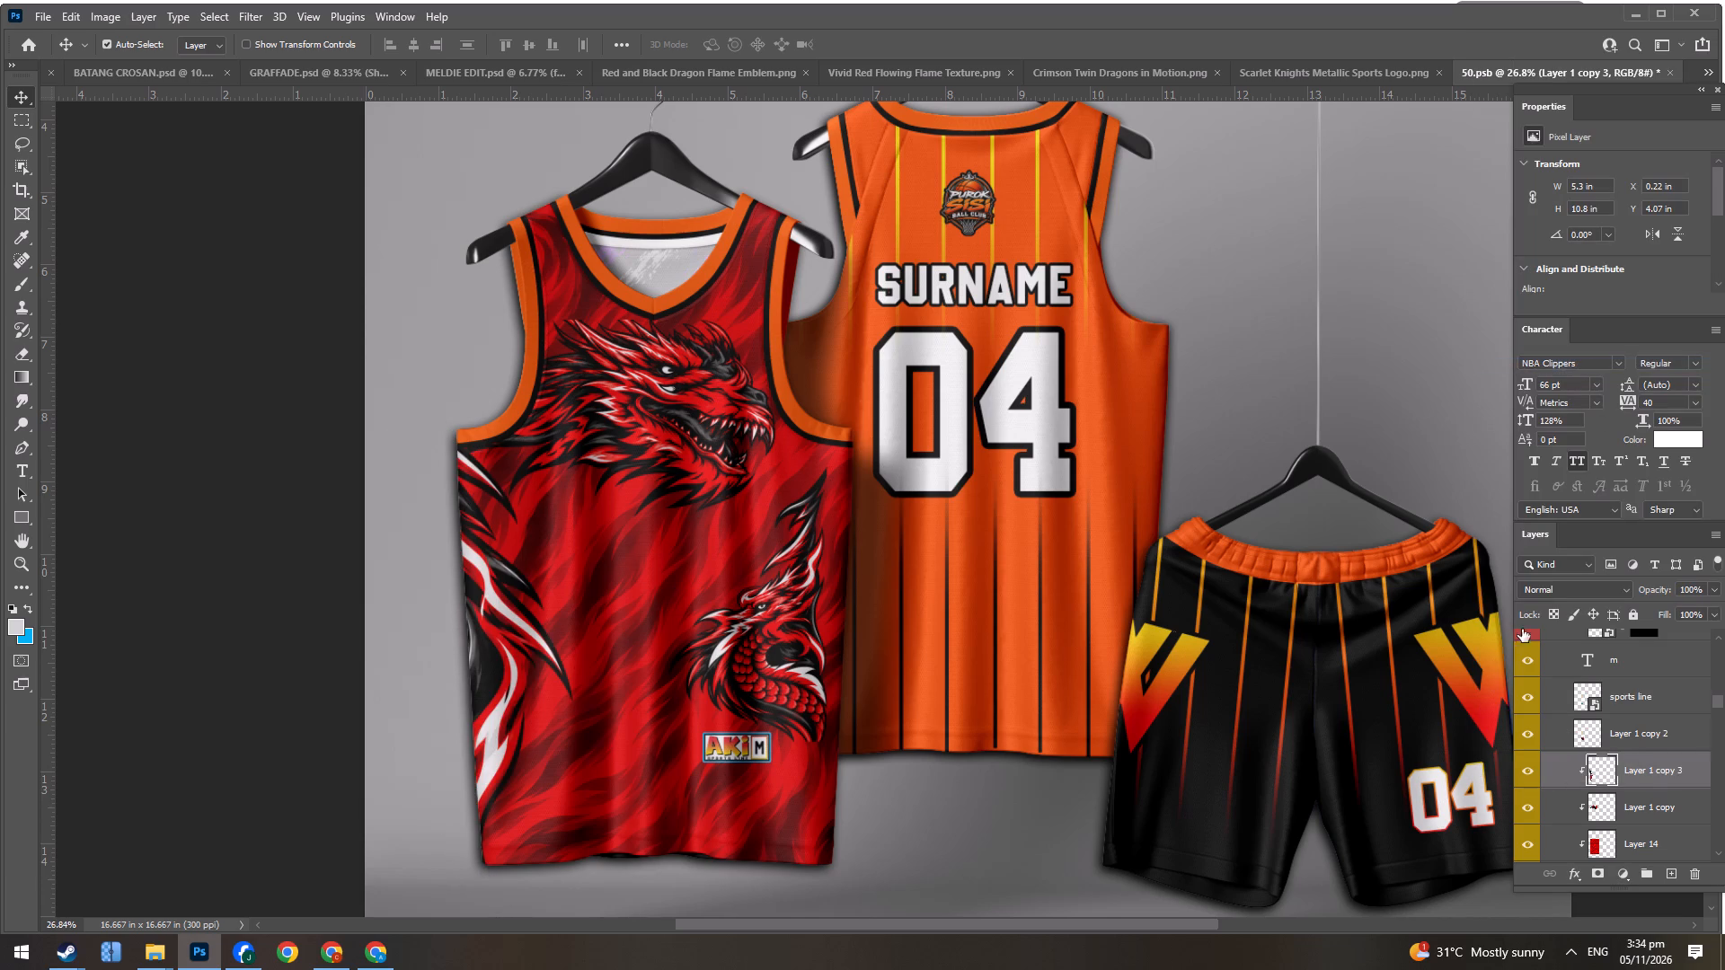
# Scale the full dragon in Layer 1 copy 2 to about 197% and place it over the front jersey's lower right side.
pyautogui.click(761, 622)
pyautogui.hotkey('ctrl', 't')
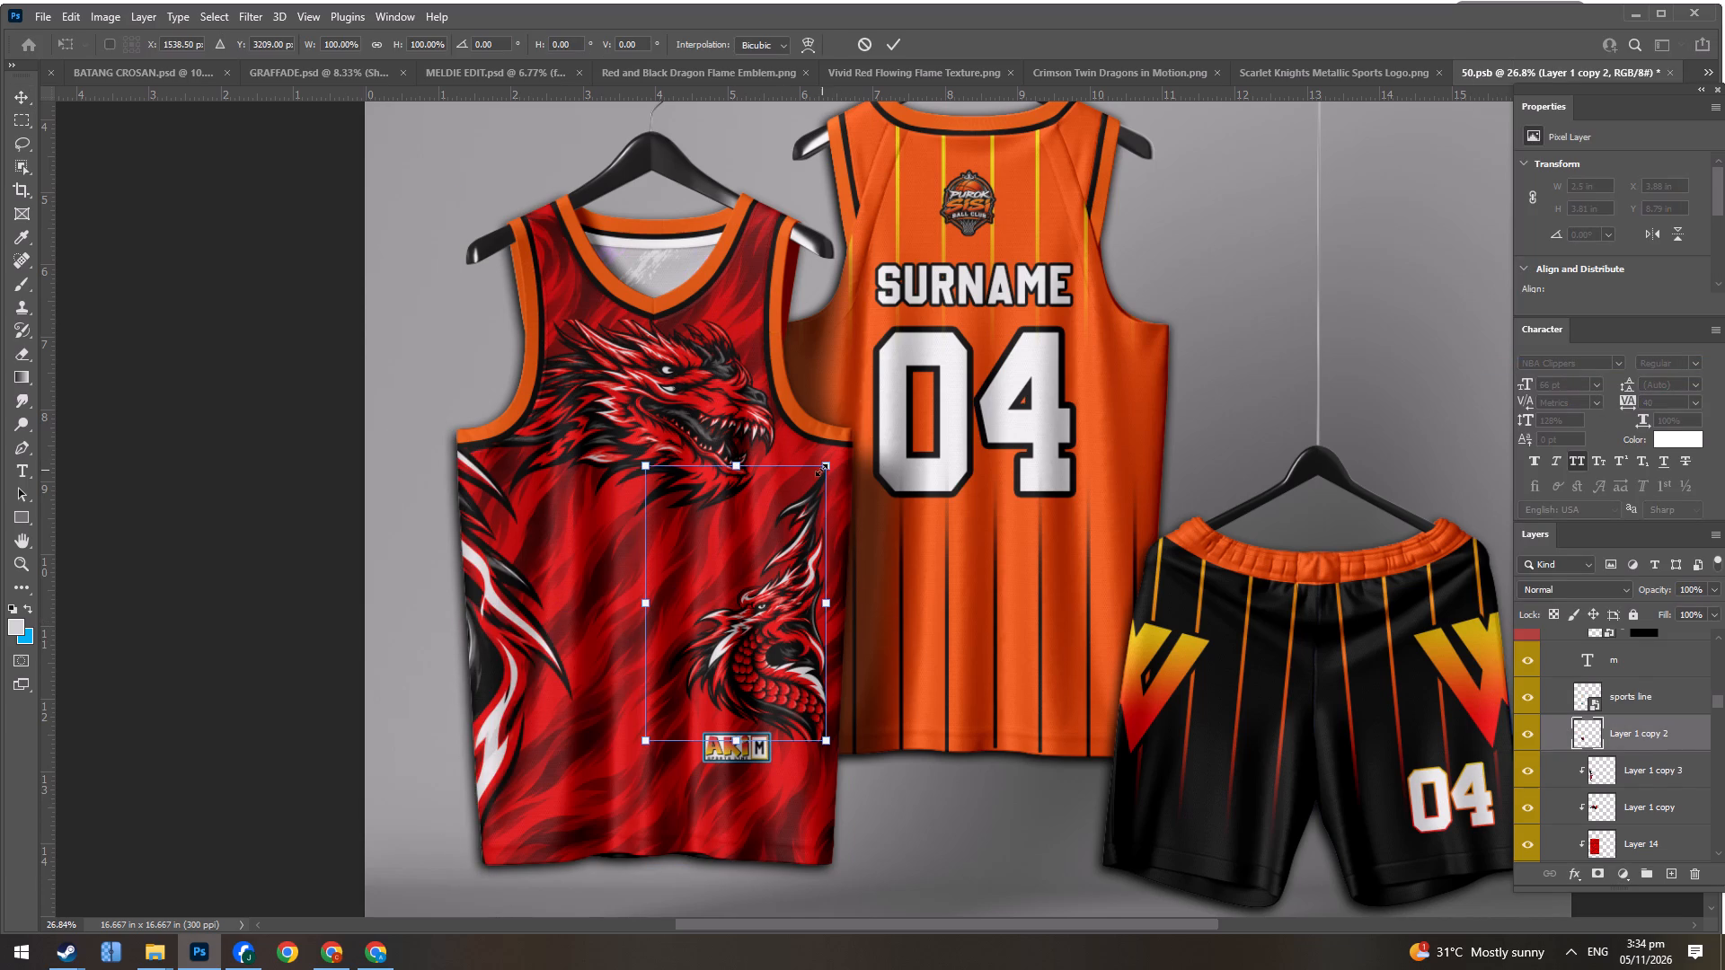
pyautogui.keyDown('shift'); pyautogui.moveTo(821, 470); pyautogui.dragTo(1132, 292); pyautogui.keyUp('shift')
pyautogui.moveTo(955, 507); pyautogui.dragTo(834, 644)
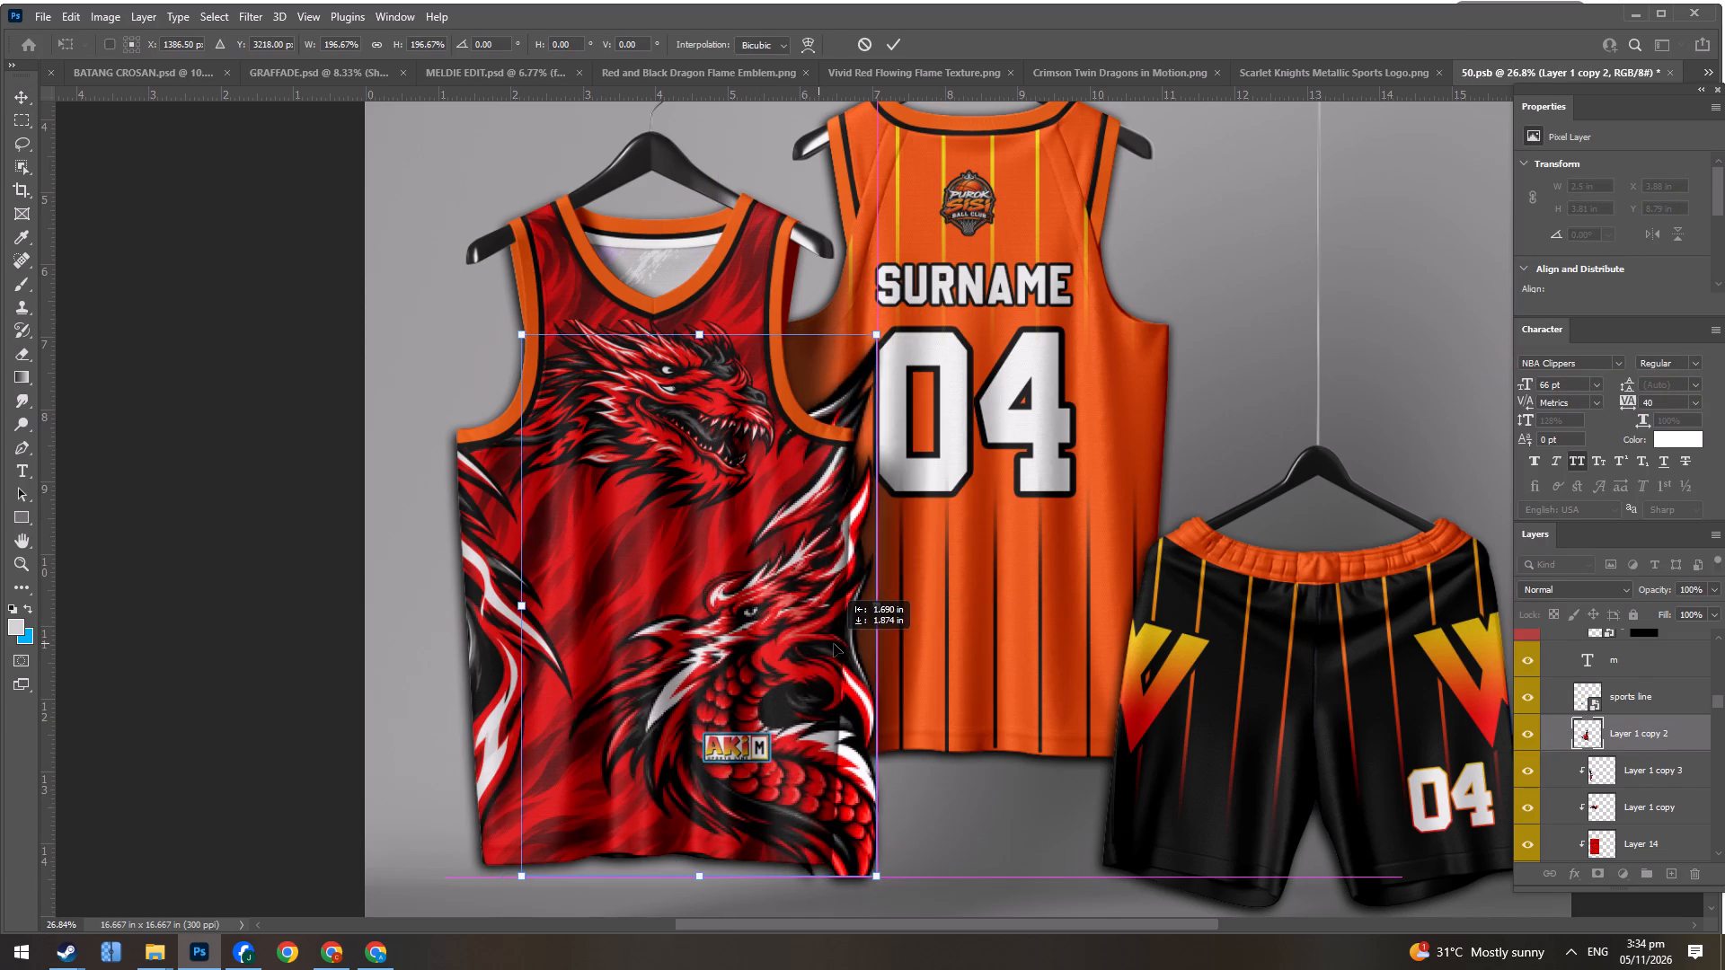
pyautogui.moveTo(834, 644); pyautogui.dragTo(864, 649)
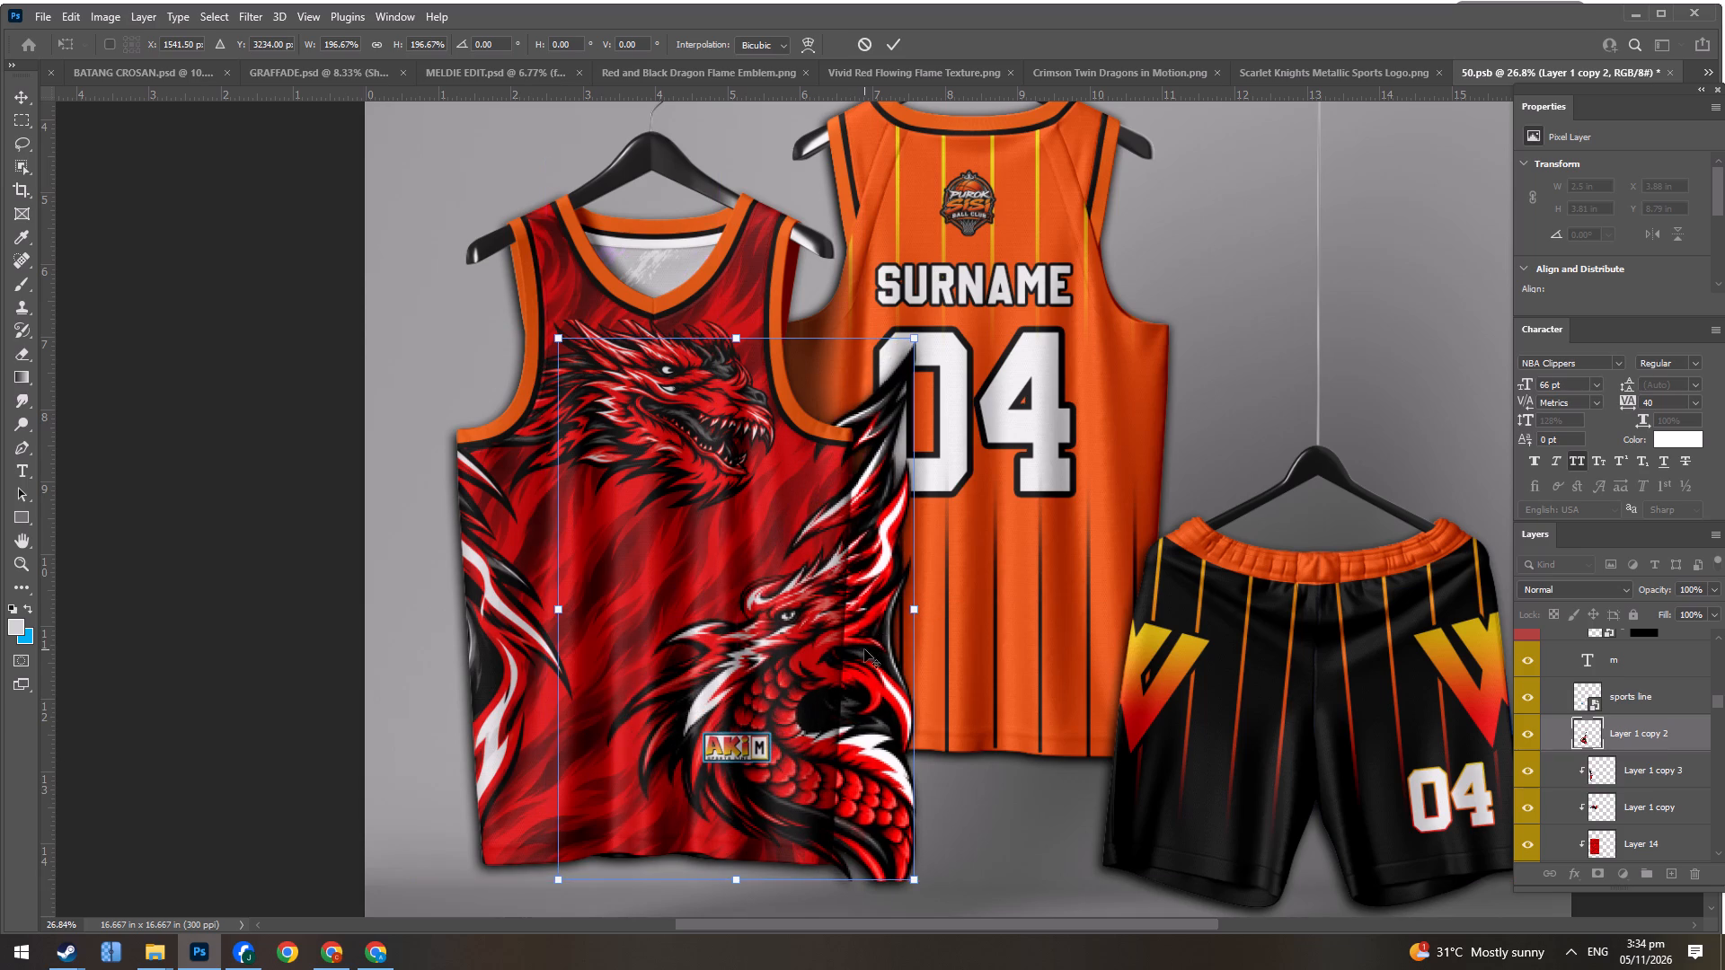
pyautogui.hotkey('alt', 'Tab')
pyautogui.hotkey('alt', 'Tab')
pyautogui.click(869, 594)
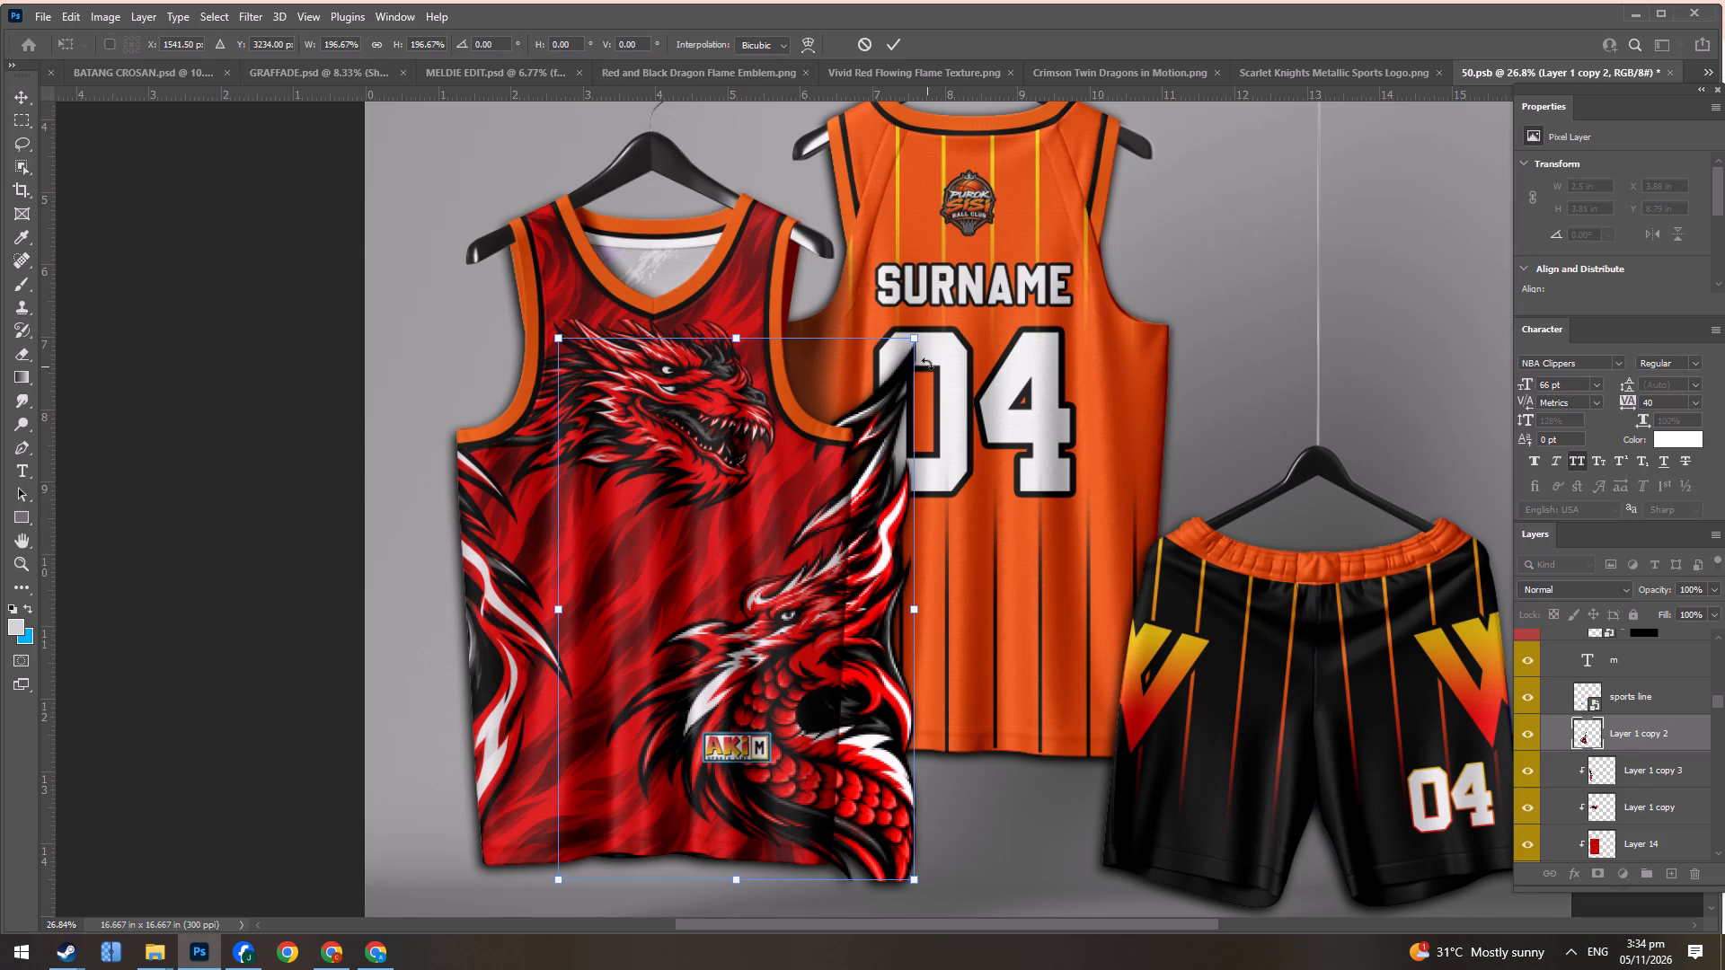
# Stretch the dragon in Layer 1 copy 2 to about 211% width and reposition it over the front jersey's lower right side.
pyautogui.moveTo(924, 600); pyautogui.dragTo(956, 604)
pyautogui.moveTo(905, 624); pyautogui.dragTo(828, 616)
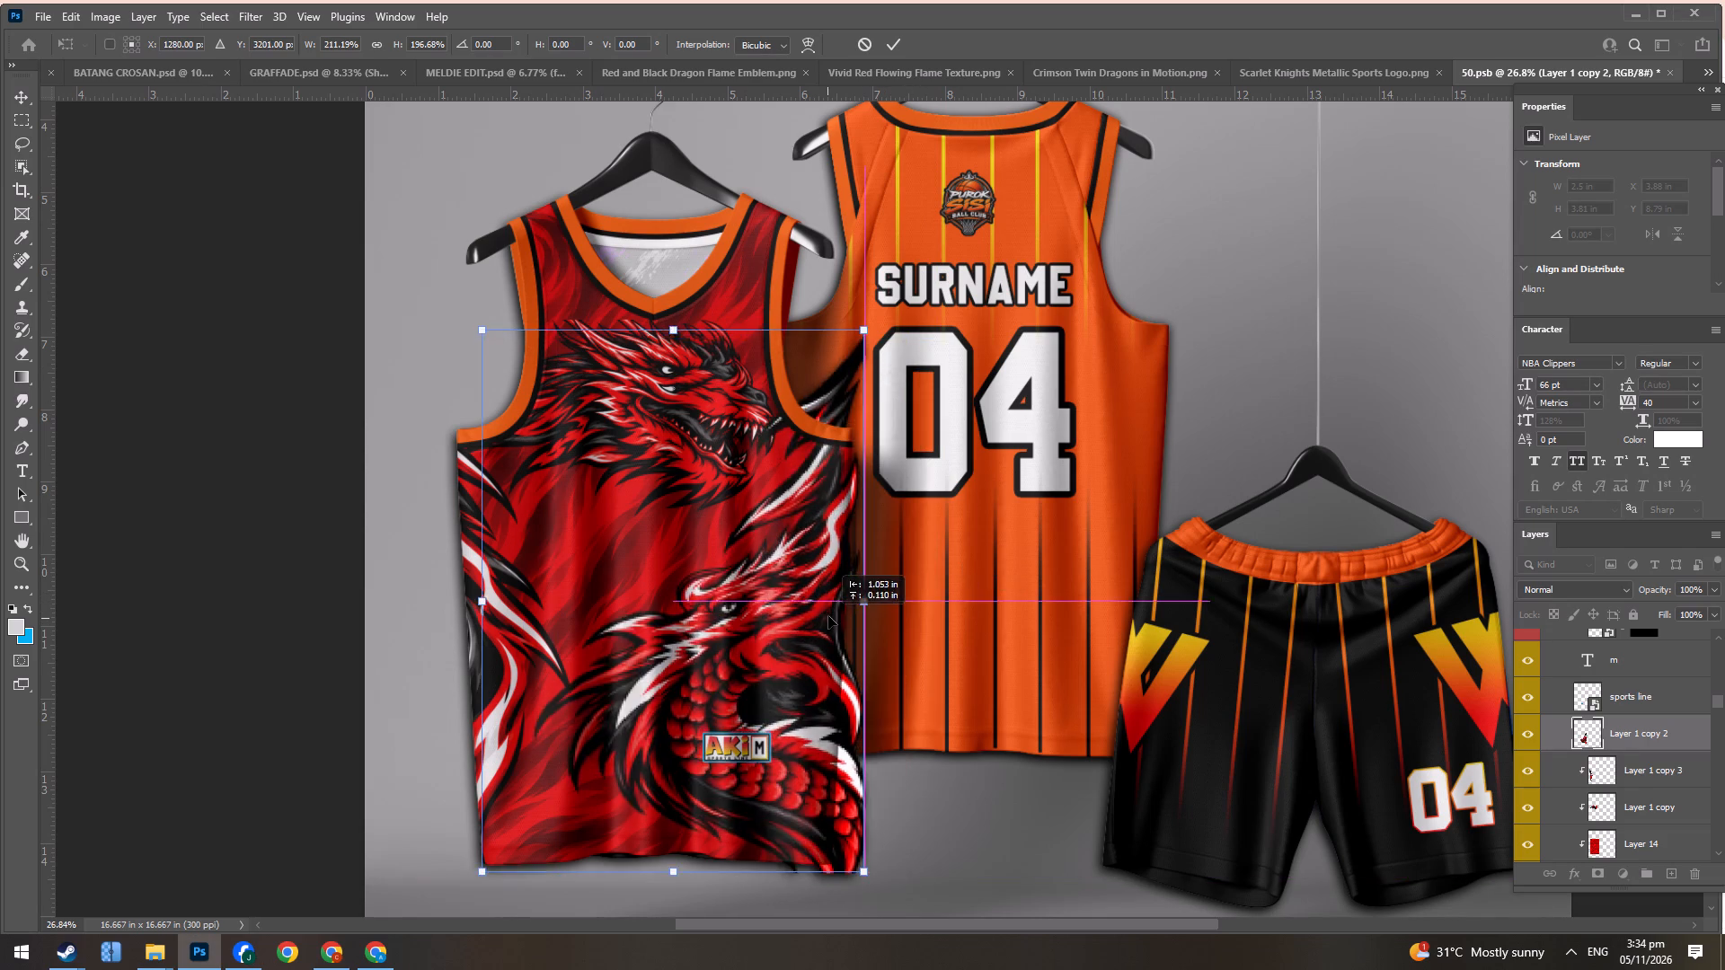
pyautogui.moveTo(828, 616); pyautogui.dragTo(860, 624)
pyautogui.press('Return')
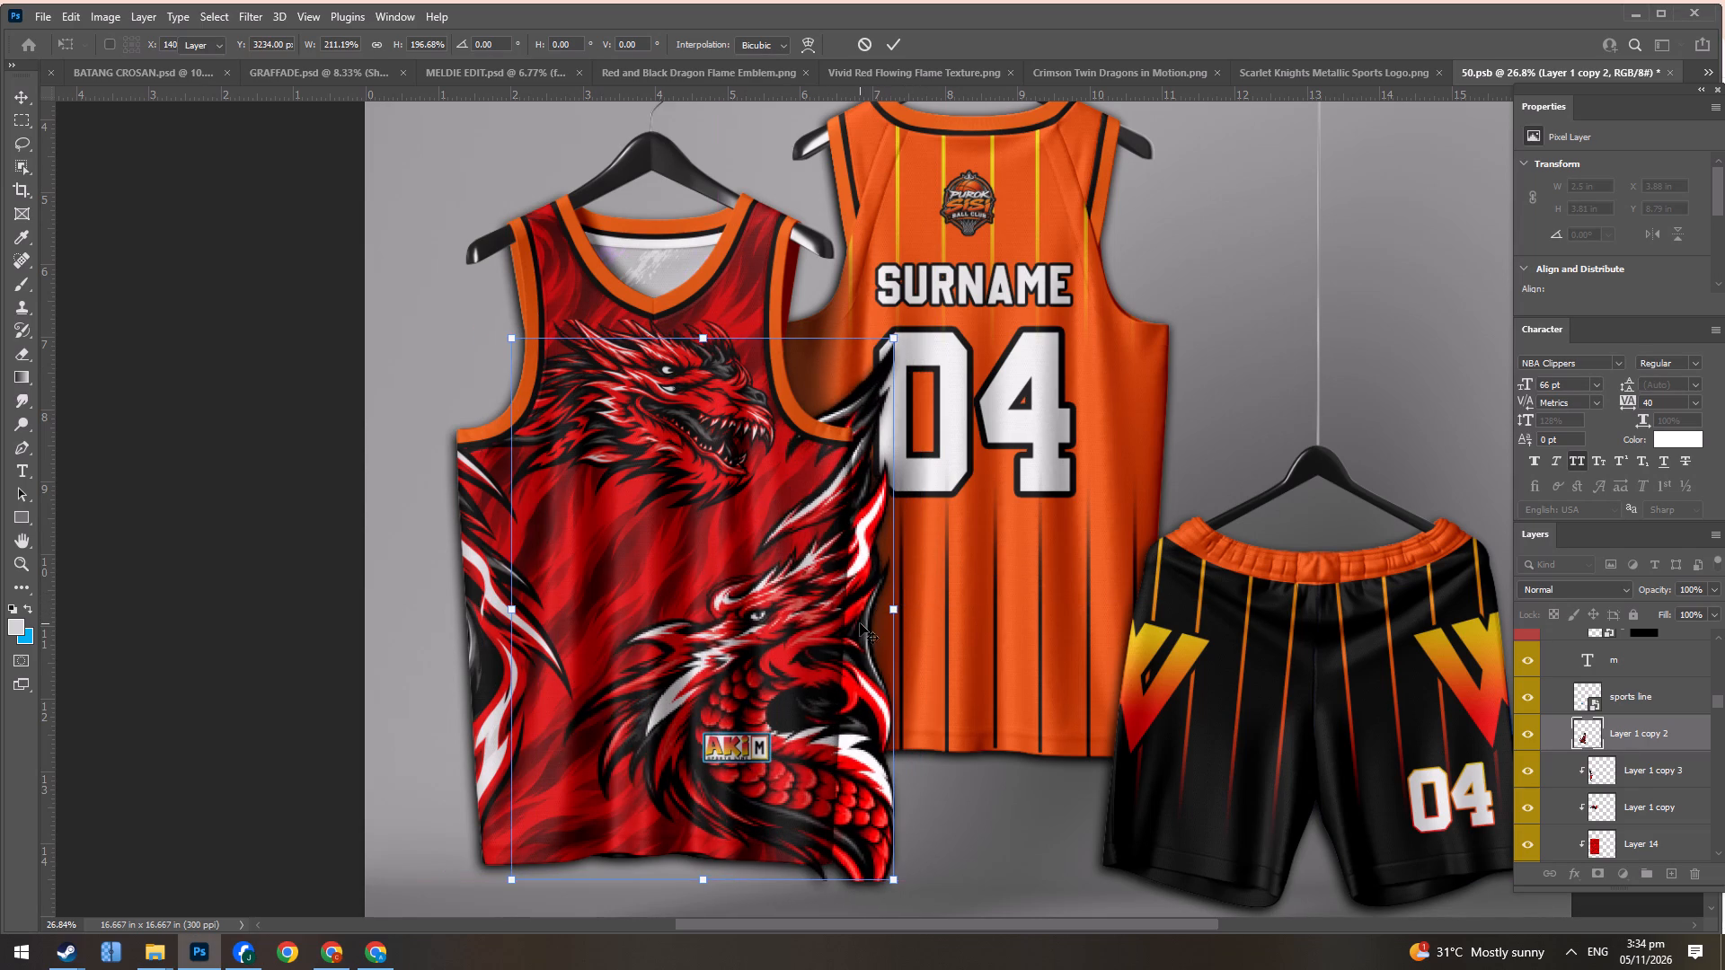
# Switch to the Facebook chat, examine the shared jersey reference images, and return to the 50.psb mockup.
pyautogui.keyDown('alt'); pyautogui.scroll(-4, 879, 615); pyautogui.keyUp('alt')
pyautogui.keyDown('alt'); pyautogui.scroll(4, 923, 549); pyautogui.keyUp('alt')
pyautogui.hotkey('alt', 'Tab')
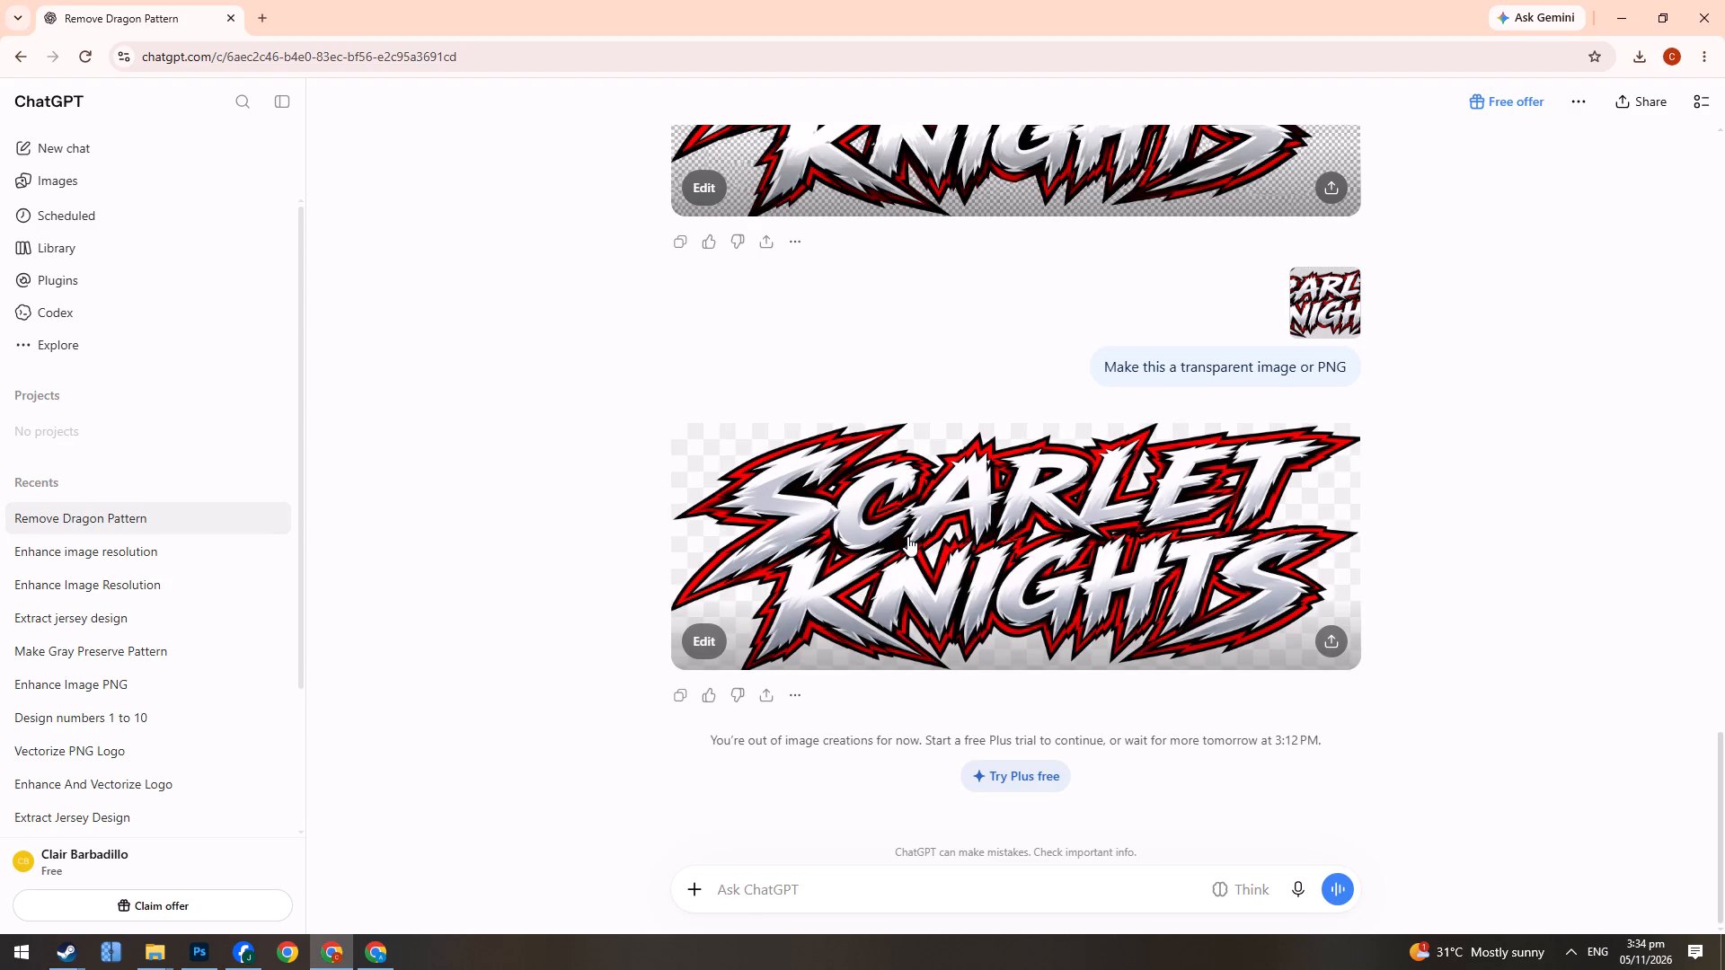
pyautogui.hotkey('alt', 'Tab')
pyautogui.keyDown('alt'); pyautogui.scroll(-4, 1070, 549); pyautogui.keyUp('alt')
pyautogui.keyDown('alt'); pyautogui.scroll(2, 827, 530); pyautogui.keyUp('alt')
pyautogui.hotkey('alt', 'Tab')
pyautogui.click(215, 968)
pyautogui.click(245, 953)
pyautogui.click(252, 946)
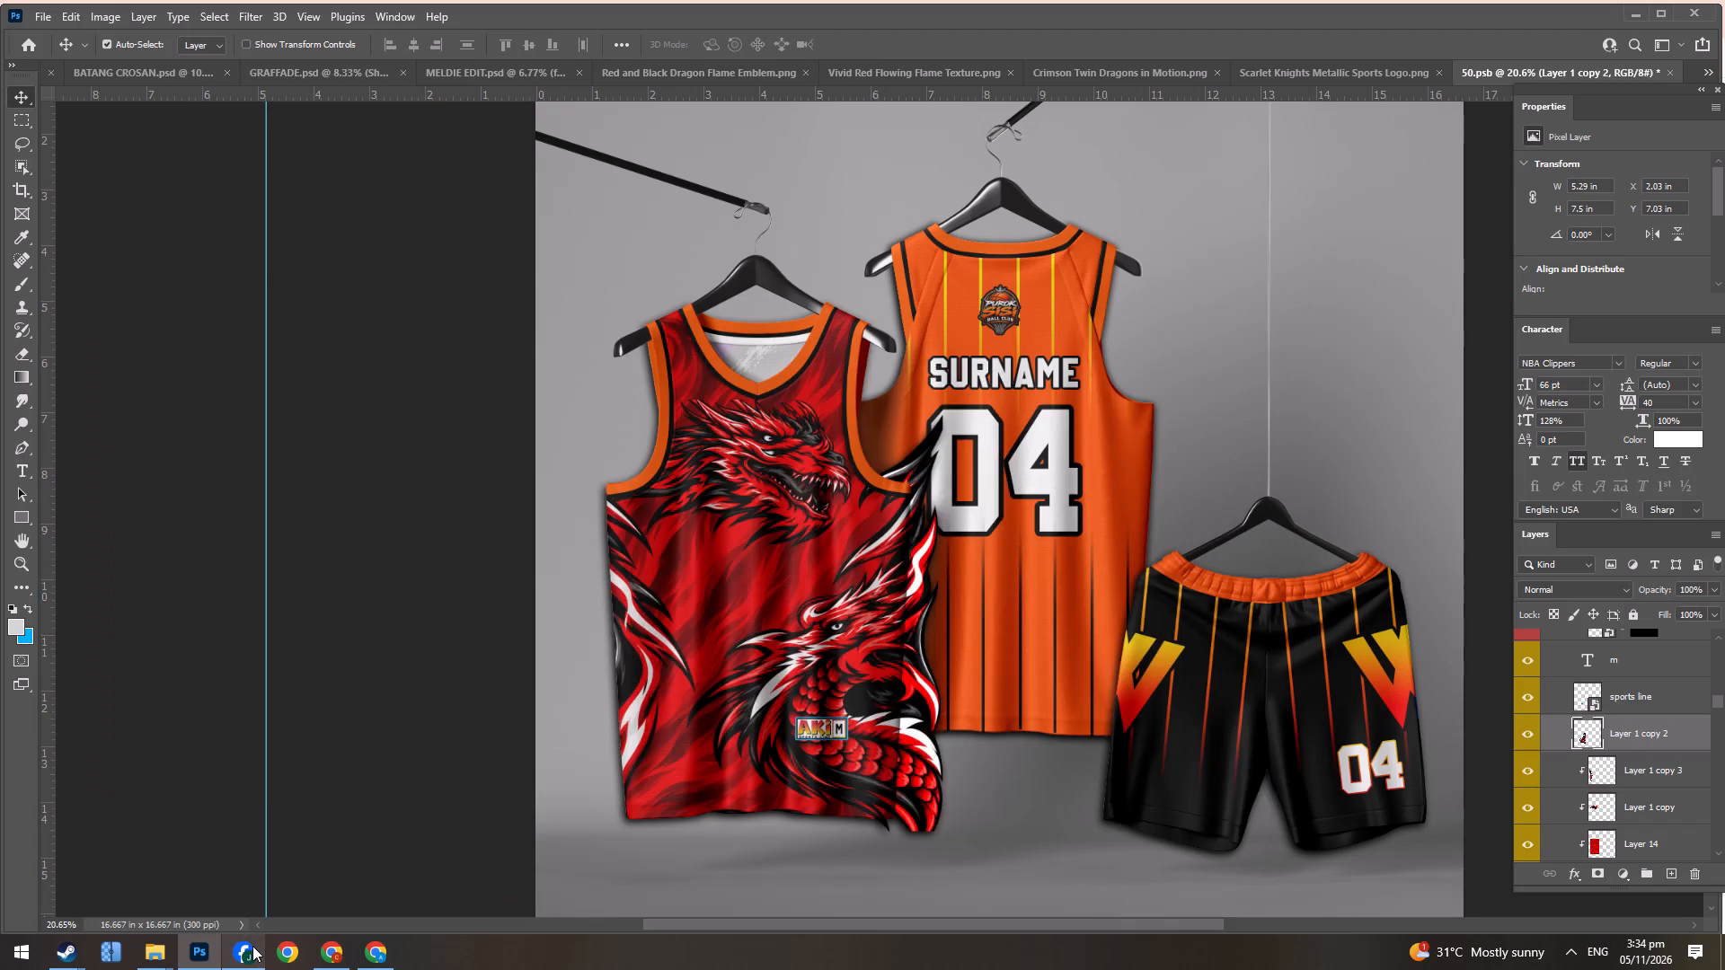
pyautogui.click(252, 946)
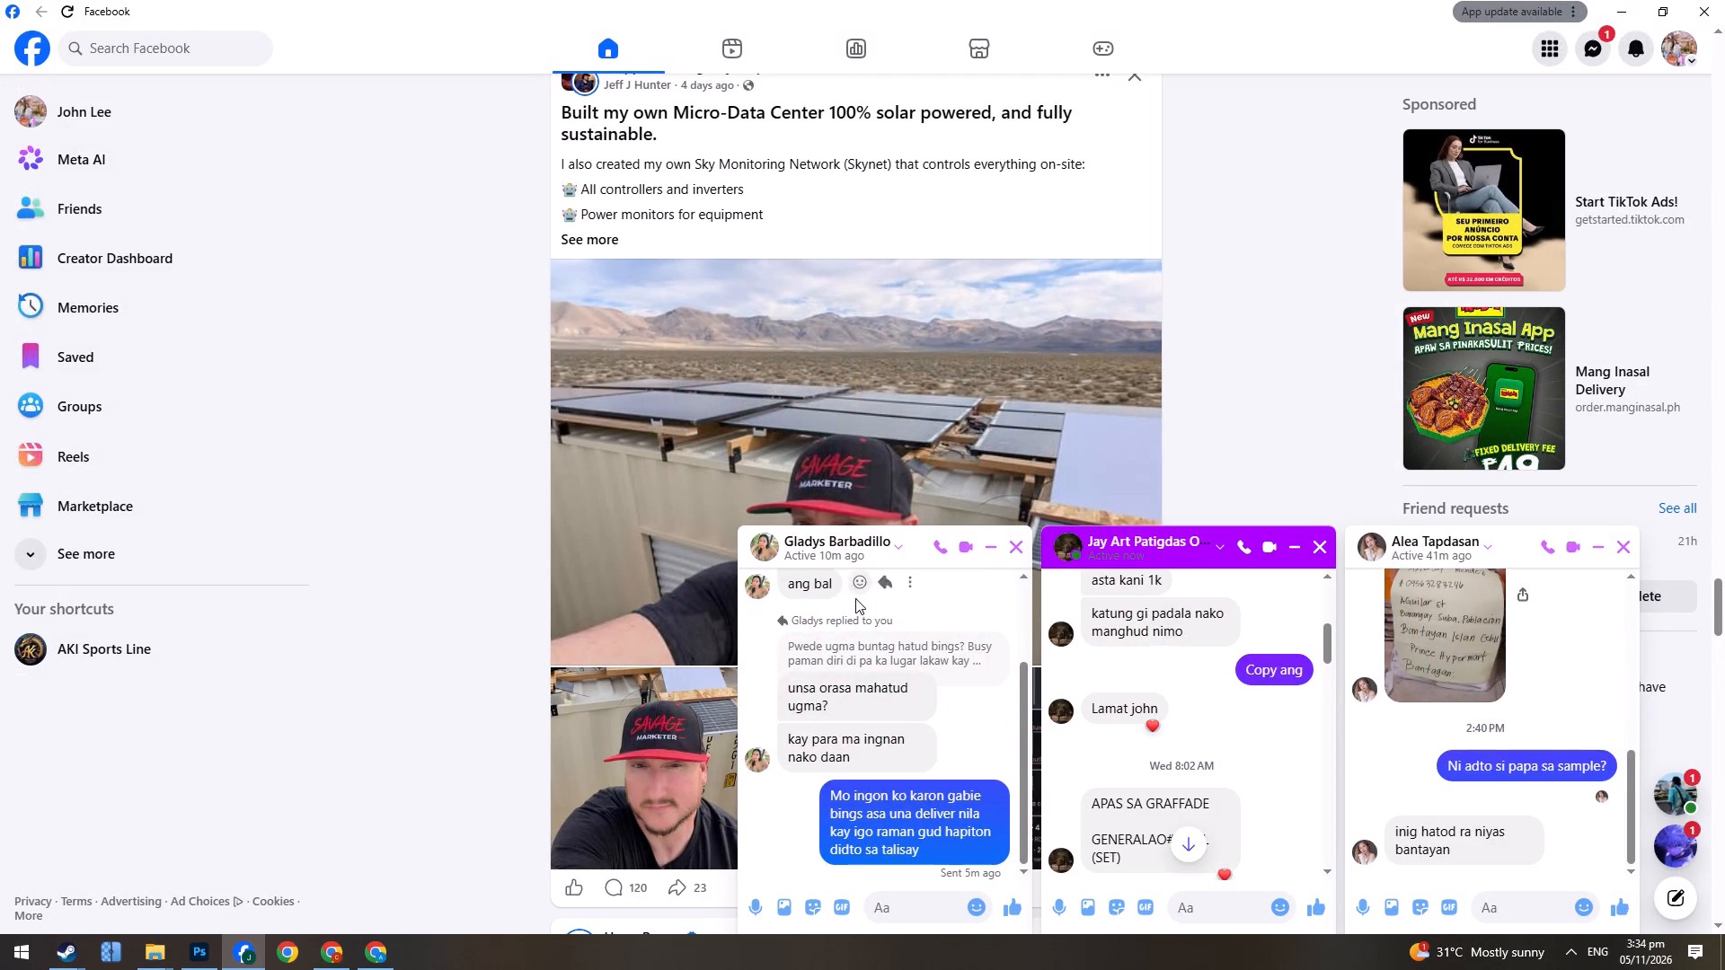
pyautogui.scroll(4, 1172, 684)
pyautogui.click(1149, 775)
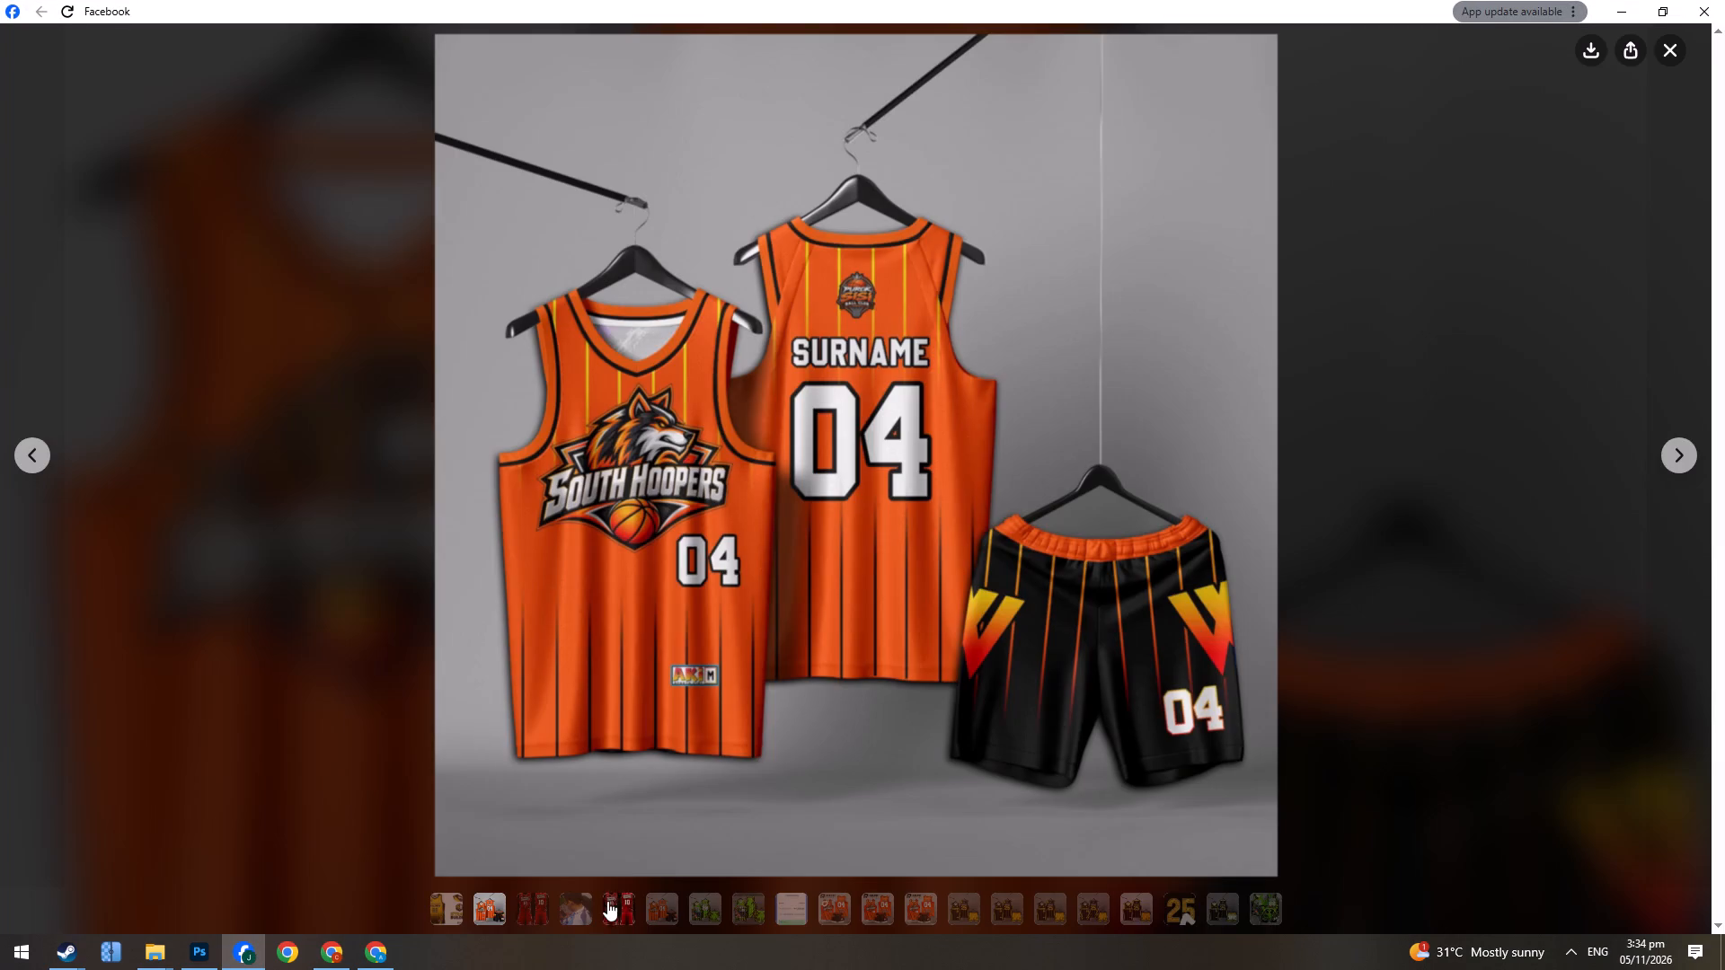
pyautogui.click(535, 906)
pyautogui.hotkey('alt', 'Tab')
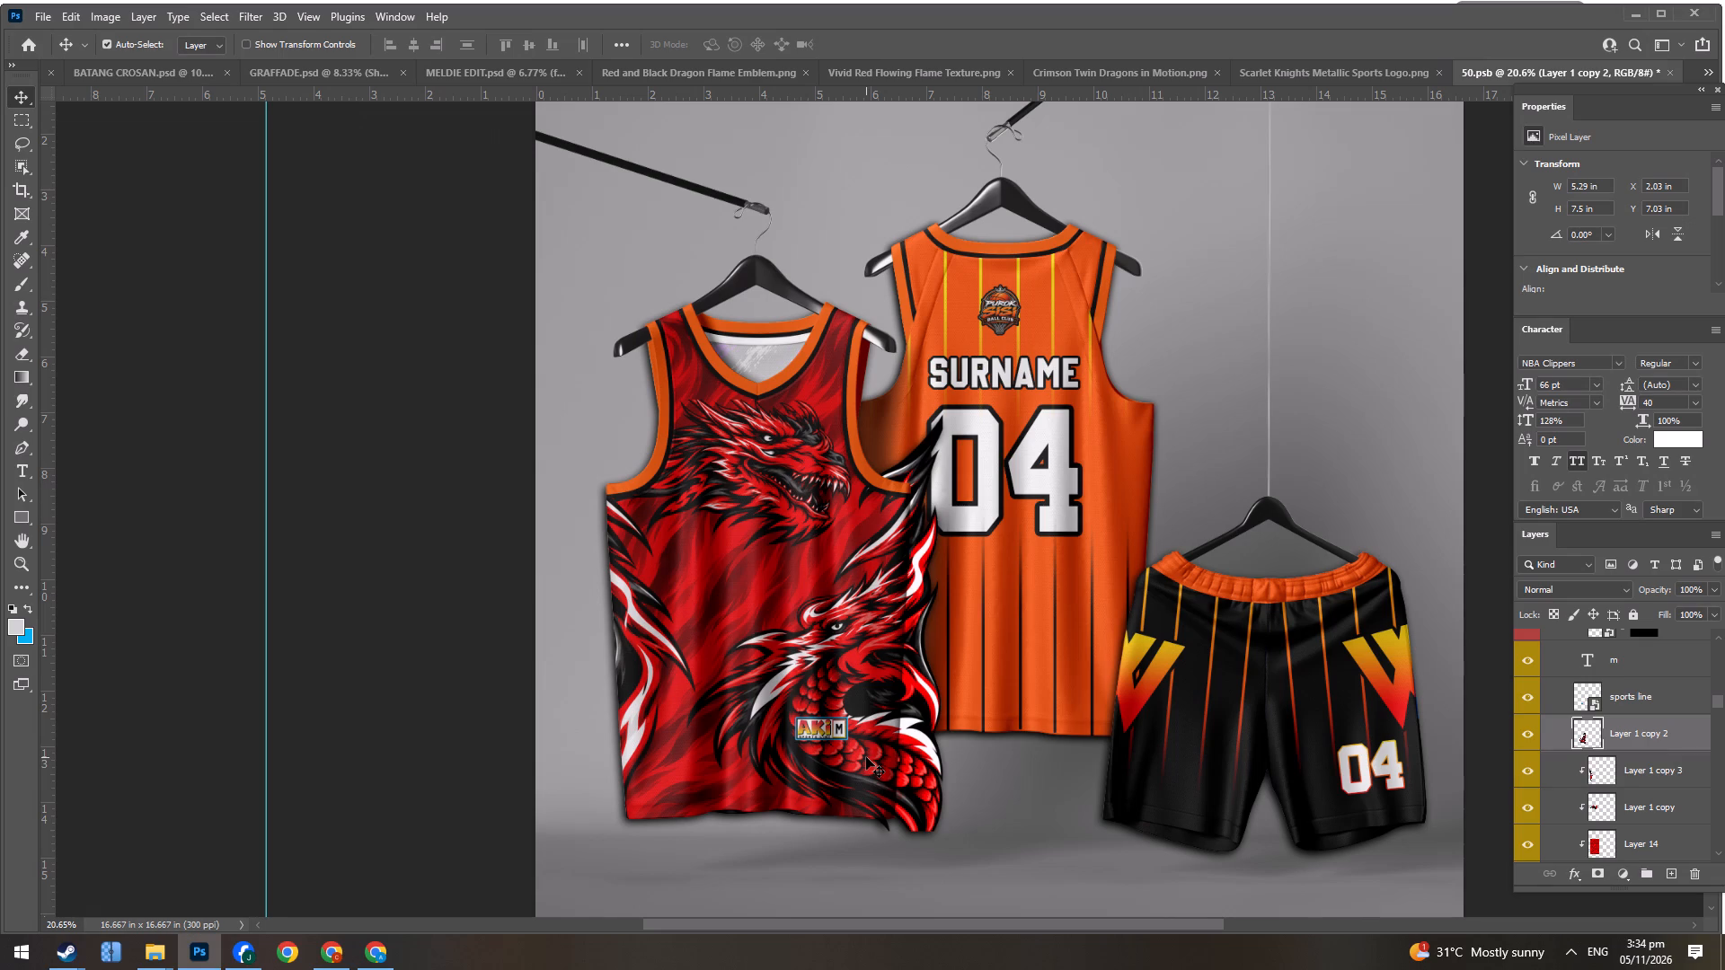
# Narrow the dragon in Layer 1 copy 2 to about 89% width and shift it onto the front jersey's right edge.
pyautogui.click(833, 662)
pyautogui.hotkey('ctrl', 't')
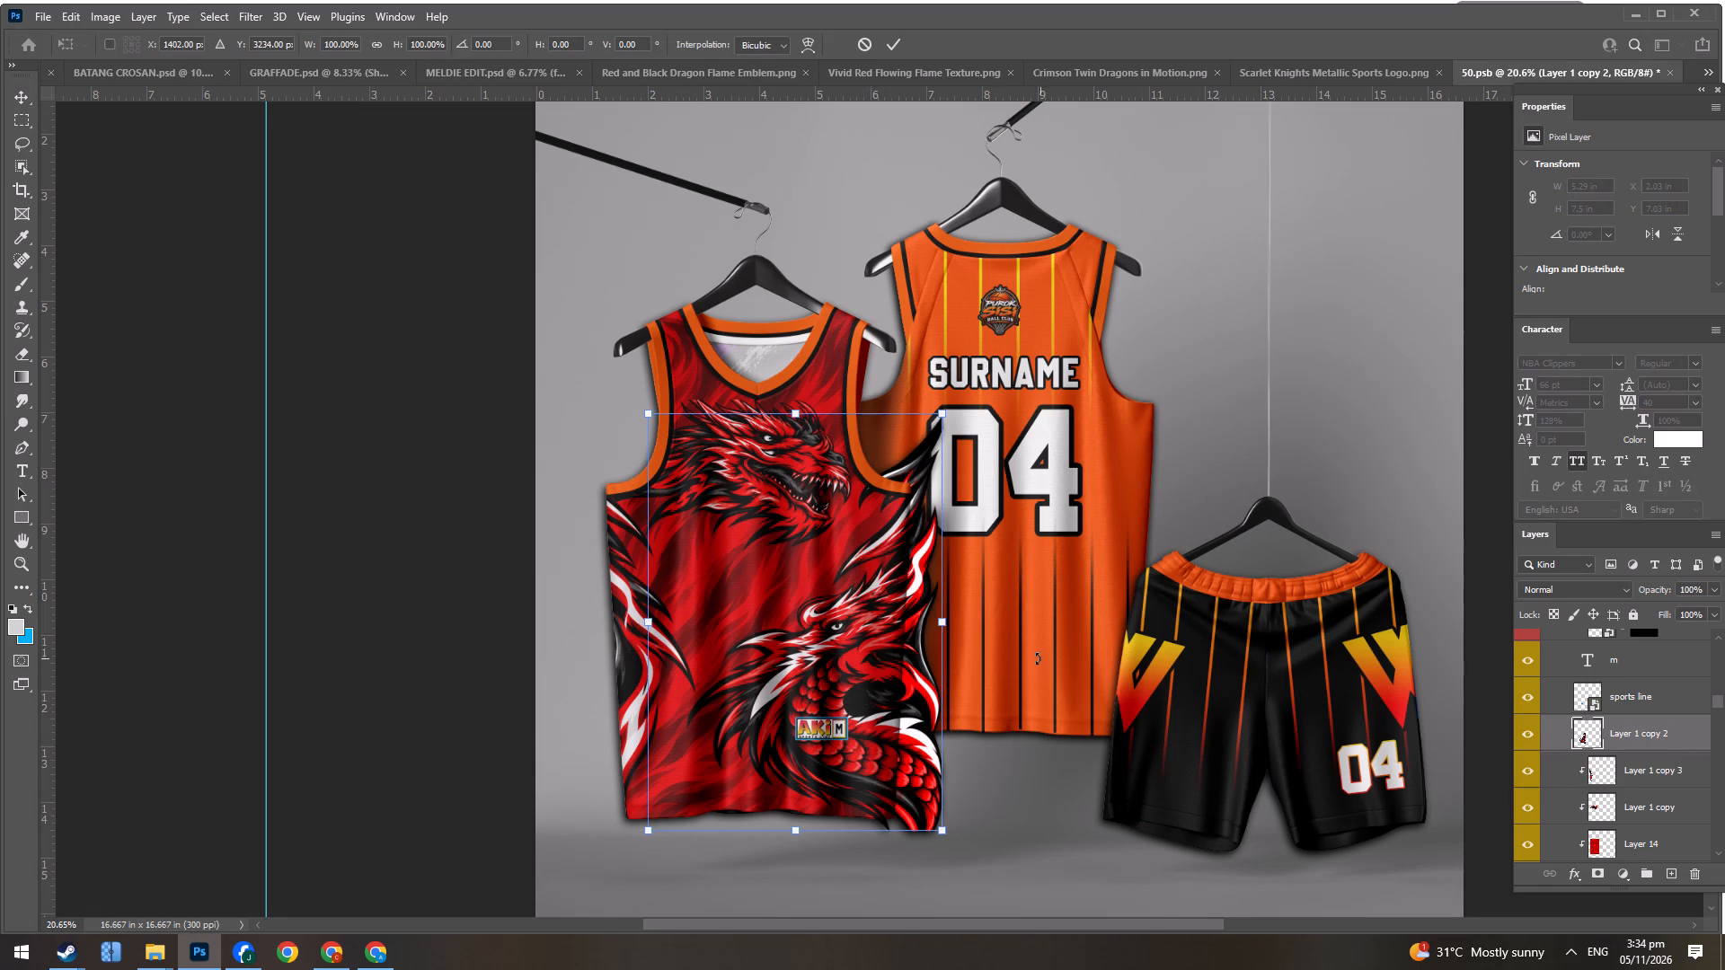
pyautogui.moveTo(944, 621); pyautogui.dragTo(913, 624)
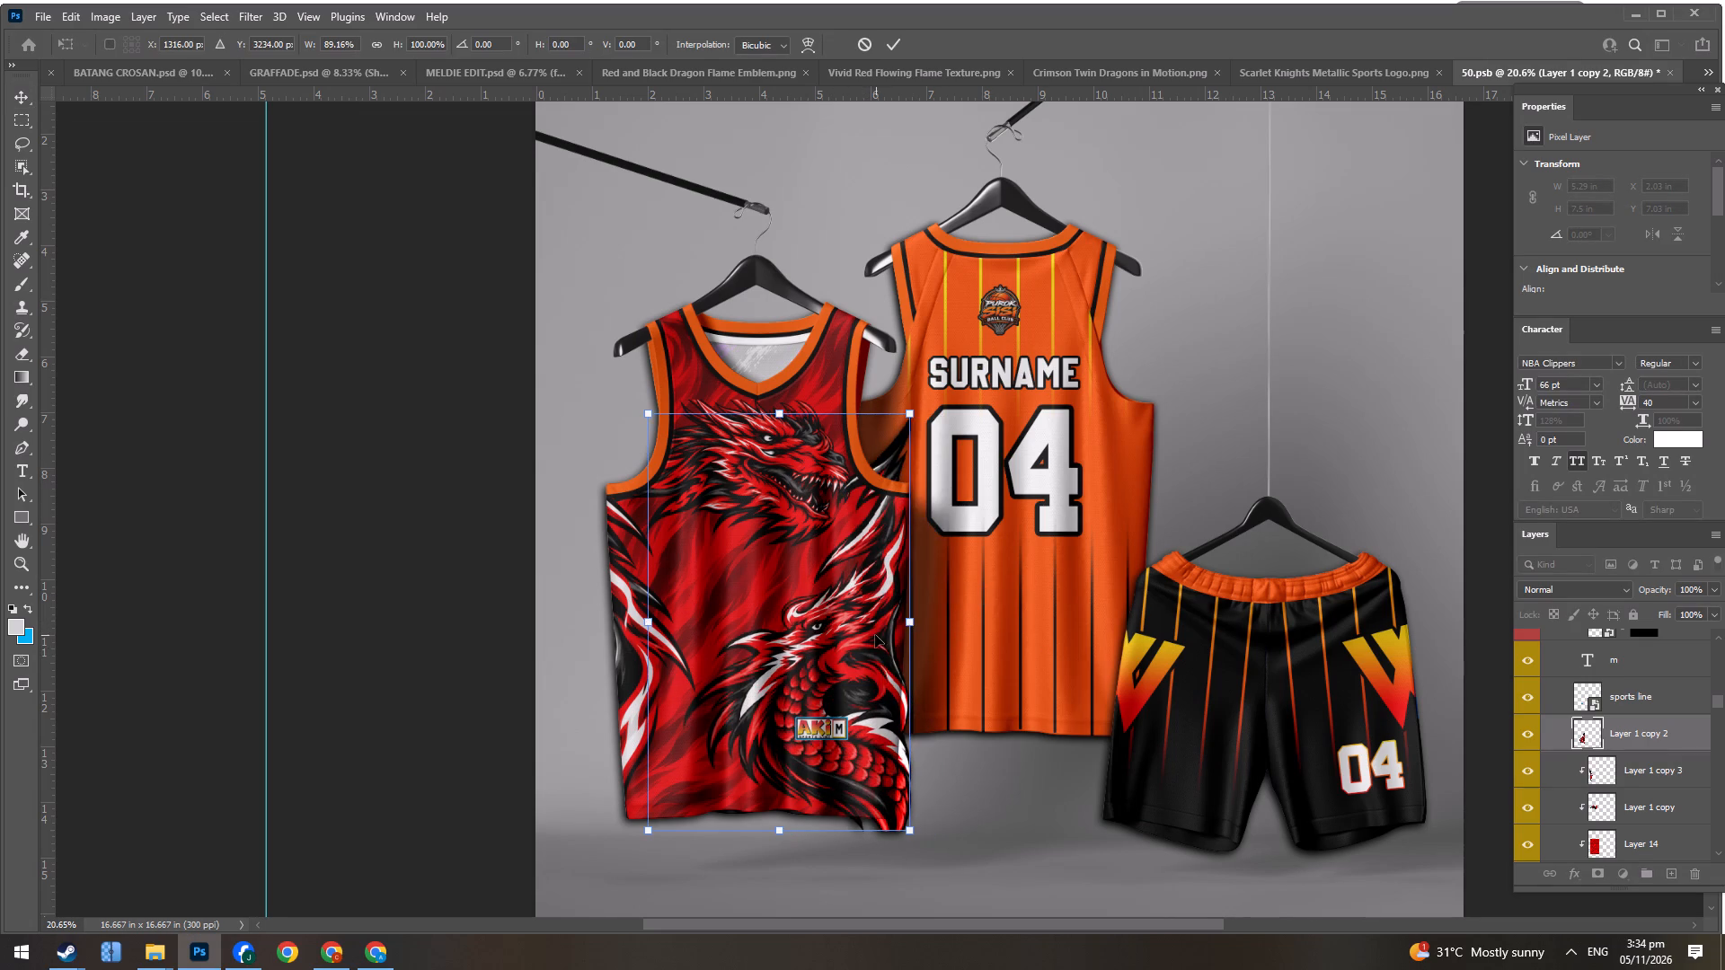
pyautogui.moveTo(875, 635); pyautogui.dragTo(910, 634)
pyautogui.press('Return')
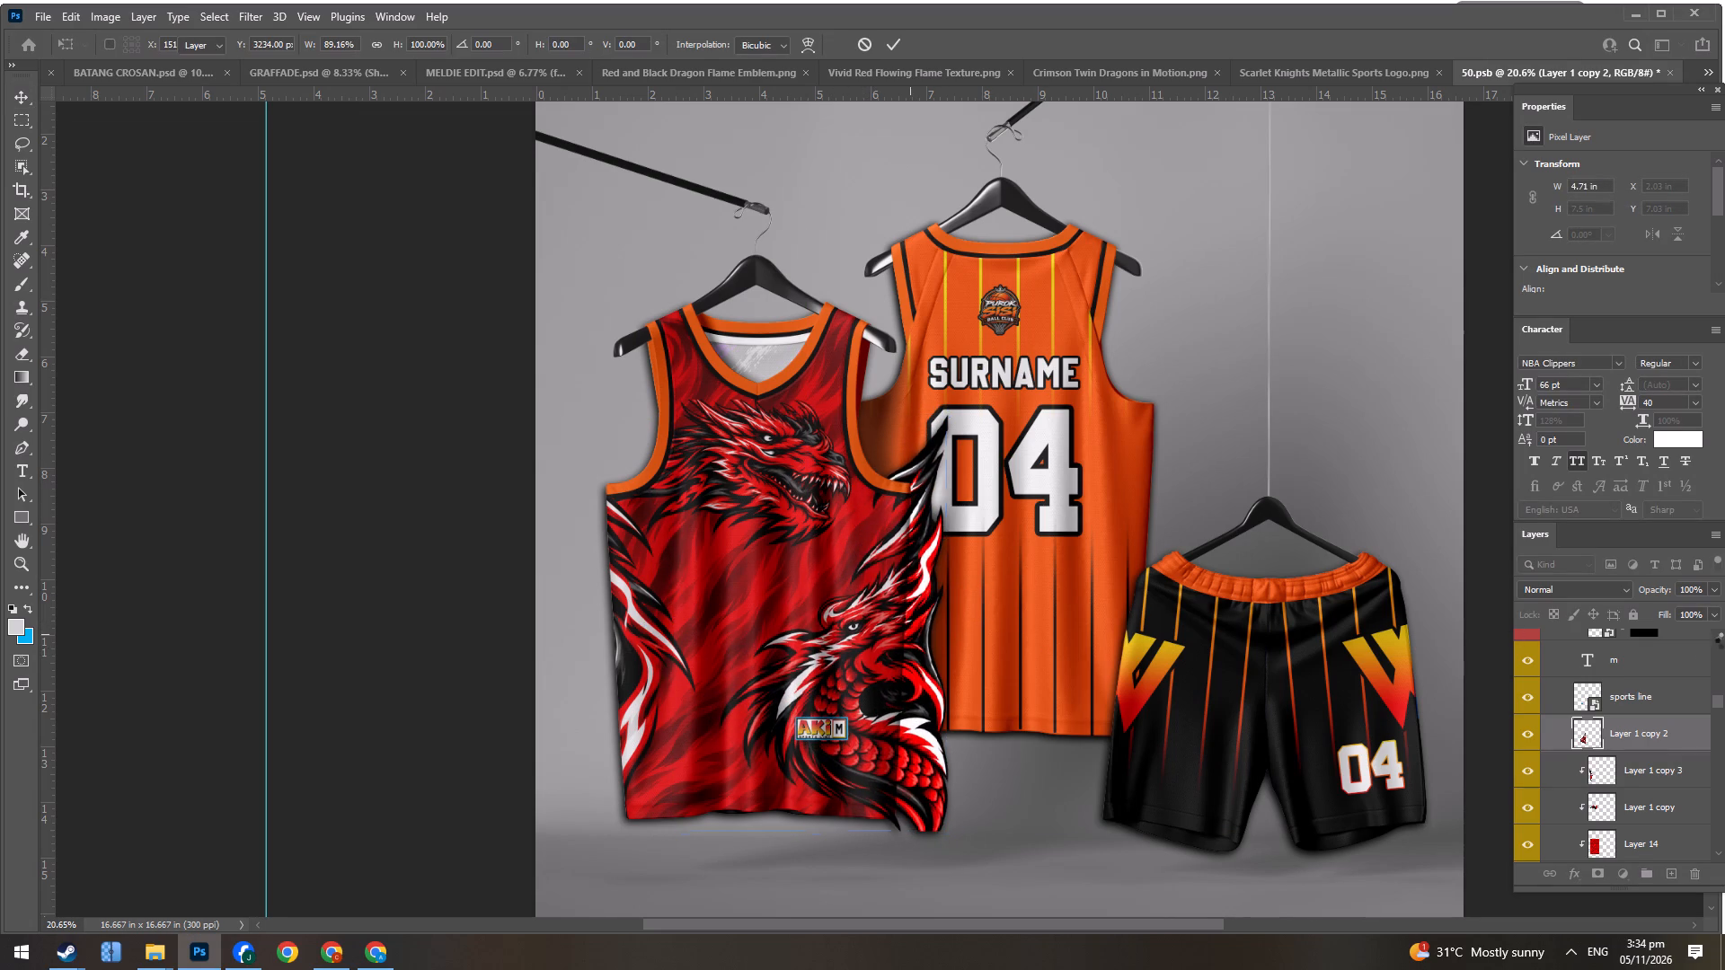
# Clip Layer 1 copy 2 to the front jersey with a clipping mask.
pyautogui.rightClick(1724, 725)
pyautogui.click(1674, 714)
pyautogui.rightClick(1681, 736)
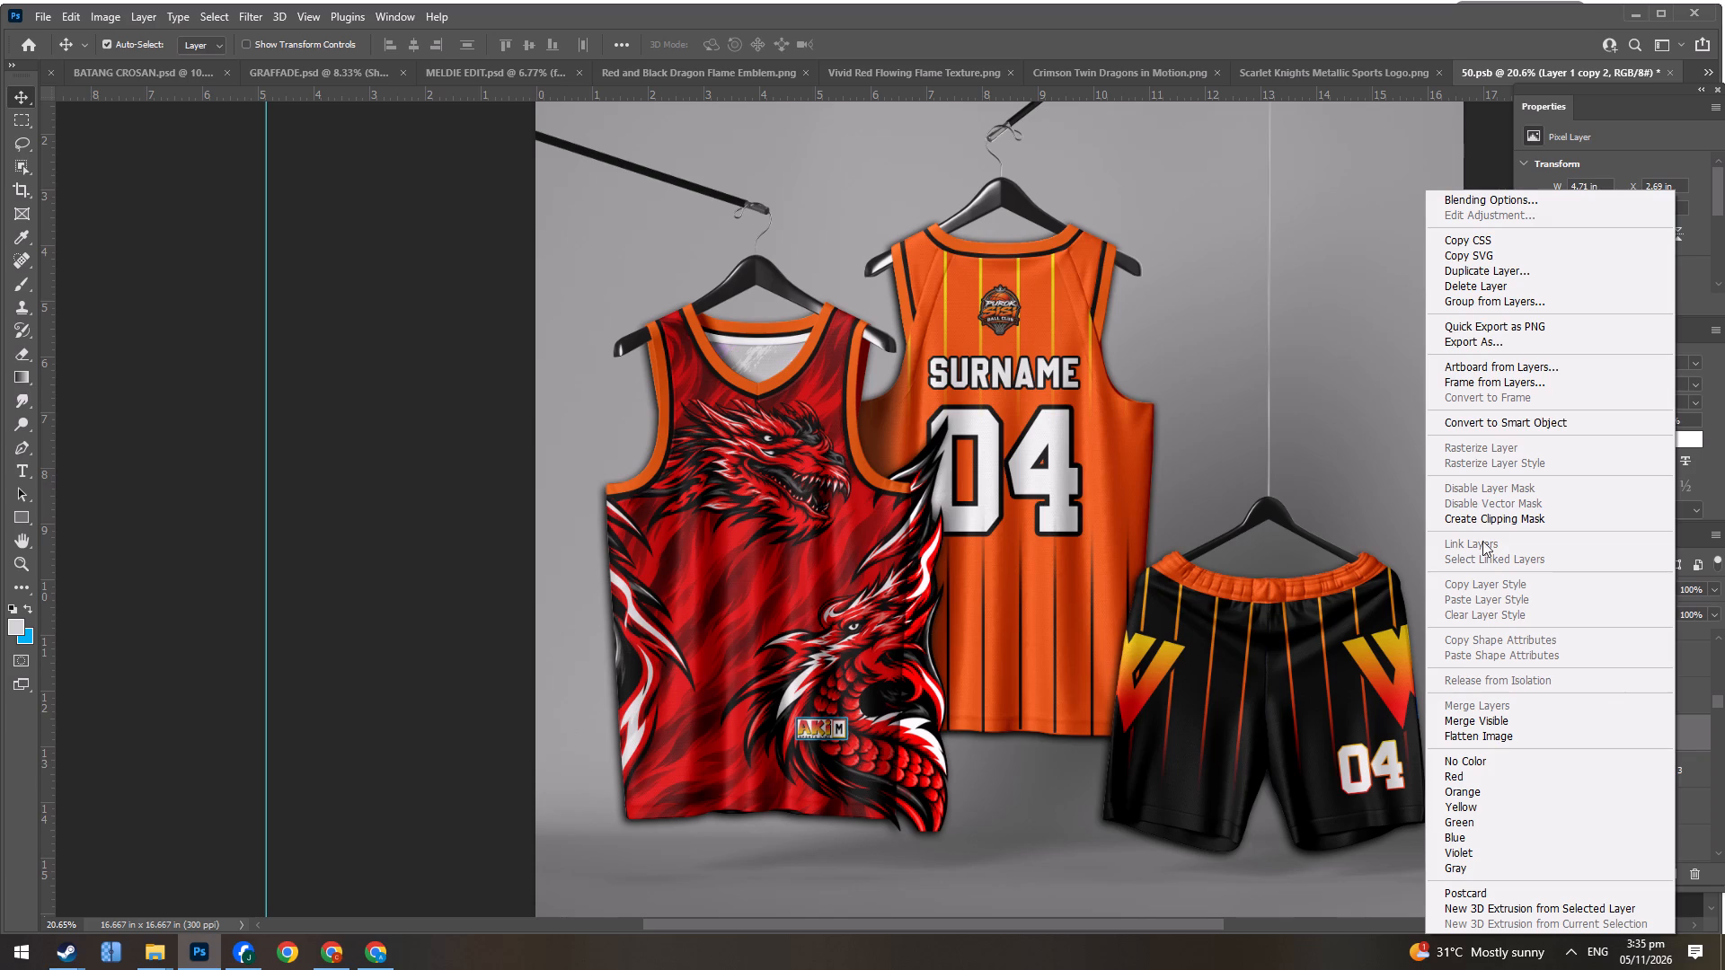
pyautogui.click(1506, 517)
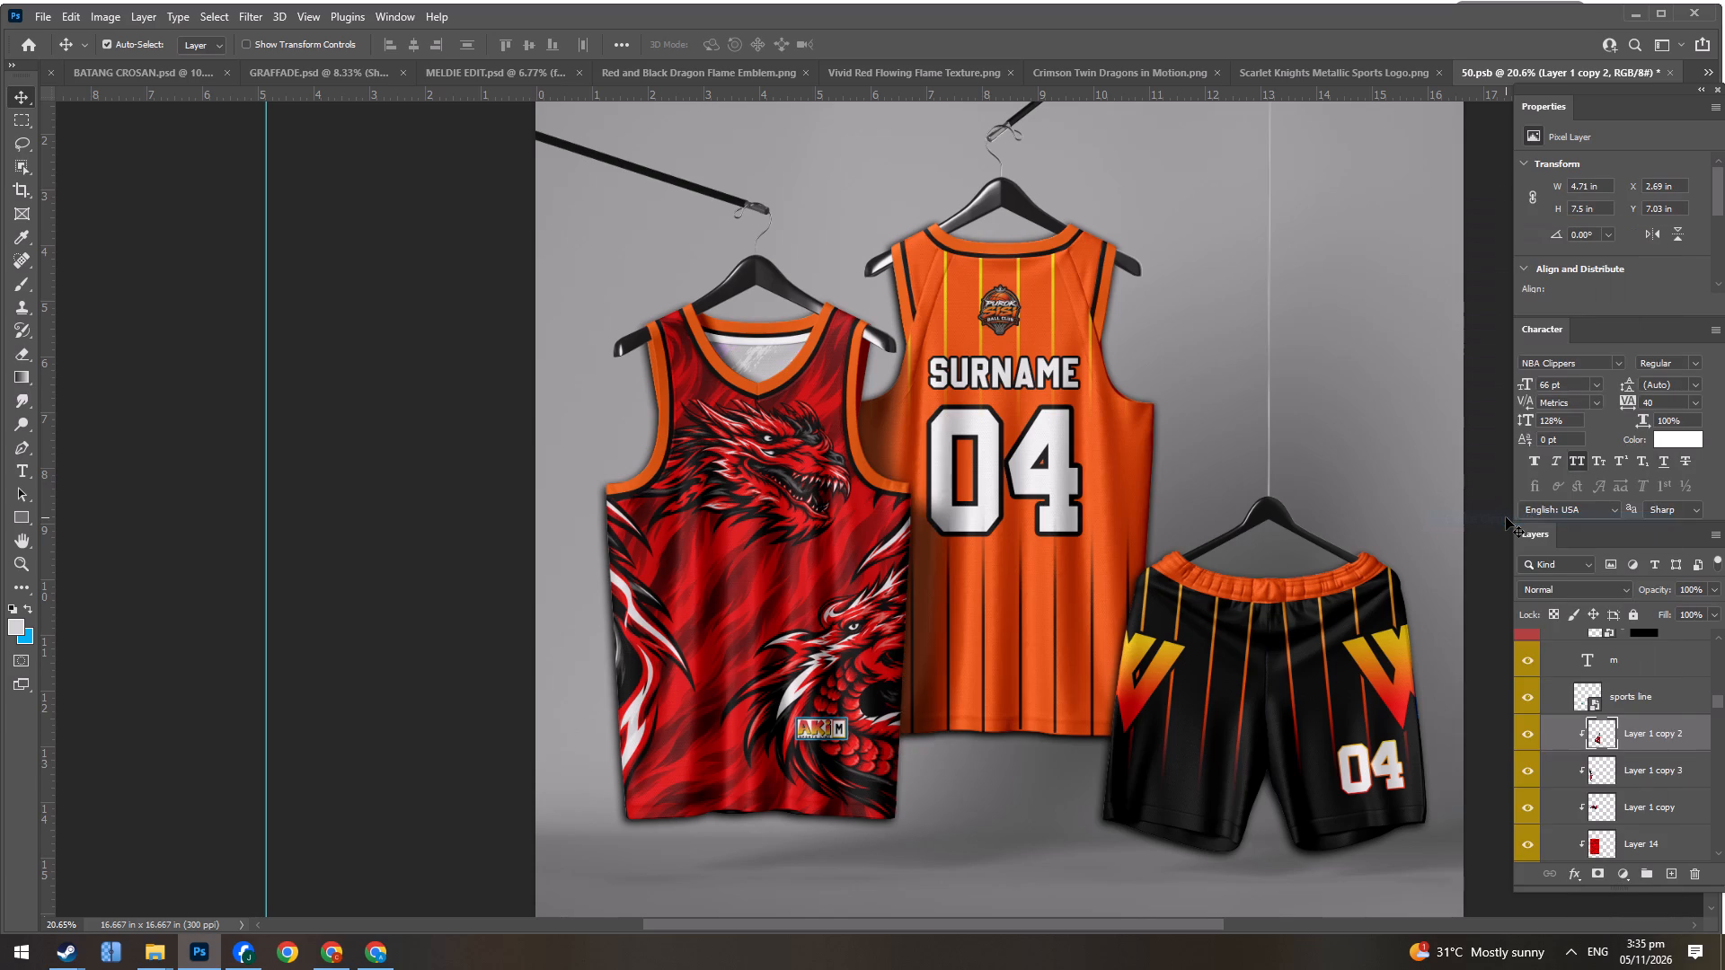
# Move the dragon head in Layer 1 copy slightly up and right, closer to the front jersey's collar.
pyautogui.hotkey('ctrl', 't')
pyautogui.click(792, 455)
pyautogui.press('Return')
pyautogui.moveTo(792, 451); pyautogui.dragTo(808, 423)
pyautogui.press('Return')
# Copy Layer 0 from Scarlet Knights Metallic Sports Logo.png into 50.psb, placing the logo across the front jersey's chest.
pyautogui.keyDown('alt'); pyautogui.scroll(5, 768, 316); pyautogui.keyUp('alt')
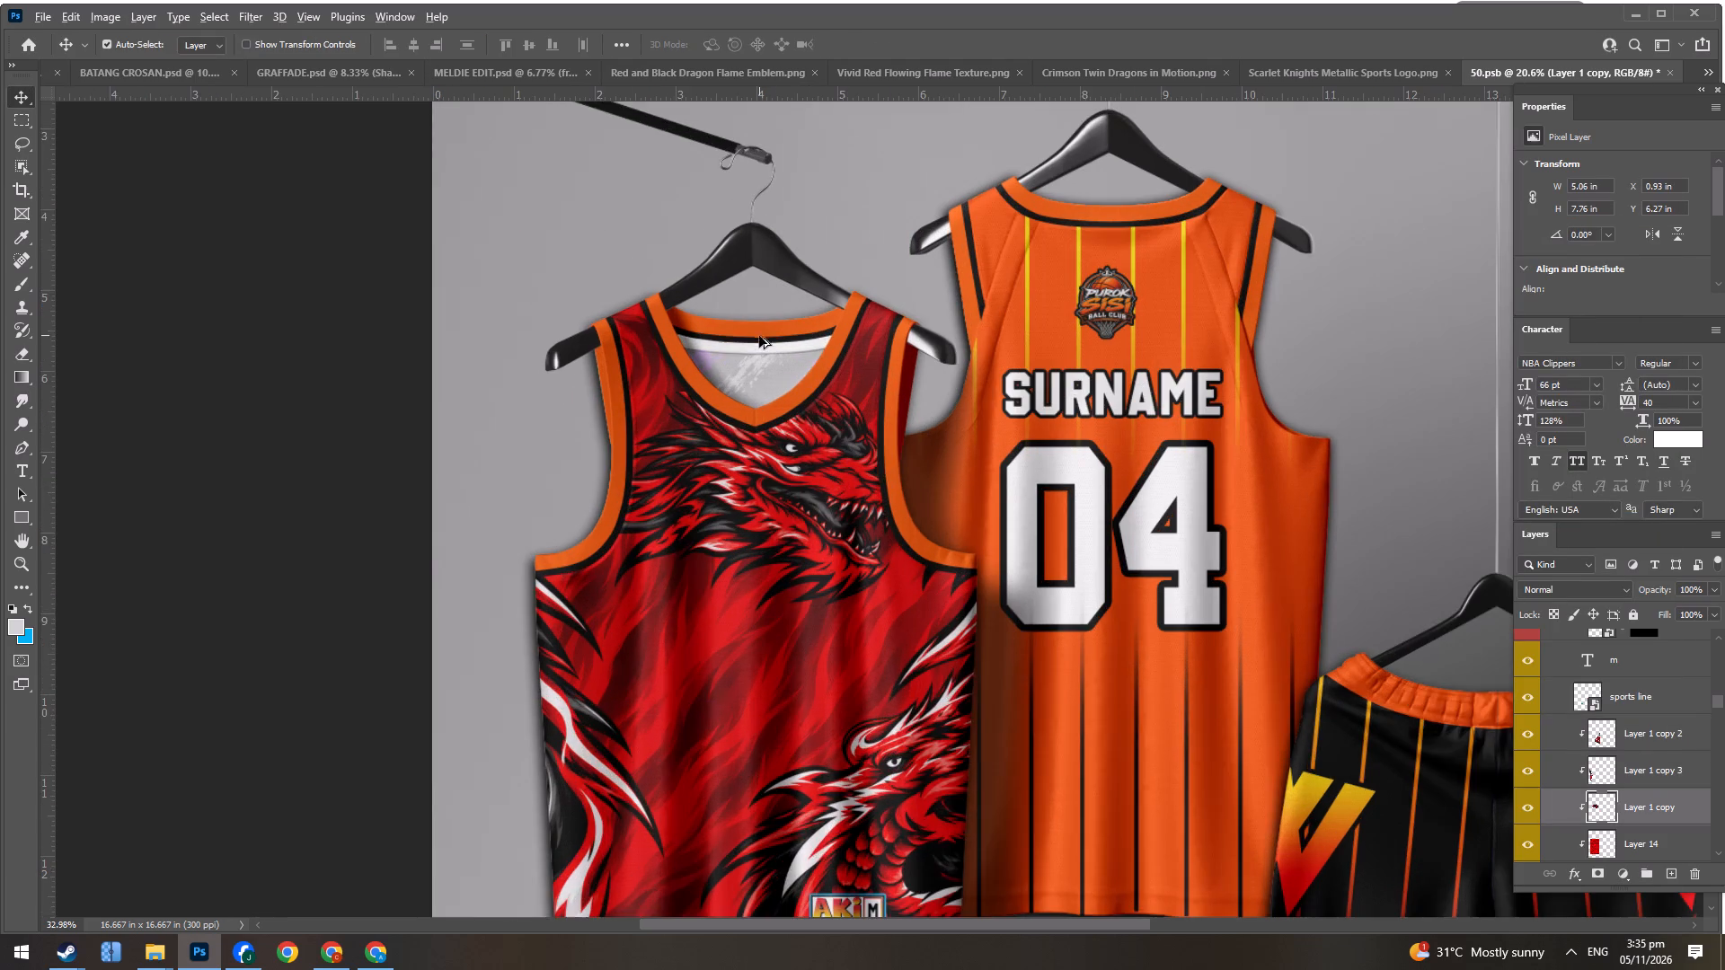
pyautogui.keyDown('alt'); pyautogui.scroll(5, 774, 395); pyautogui.keyUp('alt')
pyautogui.click(1415, 81)
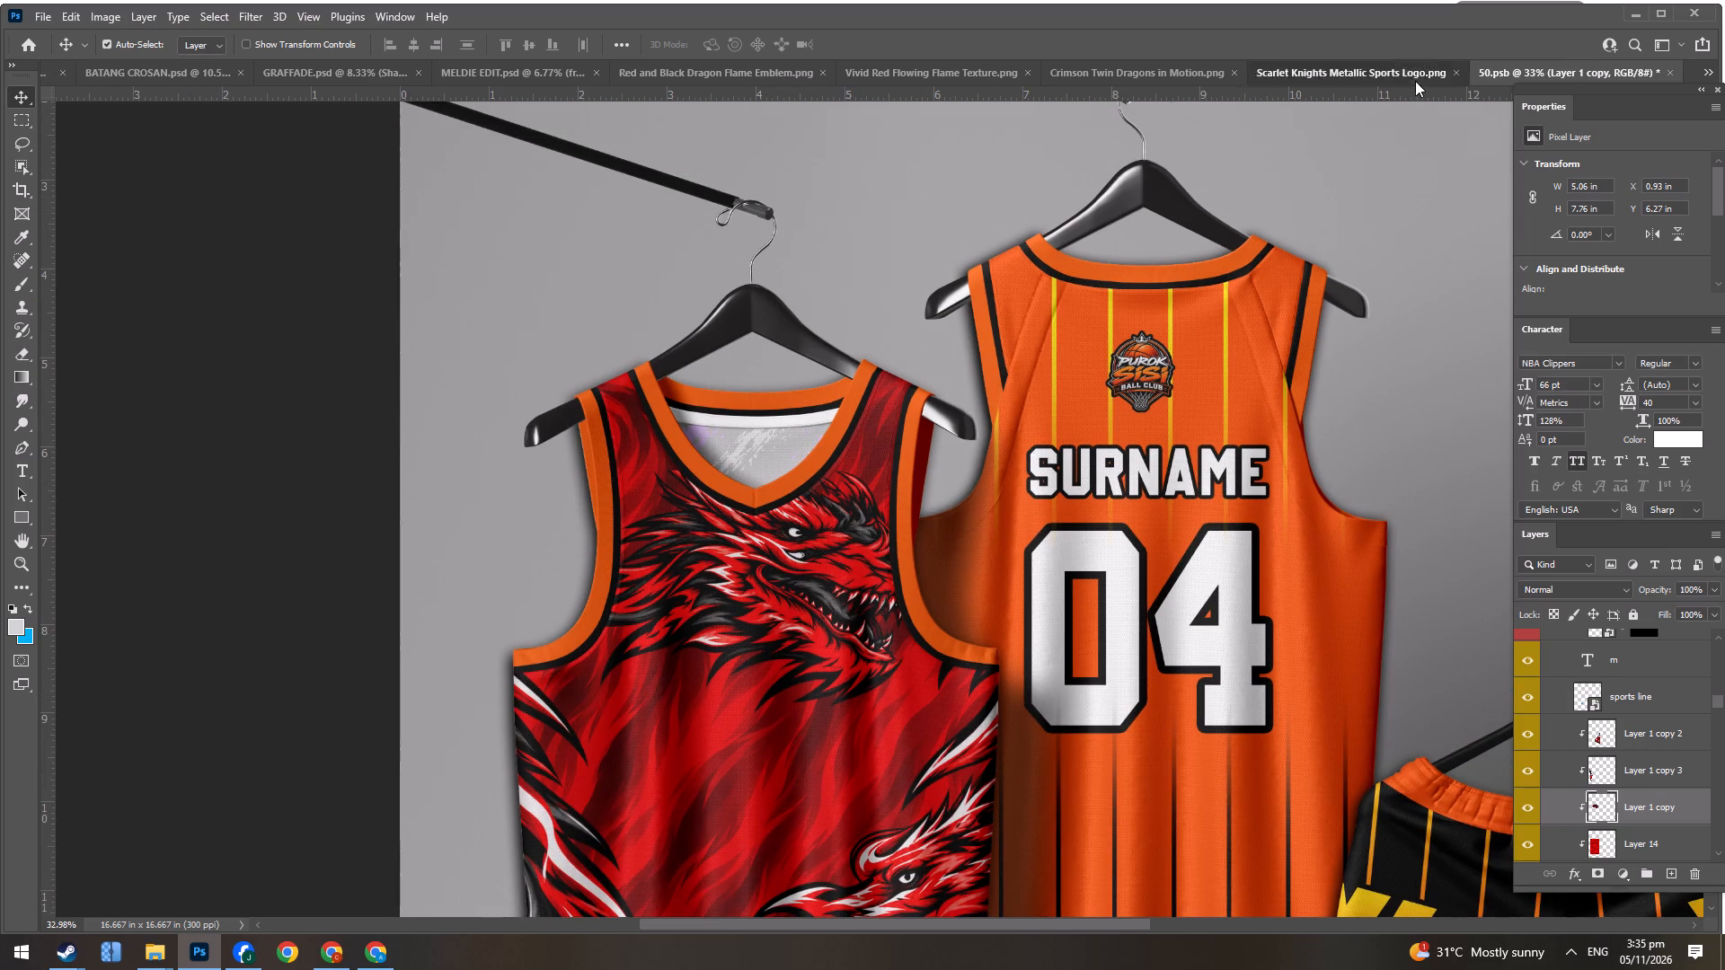
pyautogui.moveTo(1625, 646); pyautogui.dragTo(778, 93)
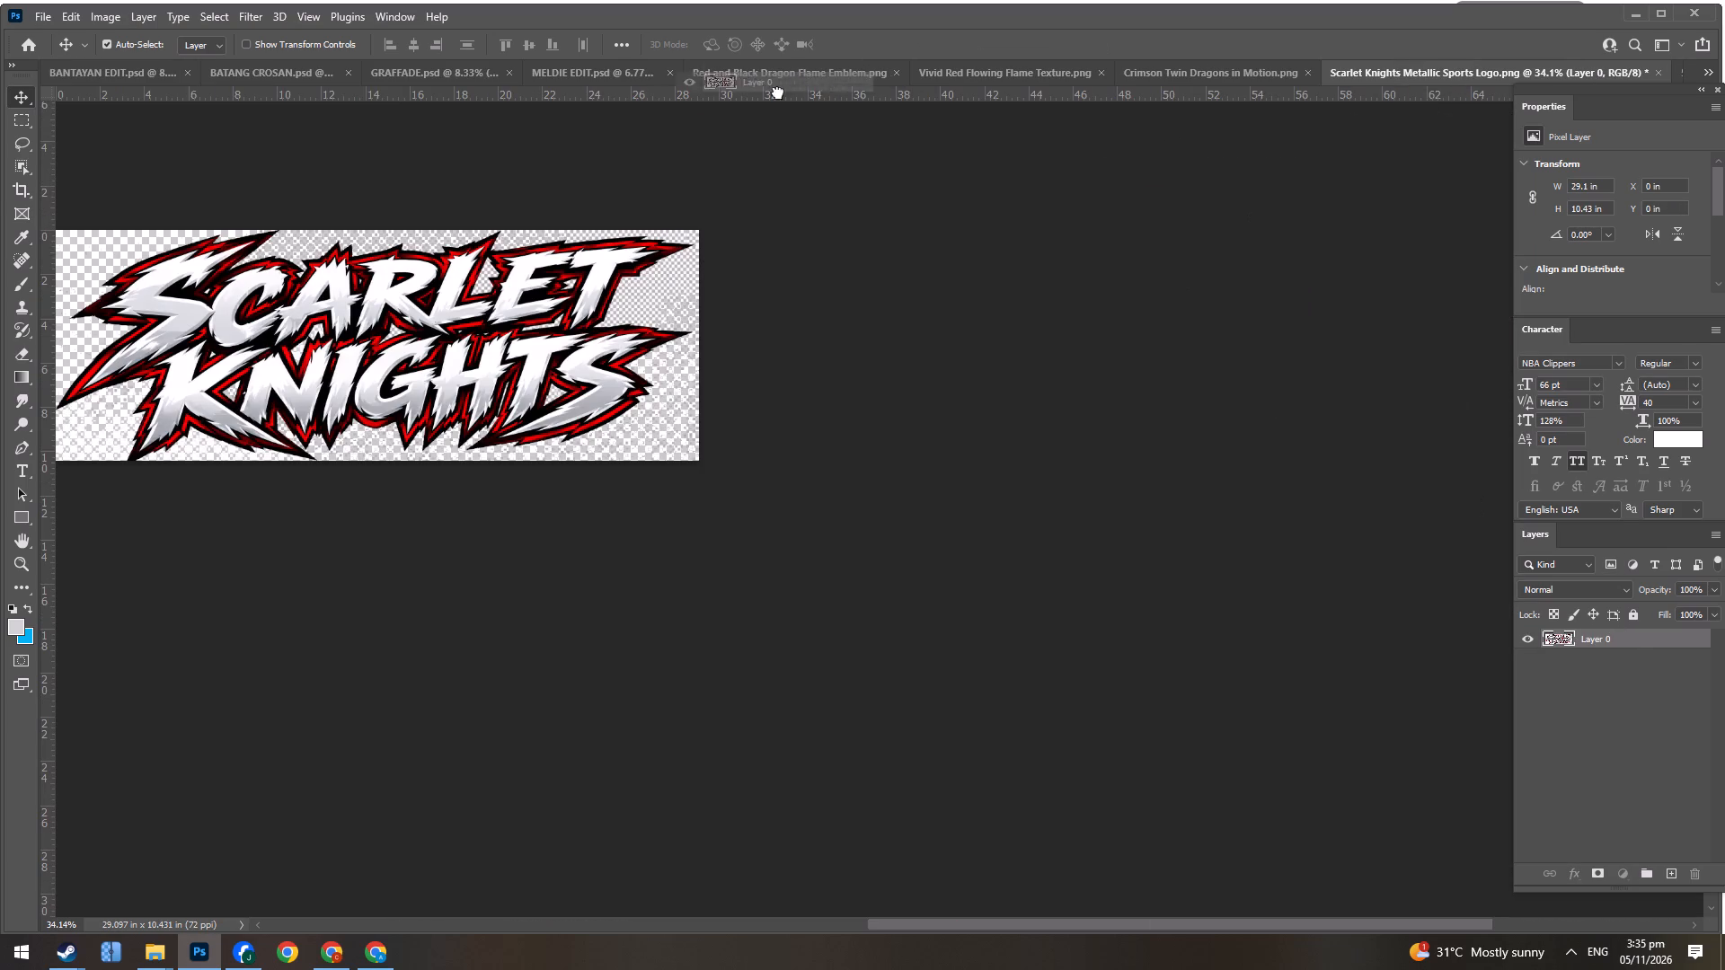
pyautogui.moveTo(778, 93); pyautogui.dragTo(1683, 75)
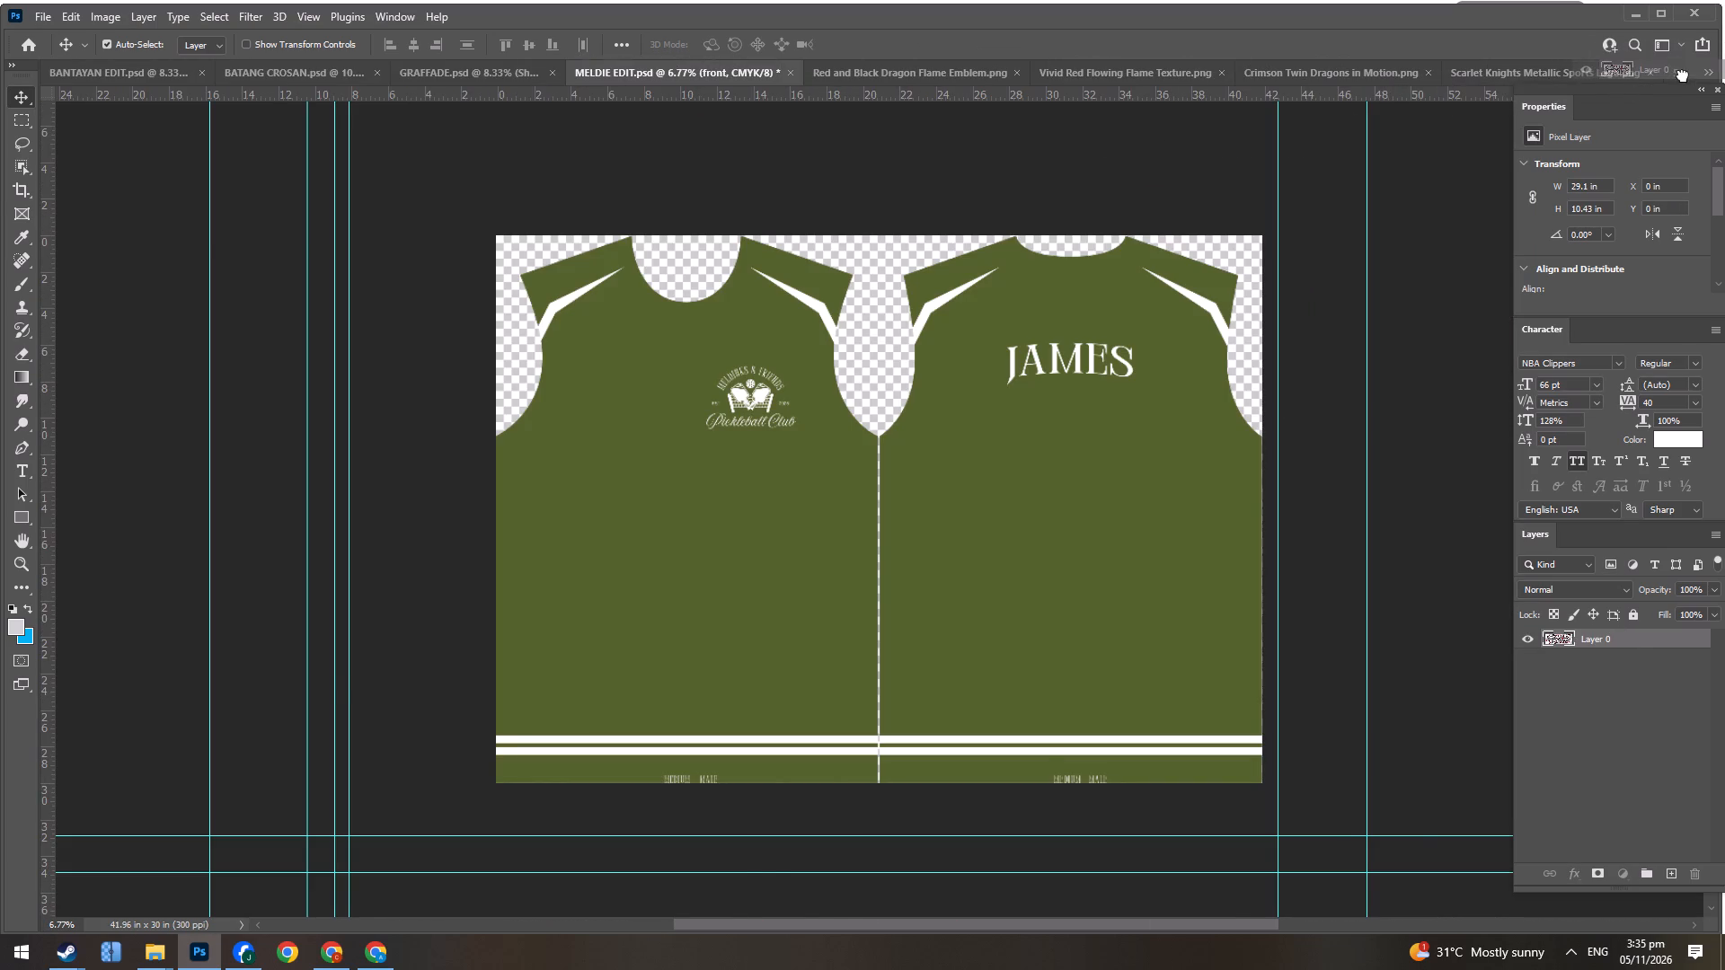
pyautogui.moveTo(1683, 75); pyautogui.dragTo(583, 727)
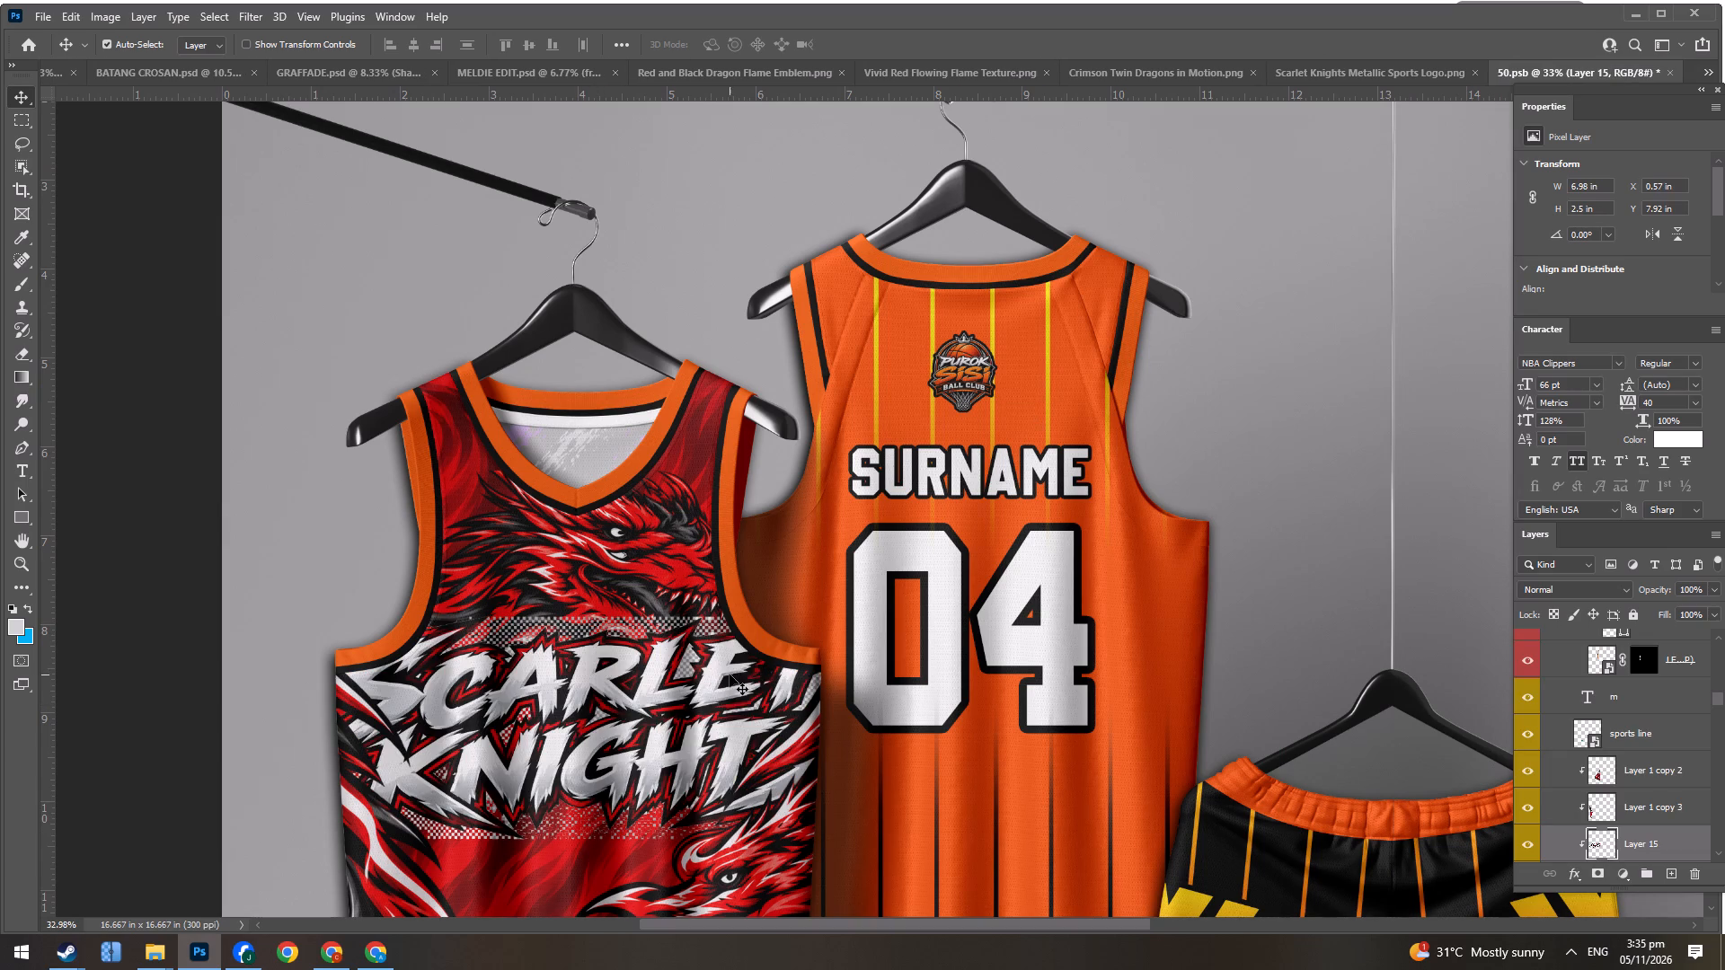
# Inspect the placed logo's background up close and open Scarlet Knights Esports Emblem.png from Downloads.
pyautogui.scroll(-4, 720, 687)
pyautogui.keyDown('alt'); pyautogui.scroll(3, 767, 638); pyautogui.keyUp('alt')
pyautogui.keyDown('alt'); pyautogui.scroll(5, 702, 699); pyautogui.keyUp('alt')
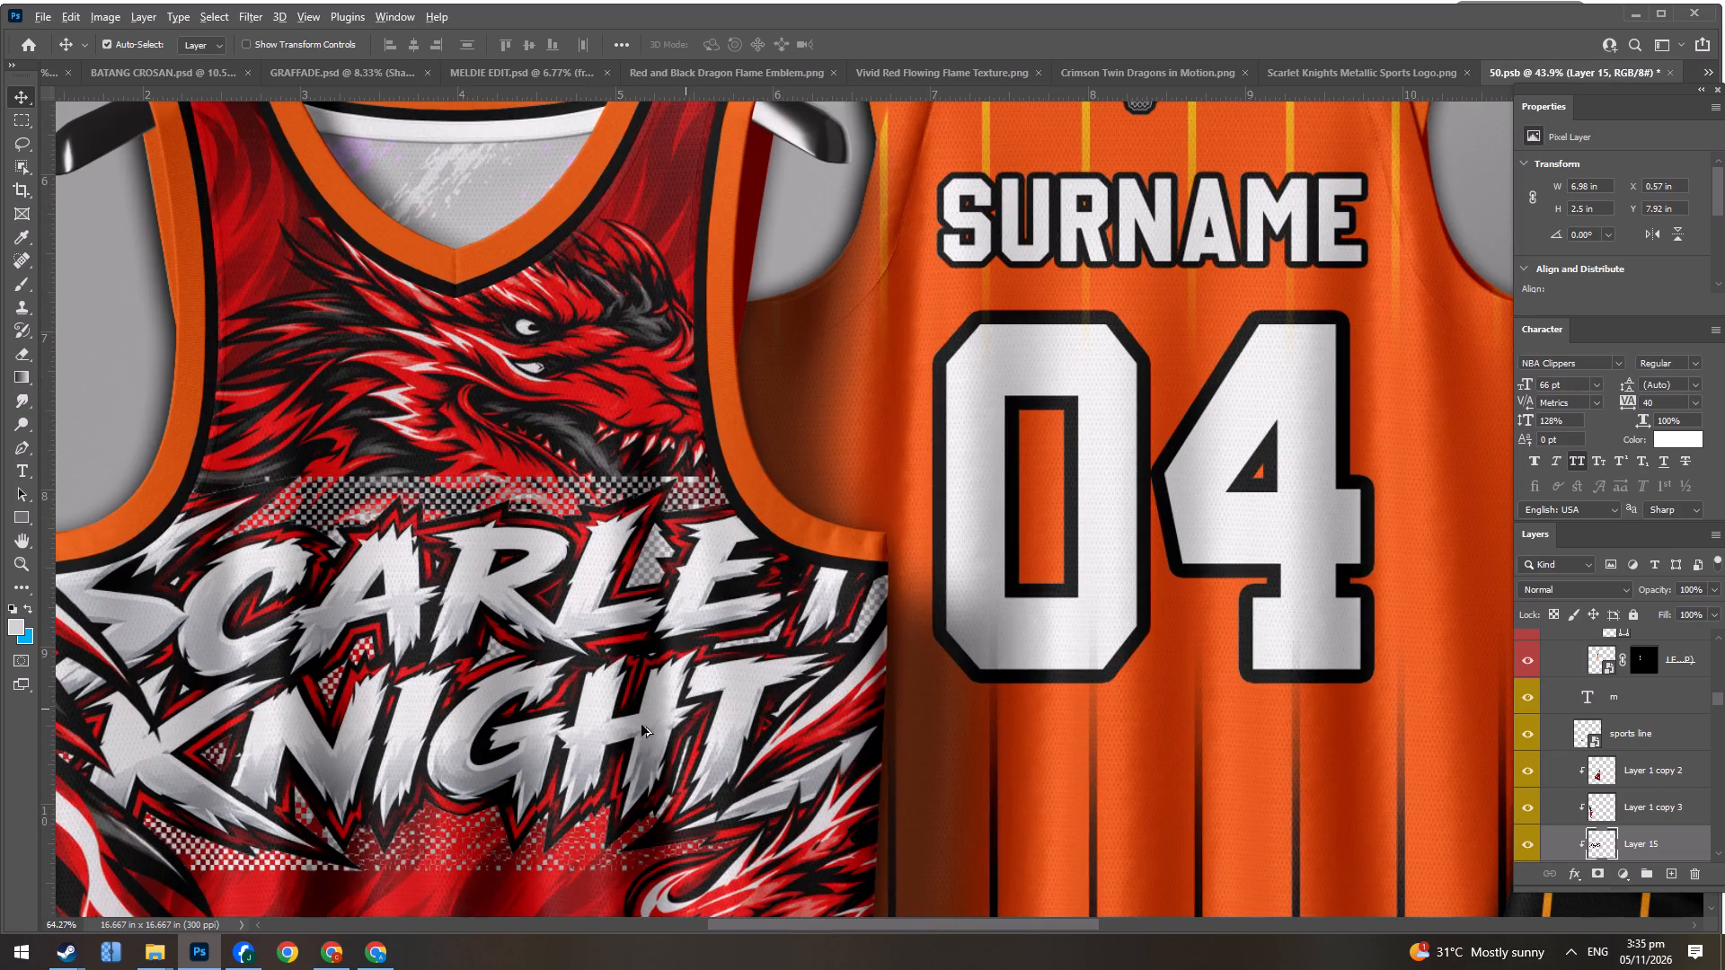
pyautogui.keyDown('alt'); pyautogui.scroll(4, 641, 725); pyautogui.keyUp('alt')
pyautogui.hotkey('alt', 'Tab')
pyautogui.hotkey('alt', 'Tab')
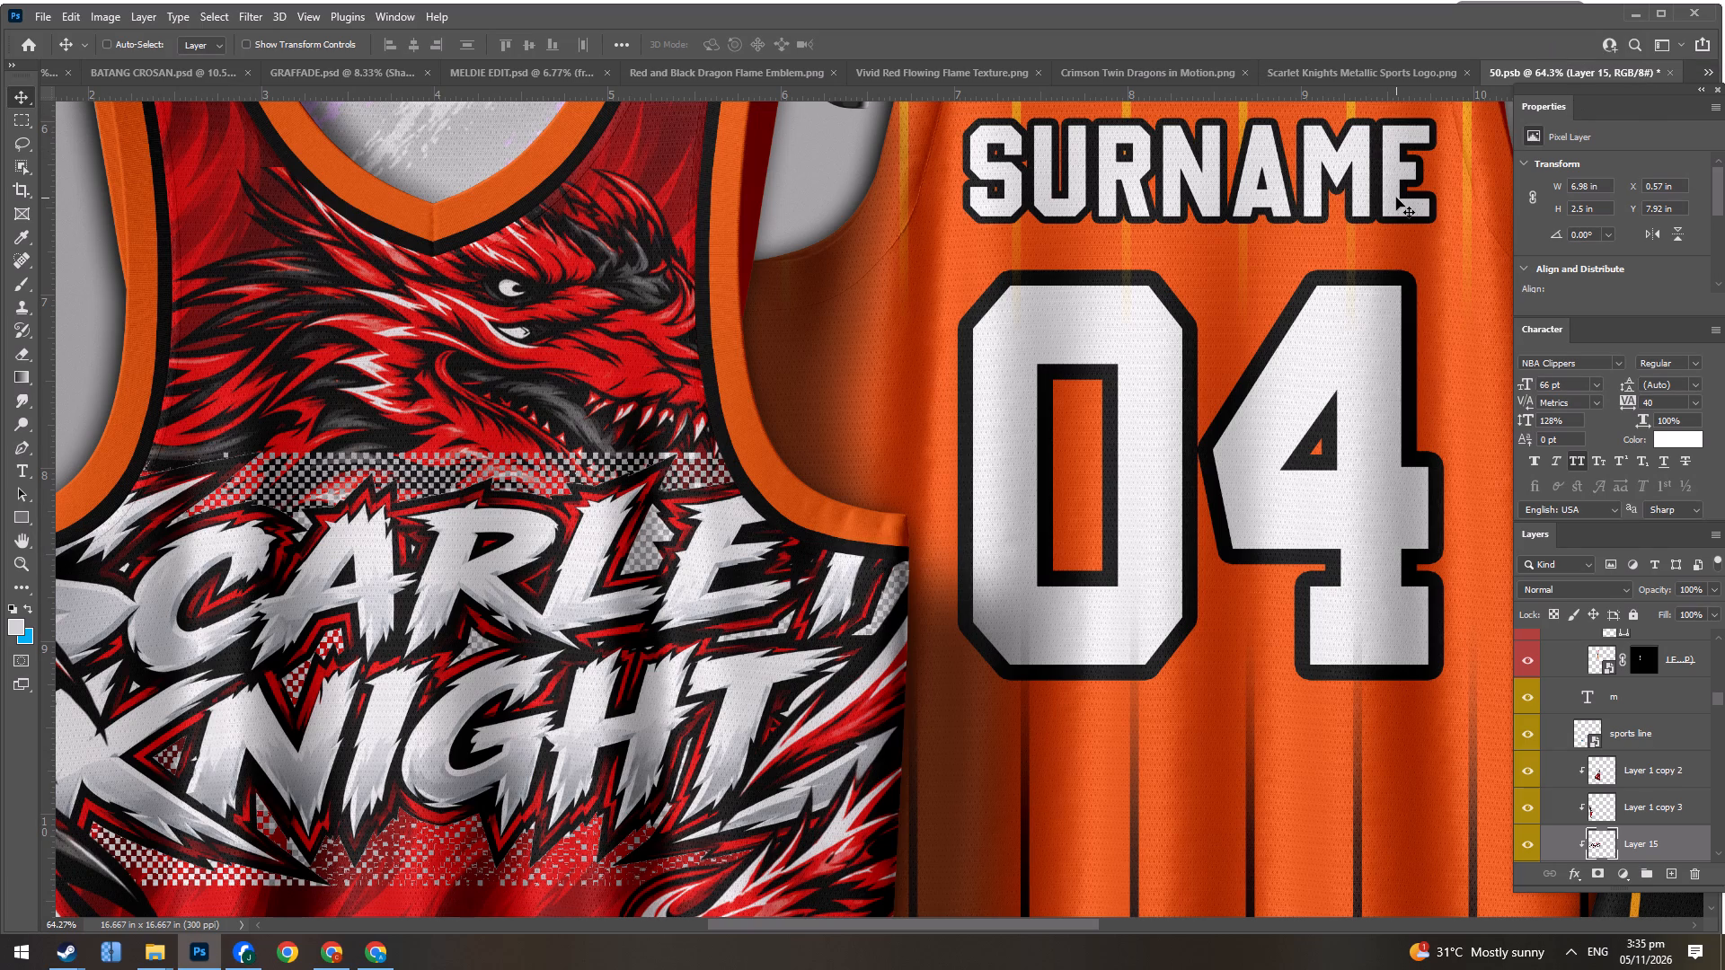
pyautogui.hotkey('ctrl', 'o')
pyautogui.click(222, 190)
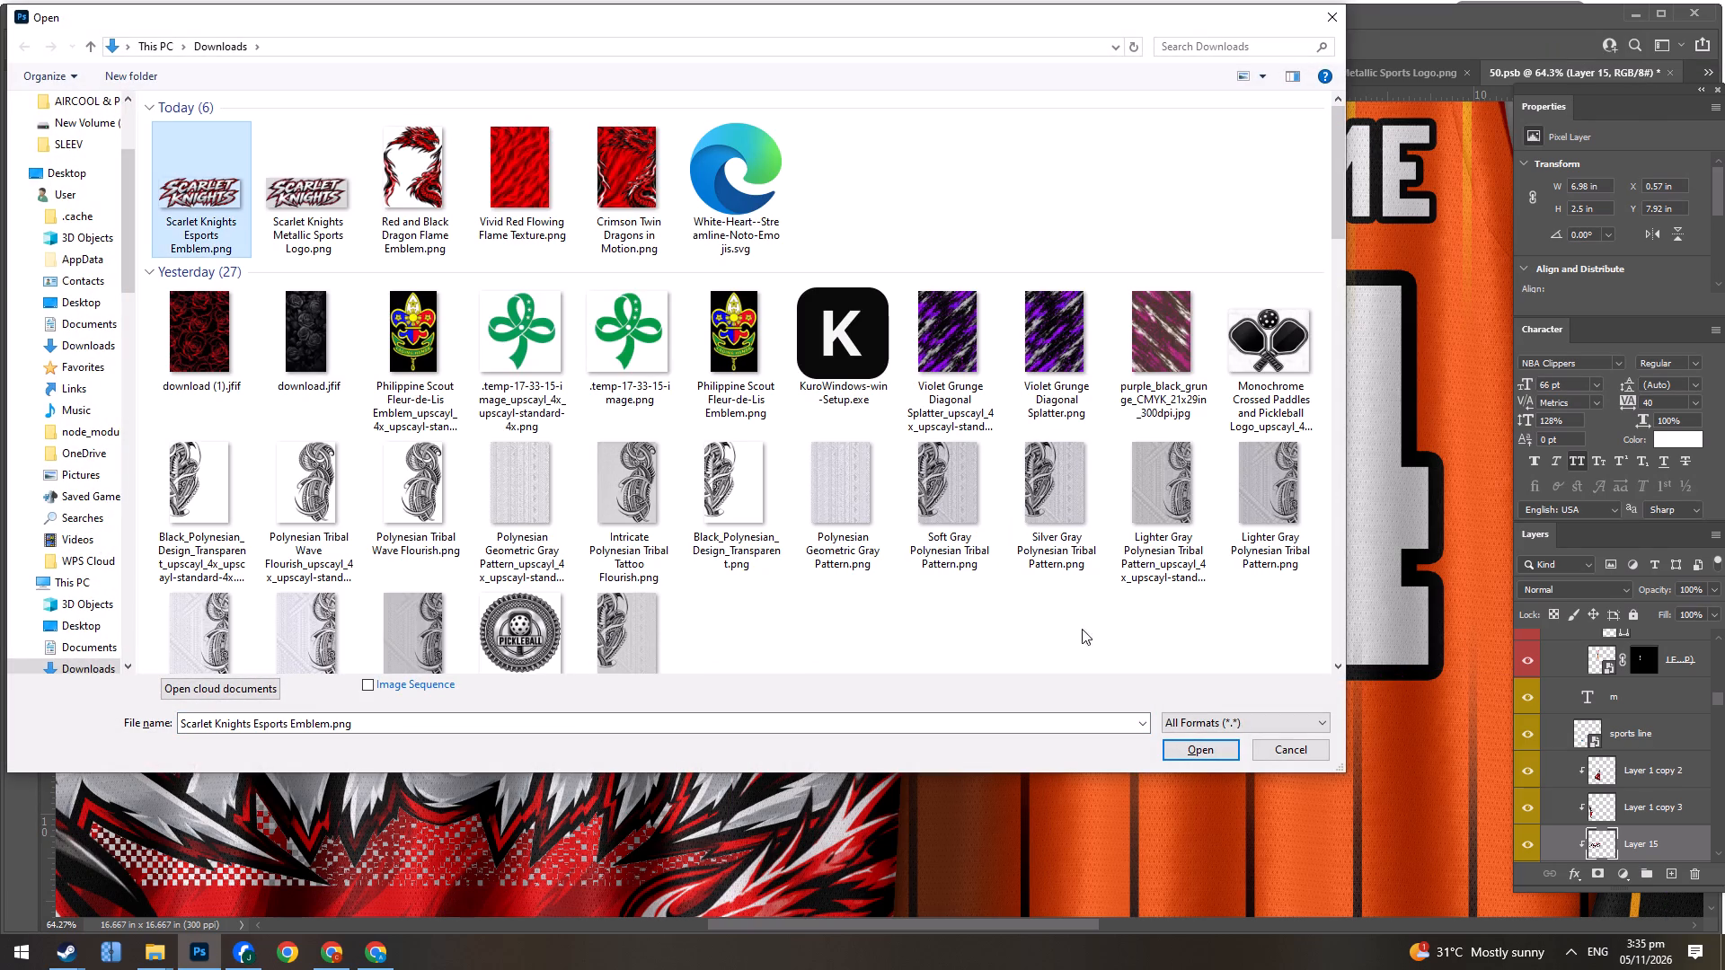
pyautogui.click(1199, 751)
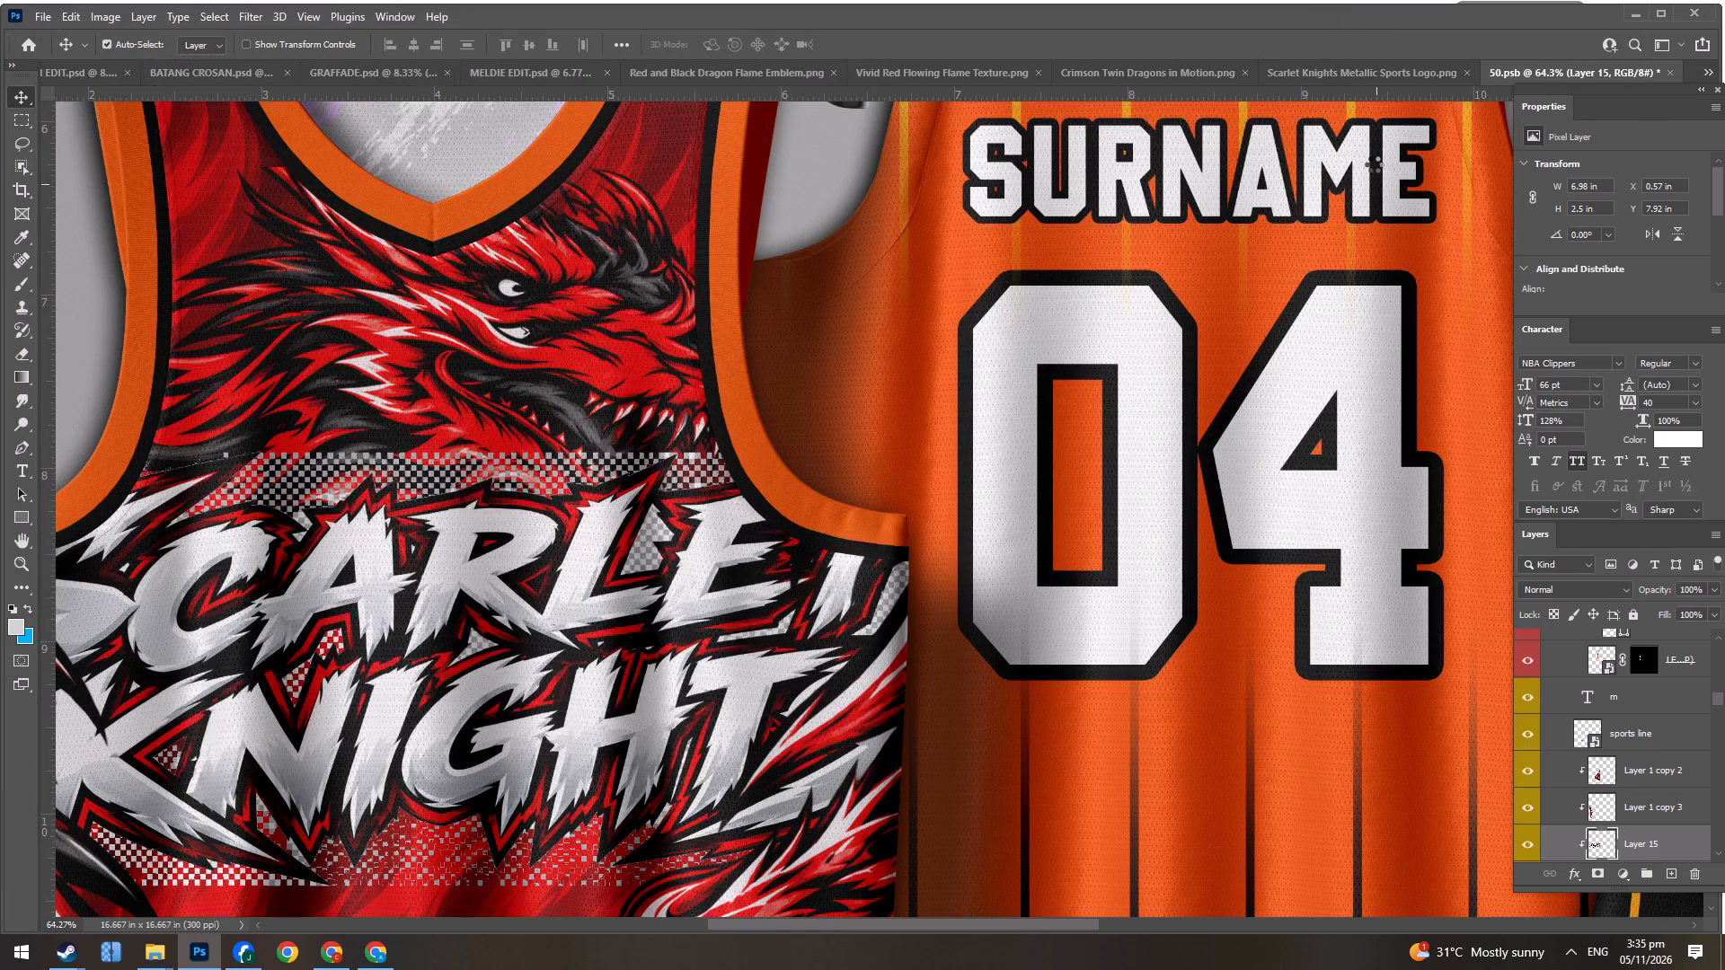
# Shift the Esports Emblem artwork down to check its background transparency, and move it back up.
pyautogui.moveTo(1191, 421); pyautogui.dragTo(1231, 551)
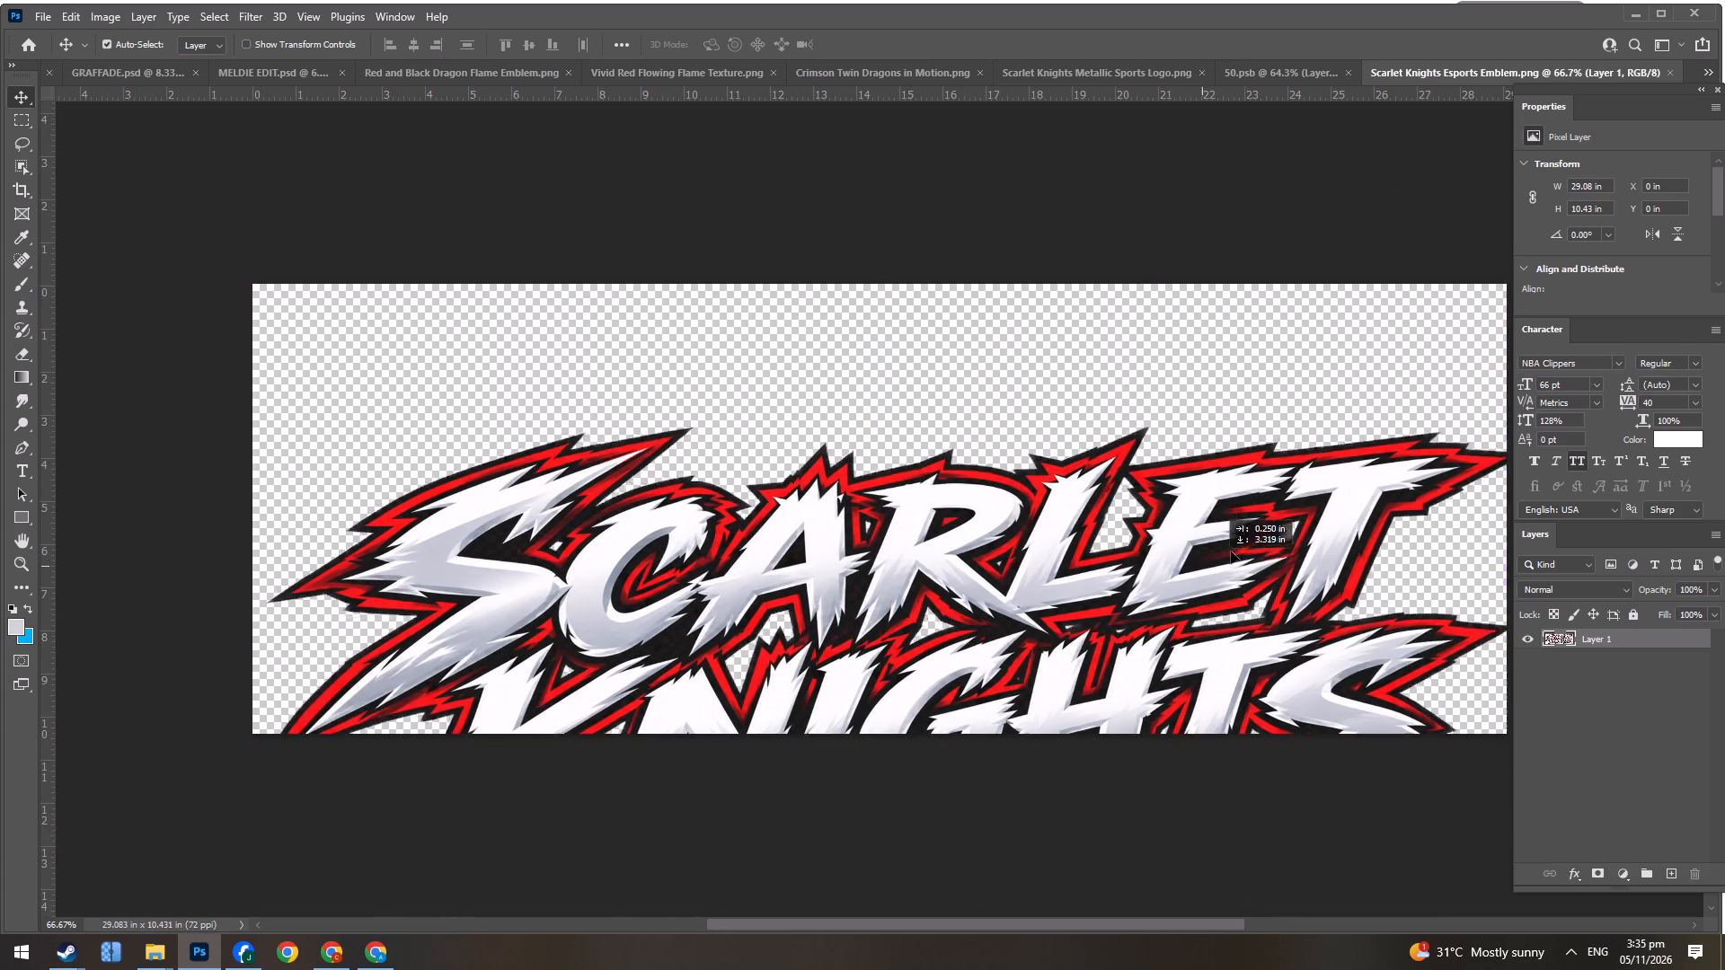
pyautogui.moveTo(1231, 551); pyautogui.dragTo(1225, 398)
# Close Scarlet Knights Metallic Sports Logo.png without saving its changes.
pyautogui.click(1084, 66)
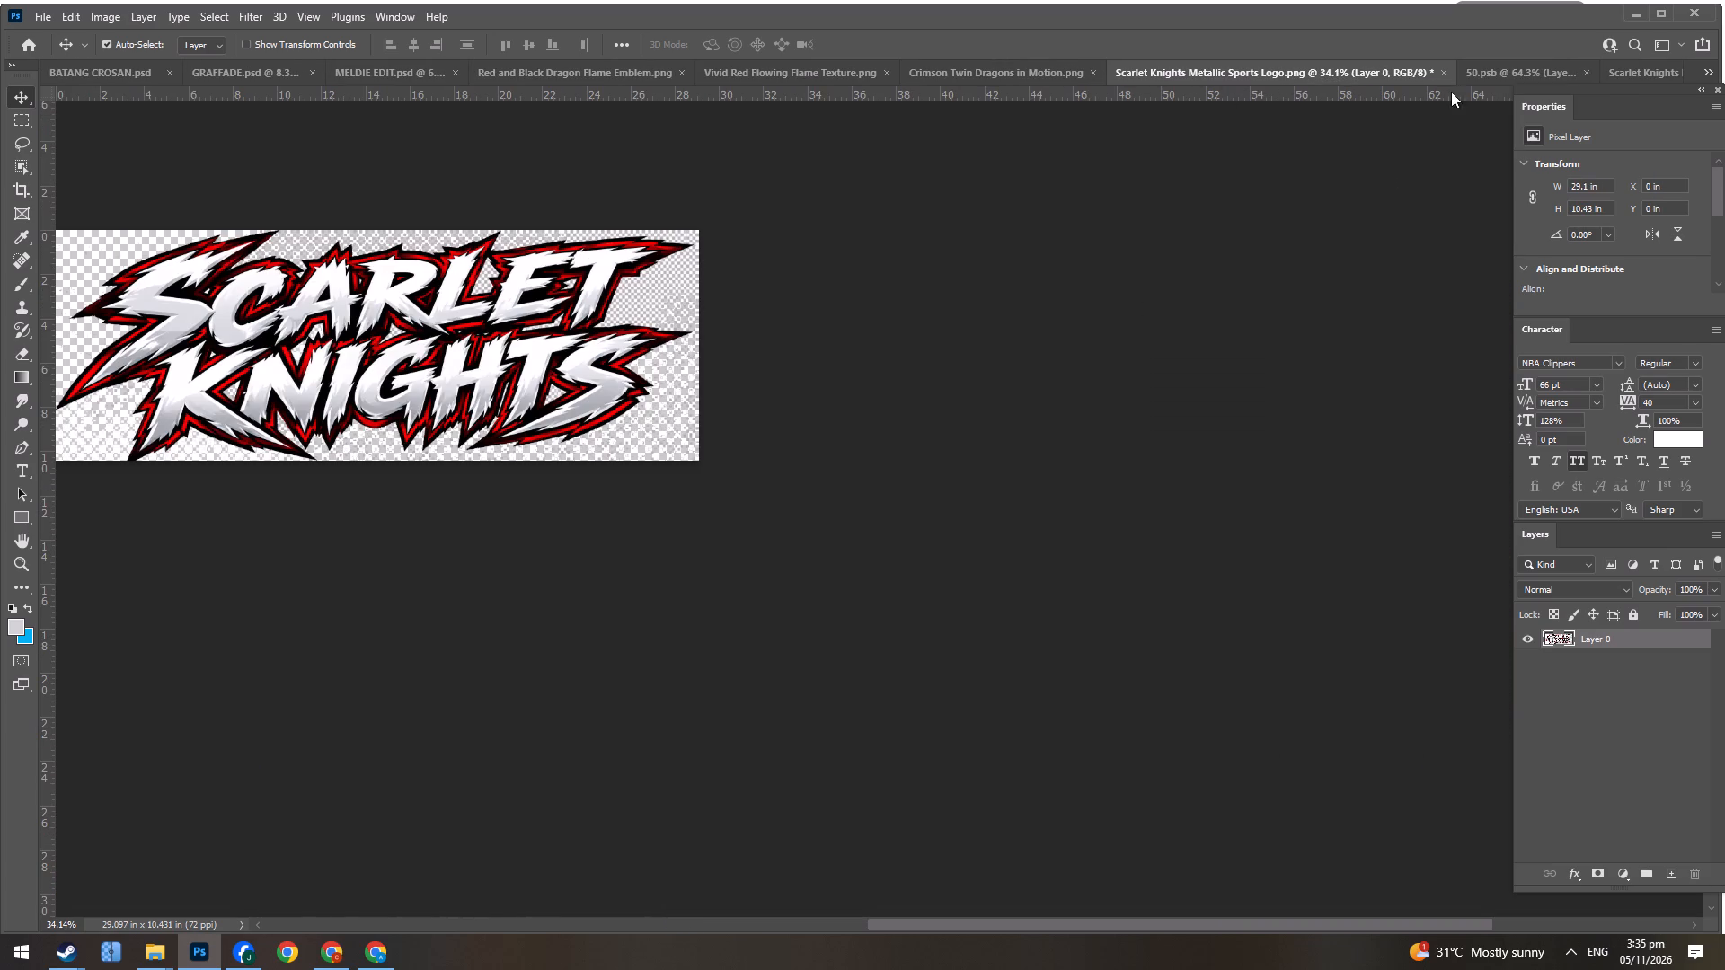
pyautogui.click(1438, 69)
pyautogui.click(865, 354)
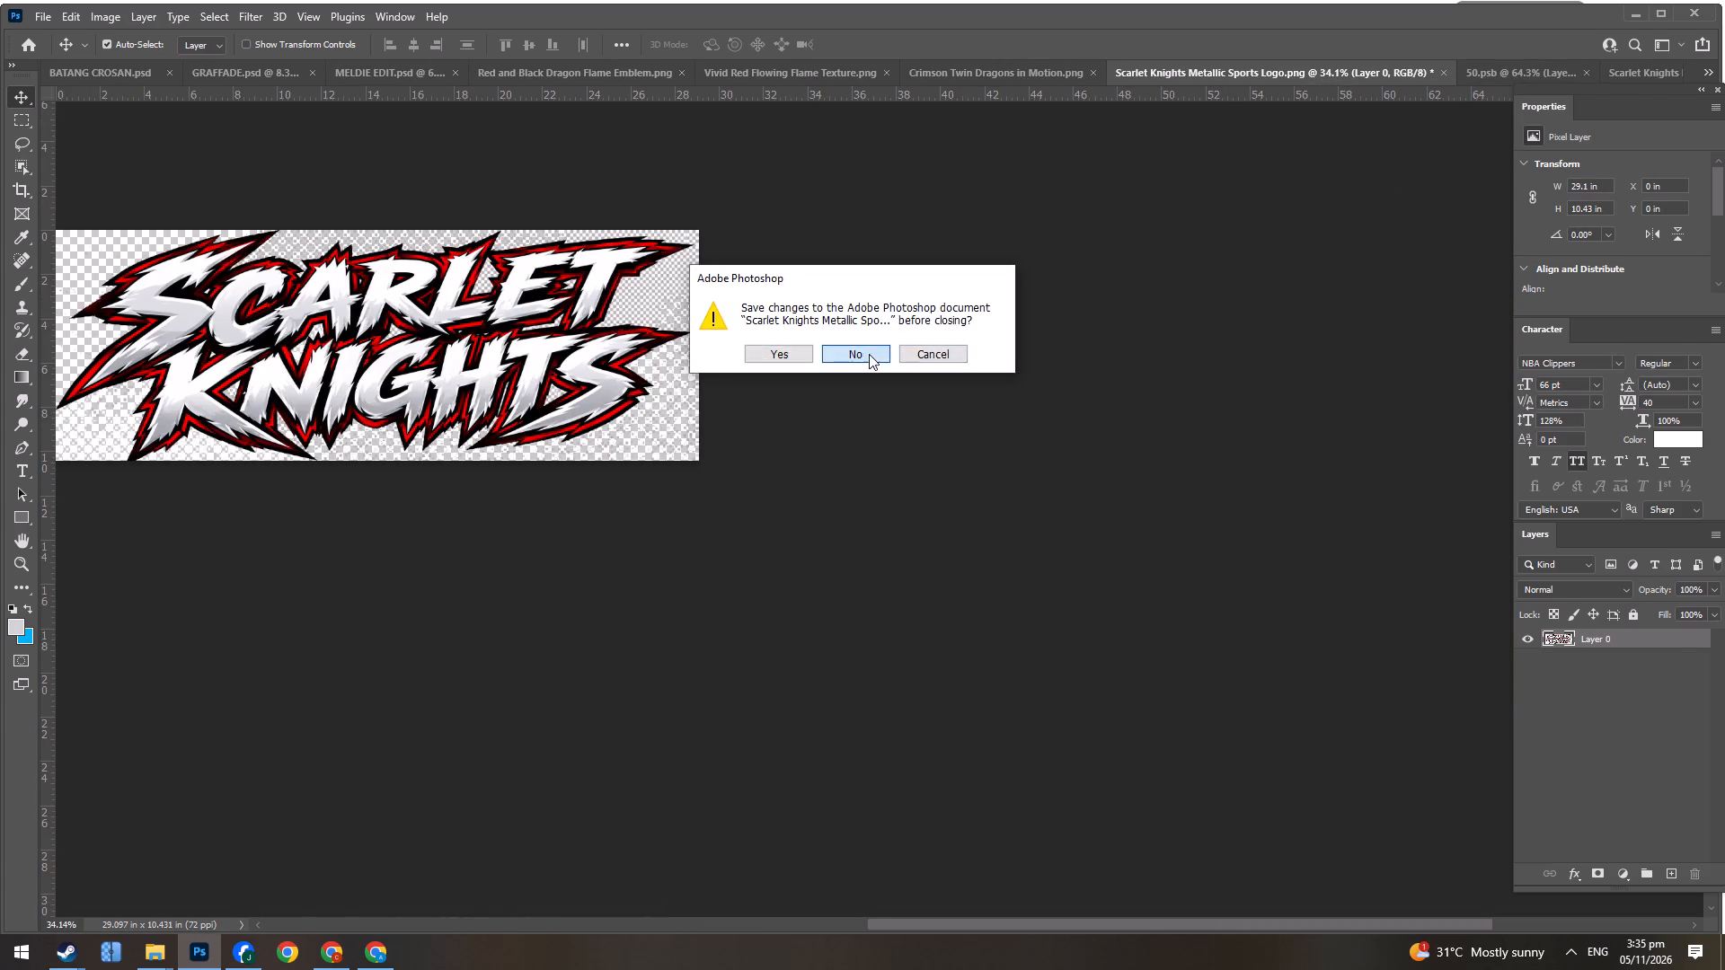
# Bring the Scarlet Knights logo layer, Layer 1, from its own document into 50.psb over the front jersey.
pyautogui.moveTo(1672, 644); pyautogui.dragTo(1228, 167)
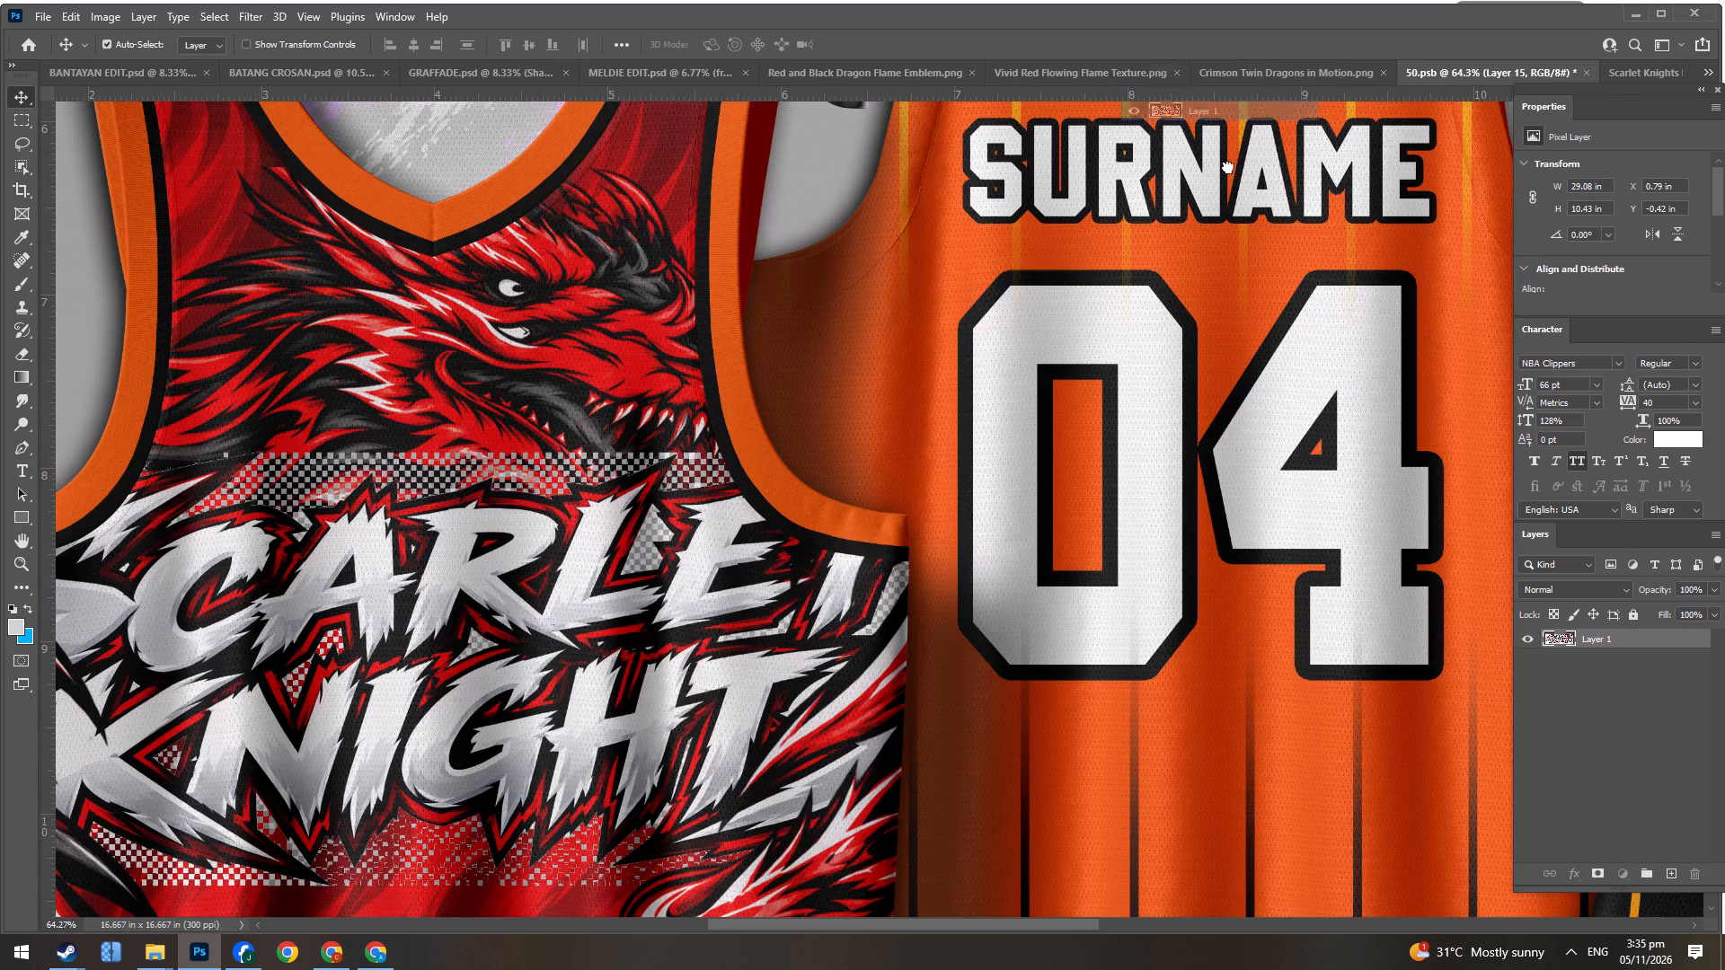
pyautogui.moveTo(1228, 167); pyautogui.dragTo(591, 445)
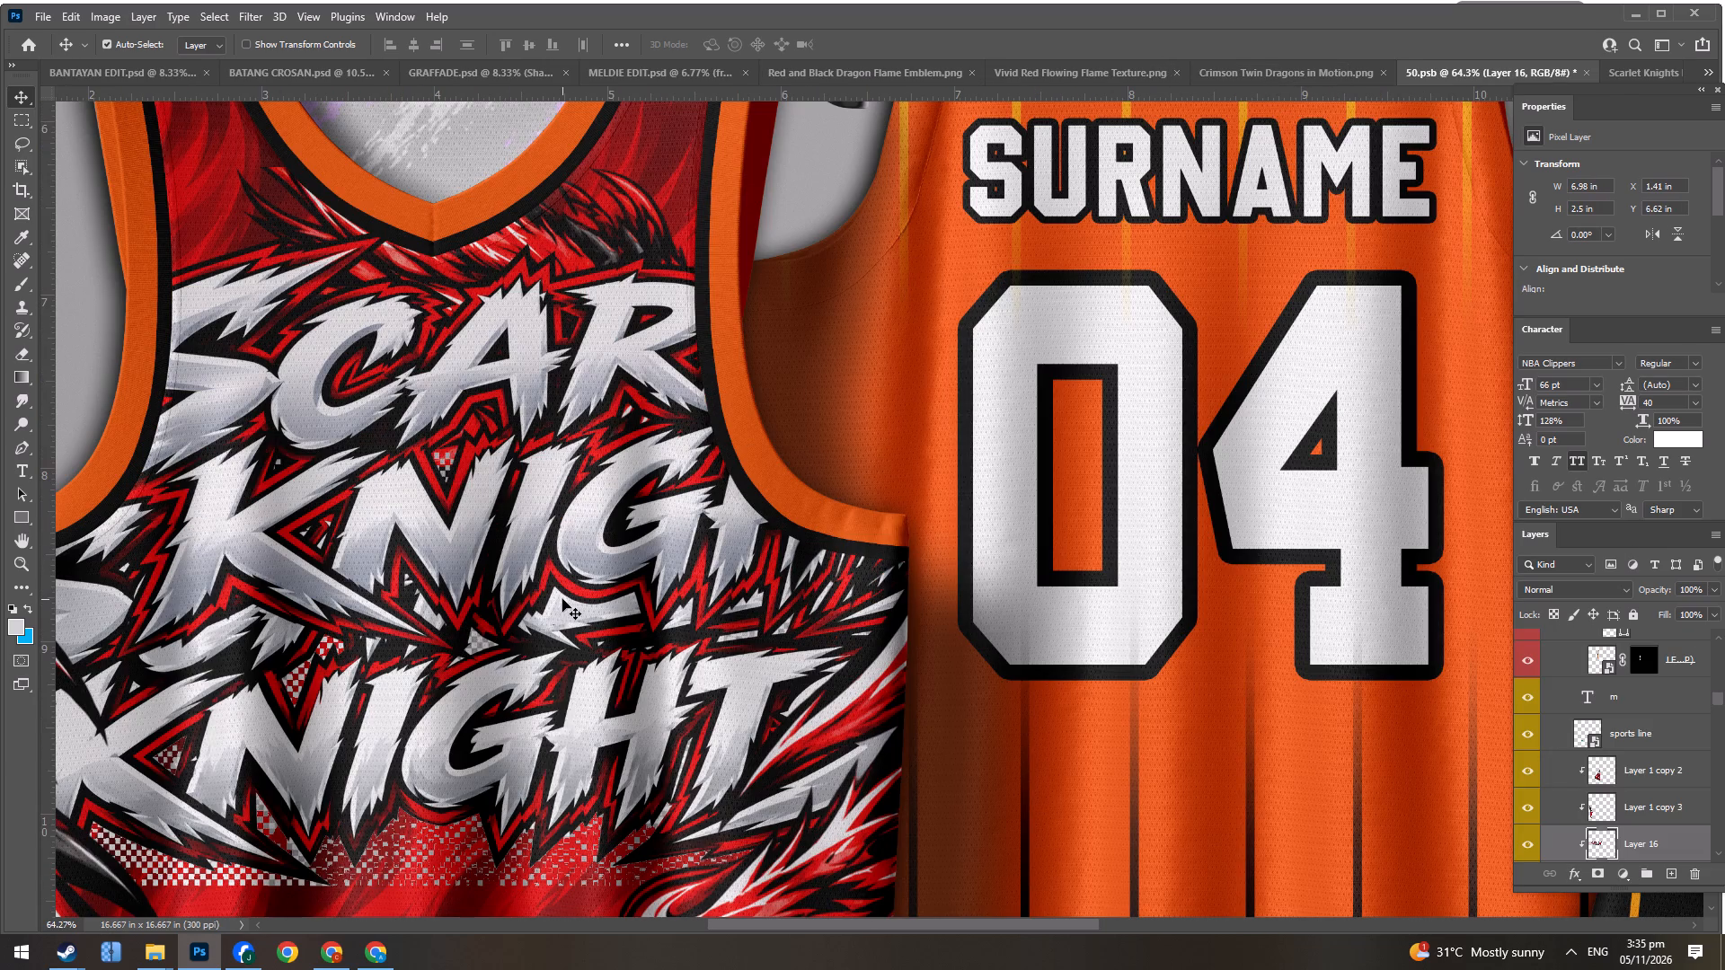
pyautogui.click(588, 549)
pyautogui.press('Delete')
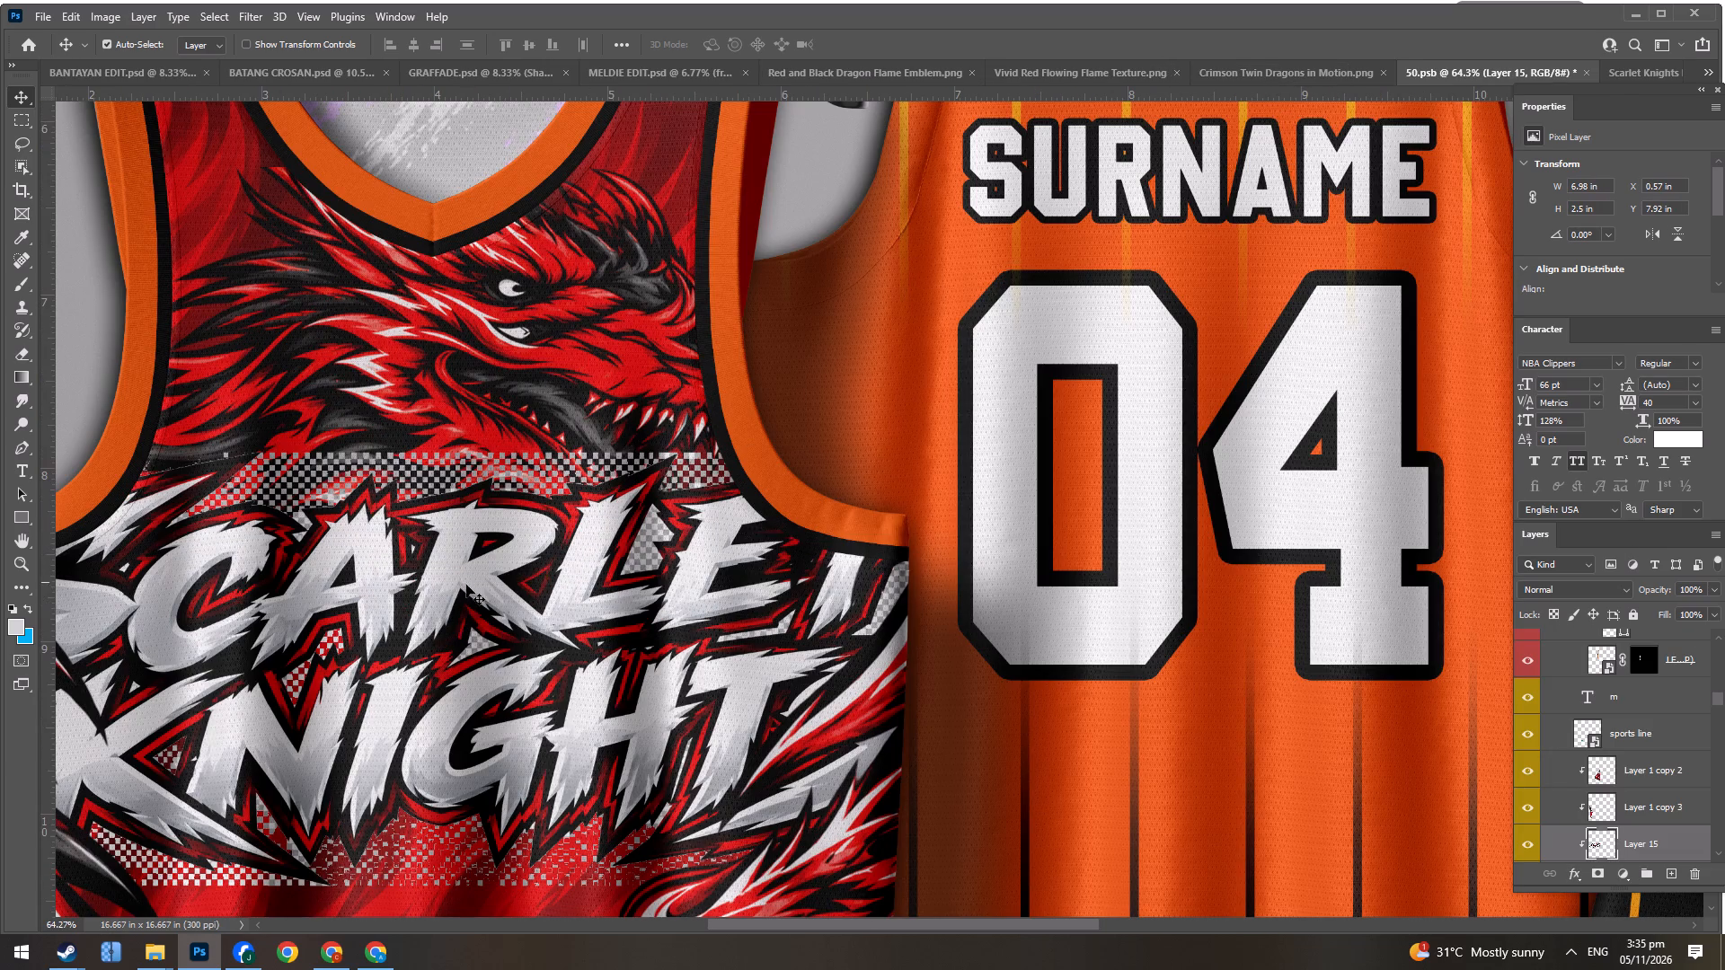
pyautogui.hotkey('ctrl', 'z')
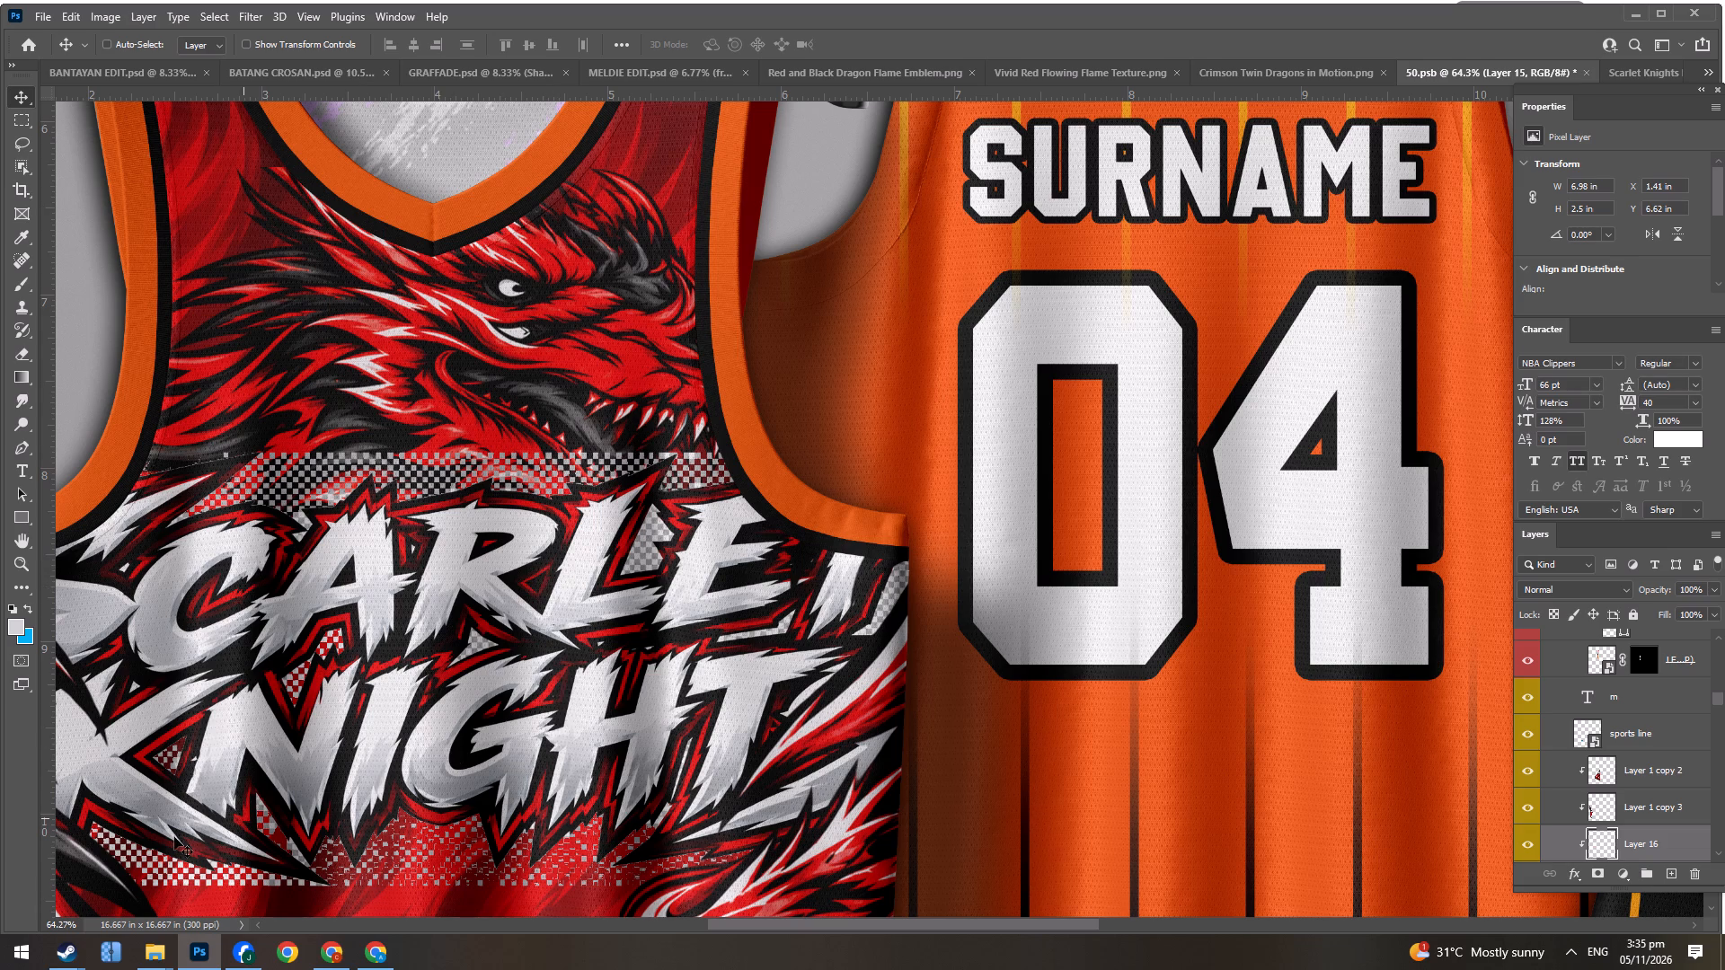
# Delete the older checkerboard-backed Scarlet Knights logo, Layer 15, from the front jersey.
pyautogui.click(190, 824)
pyautogui.press('Delete')
# Scale the Scarlet Knights logo, Layer 16, to about 50% width and 64% height, centred on the front jersey's chest.
pyautogui.keyDown('alt'); pyautogui.scroll(-16, 506, 630); pyautogui.keyUp('alt')
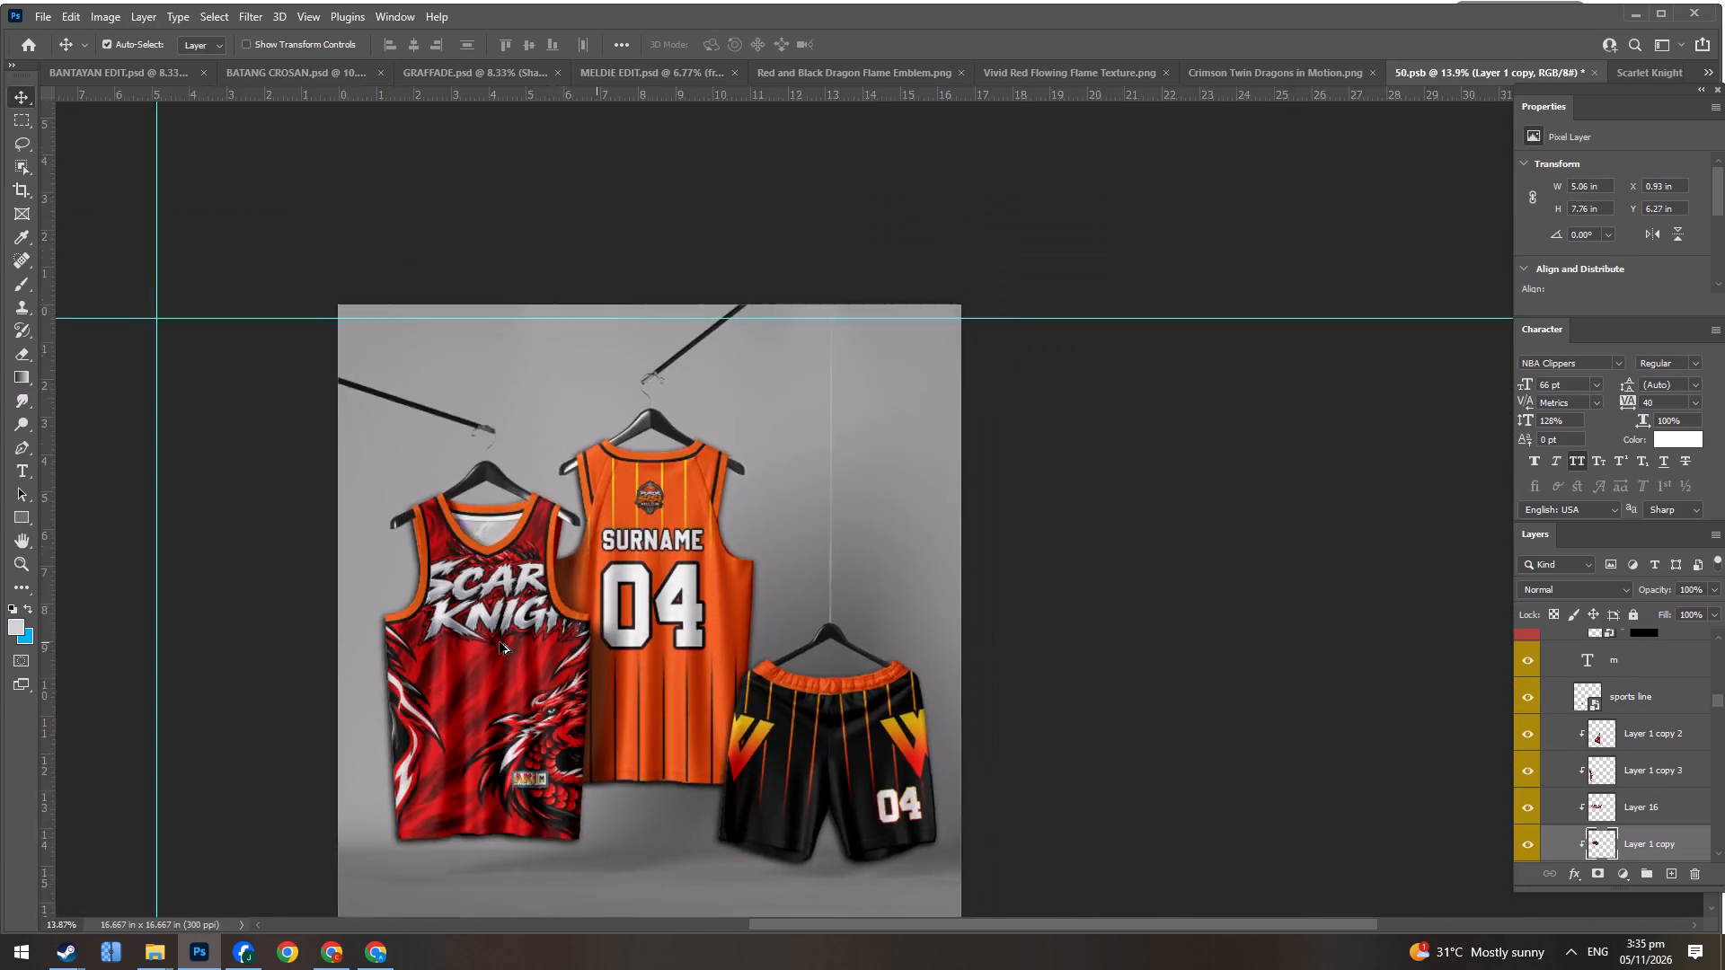
pyautogui.keyDown('alt'); pyautogui.scroll(-4, 500, 642); pyautogui.keyUp('alt')
pyautogui.keyDown('alt'); pyautogui.scroll(10, 369, 645); pyautogui.keyUp('alt')
pyautogui.moveTo(697, 581); pyautogui.dragTo(696, 601)
pyautogui.hotkey('ctrl', 't')
pyautogui.keyDown('shift'); pyautogui.moveTo(1004, 482); pyautogui.dragTo(951, 492); pyautogui.keyUp('shift')
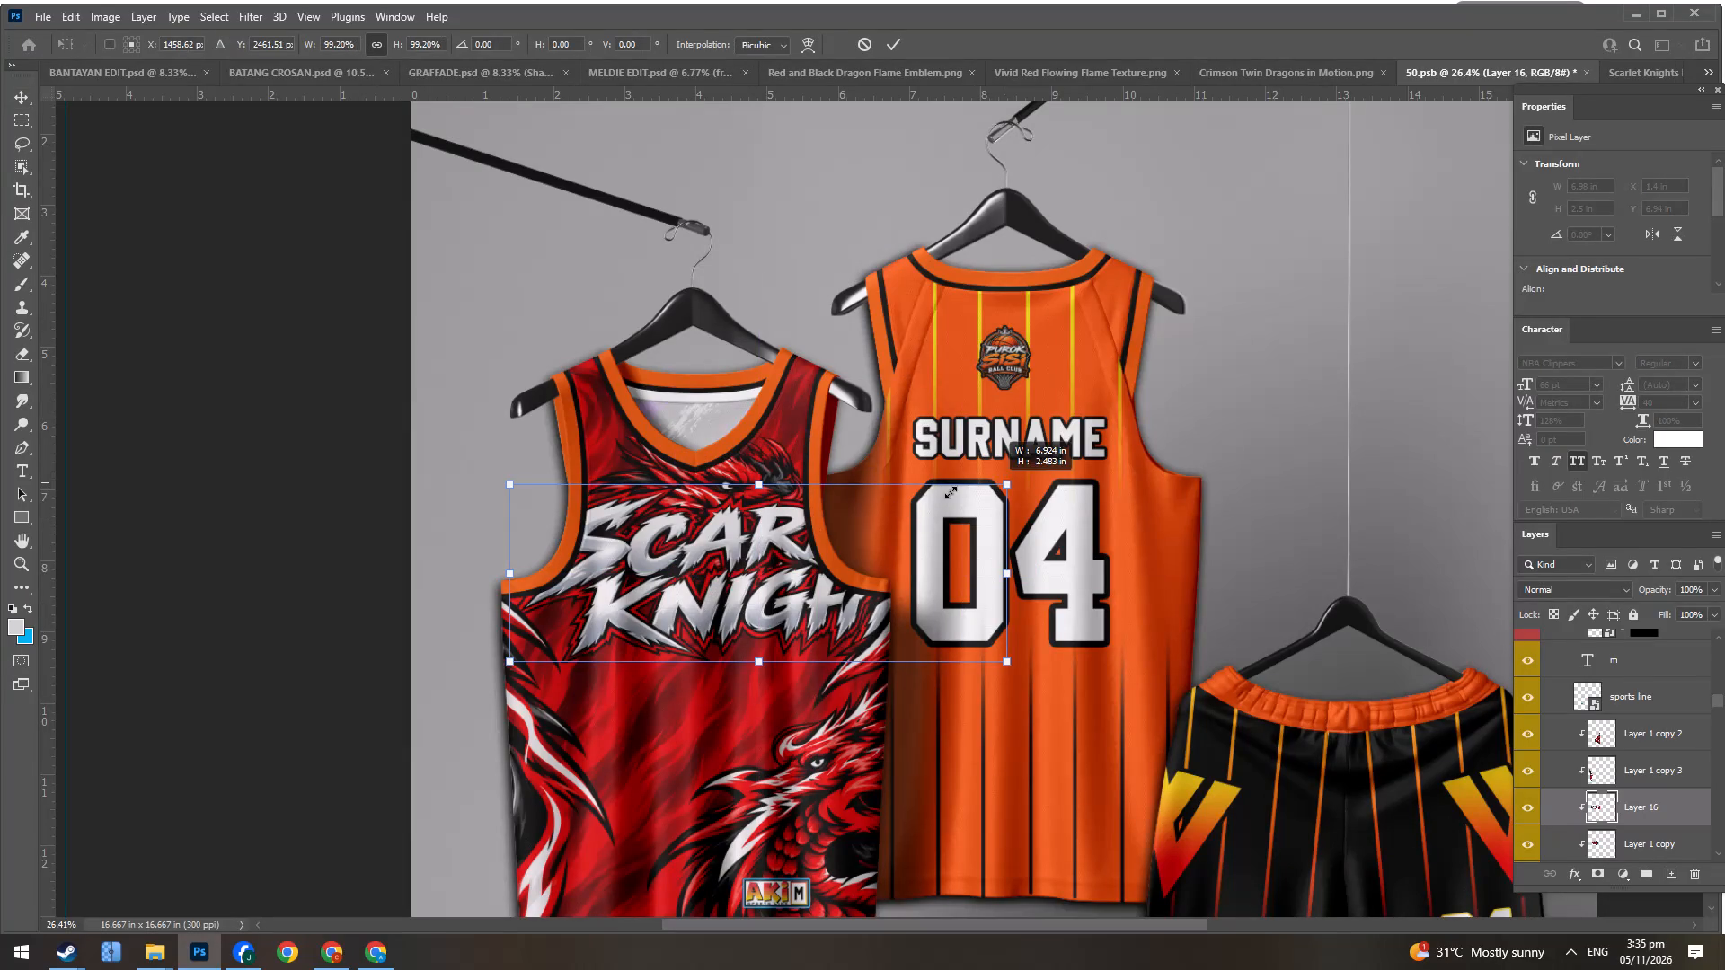
pyautogui.keyDown('shift'); pyautogui.moveTo(951, 492); pyautogui.dragTo(739, 520); pyautogui.keyUp('shift')
pyautogui.moveTo(628, 613); pyautogui.dragTo(688, 560)
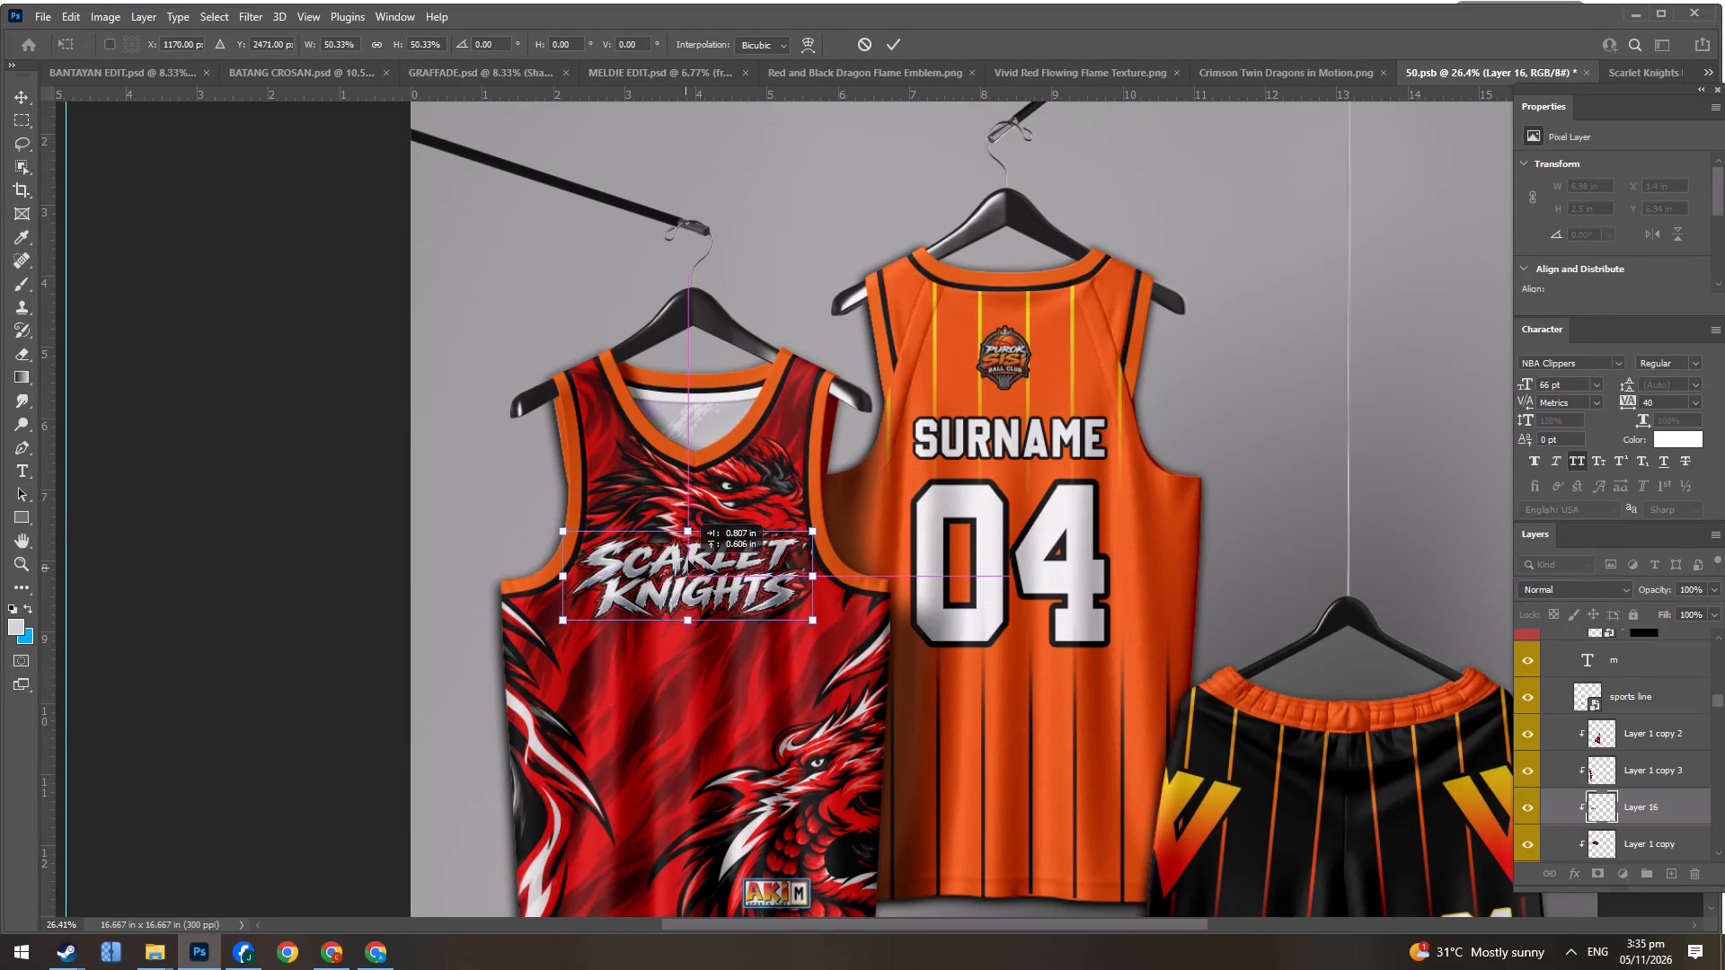
pyautogui.moveTo(688, 560); pyautogui.dragTo(686, 557)
pyautogui.moveTo(693, 517); pyautogui.dragTo(693, 495)
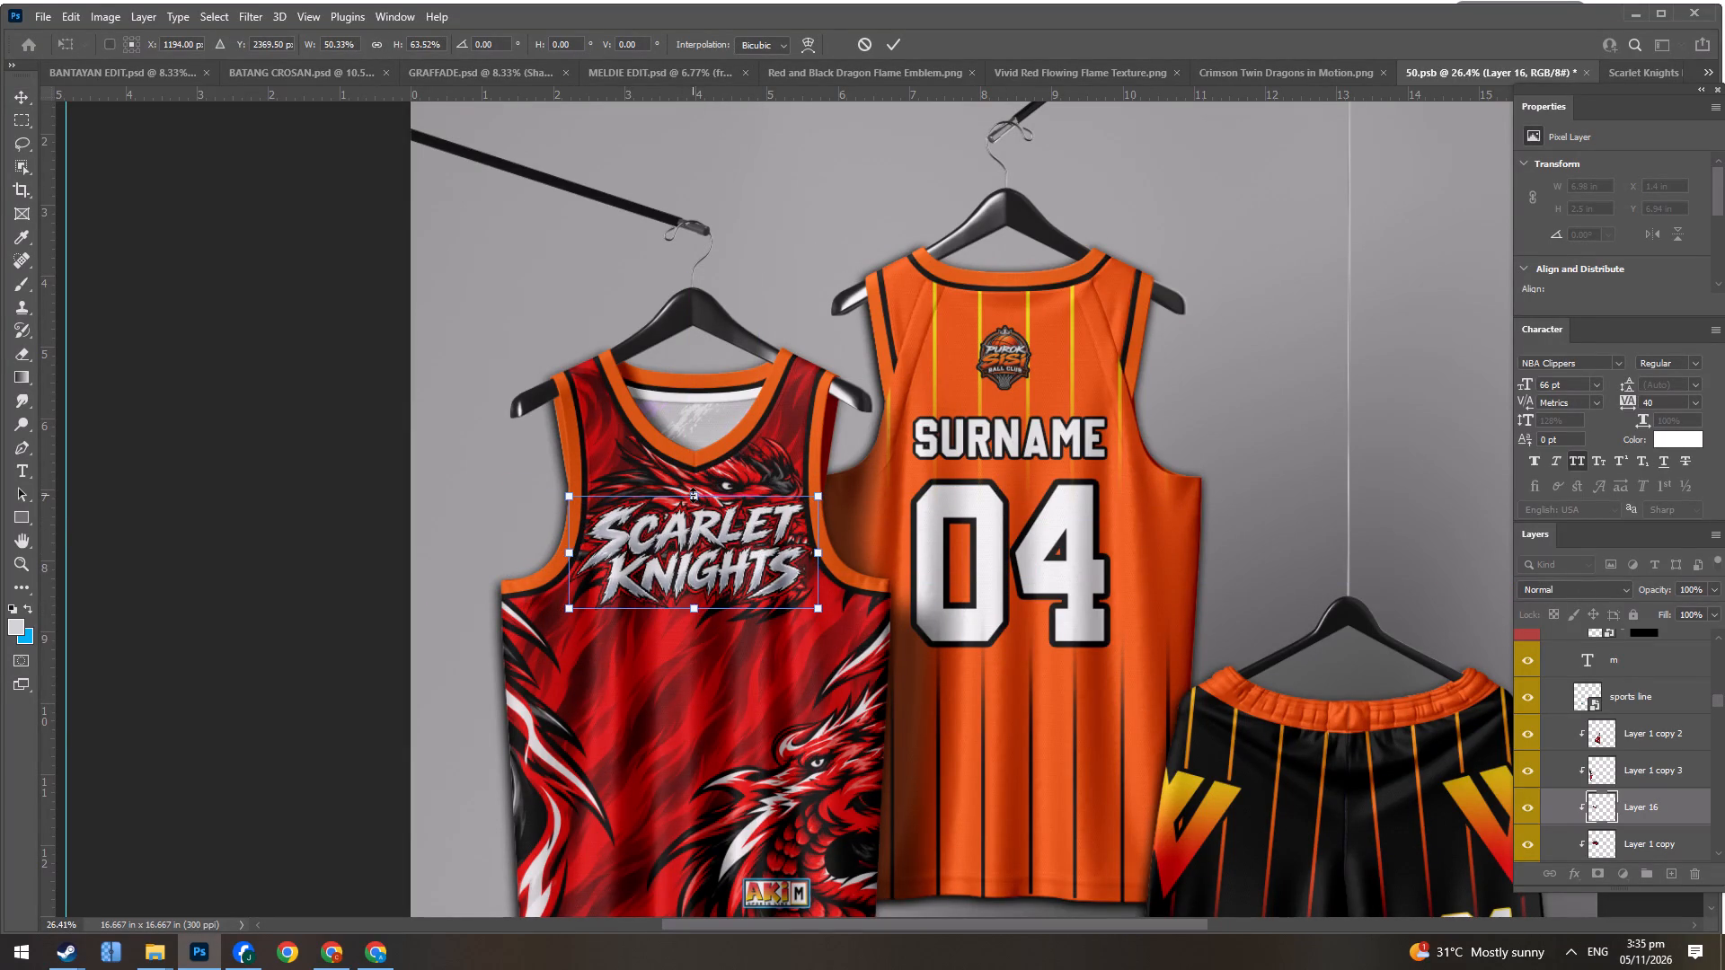
pyautogui.press('Return')
# Scale the dragon head in Layer 1 copy to about 106% and reposition it behind the logo, just below the neckline.
pyautogui.keyDown('alt'); pyautogui.scroll(9, 674, 572); pyautogui.keyUp('alt')
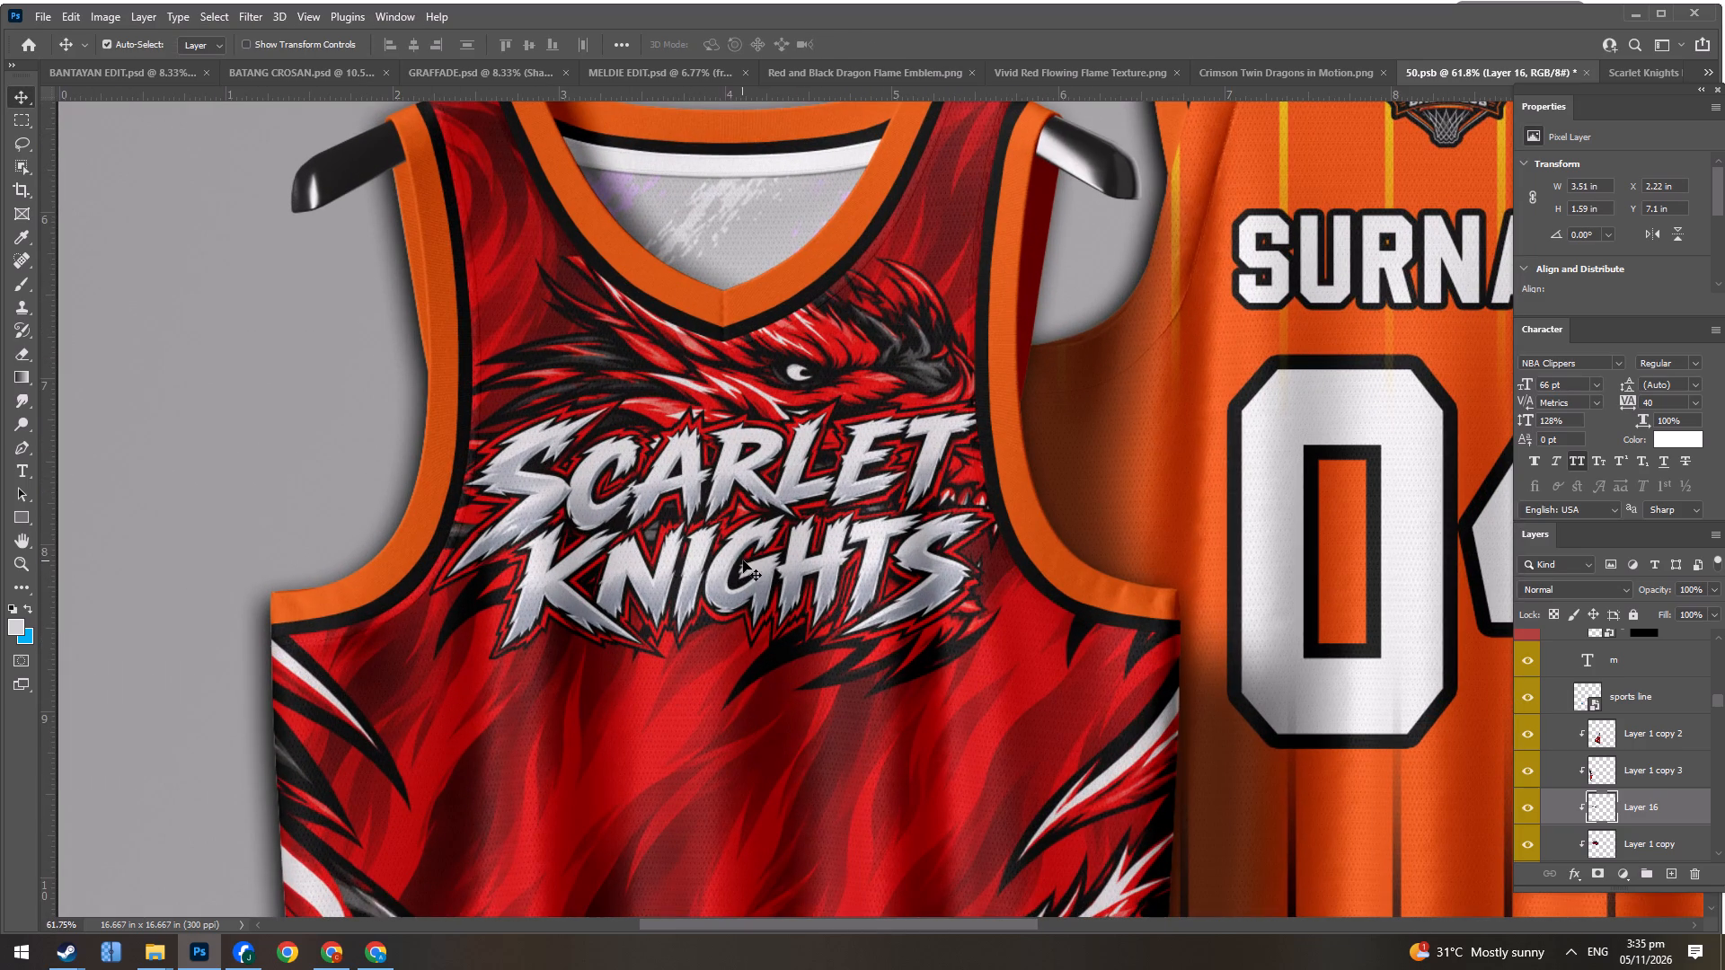
pyautogui.click(743, 560)
pyautogui.keyDown('alt'); pyautogui.scroll(-6, 743, 561); pyautogui.keyUp('alt')
pyautogui.click(808, 442)
pyautogui.hotkey('ctrl', 't')
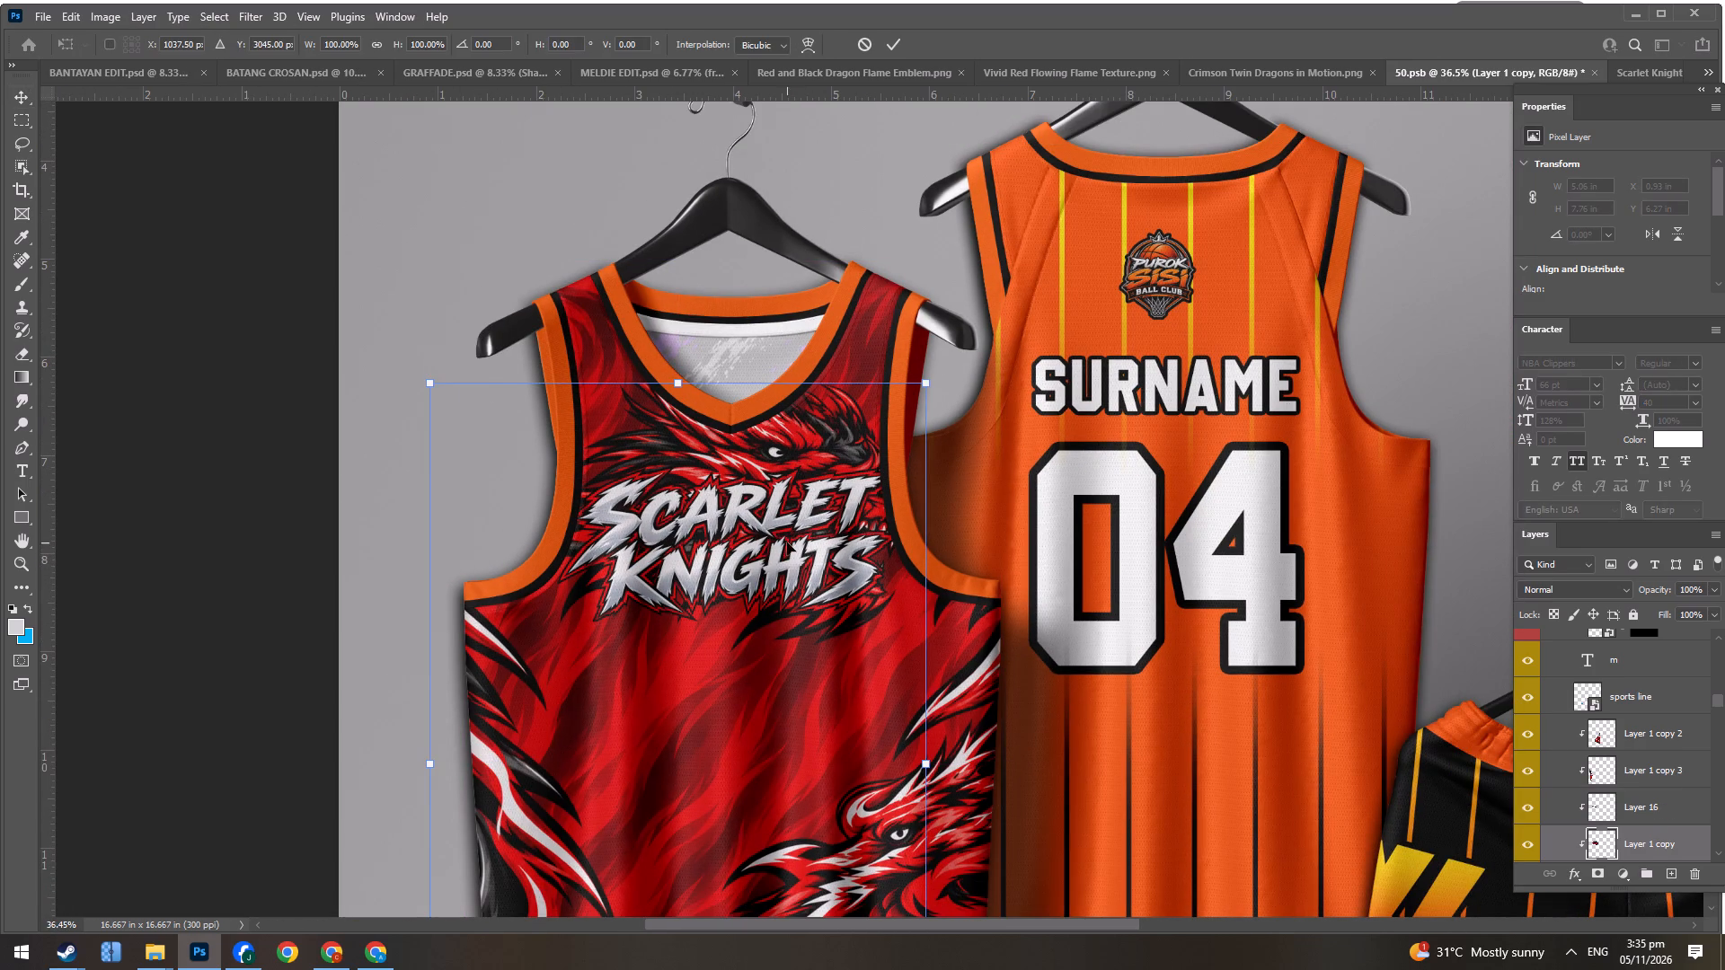
pyautogui.keyDown('shift'); pyautogui.moveTo(778, 528); pyautogui.dragTo(771, 572); pyautogui.keyUp('shift')
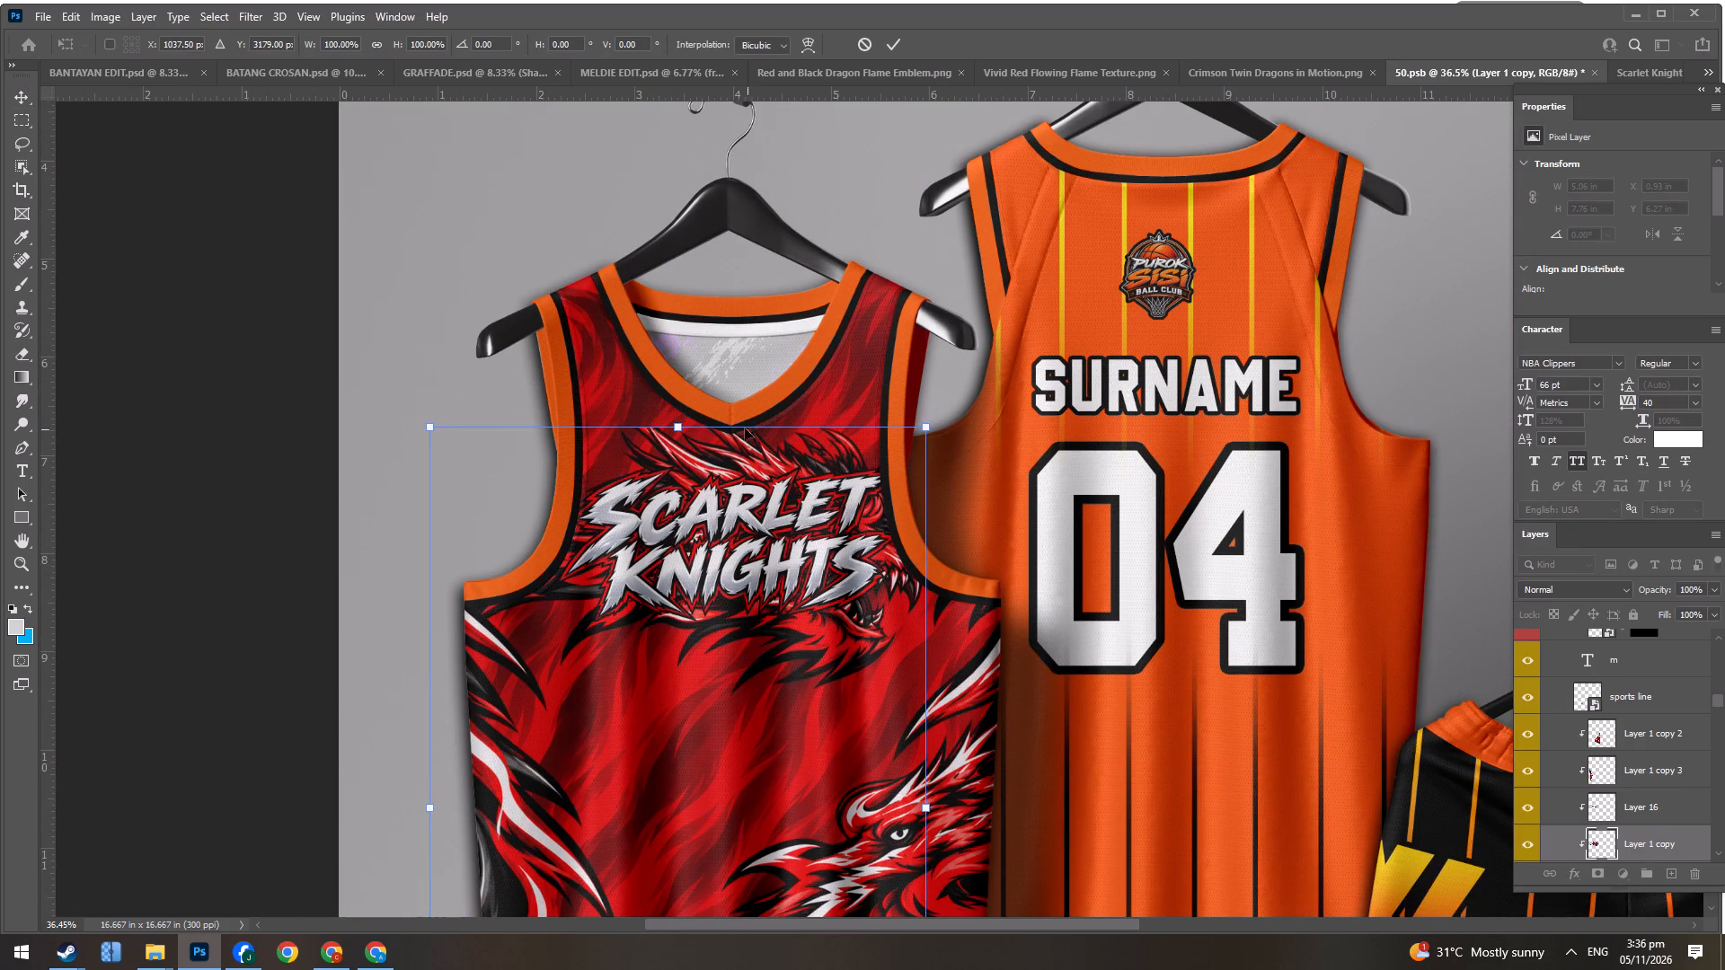
pyautogui.click(689, 417)
pyautogui.keyDown('shift'); pyautogui.moveTo(924, 421); pyautogui.dragTo(960, 382); pyautogui.keyUp('shift')
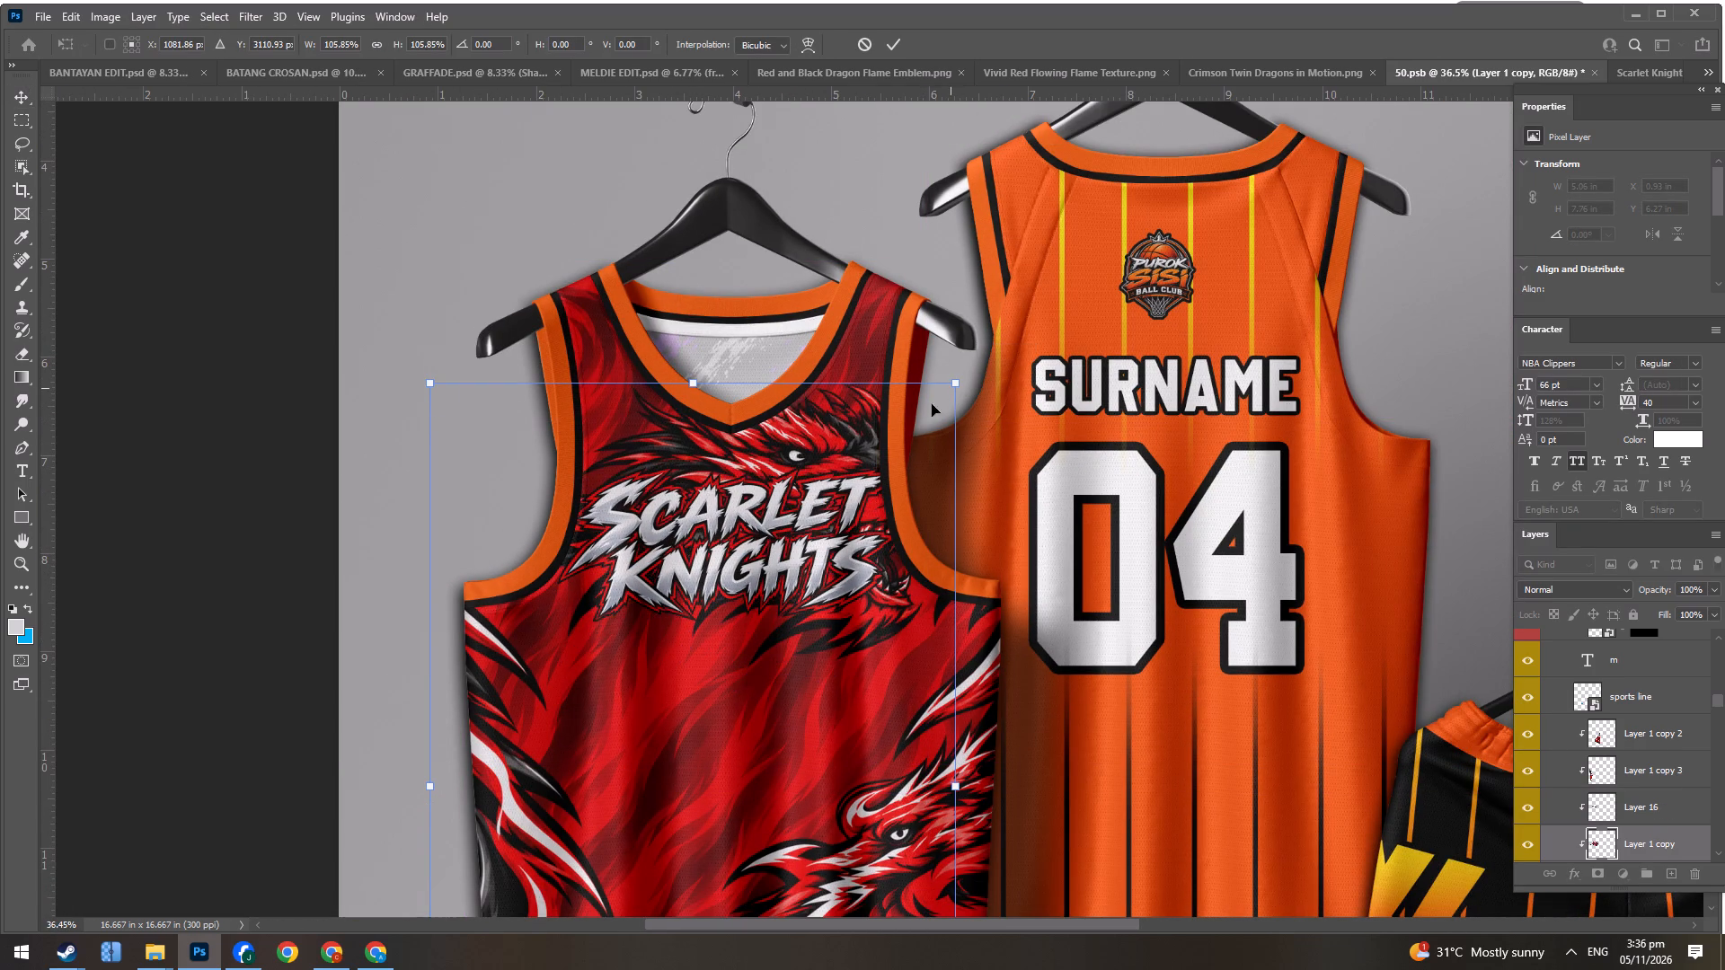
pyautogui.moveTo(859, 455); pyautogui.dragTo(842, 492)
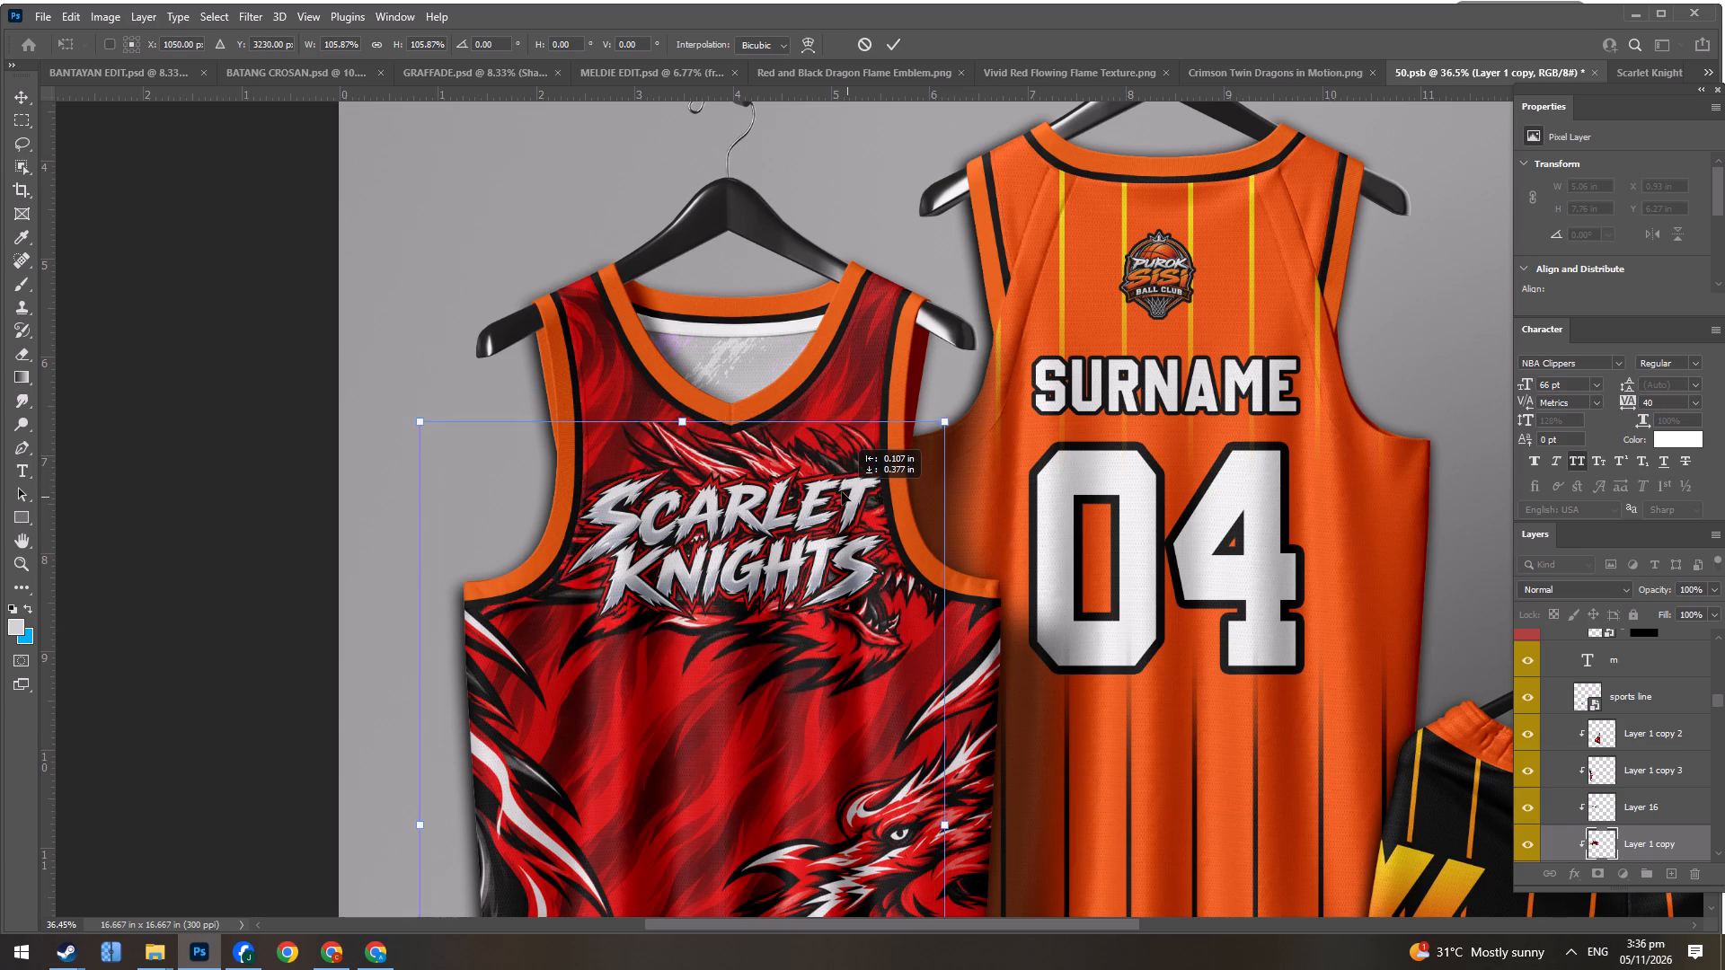
pyautogui.moveTo(842, 492); pyautogui.dragTo(825, 467)
pyautogui.press('Return')
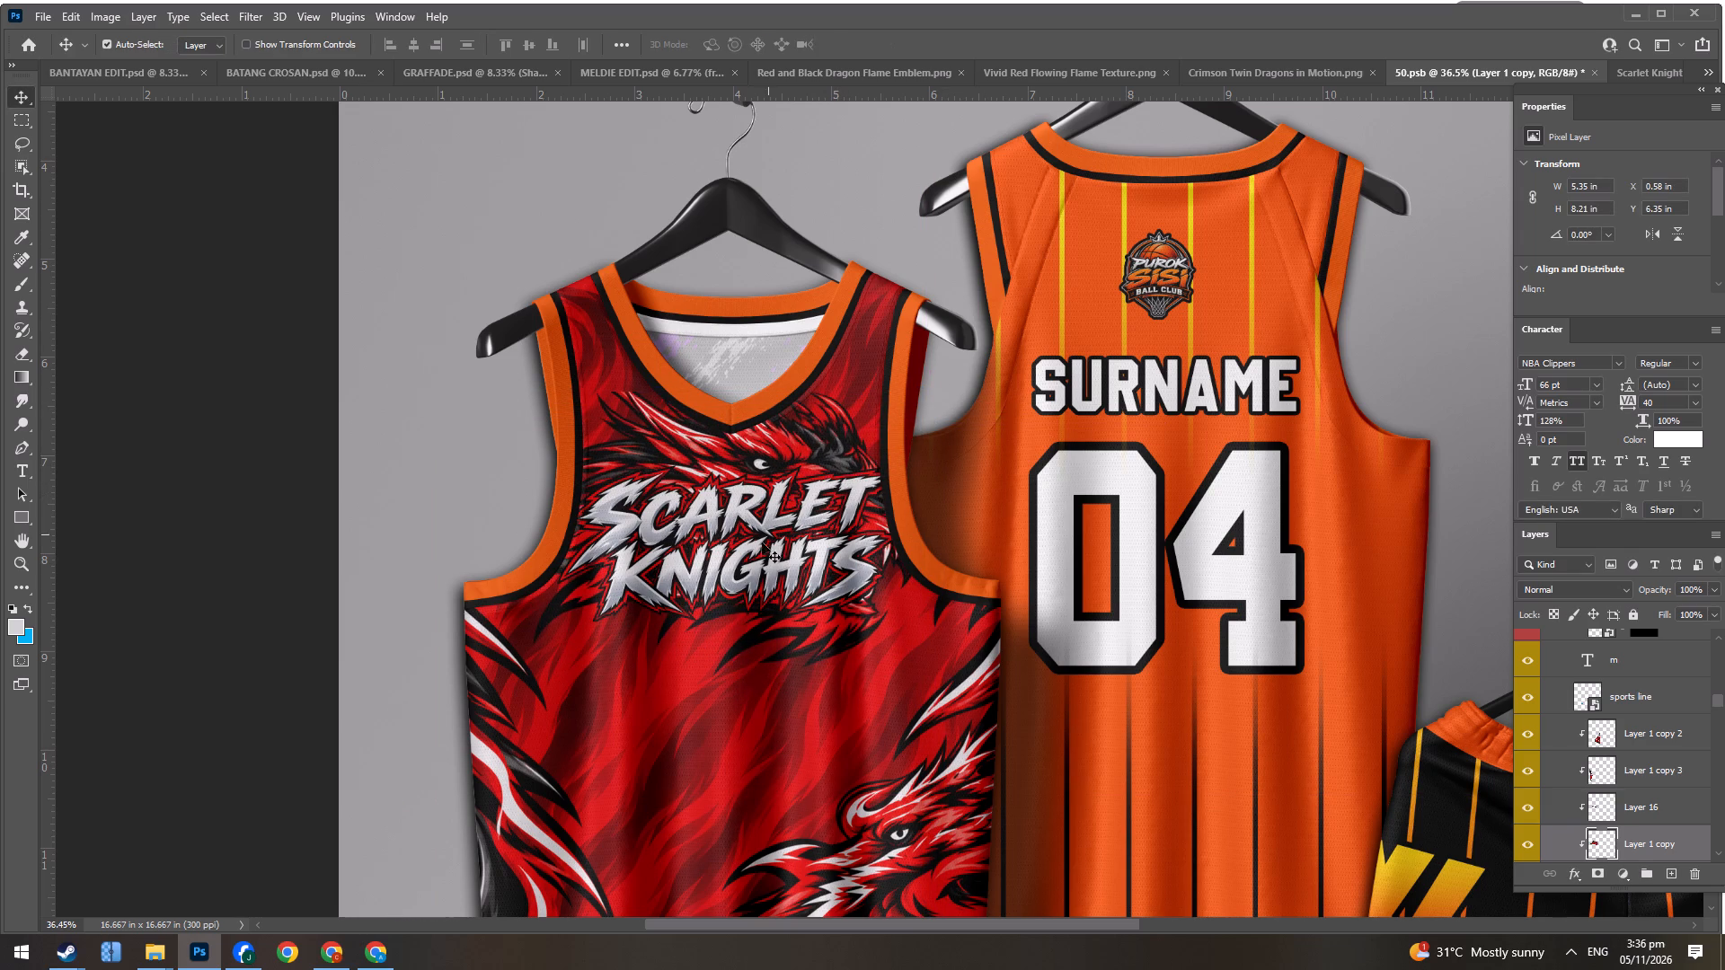
# Move the Scarlet Knights logo slightly lower on the chest and stretch its top edge upward to about 1.83 in high.
pyautogui.click(758, 547)
pyautogui.moveTo(739, 553); pyautogui.dragTo(742, 572)
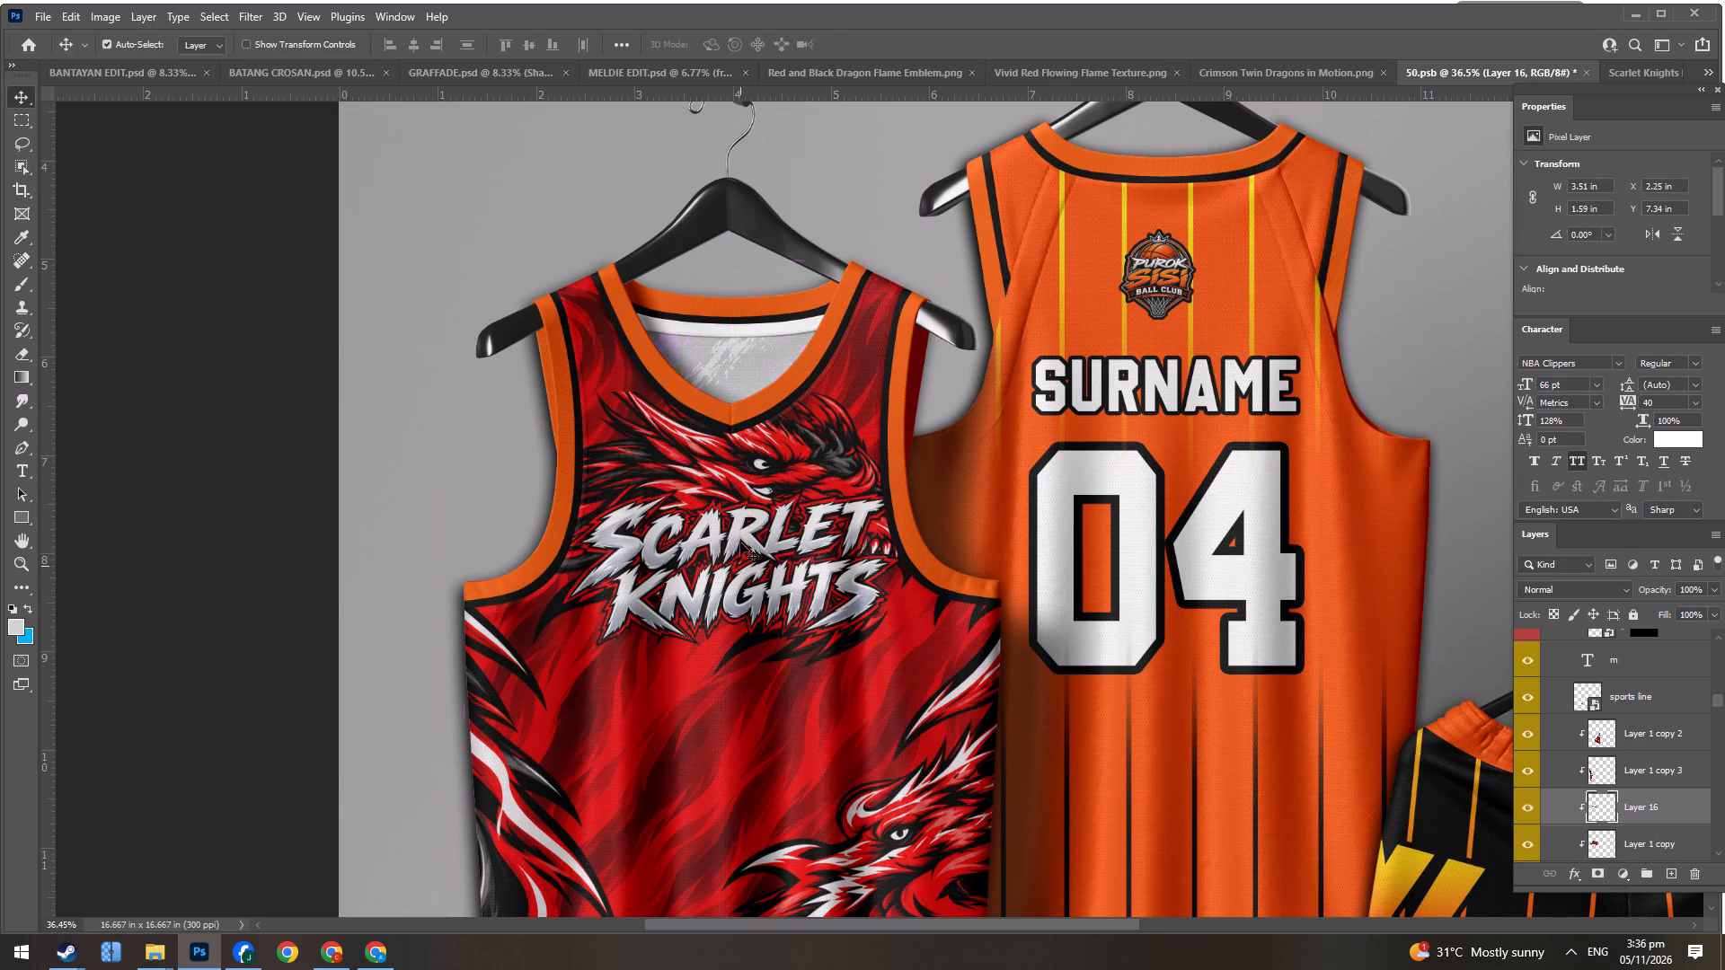
pyautogui.hotkey('ctrl', 't')
pyautogui.moveTo(735, 487); pyautogui.dragTo(731, 463)
pyautogui.press('Return')
# Nudge the Scarlet Knights logo toward the chest's left and narrow it from both sides to about 3.4 in wide.
pyautogui.keyDown('alt'); pyautogui.scroll(-14, 744, 480); pyautogui.keyUp('alt')
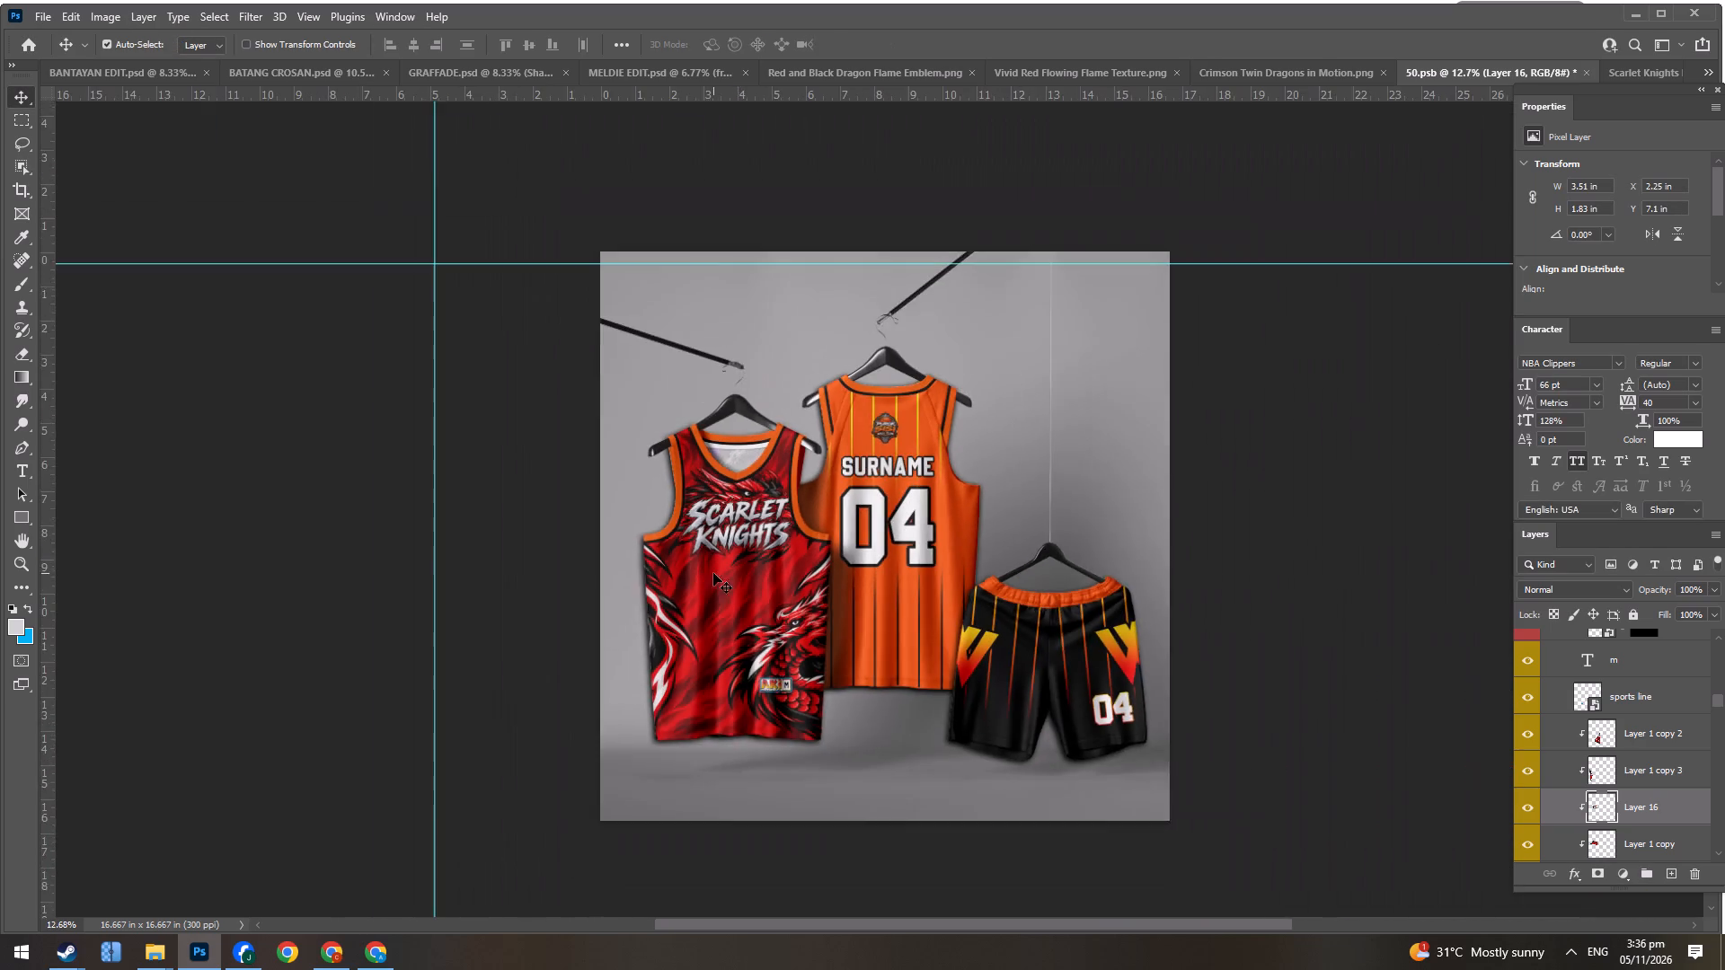
pyautogui.keyDown('alt'); pyautogui.scroll(-3, 713, 573); pyautogui.keyUp('alt')
pyautogui.keyDown('alt'); pyautogui.scroll(20, 678, 580); pyautogui.keyUp('alt')
pyautogui.hotkey('ctrl', 't')
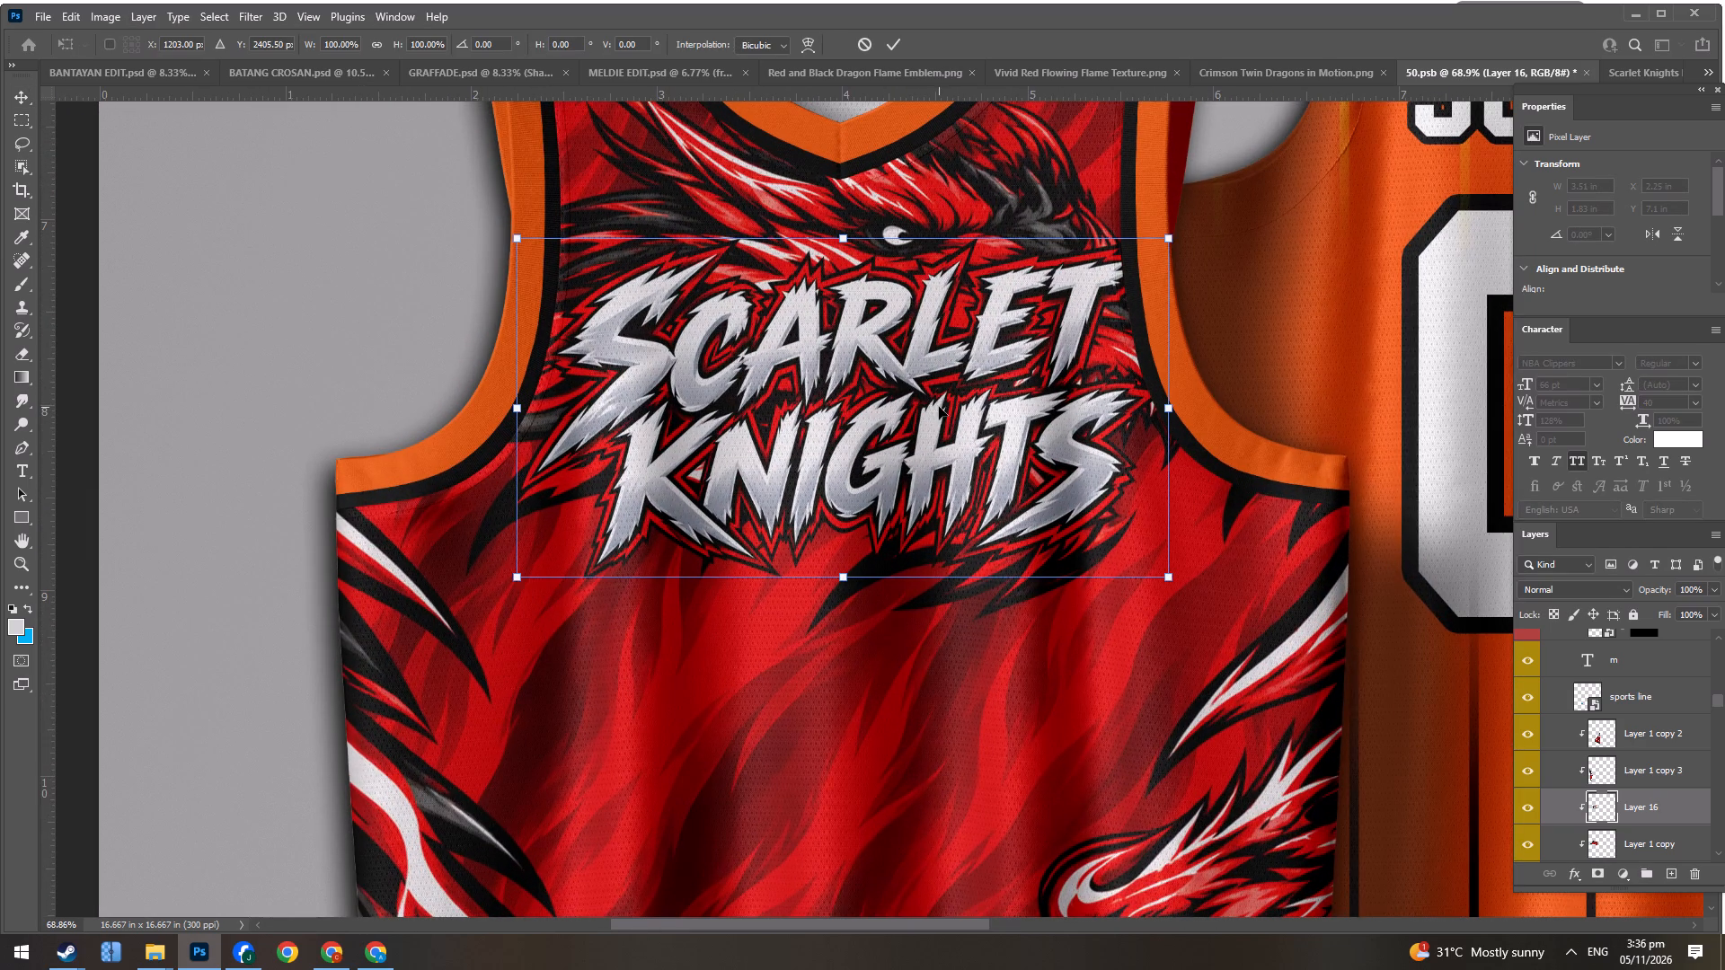
pyautogui.click(941, 408)
pyautogui.moveTo(957, 399); pyautogui.dragTo(932, 402)
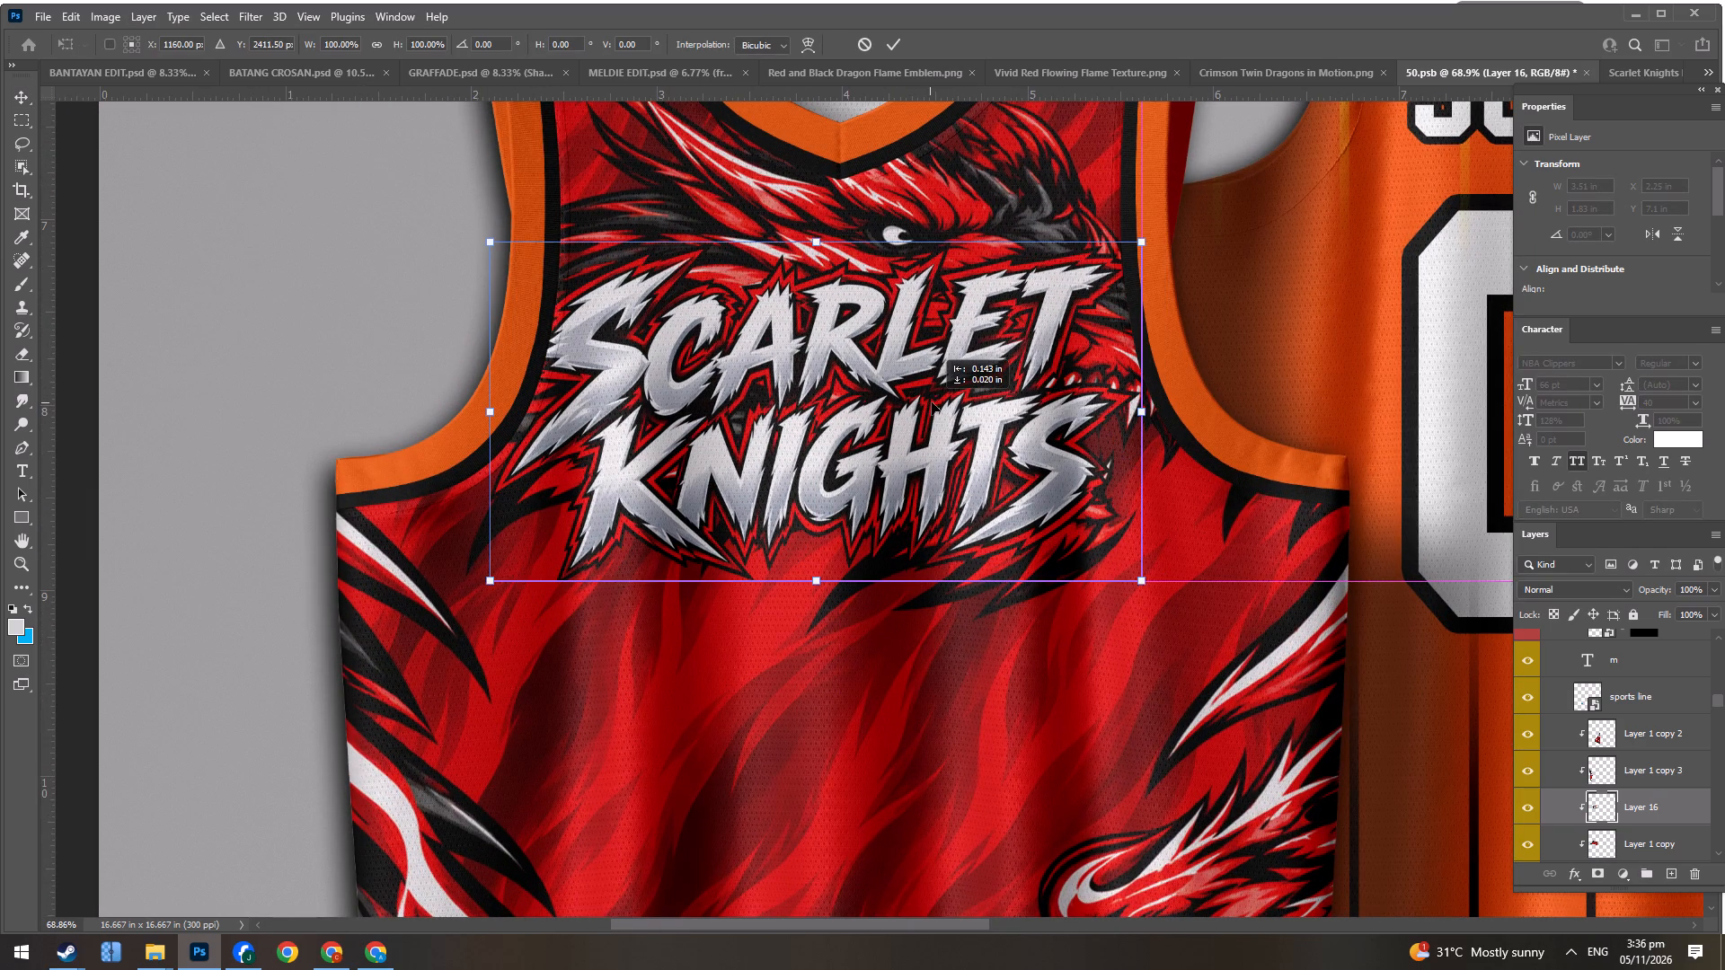
pyautogui.moveTo(932, 402); pyautogui.dragTo(939, 402)
pyautogui.click(1154, 409)
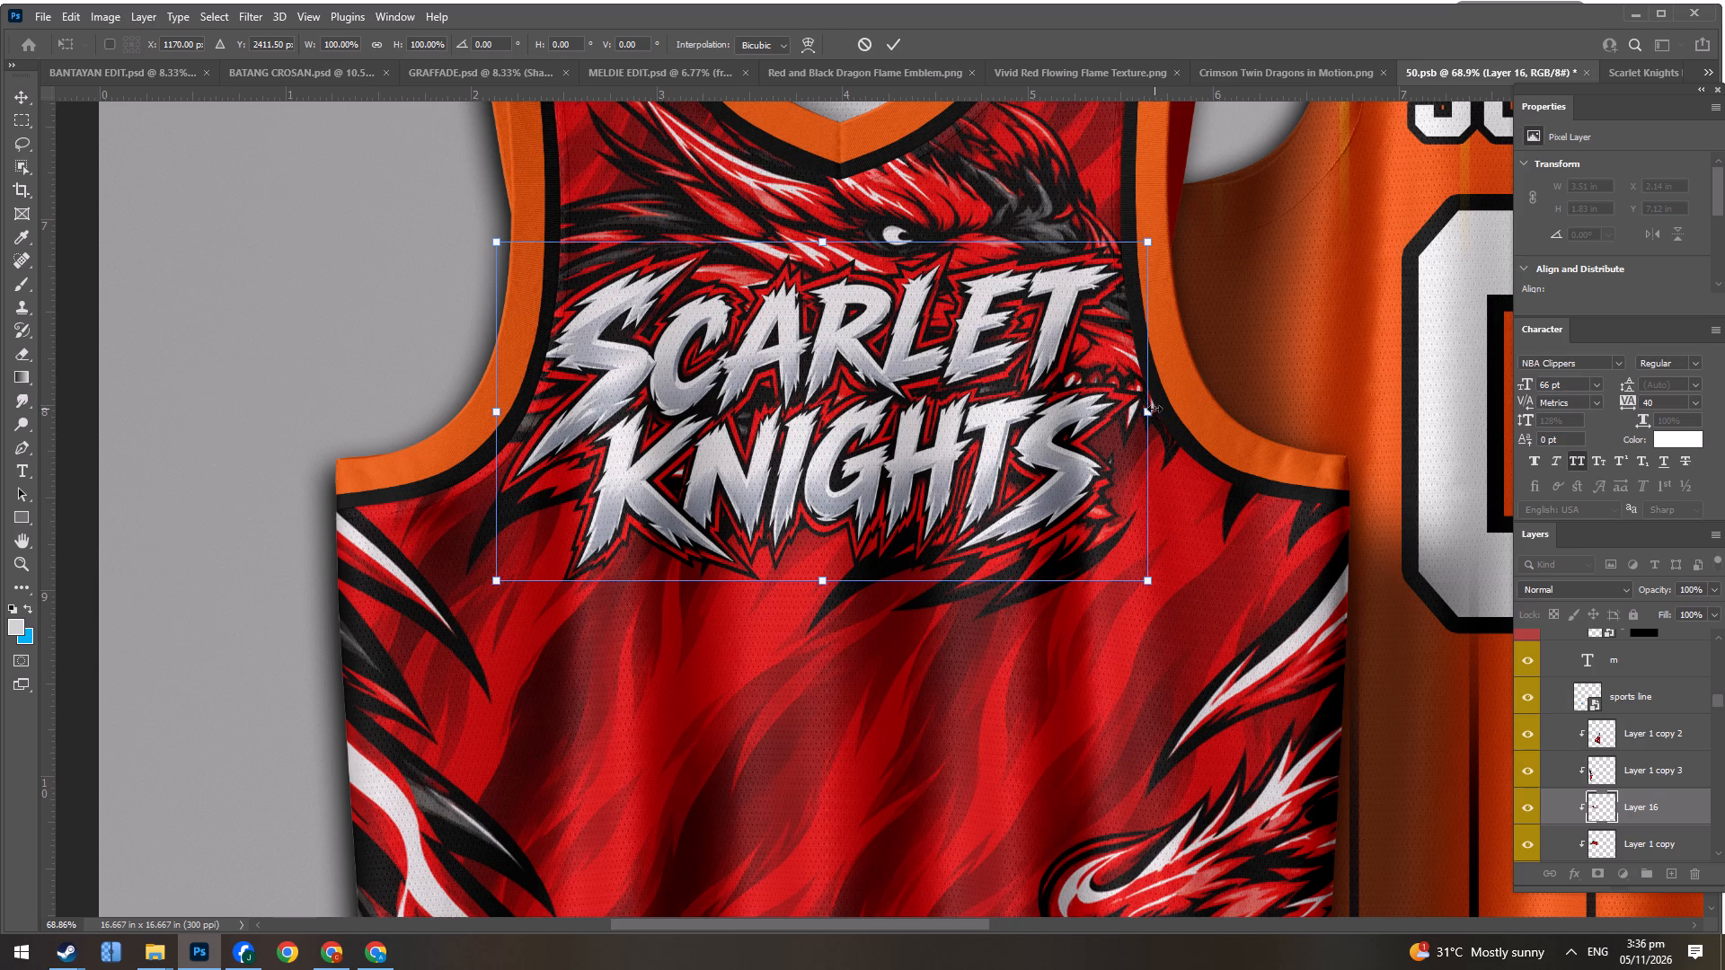
pyautogui.press('Return')
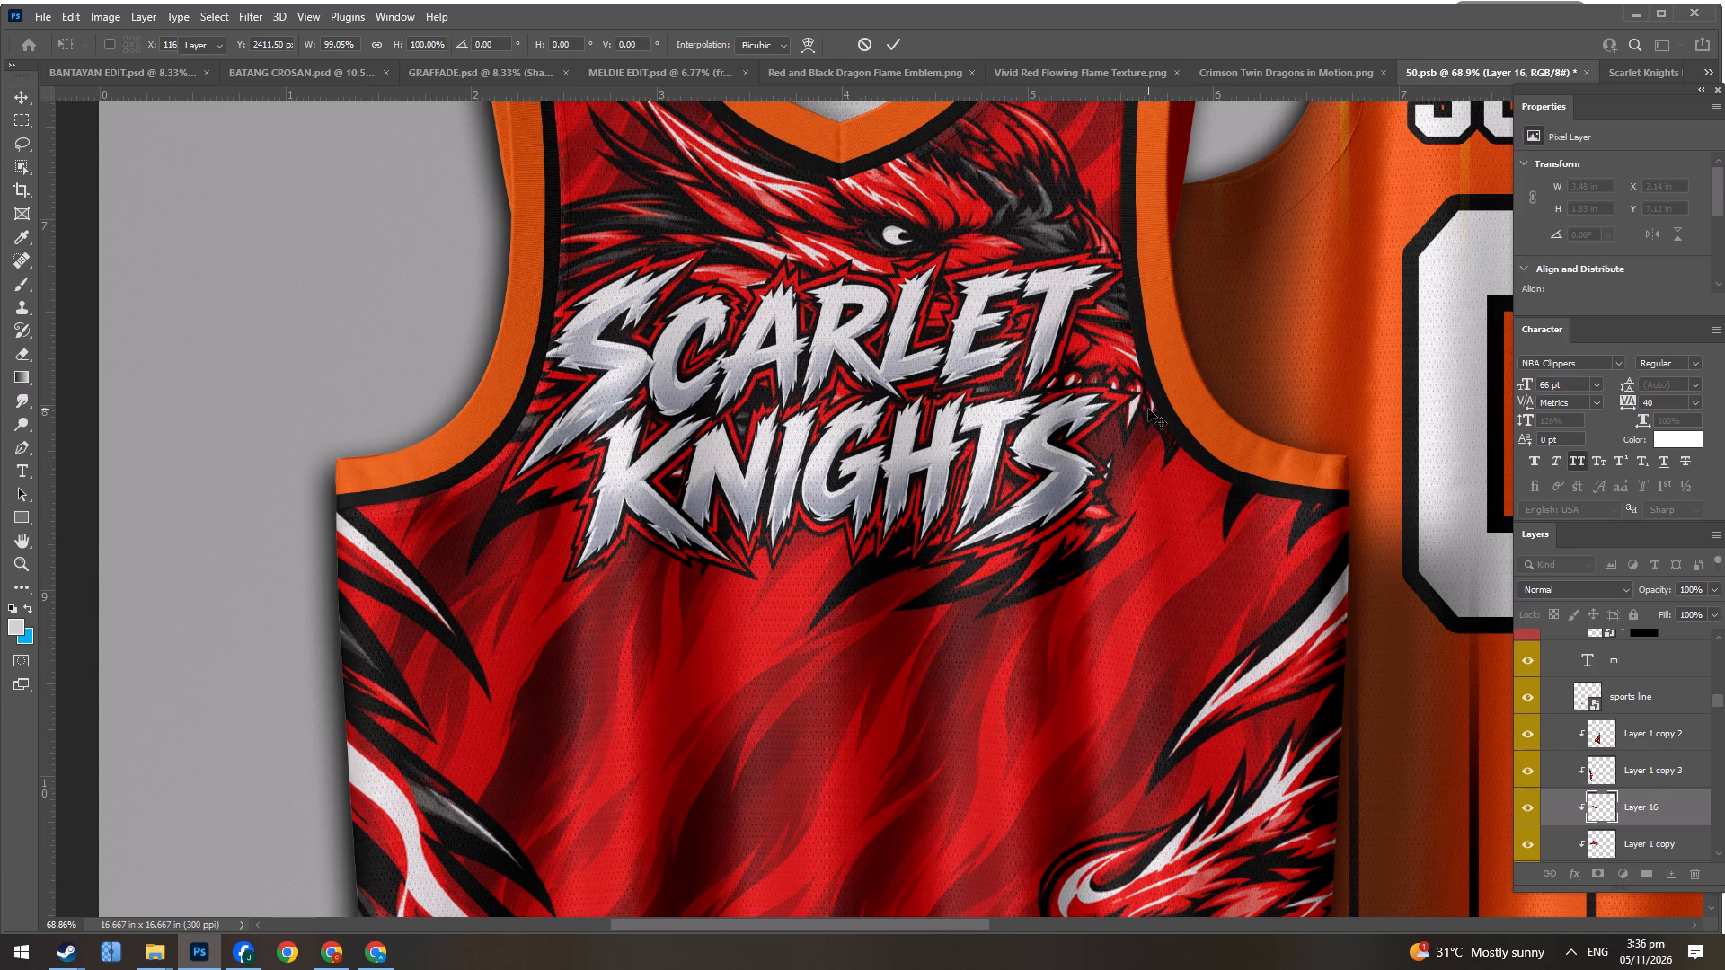
pyautogui.hotkey('ctrl', 't')
pyautogui.moveTo(500, 411); pyautogui.dragTo(515, 411)
pyautogui.press('Return')
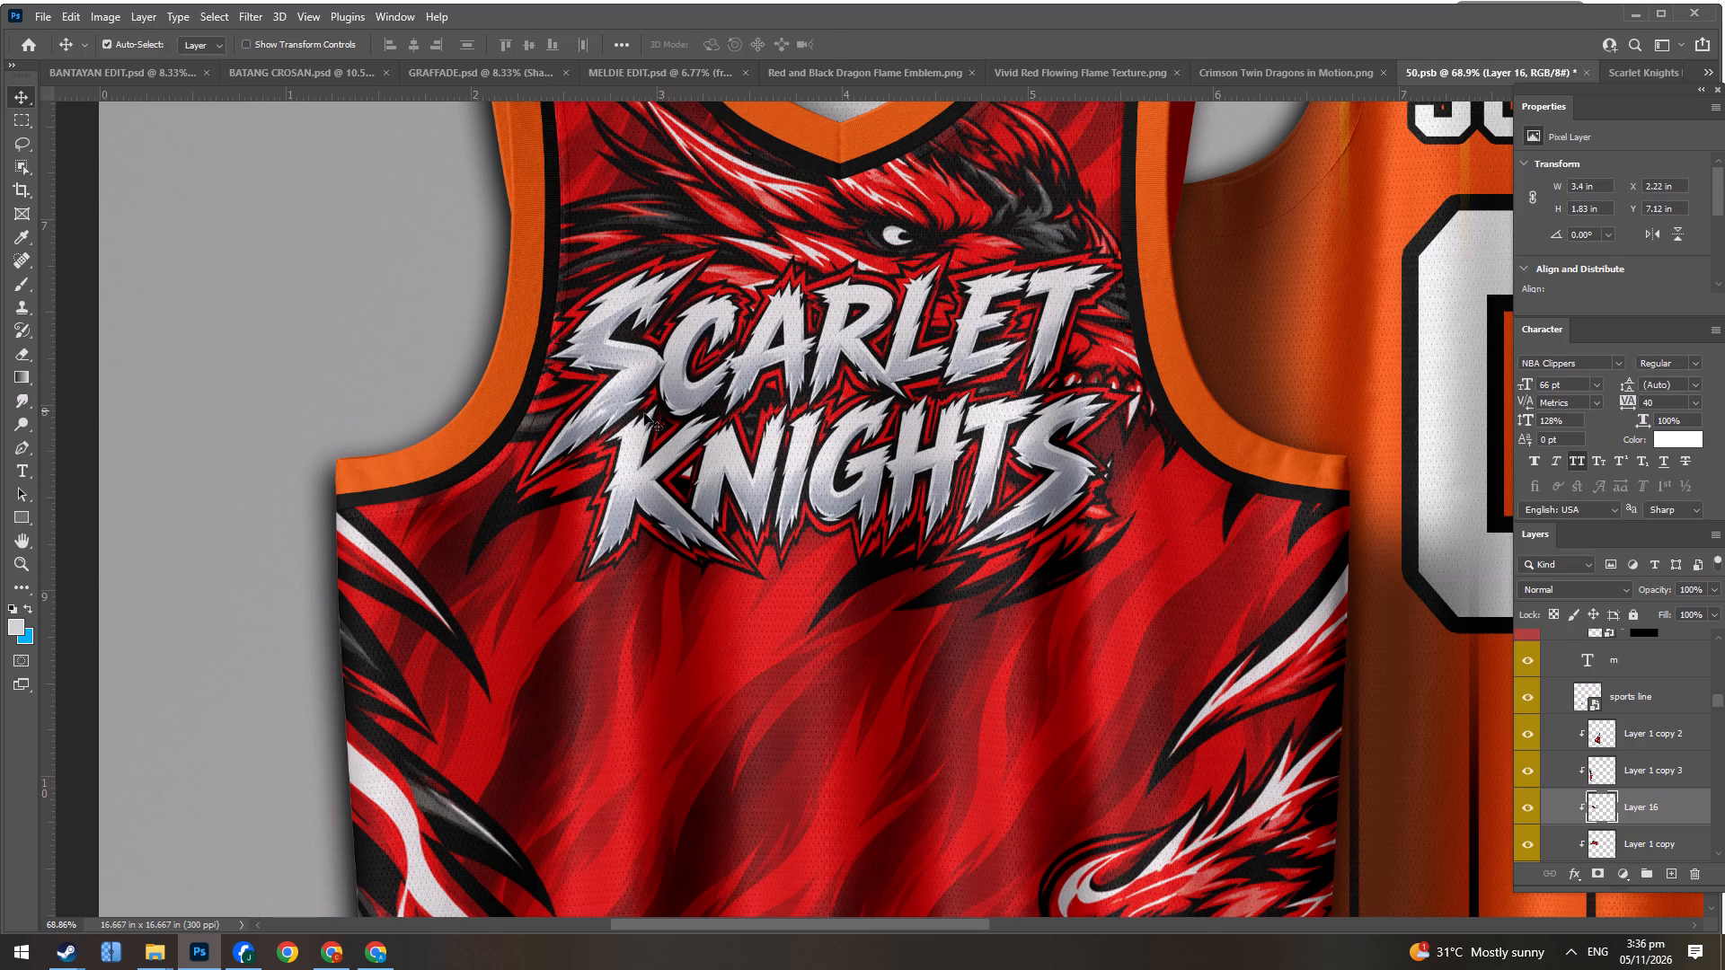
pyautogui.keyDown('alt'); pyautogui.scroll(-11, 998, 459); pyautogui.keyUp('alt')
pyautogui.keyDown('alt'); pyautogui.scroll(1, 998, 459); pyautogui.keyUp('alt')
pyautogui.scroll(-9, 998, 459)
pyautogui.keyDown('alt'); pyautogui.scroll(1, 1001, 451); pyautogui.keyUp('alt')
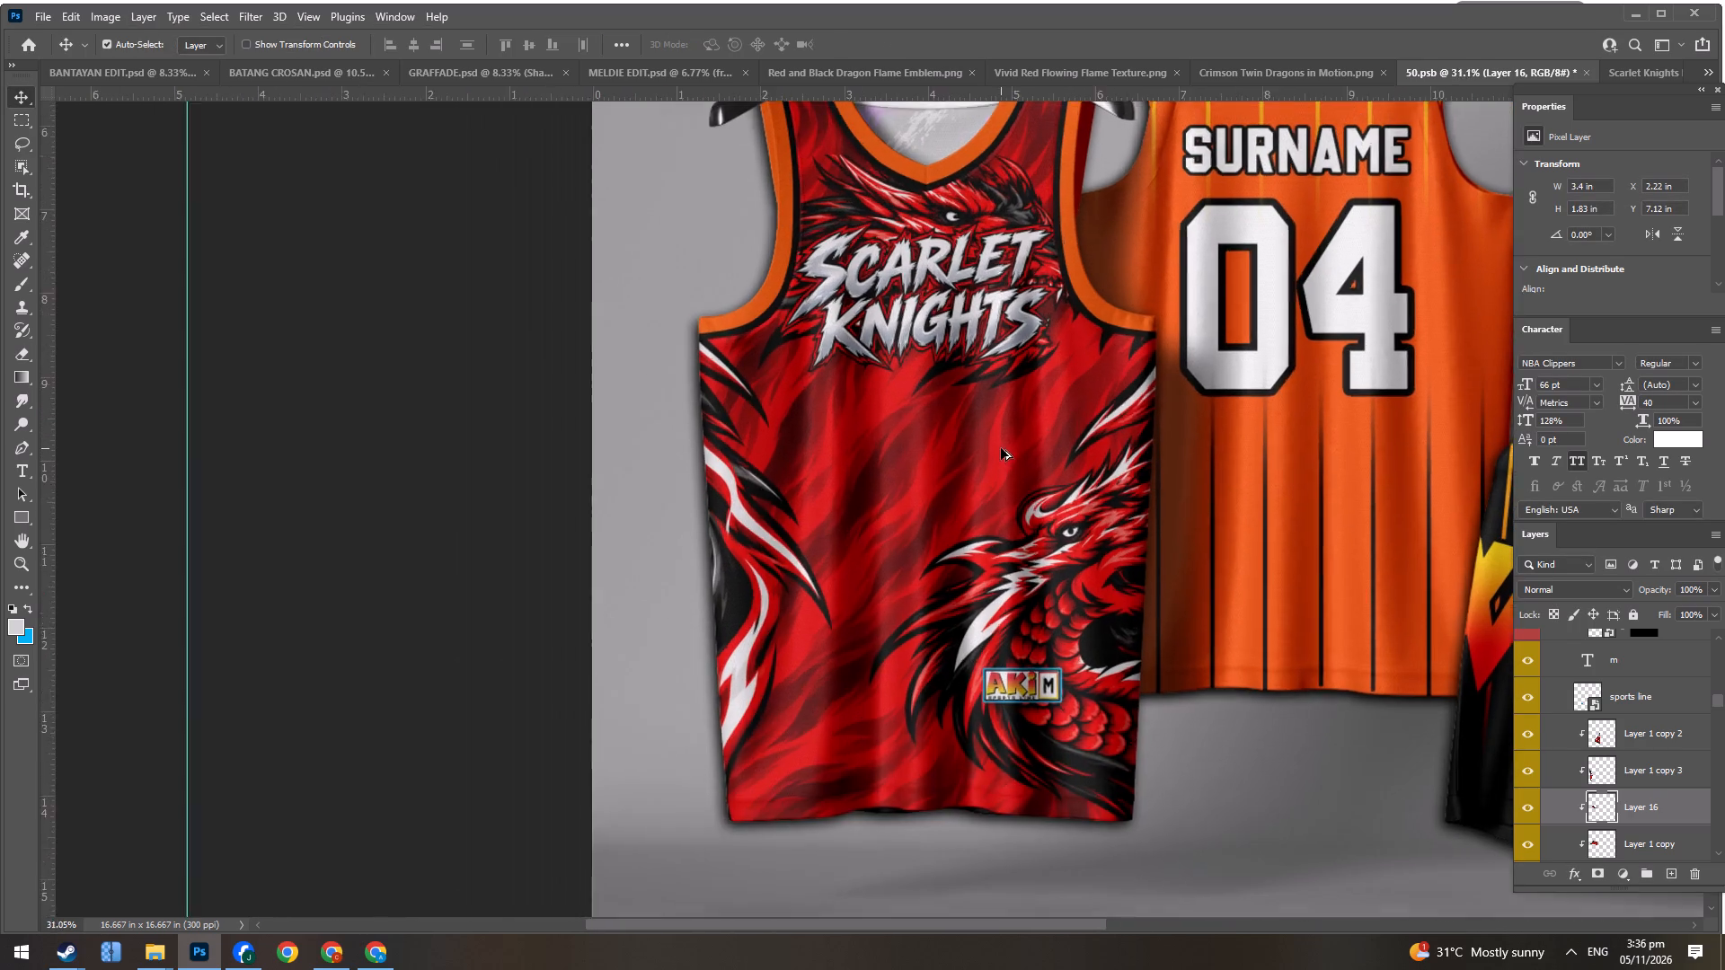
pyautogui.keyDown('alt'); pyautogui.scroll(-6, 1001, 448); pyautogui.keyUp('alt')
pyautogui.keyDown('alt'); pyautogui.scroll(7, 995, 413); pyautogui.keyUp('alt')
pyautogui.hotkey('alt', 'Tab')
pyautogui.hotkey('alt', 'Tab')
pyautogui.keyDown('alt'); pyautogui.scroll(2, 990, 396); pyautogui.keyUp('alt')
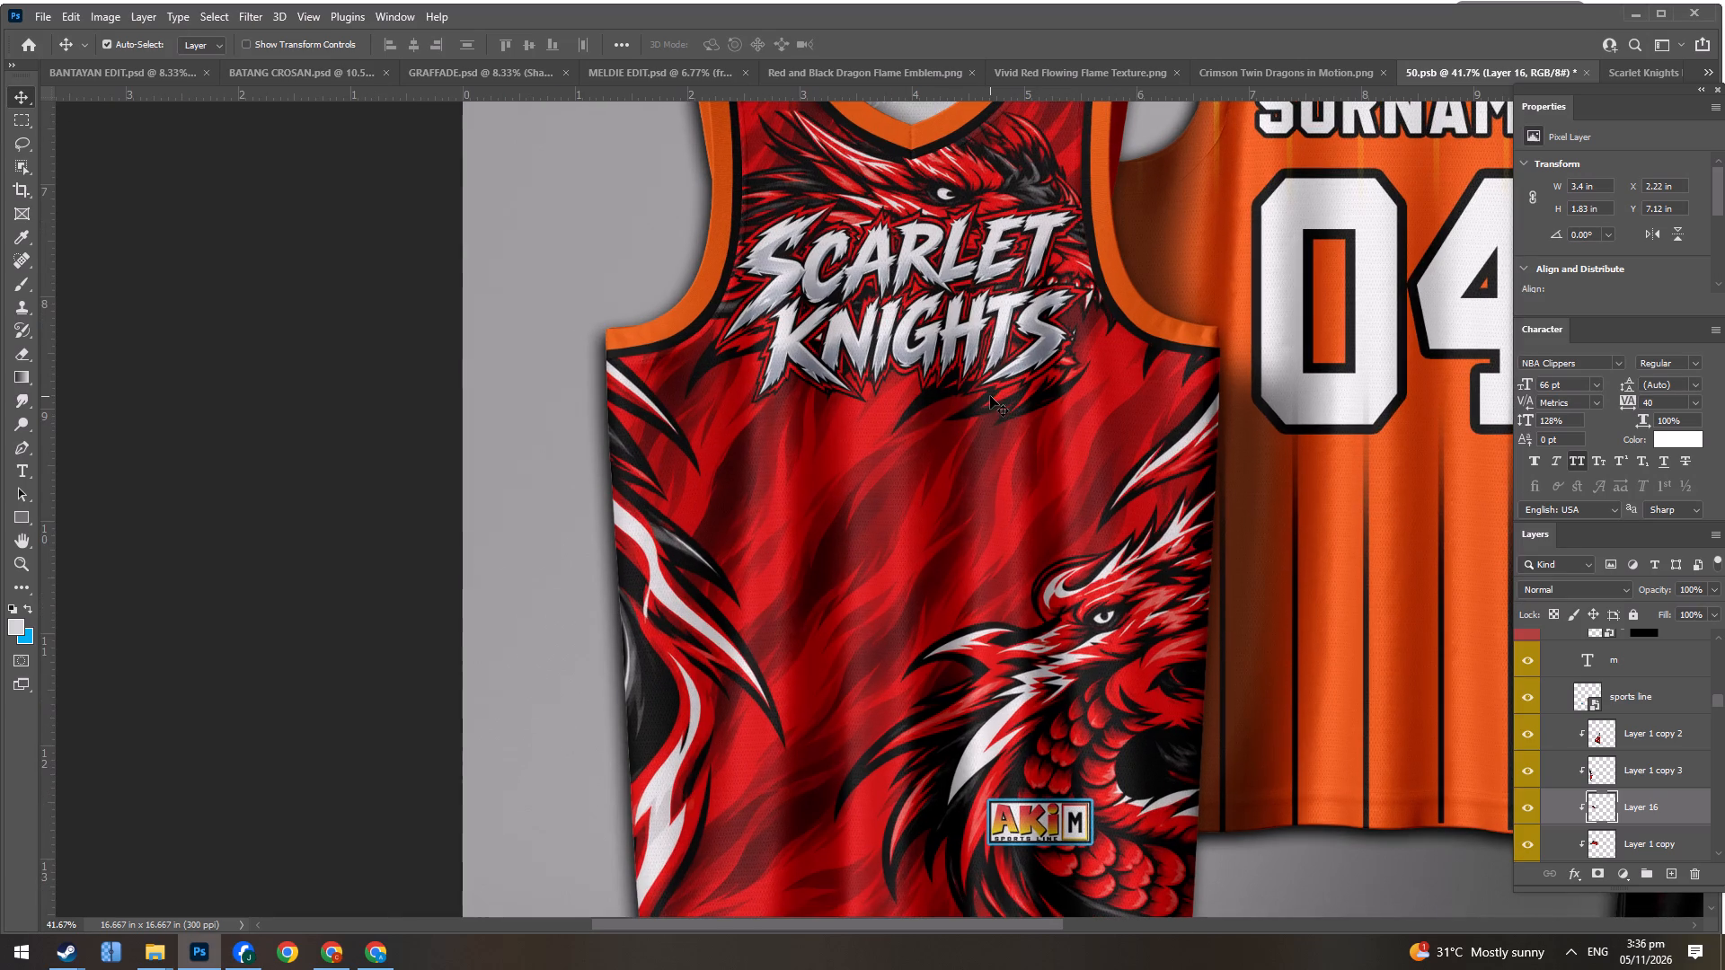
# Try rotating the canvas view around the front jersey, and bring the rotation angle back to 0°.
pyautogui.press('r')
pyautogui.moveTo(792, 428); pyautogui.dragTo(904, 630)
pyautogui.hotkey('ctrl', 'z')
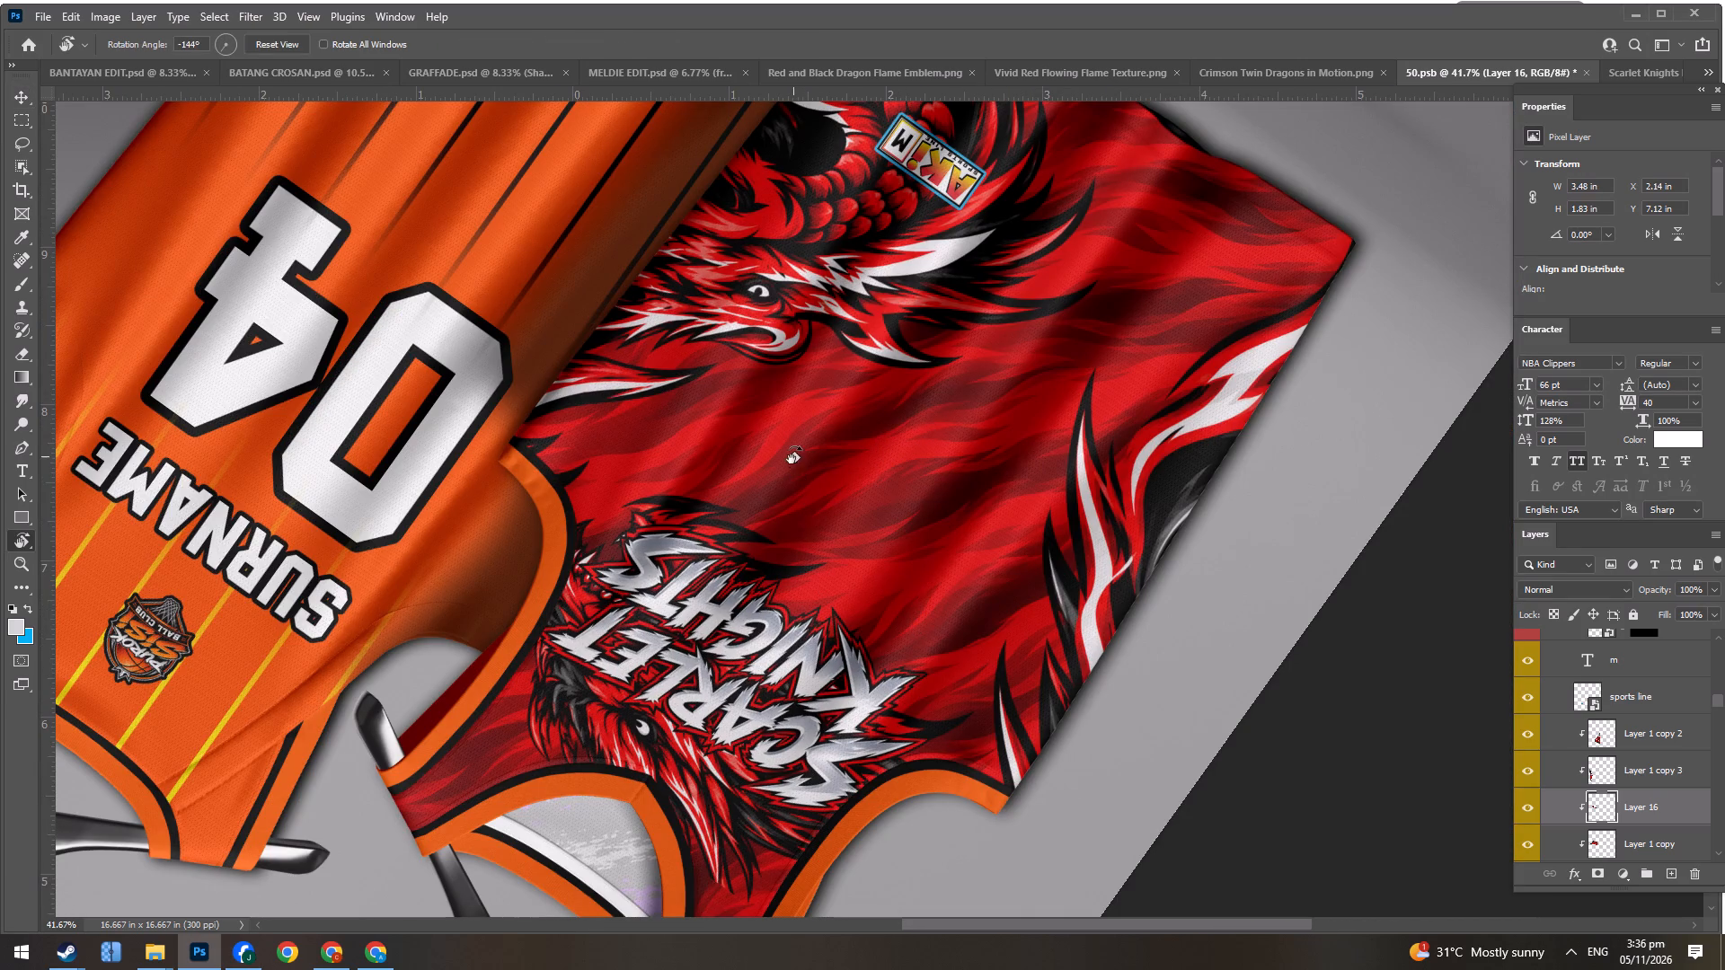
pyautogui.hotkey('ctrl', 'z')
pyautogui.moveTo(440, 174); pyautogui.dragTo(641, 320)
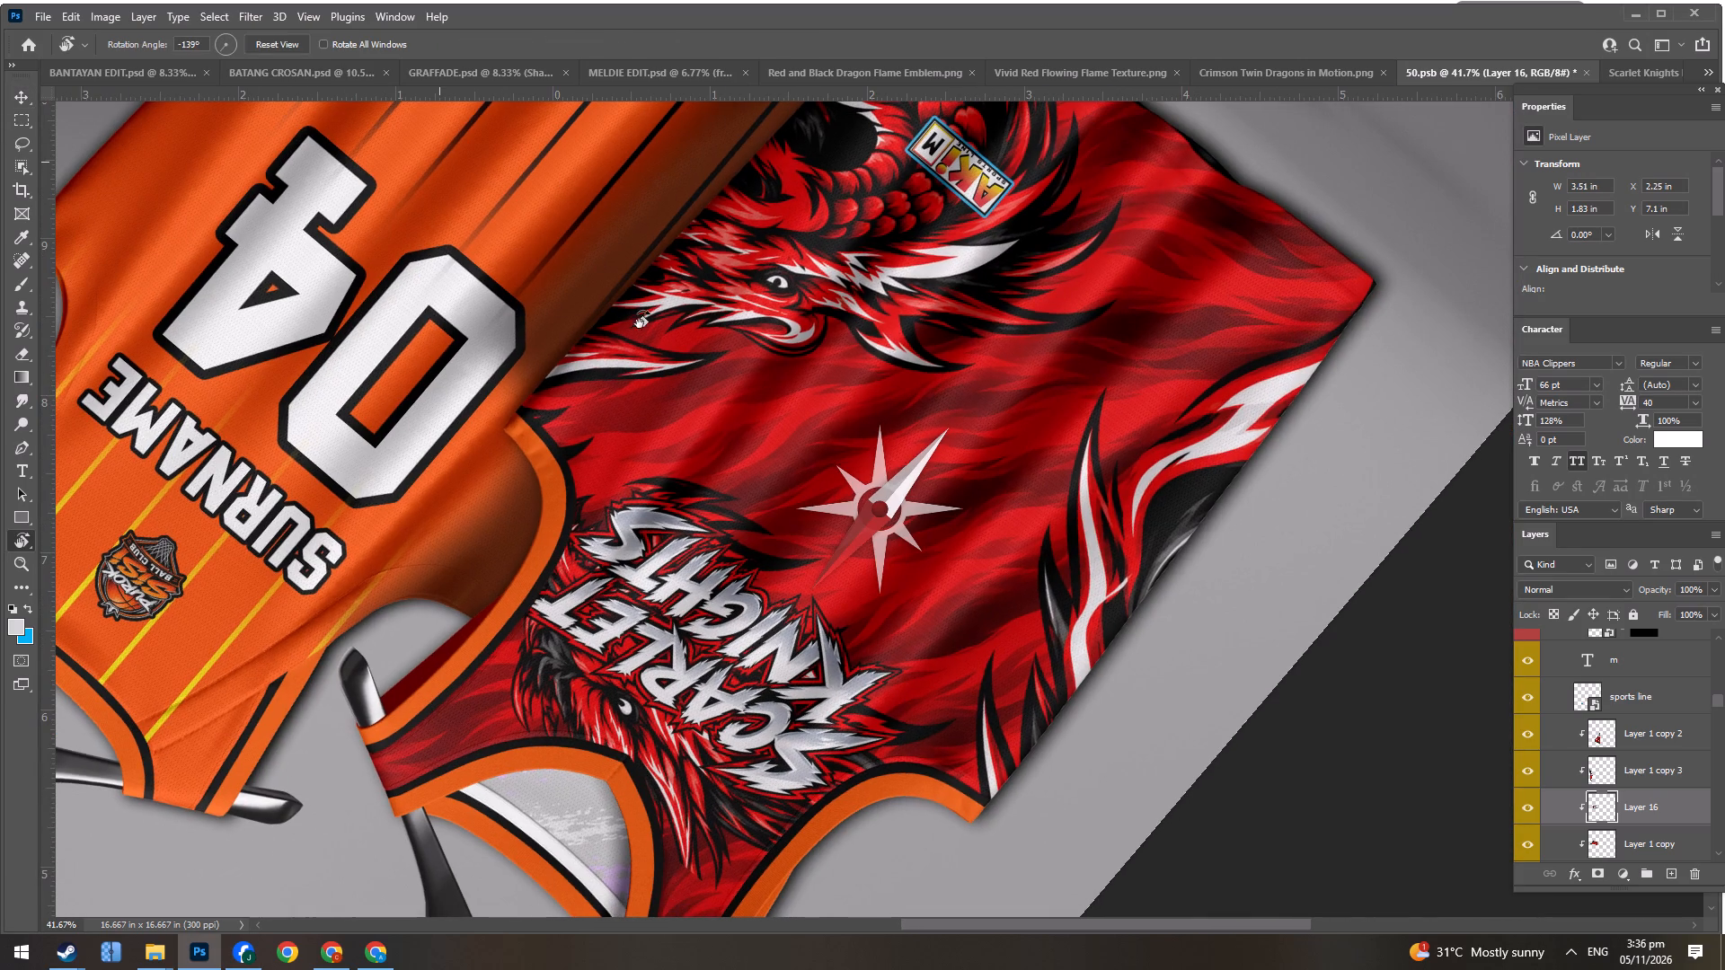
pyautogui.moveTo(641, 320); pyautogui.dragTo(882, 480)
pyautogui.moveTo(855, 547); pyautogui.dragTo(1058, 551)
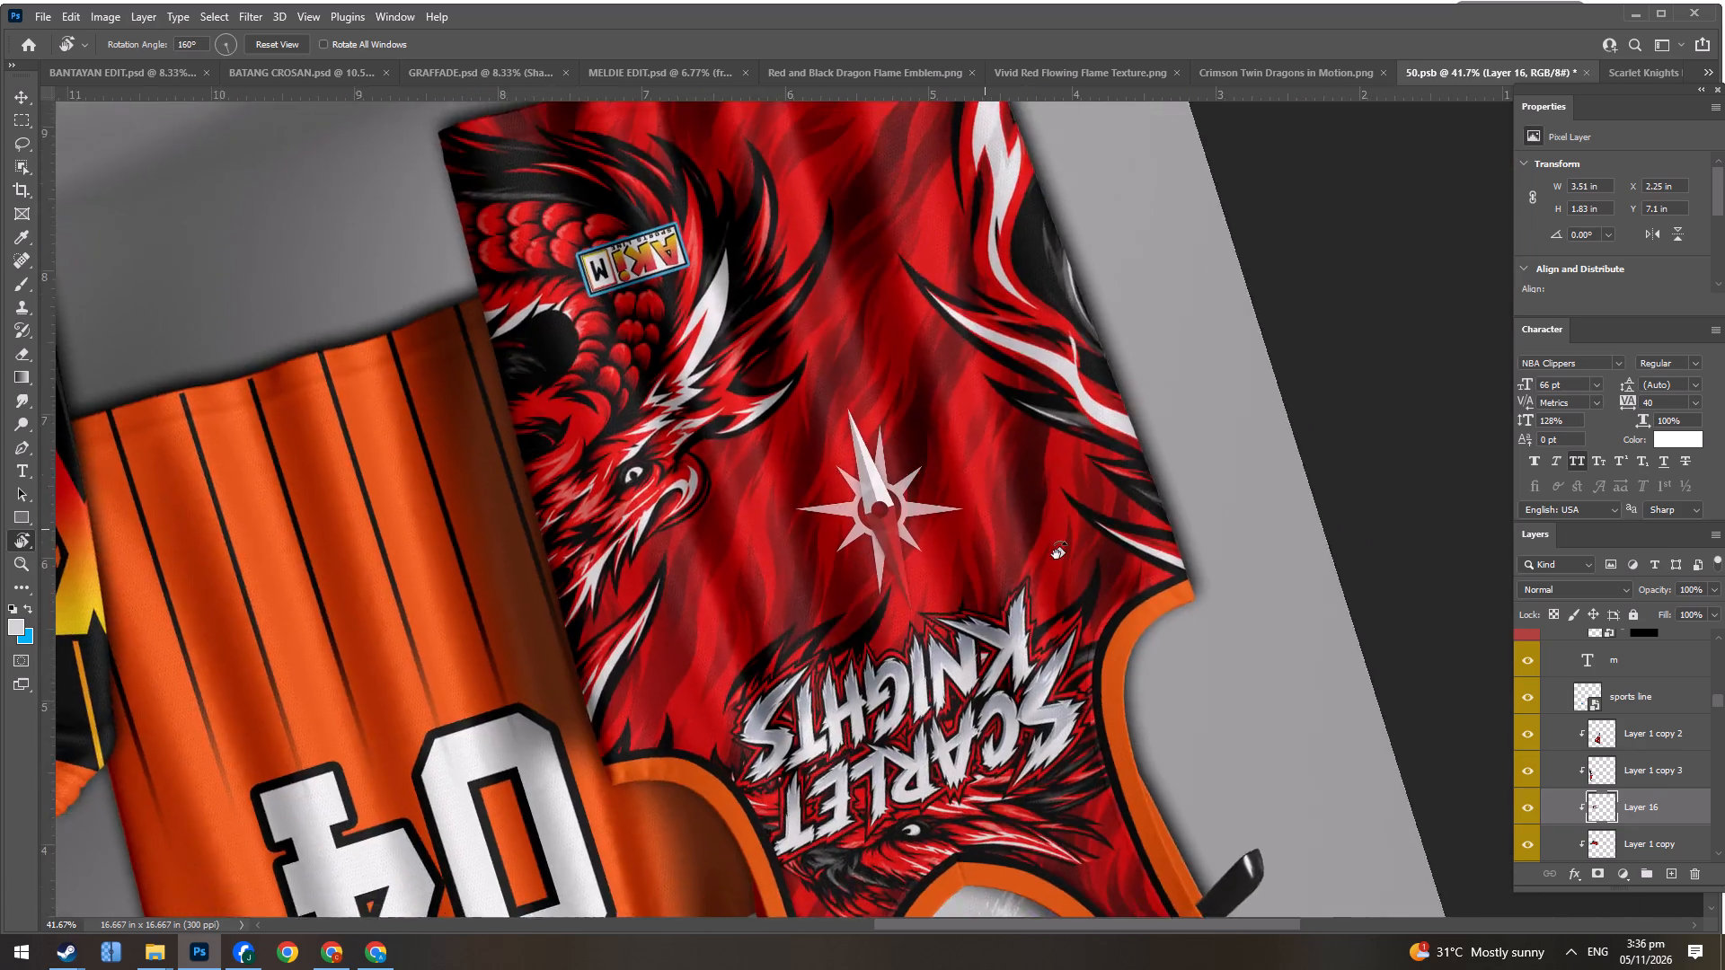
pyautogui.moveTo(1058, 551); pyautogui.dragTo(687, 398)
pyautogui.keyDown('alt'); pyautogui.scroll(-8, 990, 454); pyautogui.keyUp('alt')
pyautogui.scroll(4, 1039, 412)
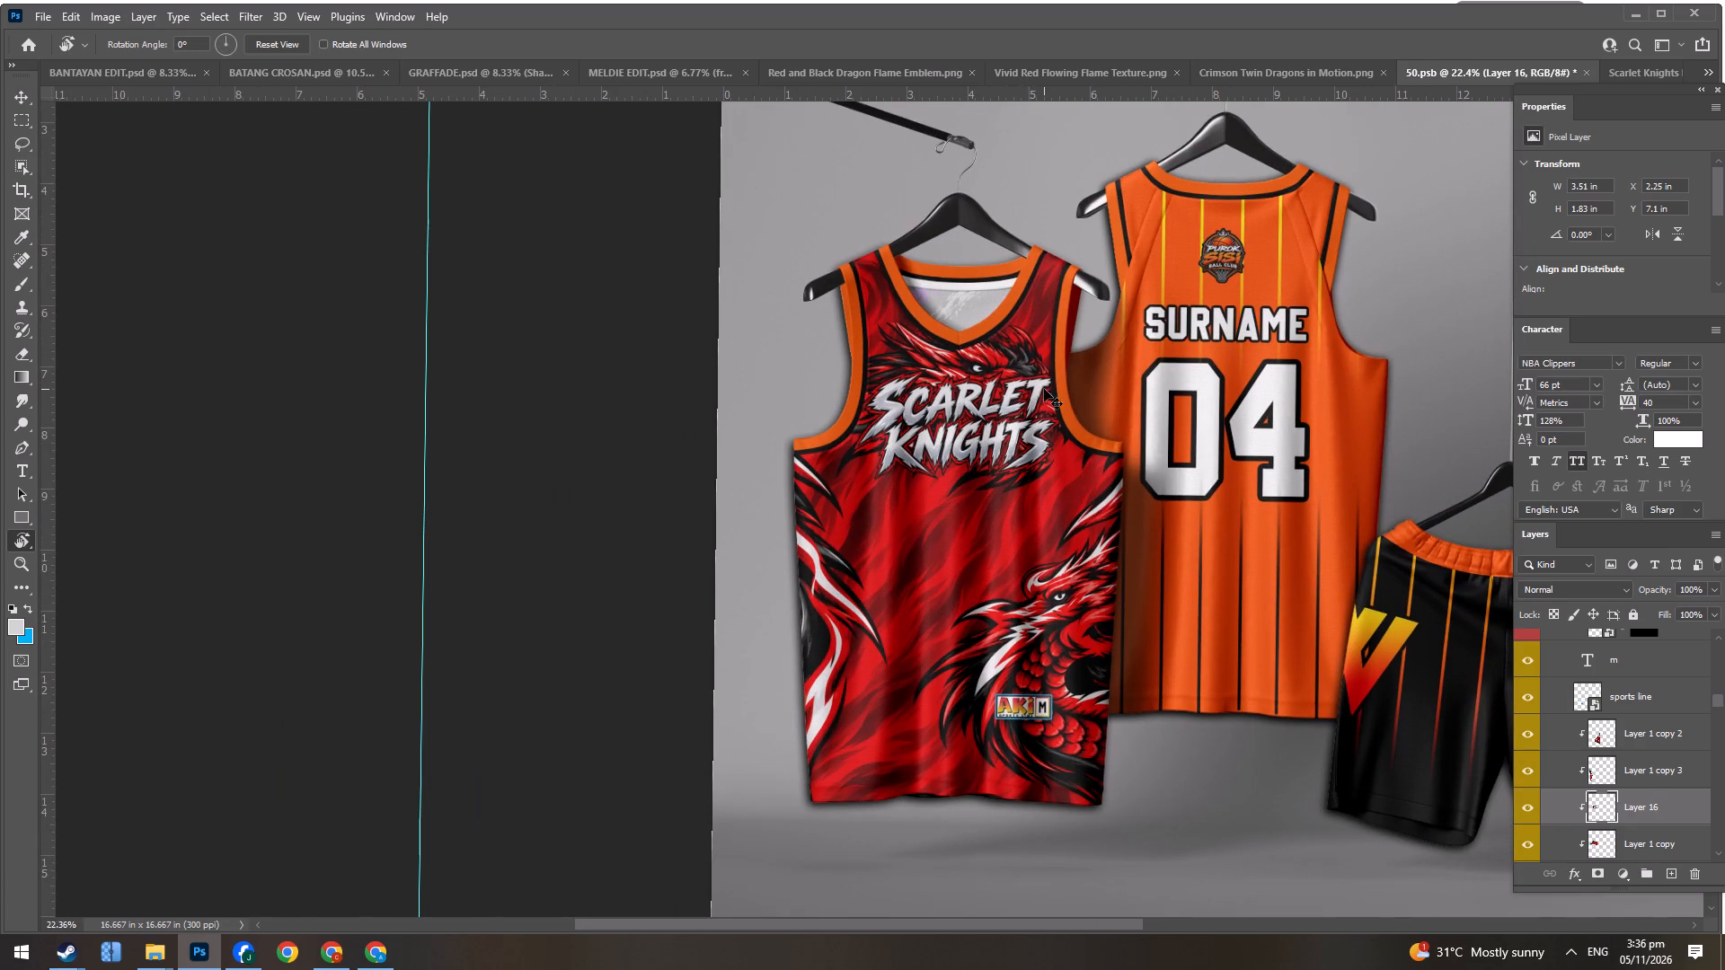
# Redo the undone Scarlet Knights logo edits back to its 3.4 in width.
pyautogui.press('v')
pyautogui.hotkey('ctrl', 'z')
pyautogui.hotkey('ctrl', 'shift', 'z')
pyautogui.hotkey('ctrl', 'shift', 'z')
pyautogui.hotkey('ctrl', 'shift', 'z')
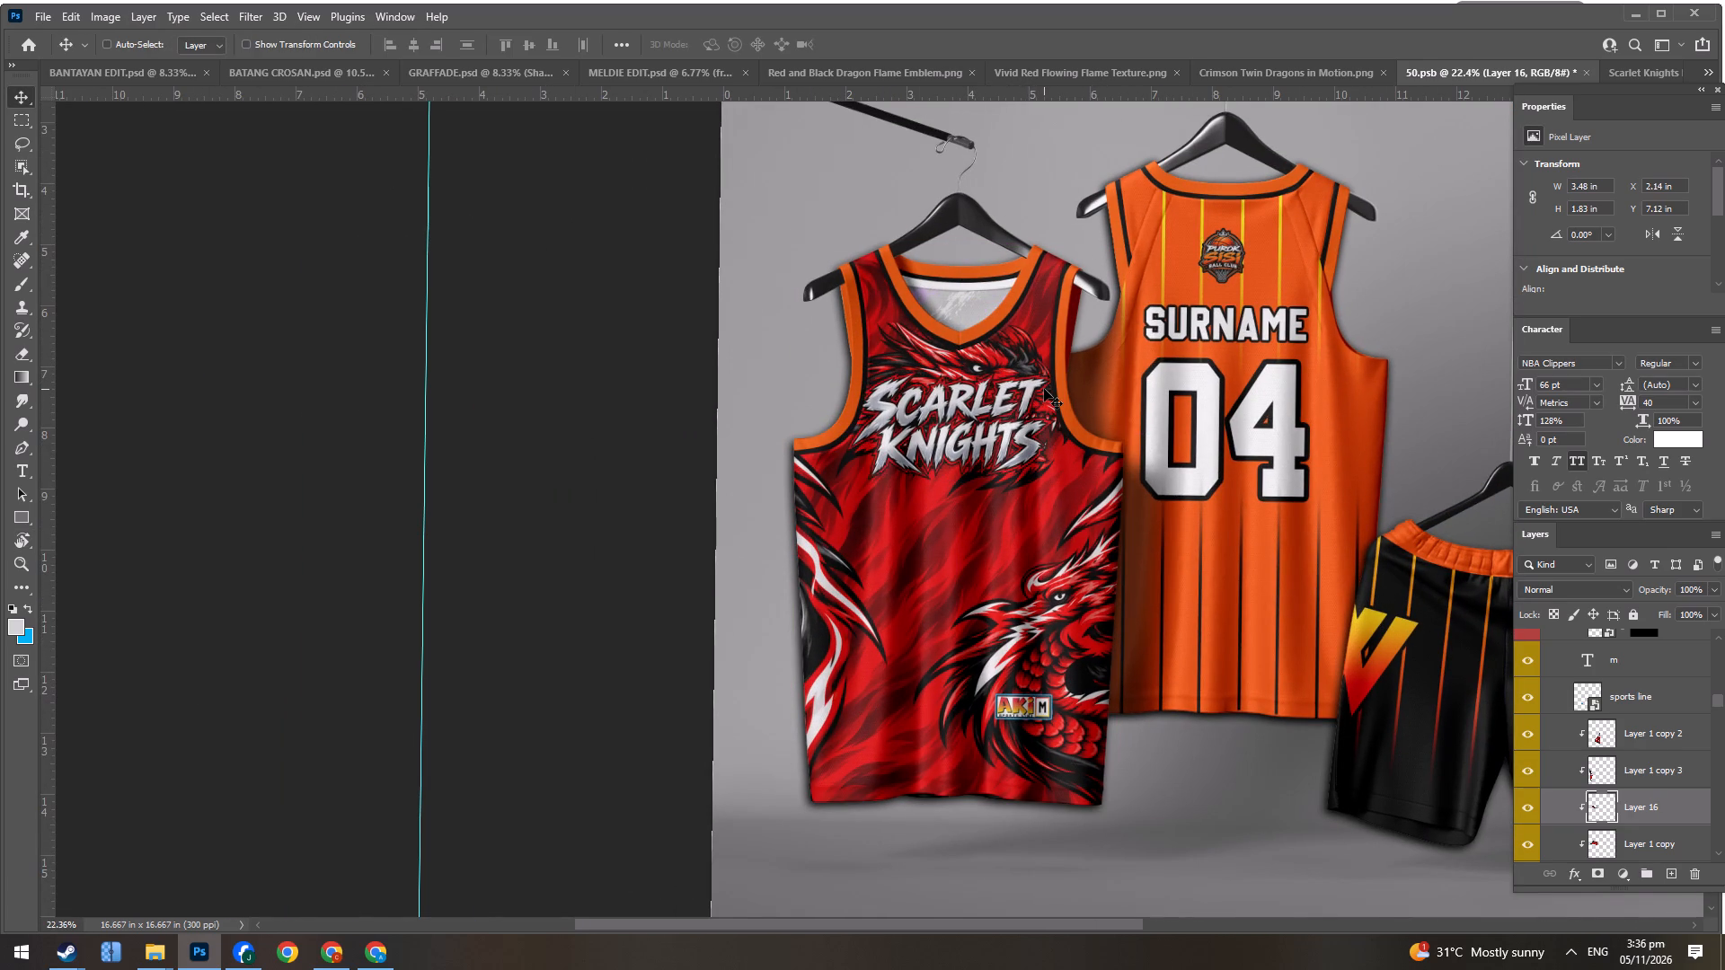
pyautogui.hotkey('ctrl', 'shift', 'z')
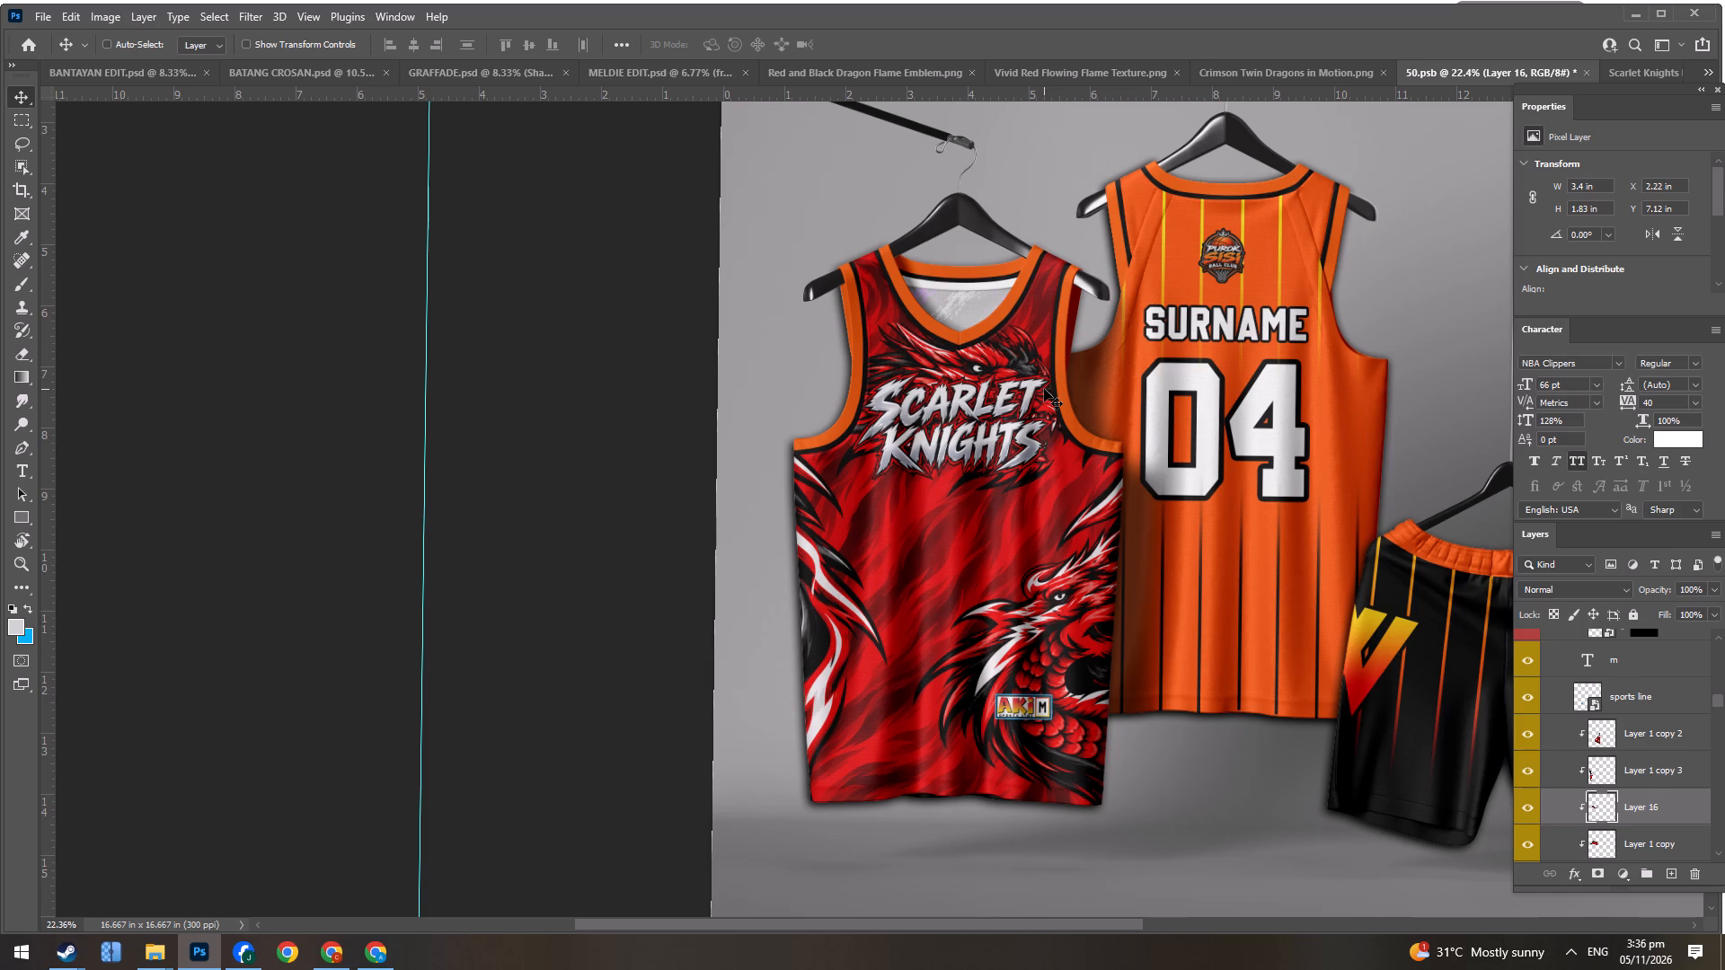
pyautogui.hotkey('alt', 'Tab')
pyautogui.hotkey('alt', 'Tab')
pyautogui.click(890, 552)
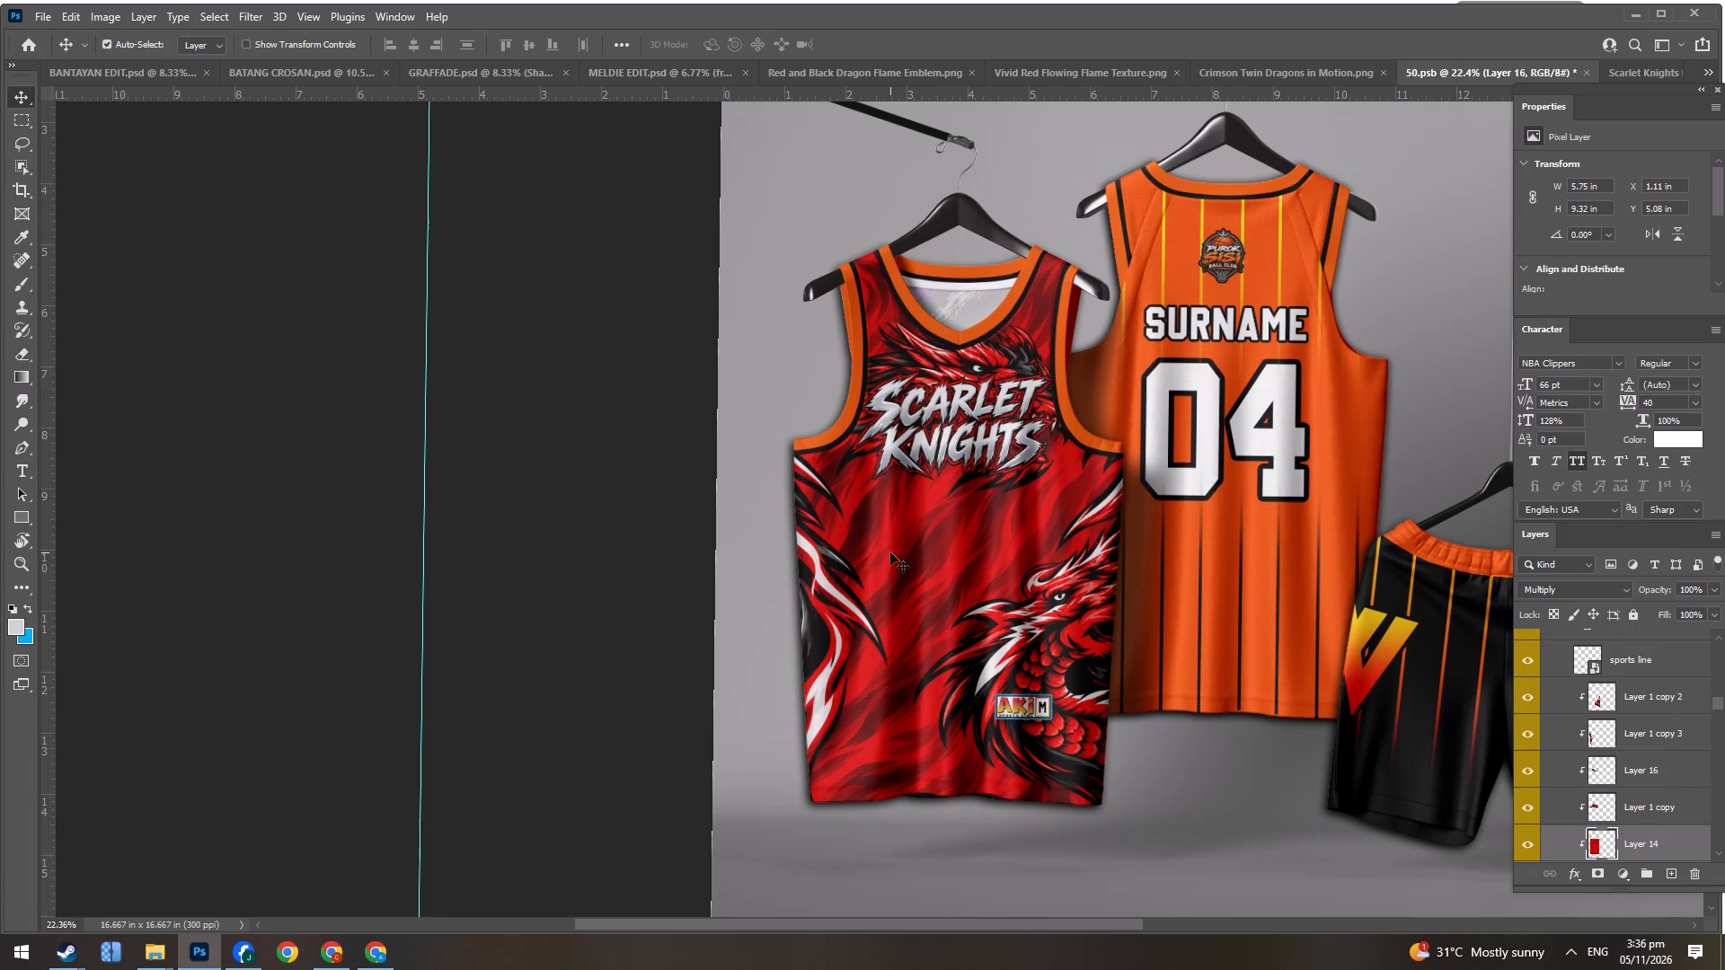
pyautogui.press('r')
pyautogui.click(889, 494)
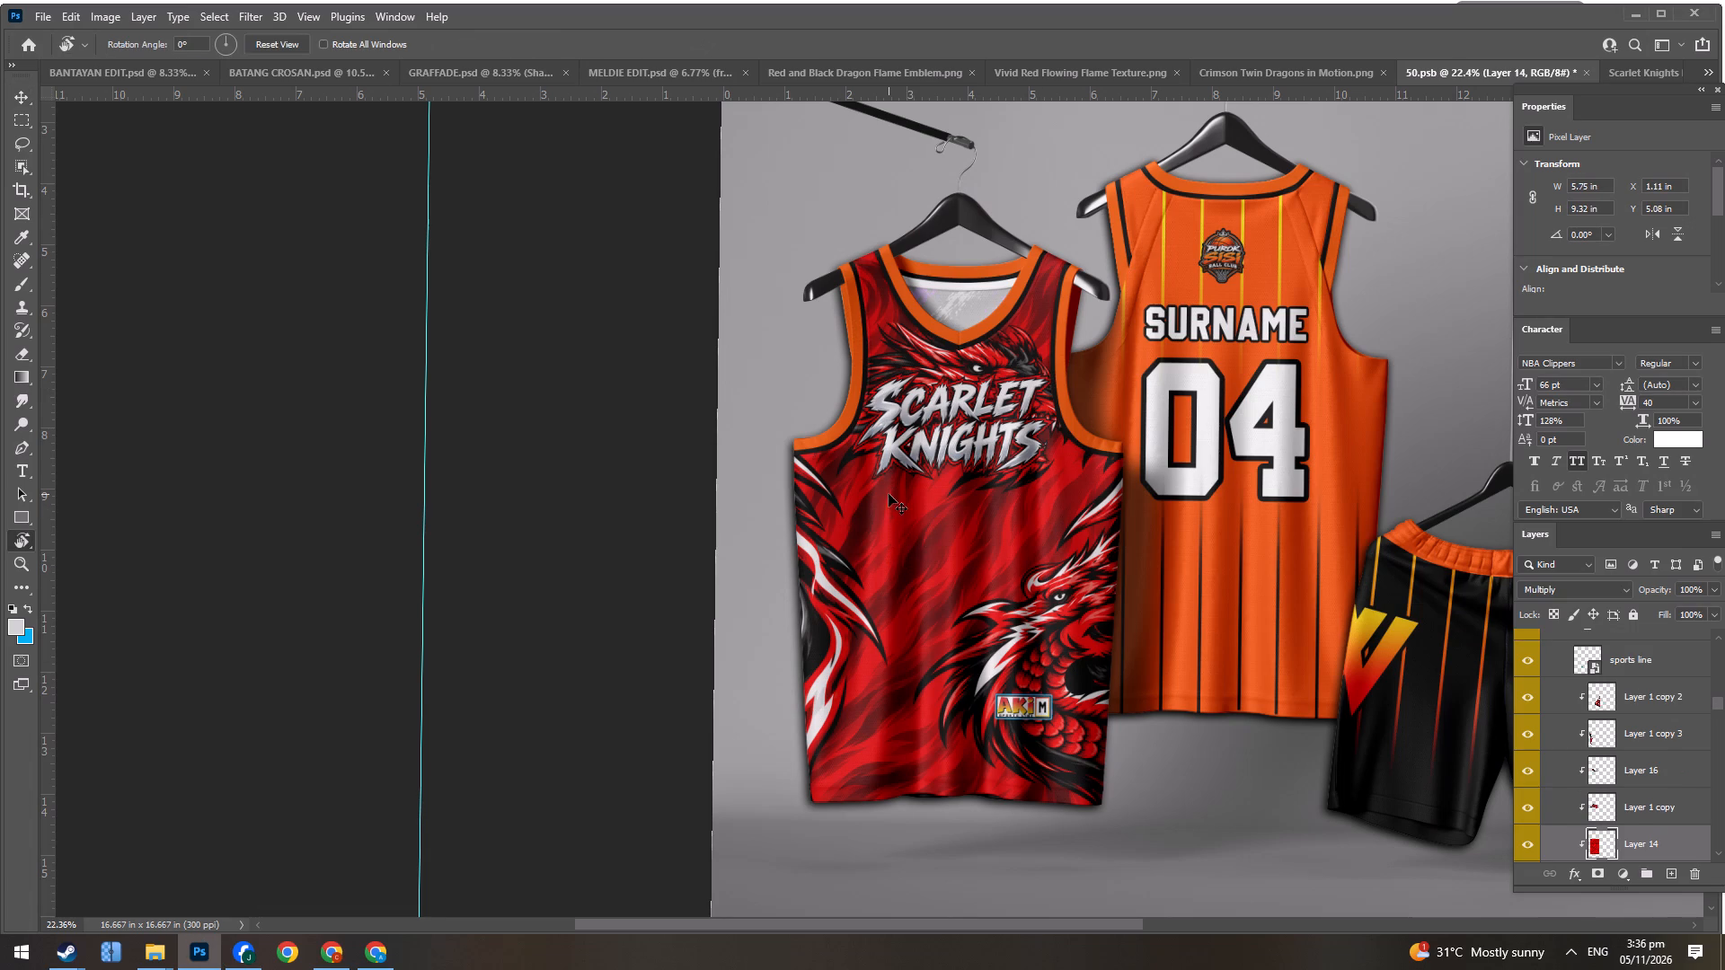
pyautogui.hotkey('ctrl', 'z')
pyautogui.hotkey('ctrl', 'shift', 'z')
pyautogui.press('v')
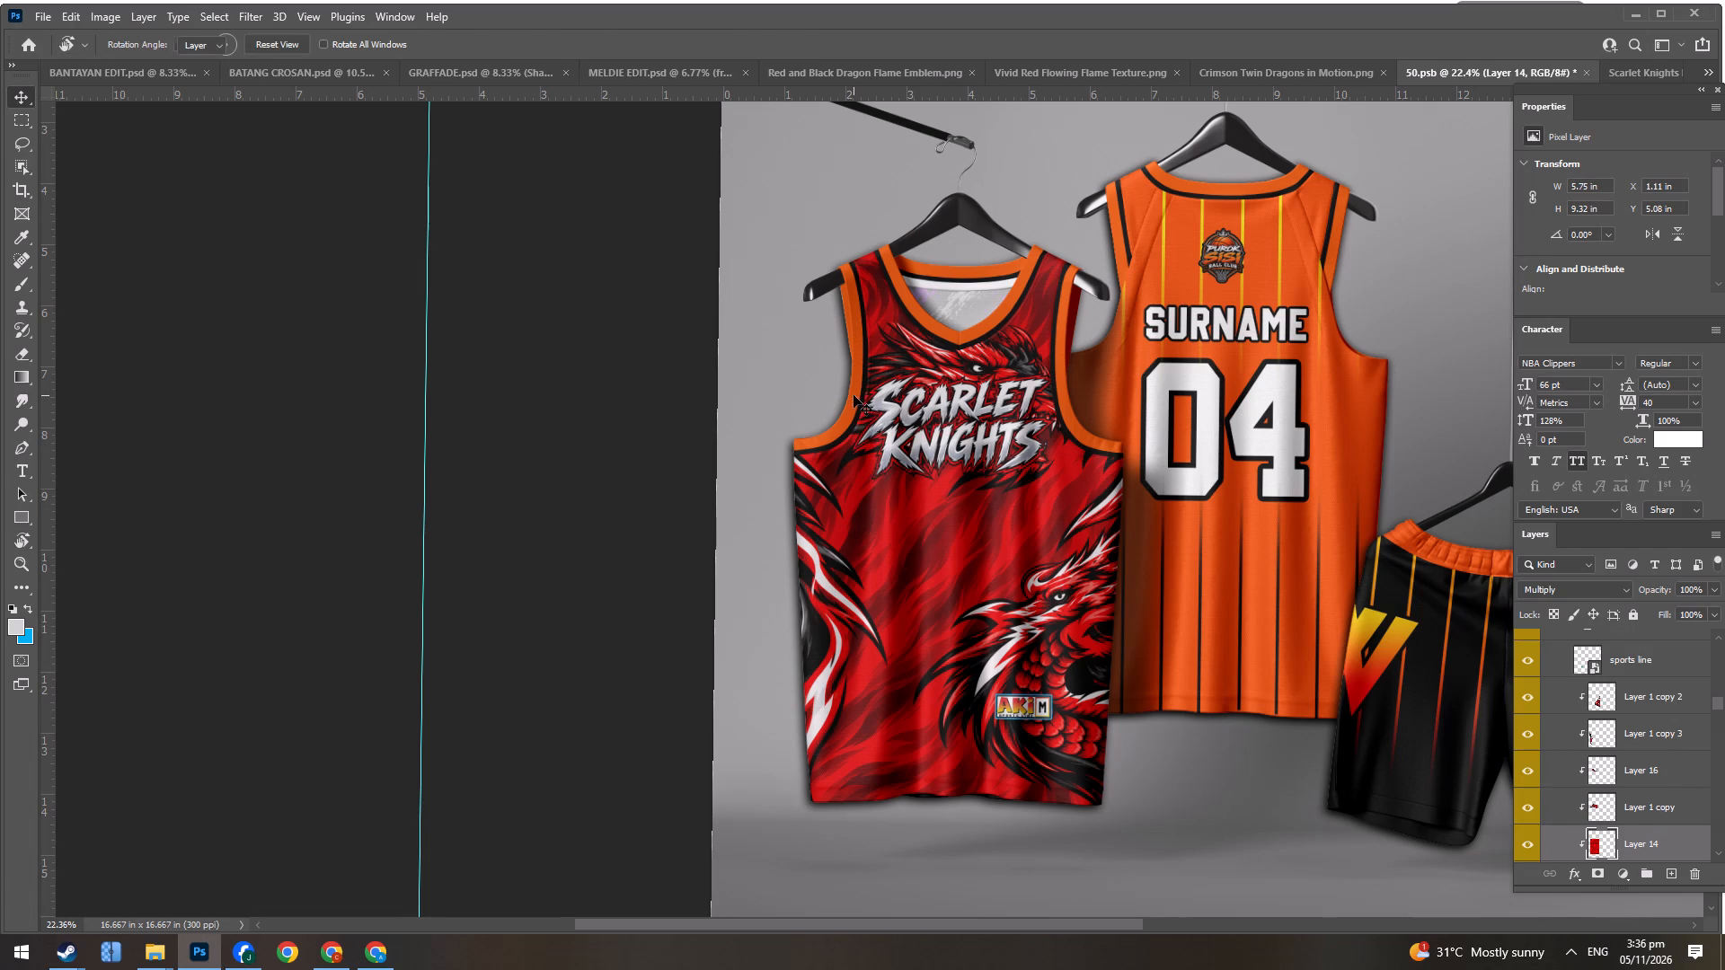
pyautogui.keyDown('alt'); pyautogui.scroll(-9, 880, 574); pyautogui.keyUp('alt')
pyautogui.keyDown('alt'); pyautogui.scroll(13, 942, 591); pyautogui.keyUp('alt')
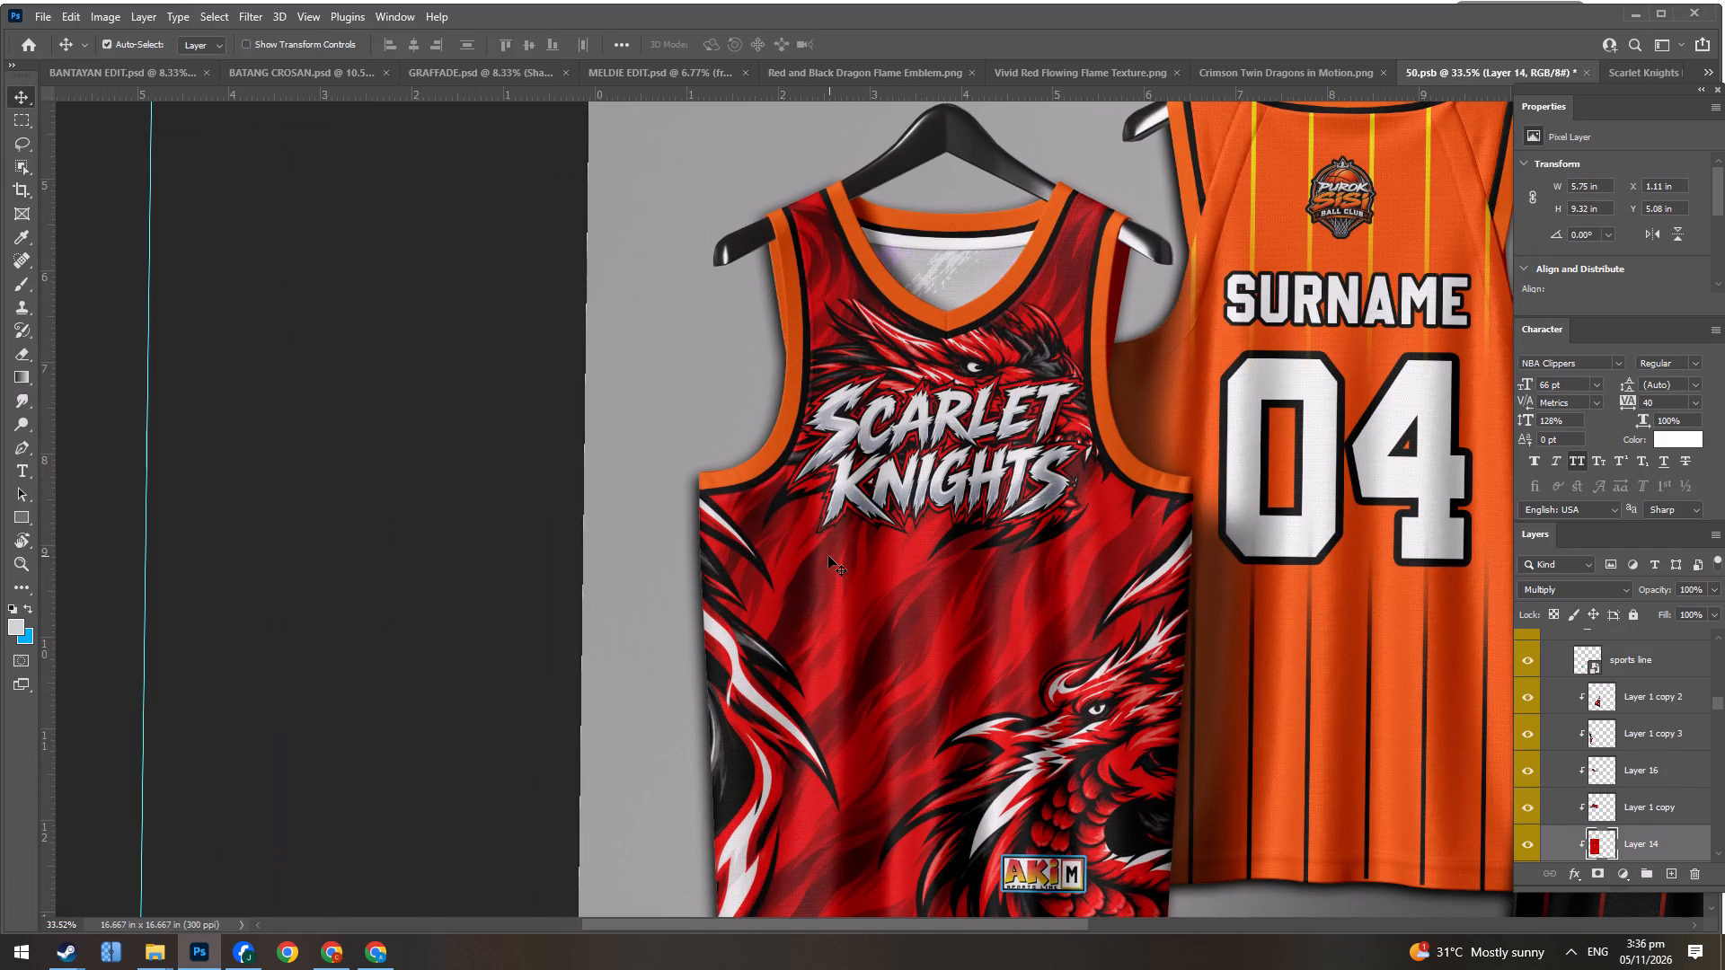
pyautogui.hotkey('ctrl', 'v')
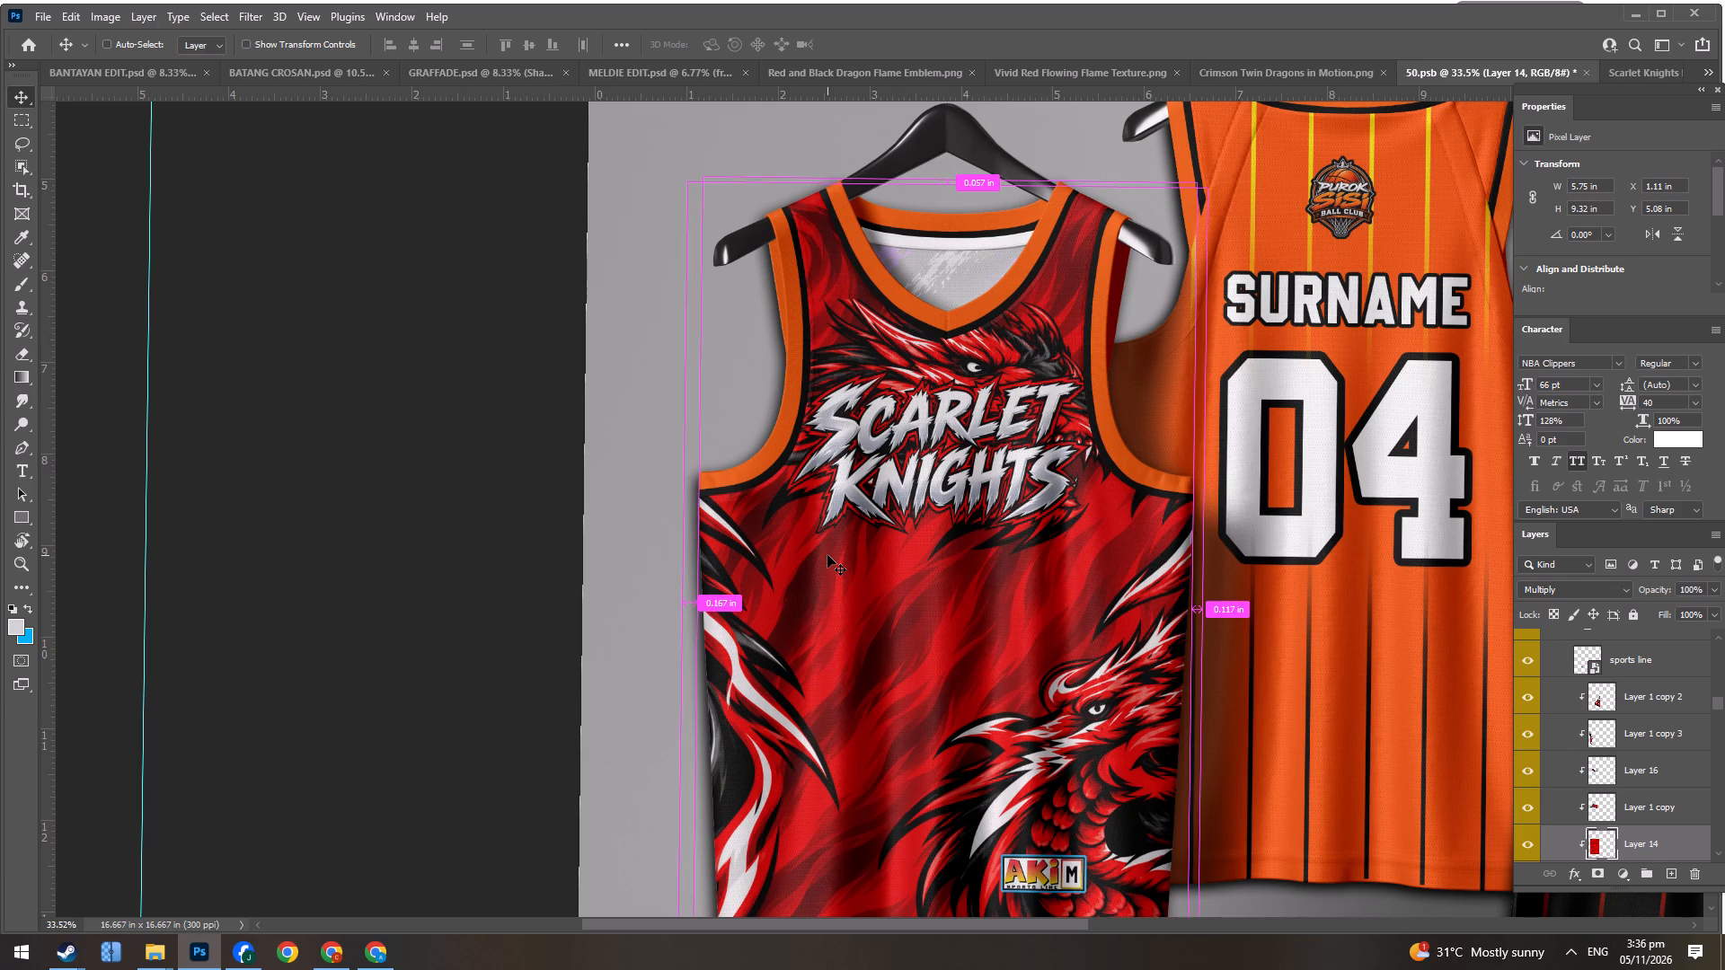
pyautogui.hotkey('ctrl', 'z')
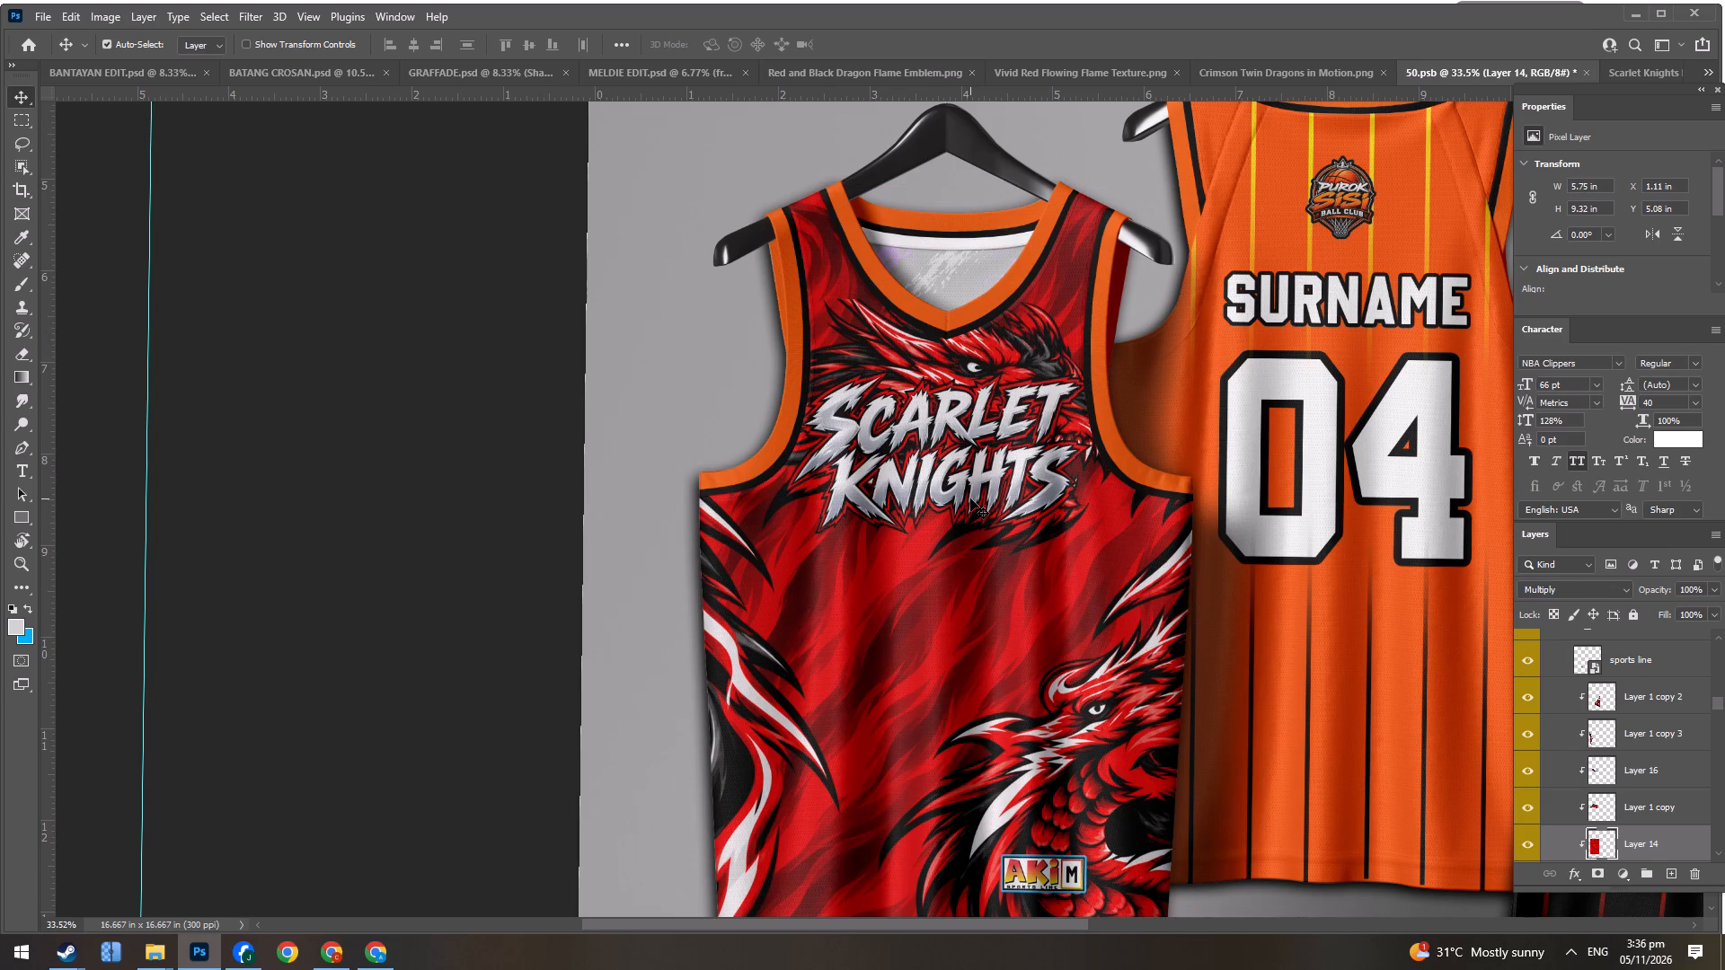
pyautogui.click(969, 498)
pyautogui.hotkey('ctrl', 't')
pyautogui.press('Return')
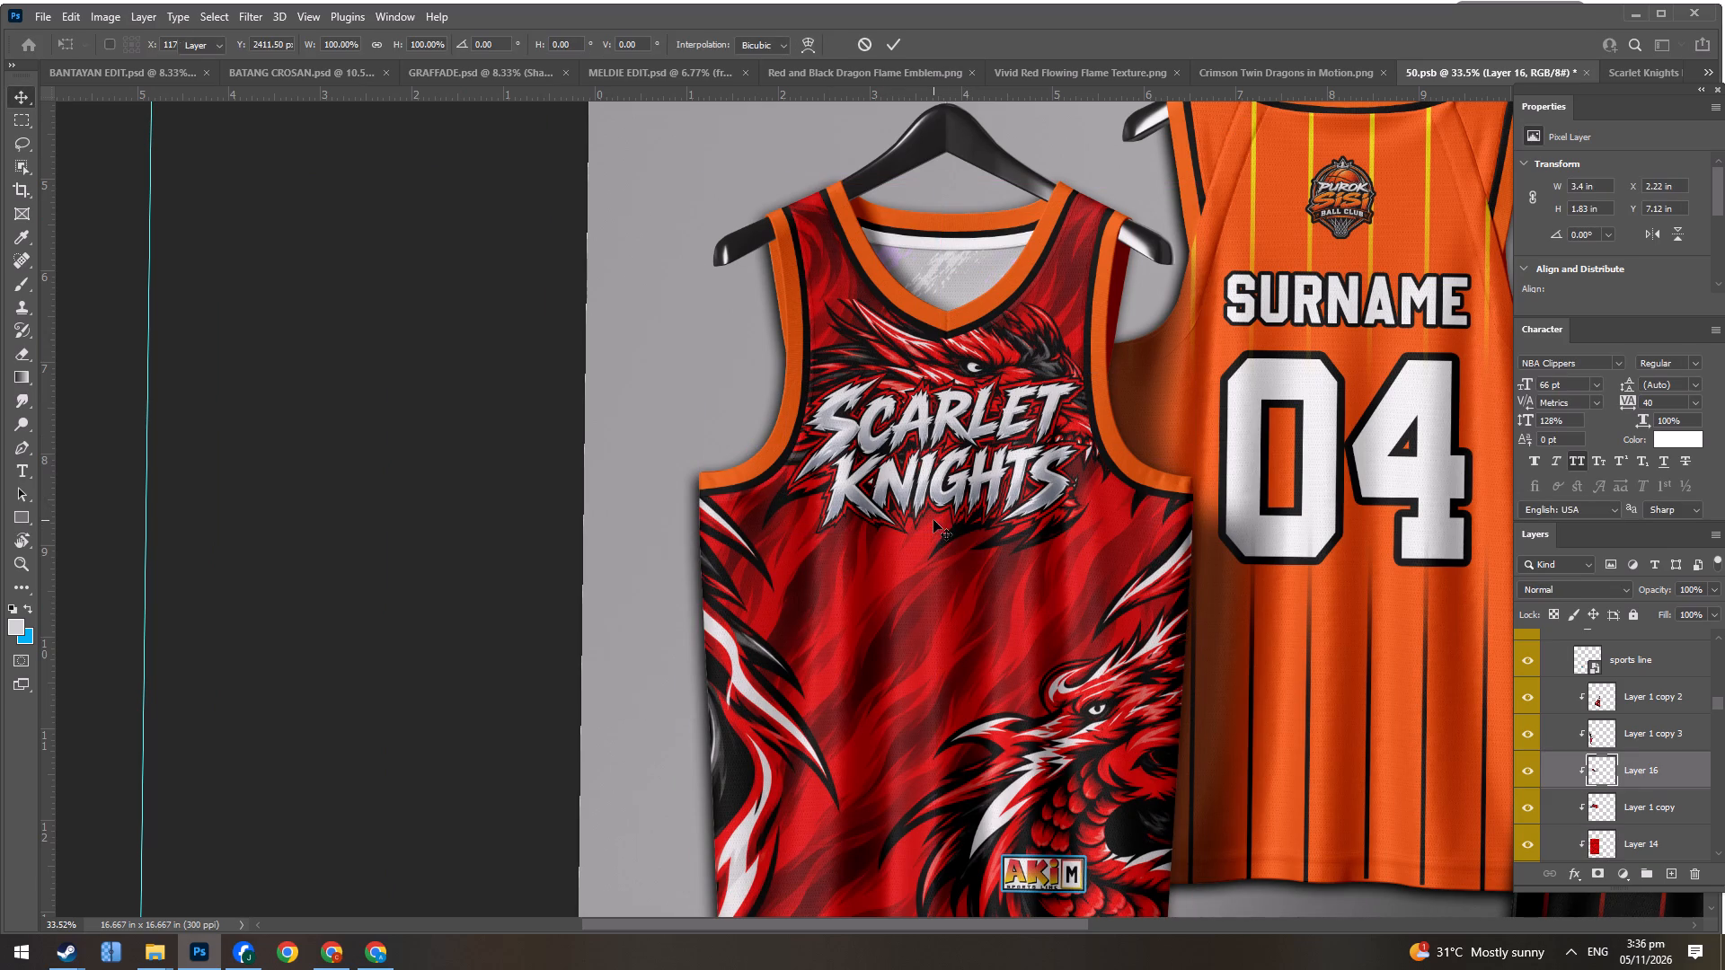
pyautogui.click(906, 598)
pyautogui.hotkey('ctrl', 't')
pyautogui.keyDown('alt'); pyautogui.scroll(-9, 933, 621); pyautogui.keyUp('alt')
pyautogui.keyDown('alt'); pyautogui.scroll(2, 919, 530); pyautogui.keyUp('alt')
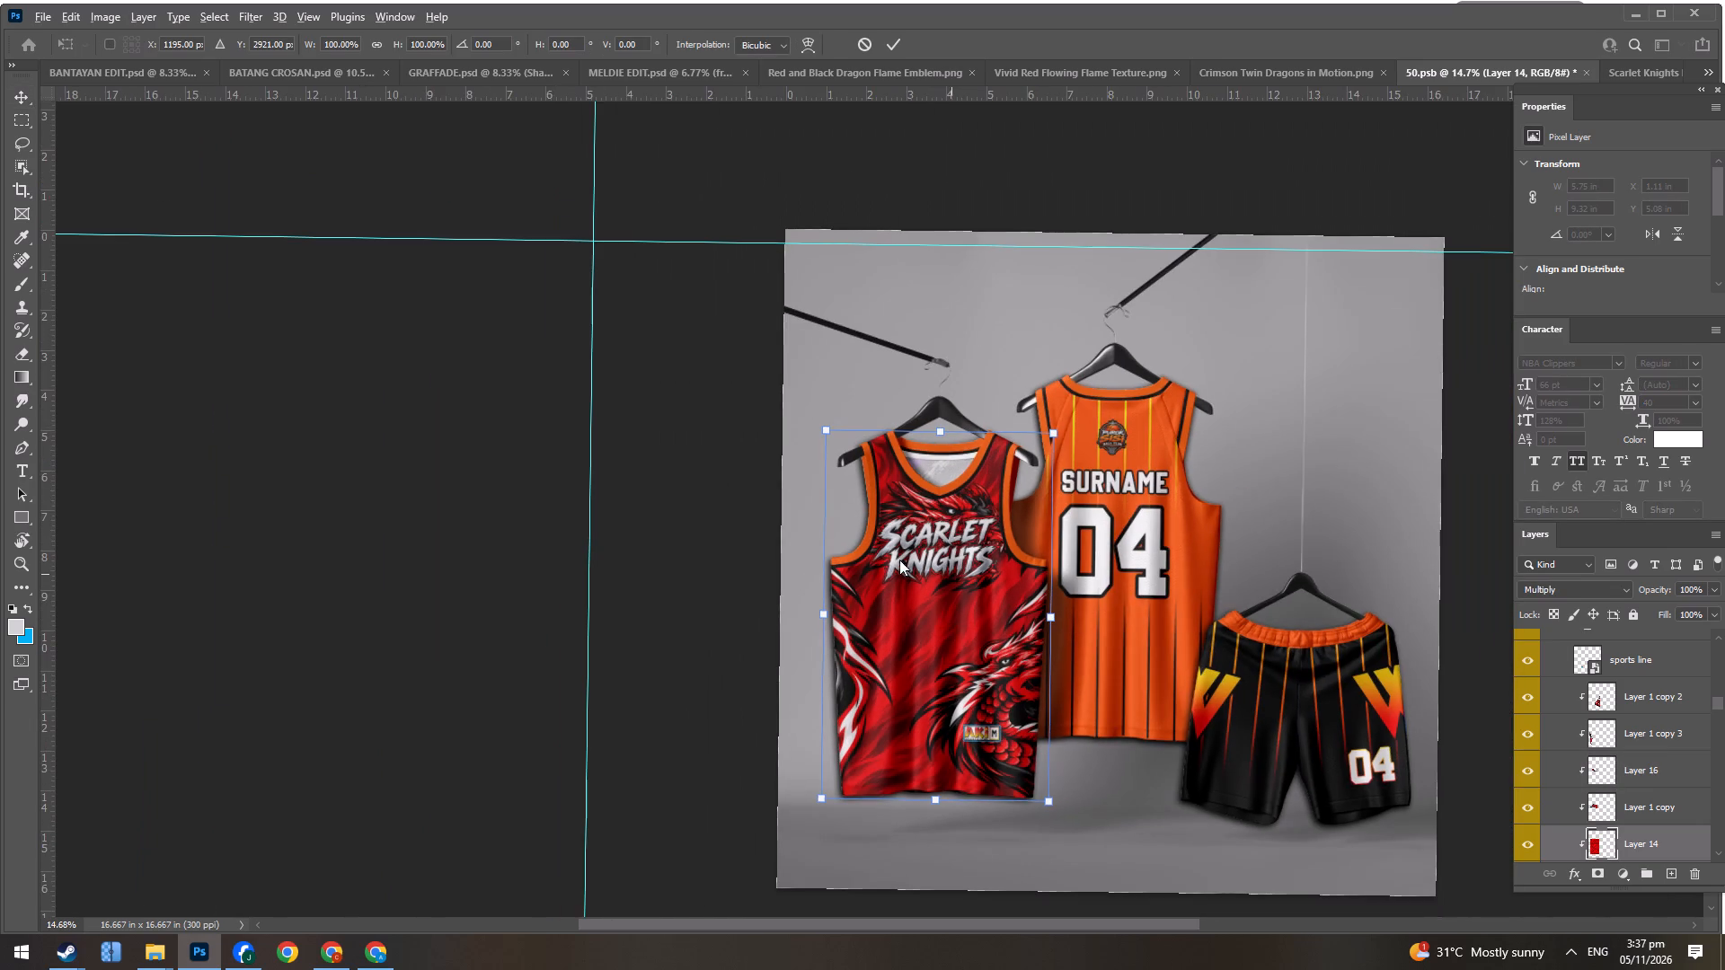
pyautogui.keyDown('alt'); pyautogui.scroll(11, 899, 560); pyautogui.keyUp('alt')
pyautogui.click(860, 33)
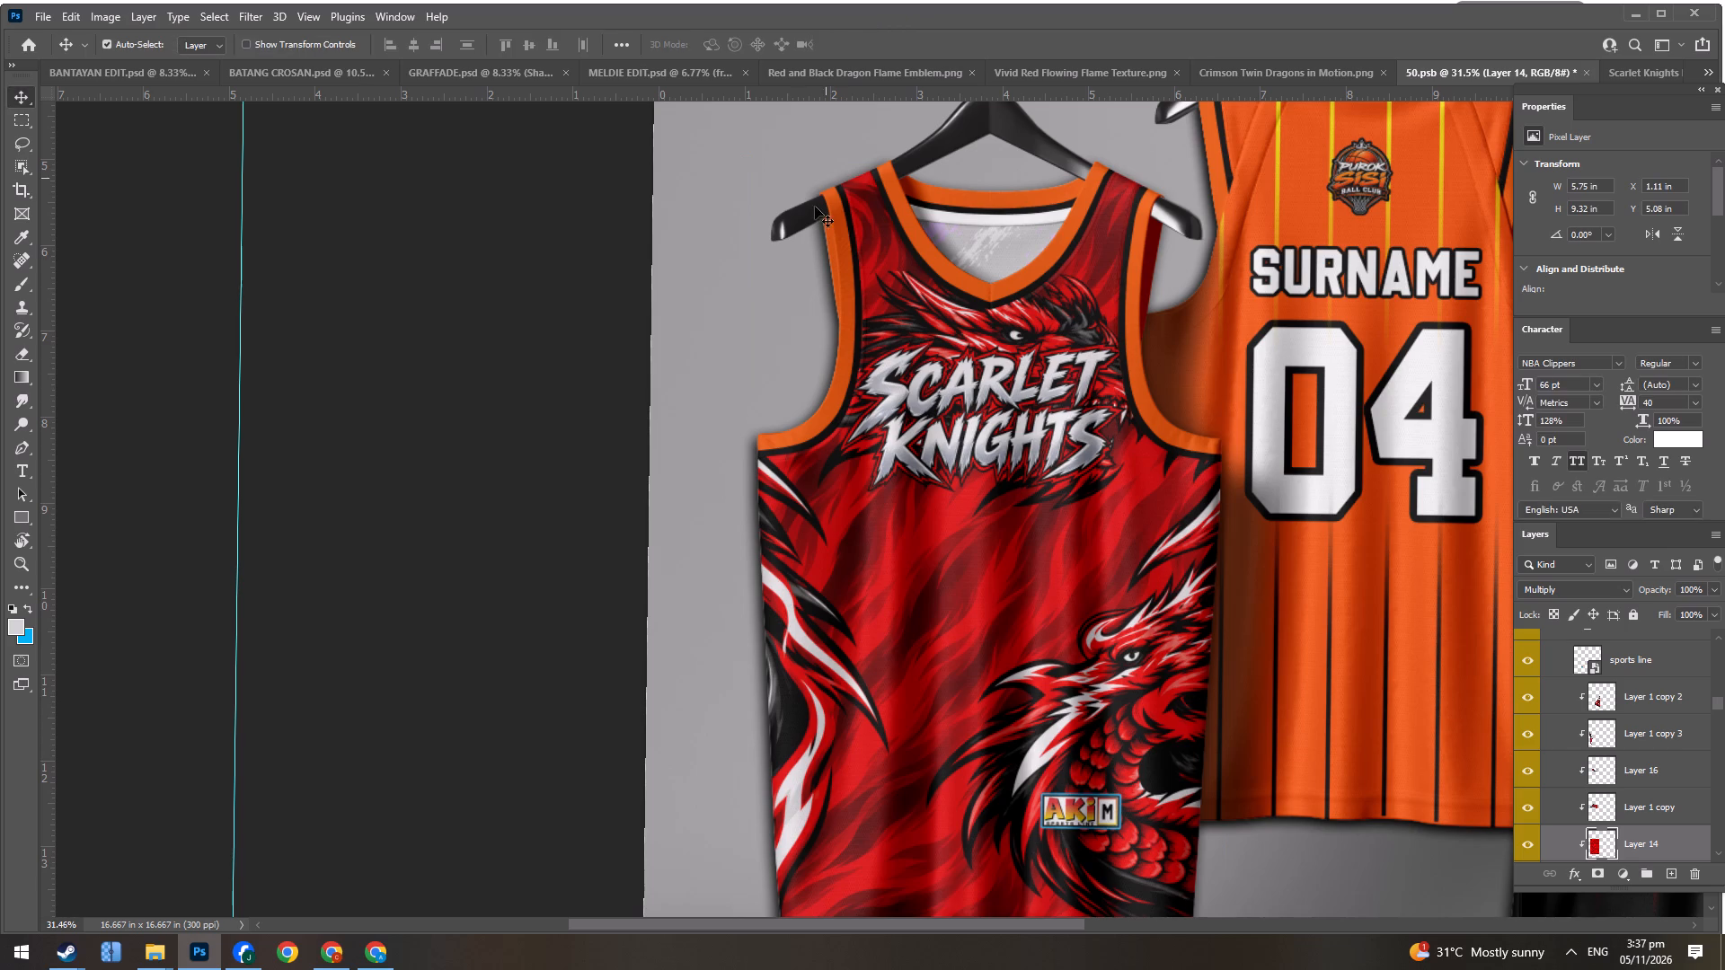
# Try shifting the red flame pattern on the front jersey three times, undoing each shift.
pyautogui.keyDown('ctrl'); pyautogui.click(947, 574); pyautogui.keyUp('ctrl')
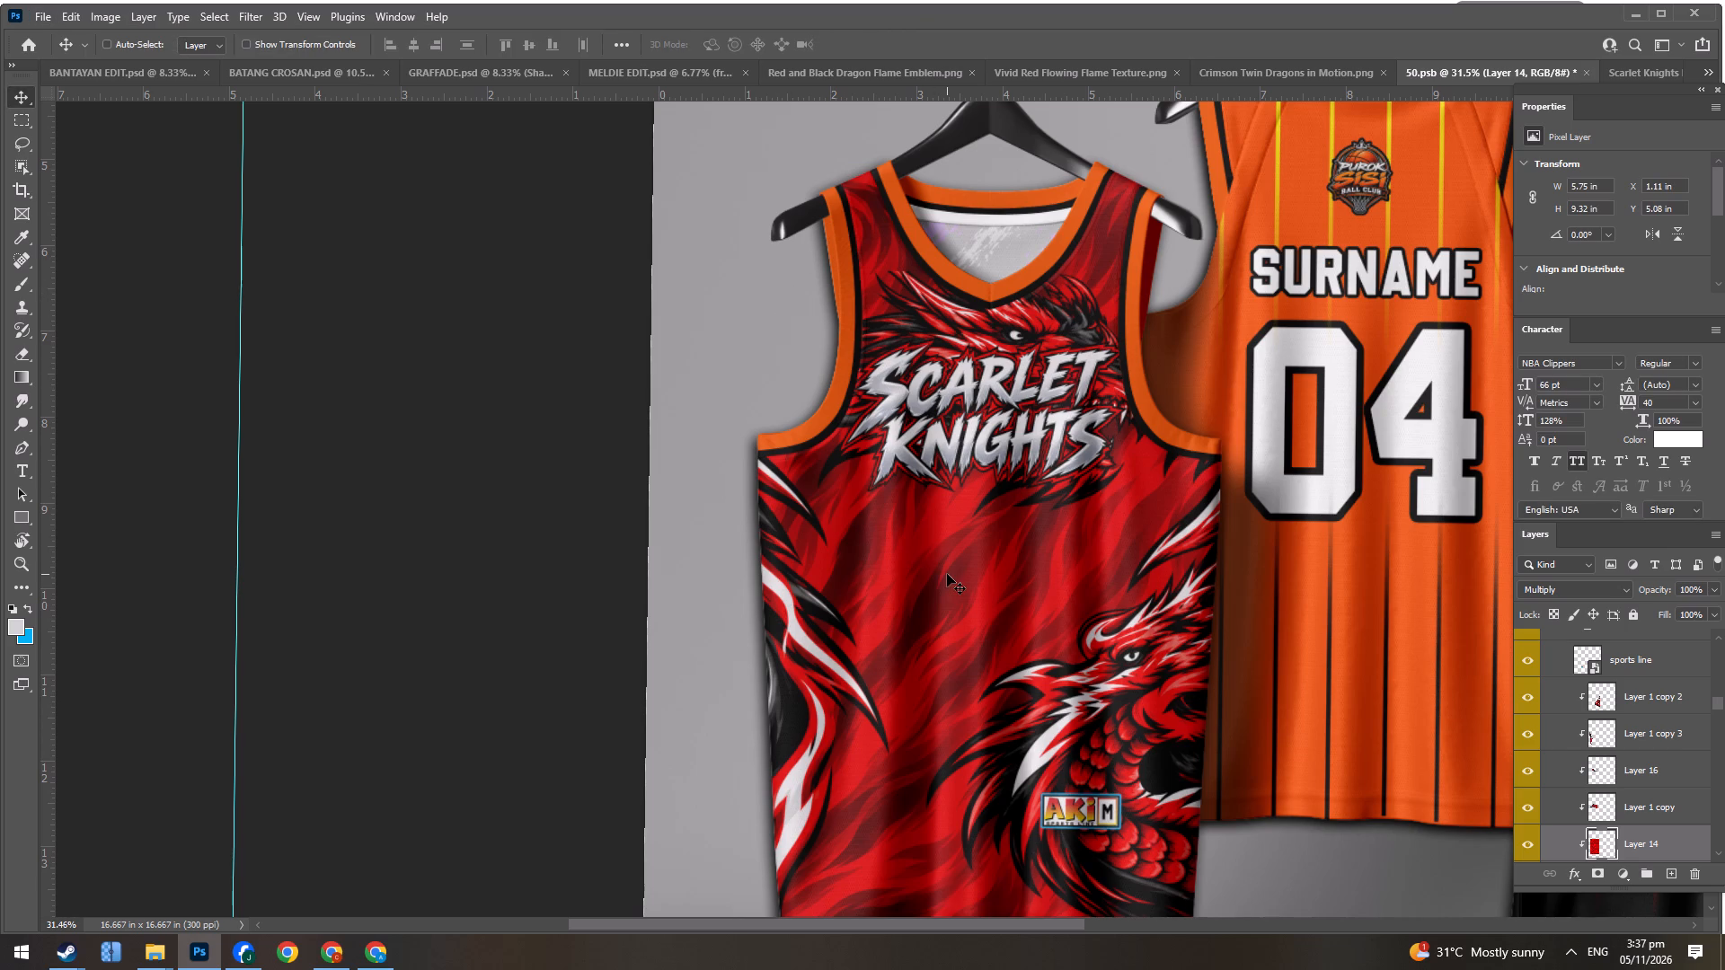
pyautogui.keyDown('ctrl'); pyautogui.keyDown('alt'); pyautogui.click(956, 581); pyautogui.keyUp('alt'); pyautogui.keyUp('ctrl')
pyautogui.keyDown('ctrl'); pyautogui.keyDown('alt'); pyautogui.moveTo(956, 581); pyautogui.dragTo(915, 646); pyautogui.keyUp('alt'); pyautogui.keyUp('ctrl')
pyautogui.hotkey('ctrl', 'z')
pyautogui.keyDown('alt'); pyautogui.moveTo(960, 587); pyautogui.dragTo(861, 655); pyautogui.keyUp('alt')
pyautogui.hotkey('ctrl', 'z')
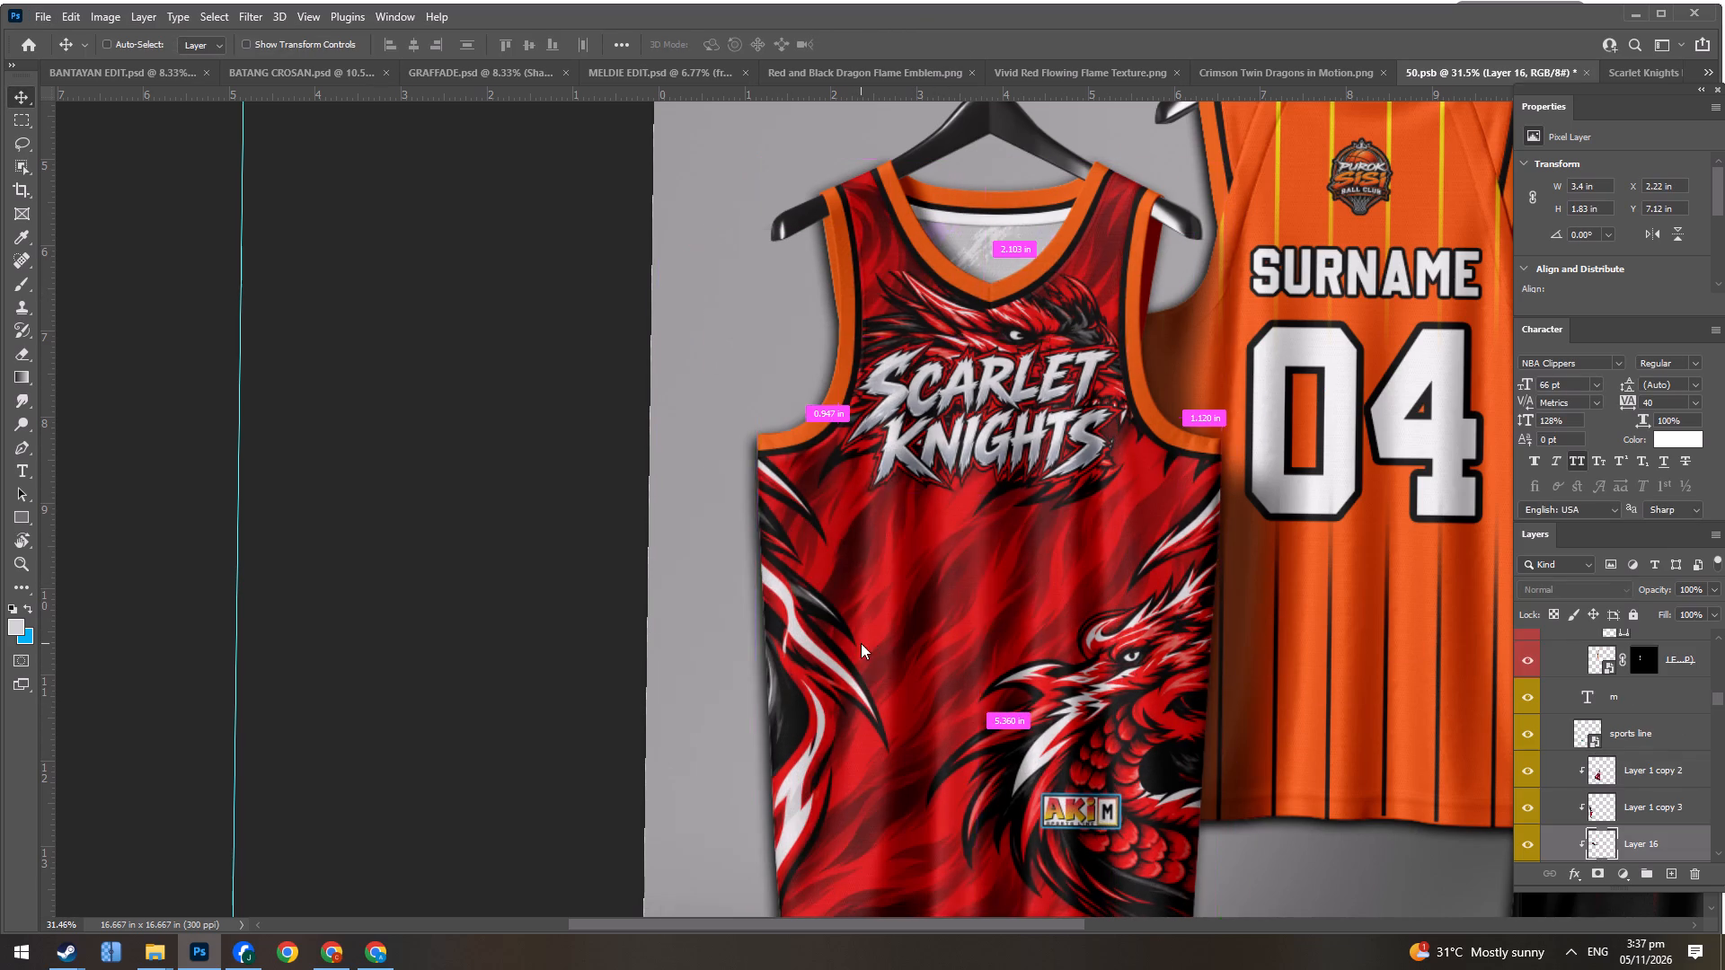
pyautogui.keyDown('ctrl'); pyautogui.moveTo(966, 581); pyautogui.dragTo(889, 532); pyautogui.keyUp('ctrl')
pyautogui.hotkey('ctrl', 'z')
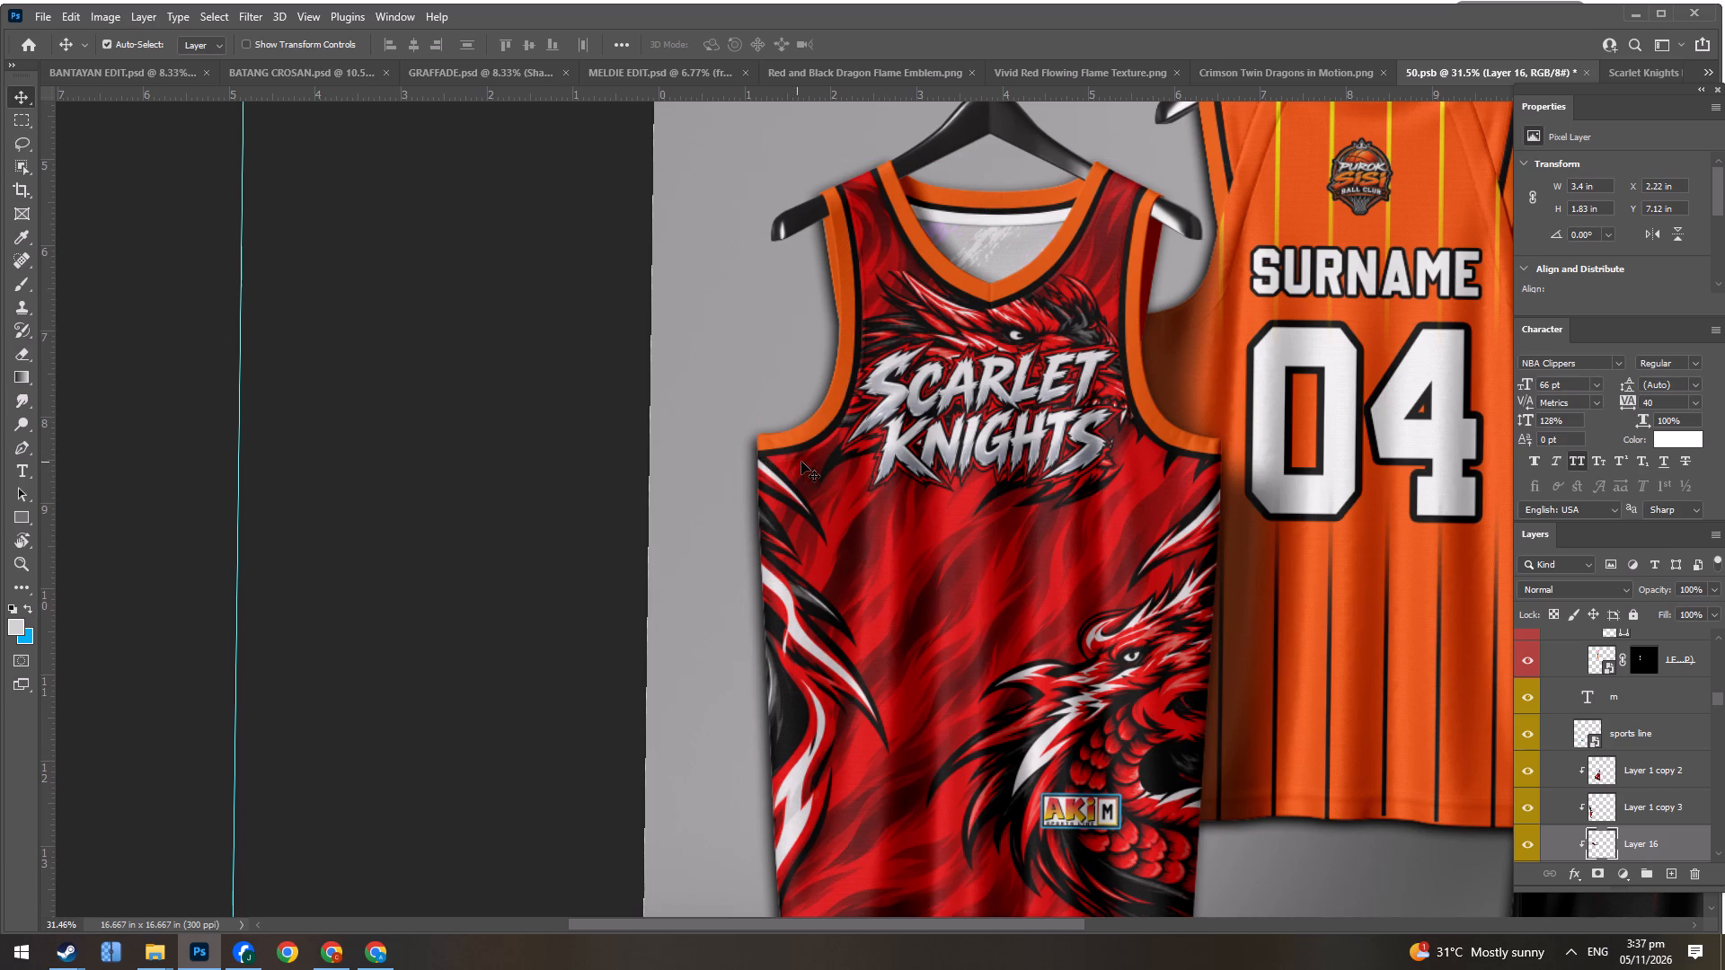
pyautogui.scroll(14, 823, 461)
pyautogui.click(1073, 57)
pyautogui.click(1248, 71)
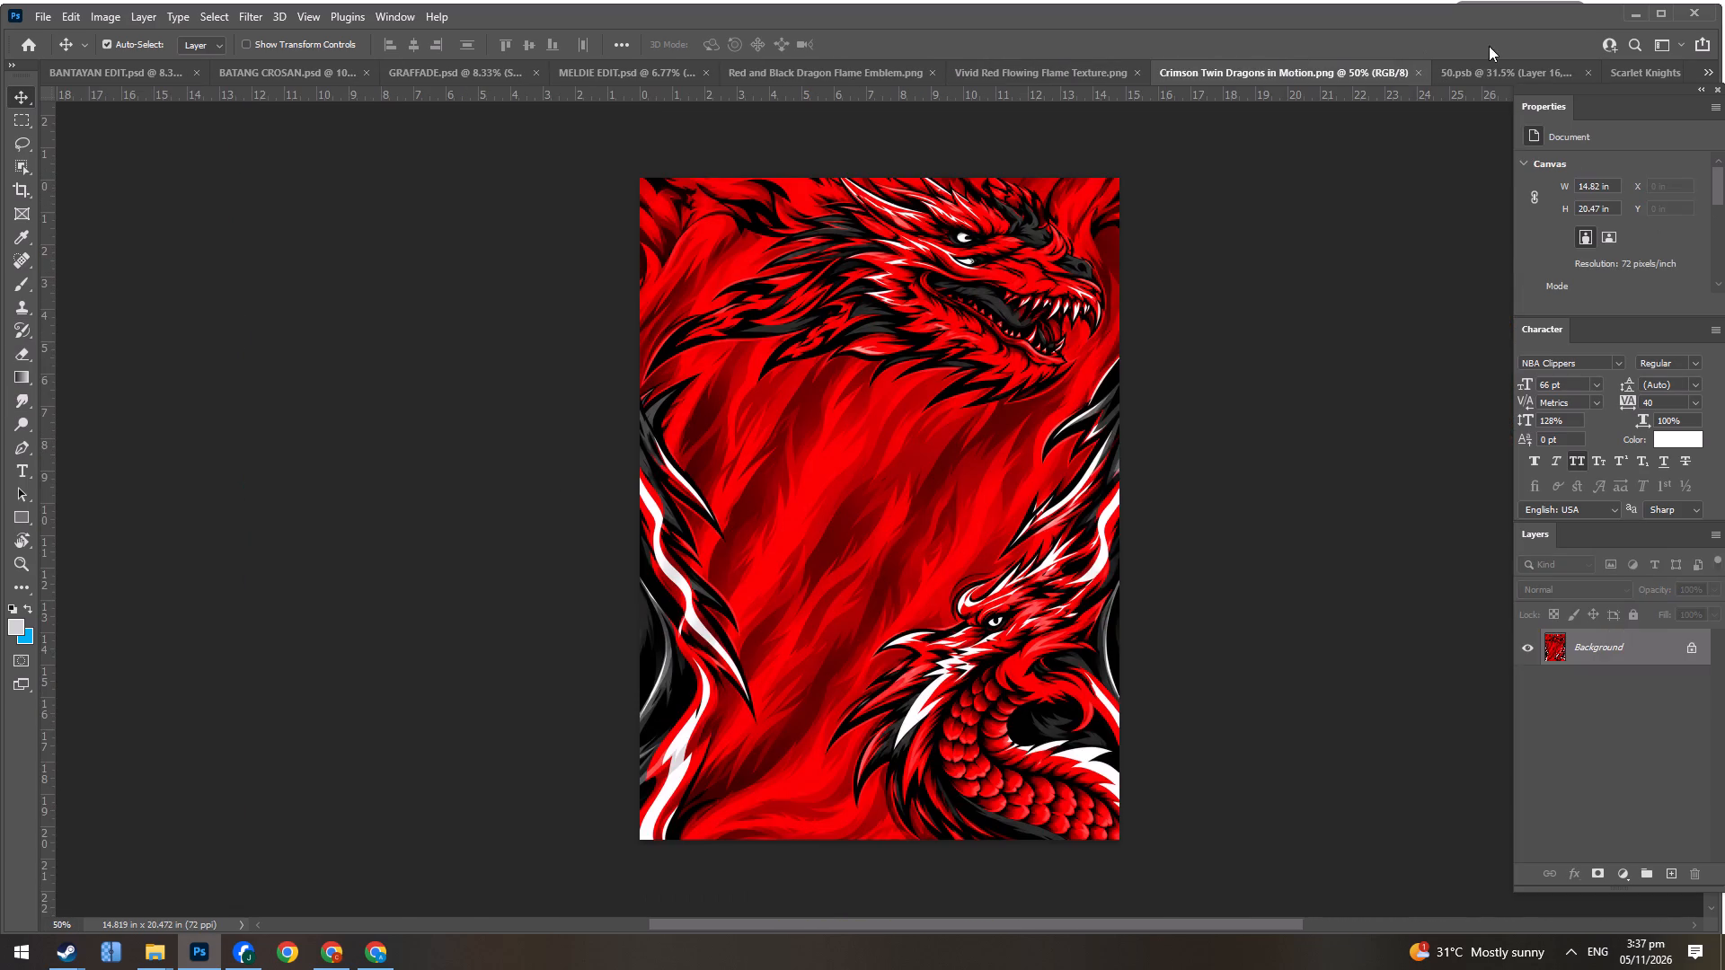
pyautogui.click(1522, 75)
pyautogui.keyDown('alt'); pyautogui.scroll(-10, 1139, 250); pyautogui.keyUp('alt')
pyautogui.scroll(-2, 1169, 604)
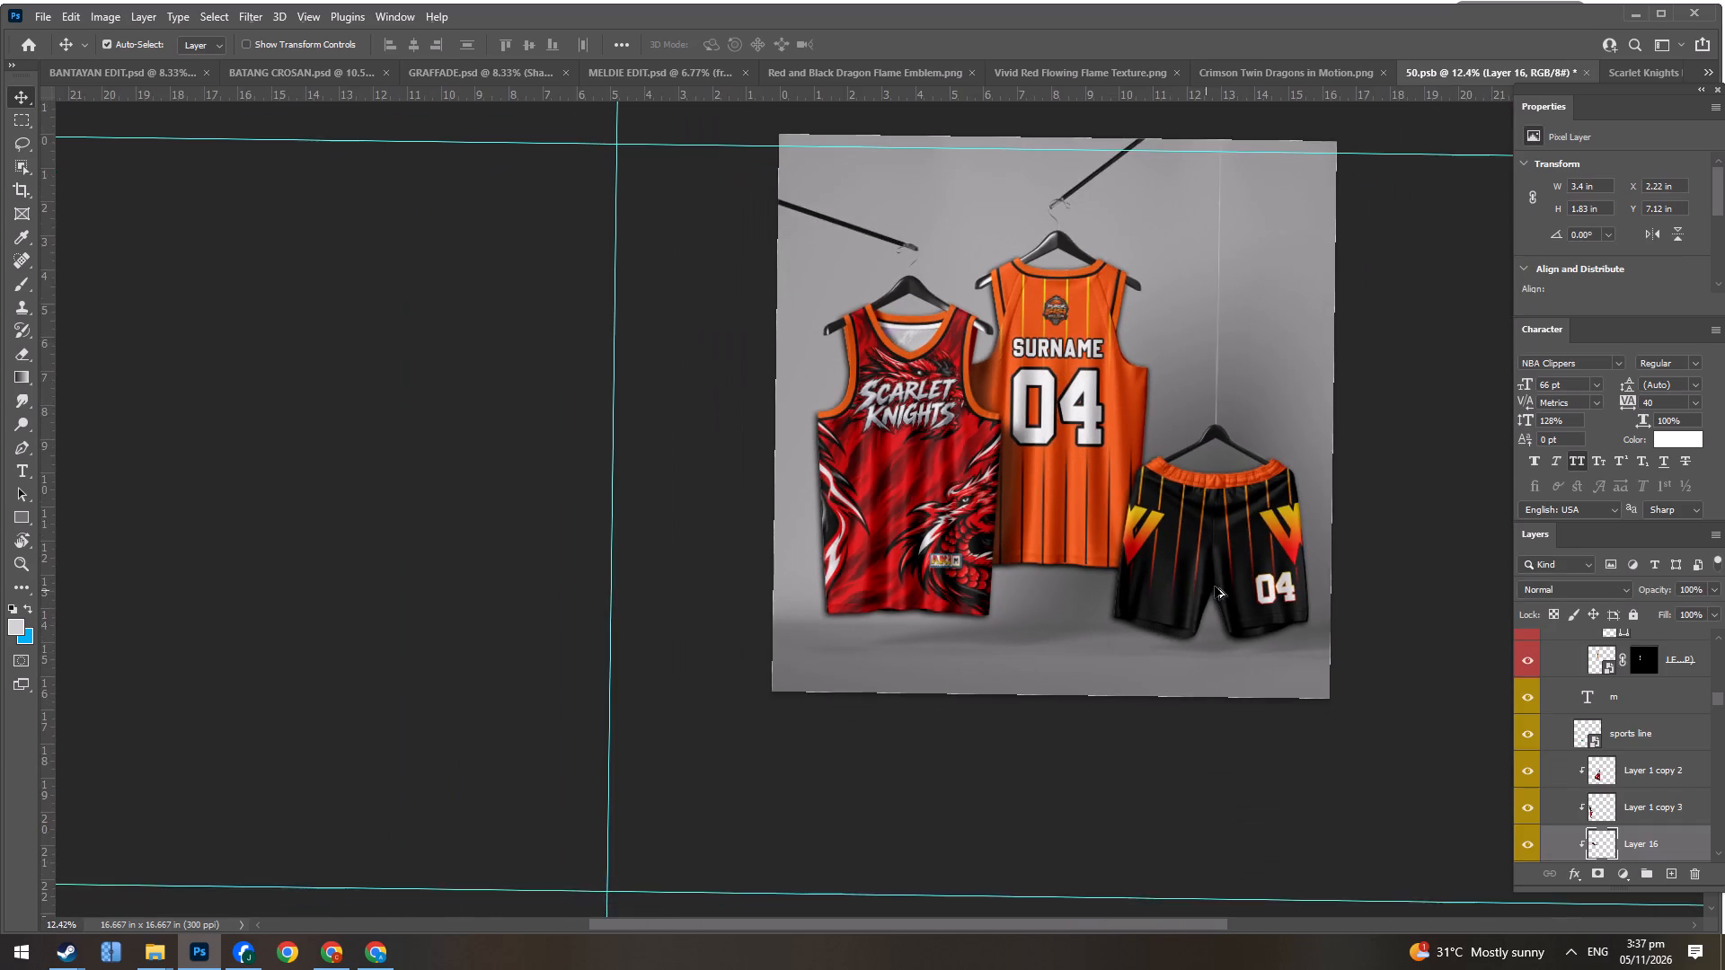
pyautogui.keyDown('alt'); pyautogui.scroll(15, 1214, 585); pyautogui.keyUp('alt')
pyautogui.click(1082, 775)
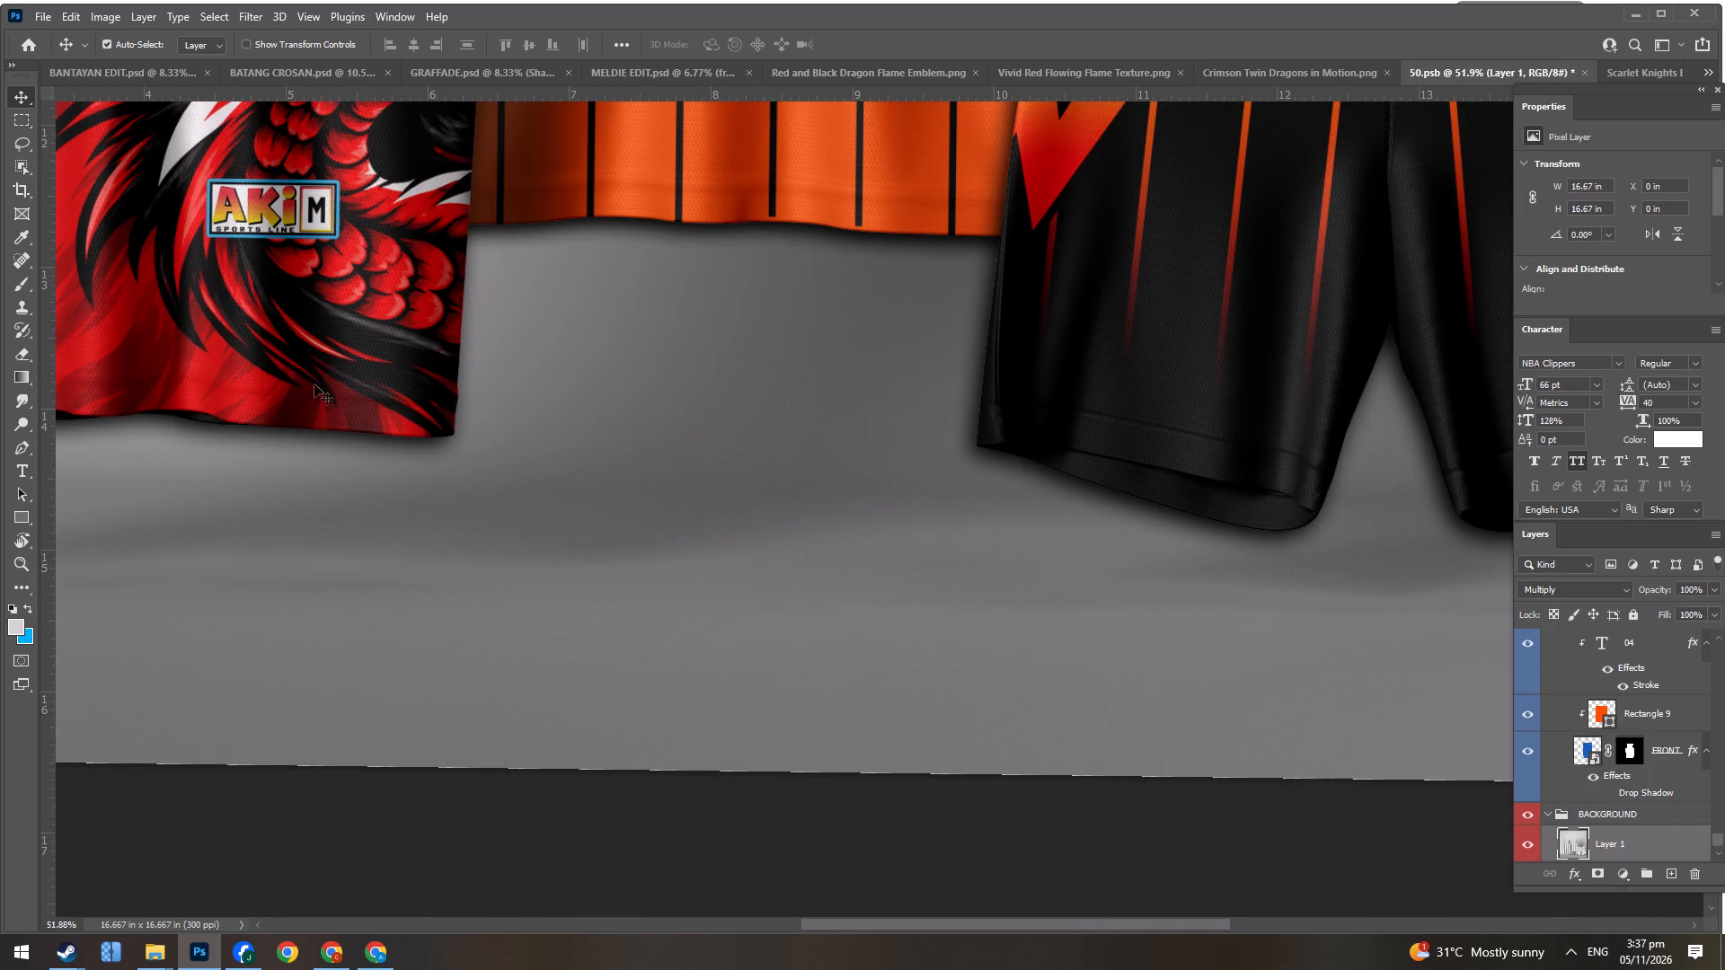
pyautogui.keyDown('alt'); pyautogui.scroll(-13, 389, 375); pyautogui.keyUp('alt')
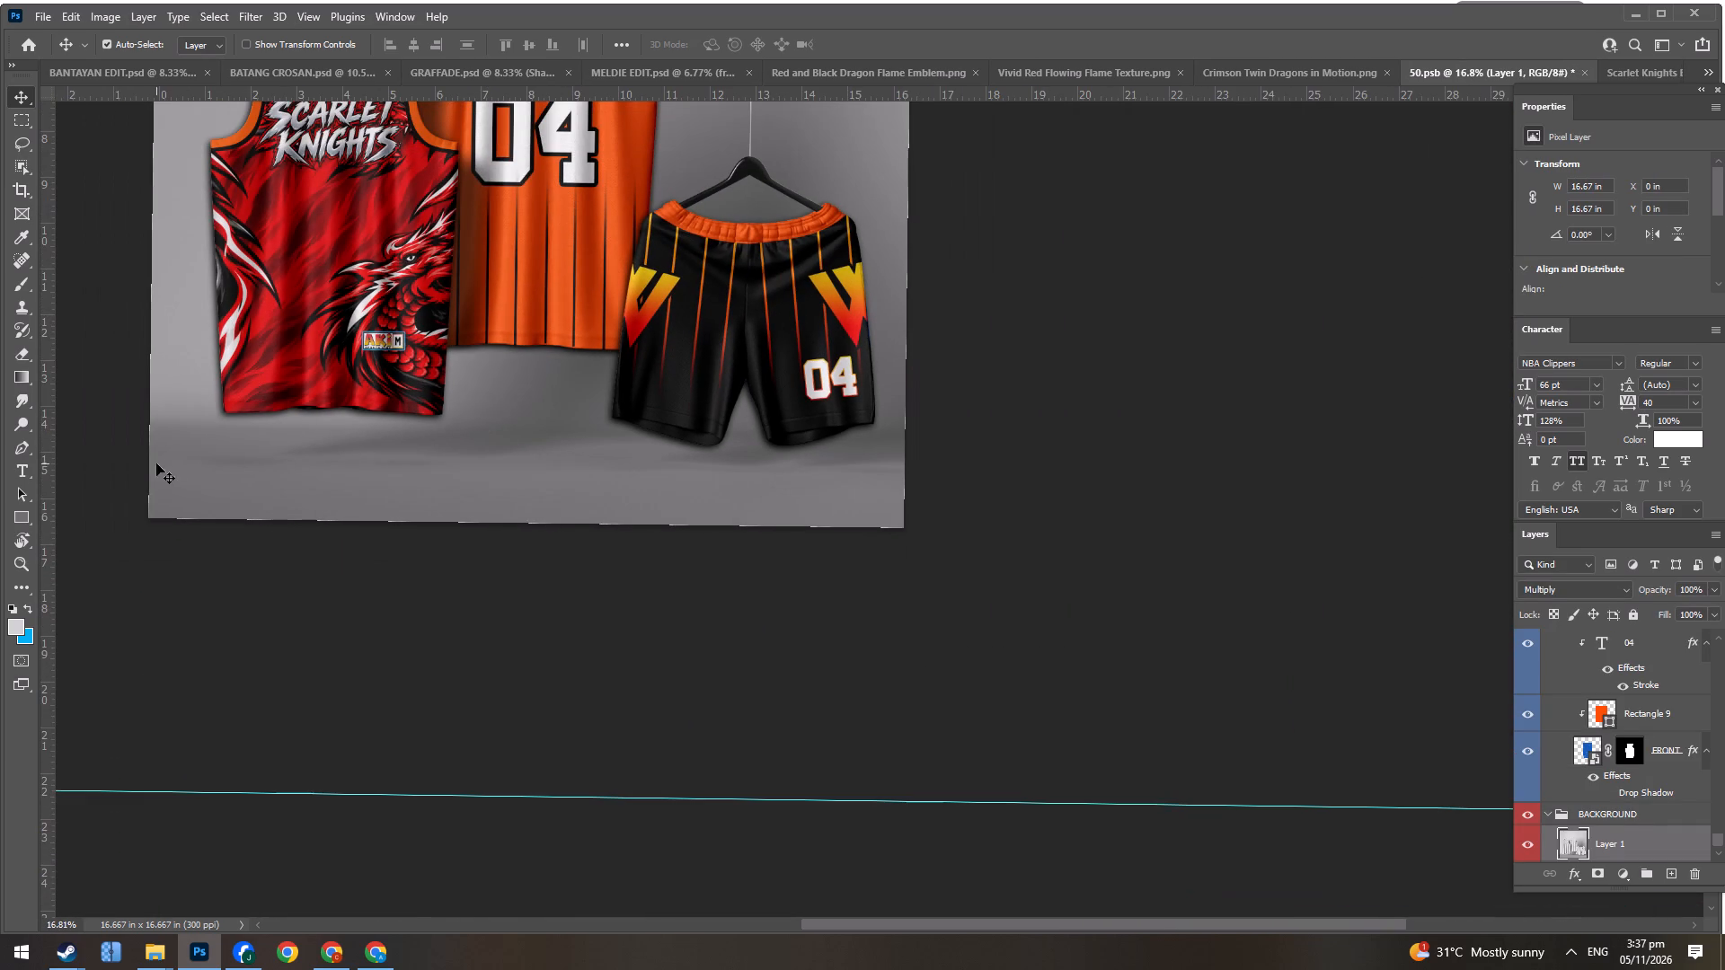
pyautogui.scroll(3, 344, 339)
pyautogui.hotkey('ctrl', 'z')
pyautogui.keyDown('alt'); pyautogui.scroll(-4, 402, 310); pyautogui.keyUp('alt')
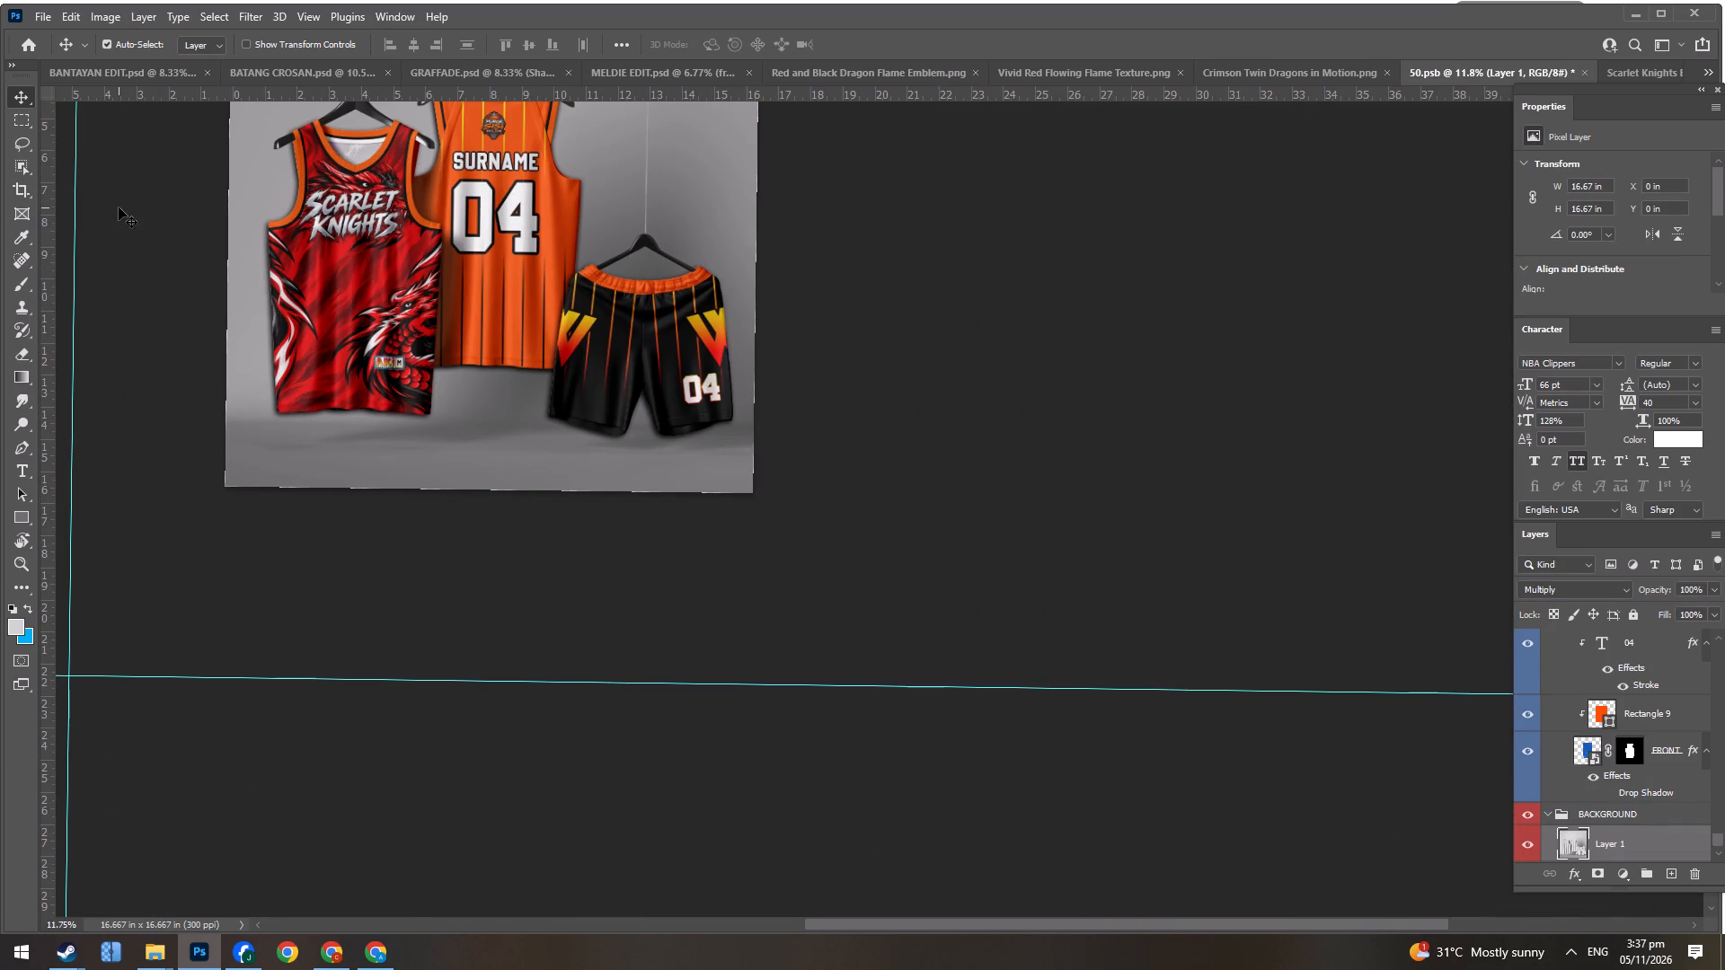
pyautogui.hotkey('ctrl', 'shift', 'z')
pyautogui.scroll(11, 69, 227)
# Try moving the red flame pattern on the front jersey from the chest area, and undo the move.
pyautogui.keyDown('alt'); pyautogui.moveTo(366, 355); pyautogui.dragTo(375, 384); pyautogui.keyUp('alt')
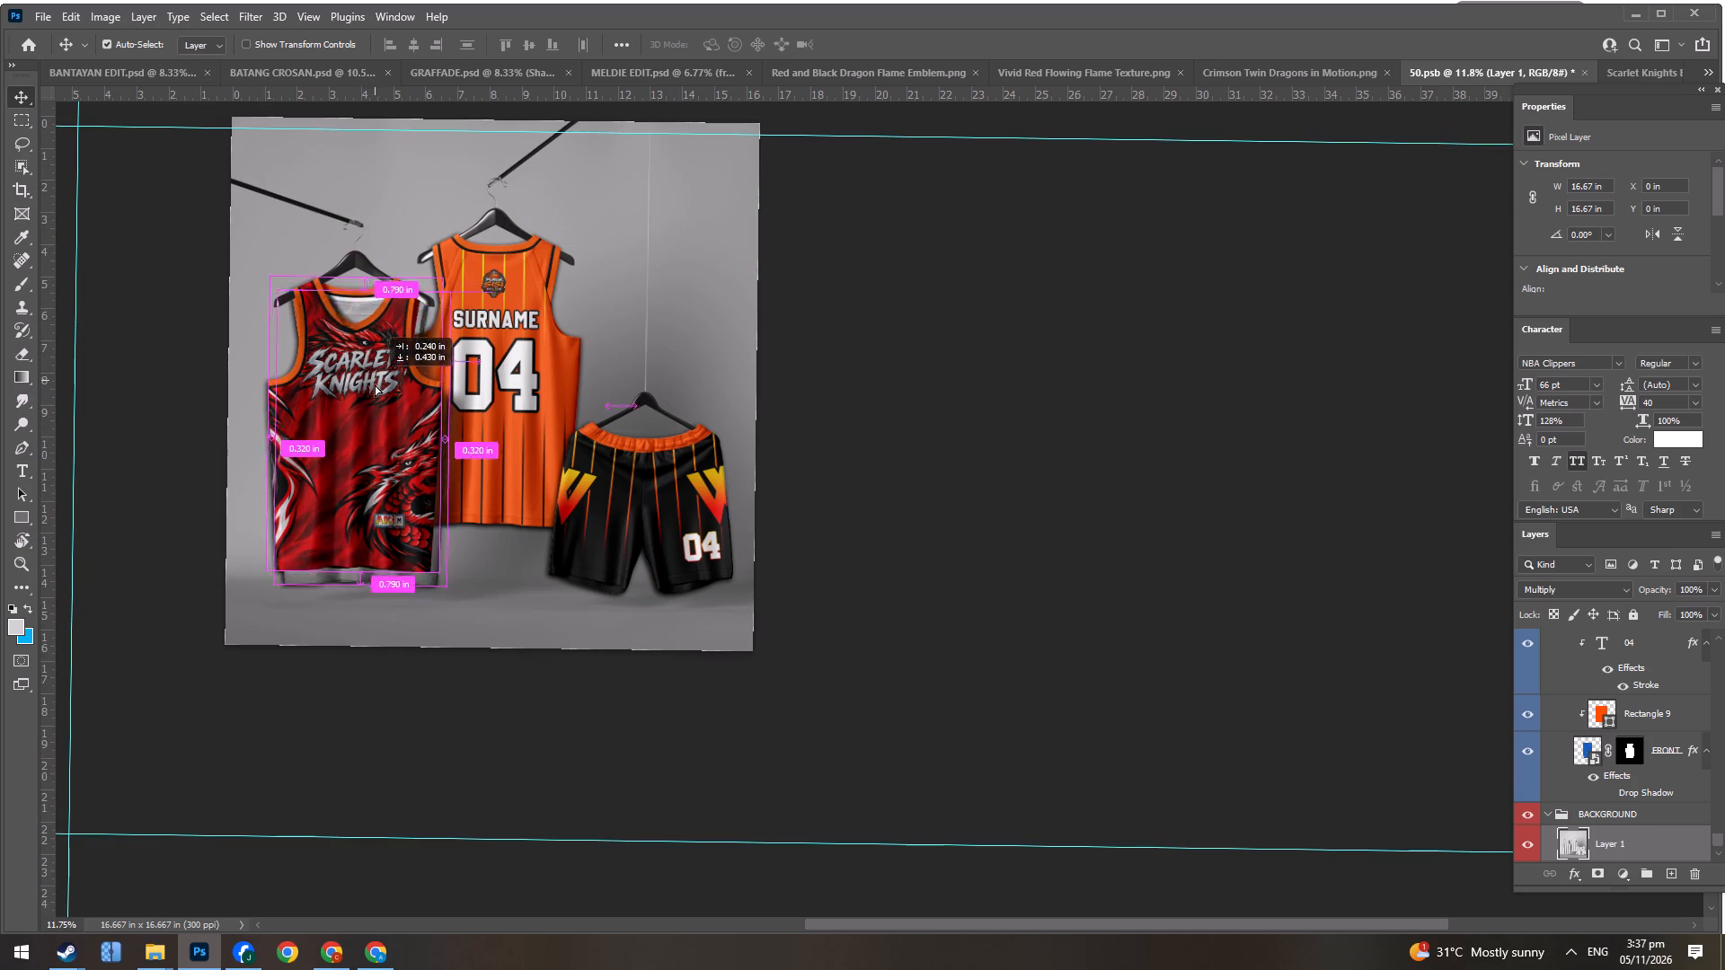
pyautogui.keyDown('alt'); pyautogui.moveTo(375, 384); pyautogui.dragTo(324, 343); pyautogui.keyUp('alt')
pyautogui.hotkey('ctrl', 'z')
# Undo the last narrowing of the Scarlet Knights logo on the front jersey.
pyautogui.keyDown('ctrl'); pyautogui.keyDown('alt'); pyautogui.moveTo(369, 330); pyautogui.dragTo(313, 304, button='right'); pyautogui.keyUp('alt'); pyautogui.keyUp('ctrl')
pyautogui.press('v')
pyautogui.hotkey('ctrl', 'z')
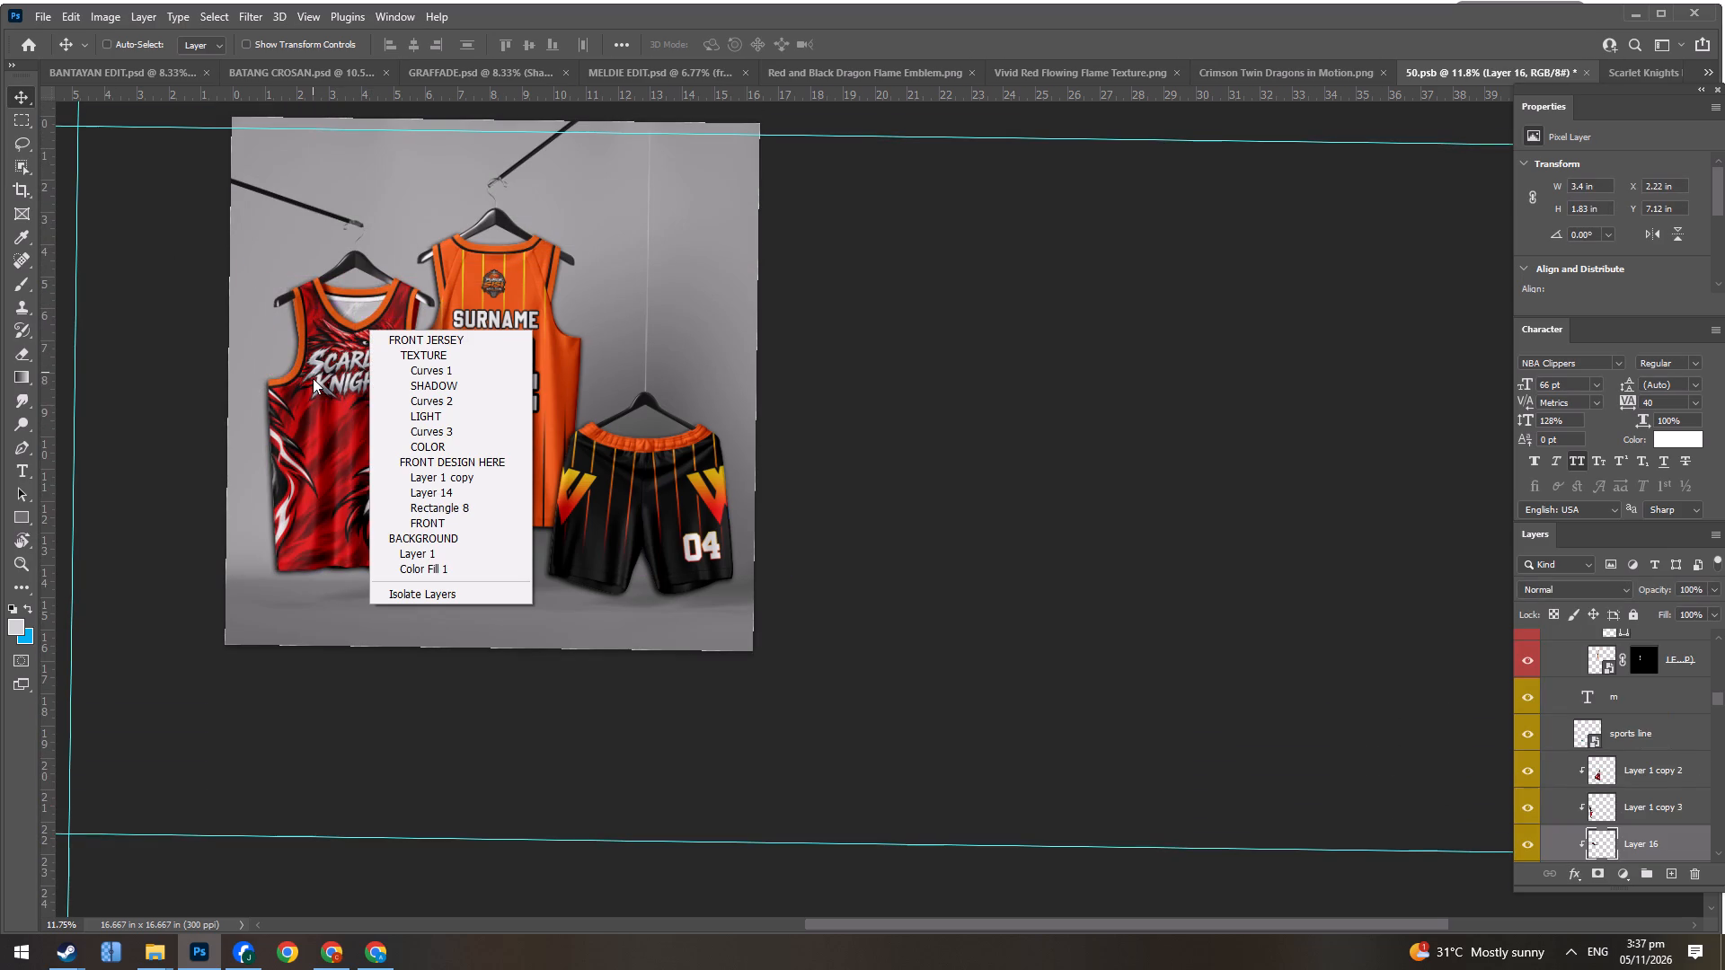
pyautogui.click(313, 378)
pyautogui.hotkey('ctrl', 'z')
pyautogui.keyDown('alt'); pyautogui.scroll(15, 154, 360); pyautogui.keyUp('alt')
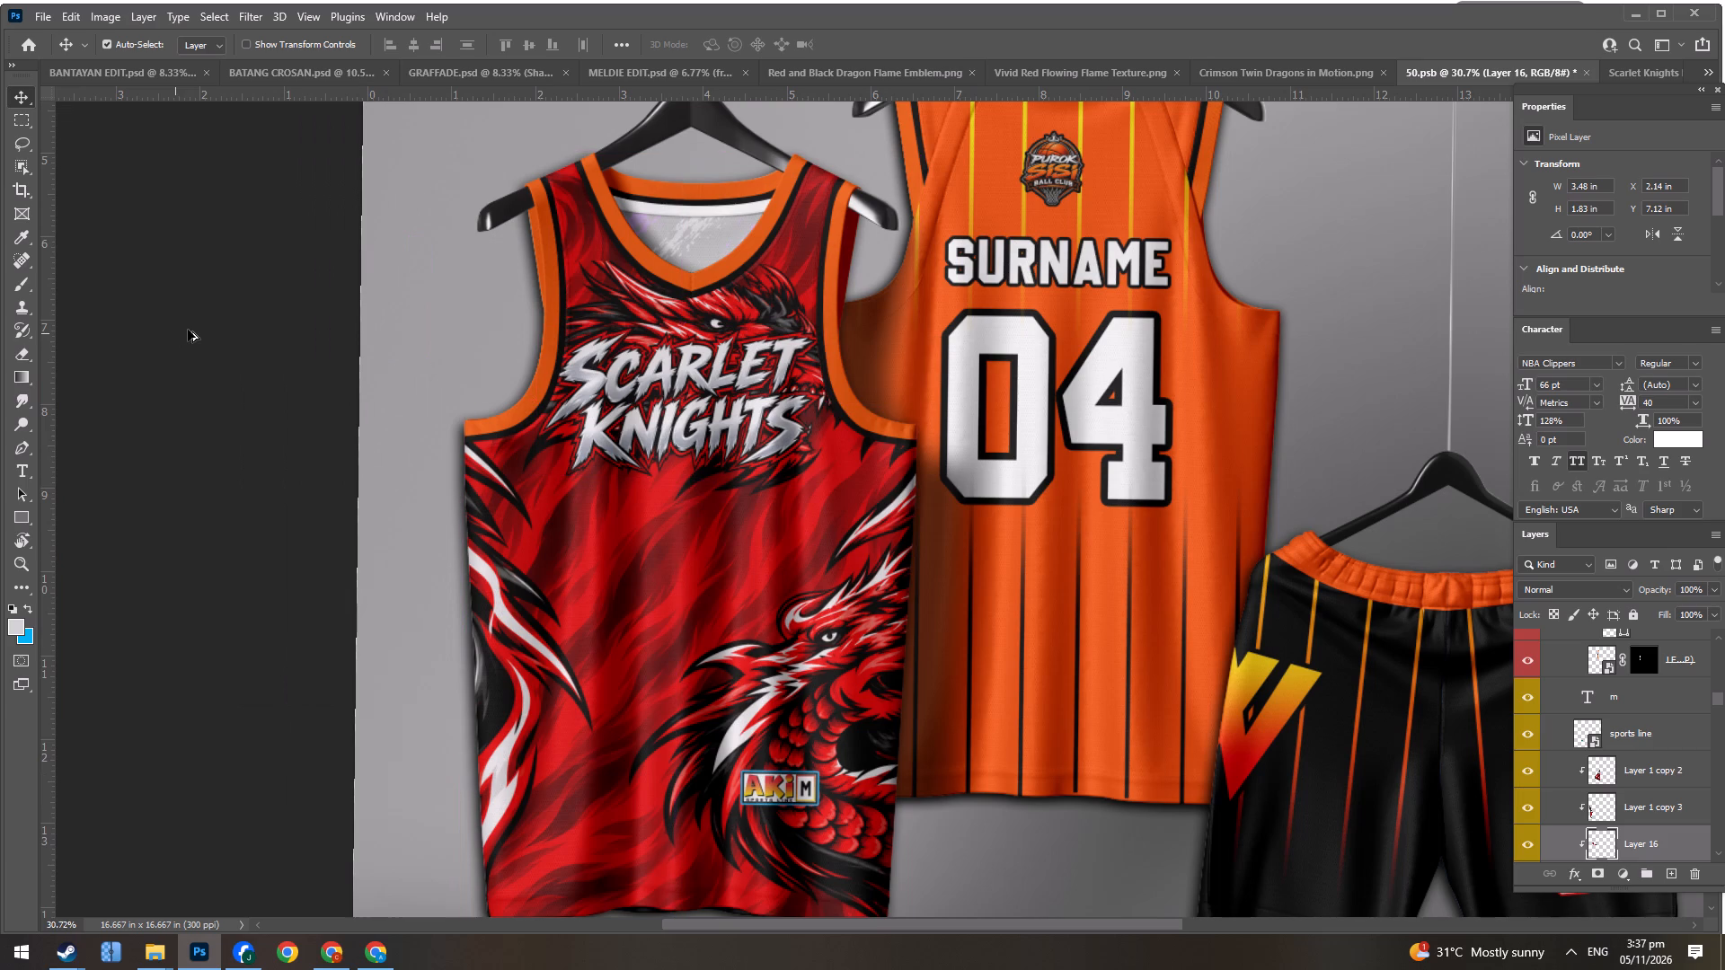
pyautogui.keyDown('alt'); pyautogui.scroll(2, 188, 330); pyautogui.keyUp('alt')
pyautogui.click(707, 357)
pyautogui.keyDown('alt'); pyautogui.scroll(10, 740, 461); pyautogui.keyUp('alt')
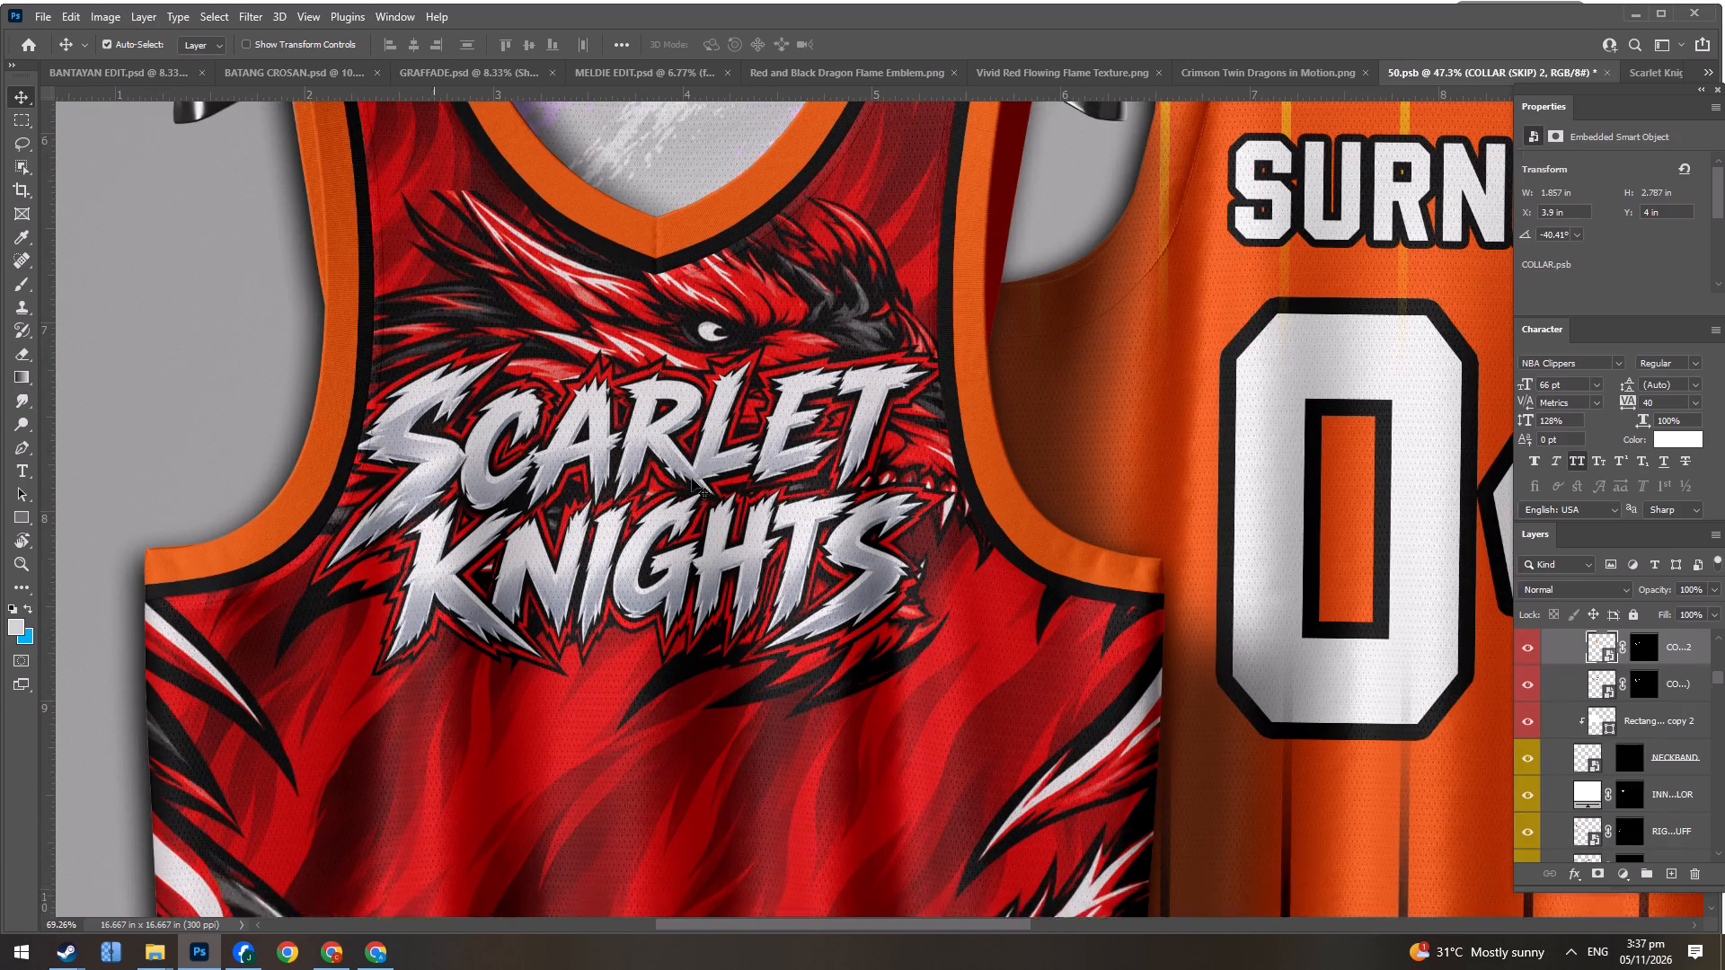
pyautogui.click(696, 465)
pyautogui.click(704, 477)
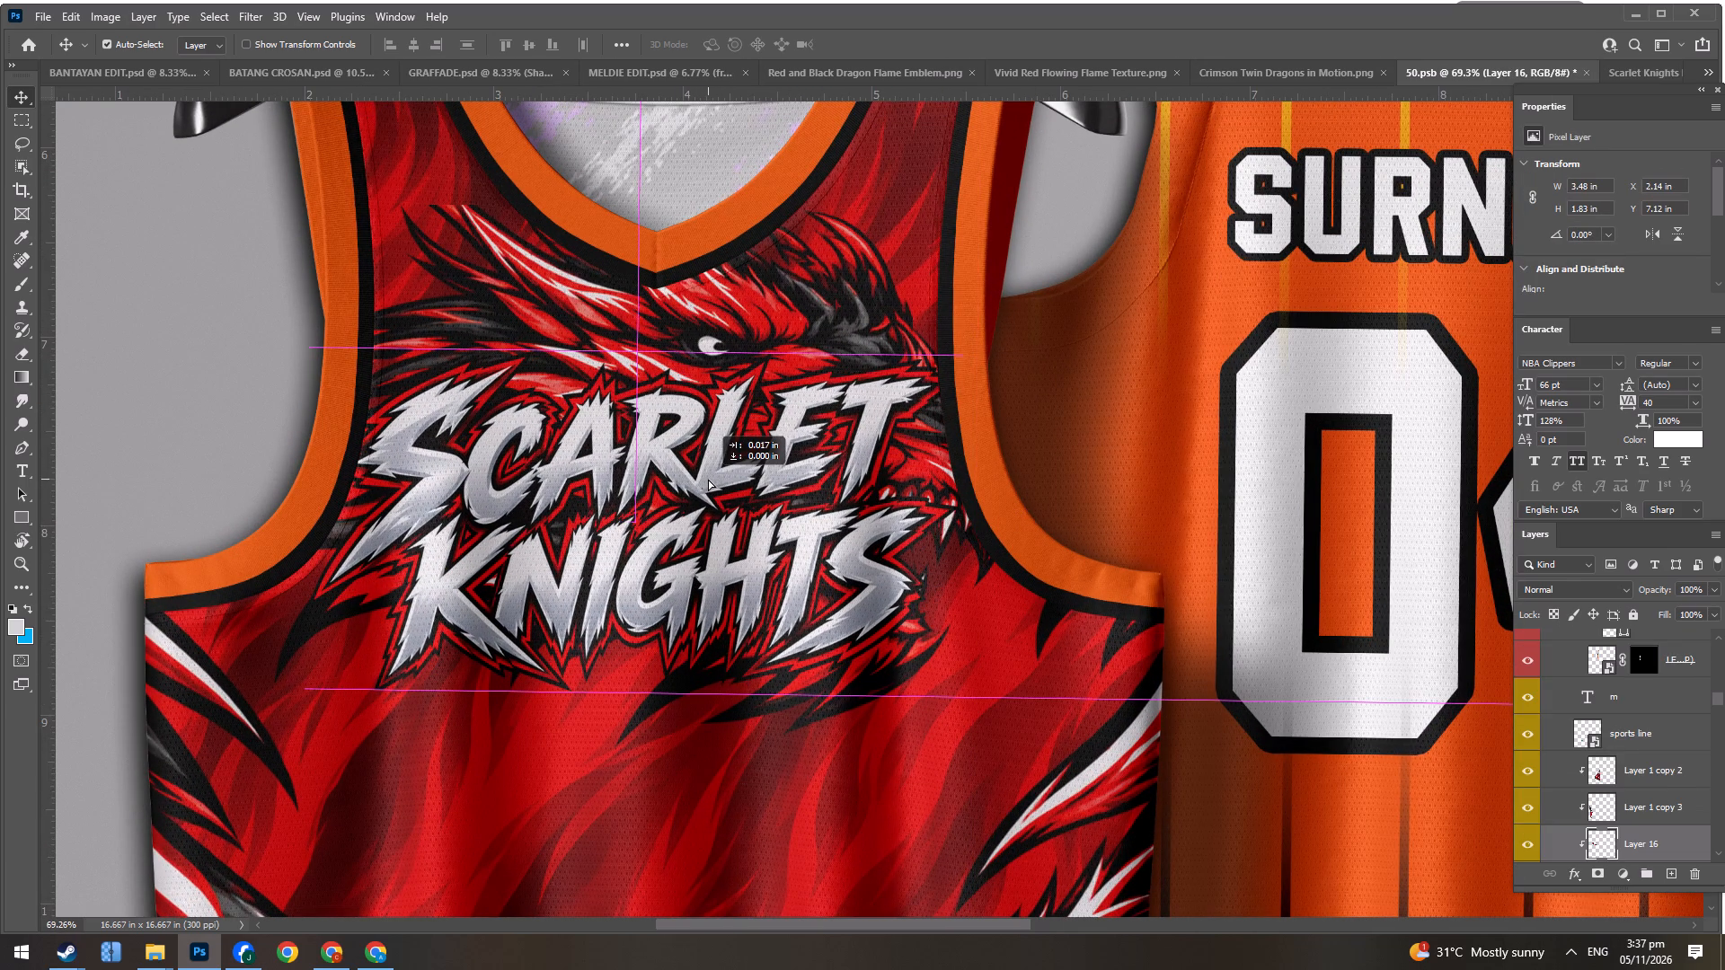
# Select the red flame pattern on the front jersey.
pyautogui.keyDown('alt'); pyautogui.scroll(-17, 708, 479); pyautogui.keyUp('alt')
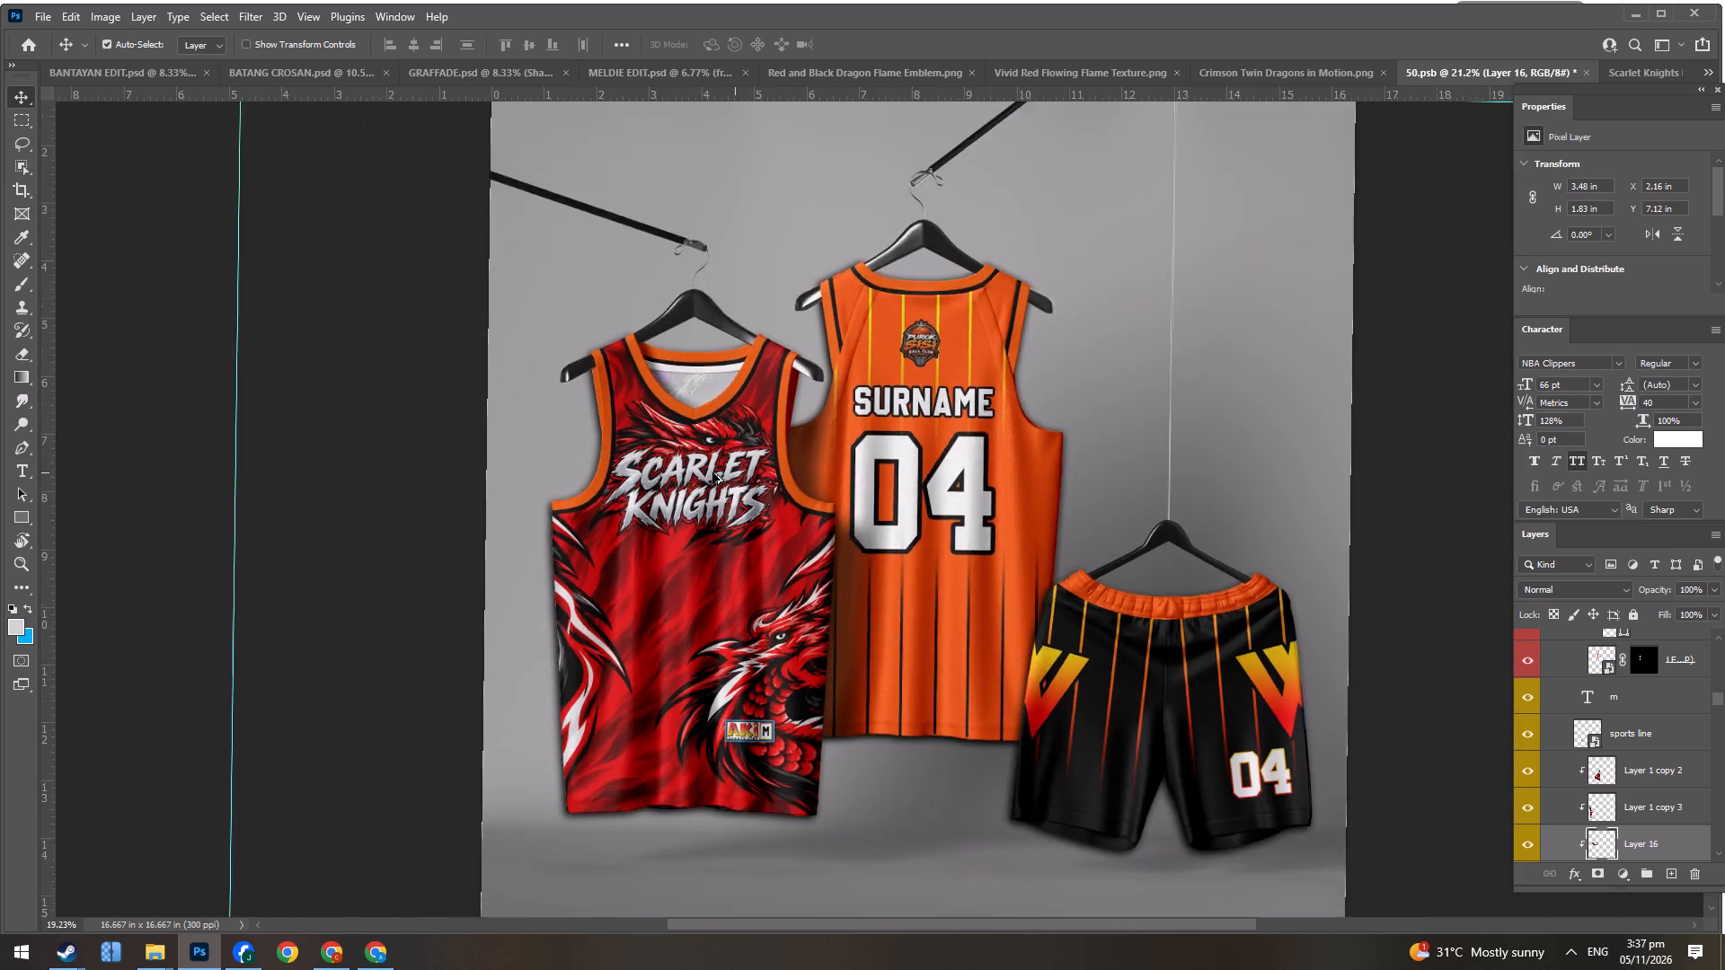
pyautogui.keyDown('alt'); pyautogui.scroll(-6, 712, 472); pyautogui.keyUp('alt')
pyautogui.keyDown('alt'); pyautogui.scroll(9, 714, 466); pyautogui.keyUp('alt')
pyautogui.keyDown('alt'); pyautogui.scroll(3, 675, 366); pyautogui.keyUp('alt')
pyautogui.click(660, 527)
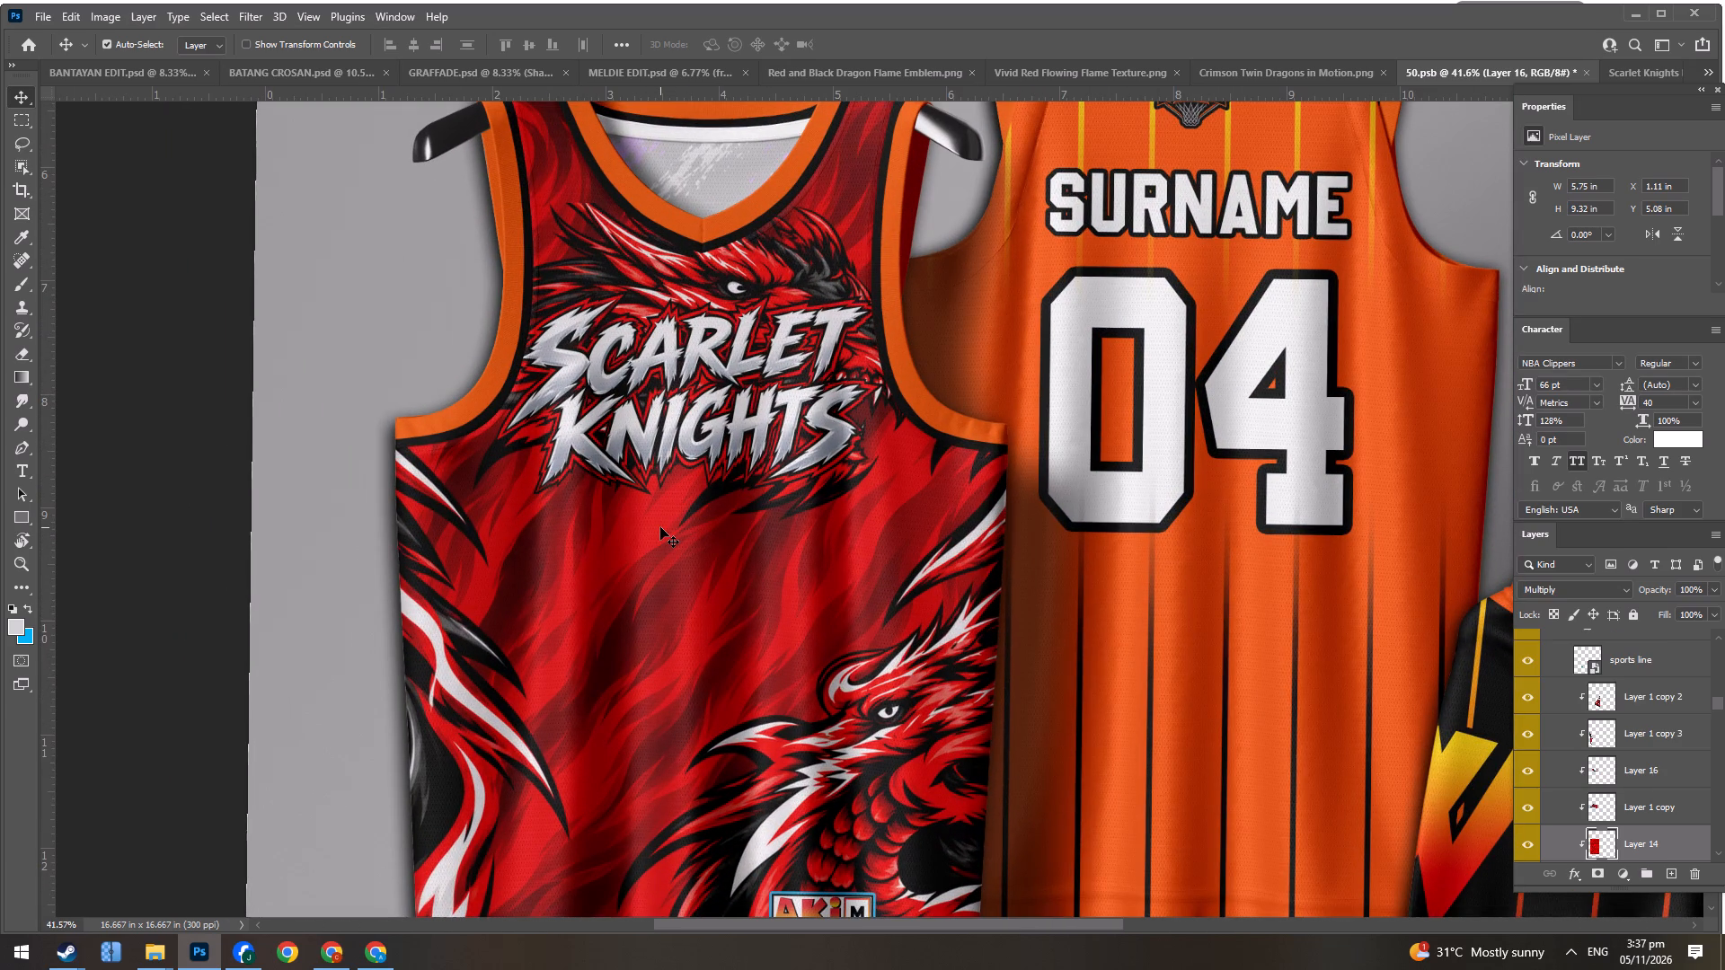
# Straighten the tilted canvas view to a rotation angle of 0°.
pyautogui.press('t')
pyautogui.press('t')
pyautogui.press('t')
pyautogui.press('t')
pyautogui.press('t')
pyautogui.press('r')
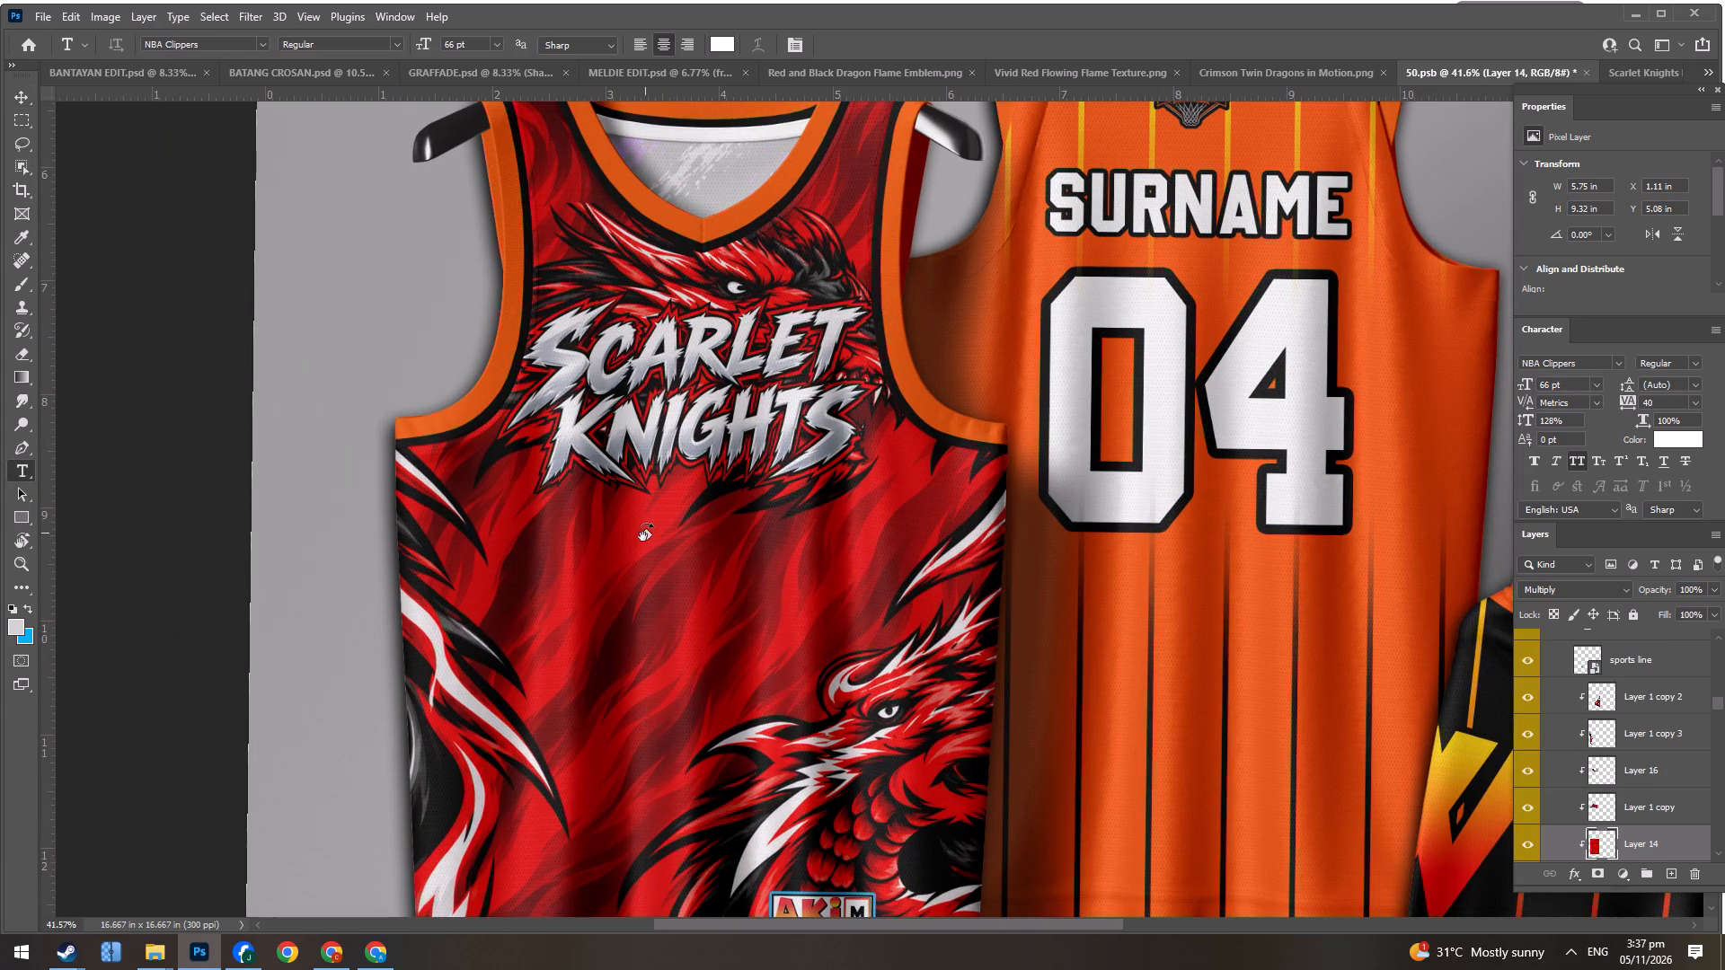
pyautogui.moveTo(645, 533); pyautogui.dragTo(640, 544)
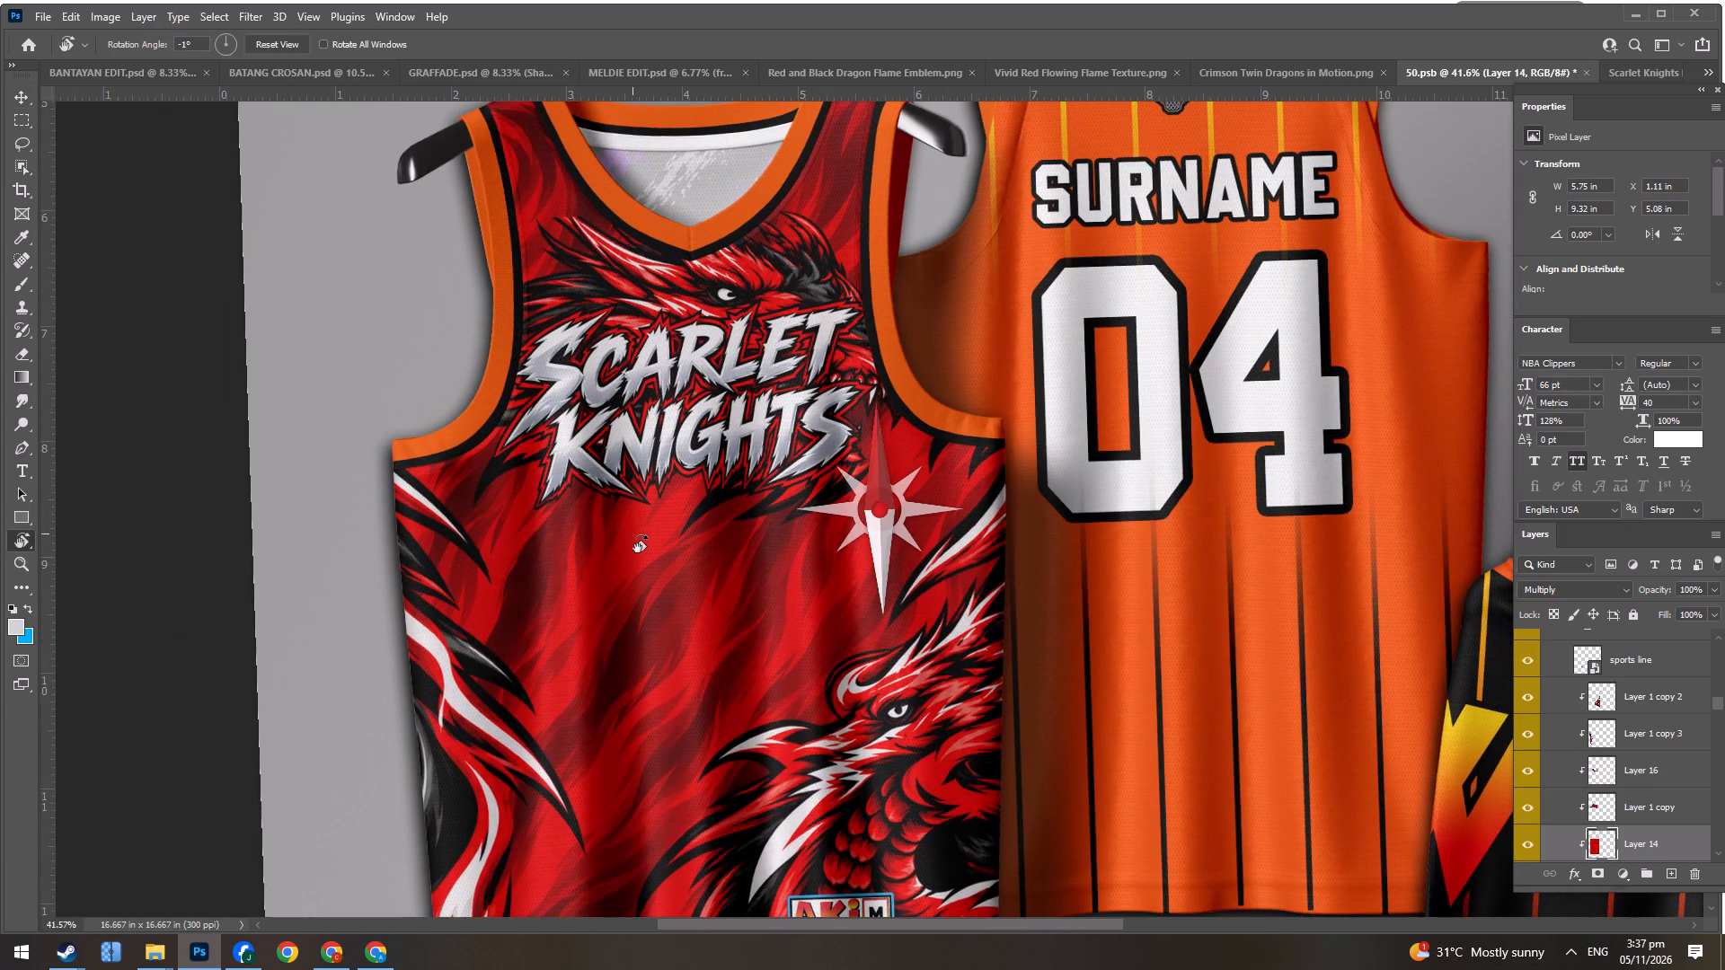
pyautogui.moveTo(640, 544); pyautogui.dragTo(629, 530)
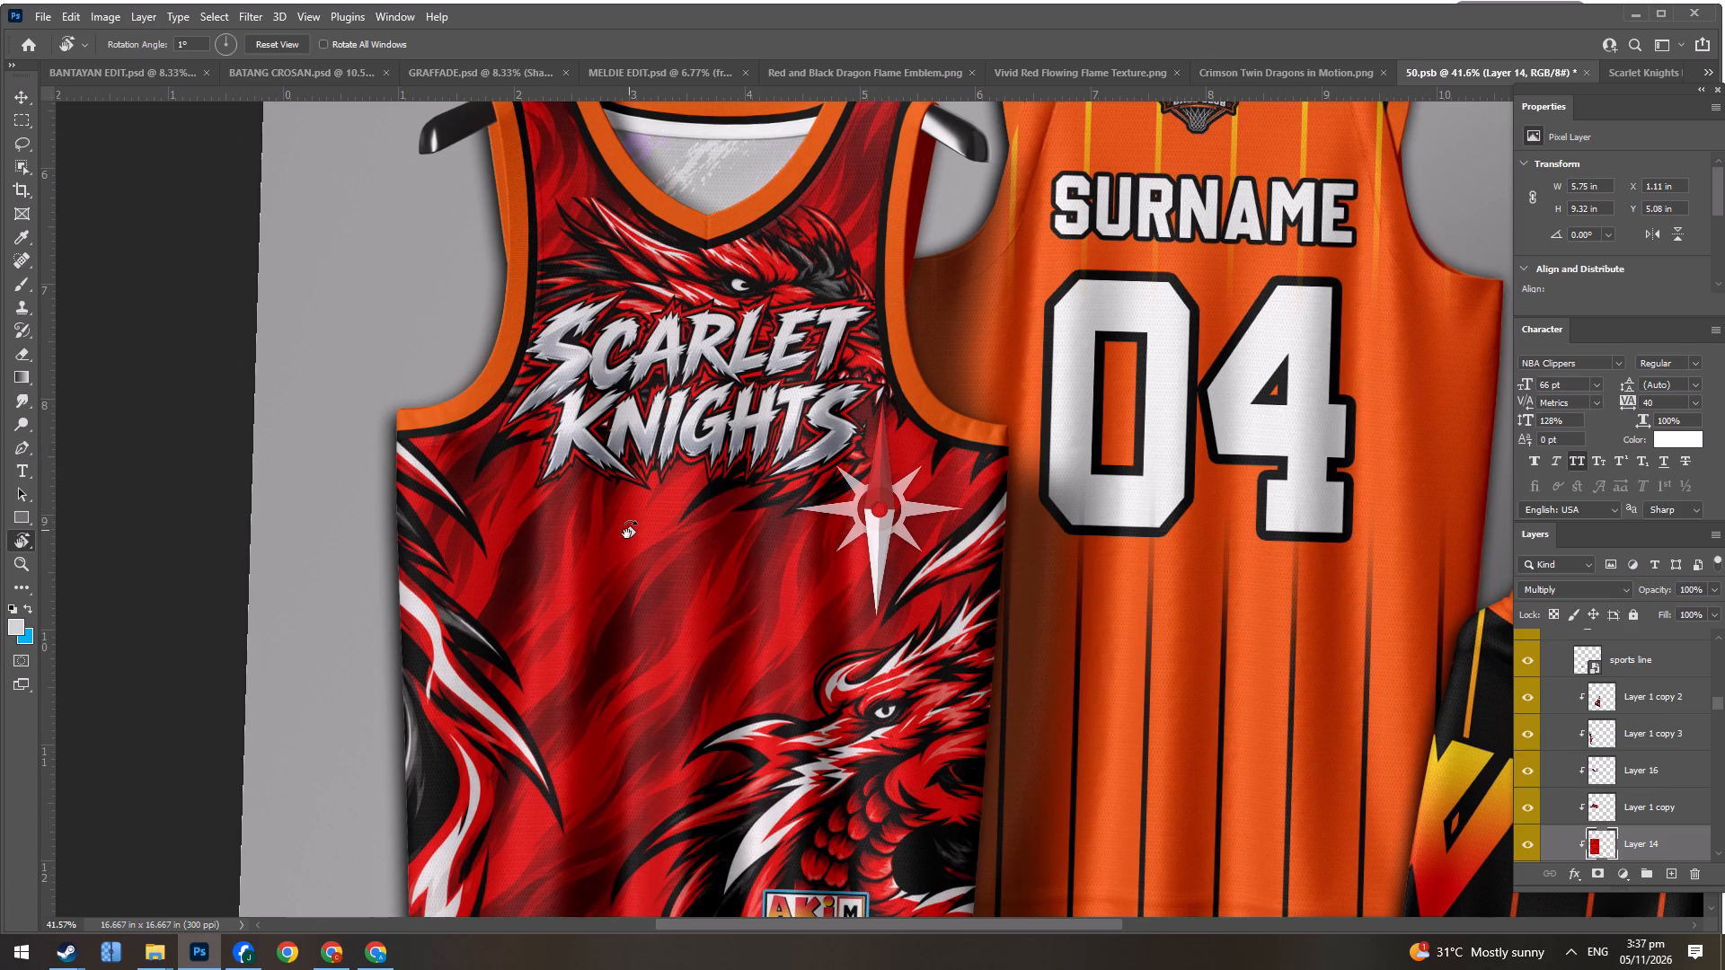
pyautogui.moveTo(629, 530); pyautogui.dragTo(628, 538)
pyautogui.press('Return')
pyautogui.press('Return')
pyautogui.press('Return')
pyautogui.press('Return')
pyautogui.press('Return')
pyautogui.press('Return')
pyautogui.press('Return')
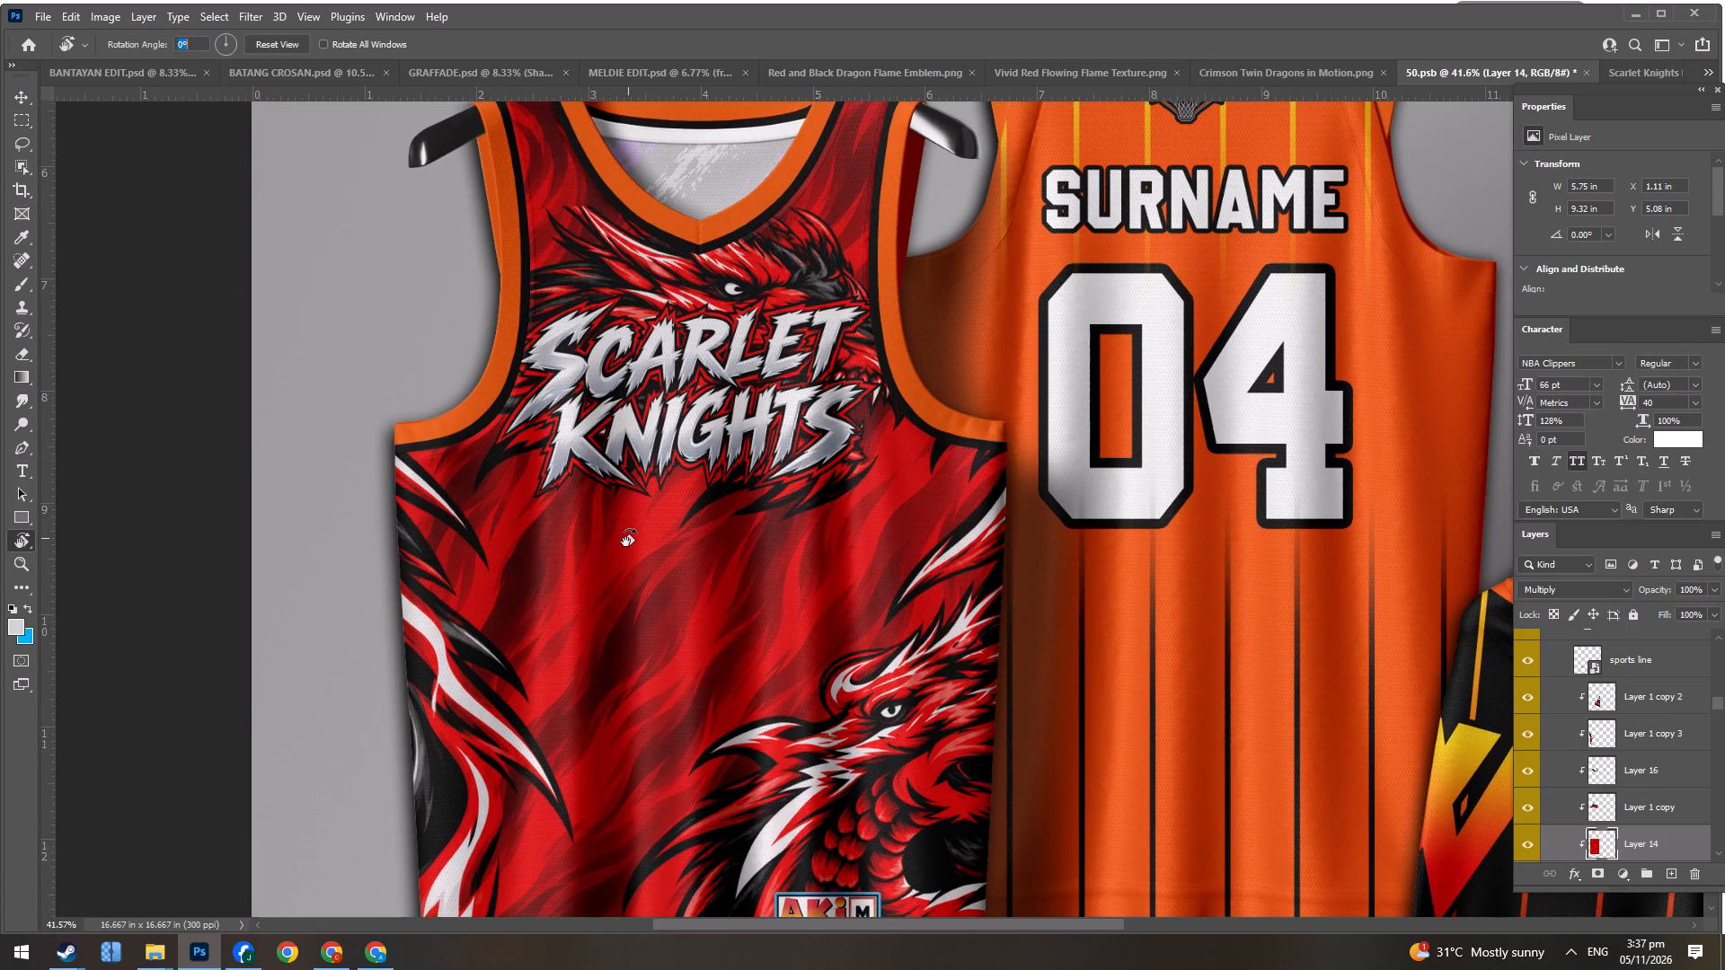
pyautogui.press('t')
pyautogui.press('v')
# Add the white jersey number 10 below the Scarlet Knights logo in a text box about 3.7 in by 2.6 in.
pyautogui.hotkey('alt', 'Tab')
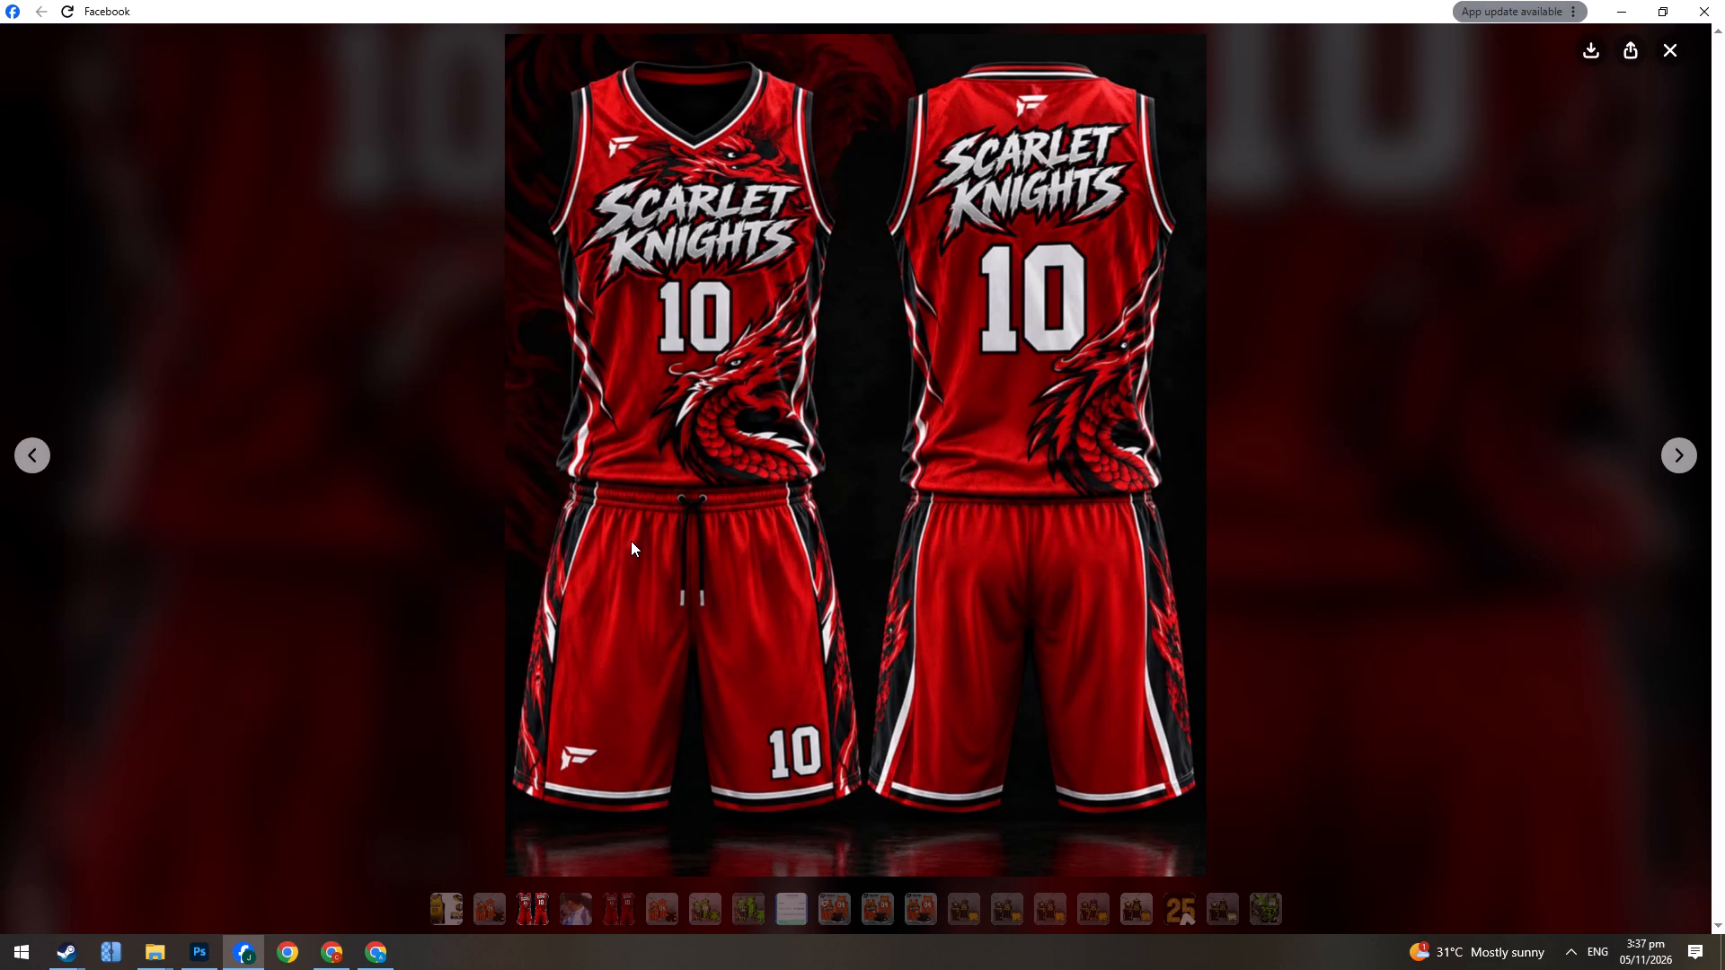
pyautogui.hotkey('alt', 'Tab')
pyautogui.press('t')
pyautogui.click(818, 354)
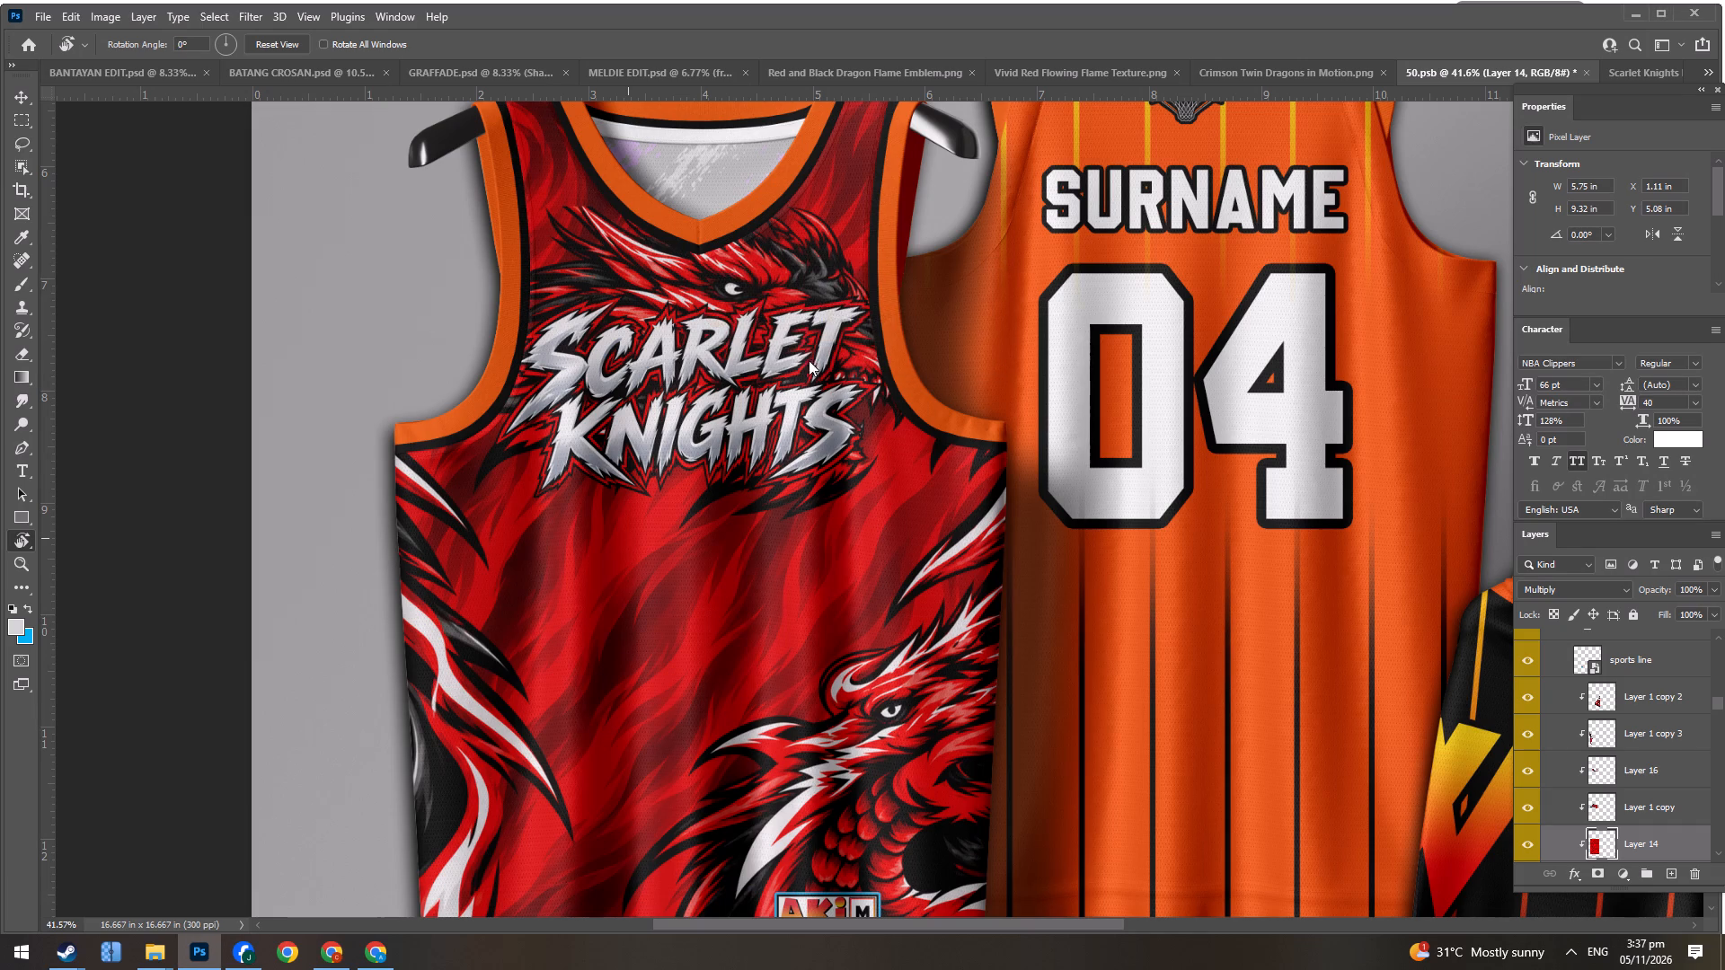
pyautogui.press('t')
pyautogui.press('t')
pyautogui.click(237, 956)
pyautogui.click(237, 956)
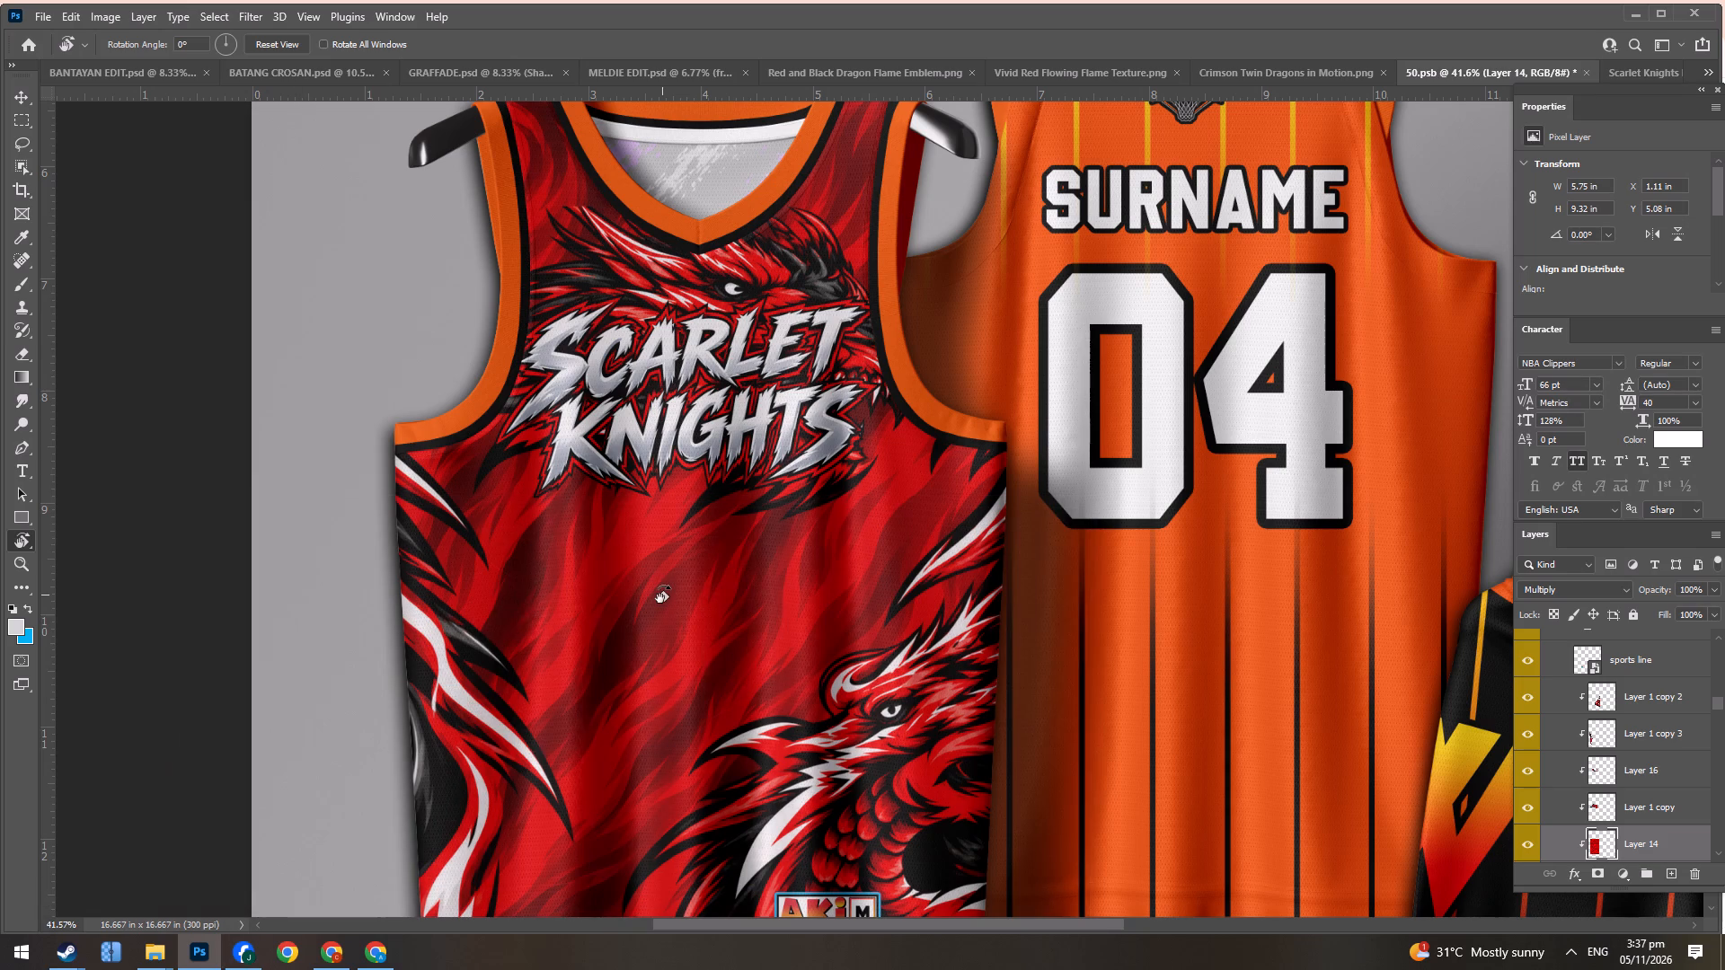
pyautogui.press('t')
pyautogui.moveTo(560, 526); pyautogui.dragTo(963, 820)
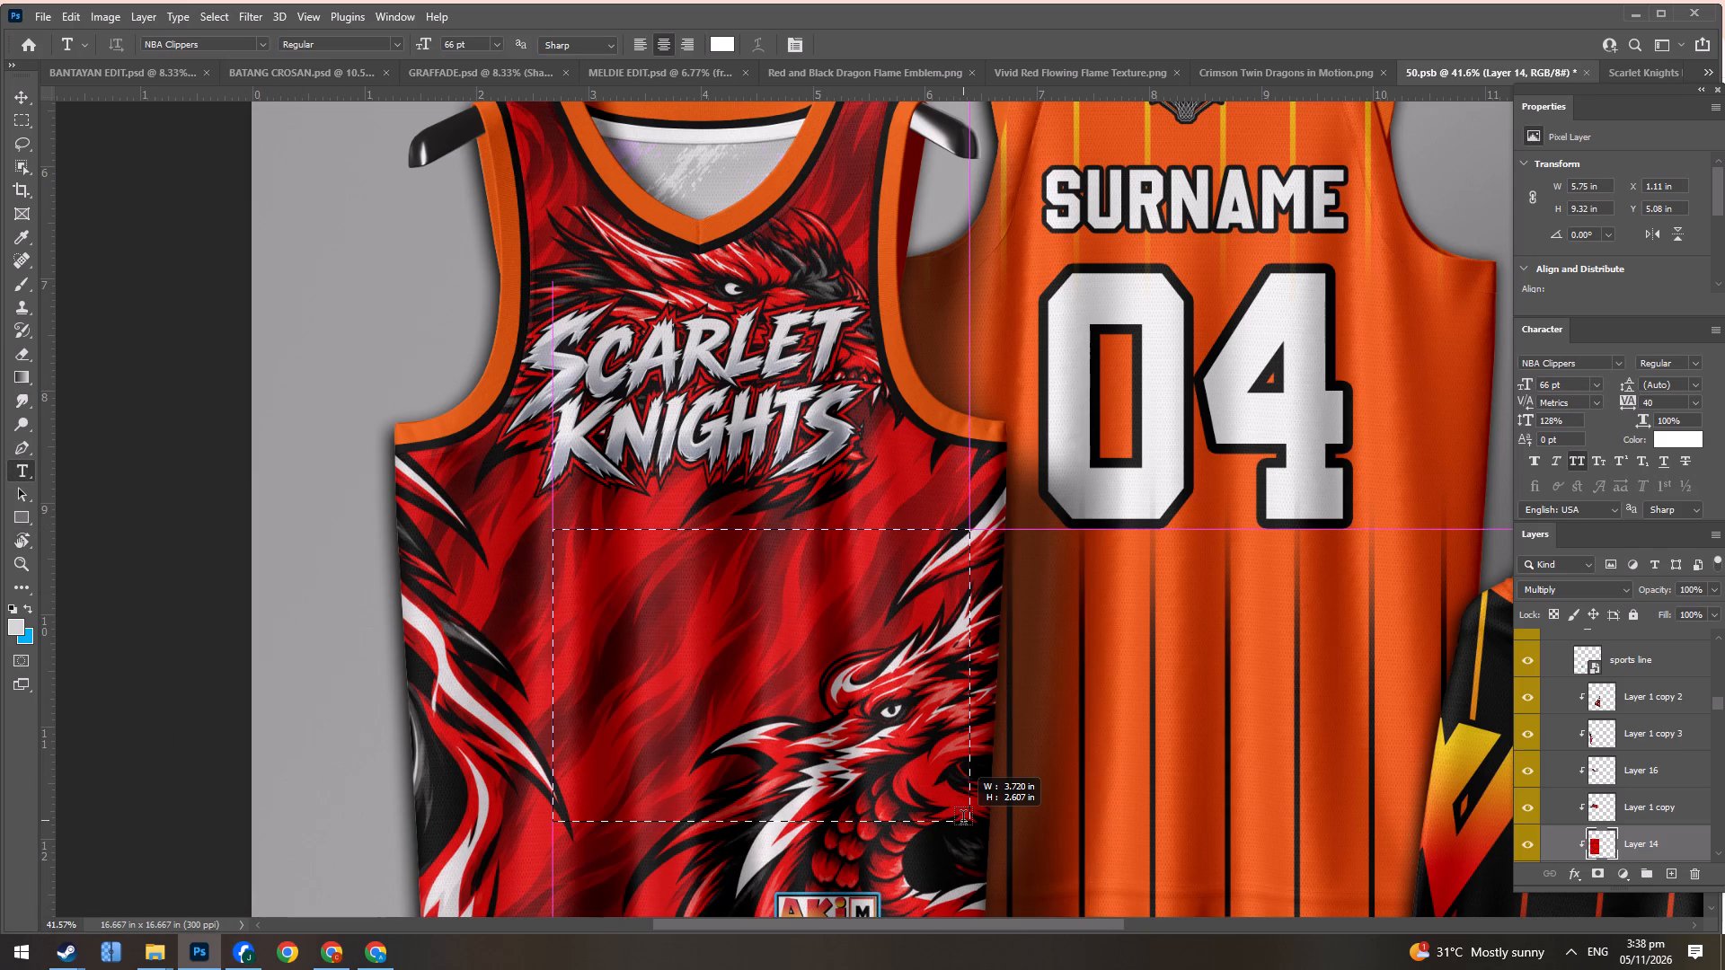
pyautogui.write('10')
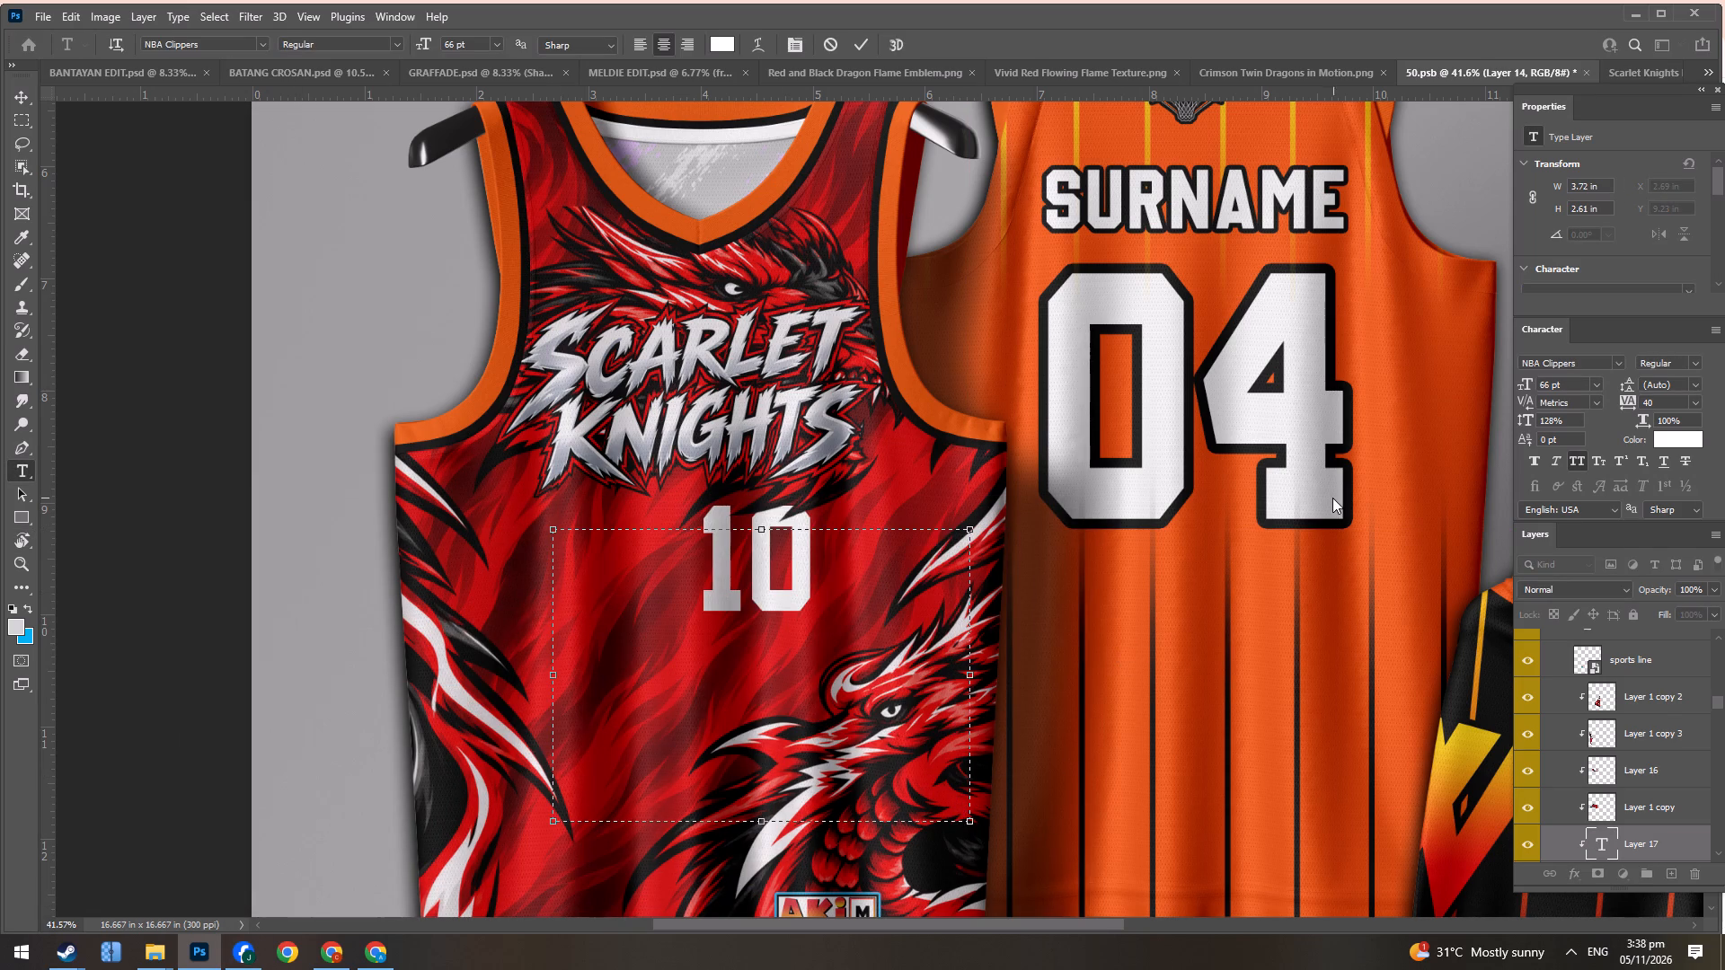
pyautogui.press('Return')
# Switch to the Facebook reference image and examine the size and placement of the front jersey's number.
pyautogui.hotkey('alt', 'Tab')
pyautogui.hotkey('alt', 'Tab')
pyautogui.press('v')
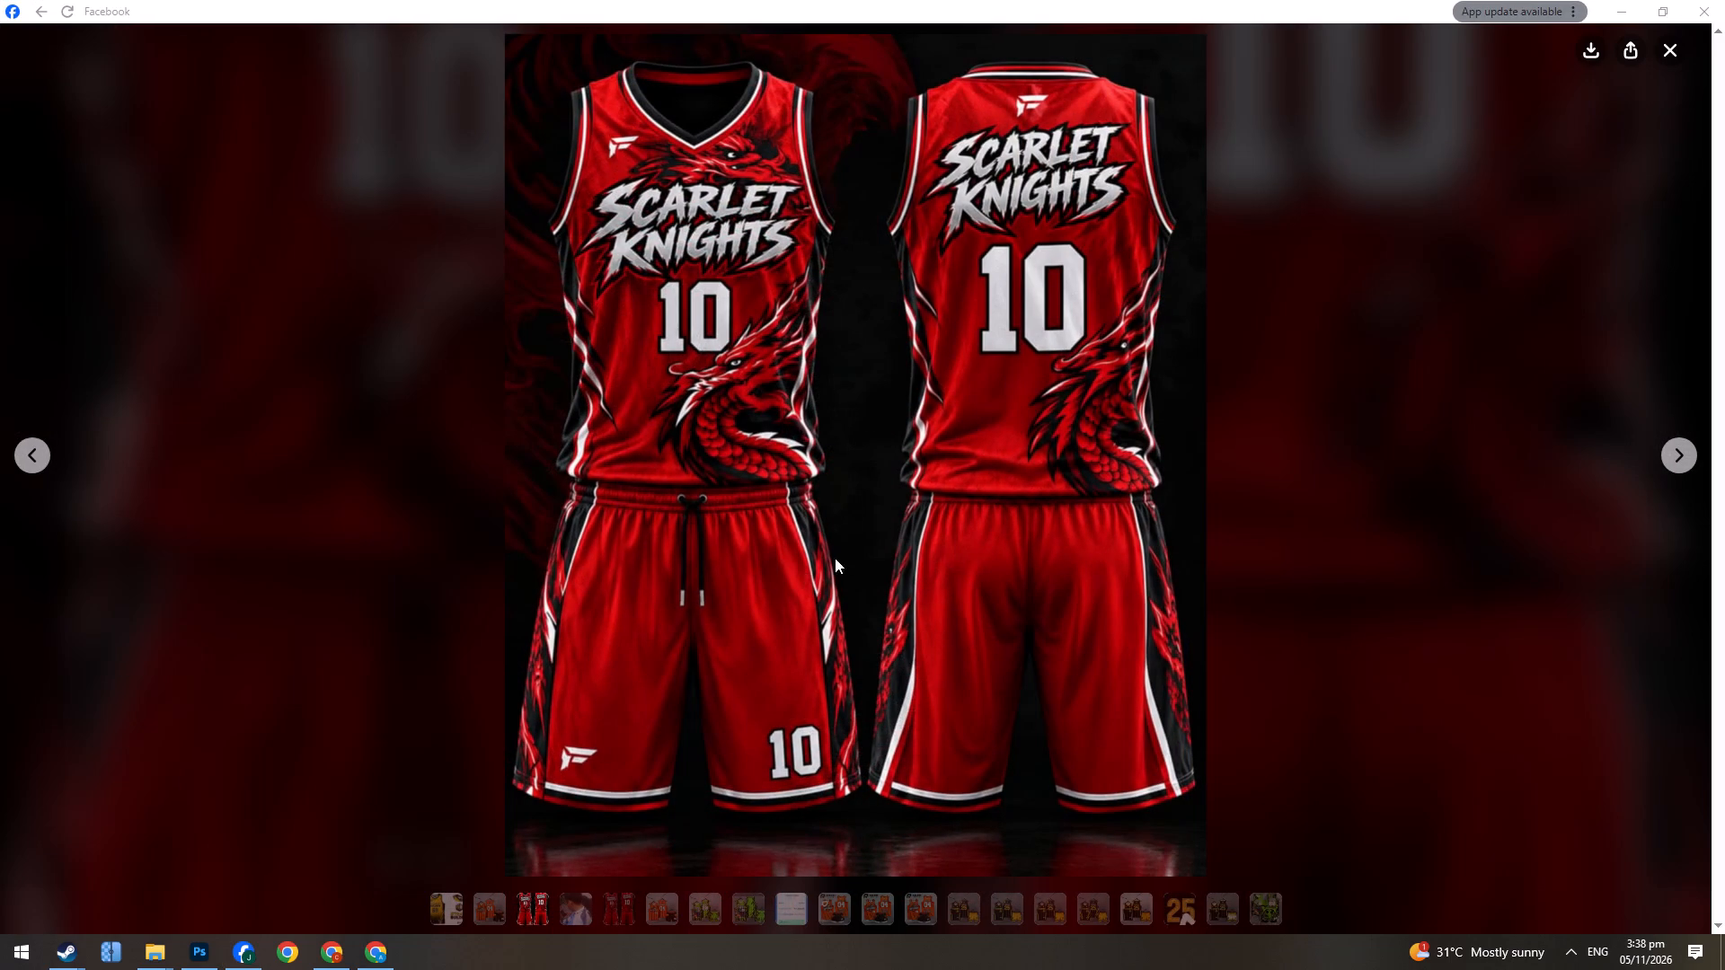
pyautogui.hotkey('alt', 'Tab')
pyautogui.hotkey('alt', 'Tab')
pyautogui.doubleClick(243, 957)
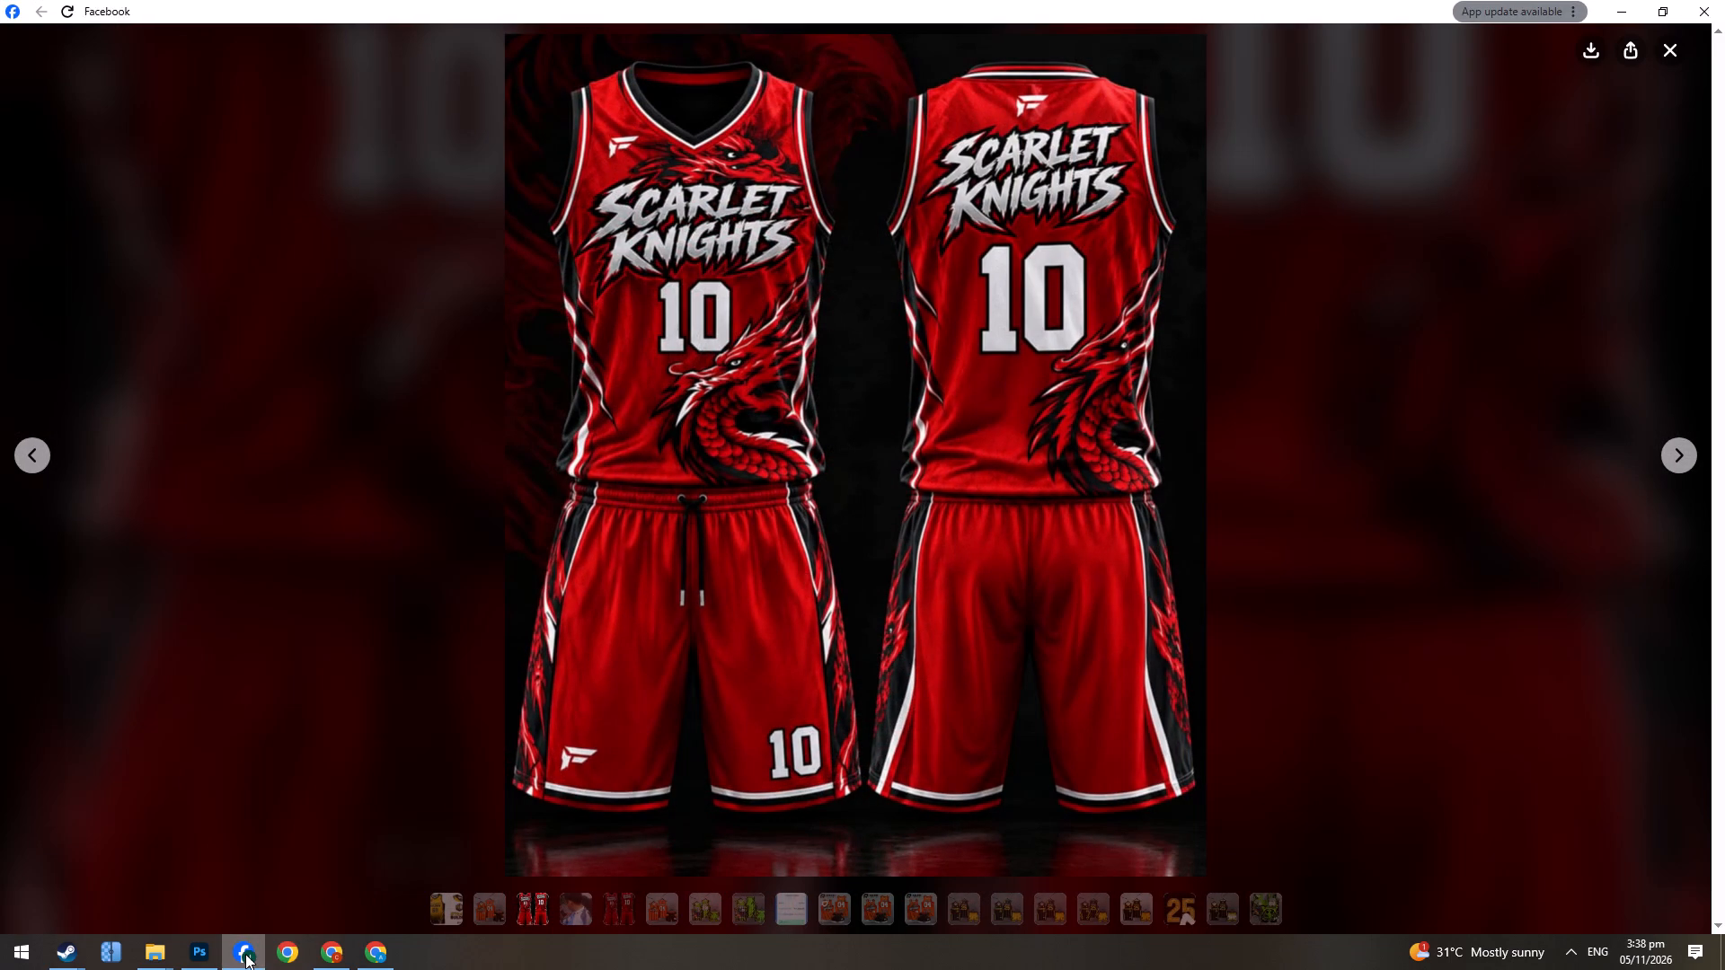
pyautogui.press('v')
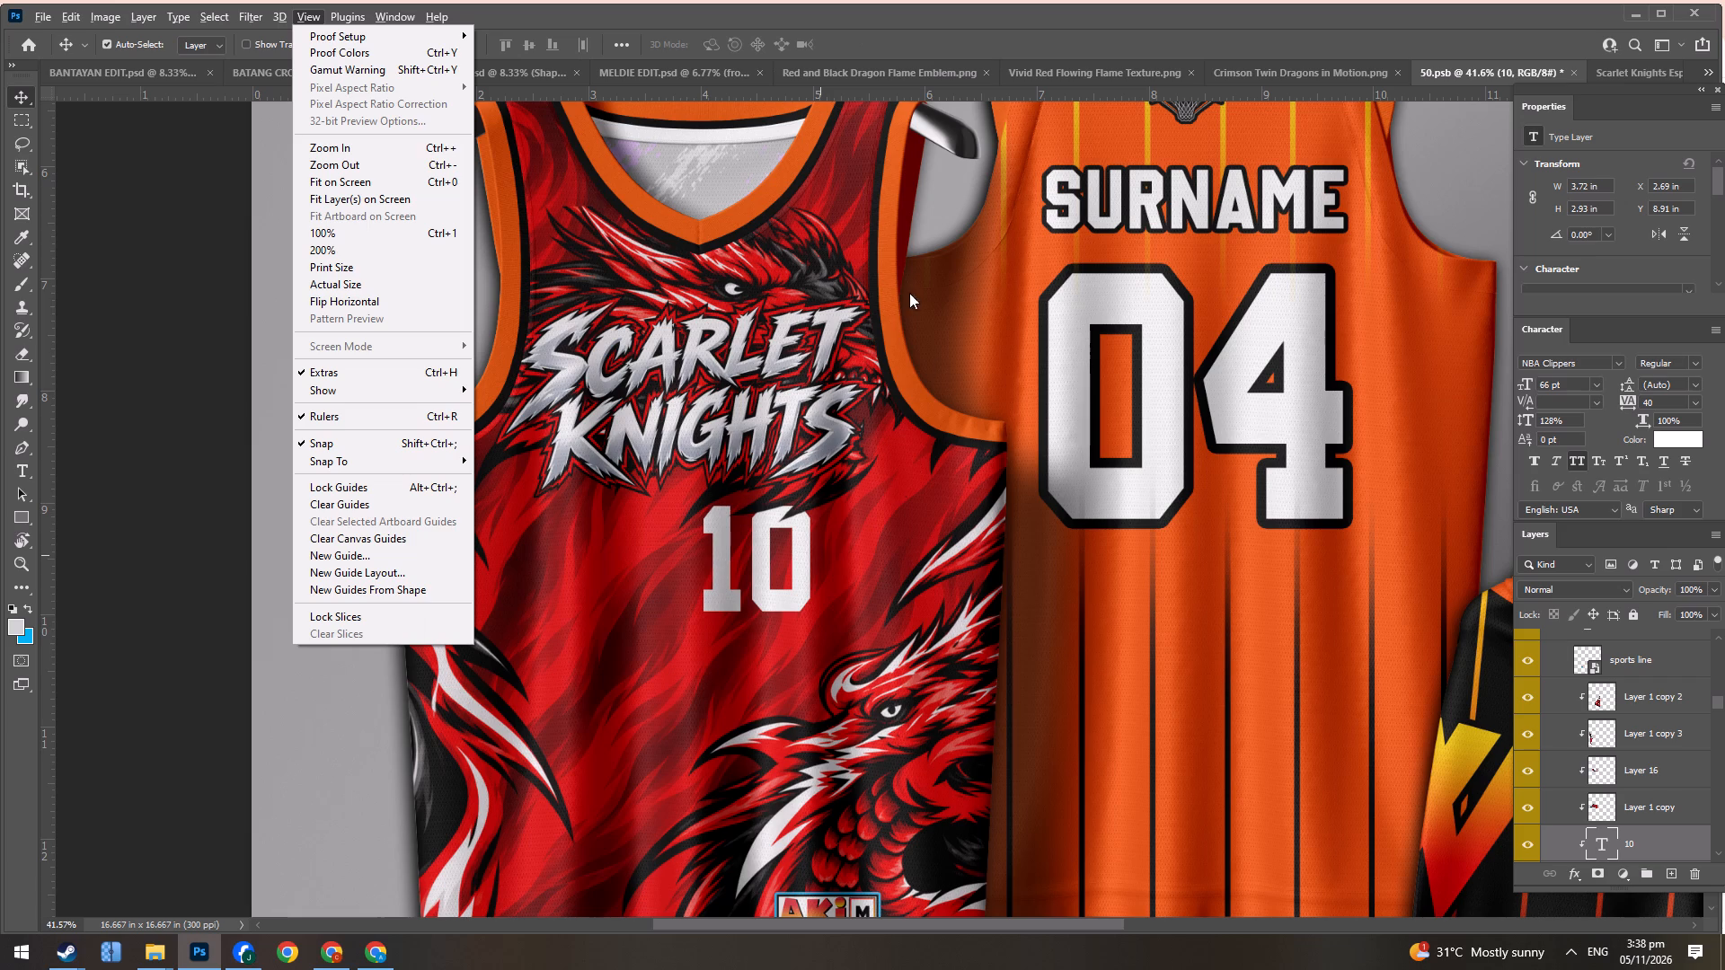
# In Photoshop, move the number 10 about 0.5 in left and 0.15 in down beneath the Scarlet Knights logo.
pyautogui.click(727, 611)
pyautogui.keyDown('alt'); pyautogui.scroll(4, 681, 671); pyautogui.keyUp('alt')
pyautogui.moveTo(746, 561); pyautogui.dragTo(659, 586)
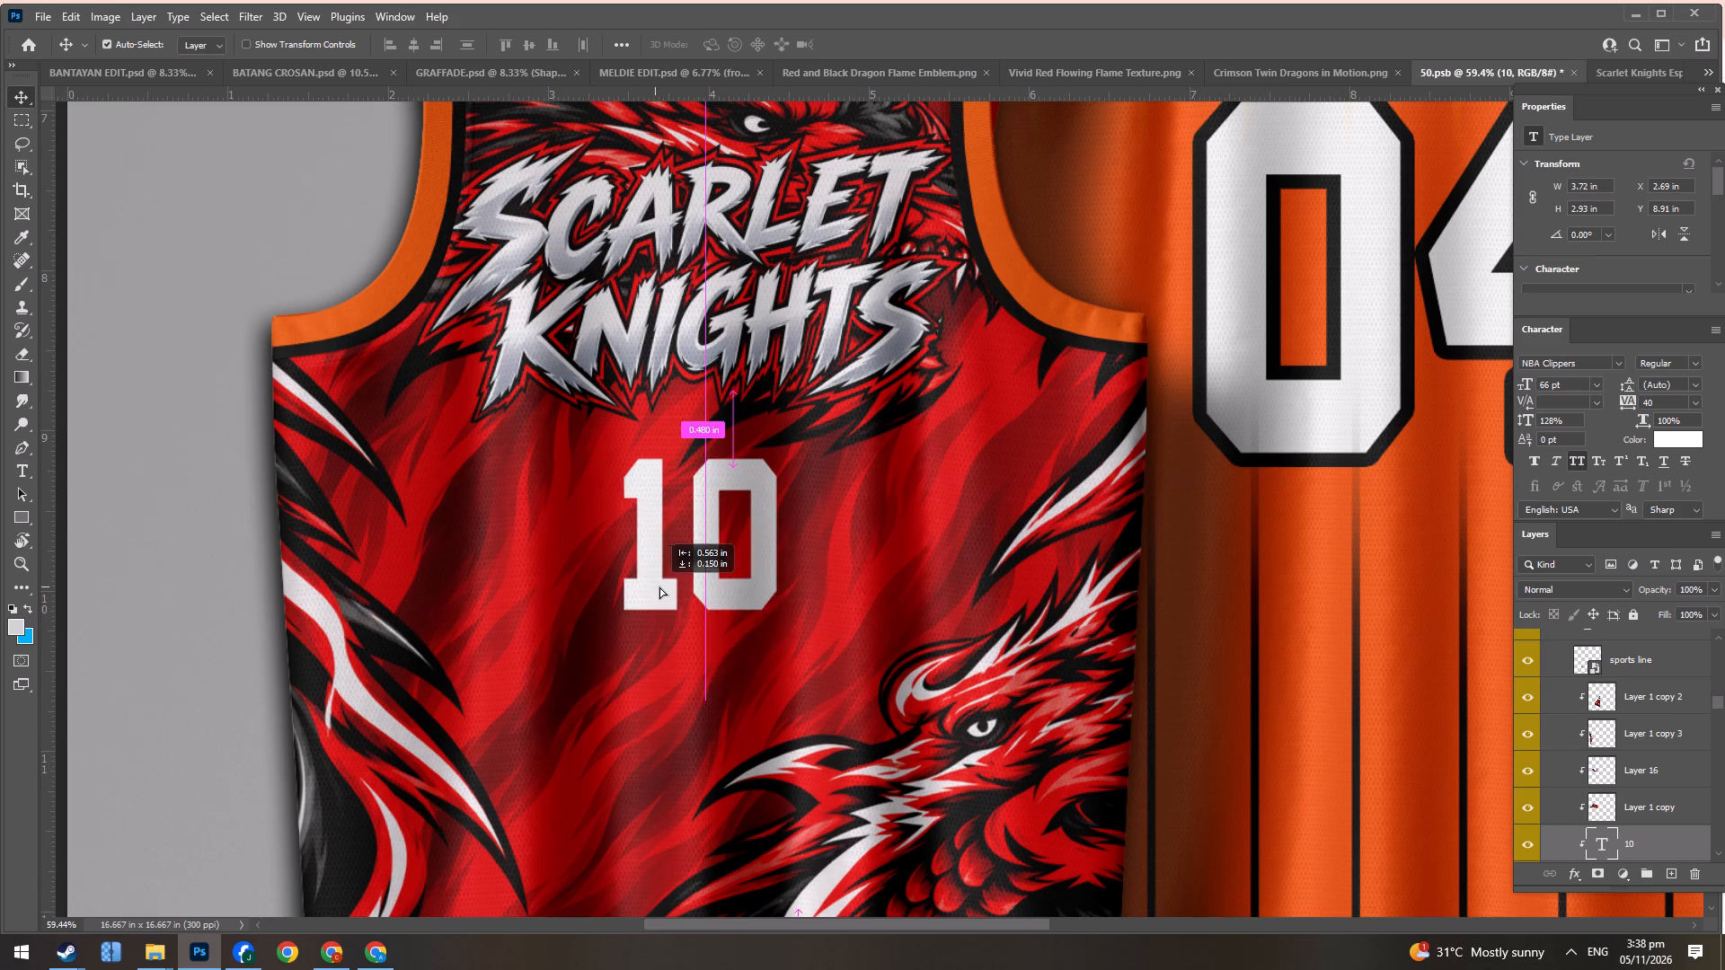
pyautogui.moveTo(659, 586); pyautogui.dragTo(670, 585)
pyautogui.keyDown('alt'); pyautogui.scroll(-9, 658, 593); pyautogui.keyUp('alt')
pyautogui.scroll(-3, 709, 639)
pyautogui.keyDown('alt'); pyautogui.scroll(3, 634, 596); pyautogui.keyUp('alt')
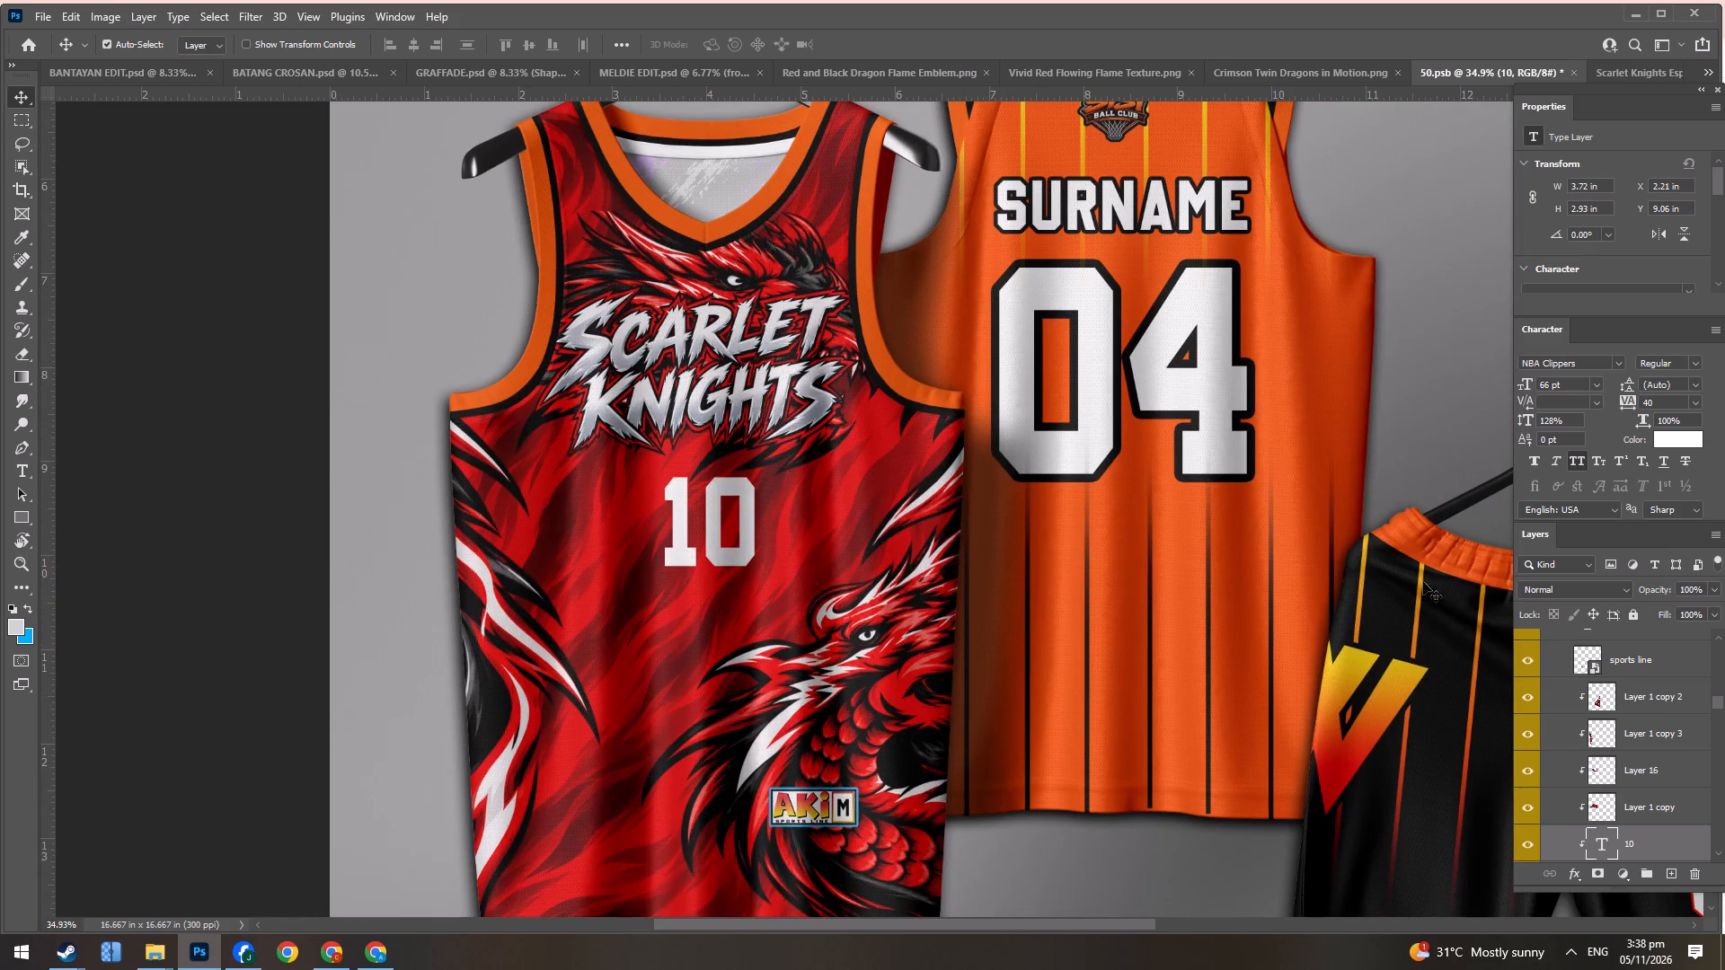
# Set the font size of the front jersey's number 10 to 85 pt.
pyautogui.doubleClick(1610, 837)
pyautogui.moveTo(1526, 383); pyautogui.dragTo(1529, 382)
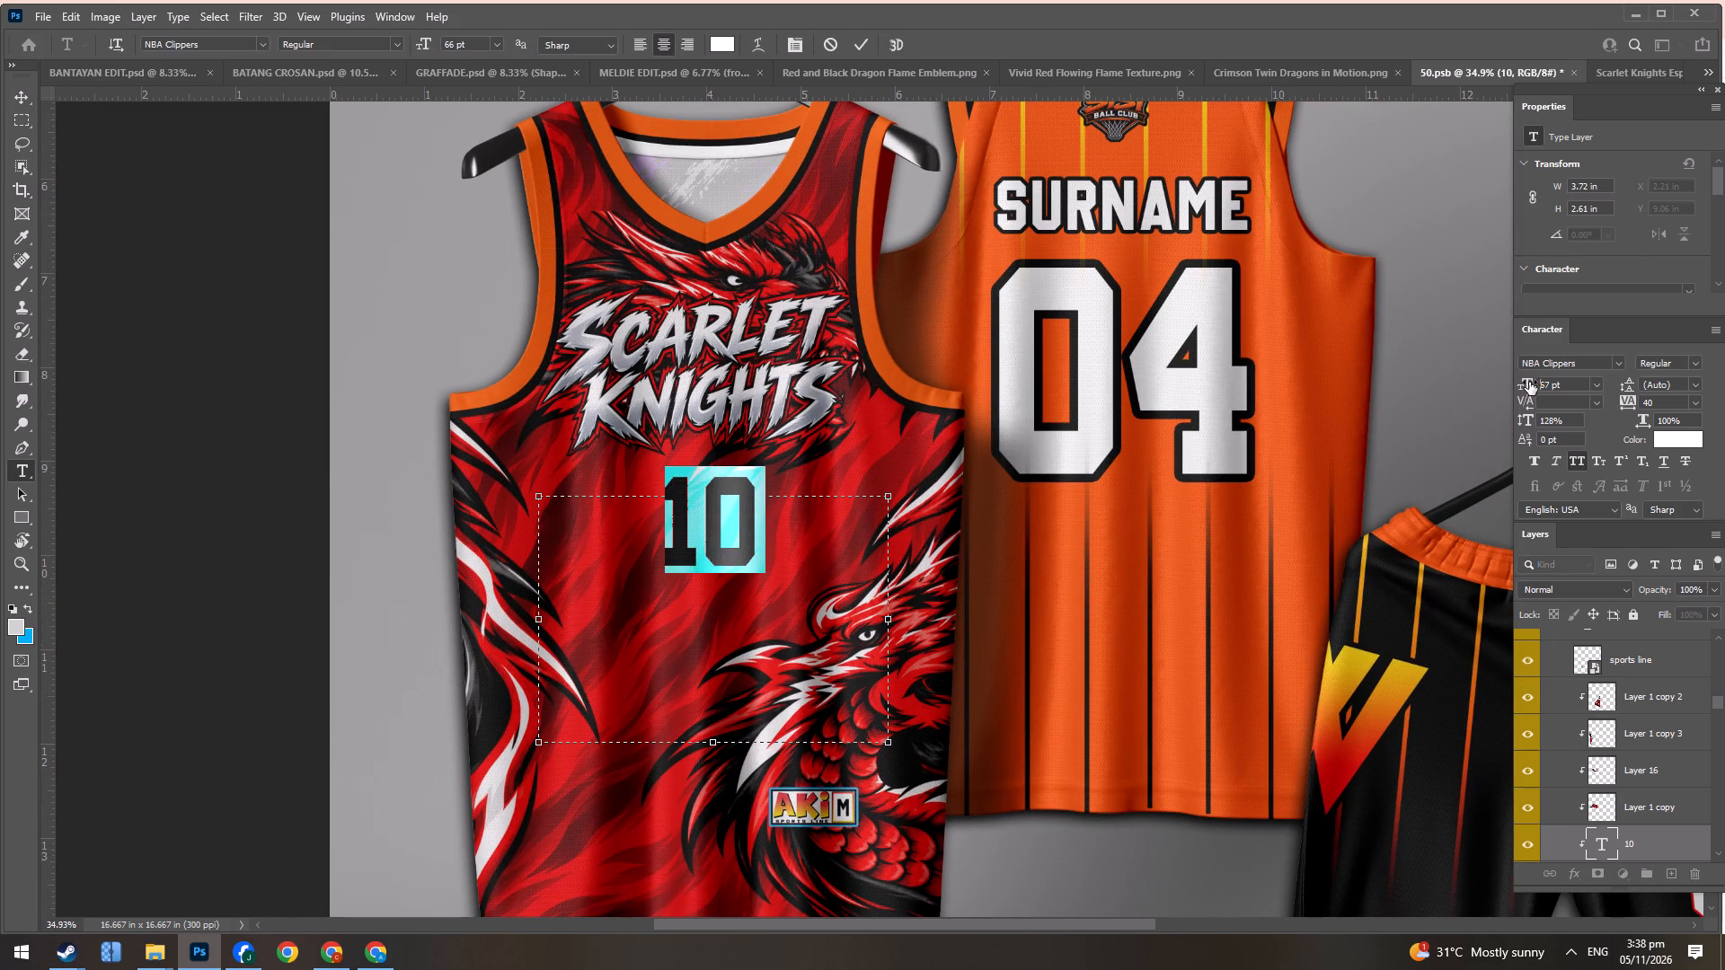
pyautogui.moveTo(1529, 382); pyautogui.dragTo(1543, 379)
pyautogui.press('Return')
# Reposition the enlarged number 10 vertically beneath the Scarlet Knights logo on the front jersey.
pyautogui.keyDown('alt'); pyautogui.scroll(-4, 975, 447); pyautogui.keyUp('alt')
pyautogui.keyDown('alt'); pyautogui.scroll(8, 761, 480); pyautogui.keyUp('alt')
pyautogui.click(790, 595)
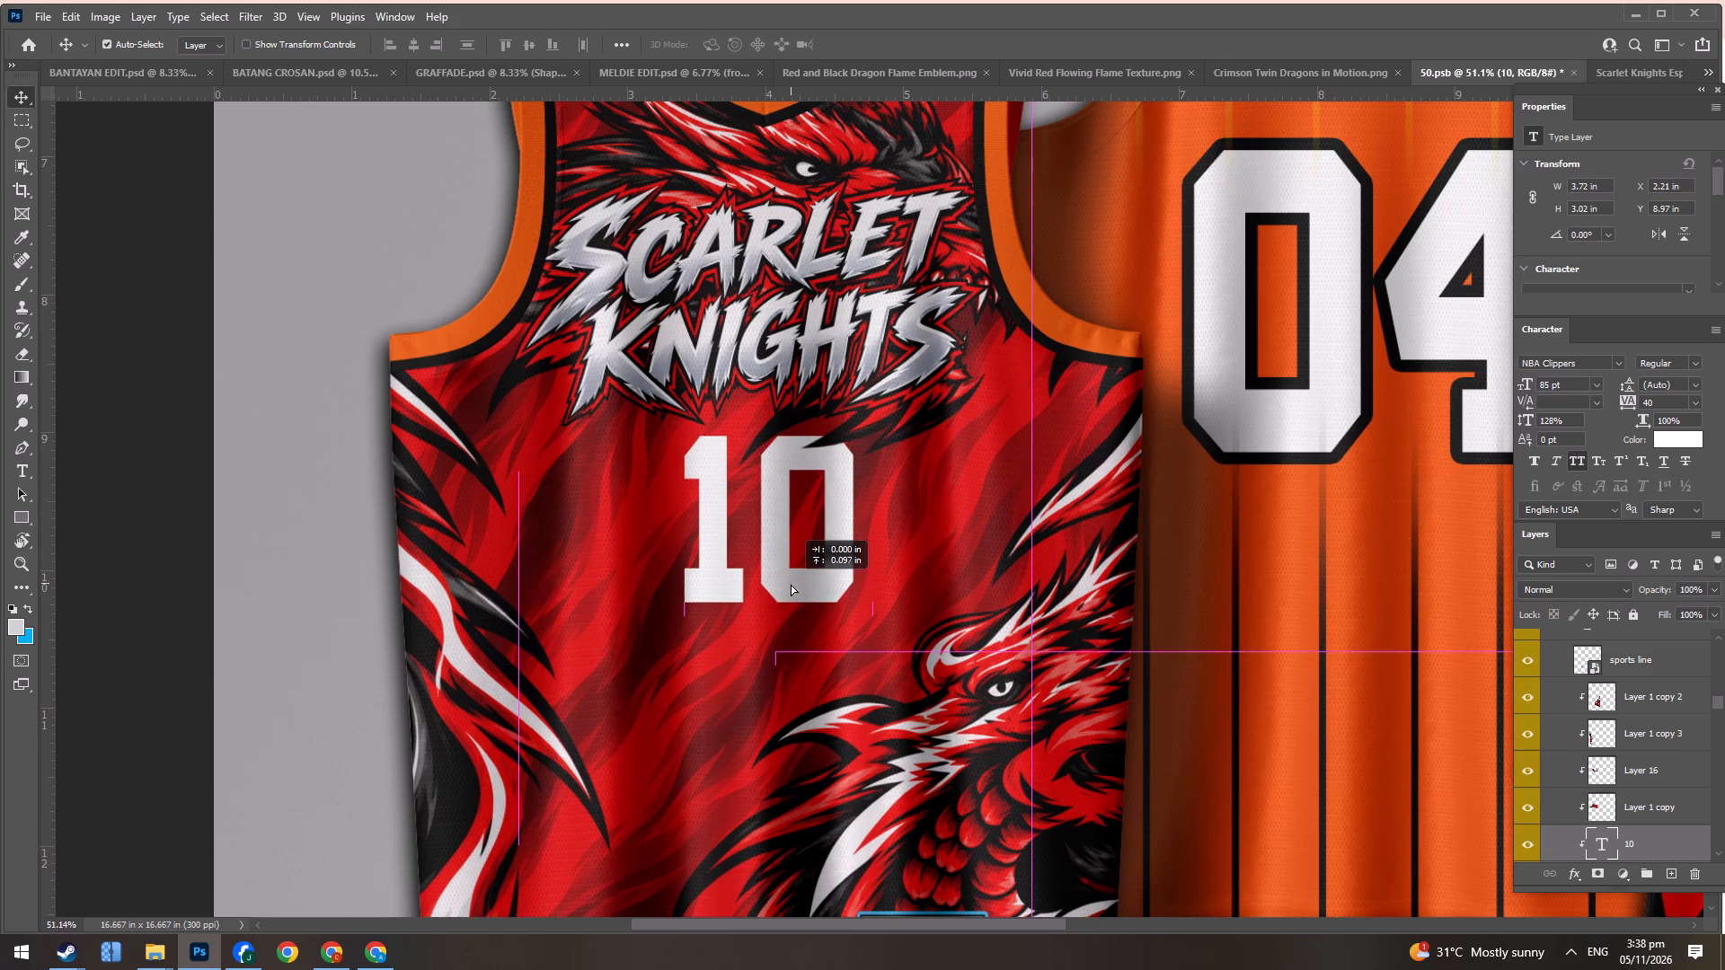
# Move the number 10 text layer up in the layer order, between sports line and Layer 1 copy 2.
pyautogui.moveTo(1635, 838); pyautogui.dragTo(1635, 680)
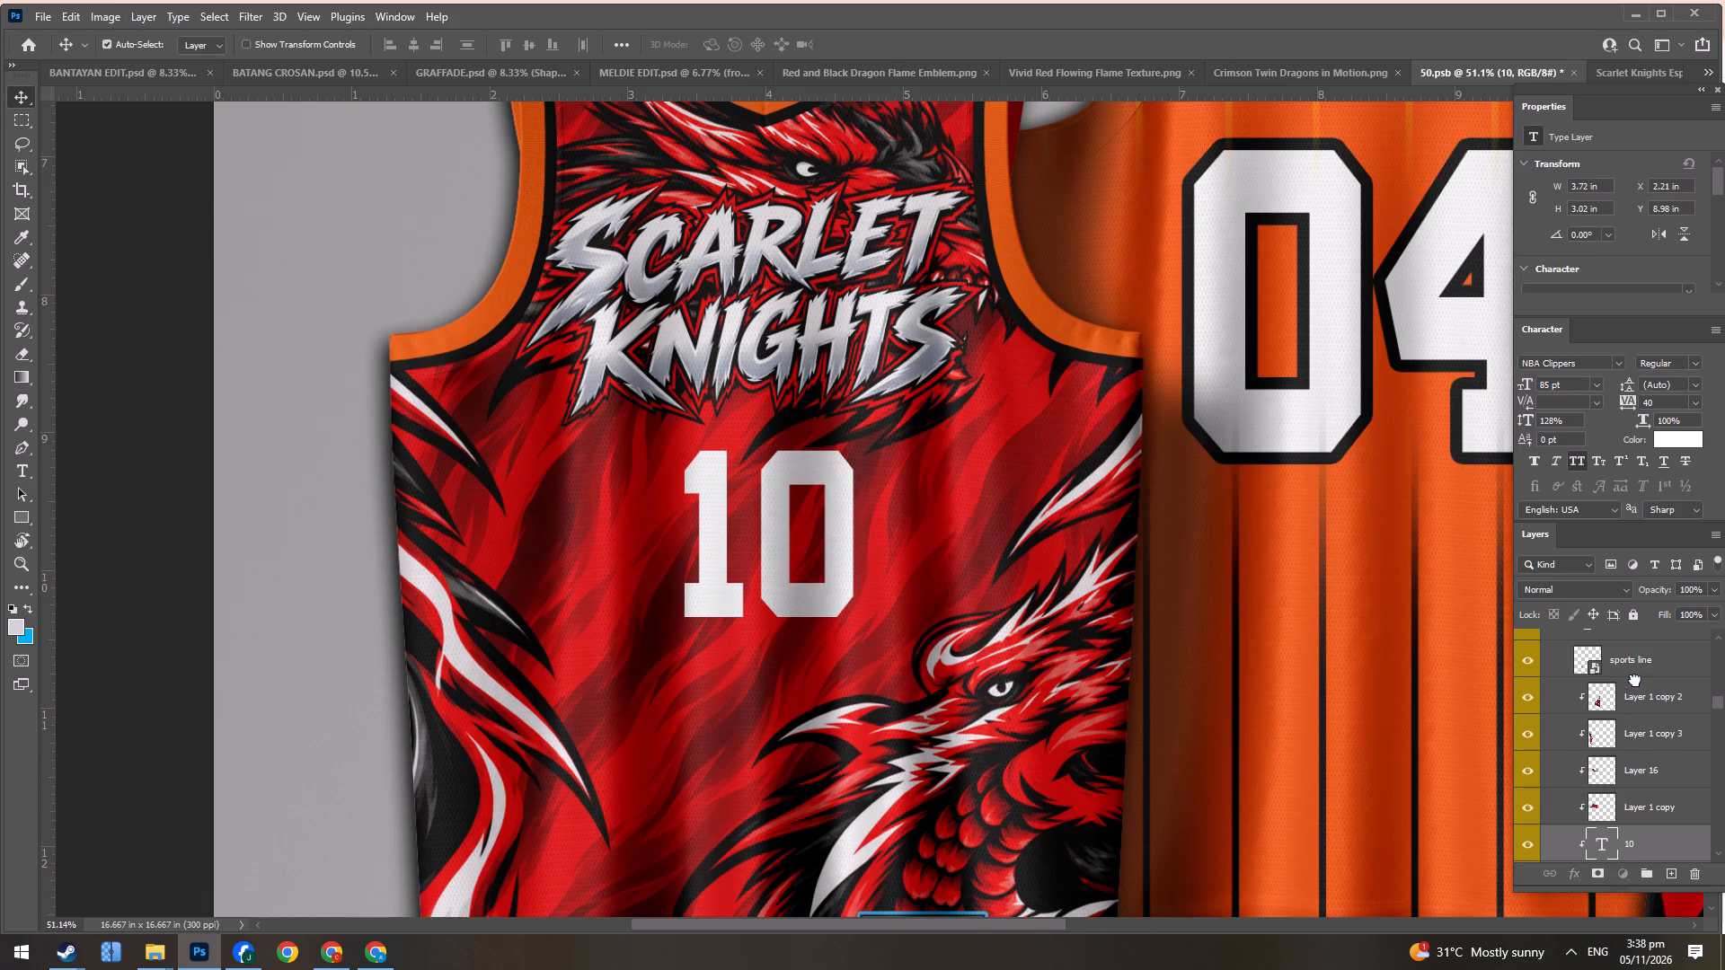
# Add a black (000000) outside stroke to the front jersey's number 10 and reduce its size slightly below 18 px.
pyautogui.doubleClick(1708, 702)
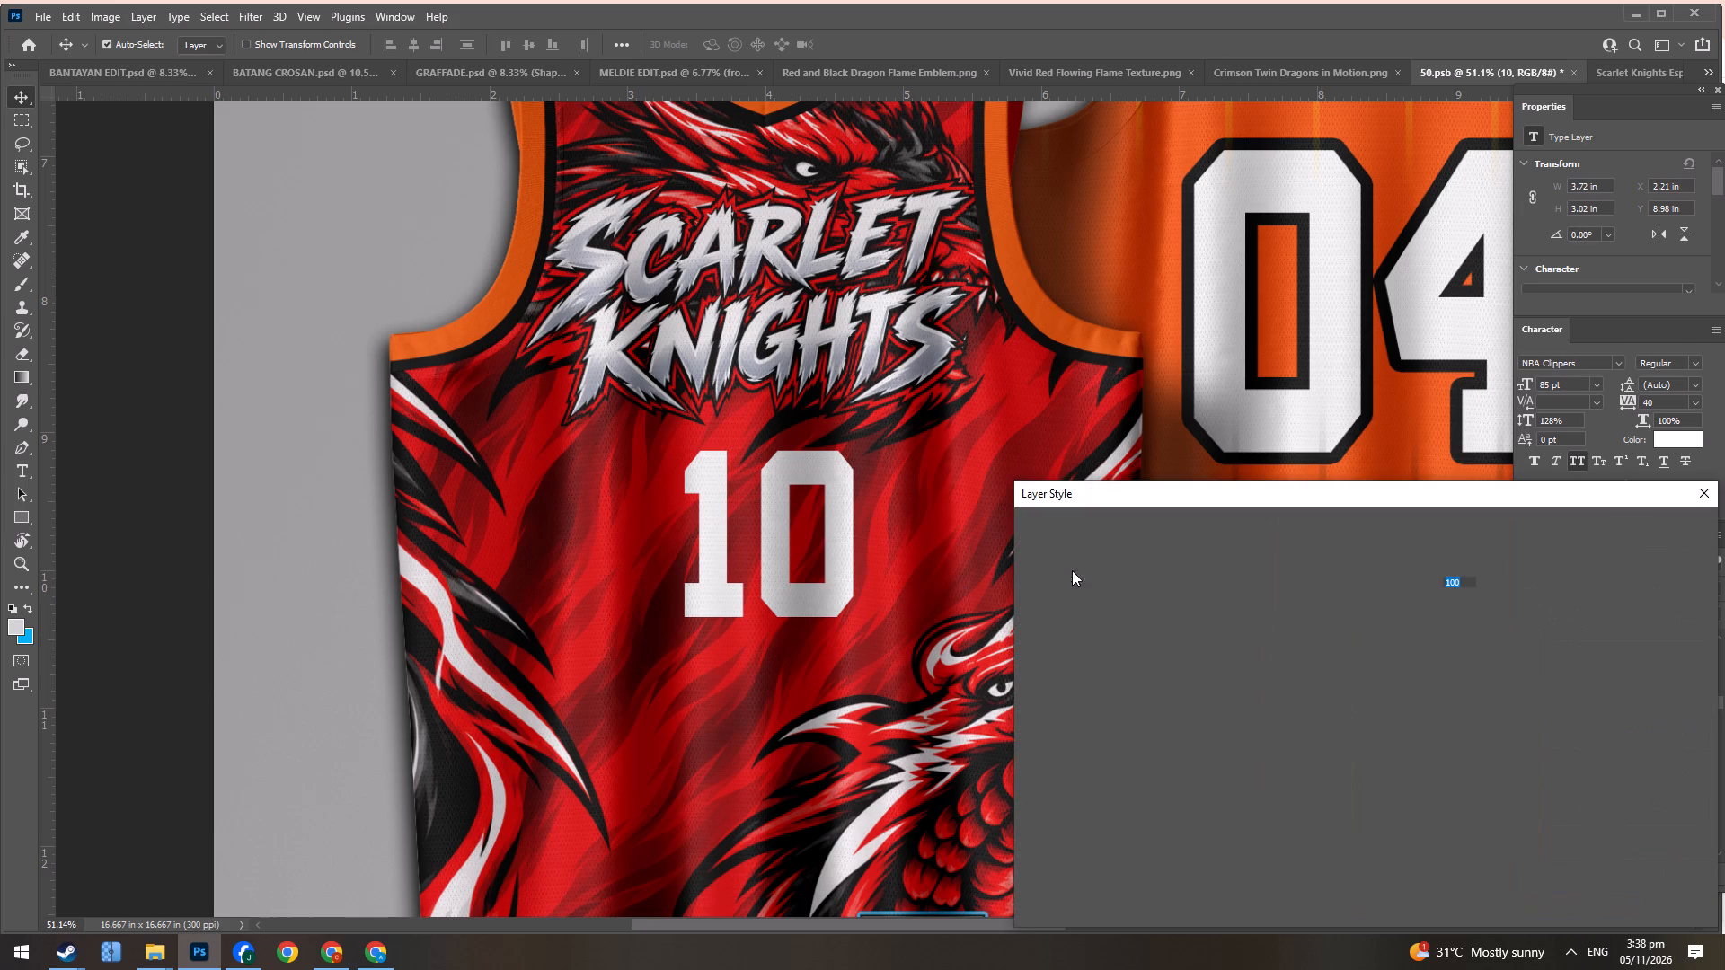
pyautogui.click(1090, 654)
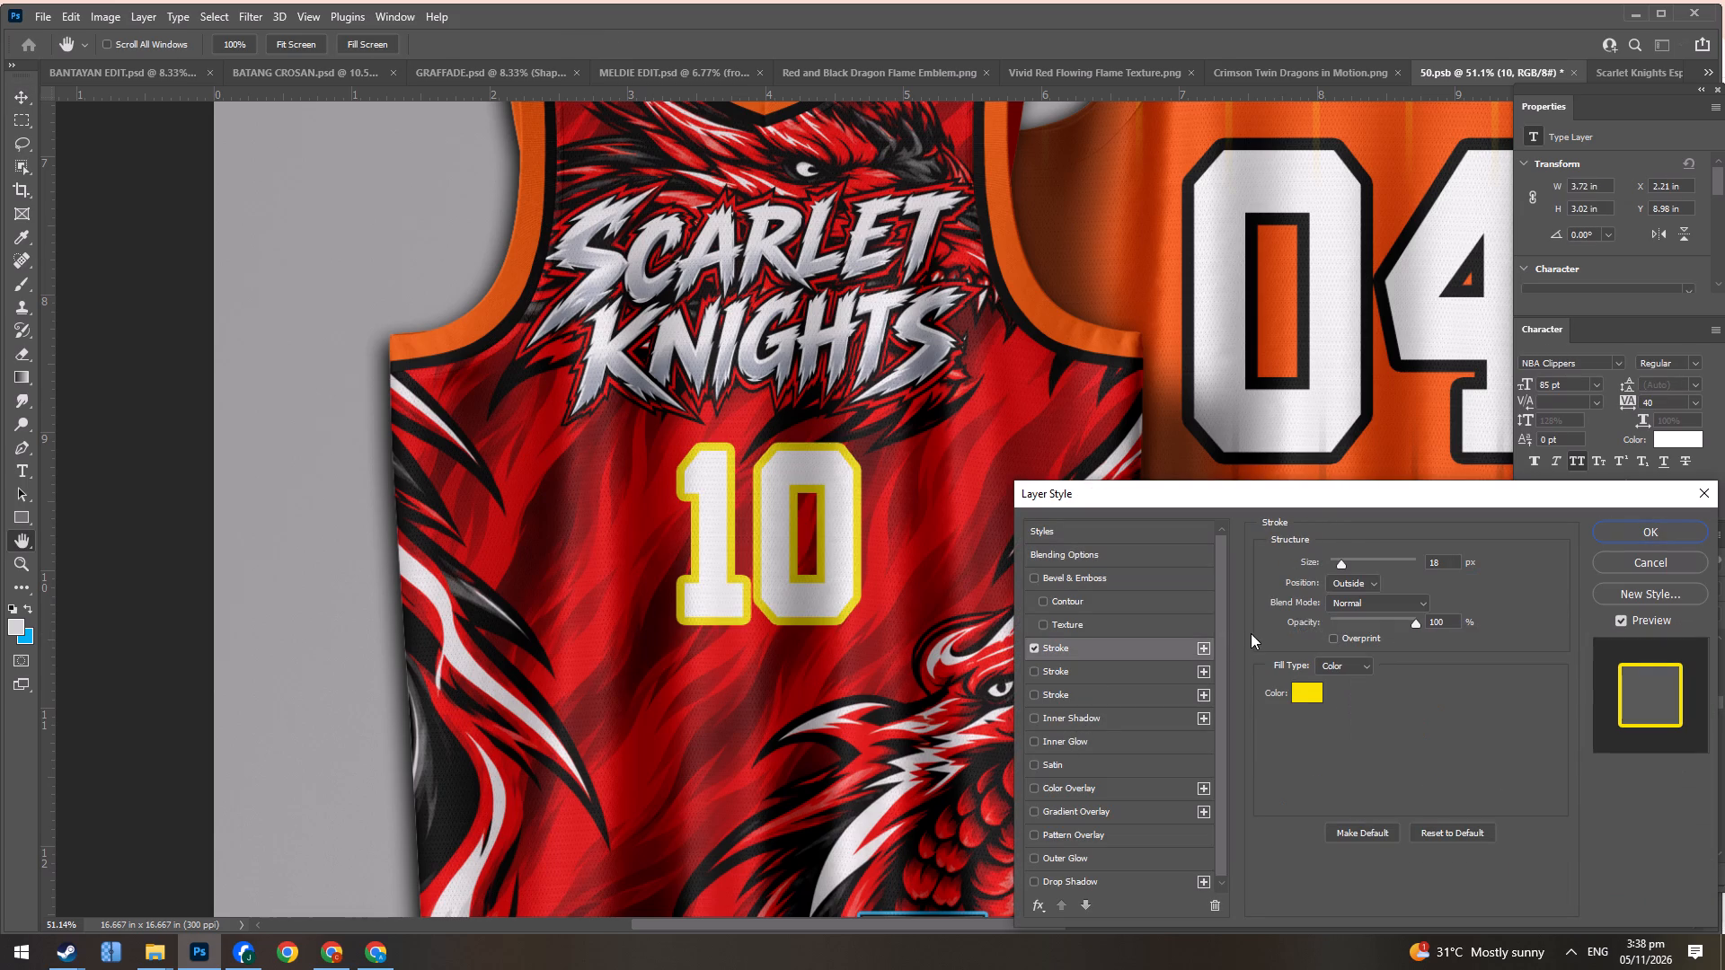
pyautogui.click(1300, 700)
pyautogui.moveTo(1305, 813); pyautogui.dragTo(1078, 895)
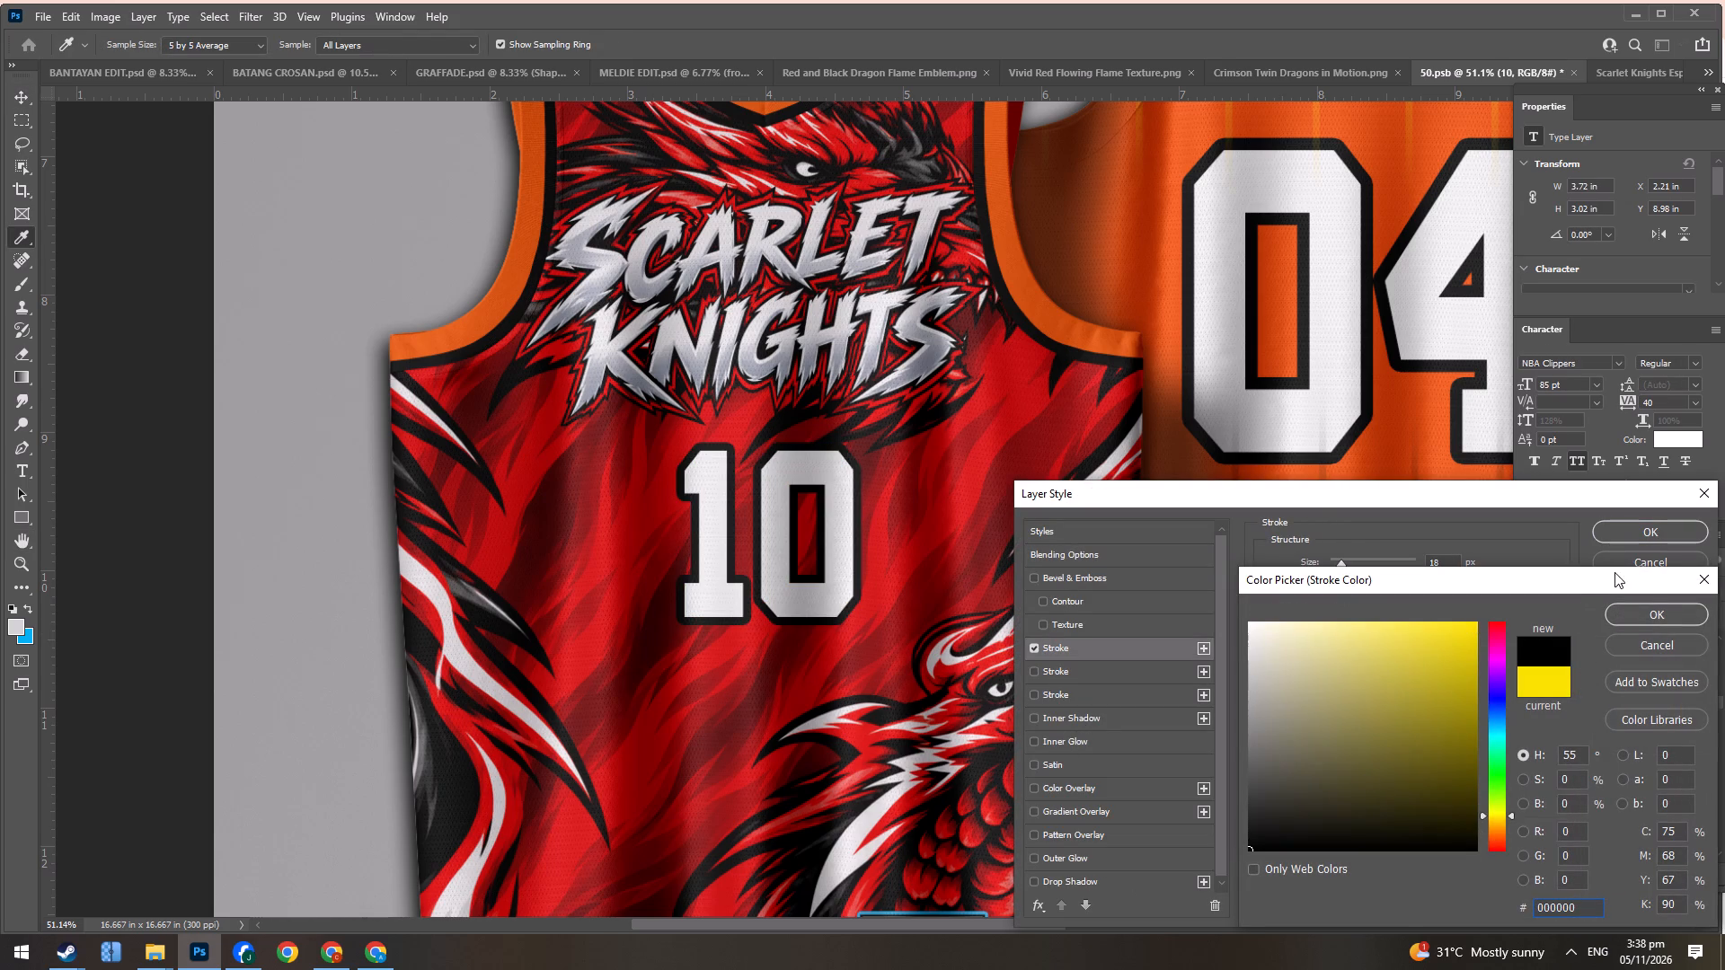
pyautogui.click(1646, 599)
pyautogui.click(1648, 612)
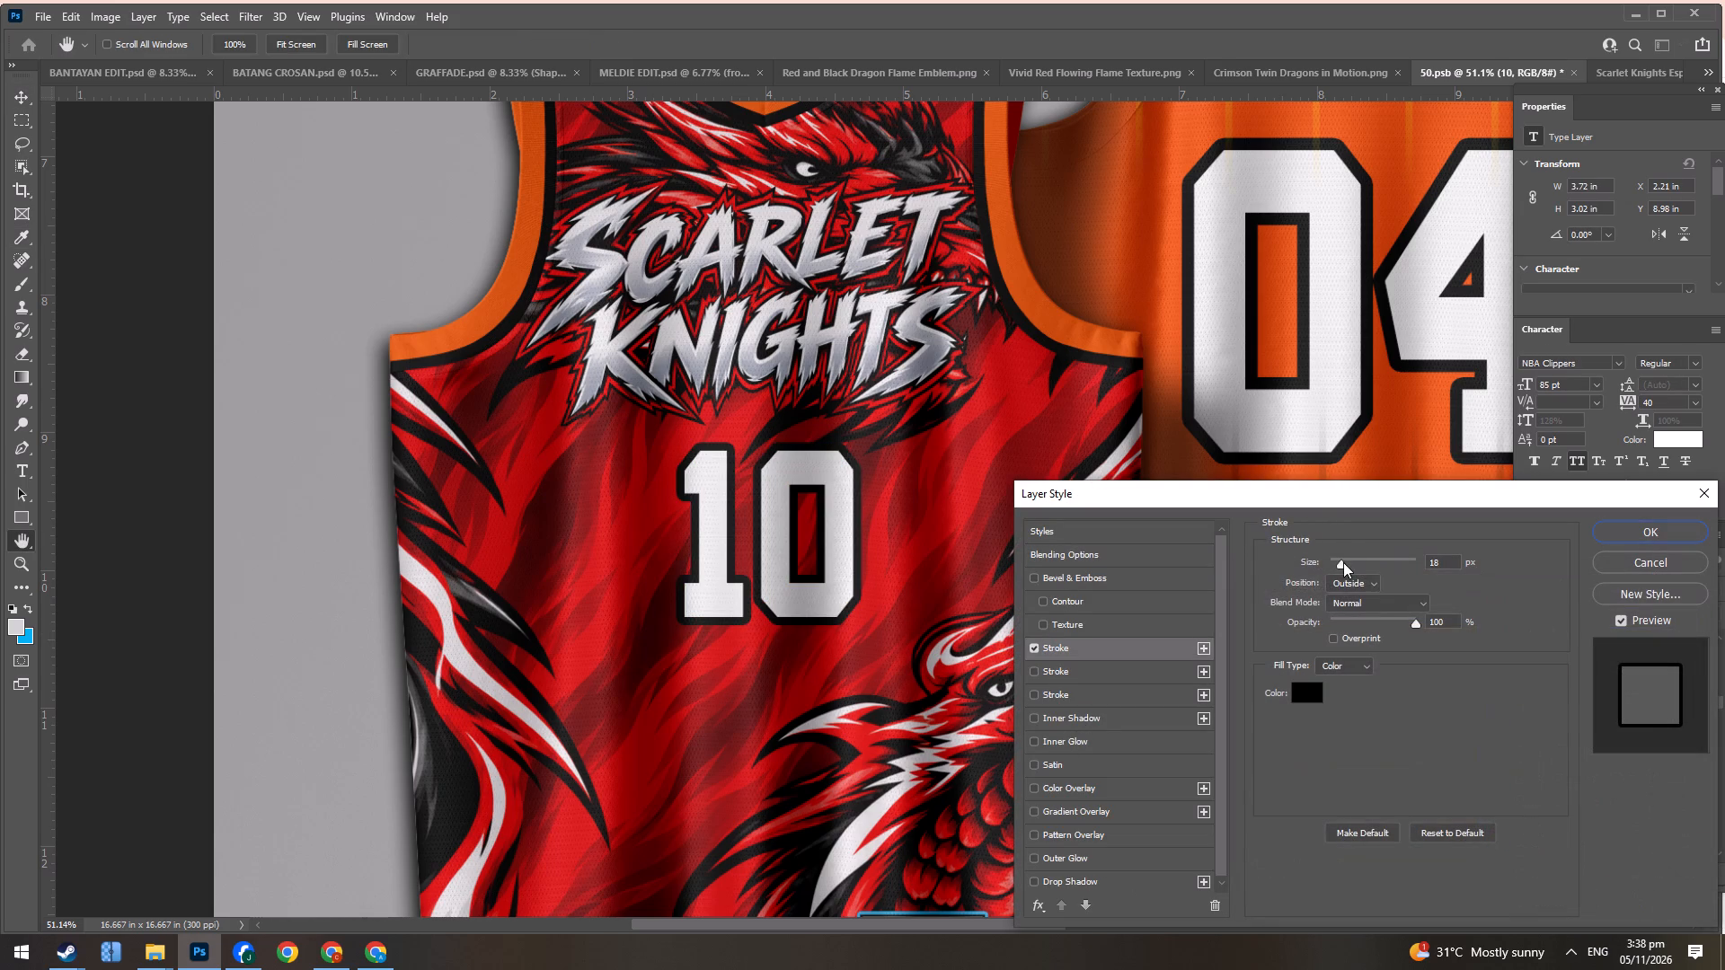
pyautogui.click(1343, 562)
pyautogui.press('Down')
pyautogui.press('Down')
pyautogui.press('Down')
pyautogui.press('Down')
pyautogui.press('Down')
pyautogui.click(1650, 530)
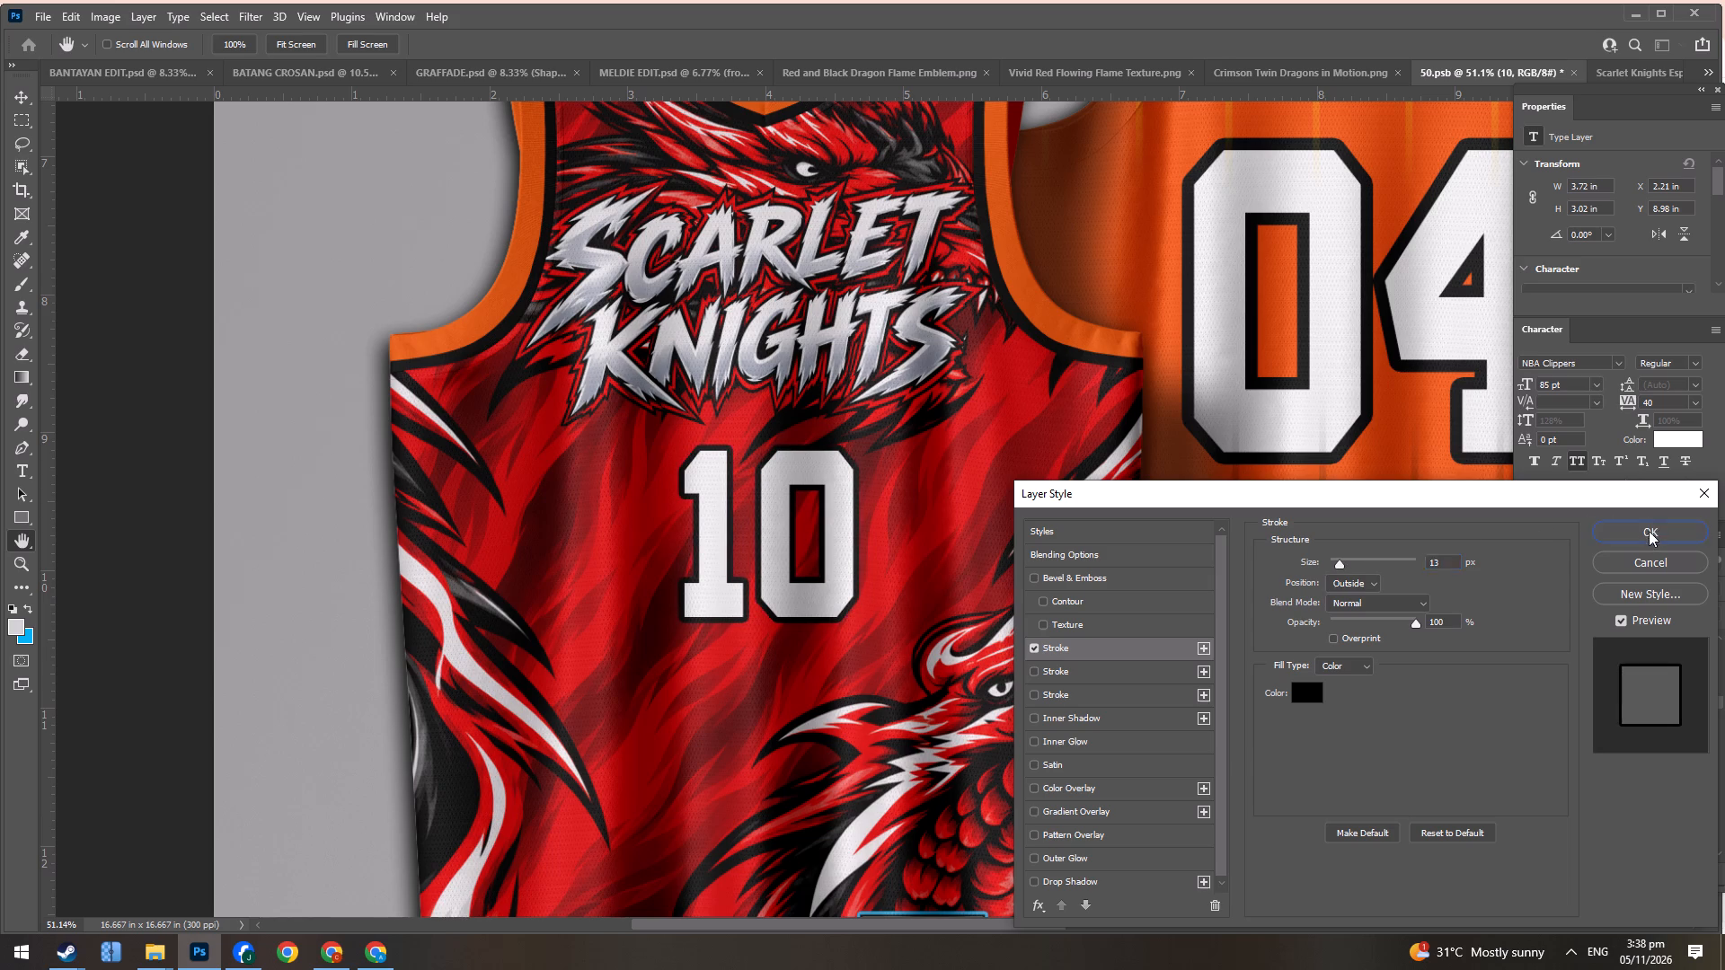
# Nudge the front jersey's number 10 slightly to X 2.25 in, Y 8.95 in, centring it beneath the Scarlet Knights logo.
pyautogui.keyDown('alt'); pyautogui.scroll(-13, 997, 615); pyautogui.keyUp('alt')
pyautogui.keyDown('alt'); pyautogui.scroll(7, 995, 474); pyautogui.keyUp('alt')
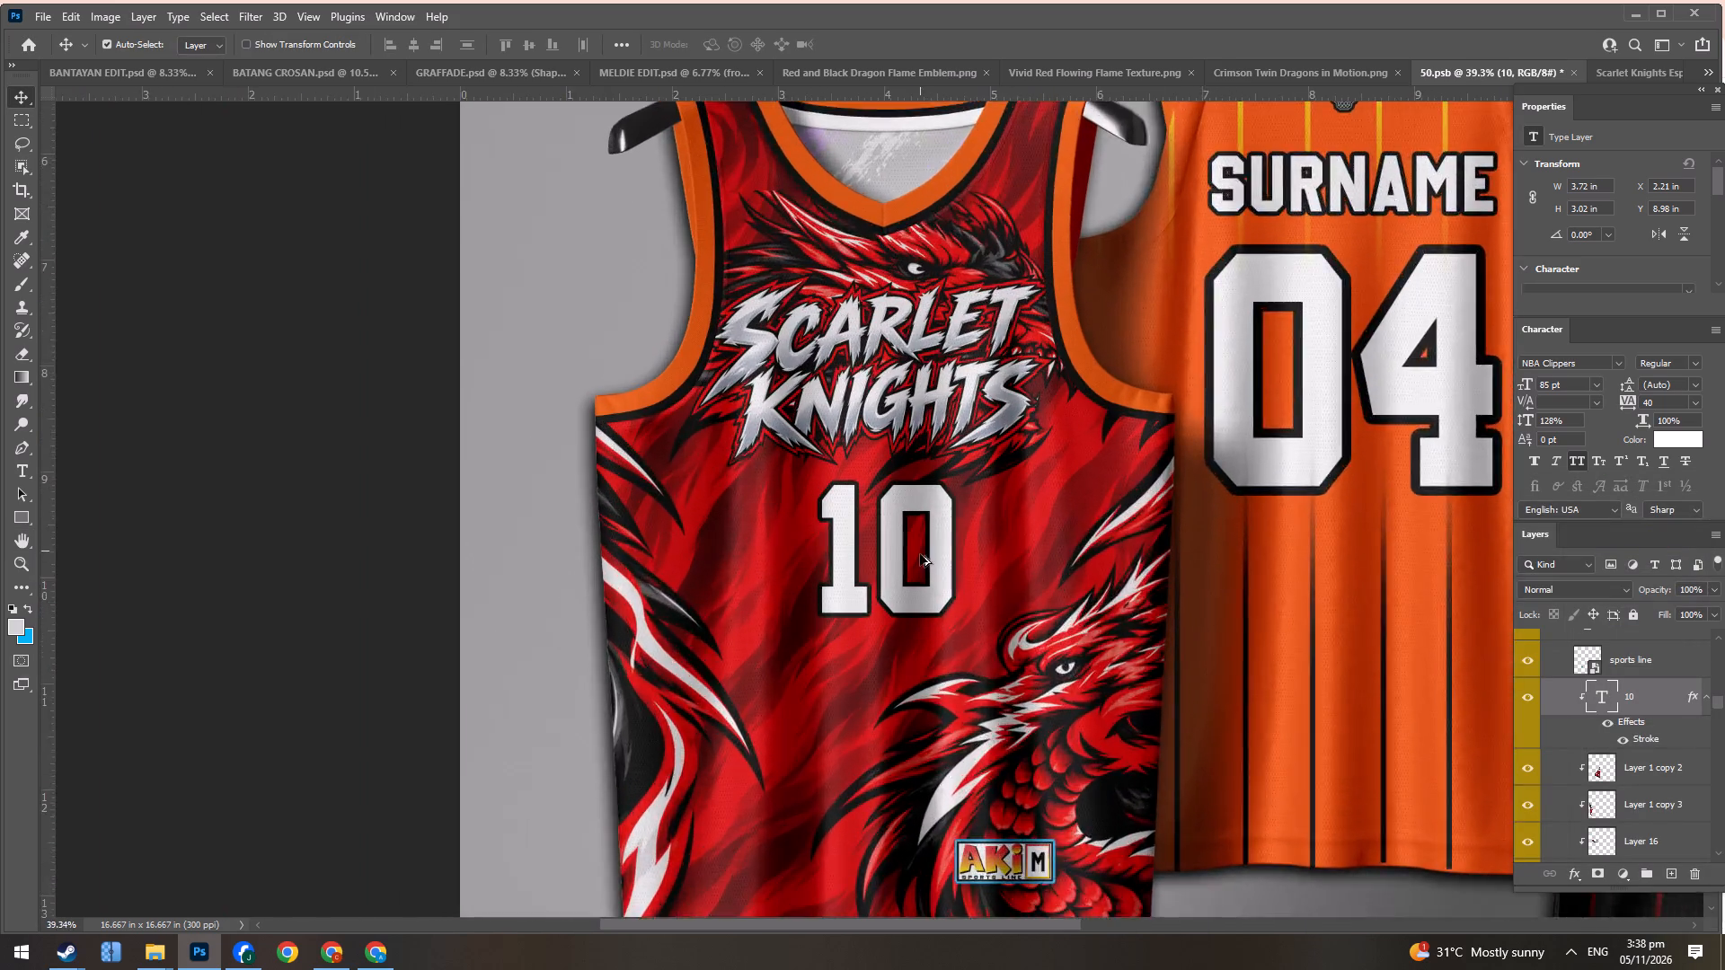
pyautogui.keyDown('alt'); pyautogui.scroll(3, 920, 554); pyautogui.keyUp('alt')
pyautogui.click(895, 611)
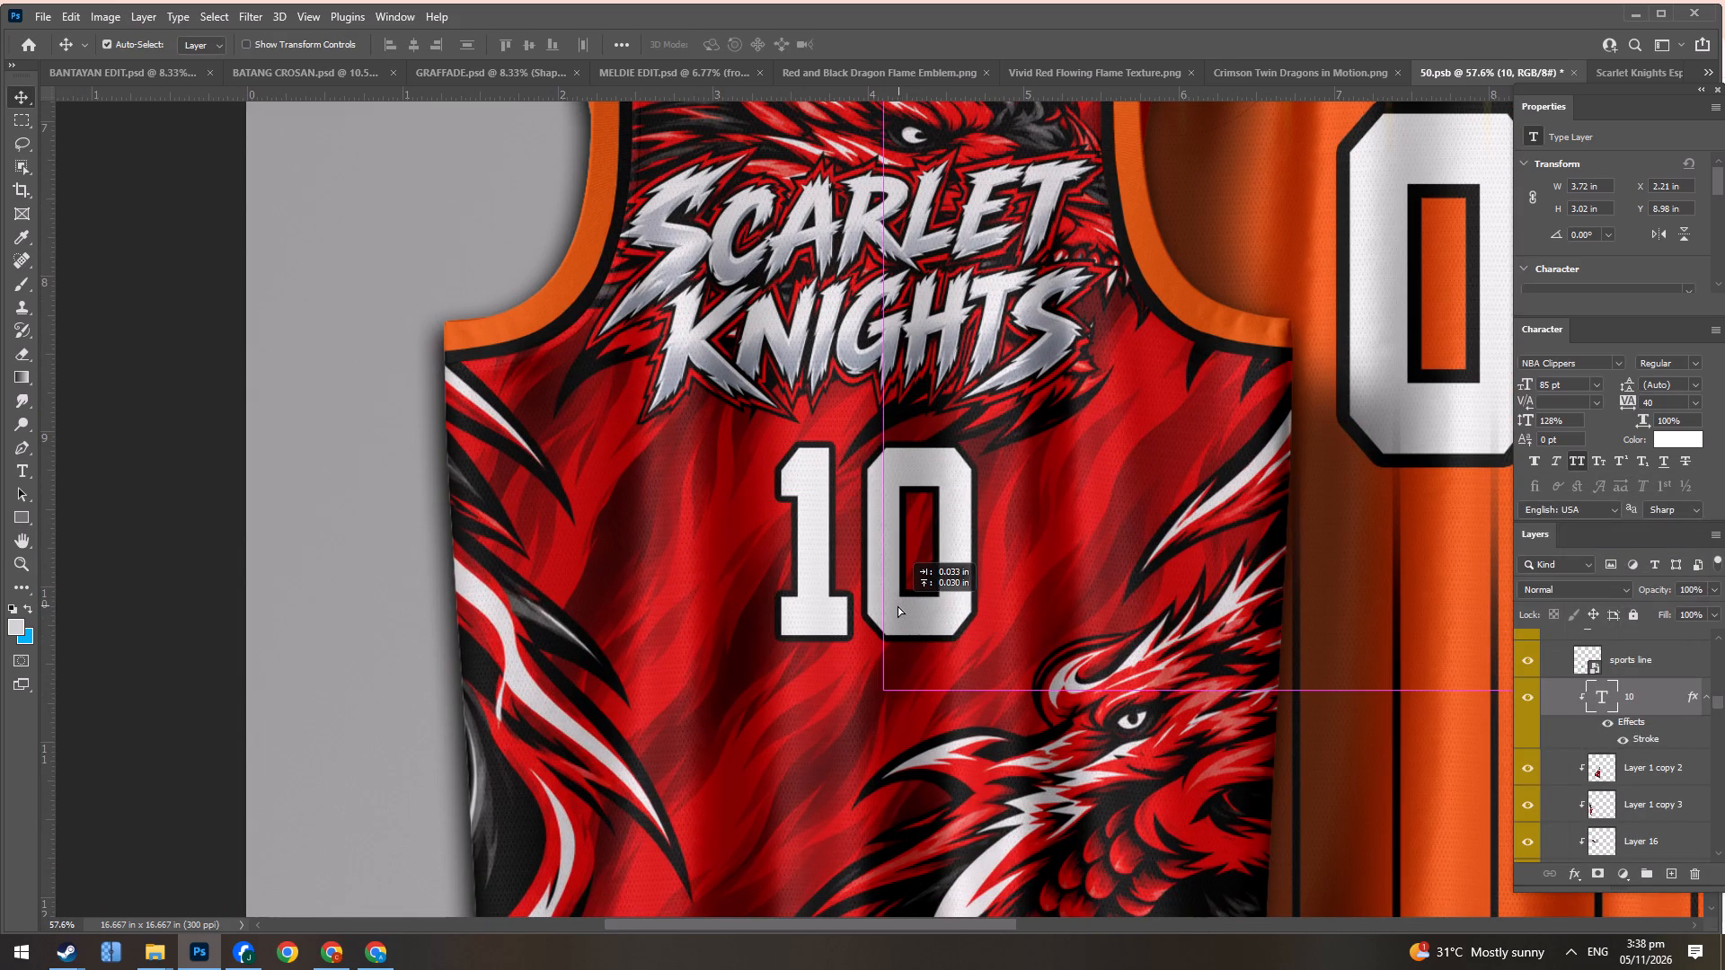
pyautogui.keyDown('alt'); pyautogui.scroll(-9, 905, 602); pyautogui.keyUp('alt')
pyautogui.keyDown('alt'); pyautogui.scroll(3, 1378, 583); pyautogui.keyUp('alt')
pyautogui.keyDown('alt'); pyautogui.scroll(3, 812, 611); pyautogui.keyUp('alt')
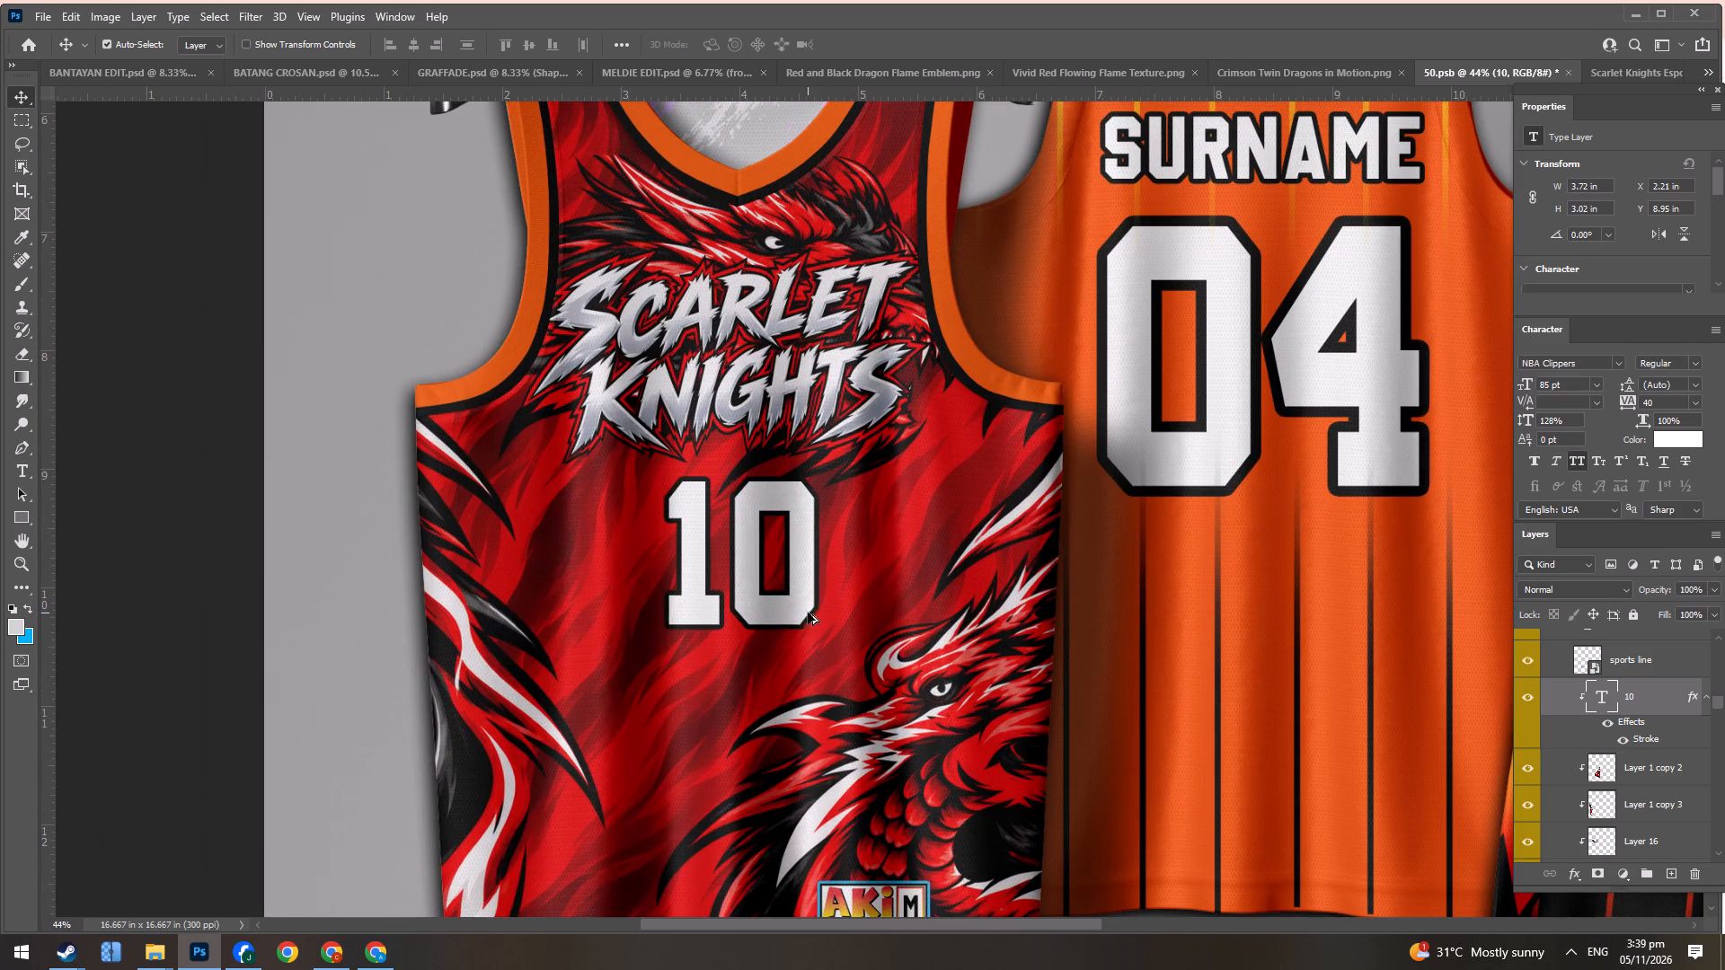
pyautogui.click(788, 611)
# Compare the mockup's front jersey, especially its collar, with the Scarlet Knights reference image in the browser.
pyautogui.keyDown('alt'); pyautogui.scroll(-8, 796, 605); pyautogui.keyUp('alt')
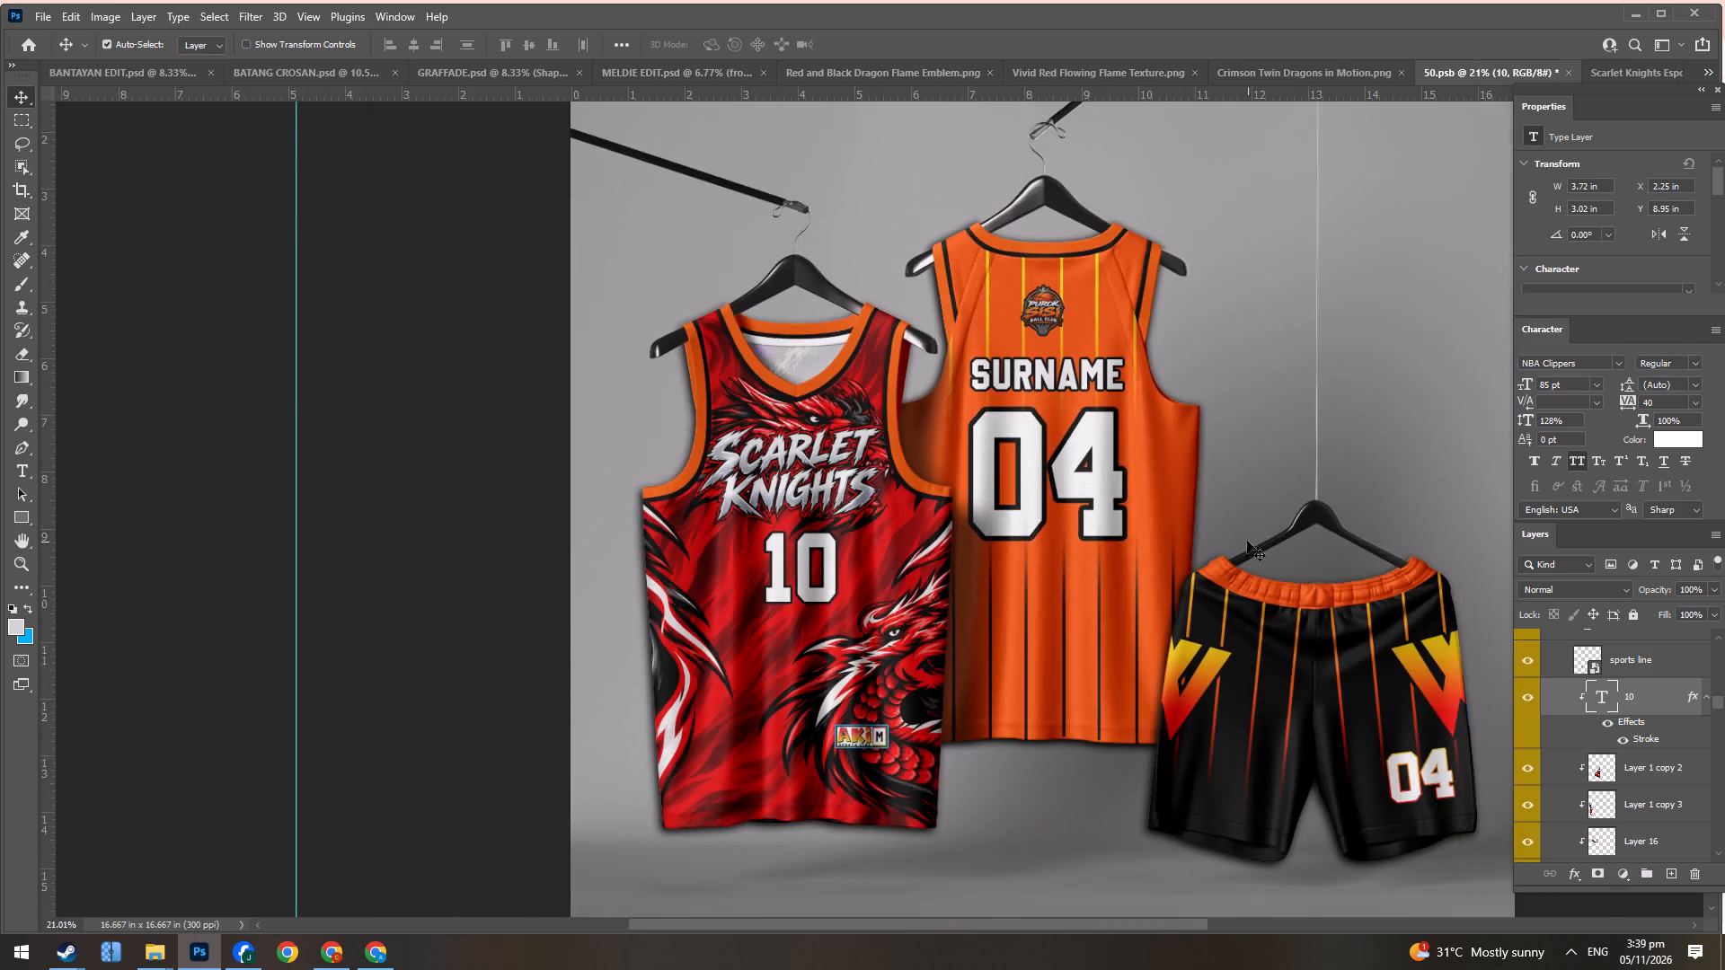
pyautogui.scroll(6, 1238, 541)
pyautogui.hotkey('alt', 'Tab')
pyautogui.hotkey('alt', 'Tab')
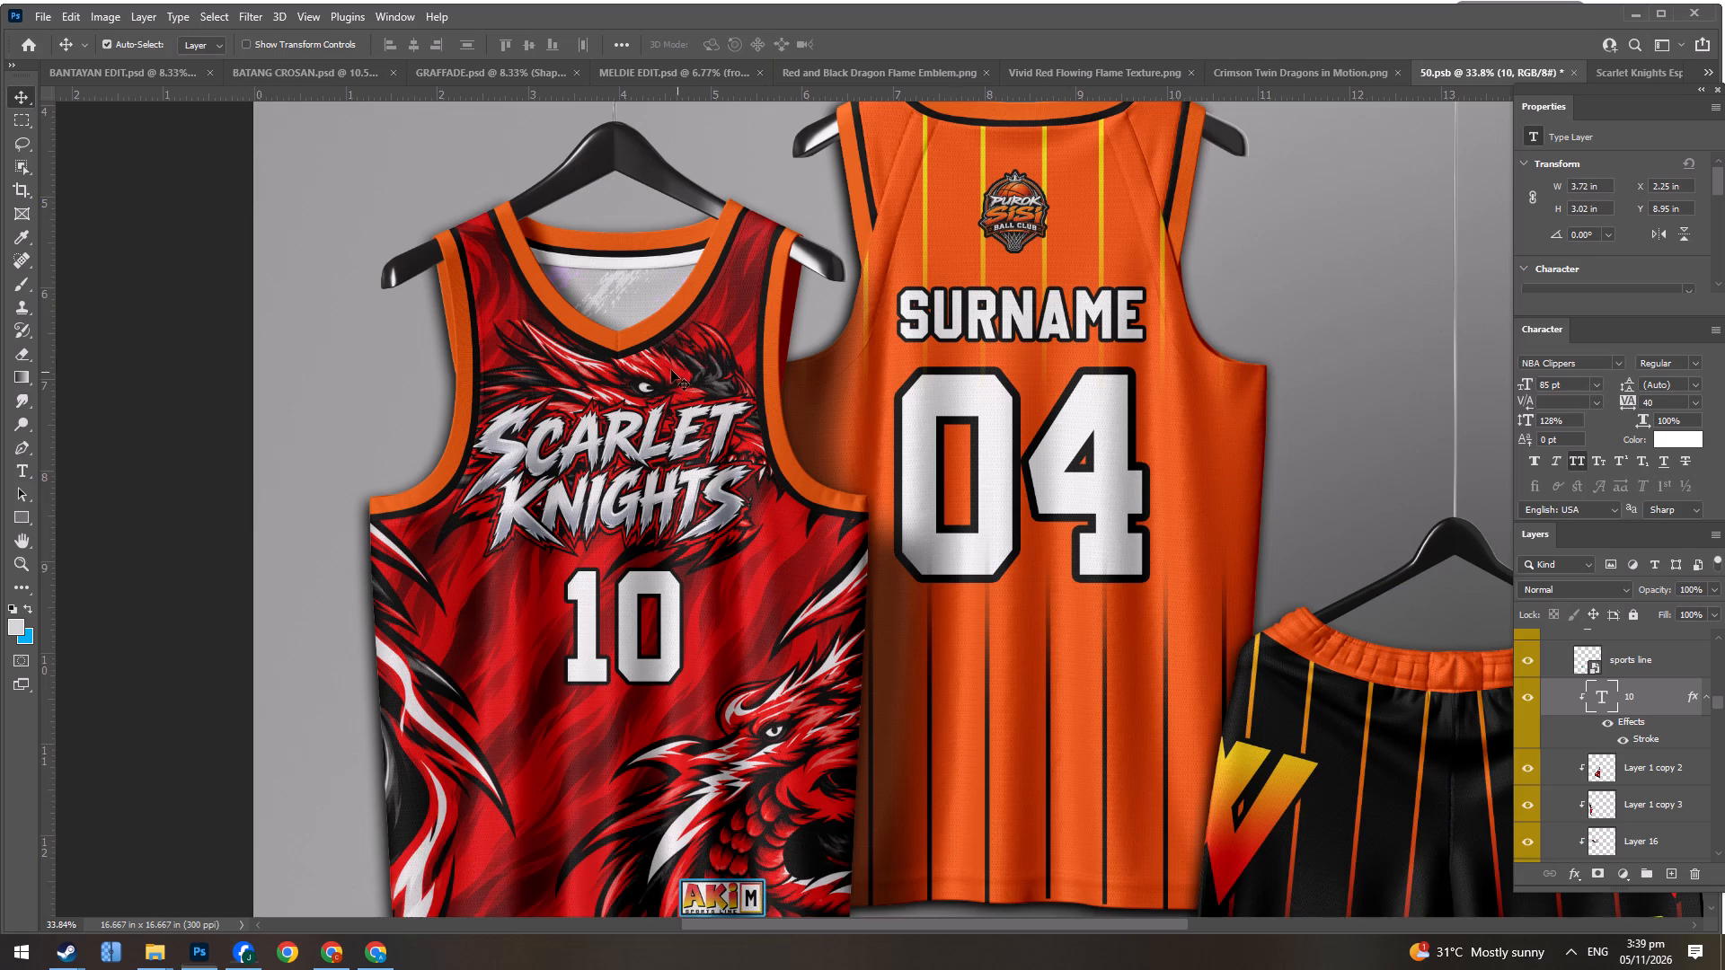
pyautogui.scroll(14, 665, 366)
pyautogui.click(700, 466)
pyautogui.hotkey('alt', 'Tab')
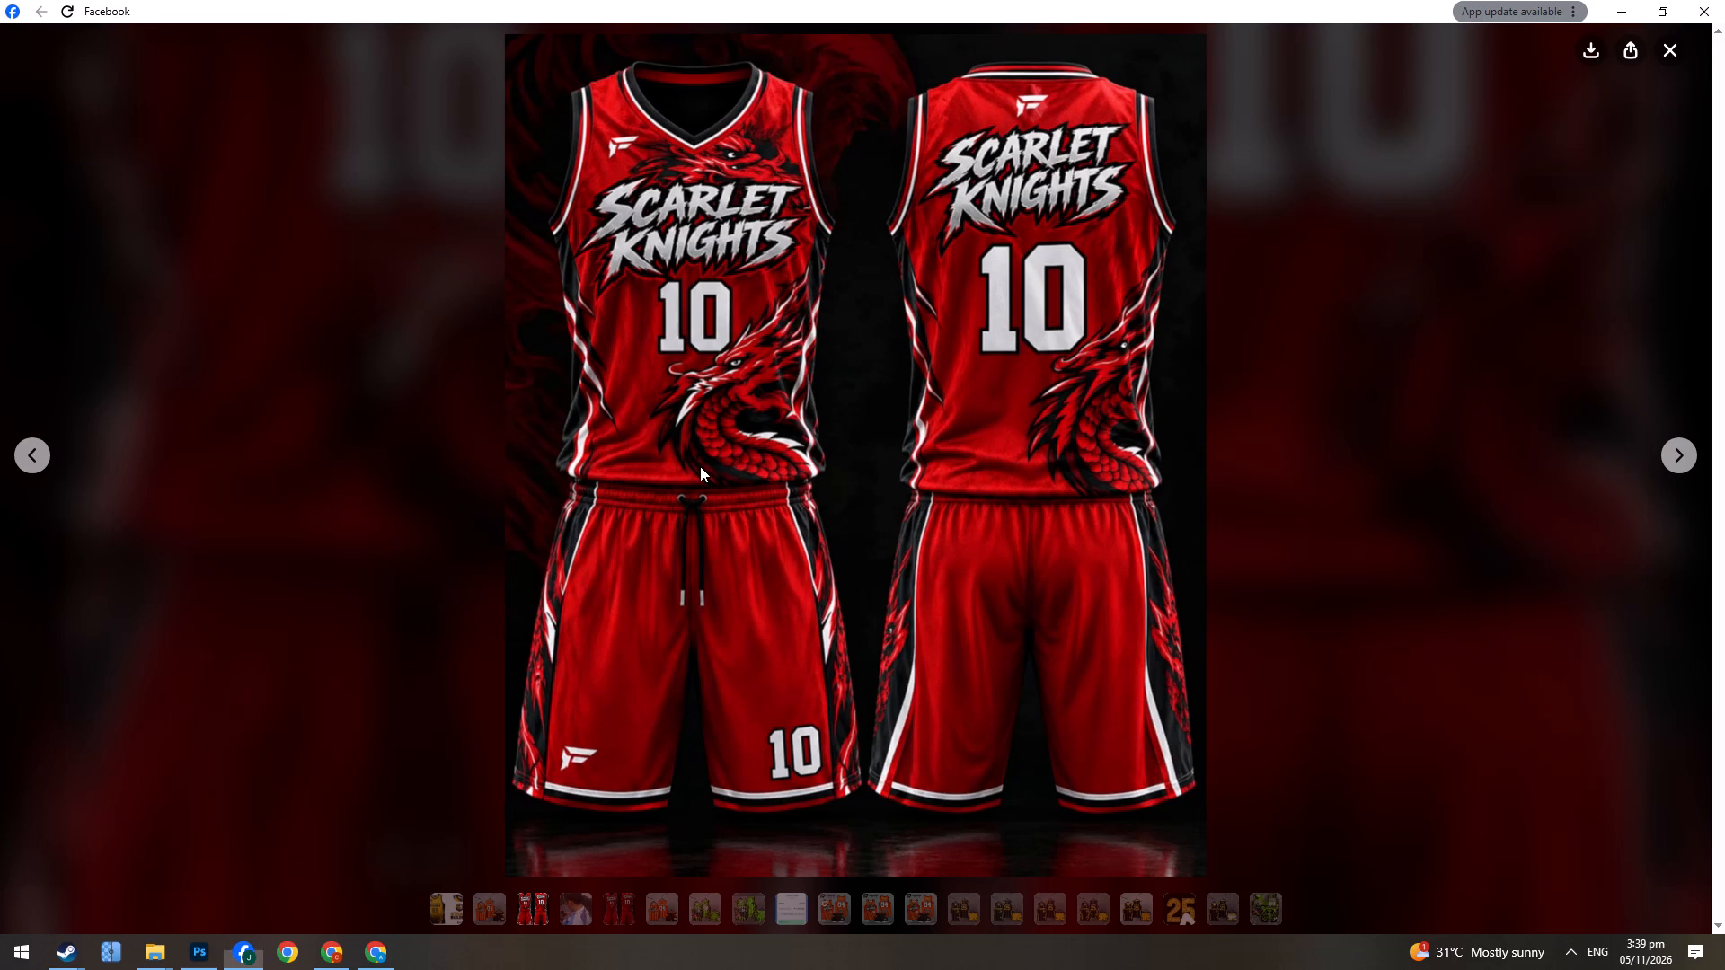
pyautogui.hotkey('alt', 'Tab')
pyautogui.hotkey('alt', 'Tab')
pyautogui.hotkey('alt', 'Tab')
# Open the contents of the front jersey's collar smart object, COLLAR.psb, for editing.
pyautogui.click(728, 449)
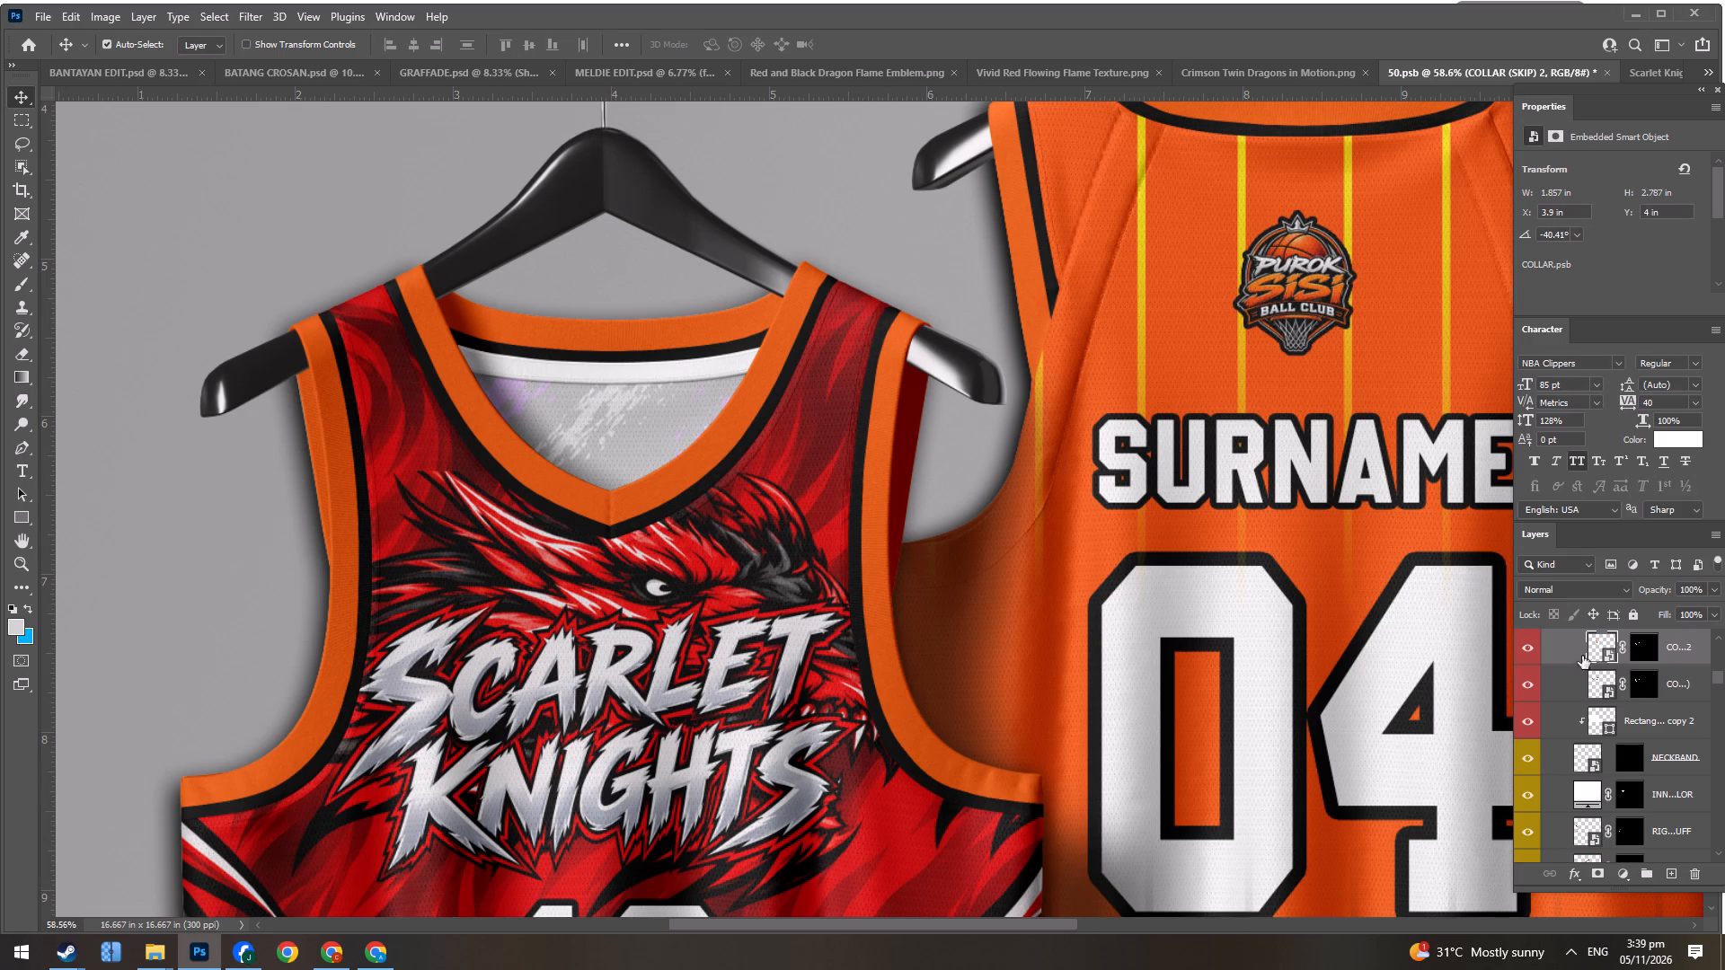
pyautogui.doubleClick(1610, 657)
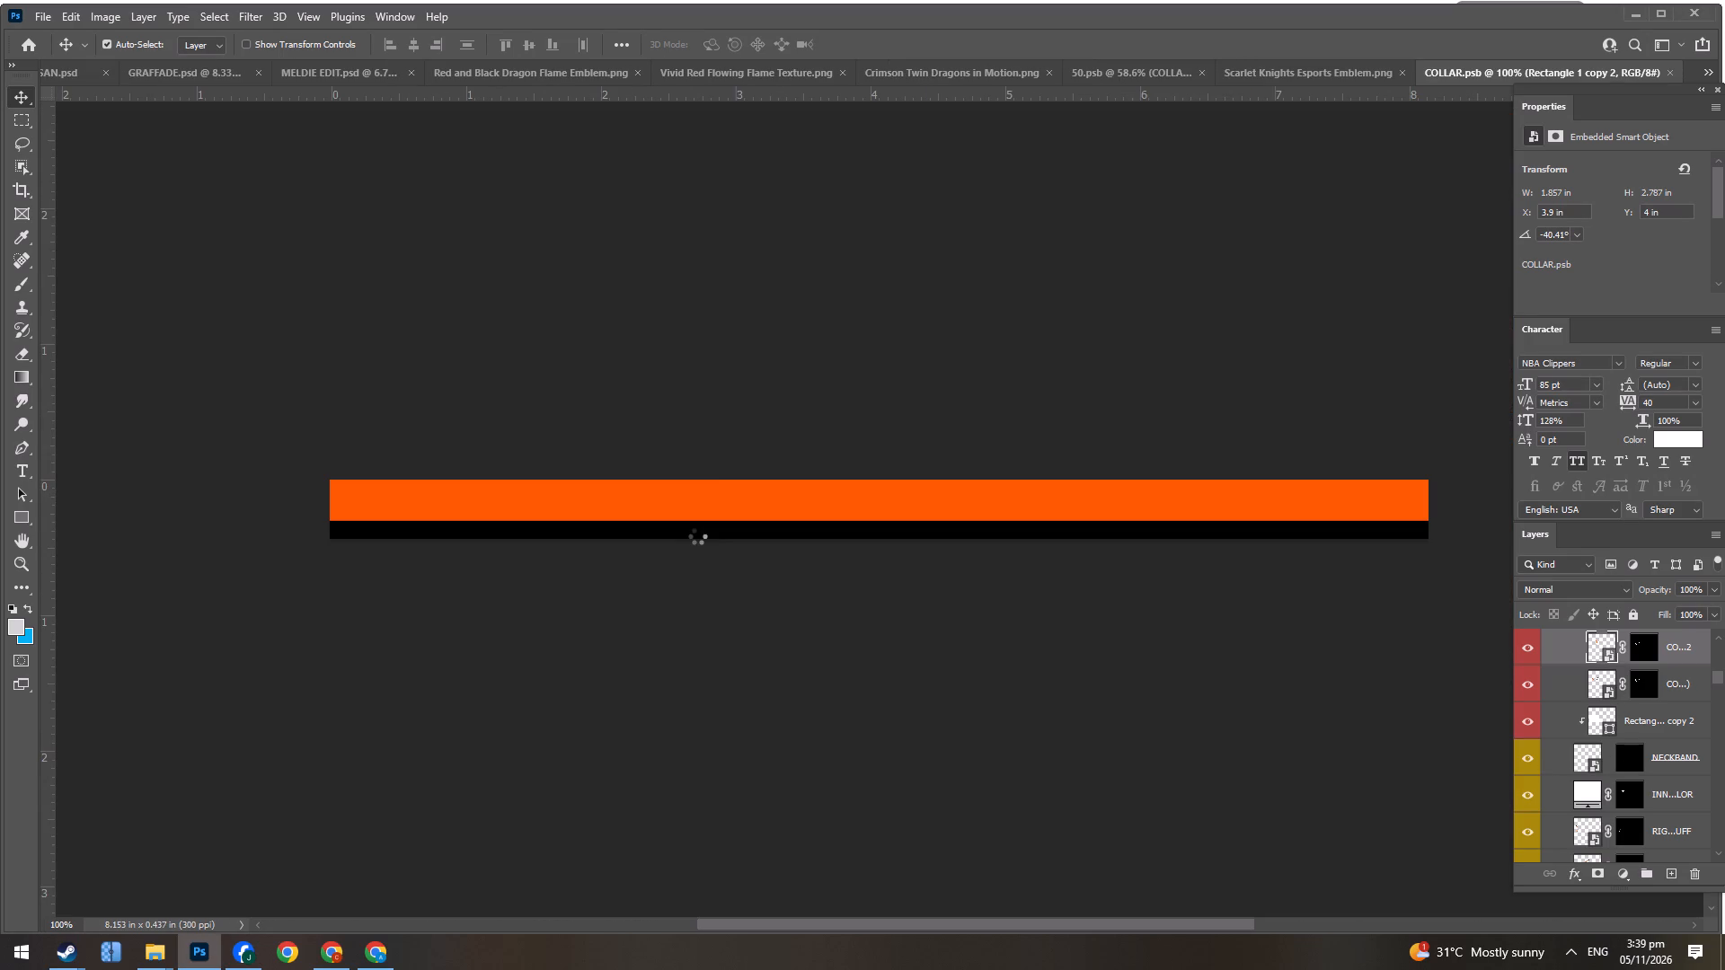
# Check the reference collar, and duplicate the black collar stripe, placing the copy directly above the original over the orange band.
pyautogui.hotkey('alt', 'Tab')
pyautogui.hotkey('alt', 'Tab')
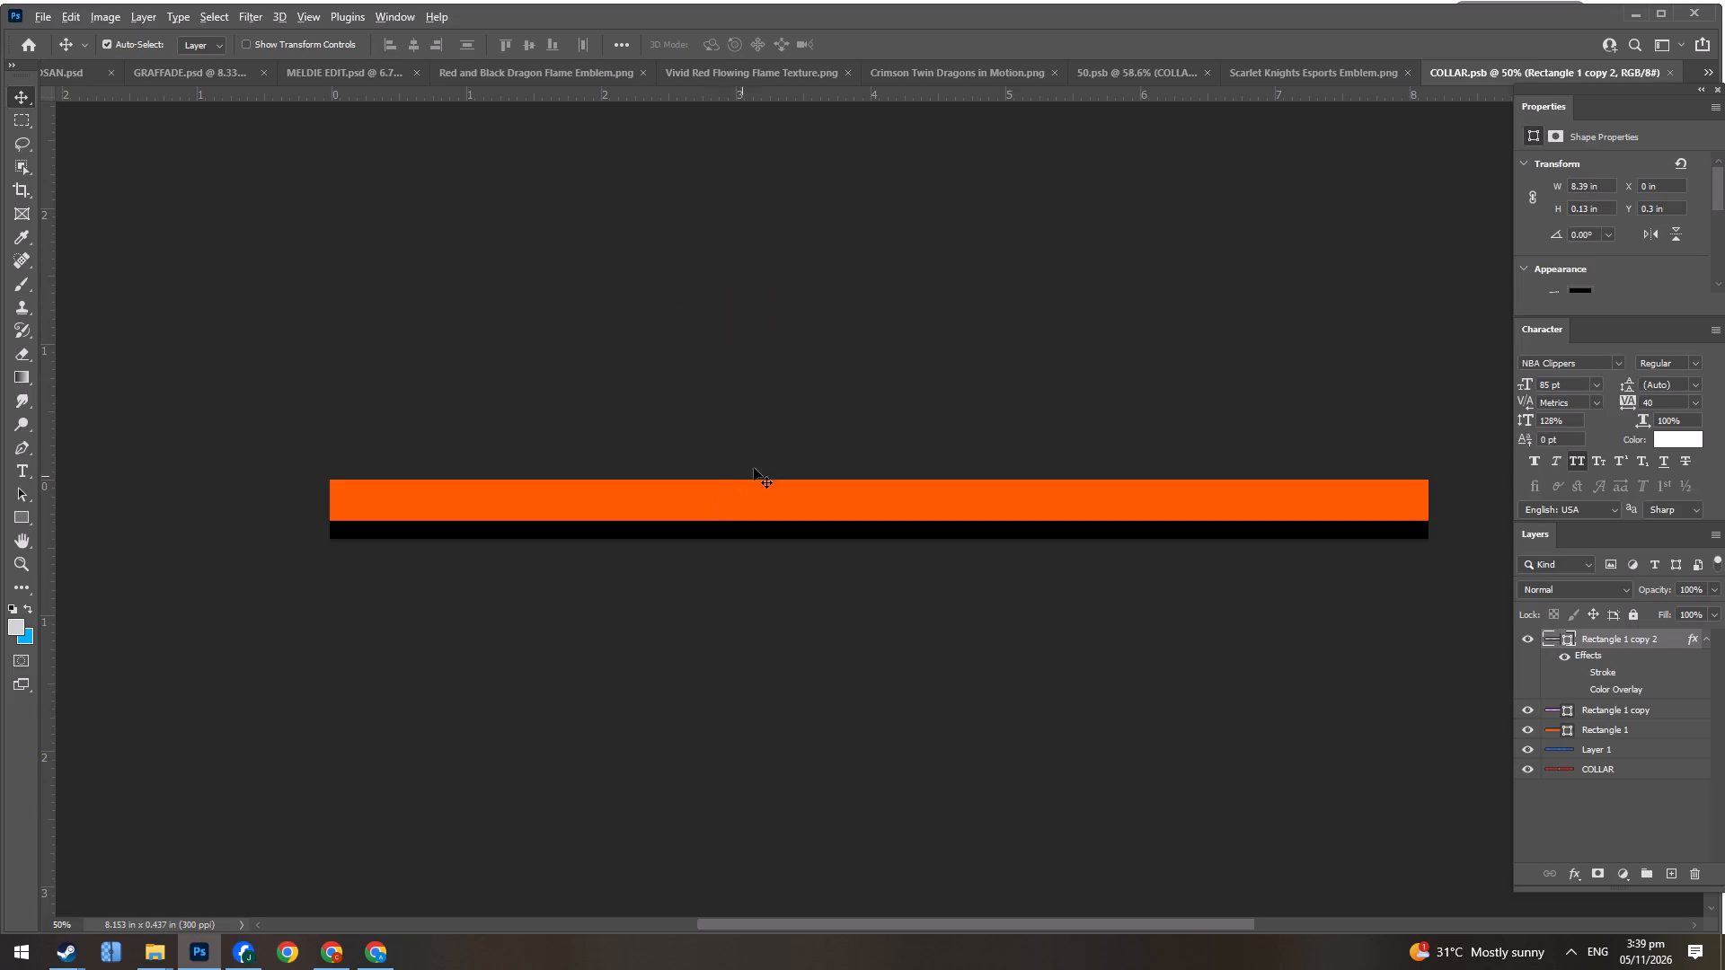
pyautogui.click(722, 506)
pyautogui.keyDown('alt'); pyautogui.scroll(6, 721, 502); pyautogui.keyUp('alt')
pyautogui.click(750, 565)
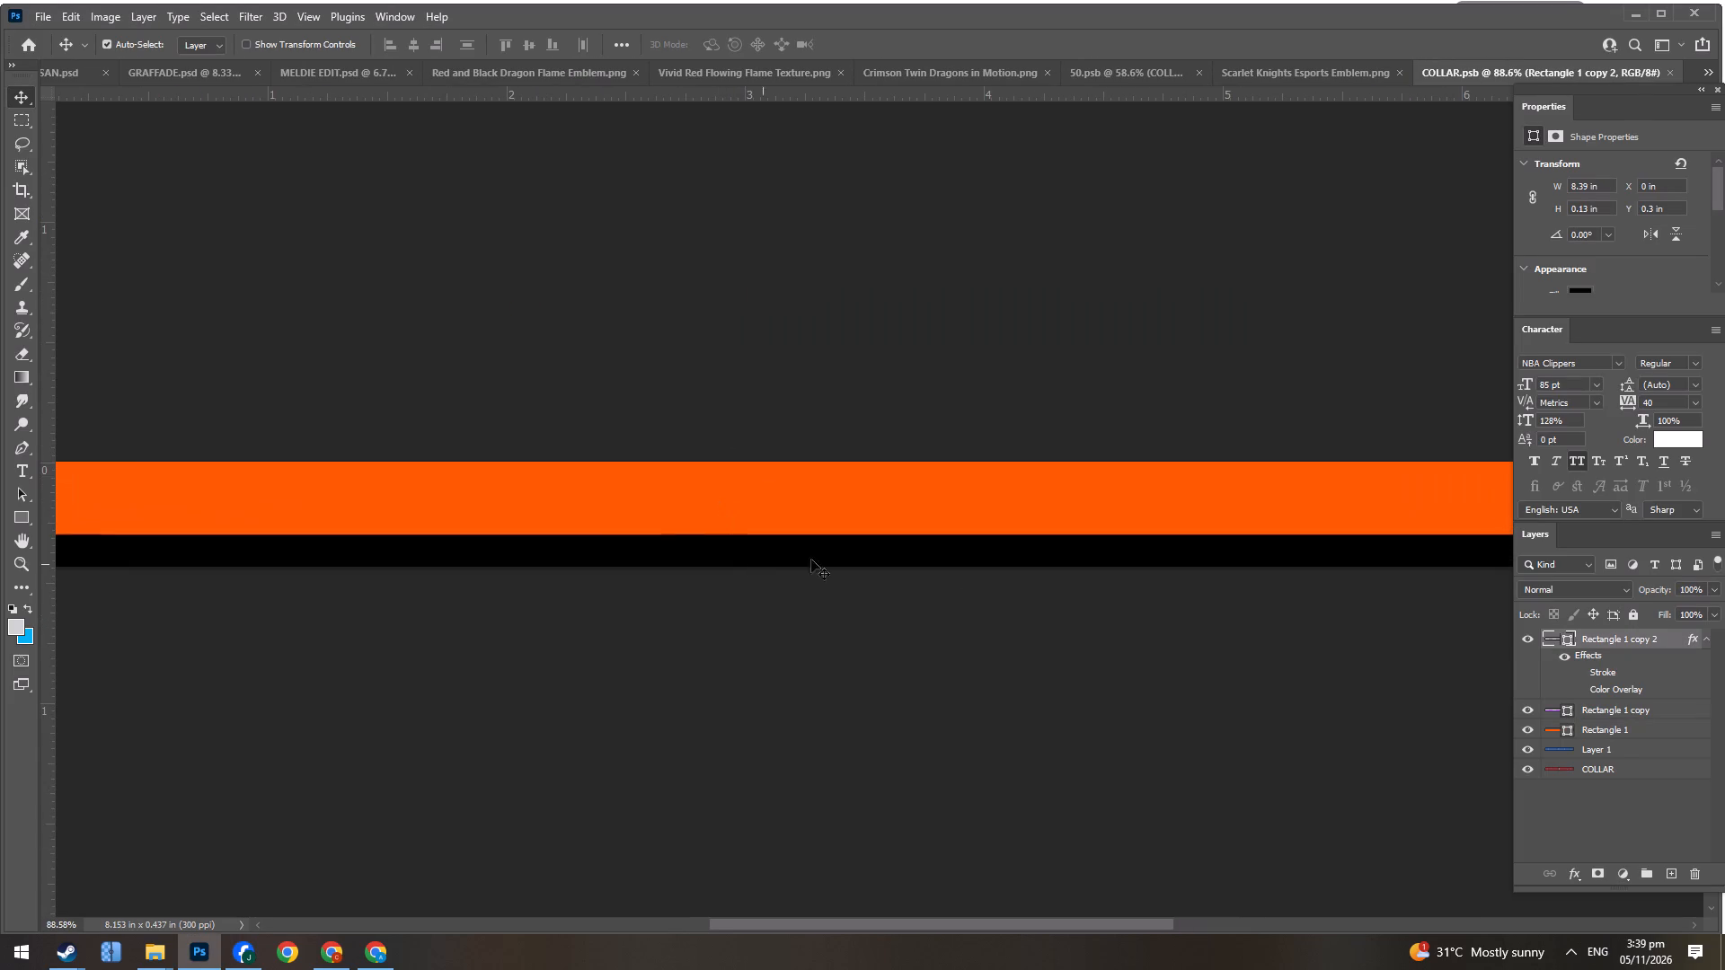
pyautogui.keyDown('alt'); pyautogui.moveTo(1130, 551); pyautogui.dragTo(1134, 512); pyautogui.keyUp('alt')
pyautogui.click(1134, 512)
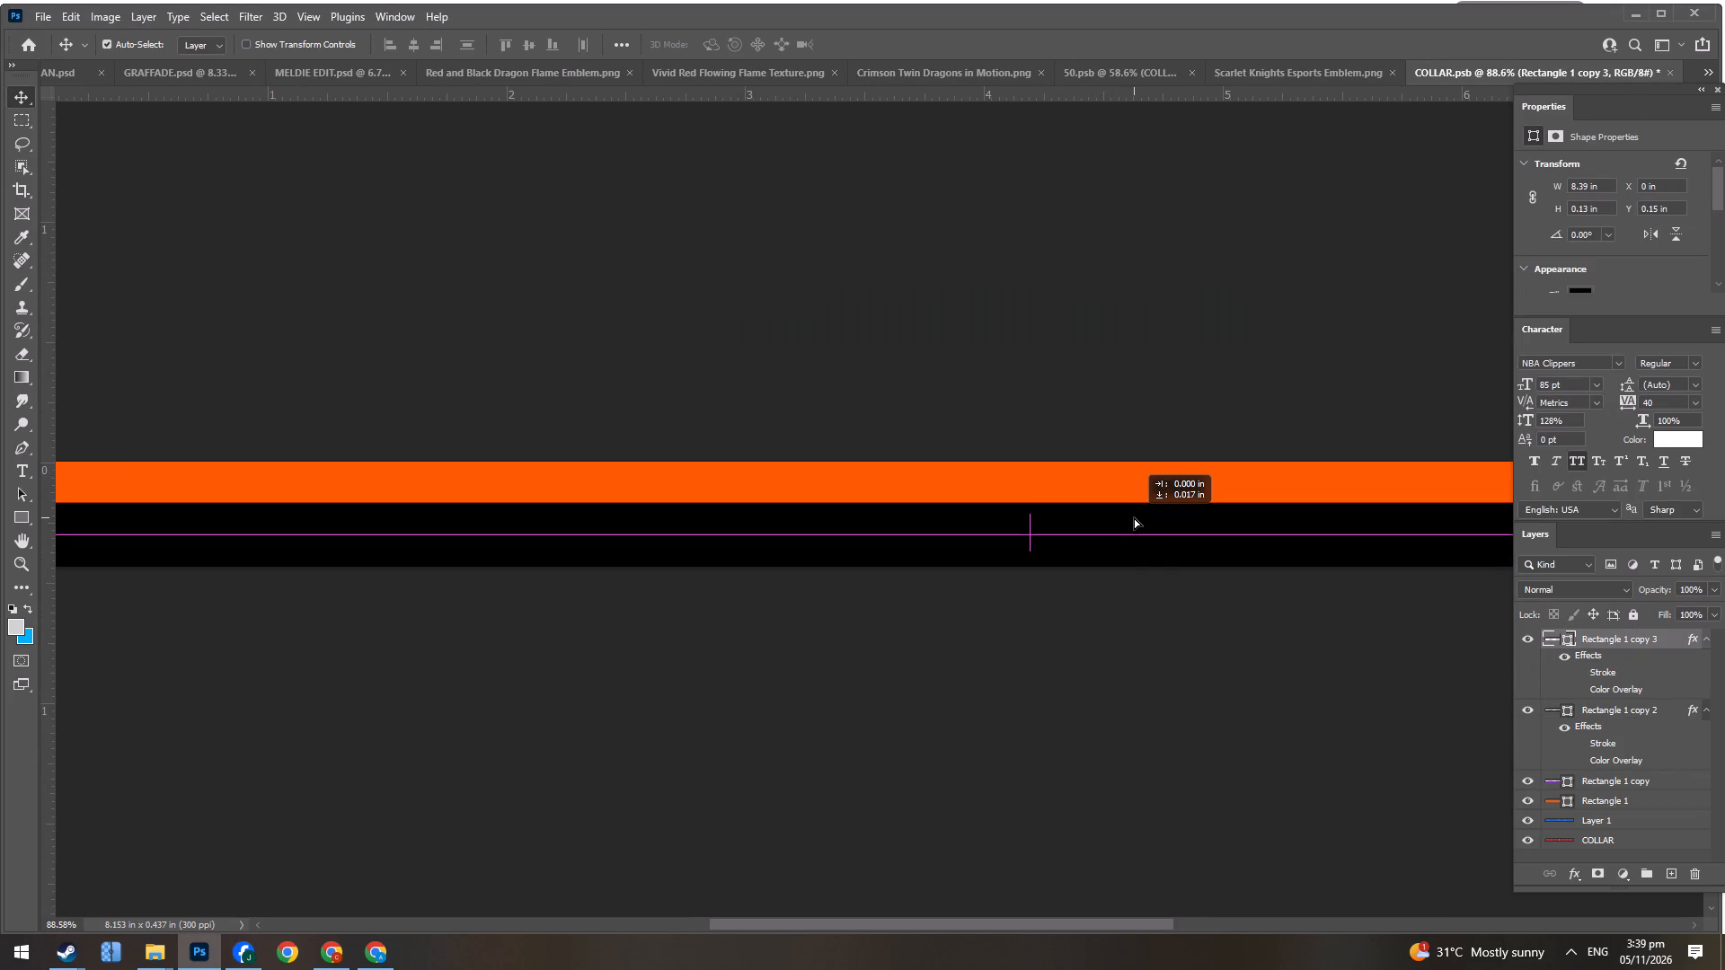
# Change the fill of the lower collar stripe, Rectangle 1 copy 2, to white (ffffff).
pyautogui.click(1129, 555)
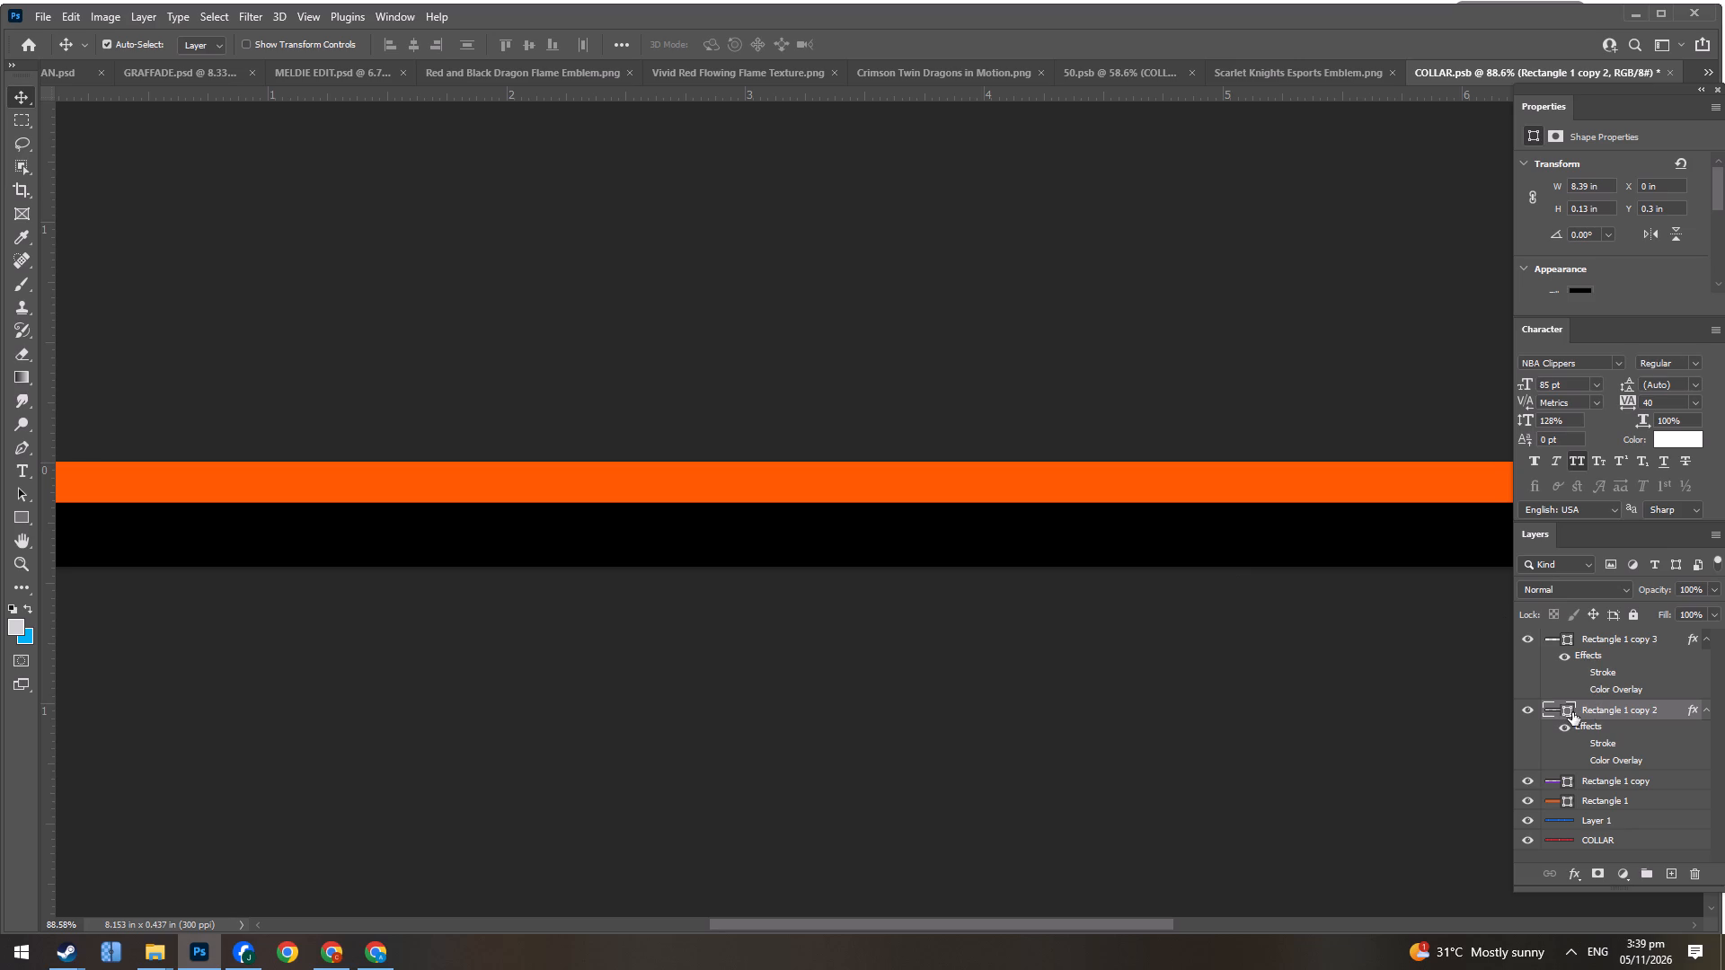
pyautogui.doubleClick(1572, 713)
pyautogui.moveTo(1310, 727); pyautogui.dragTo(960, 446)
pyautogui.click(1654, 619)
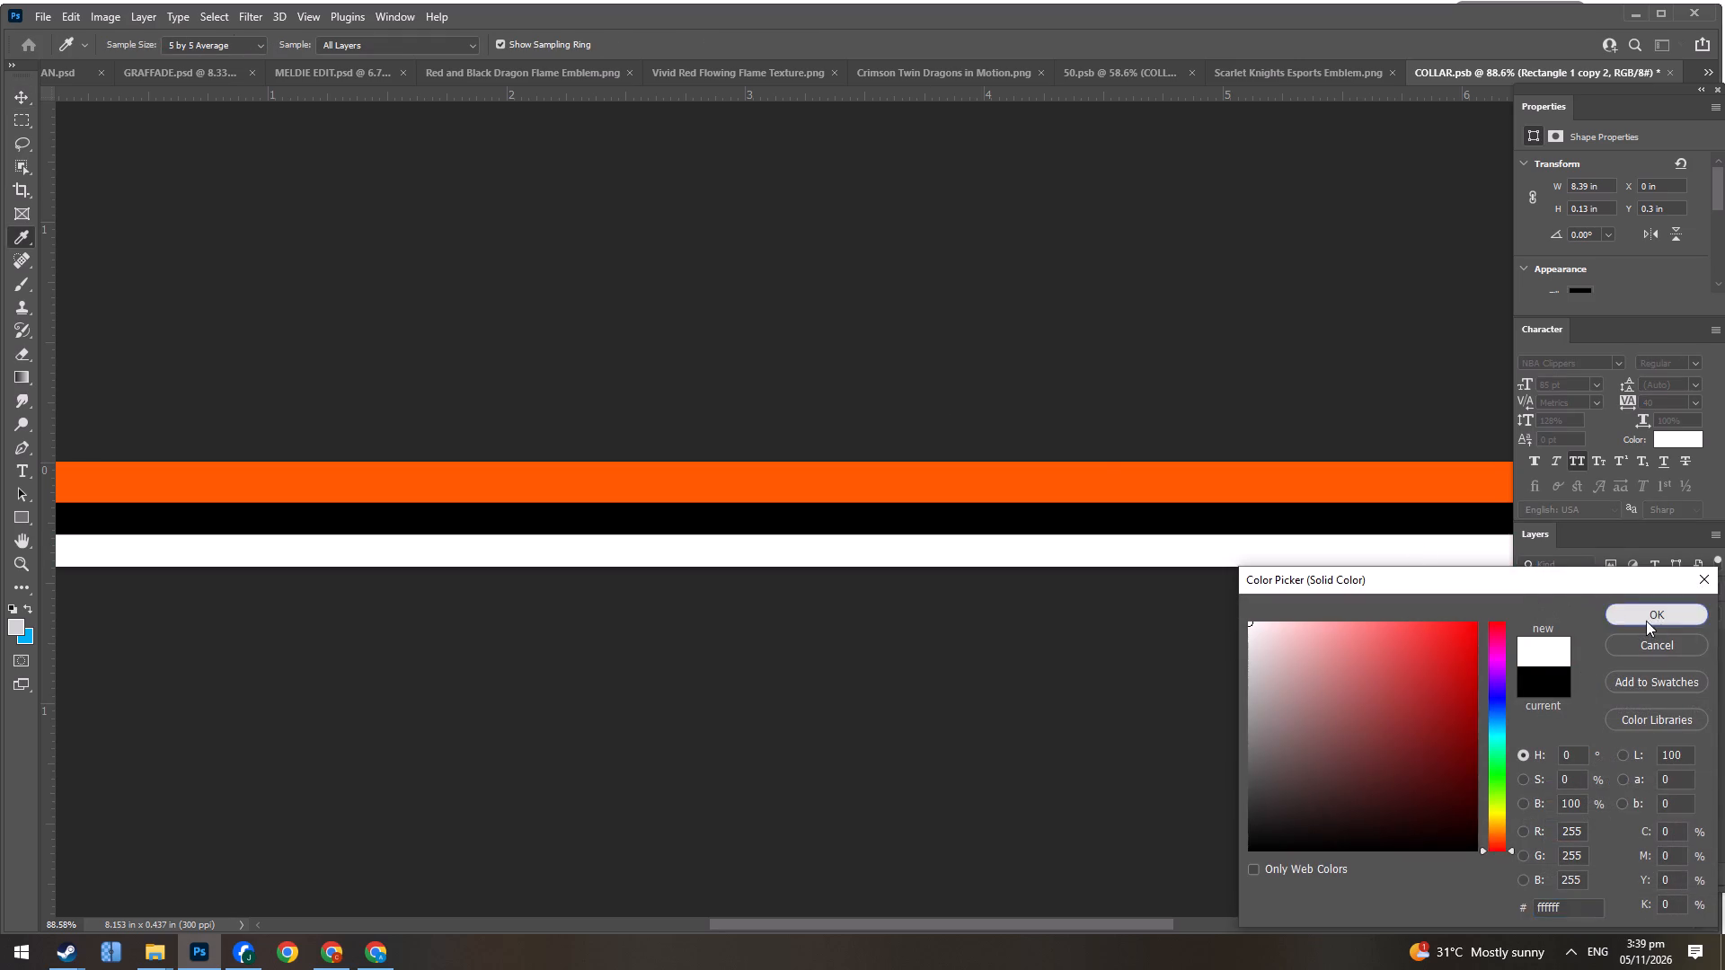
# Recolour the black middle stripe in COLLAR.psb to a bright red matching the reference jersey's trim.
pyautogui.click(1293, 471)
pyautogui.hotkey('alt', 'Tab')
pyautogui.hotkey('alt', 'Tab')
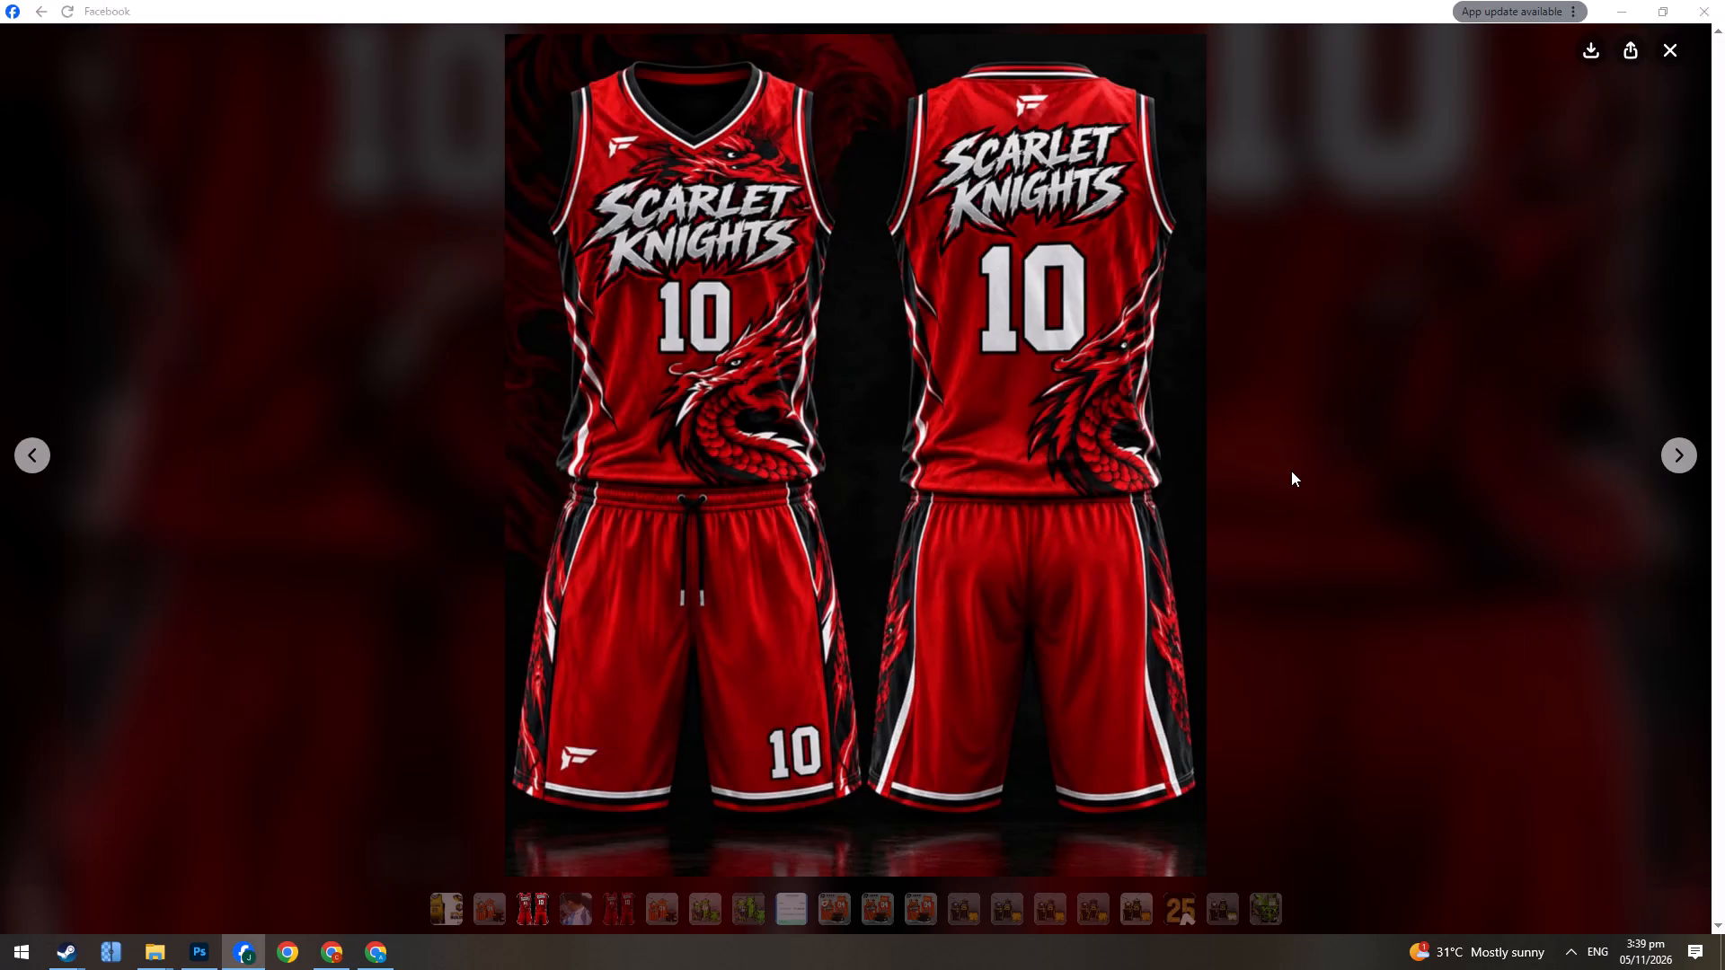
pyautogui.click(1258, 518)
pyautogui.doubleClick(1566, 637)
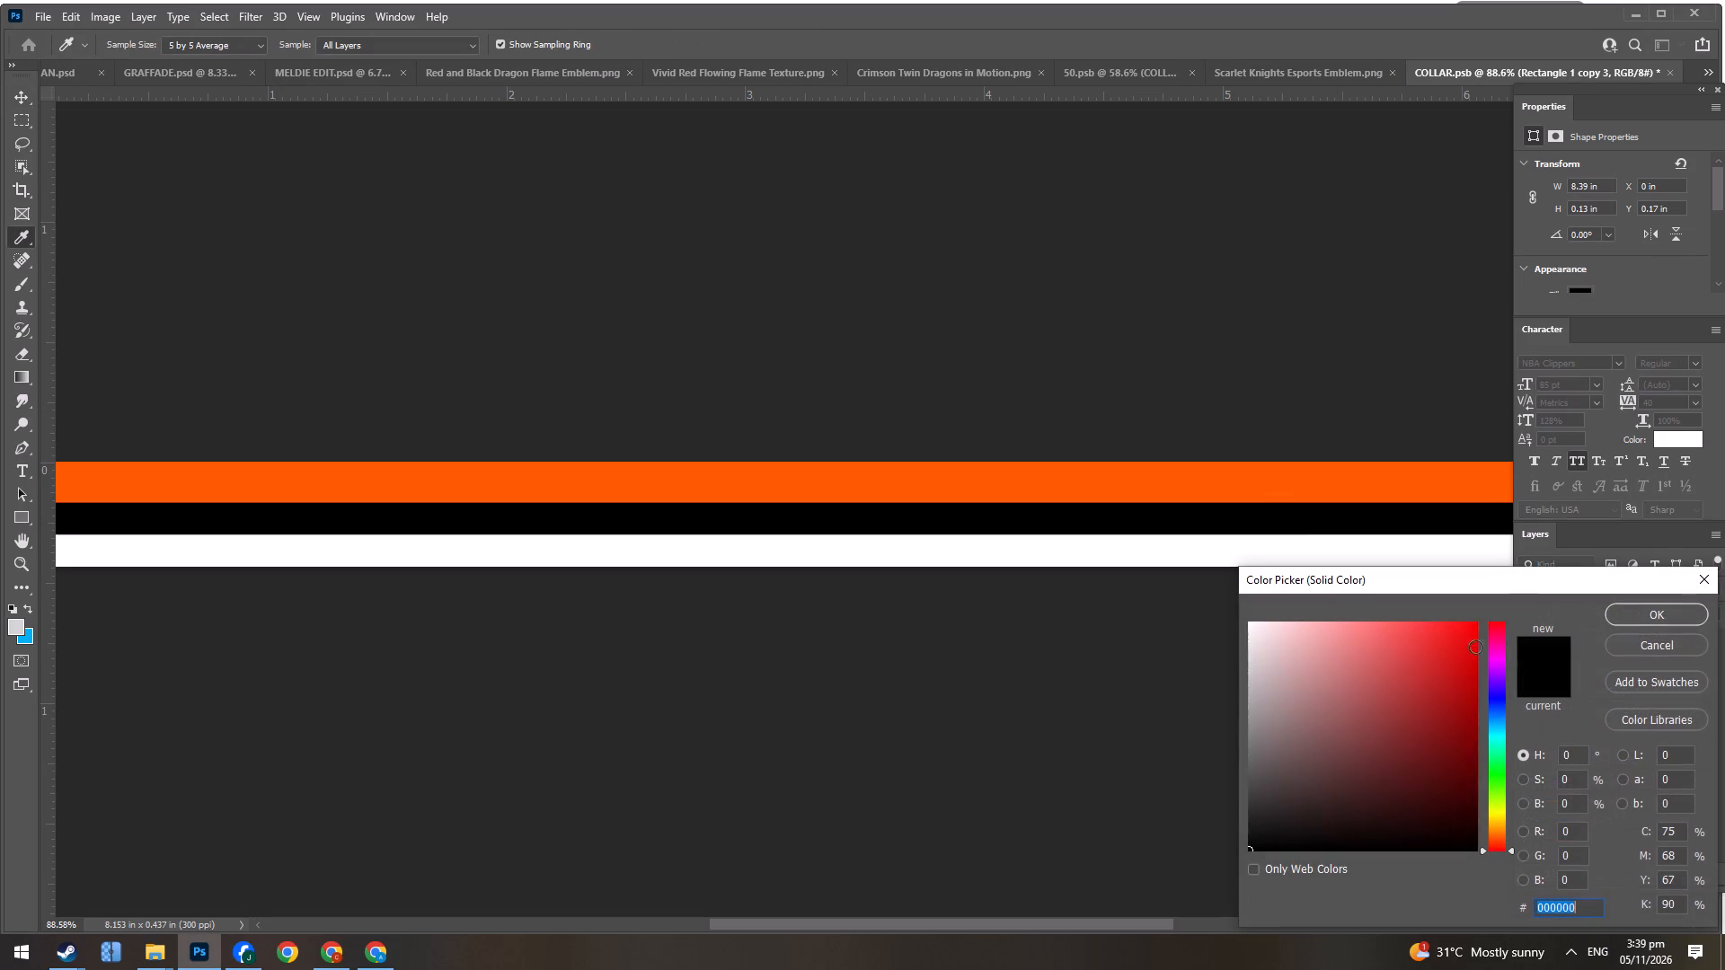
pyautogui.moveTo(1474, 641); pyautogui.dragTo(1466, 672)
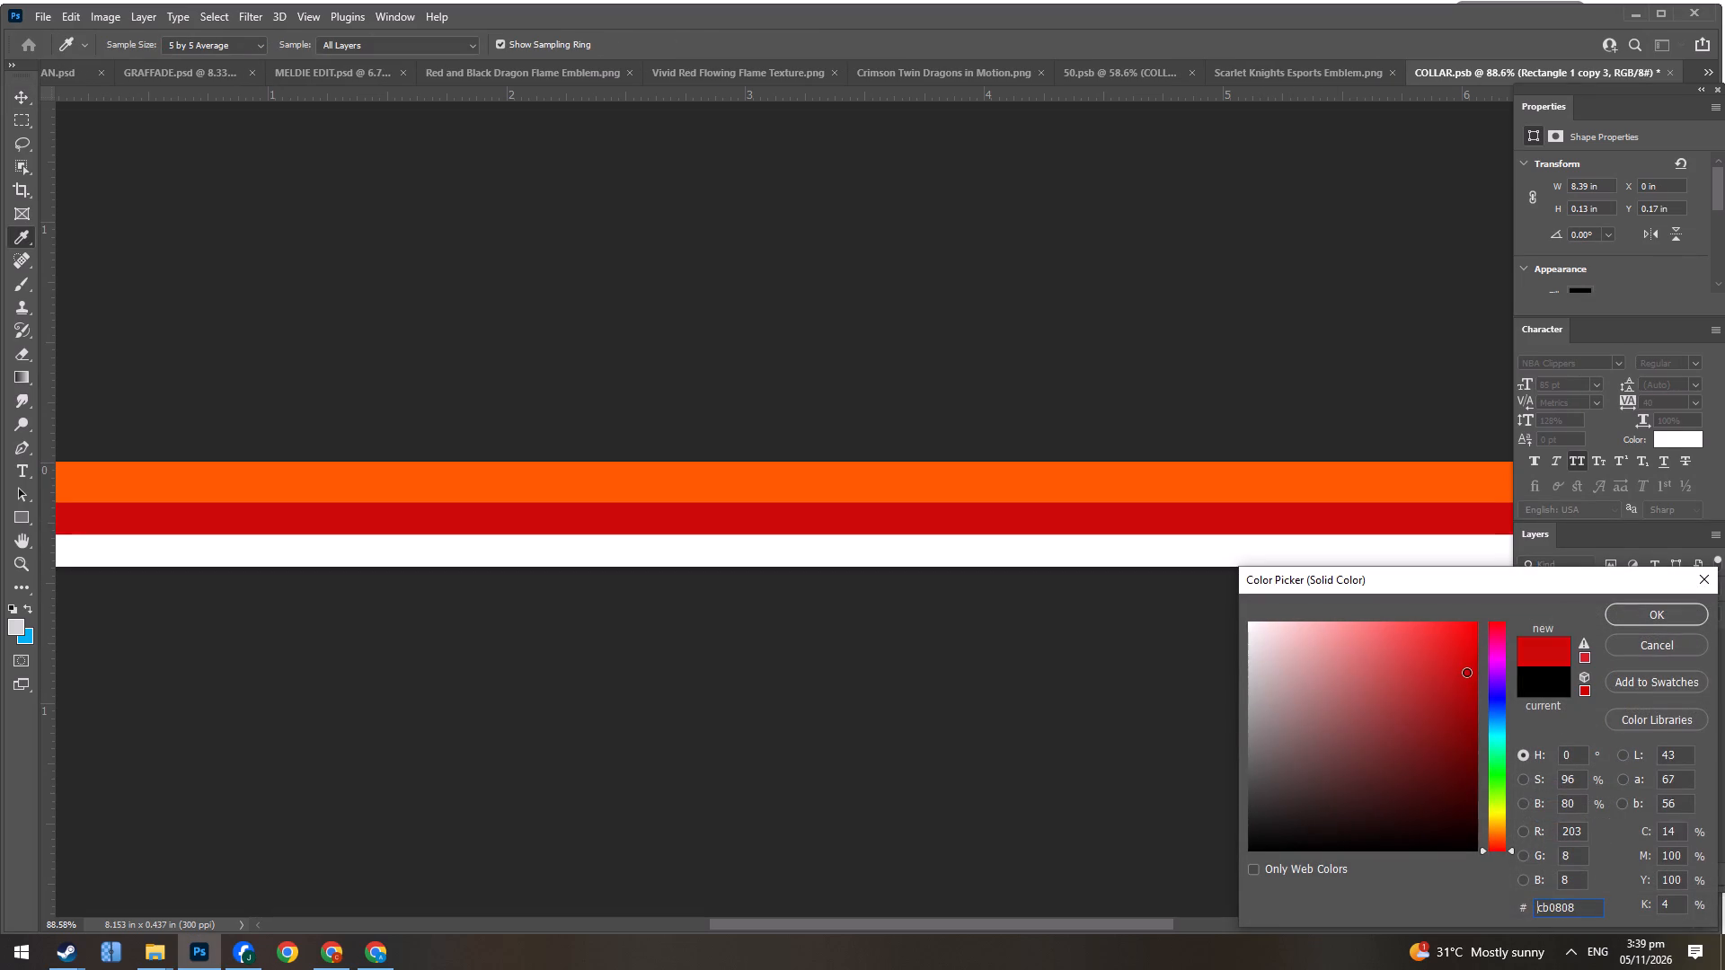
pyautogui.moveTo(1466, 672); pyautogui.dragTo(1464, 656)
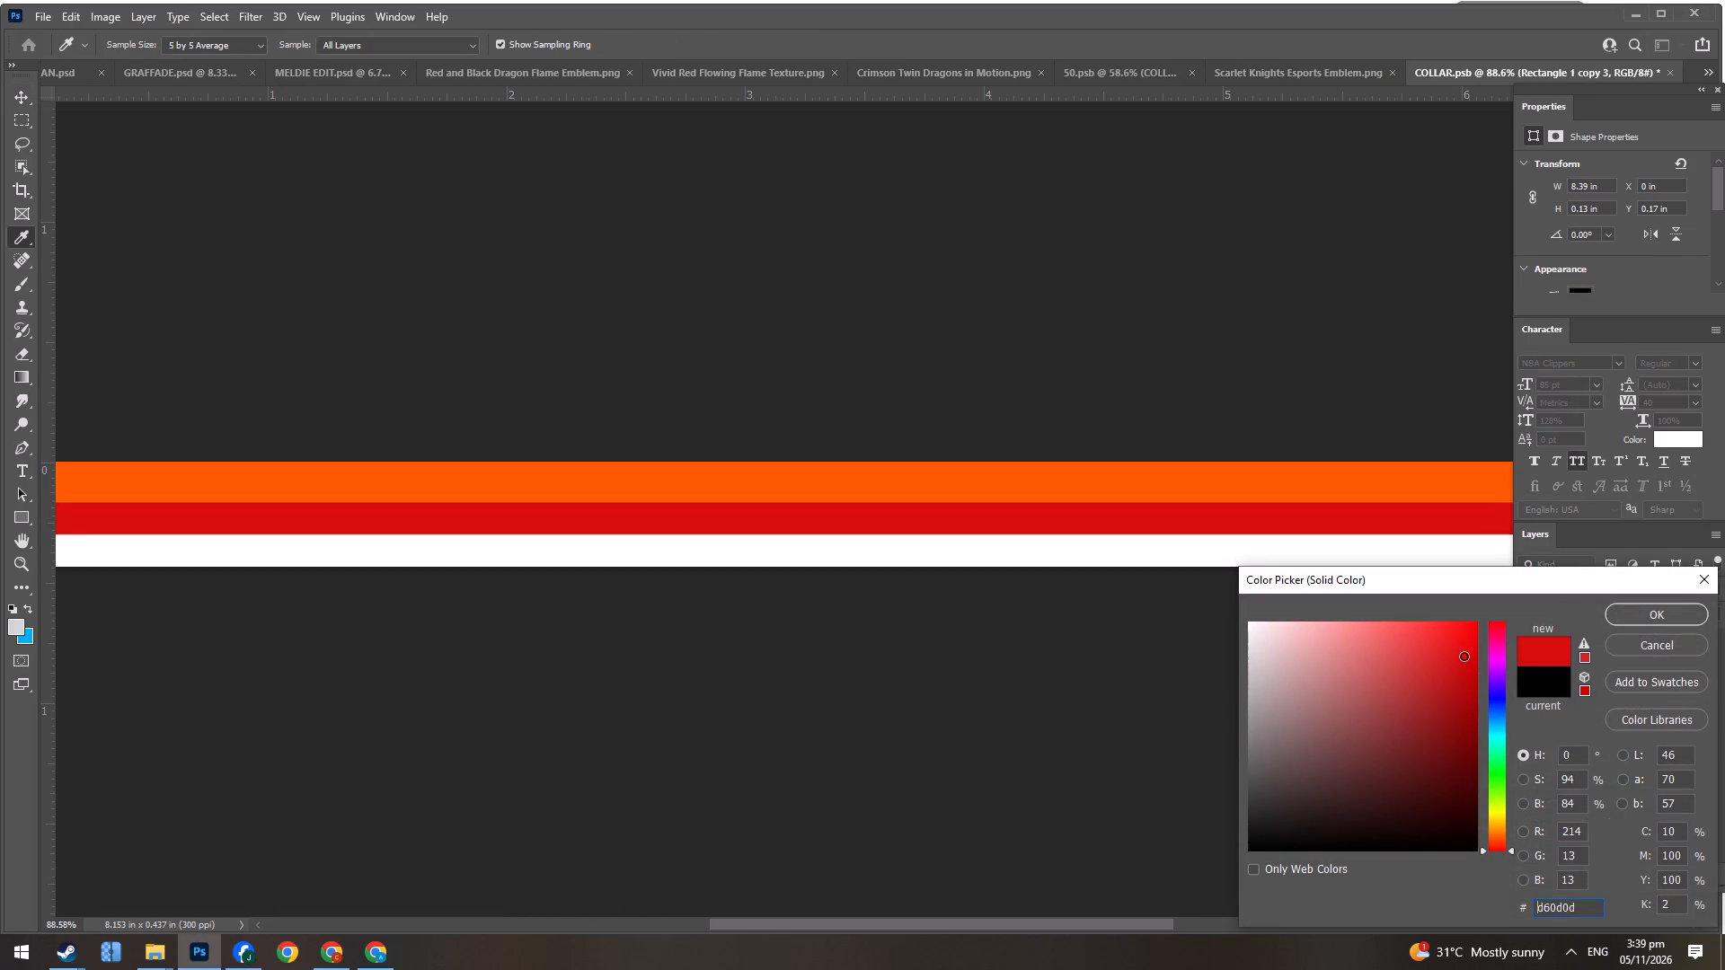
pyautogui.moveTo(1464, 656); pyautogui.dragTo(1470, 656)
pyautogui.click(1659, 618)
# Recolour the orange Rectangle 1 band in COLLAR.psb black and save the document.
pyautogui.click(1407, 494)
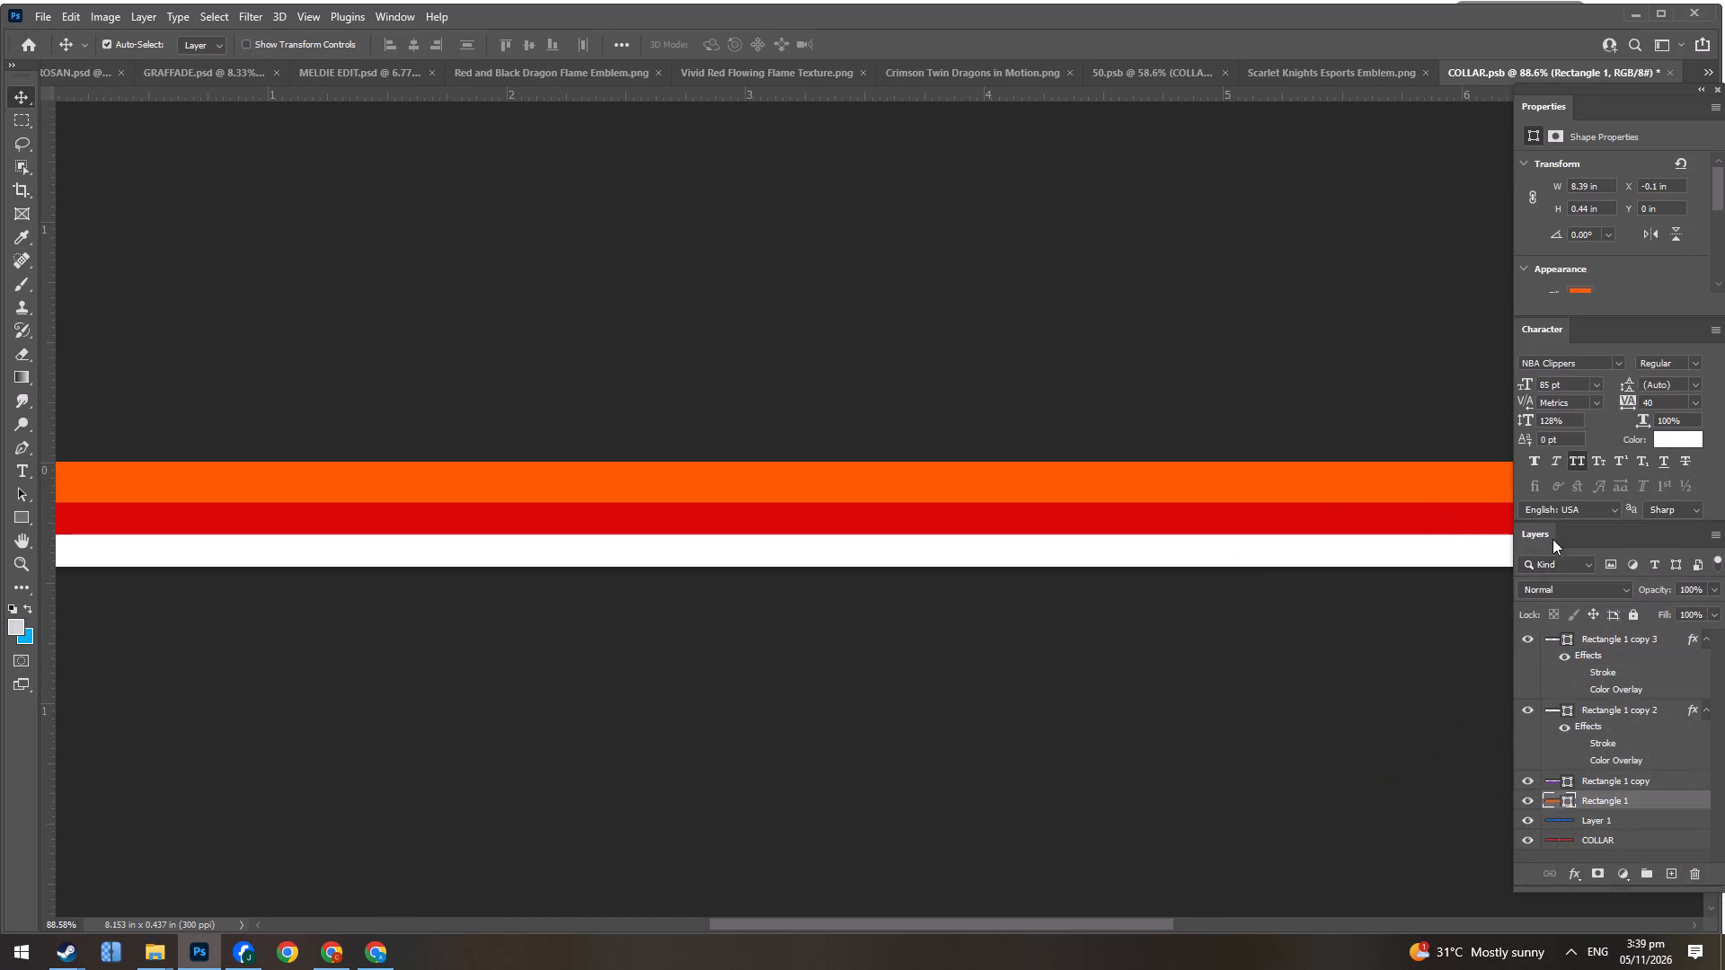
pyautogui.scroll(-2, 1580, 259)
pyautogui.click(1579, 261)
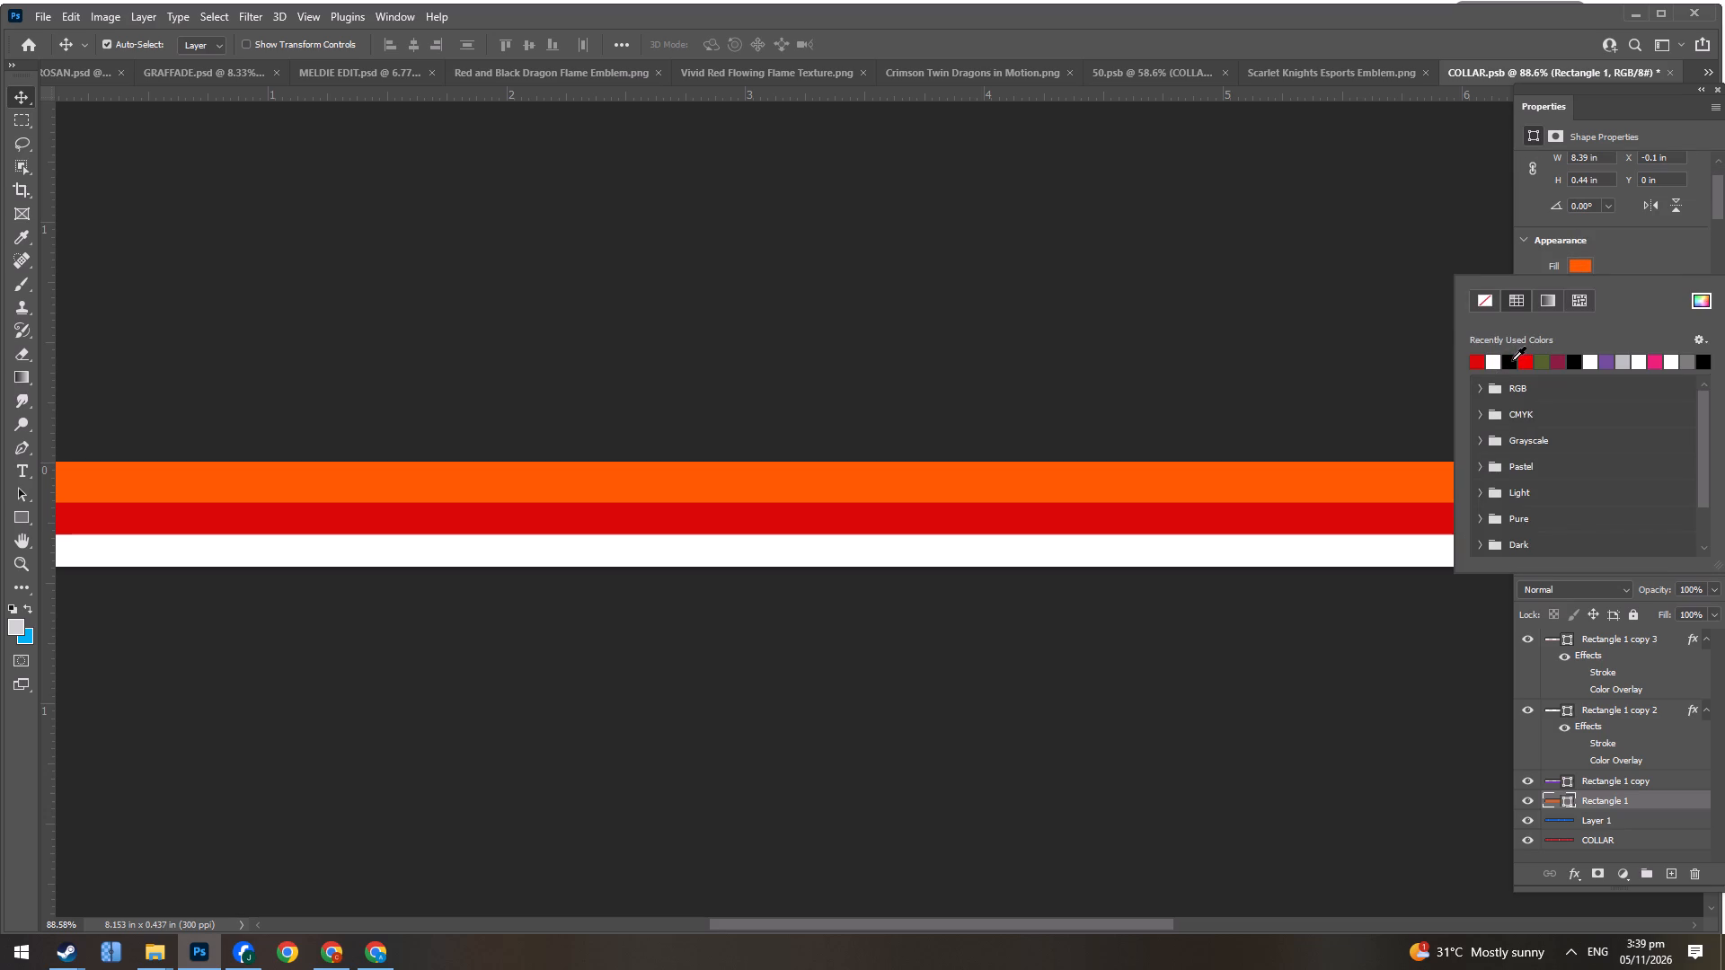
pyautogui.click(1510, 360)
pyautogui.click(1221, 304)
pyautogui.hotkey('ctrl', 's')
pyautogui.hotkey('ctrl', 's')
pyautogui.hotkey('ctrl', 's')
pyautogui.hotkey('ctrl', 's')
pyautogui.hotkey('ctrl', 's')
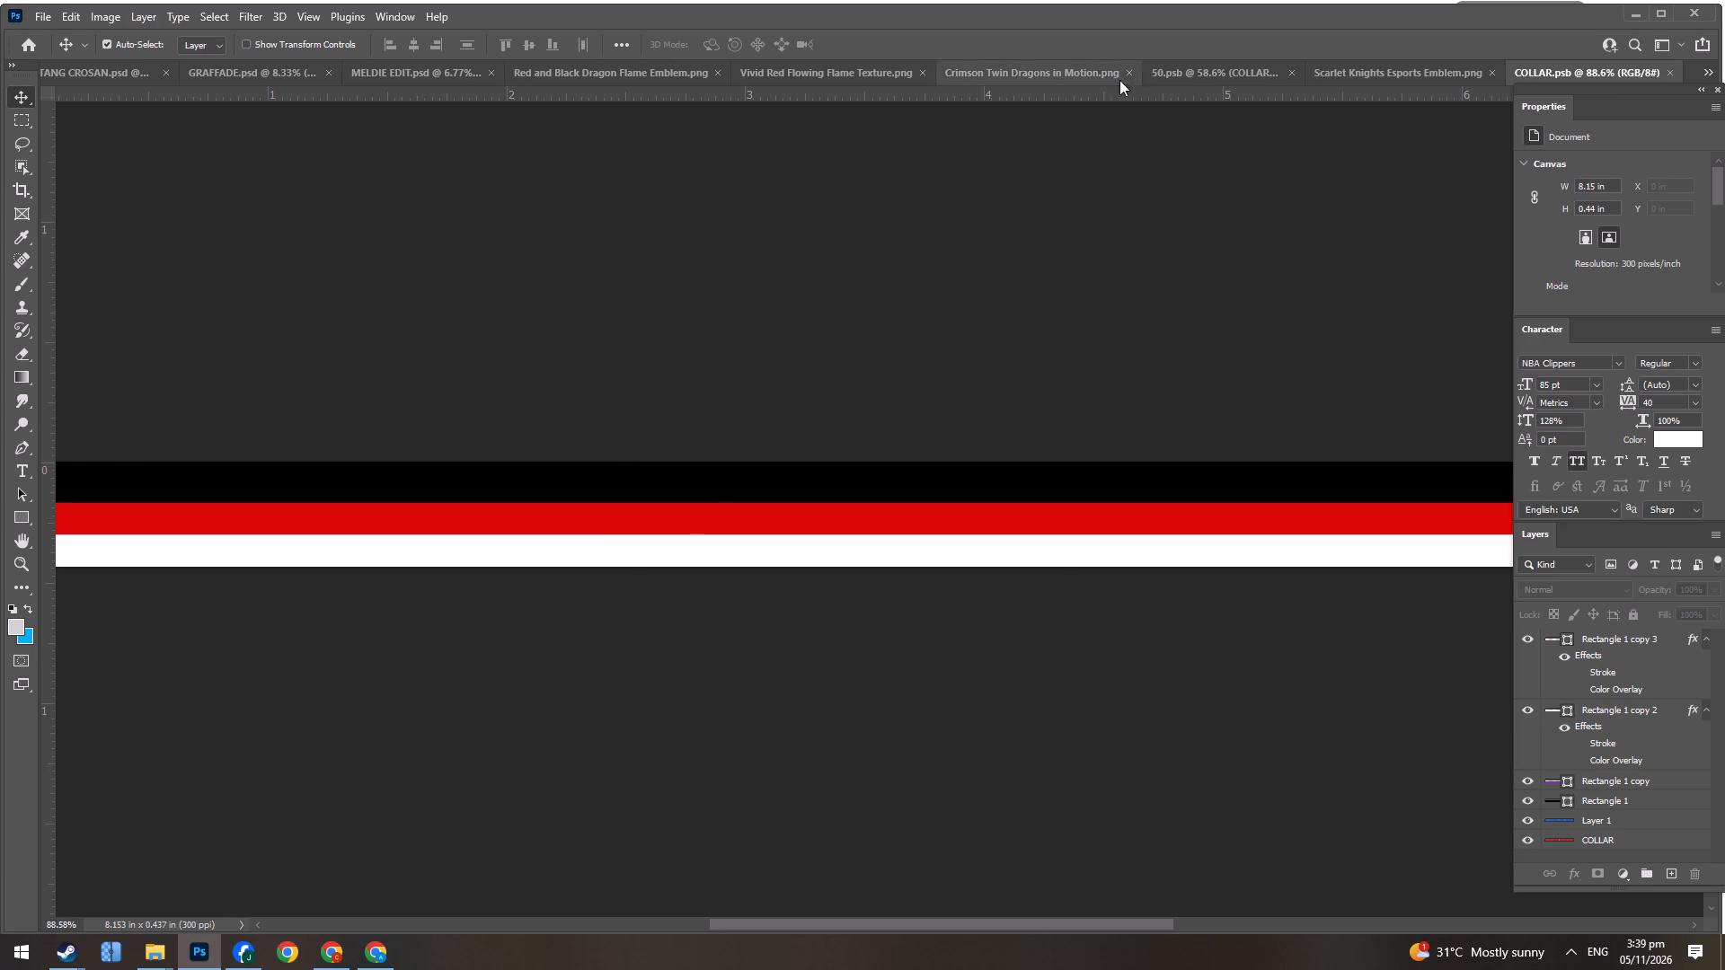
# Examine the recoloured collar trim on the front jersey in the 50.psb mockup.
pyautogui.click(1225, 73)
pyautogui.keyDown('alt'); pyautogui.scroll(-7, 594, 497); pyautogui.keyUp('alt')
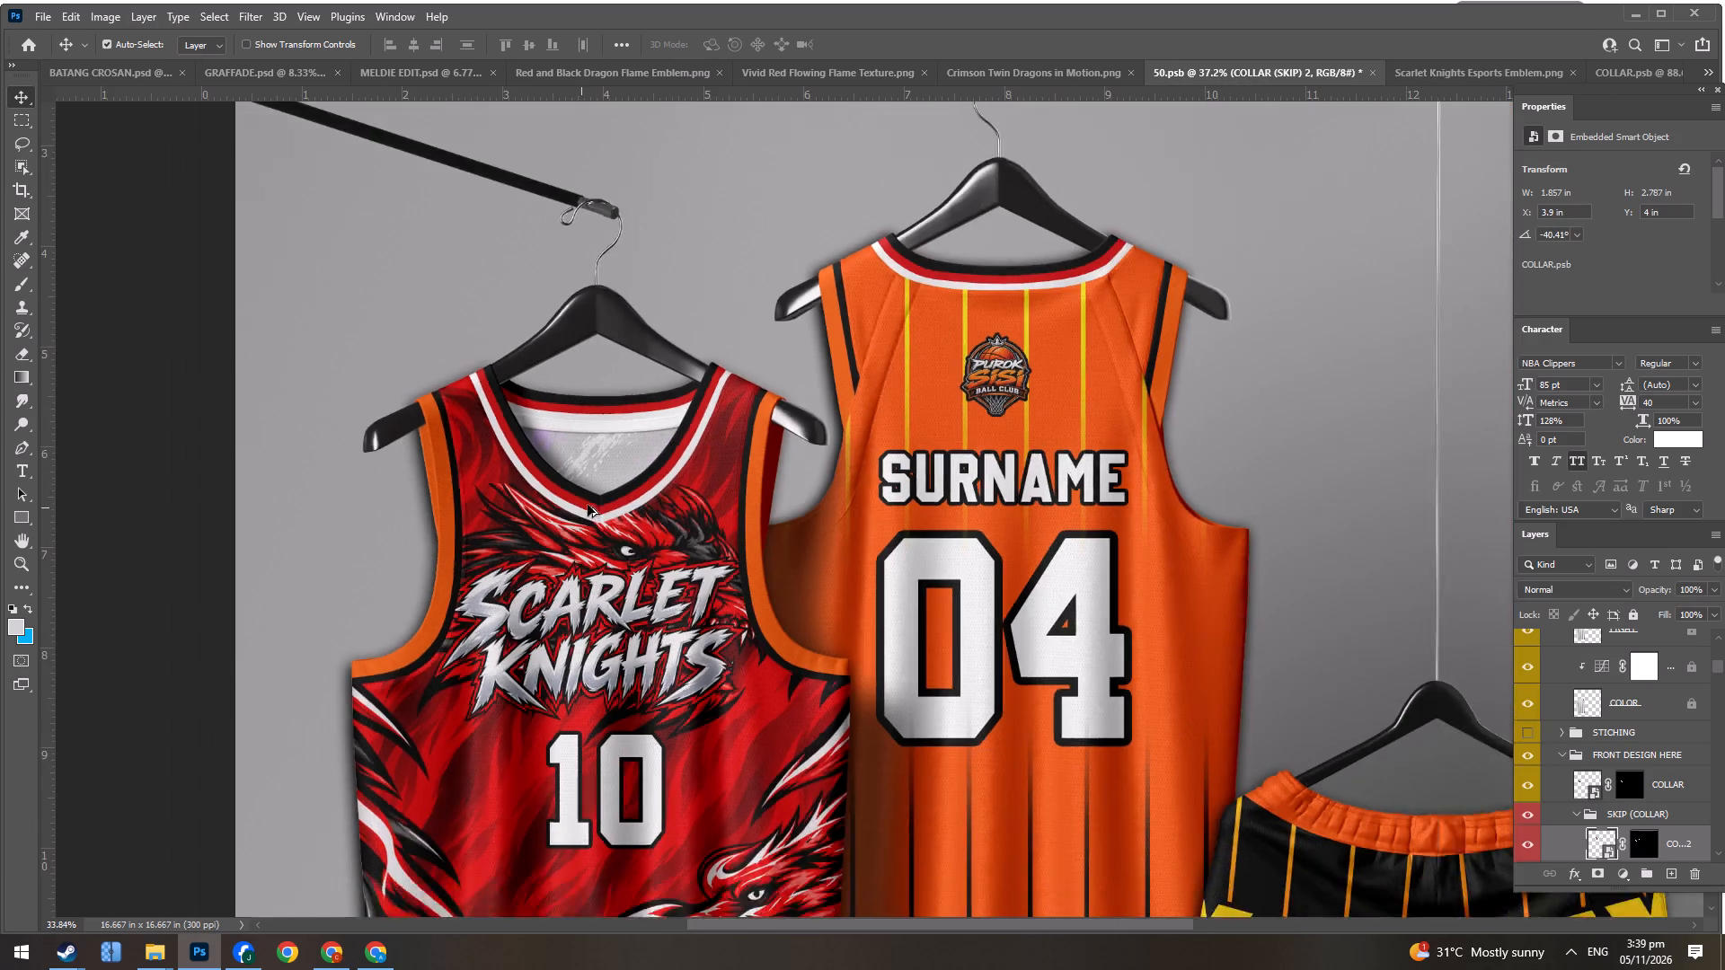
pyautogui.keyDown('alt'); pyautogui.scroll(-8, 588, 505); pyautogui.keyUp('alt')
pyautogui.keyDown('alt'); pyautogui.scroll(7, 592, 516); pyautogui.keyUp('alt')
pyautogui.scroll(2, 690, 451)
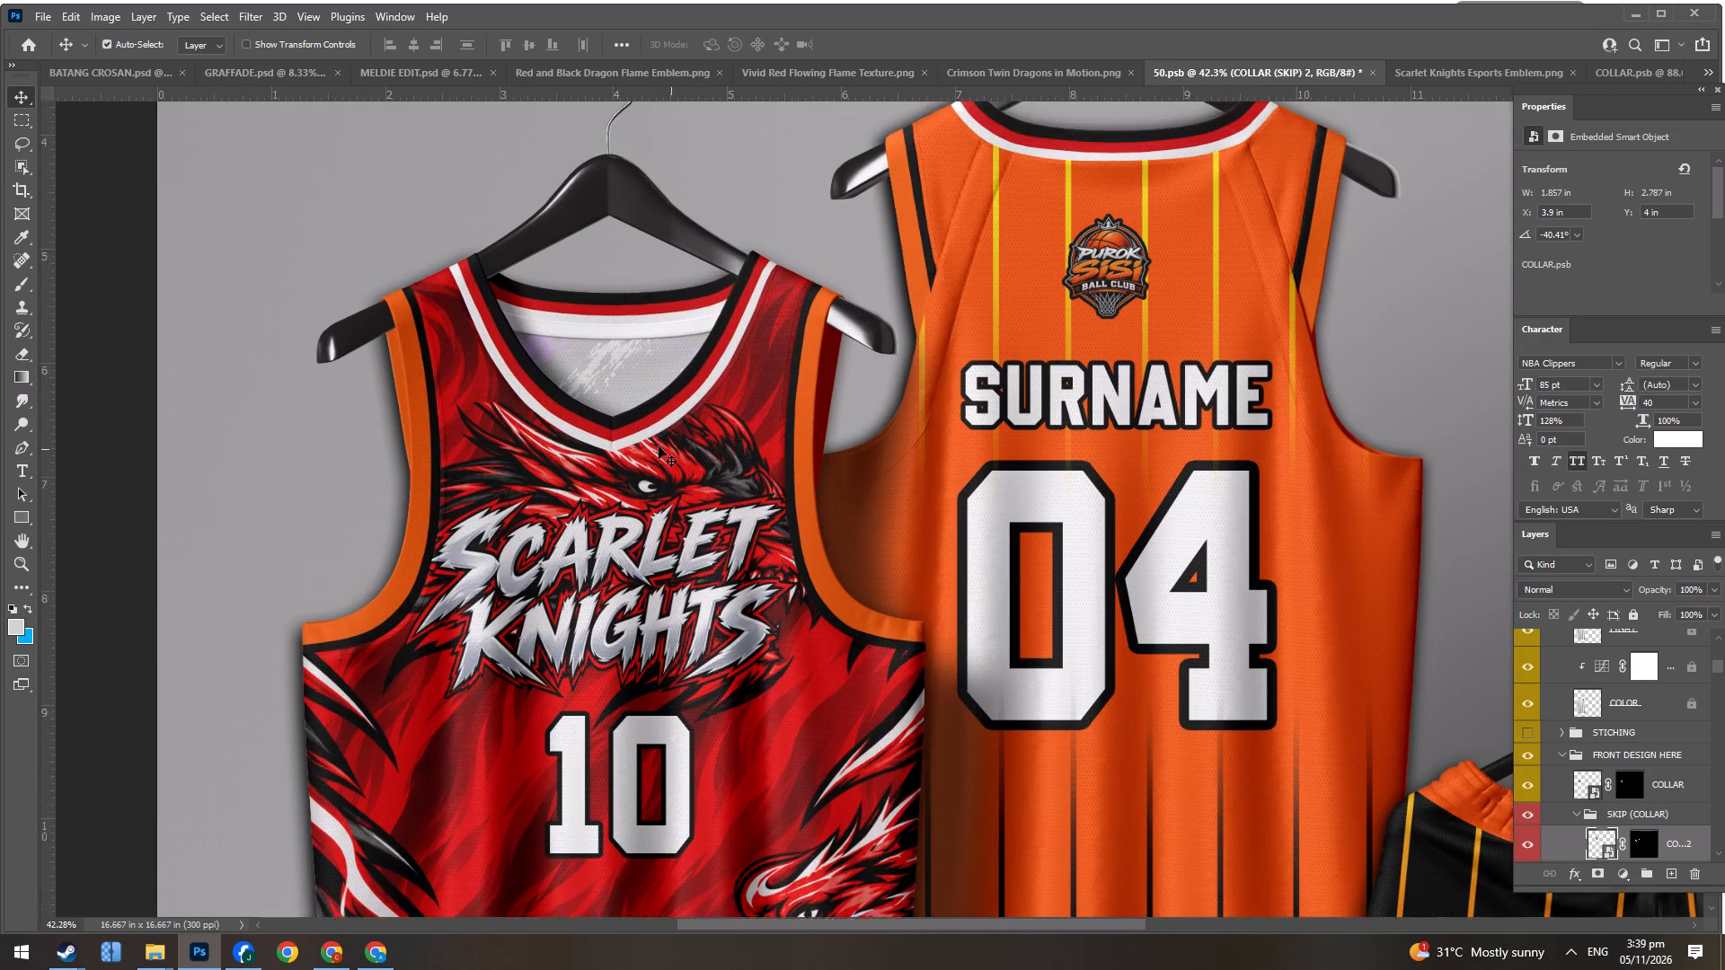
pyautogui.scroll(10, 659, 446)
# Shift the white stripe and the red stripe in COLLAR.psb slightly downward, and save the document.
pyautogui.click(1461, 72)
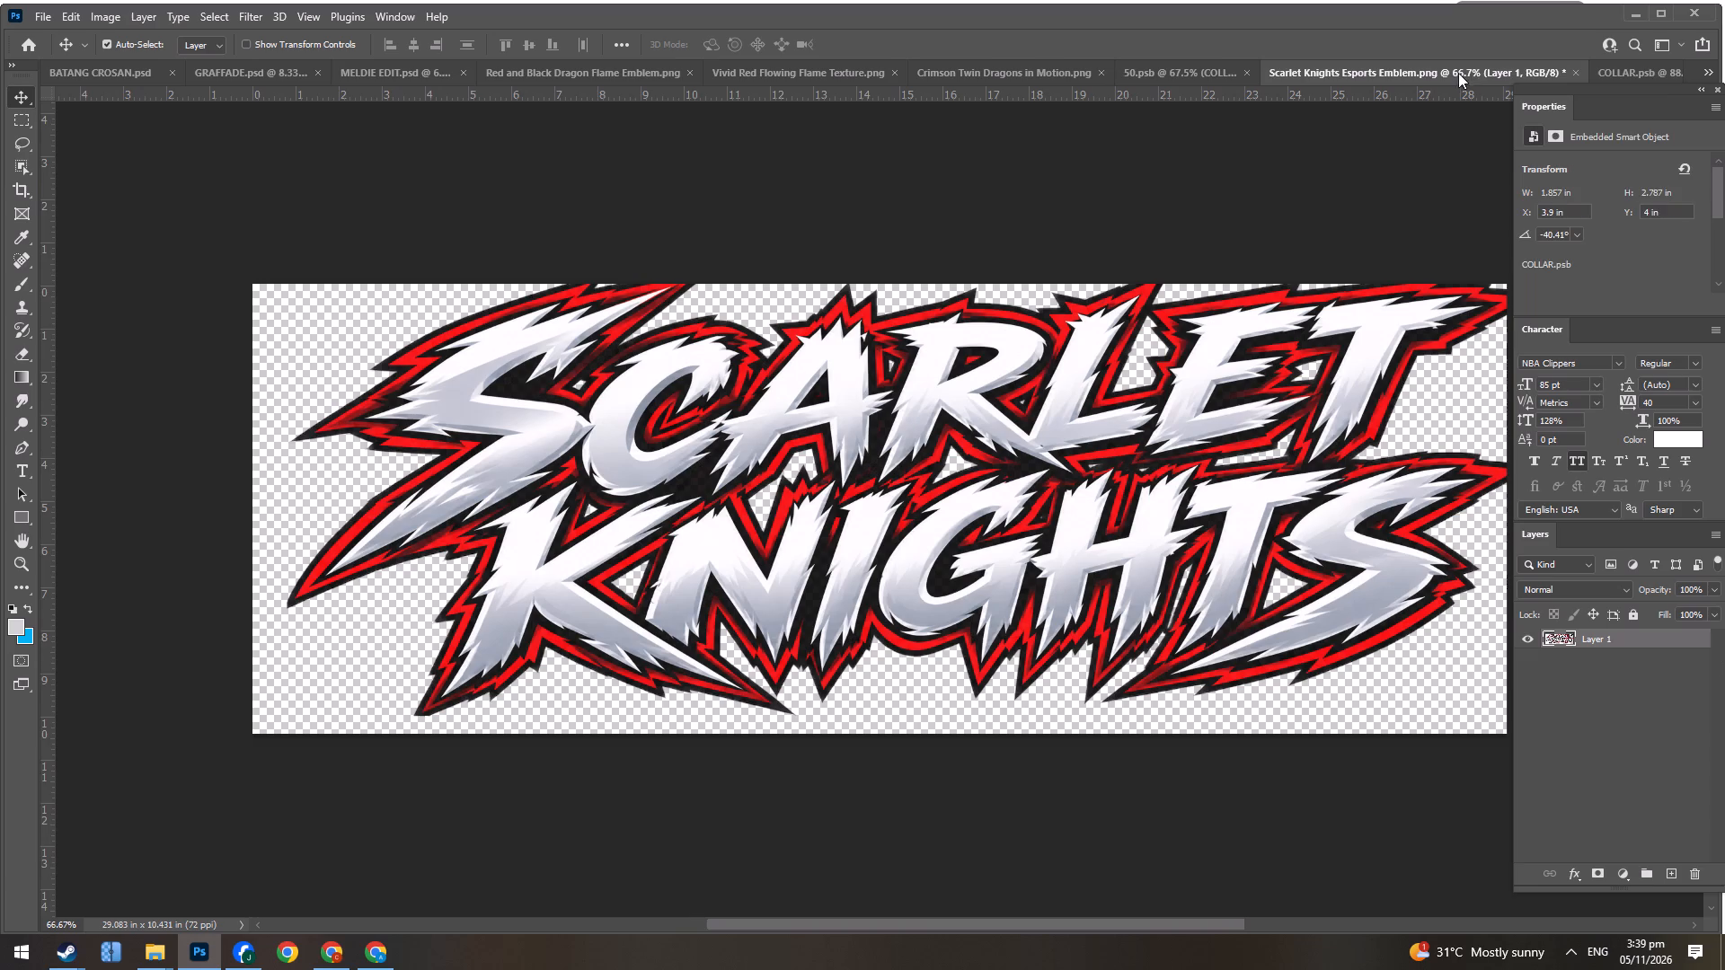
pyautogui.click(1649, 63)
pyautogui.keyDown('alt'); pyautogui.scroll(10, 810, 552); pyautogui.keyUp('alt')
pyautogui.moveTo(862, 524); pyautogui.dragTo(862, 542)
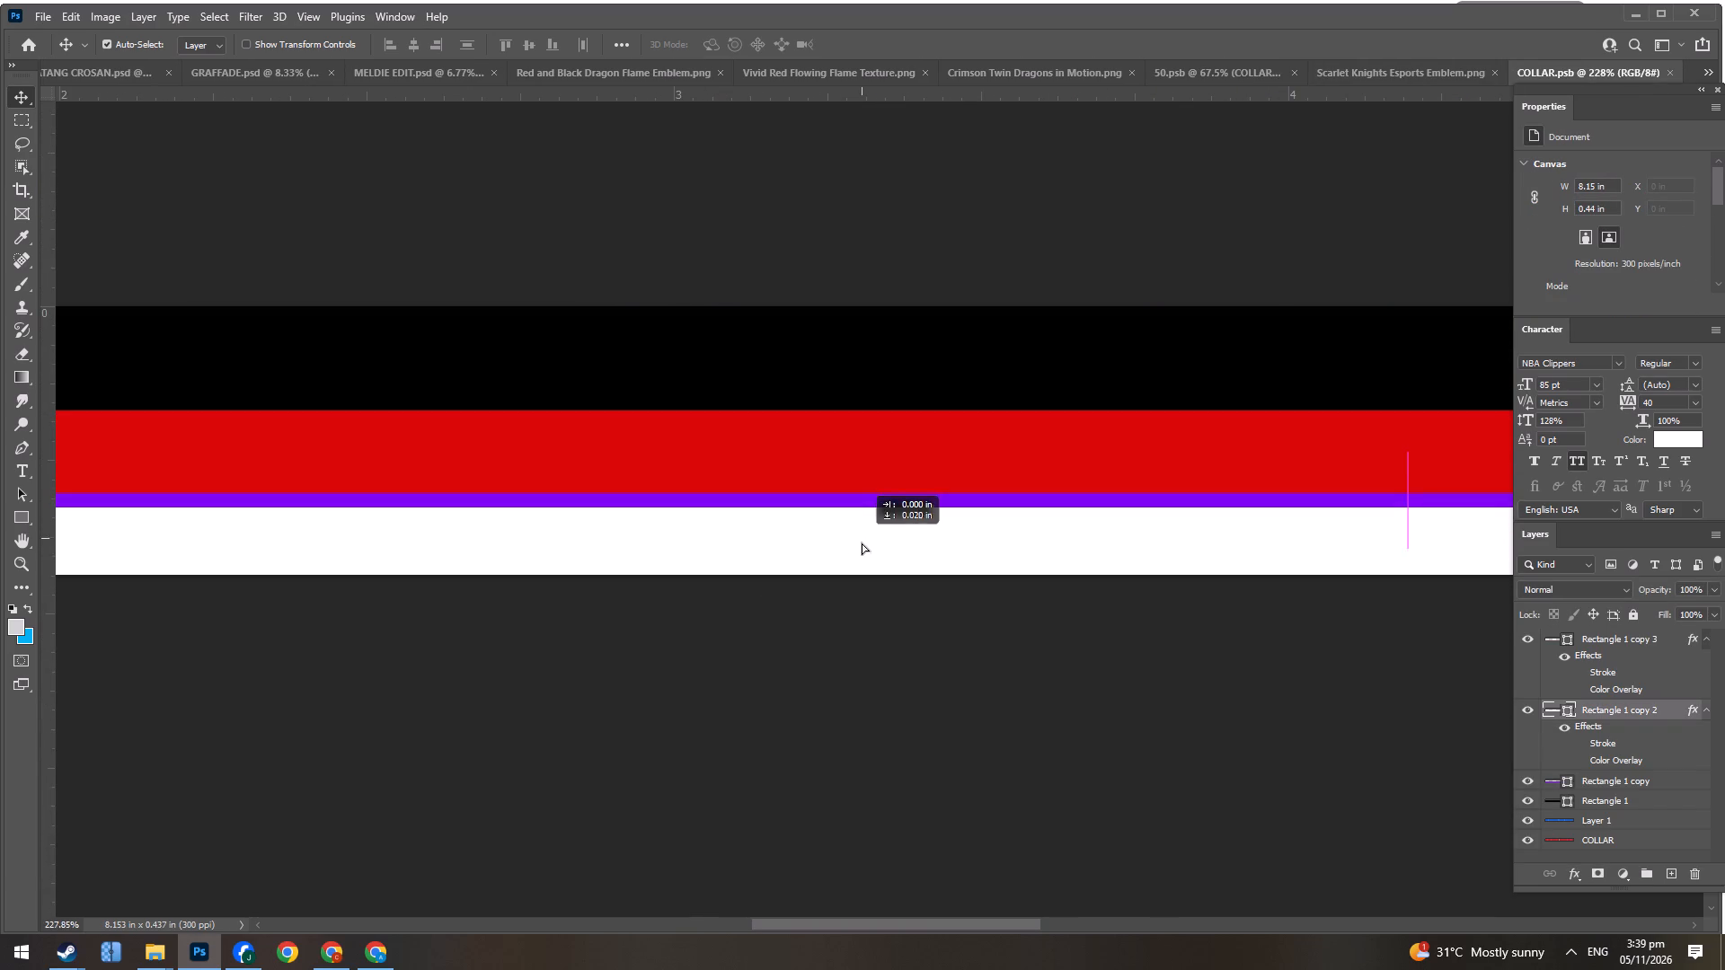
pyautogui.moveTo(862, 542); pyautogui.dragTo(862, 559)
pyautogui.moveTo(912, 466); pyautogui.dragTo(910, 506)
pyautogui.keyDown('alt'); pyautogui.scroll(-10, 921, 438); pyautogui.keyUp('alt')
pyautogui.hotkey('ctrl', 's')
pyautogui.hotkey('ctrl', 's')
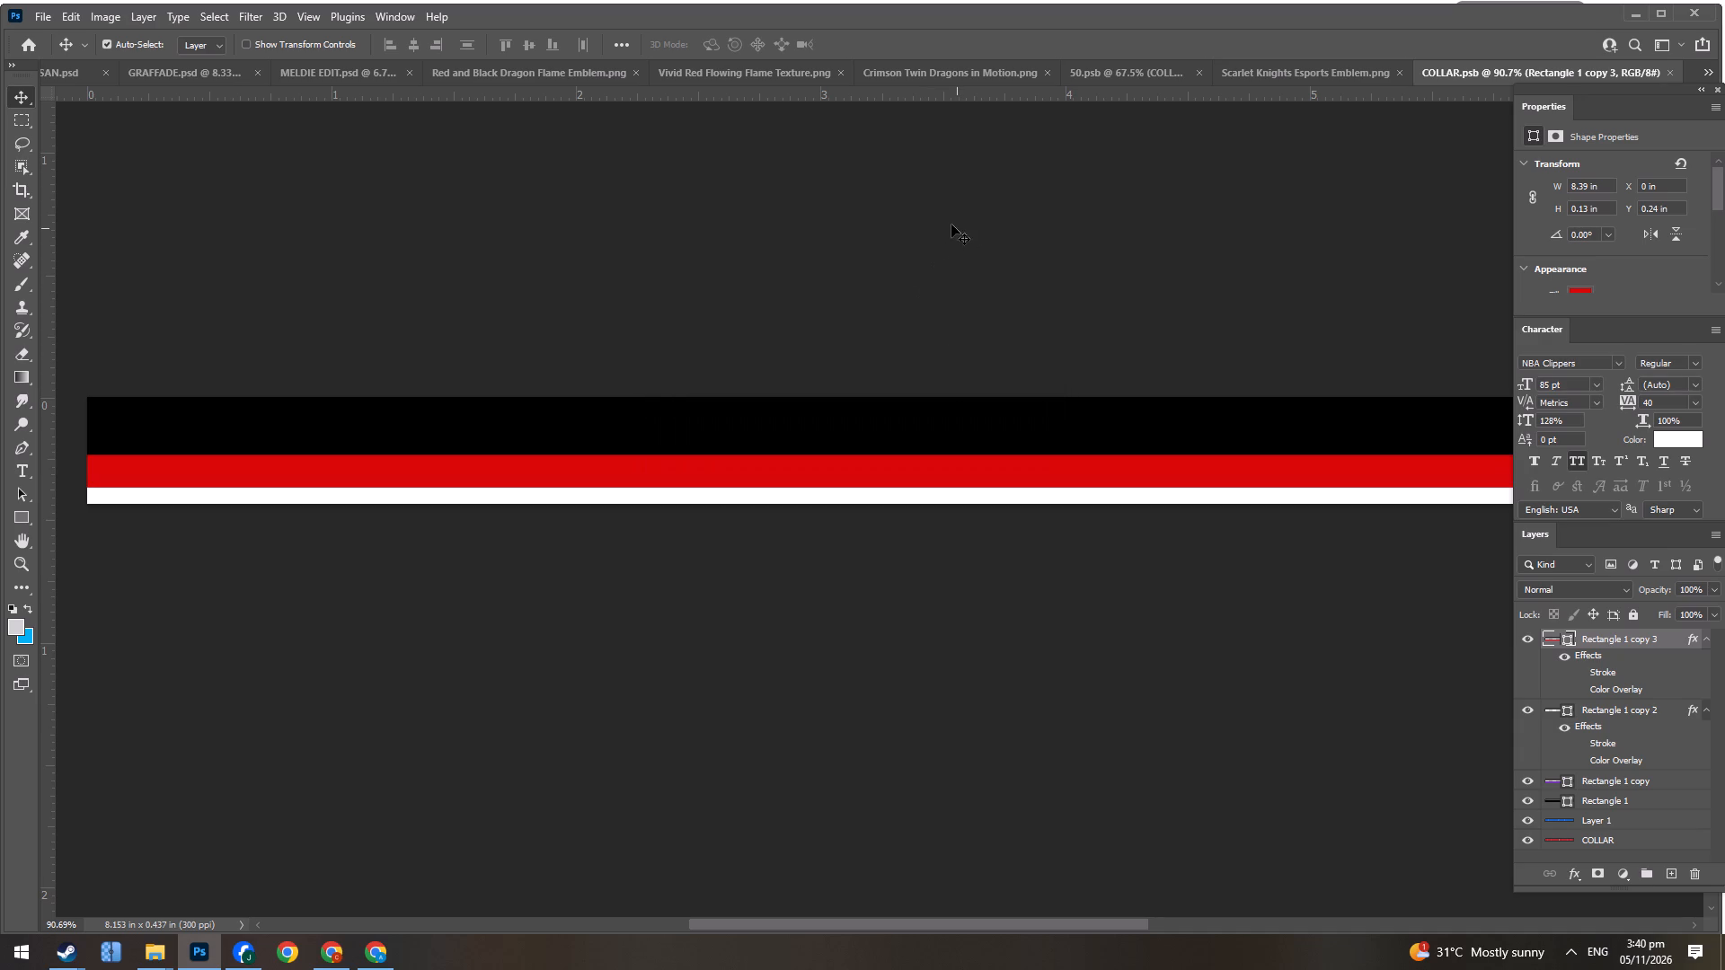
# Examine the updated collar trim on the front jersey in 50.psb and compare it with the reference jersey image.
pyautogui.click(1130, 62)
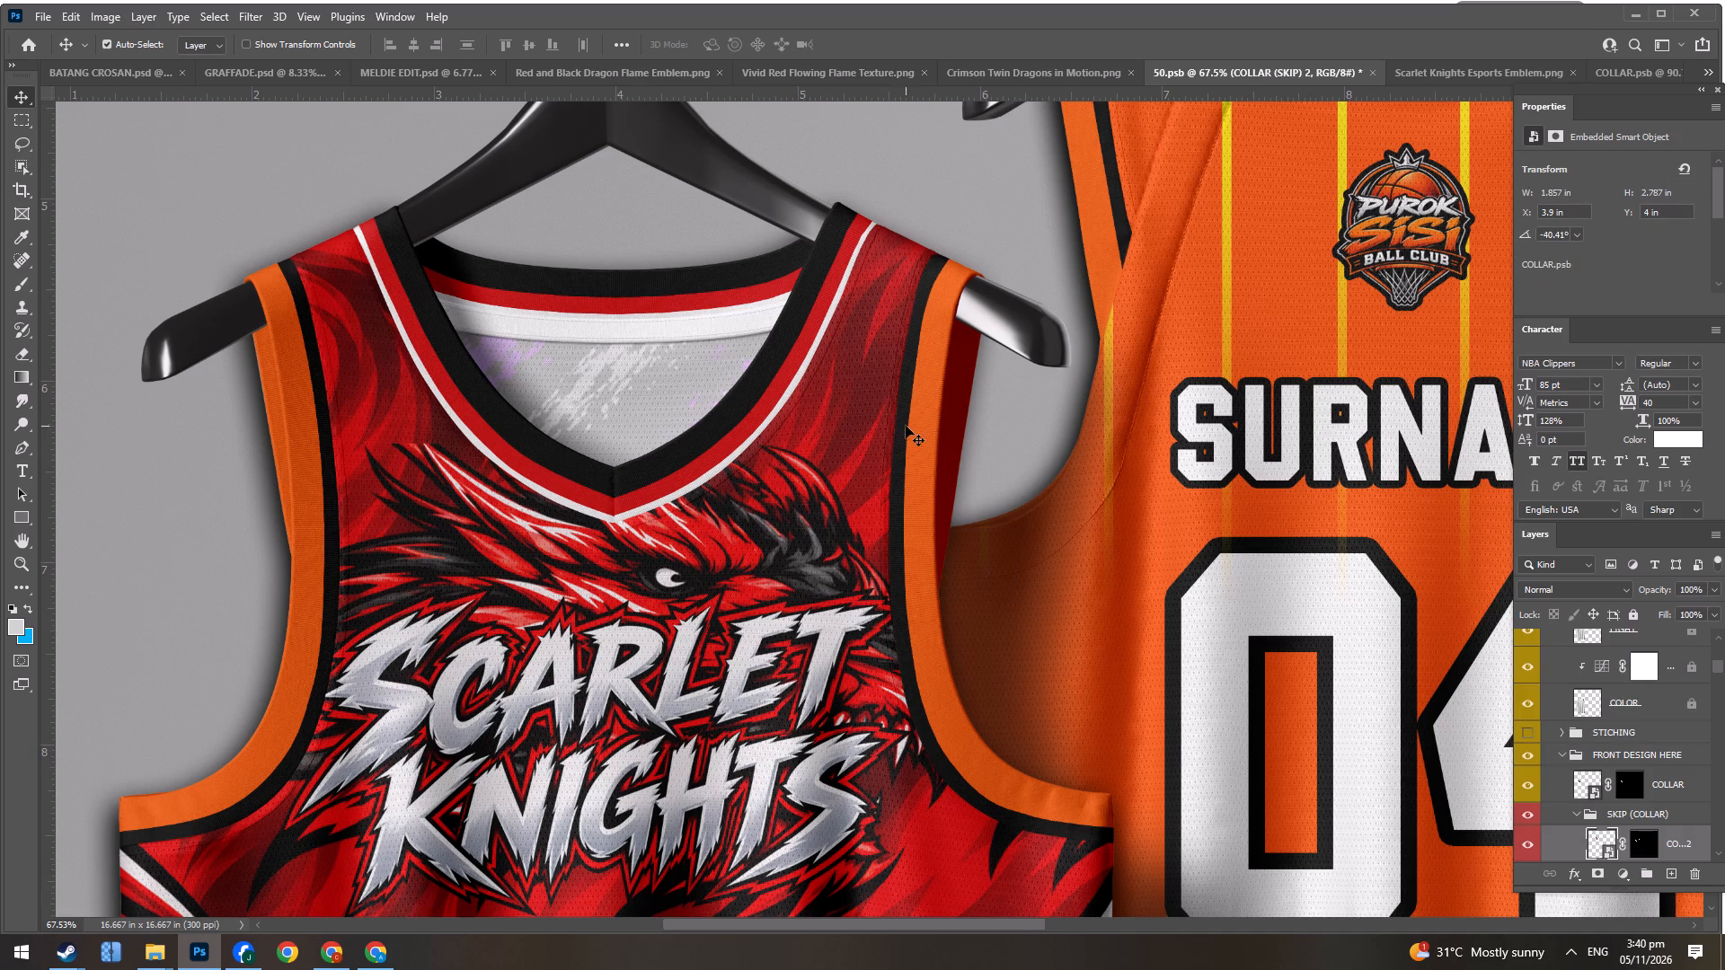
pyautogui.scroll(-6, 891, 428)
pyautogui.scroll(-16, 825, 371)
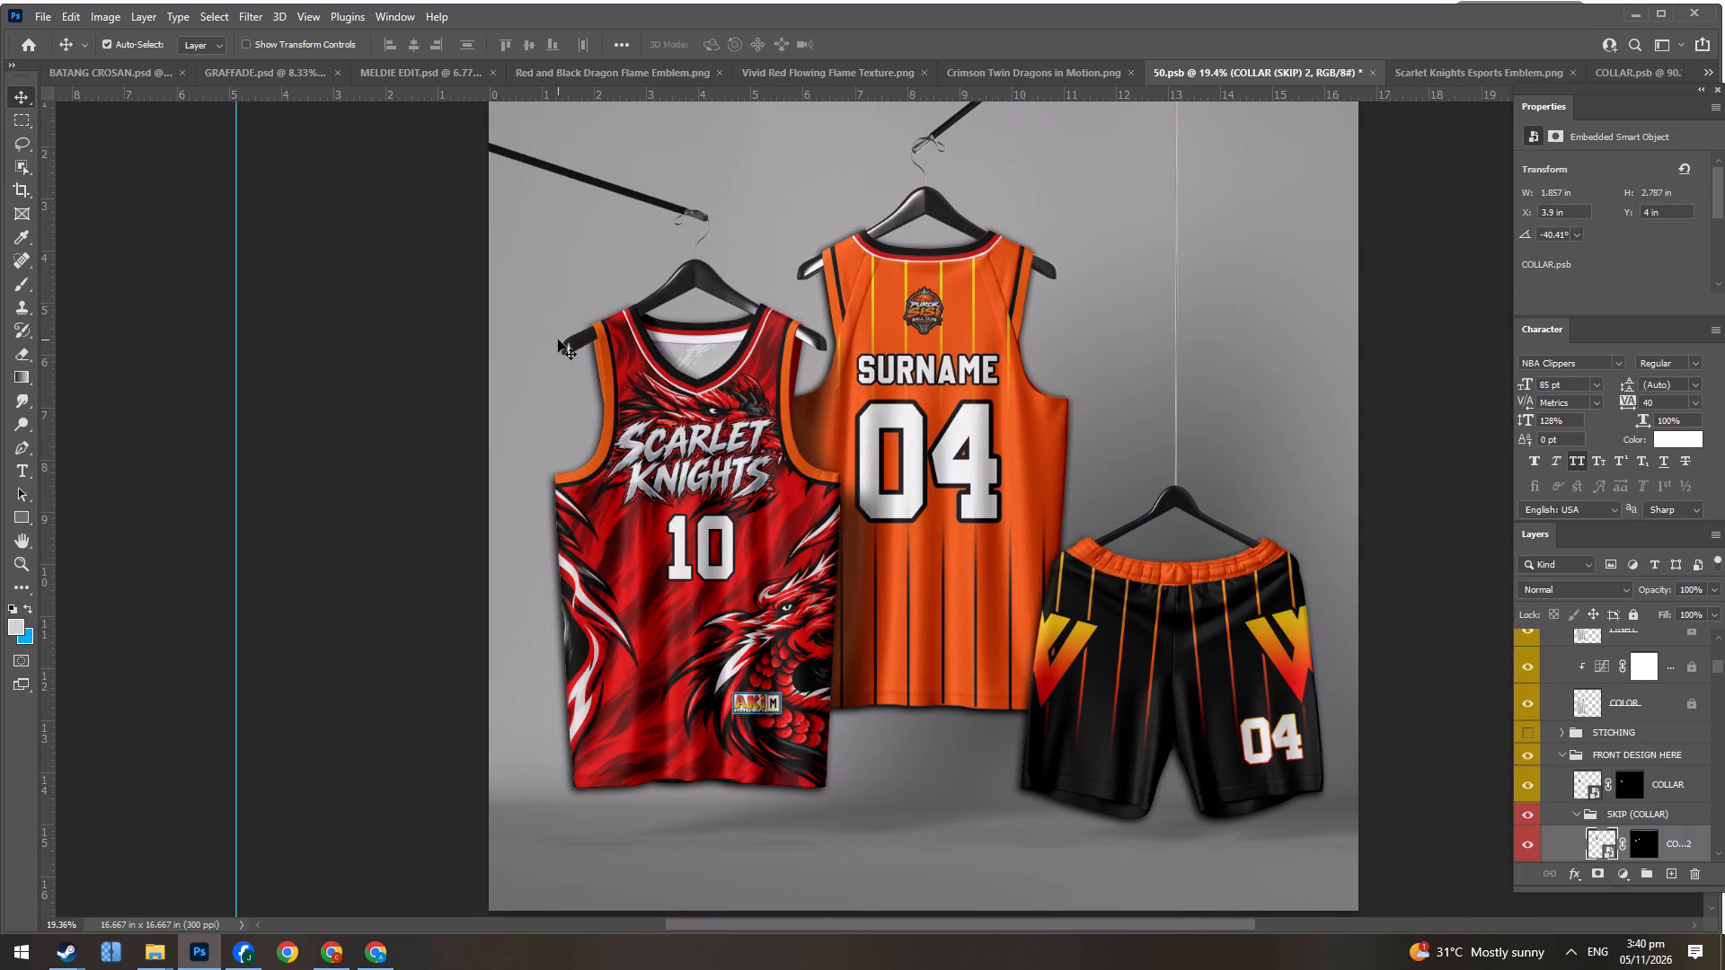
pyautogui.hotkey('alt', 'Tab')
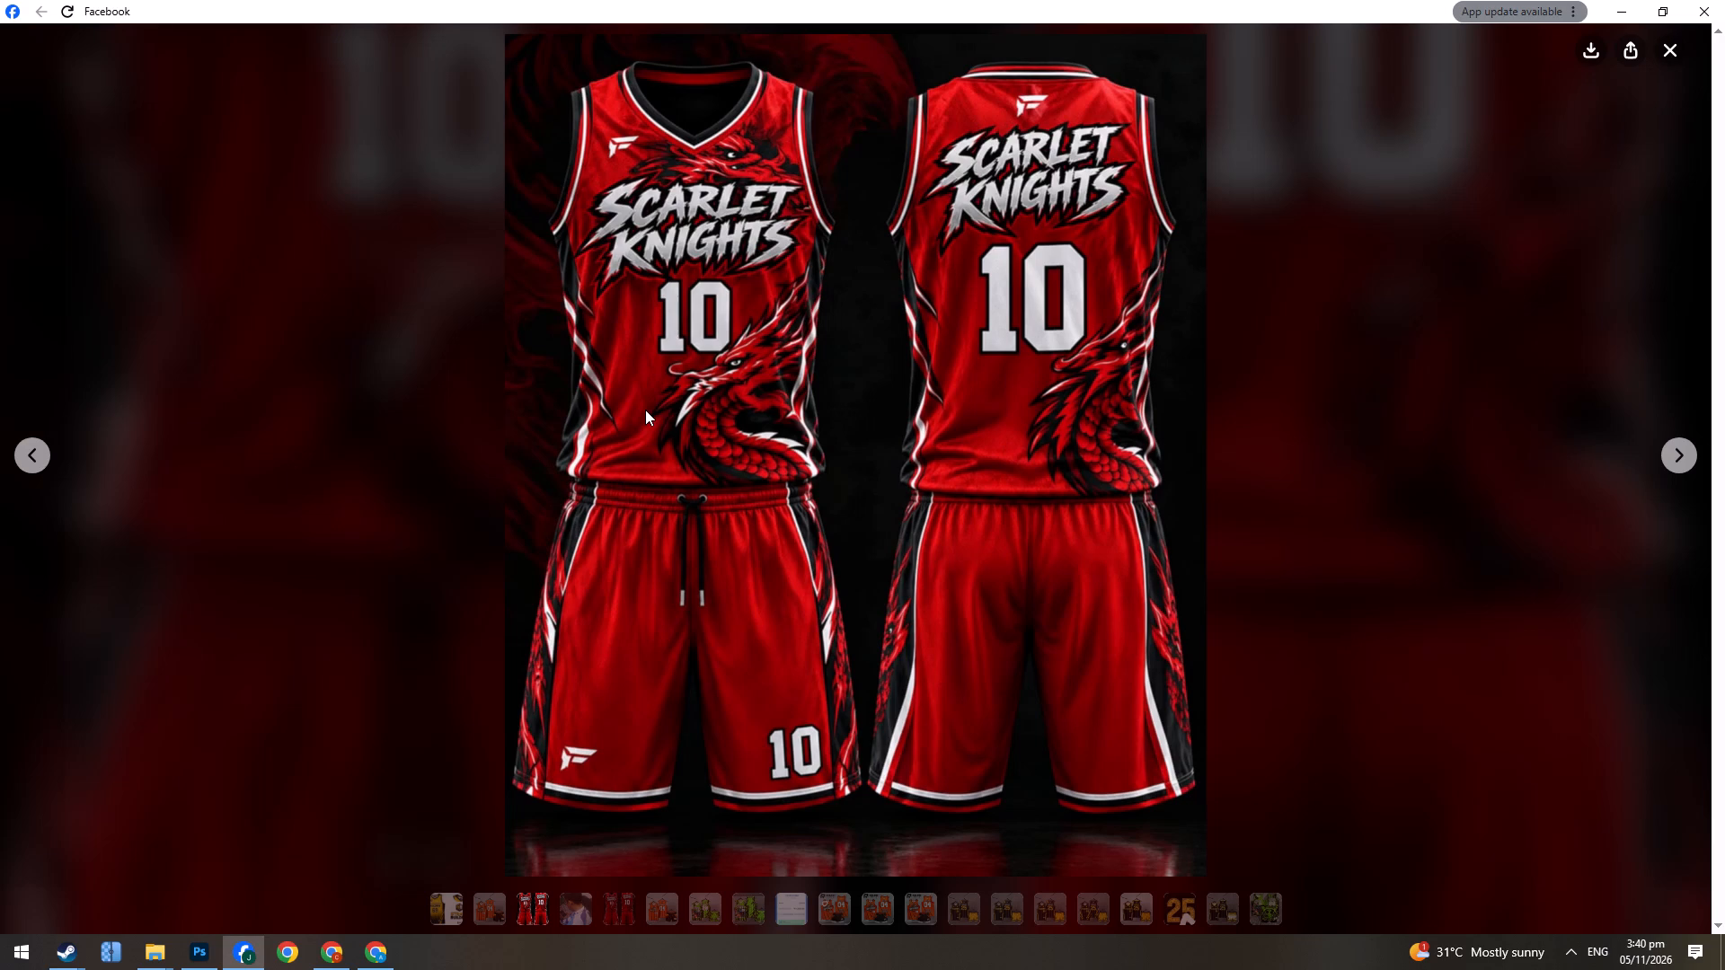
pyautogui.hotkey('alt', 'Tab')
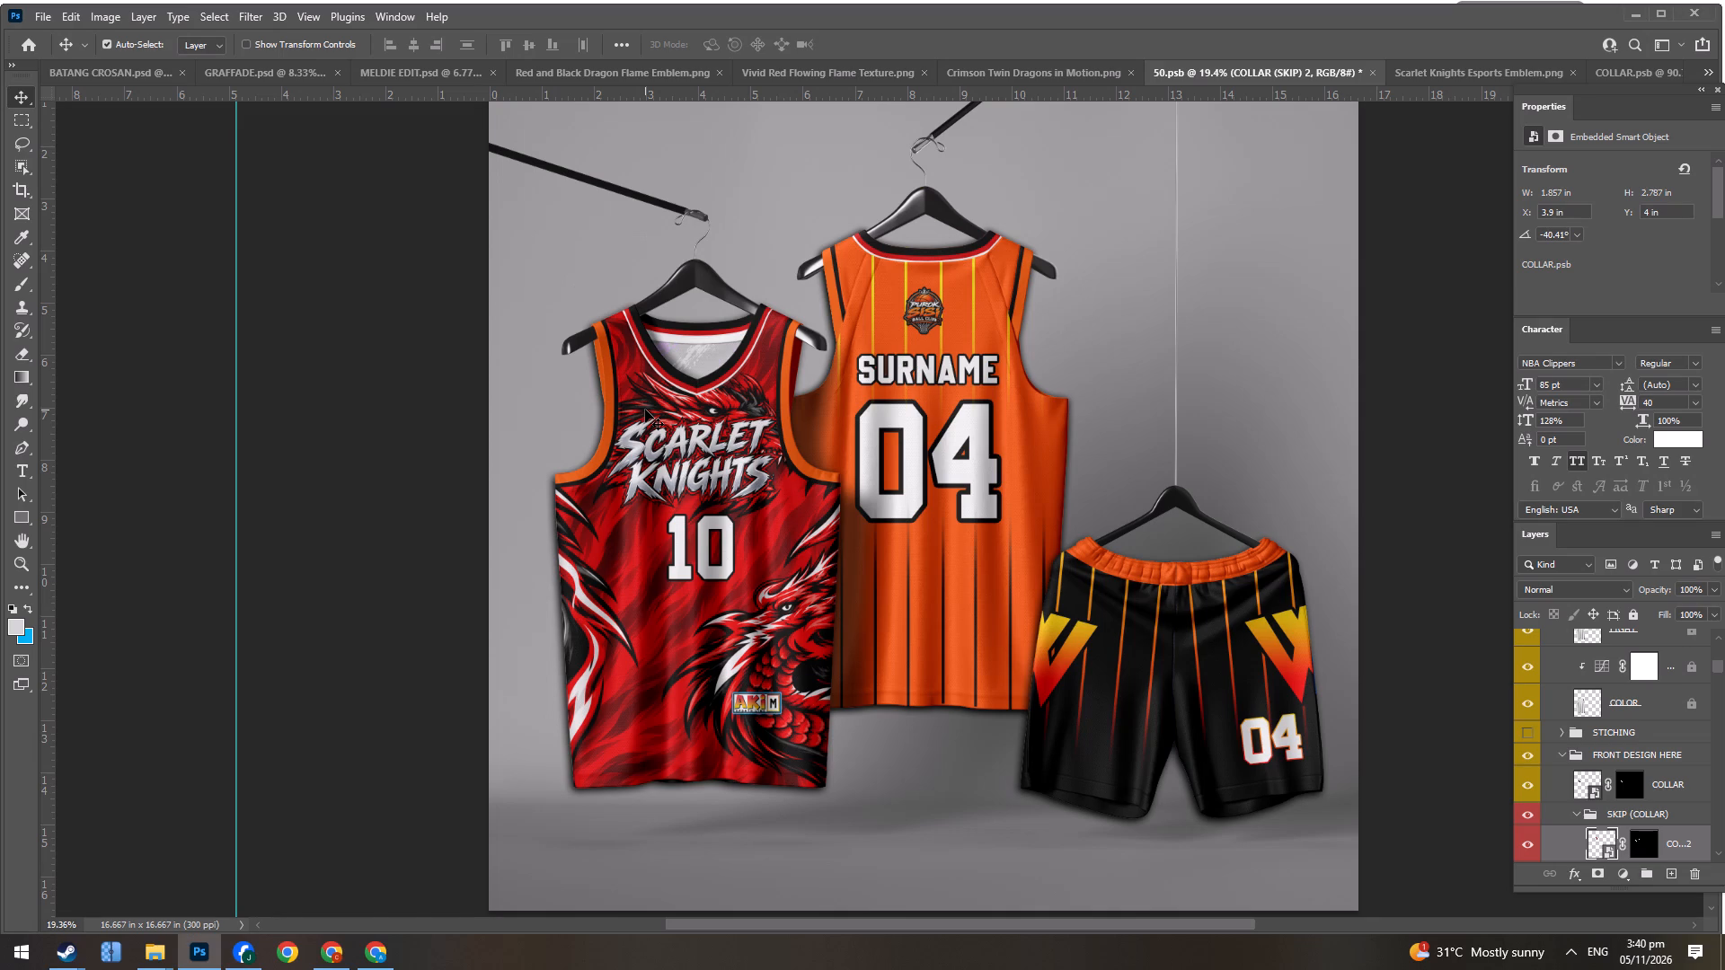
pyautogui.keyDown('alt'); pyautogui.scroll(-6, 653, 337); pyautogui.keyUp('alt')
pyautogui.keyDown('alt'); pyautogui.scroll(12, 489, 270); pyautogui.keyUp('alt')
pyautogui.keyDown('alt'); pyautogui.scroll(5, 1118, 572); pyautogui.keyUp('alt')
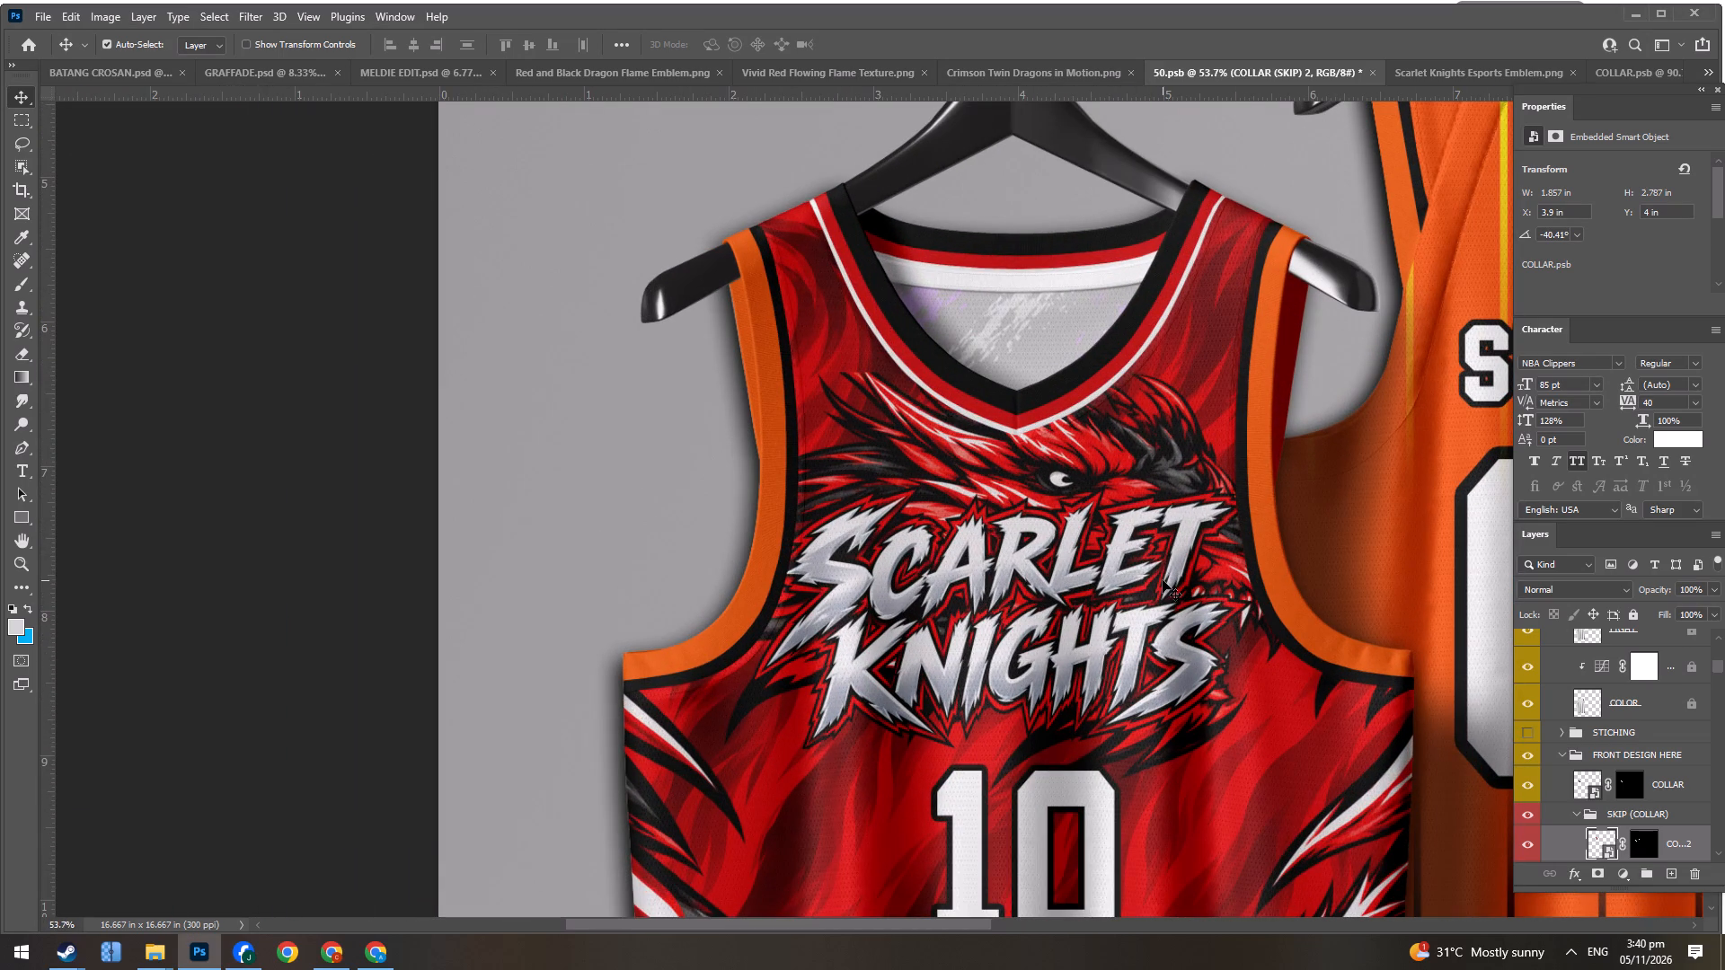
pyautogui.scroll(6, 1143, 555)
pyautogui.keyDown('alt'); pyautogui.scroll(5, 1137, 522); pyautogui.keyUp('alt')
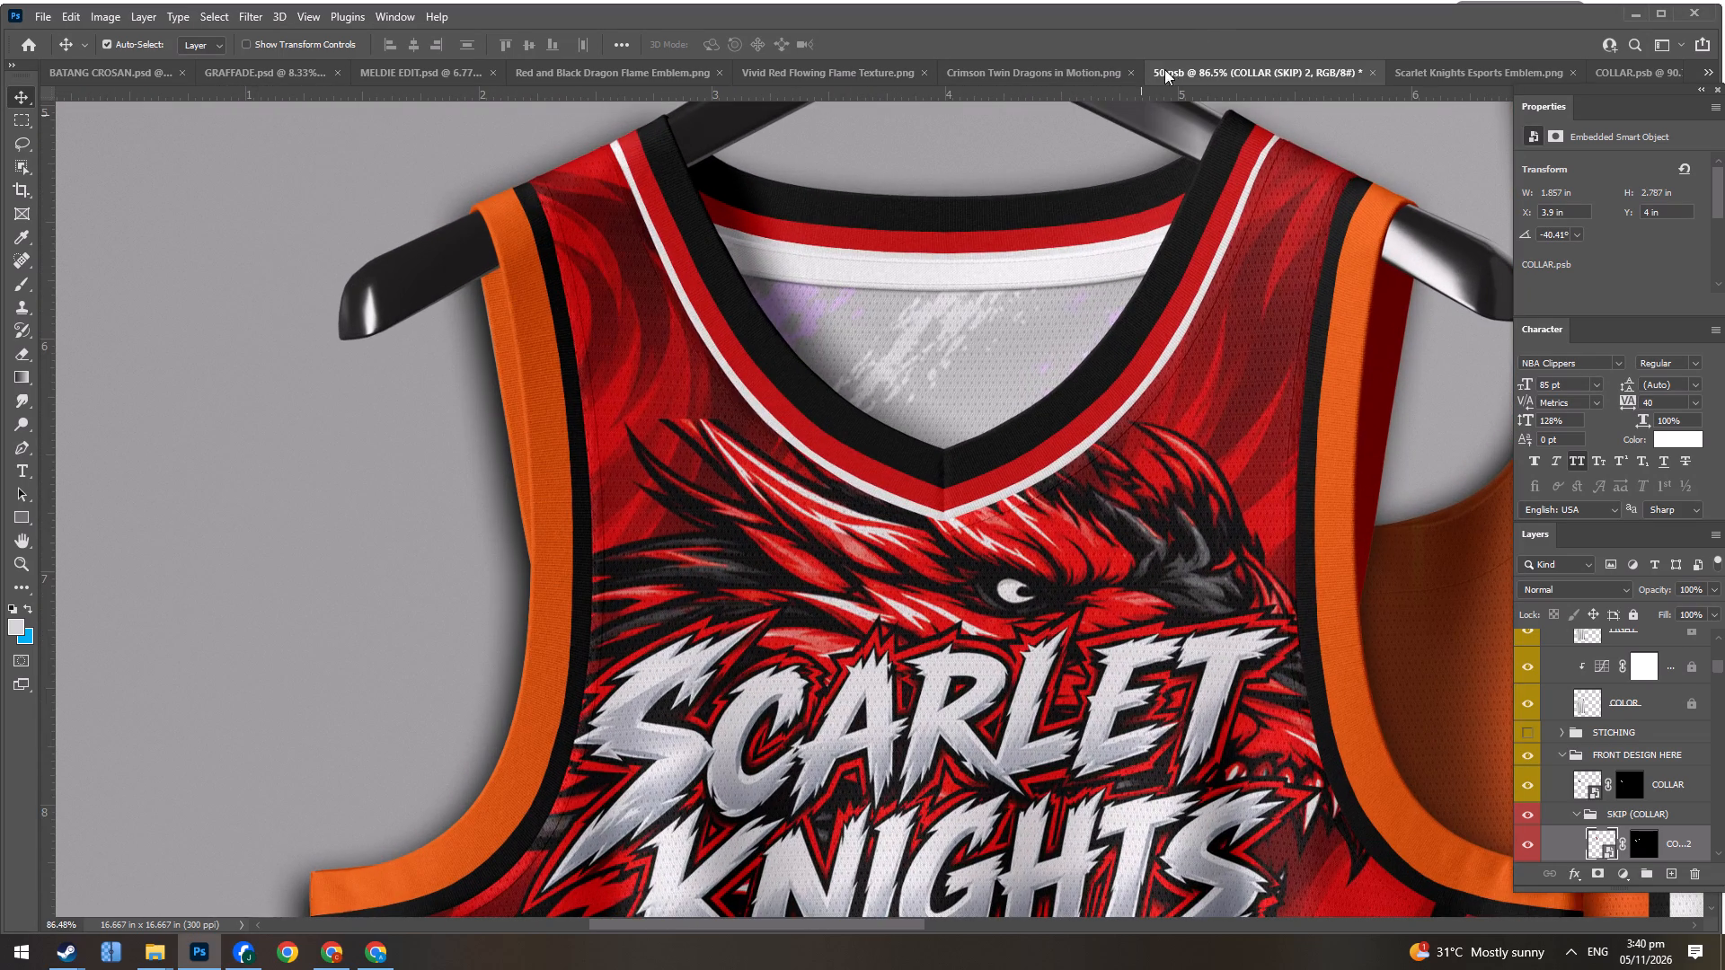
# Move the white stripe, Rectangle 1 copy 2, in COLLAR.psb up behind the red stripe, to about Y 0.32 in.
pyautogui.click(1440, 69)
pyautogui.click(1626, 71)
pyautogui.keyDown('alt'); pyautogui.scroll(4, 1074, 468); pyautogui.keyUp('alt')
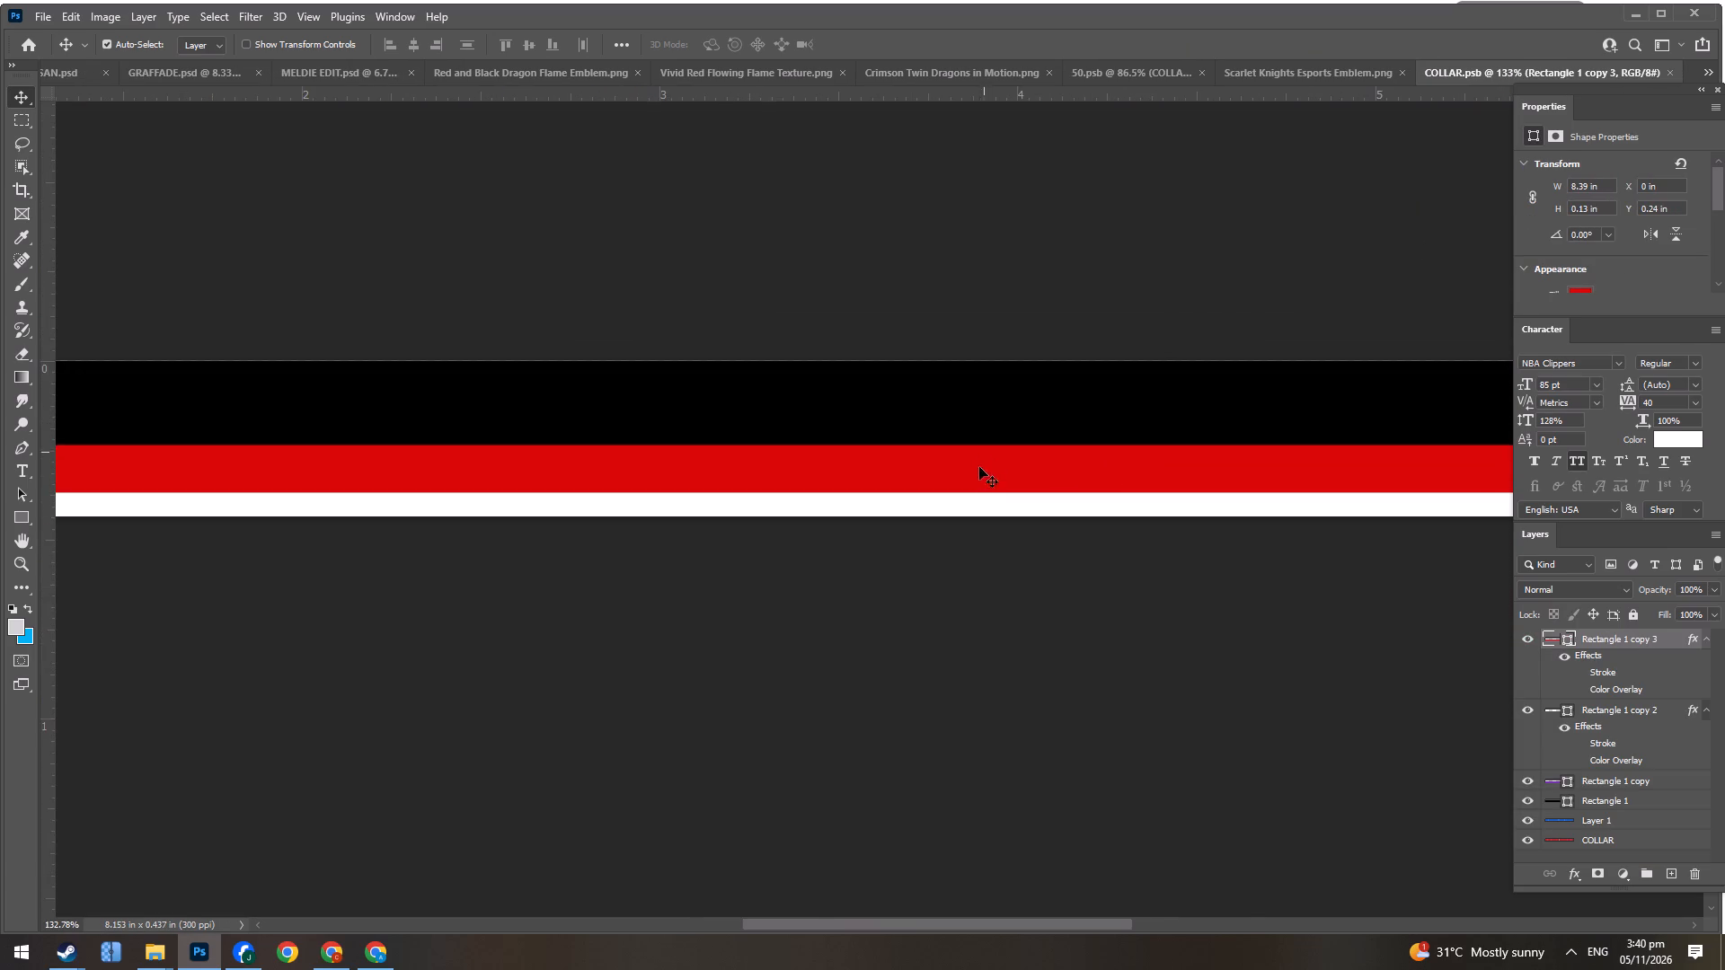
pyautogui.keyDown('alt'); pyautogui.scroll(9, 977, 476); pyautogui.keyUp('alt')
pyautogui.moveTo(972, 536); pyautogui.dragTo(972, 511)
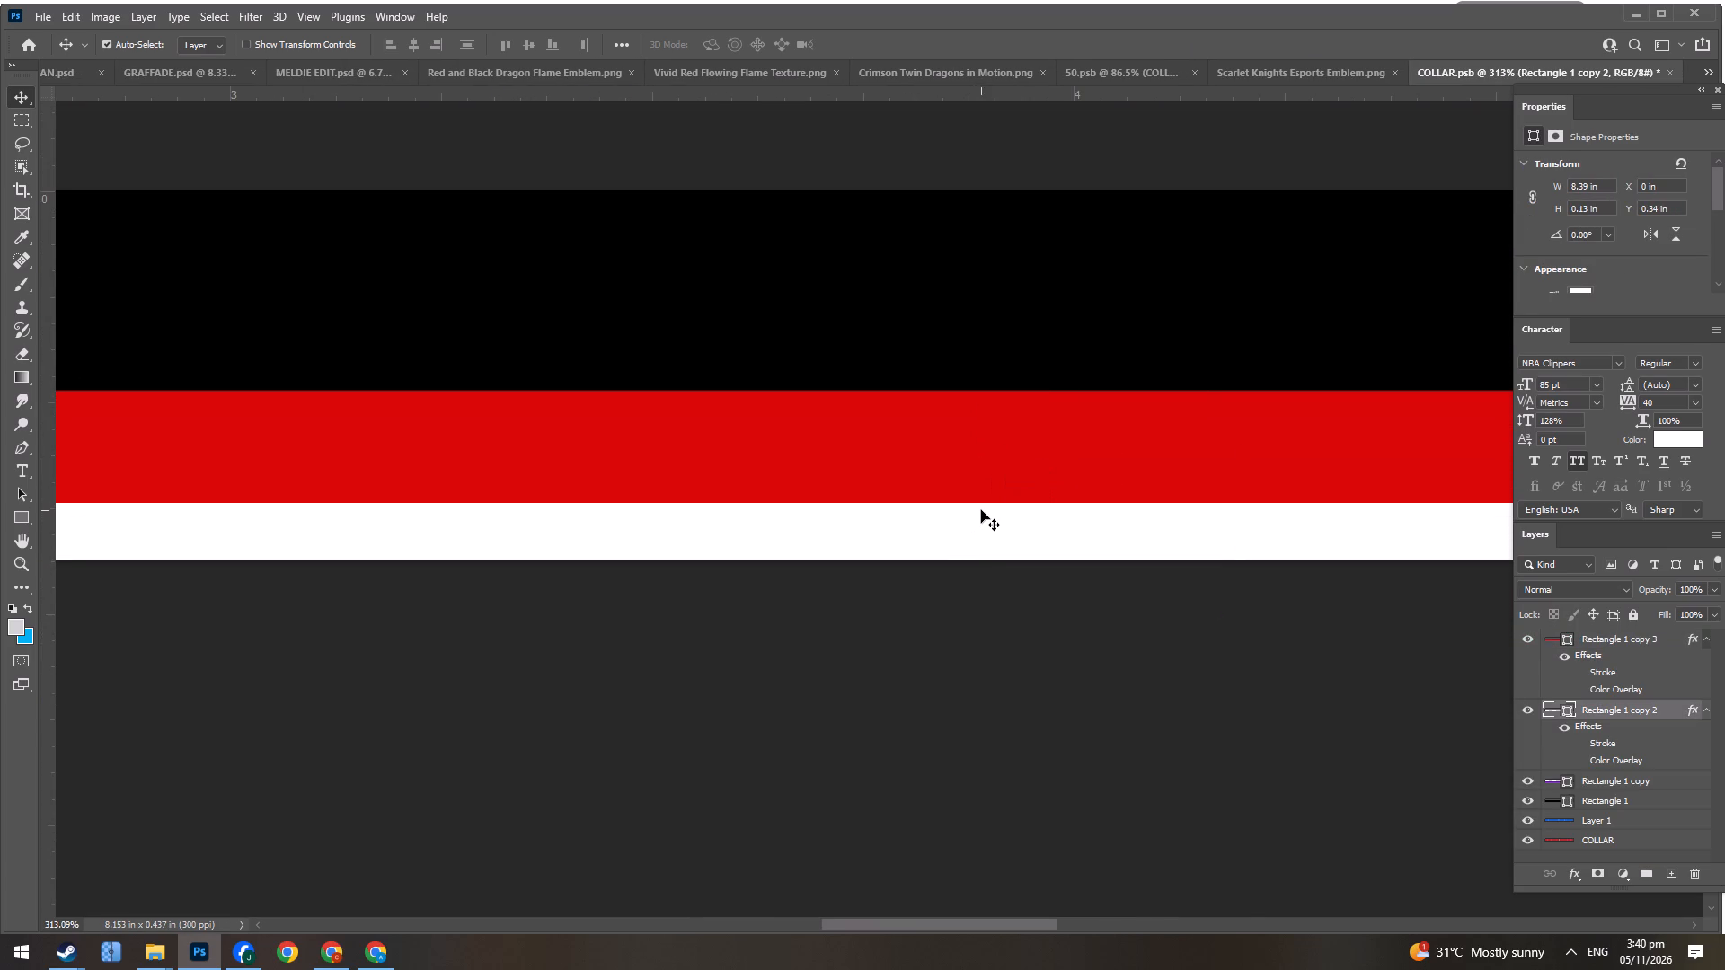
pyautogui.hotkey('ctrl', 'z')
pyautogui.click(1030, 513)
pyautogui.moveTo(1029, 523); pyautogui.dragTo(1050, 401)
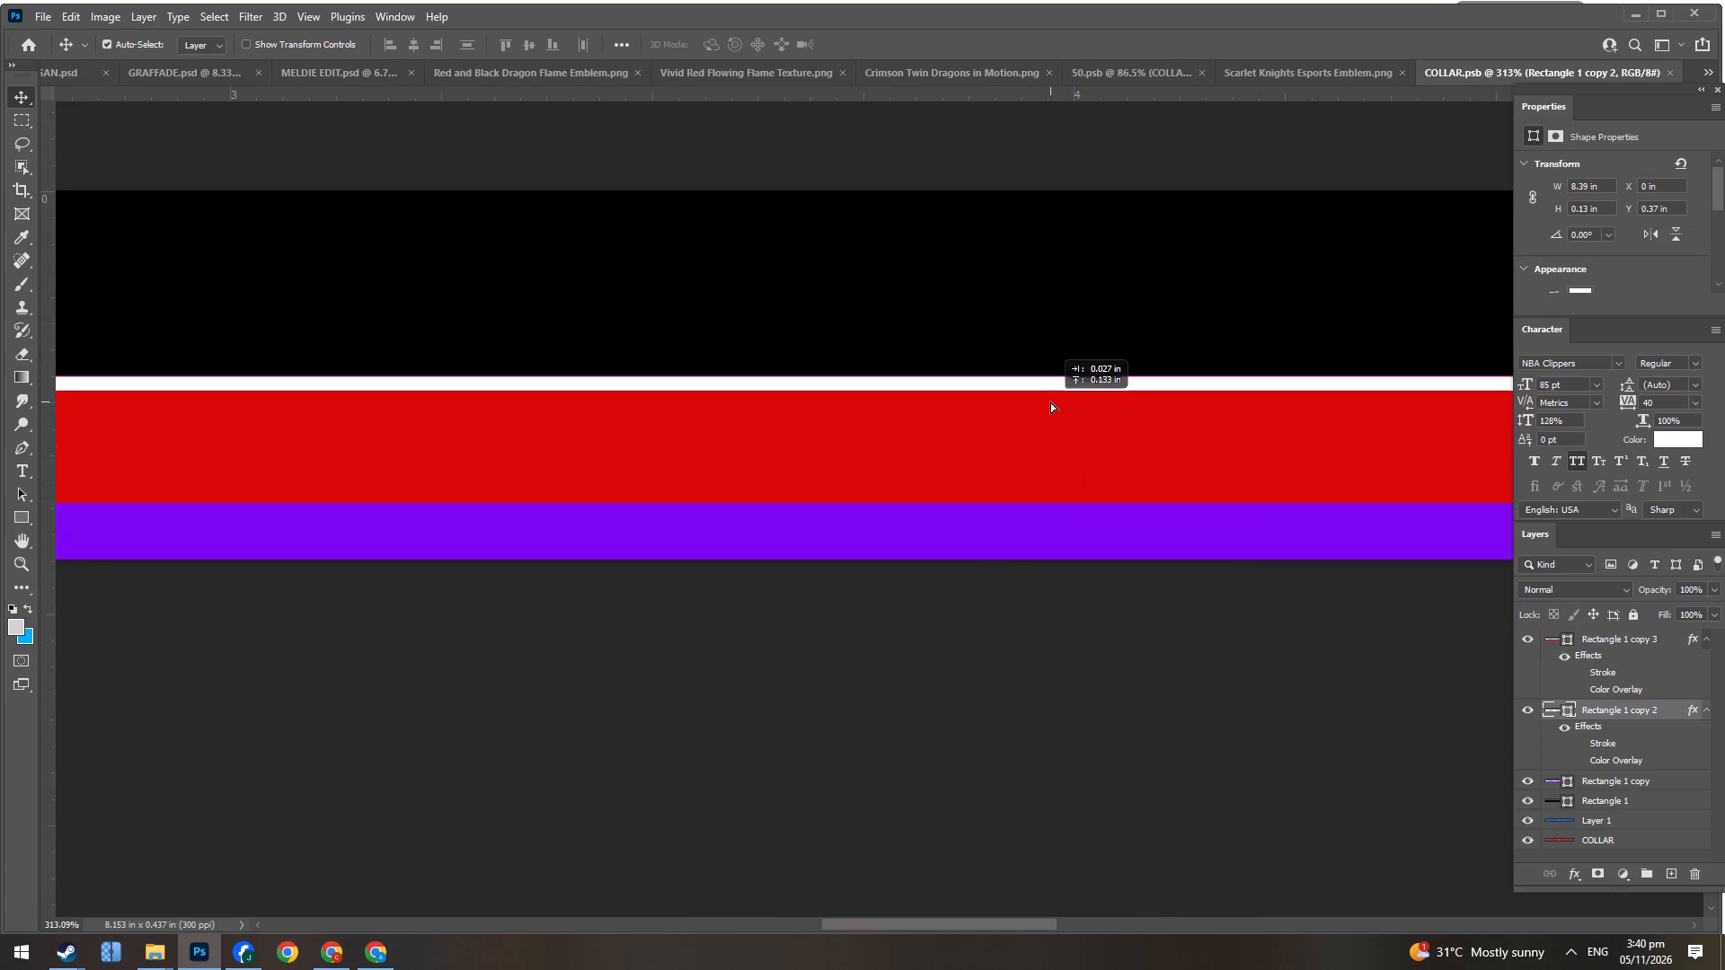
pyautogui.moveTo(1050, 401); pyautogui.dragTo(1042, 484)
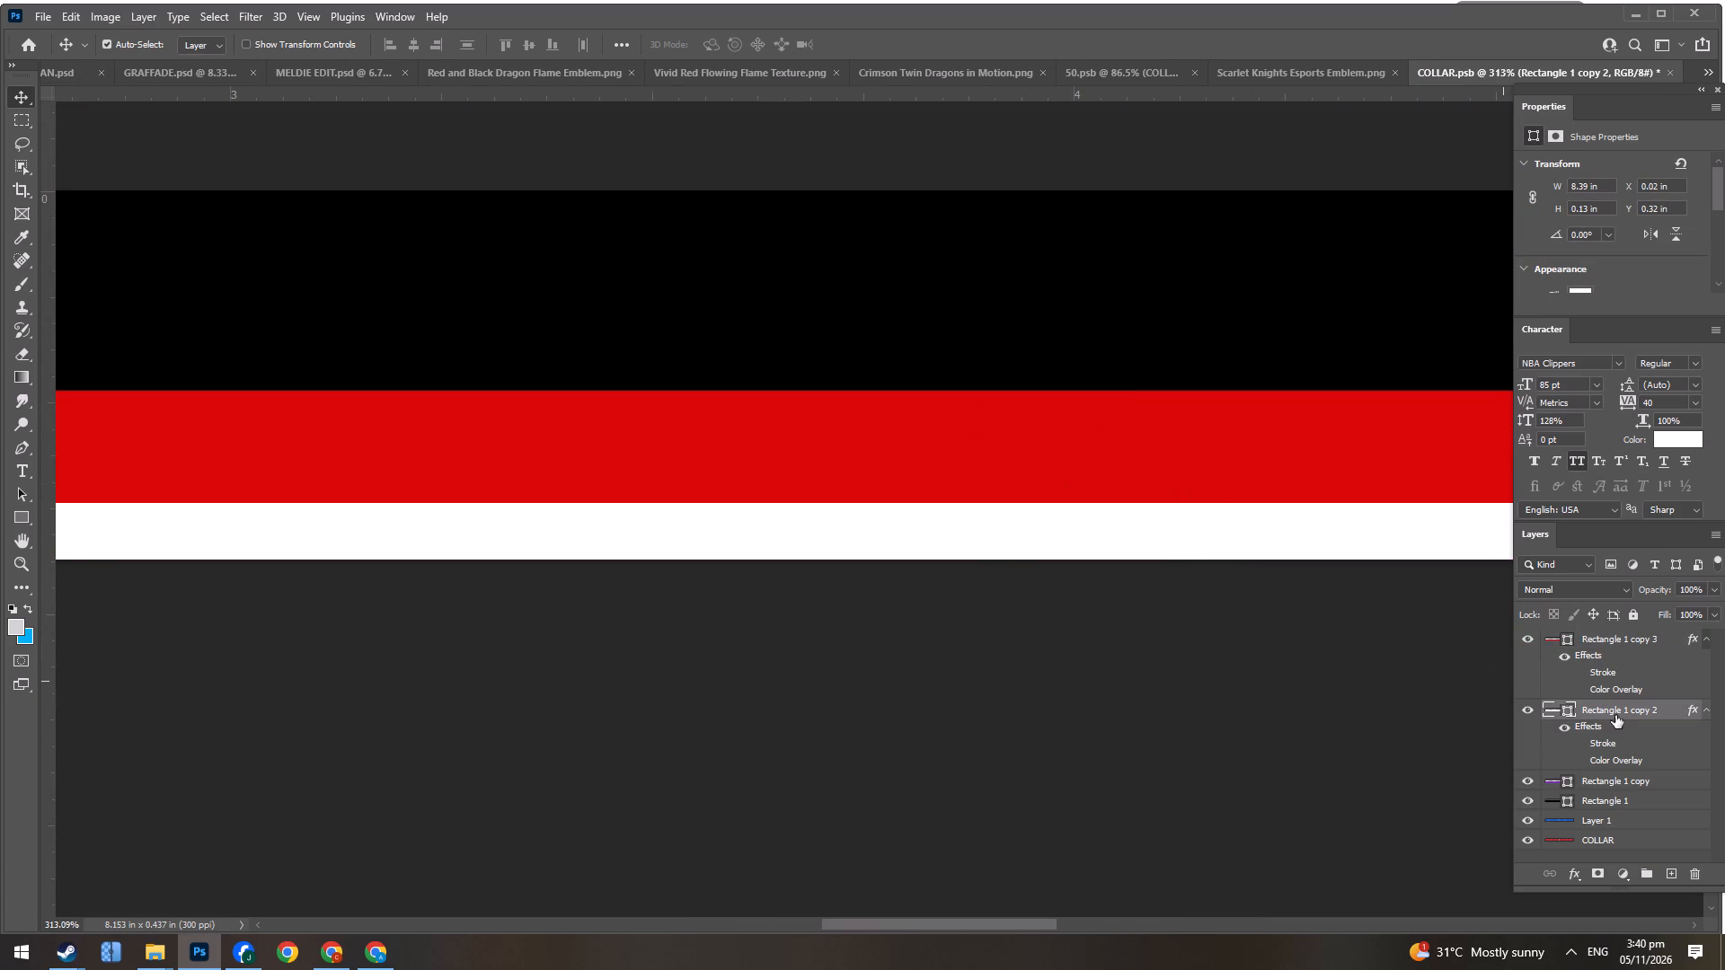
pyautogui.click(1621, 700)
# Shrink the red stripe, Rectangle 1 copy 3, from its upper edge to a height of about 0.09 in using Free Transform.
pyautogui.click(1247, 467)
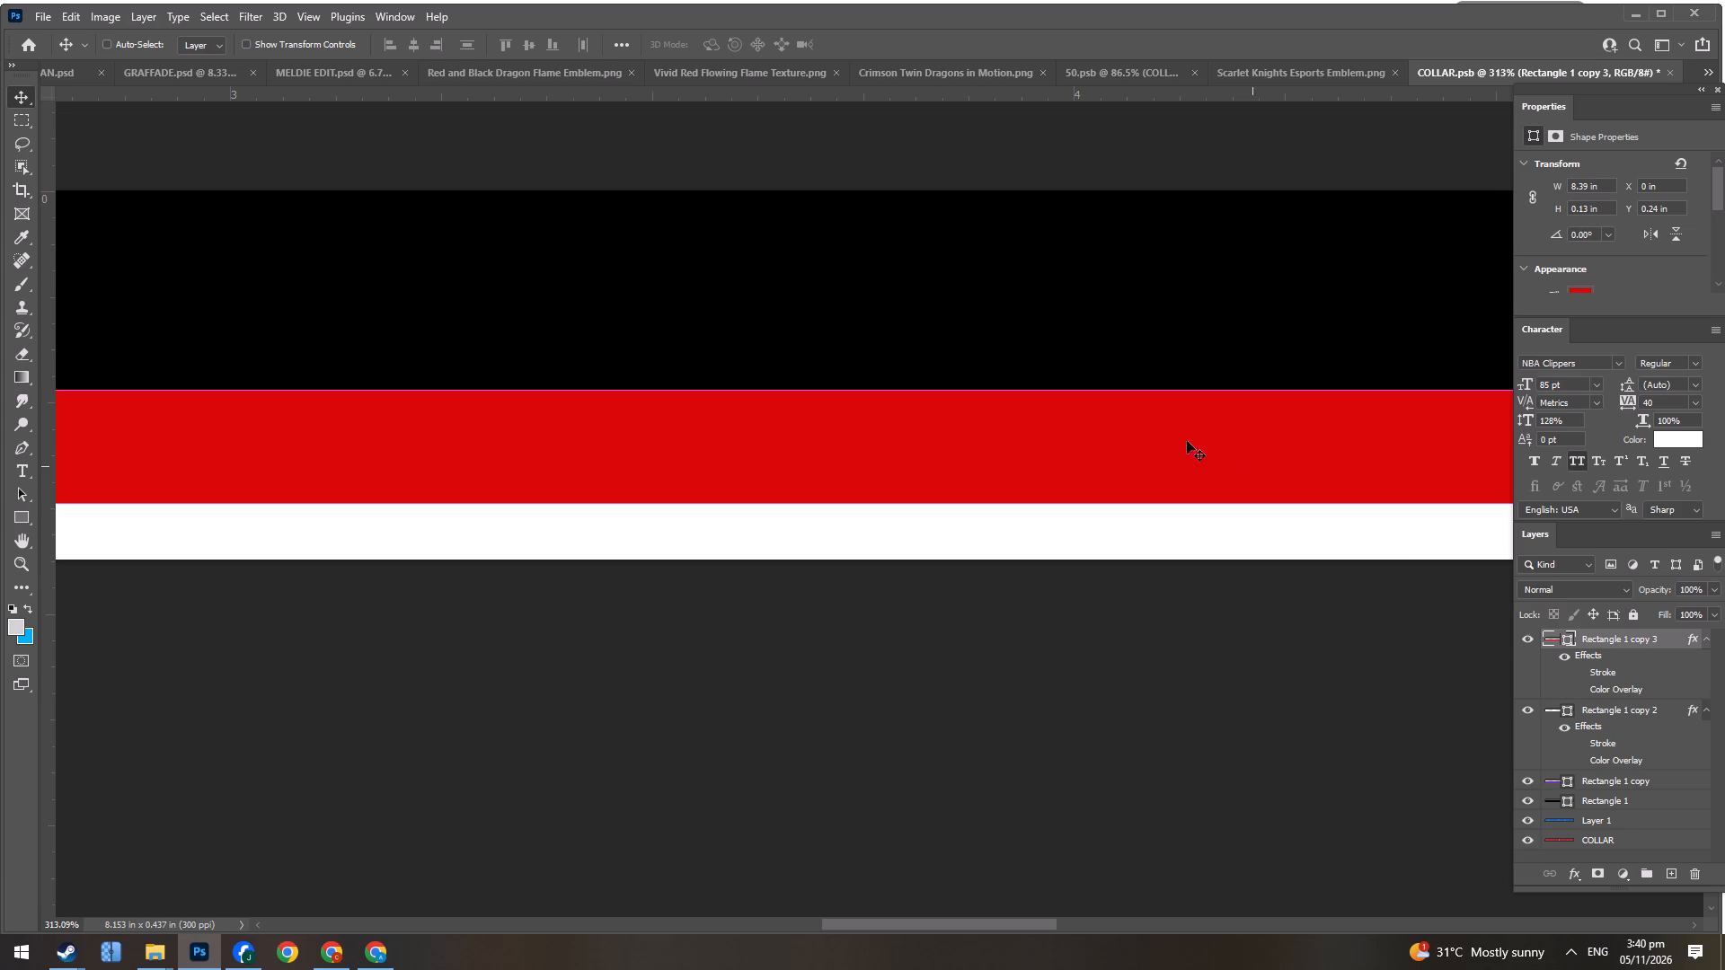
pyautogui.hotkey('ctrl', 't')
pyautogui.press('Return')
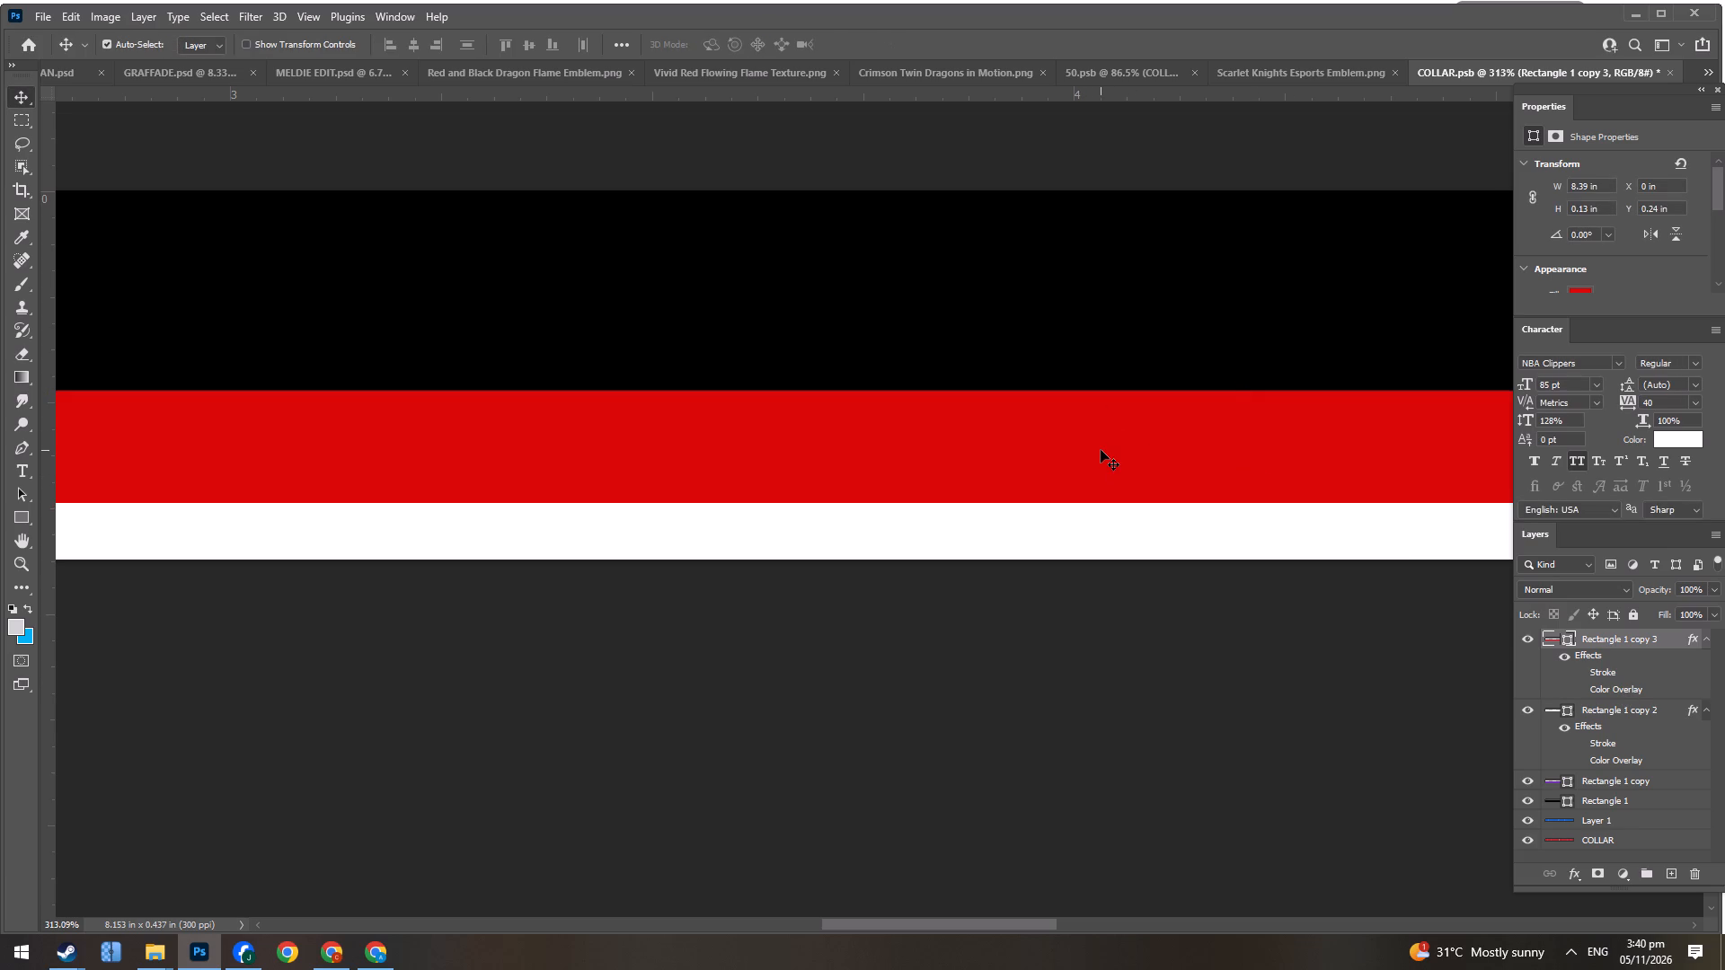
pyautogui.click(1101, 450)
pyautogui.hotkey('ctrl', 't')
pyautogui.moveTo(1092, 387); pyautogui.dragTo(1095, 434)
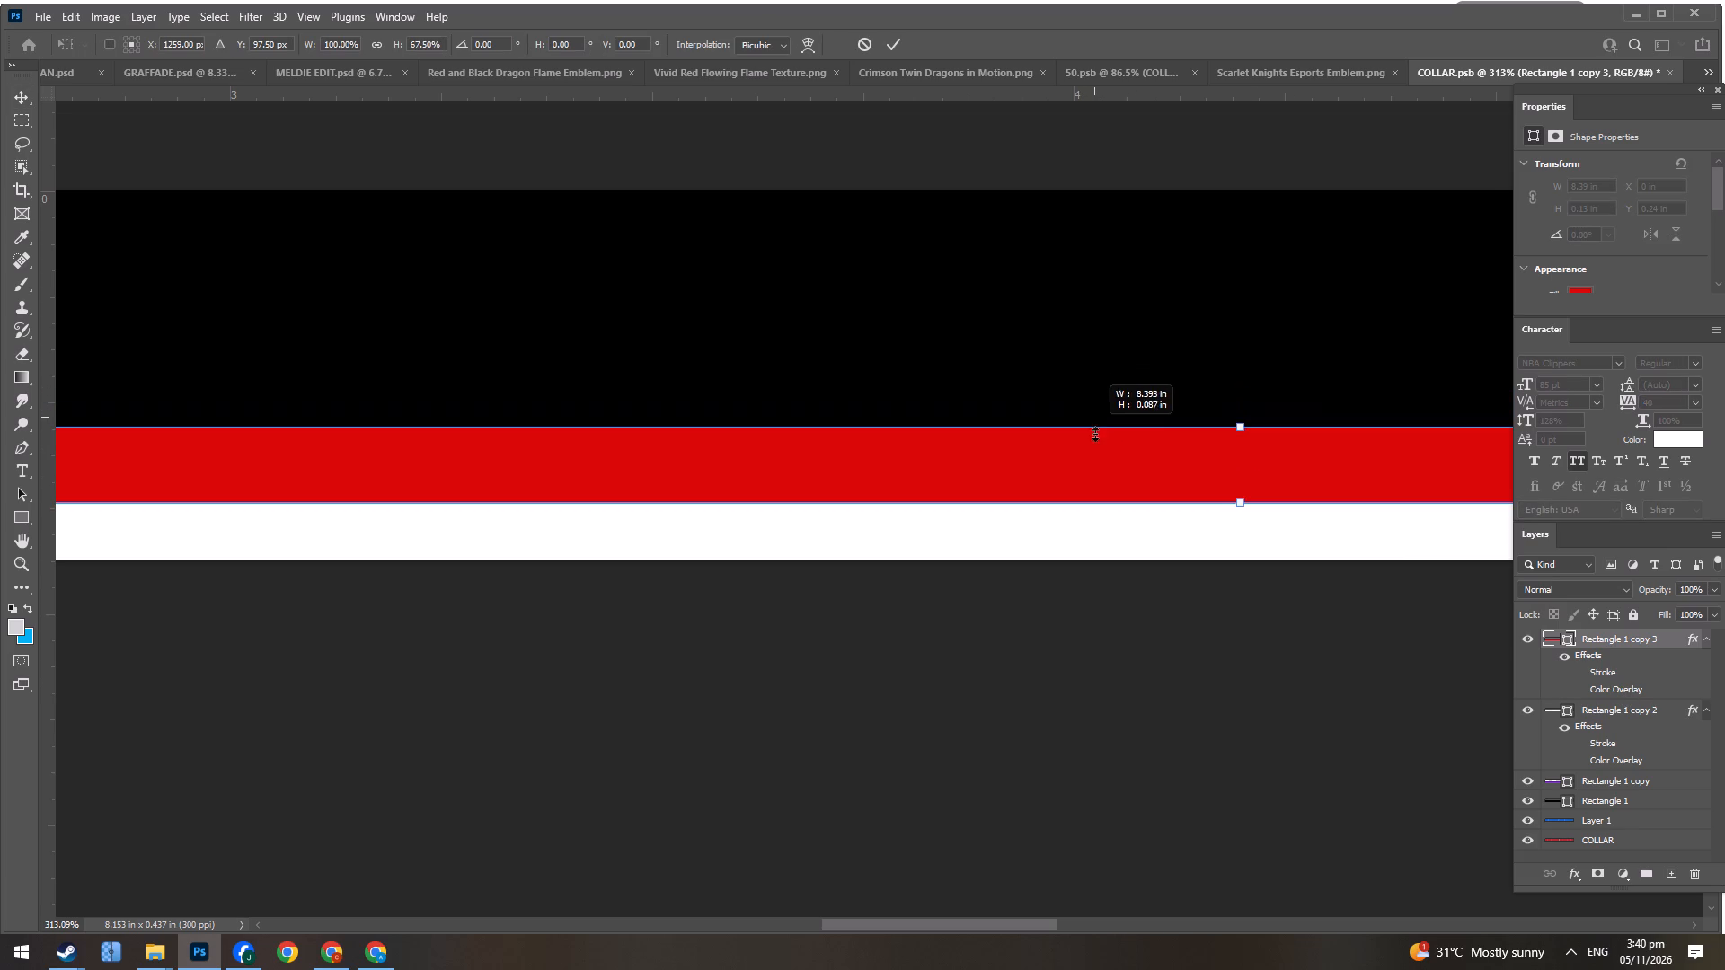
# Thin the red stripe in COLLAR.psb to about 0.09 in high and nudge it upward over the black band's lower edge.
pyautogui.moveTo(1095, 434); pyautogui.dragTo(1096, 436)
pyautogui.press('Return')
pyautogui.hotkey('ctrl', 't')
pyautogui.moveTo(1121, 436); pyautogui.dragTo(1124, 422)
pyautogui.press('Return')
pyautogui.moveTo(1124, 466); pyautogui.dragTo(1129, 455)
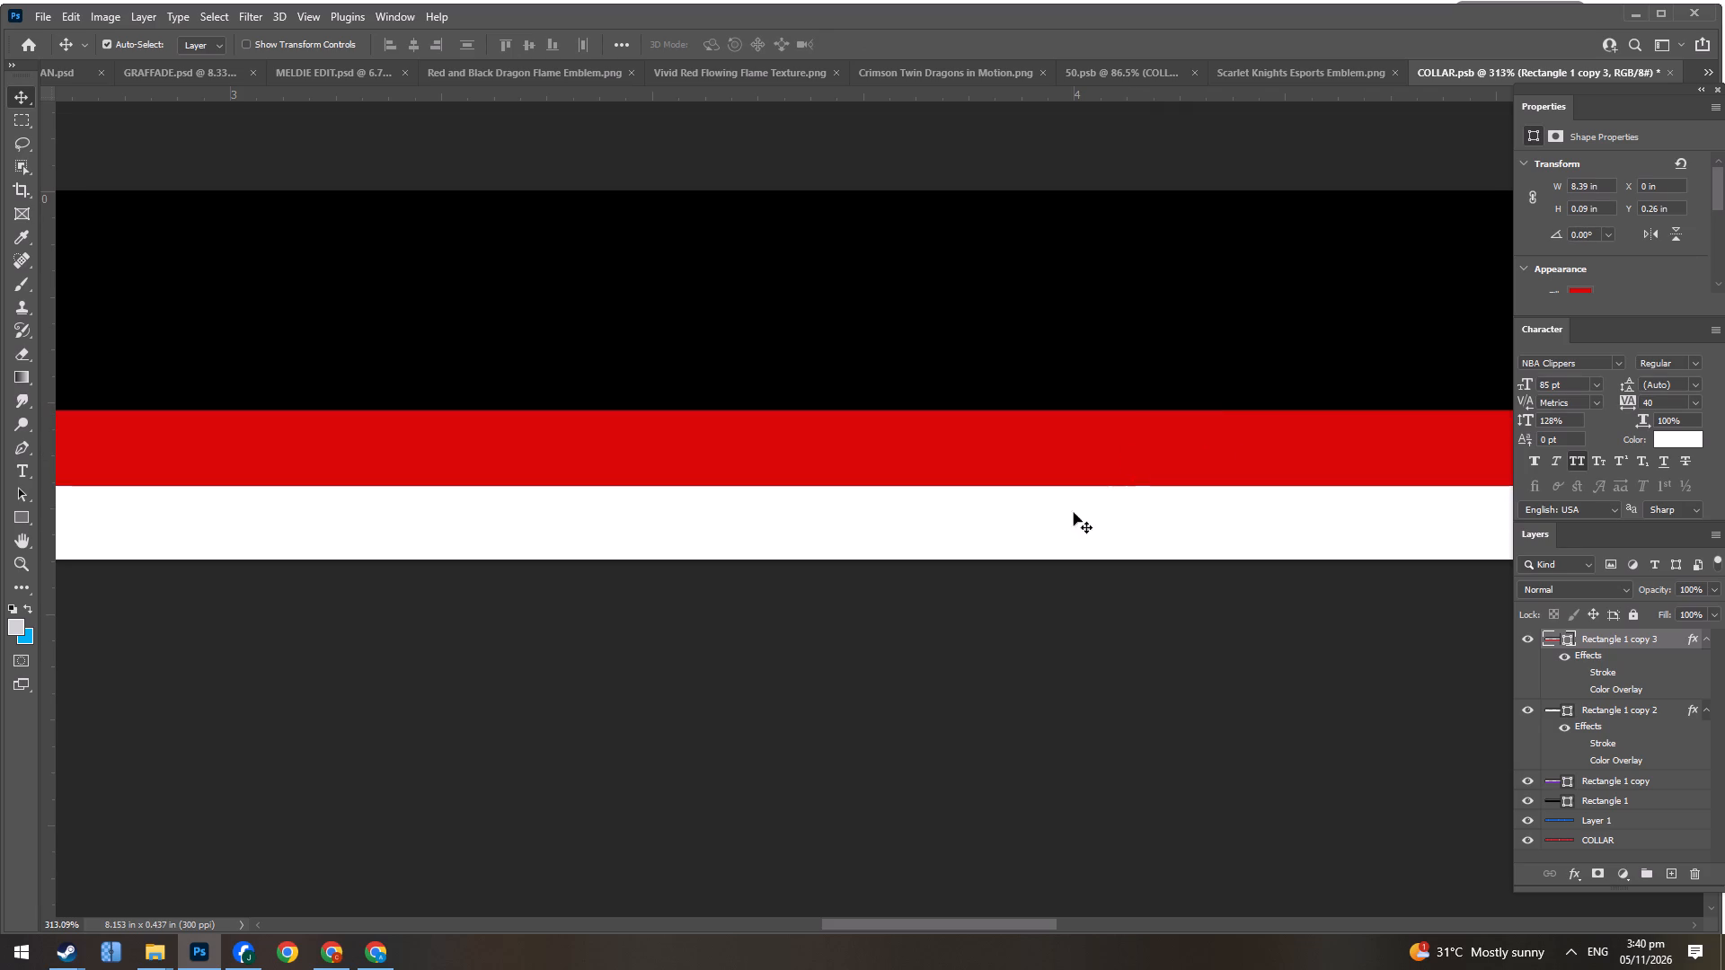
# Stretch the red stripe's upper edge until it is about 0.1 in high, and save COLLAR.psb.
pyautogui.keyDown('alt'); pyautogui.scroll(8, 1052, 533); pyautogui.keyUp('alt')
pyautogui.click(1129, 361)
pyautogui.hotkey('ctrl', 't')
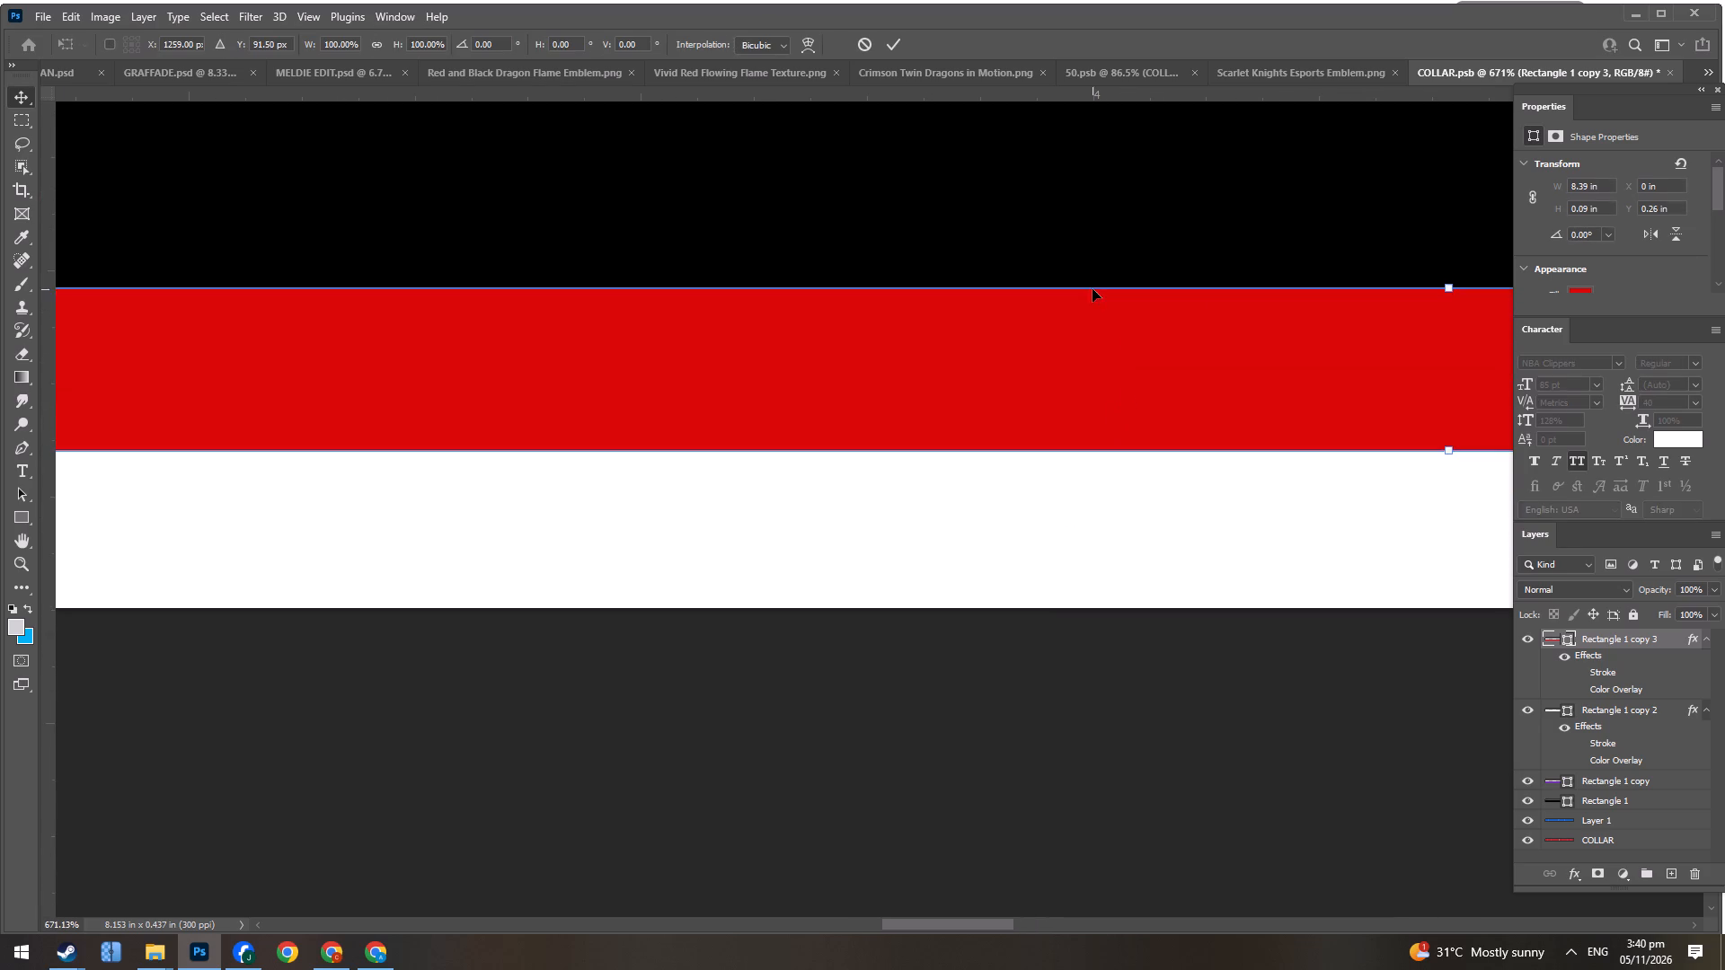
pyautogui.click(1094, 283)
pyautogui.press('Return')
pyautogui.keyDown('alt'); pyautogui.scroll(-17, 1094, 277); pyautogui.keyUp('alt')
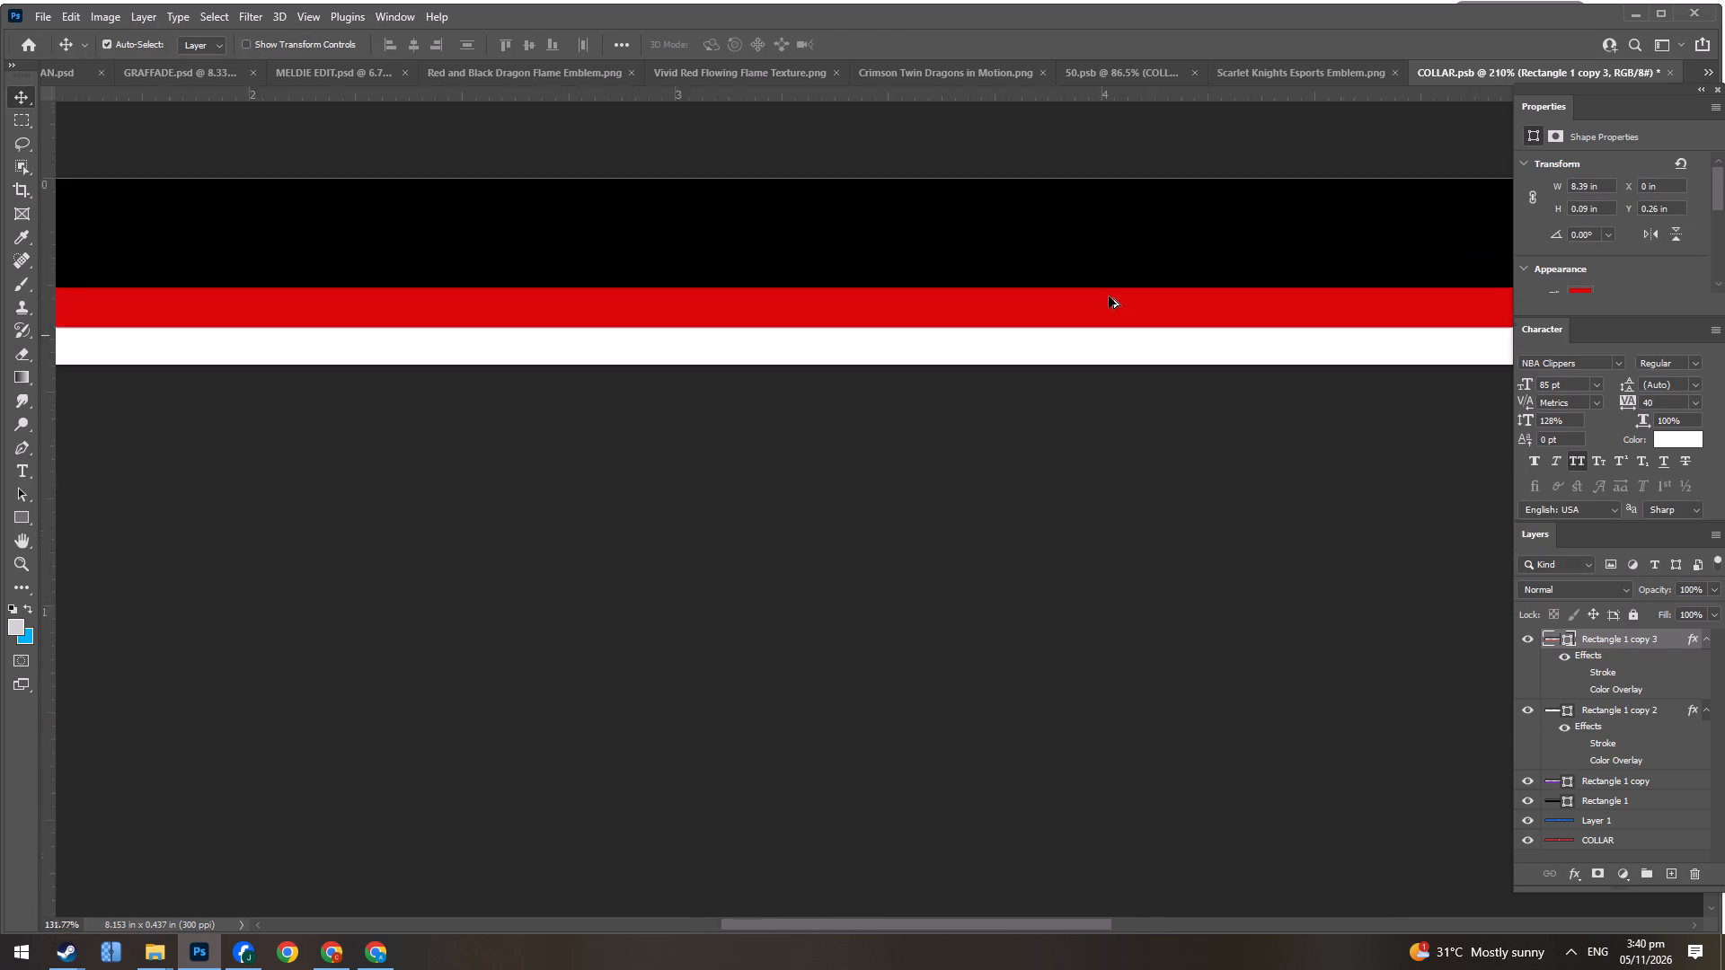
pyautogui.keyDown('alt'); pyautogui.scroll(-7, 1109, 296); pyautogui.keyUp('alt')
pyautogui.keyDown('alt'); pyautogui.scroll(4, 1109, 296); pyautogui.keyUp('alt')
pyautogui.keyDown('alt'); pyautogui.scroll(19, 1108, 295); pyautogui.keyUp('alt')
pyautogui.keyDown('alt'); pyautogui.rightClick(1086, 282); pyautogui.keyUp('alt')
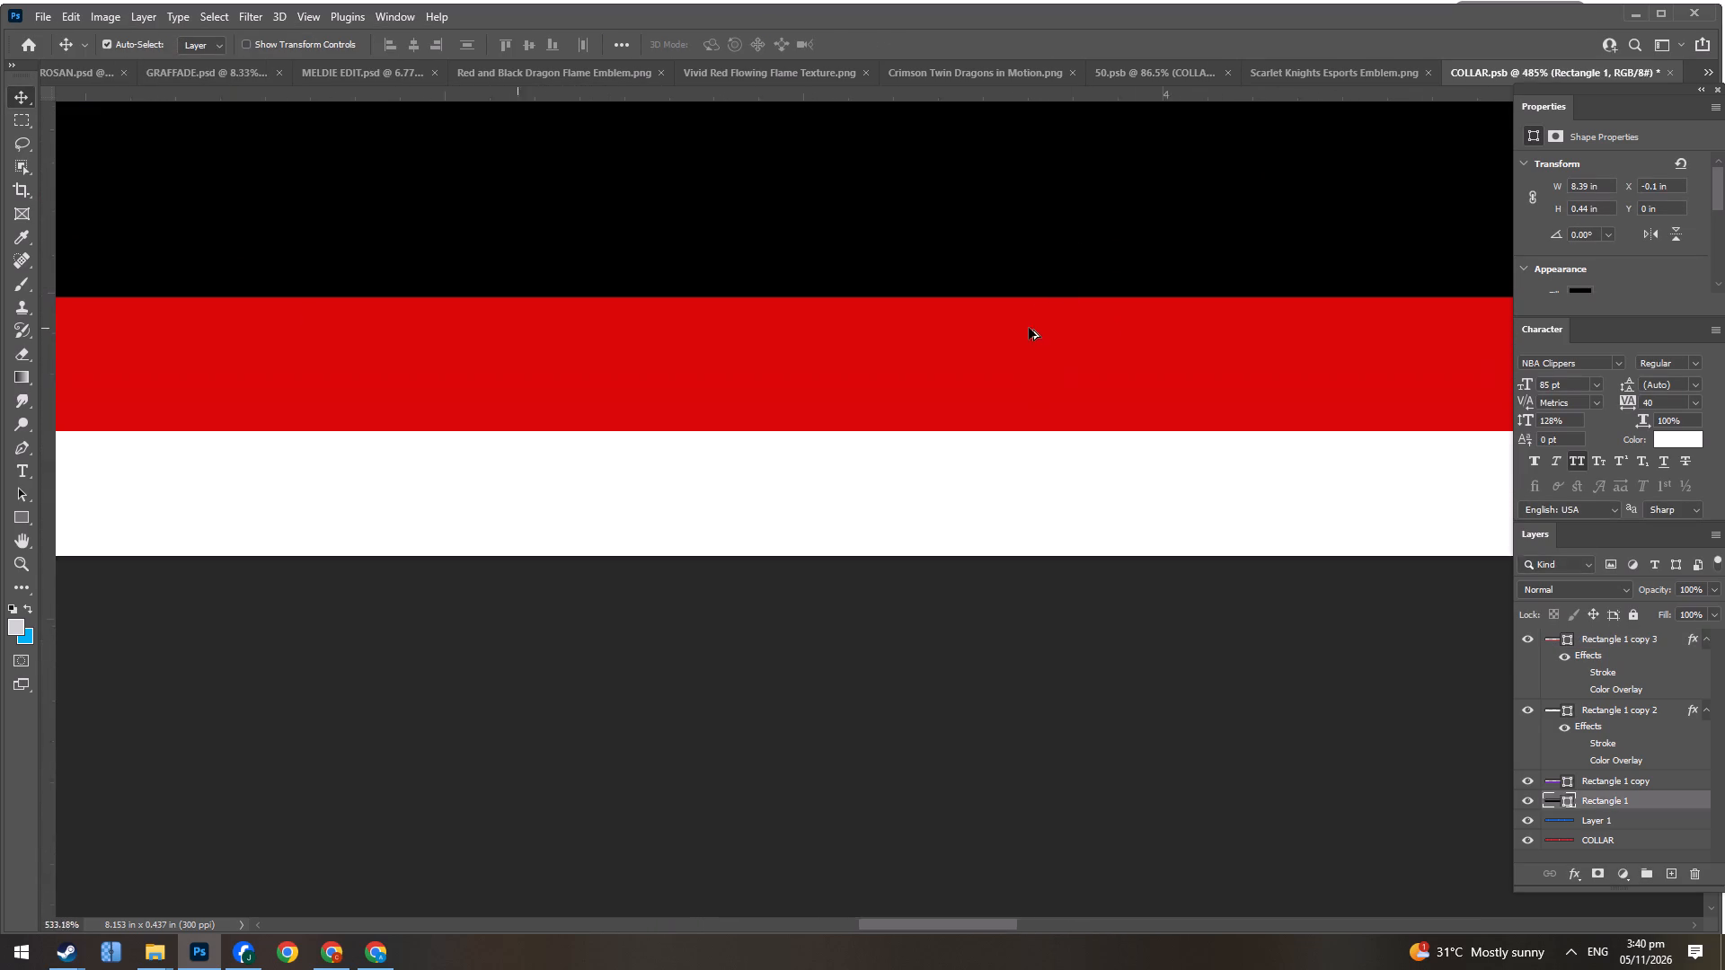
pyautogui.keyDown('alt'); pyautogui.scroll(2, 1029, 328); pyautogui.keyUp('alt')
pyautogui.click(1038, 368)
pyautogui.hotkey('ctrl', 't')
pyautogui.click(1042, 278)
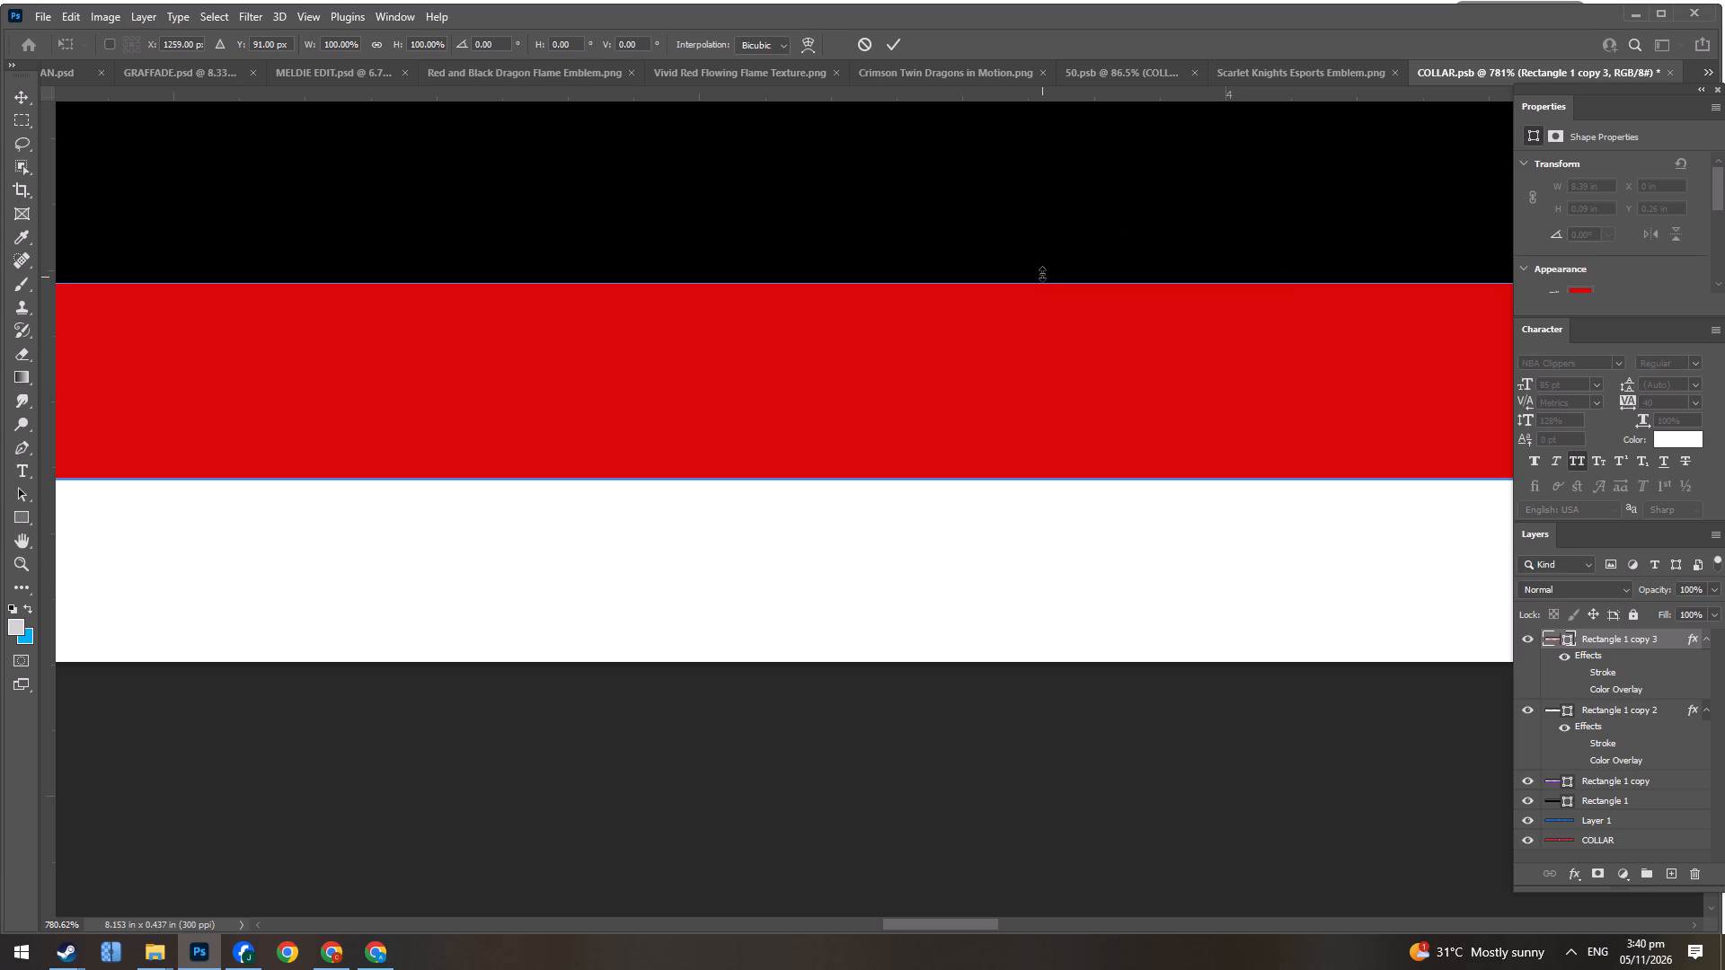
pyautogui.press('Return')
pyautogui.hotkey('ctrl', 's')
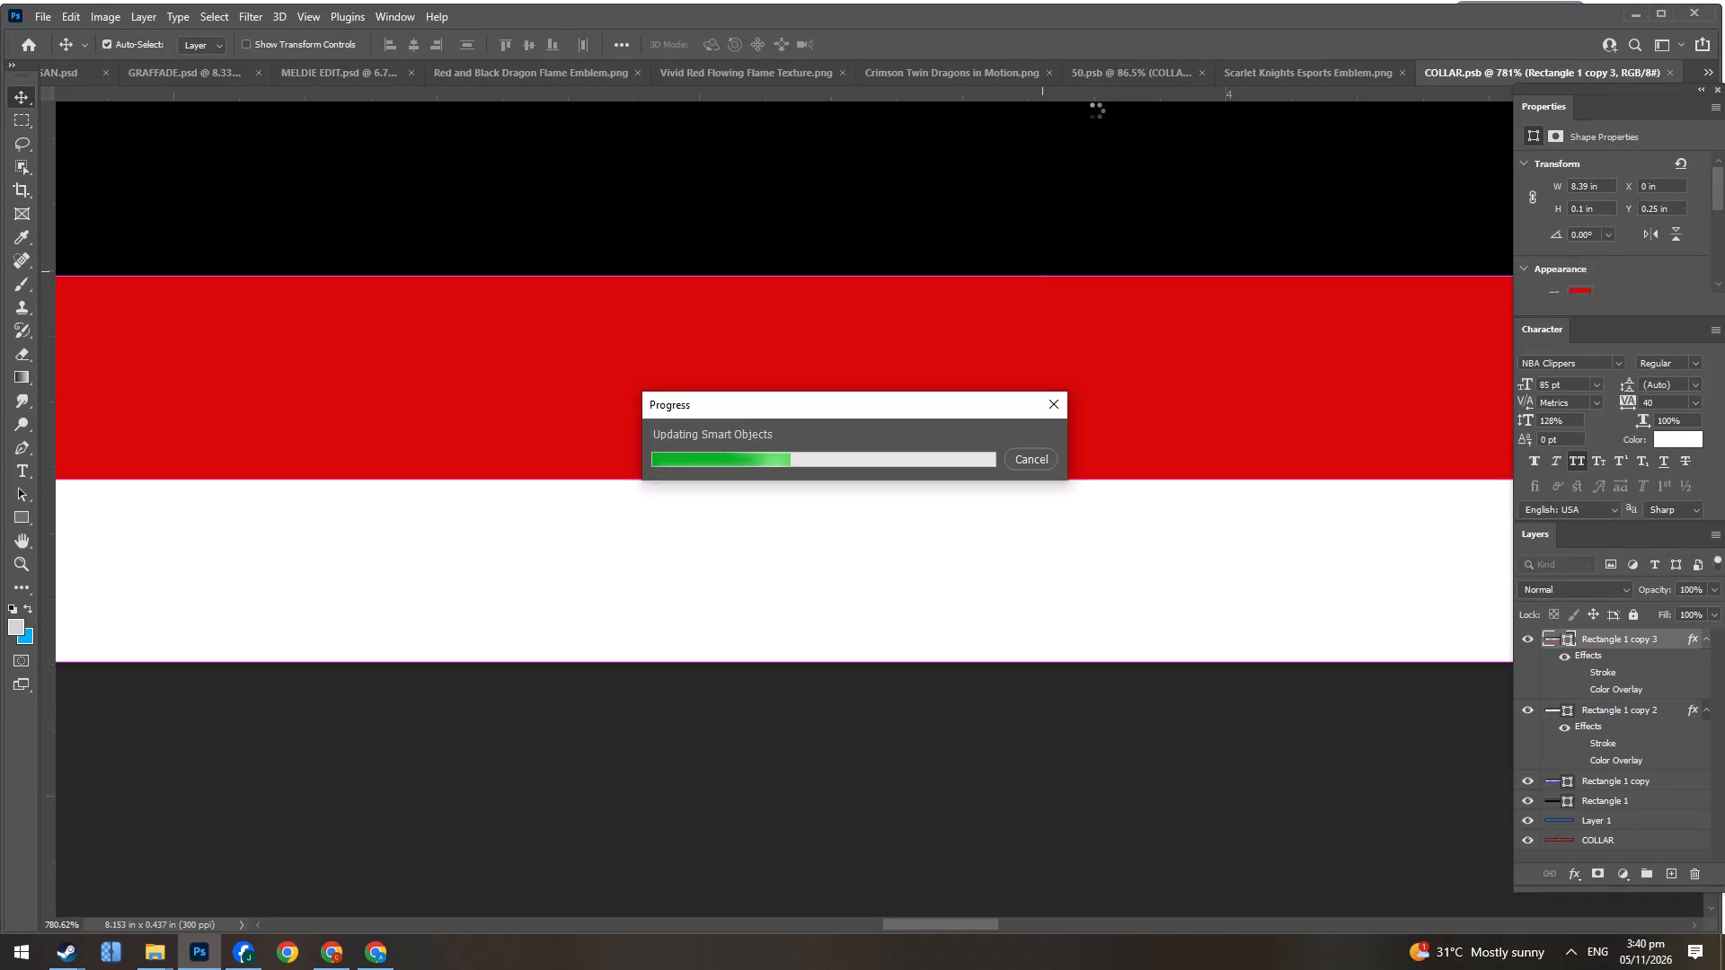
# Check the collar in the 50.psb mockup and open the front jersey's RIGHT CUFF smart object, CUFF.psb.
pyautogui.click(1098, 57)
pyautogui.click(1102, 75)
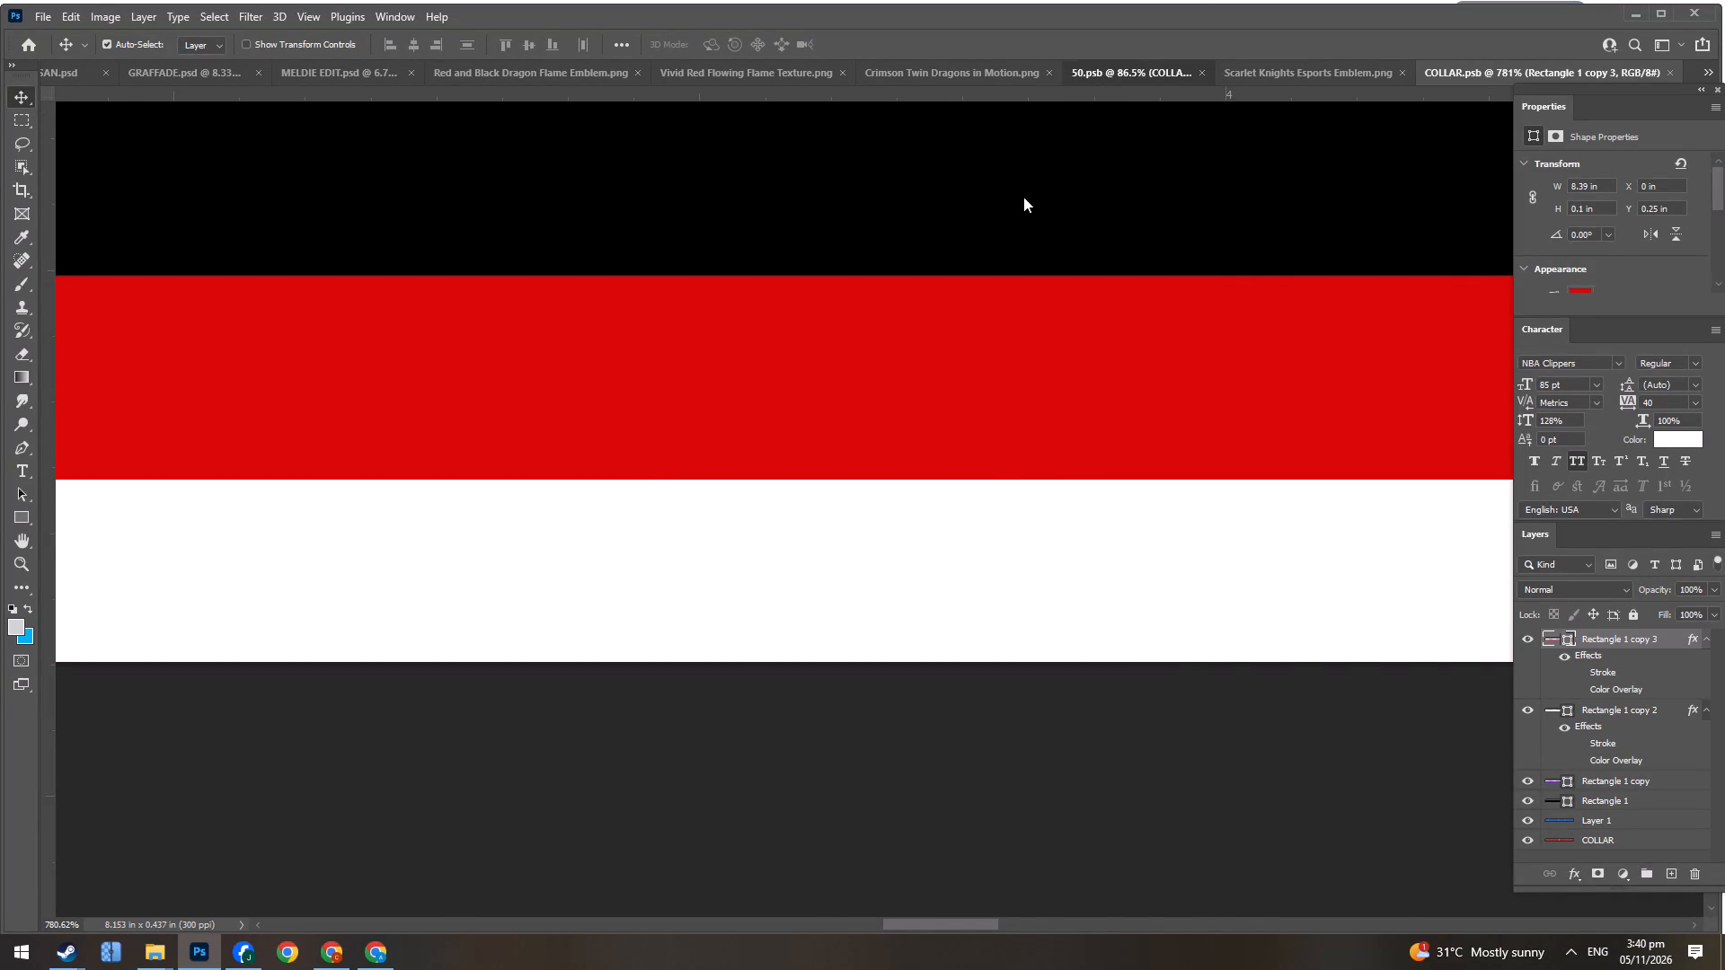
pyautogui.scroll(-20, 994, 423)
pyautogui.scroll(-4, 994, 423)
pyautogui.keyDown('alt'); pyautogui.scroll(4, 880, 473); pyautogui.keyUp('alt')
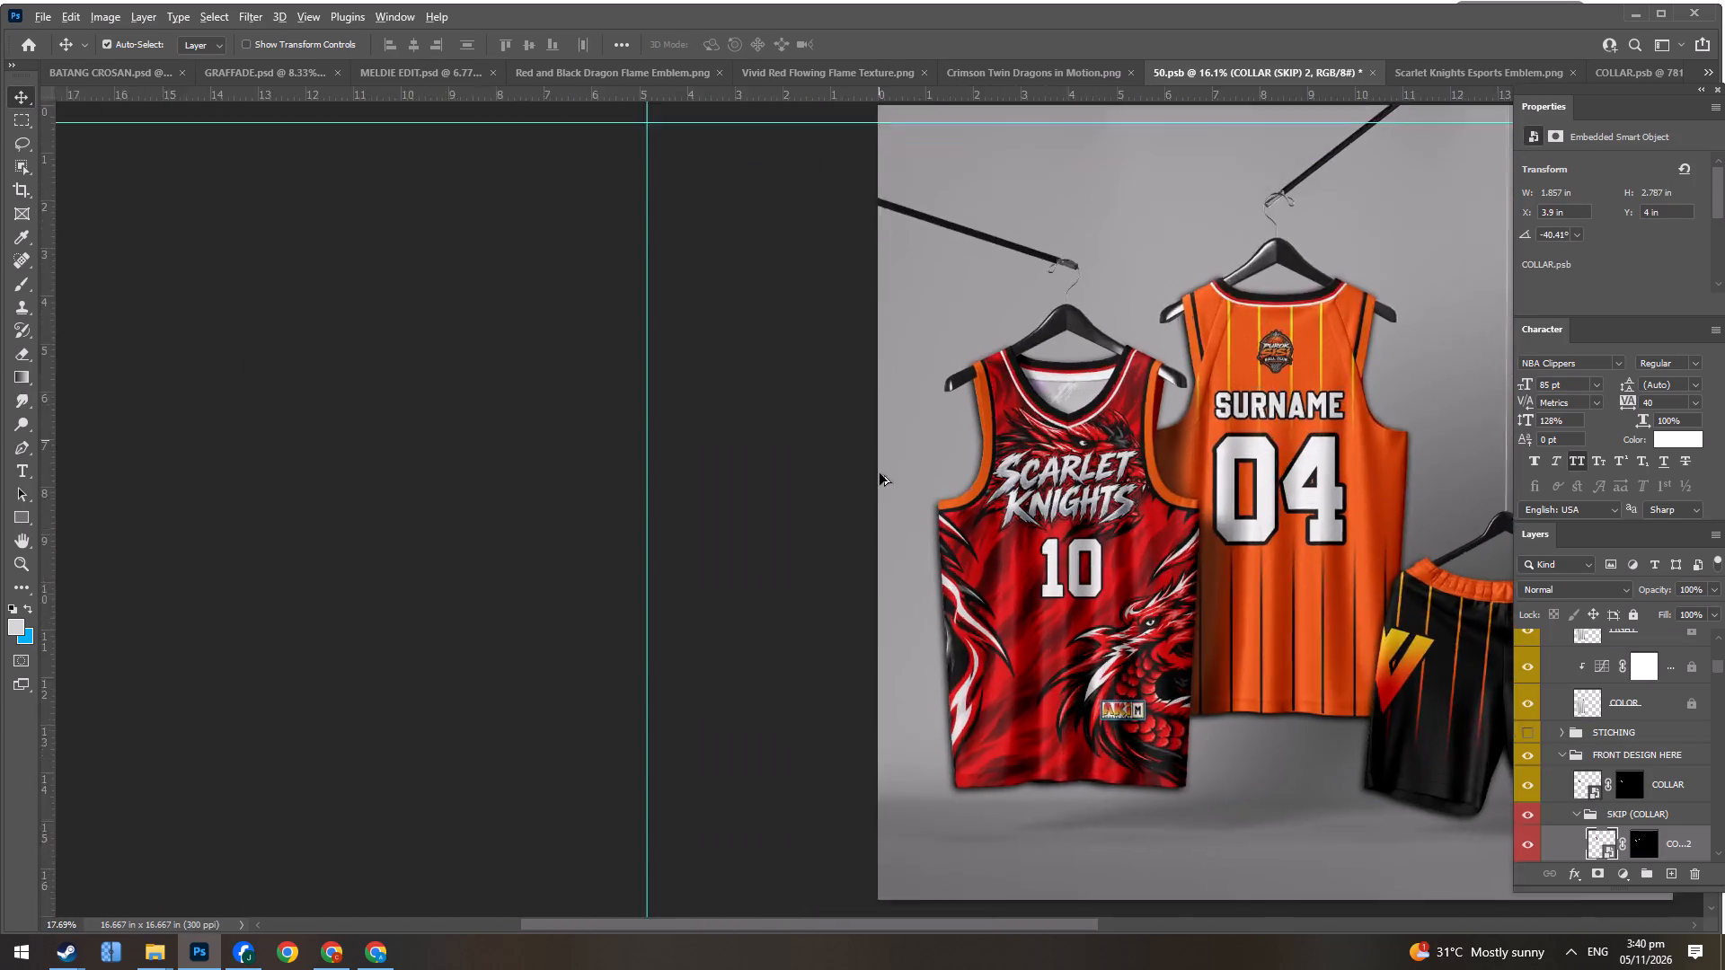
pyautogui.keyDown('alt'); pyautogui.scroll(2, 880, 473); pyautogui.keyUp('alt')
pyautogui.keyDown('alt'); pyautogui.scroll(9, 1229, 482); pyautogui.keyUp('alt')
pyautogui.click(898, 448)
pyautogui.scroll(-3, 1641, 700)
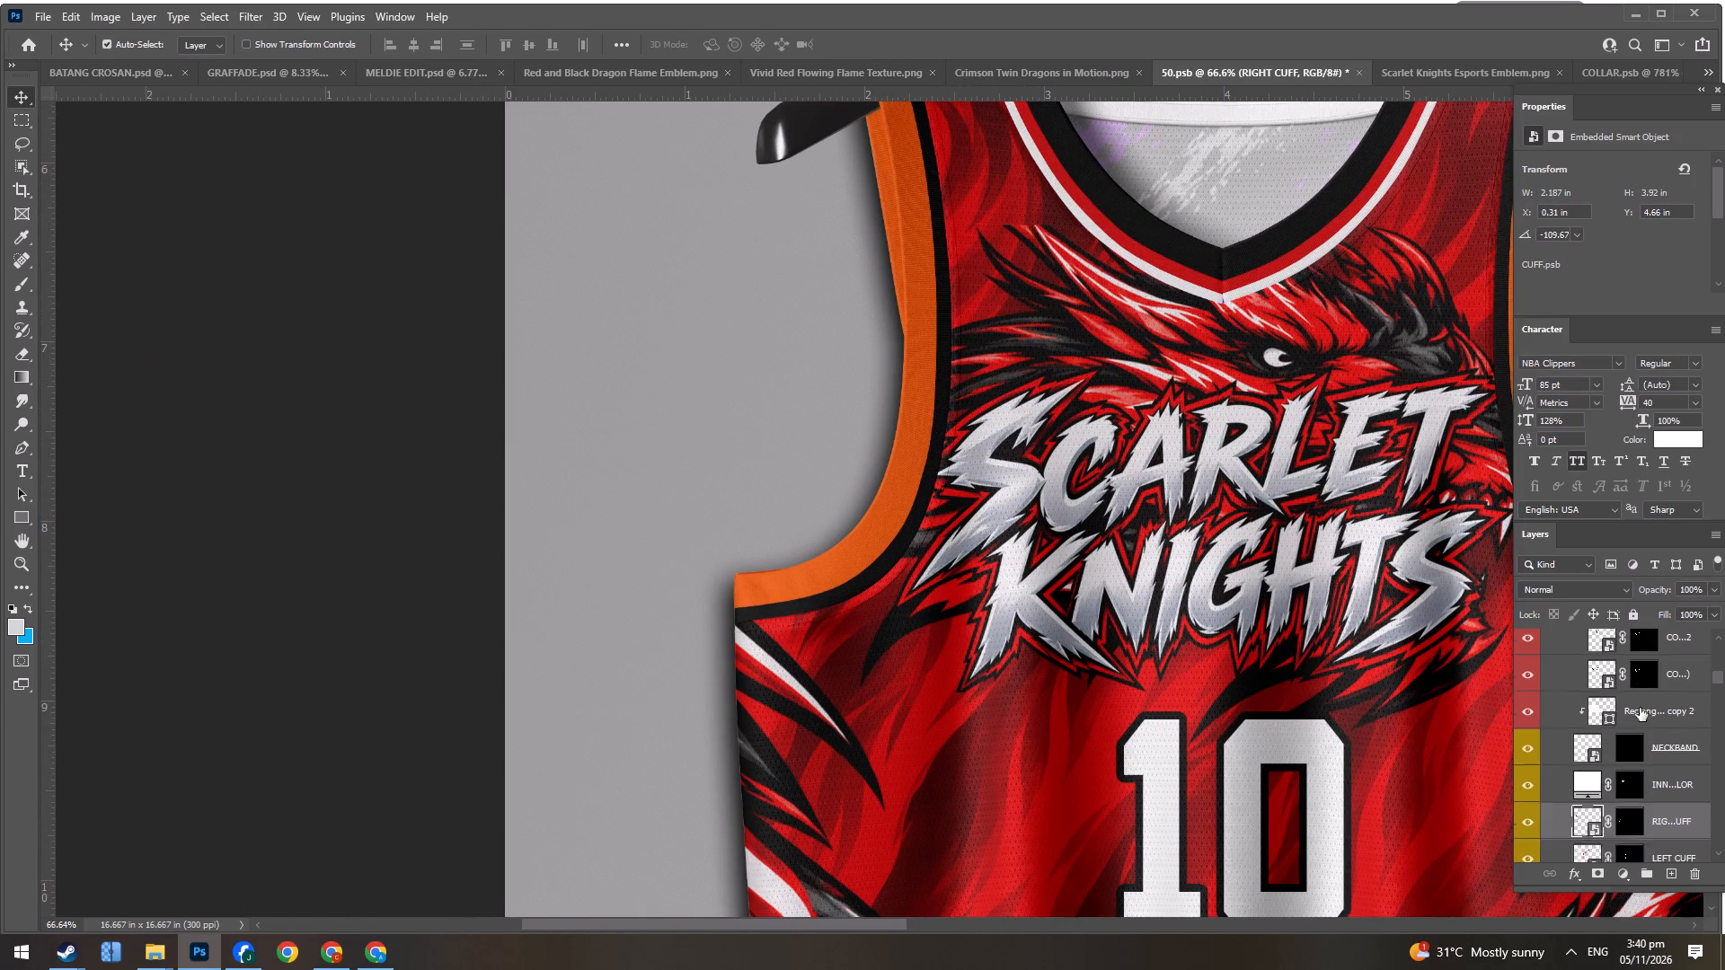
pyautogui.scroll(-2, 1640, 708)
pyautogui.doubleClick(1594, 741)
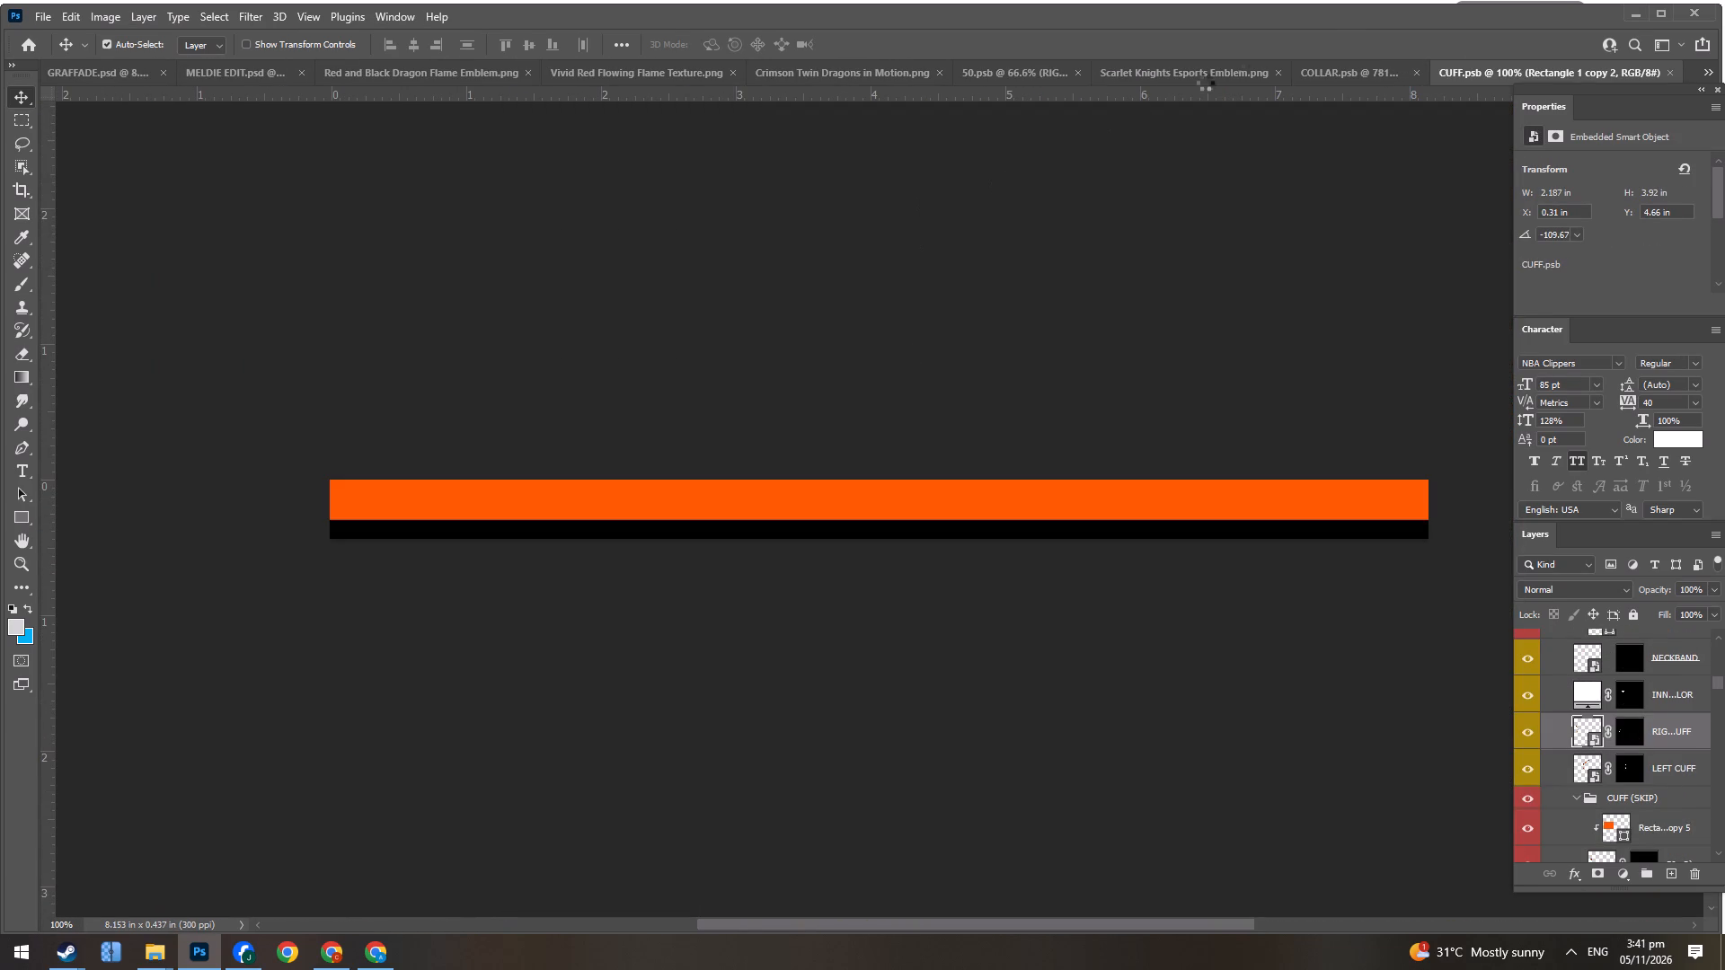
# Select the layers Rectangle 1 copy, Rectangle 1 copy 2 and Rectangle 1 copy 3 in COLLAR.psb, then return to CUFF.psb.
pyautogui.click(1350, 77)
pyautogui.scroll(-20, 1273, 520)
pyautogui.scroll(-2, 1273, 520)
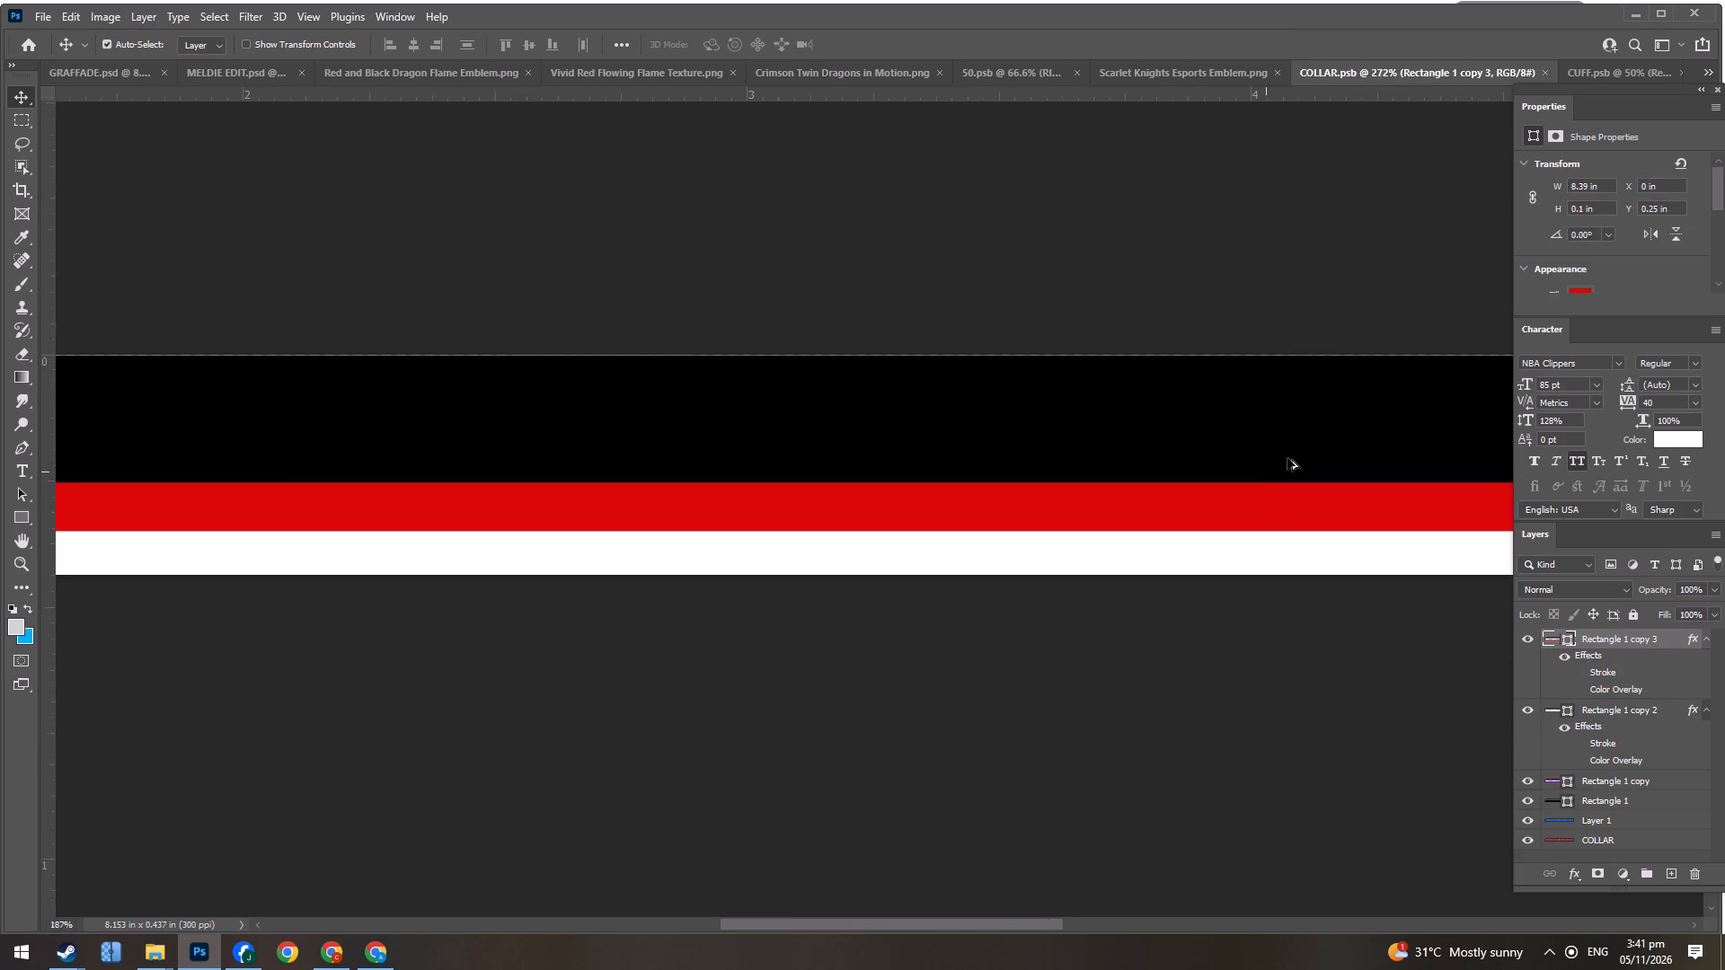
pyautogui.keyDown('shift'); pyautogui.click(1614, 782); pyautogui.keyUp('shift')
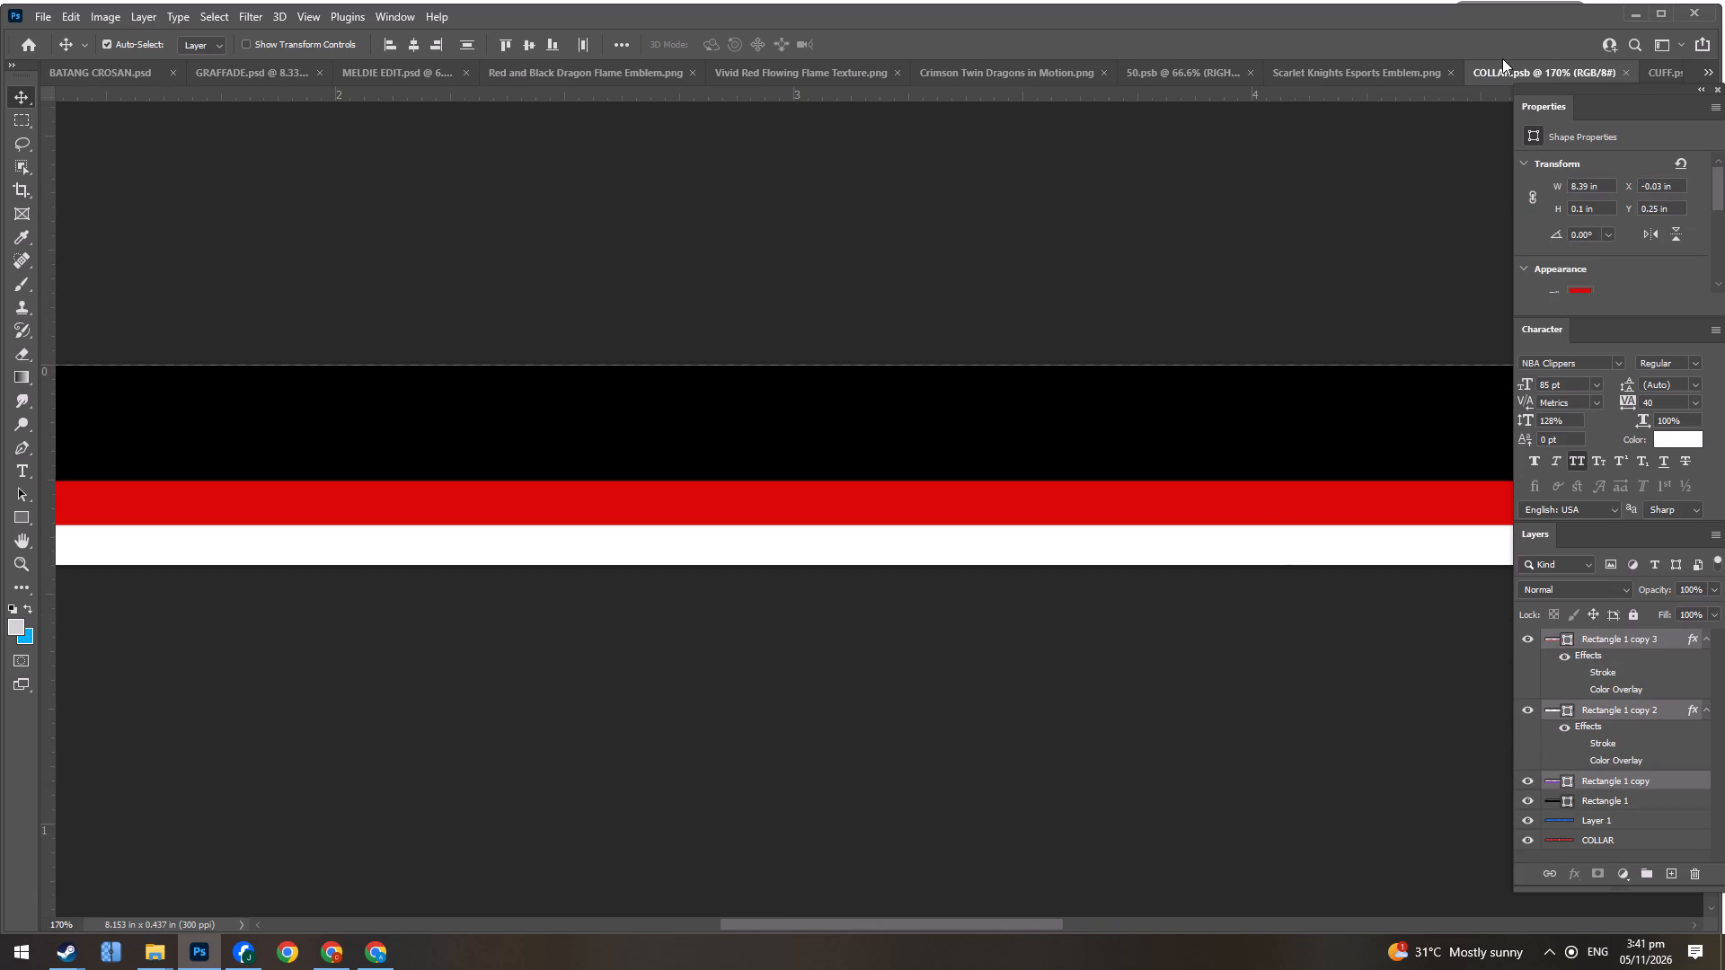
pyautogui.click(1502, 58)
pyautogui.click(1503, 77)
pyautogui.click(1353, 55)
pyautogui.click(1680, 72)
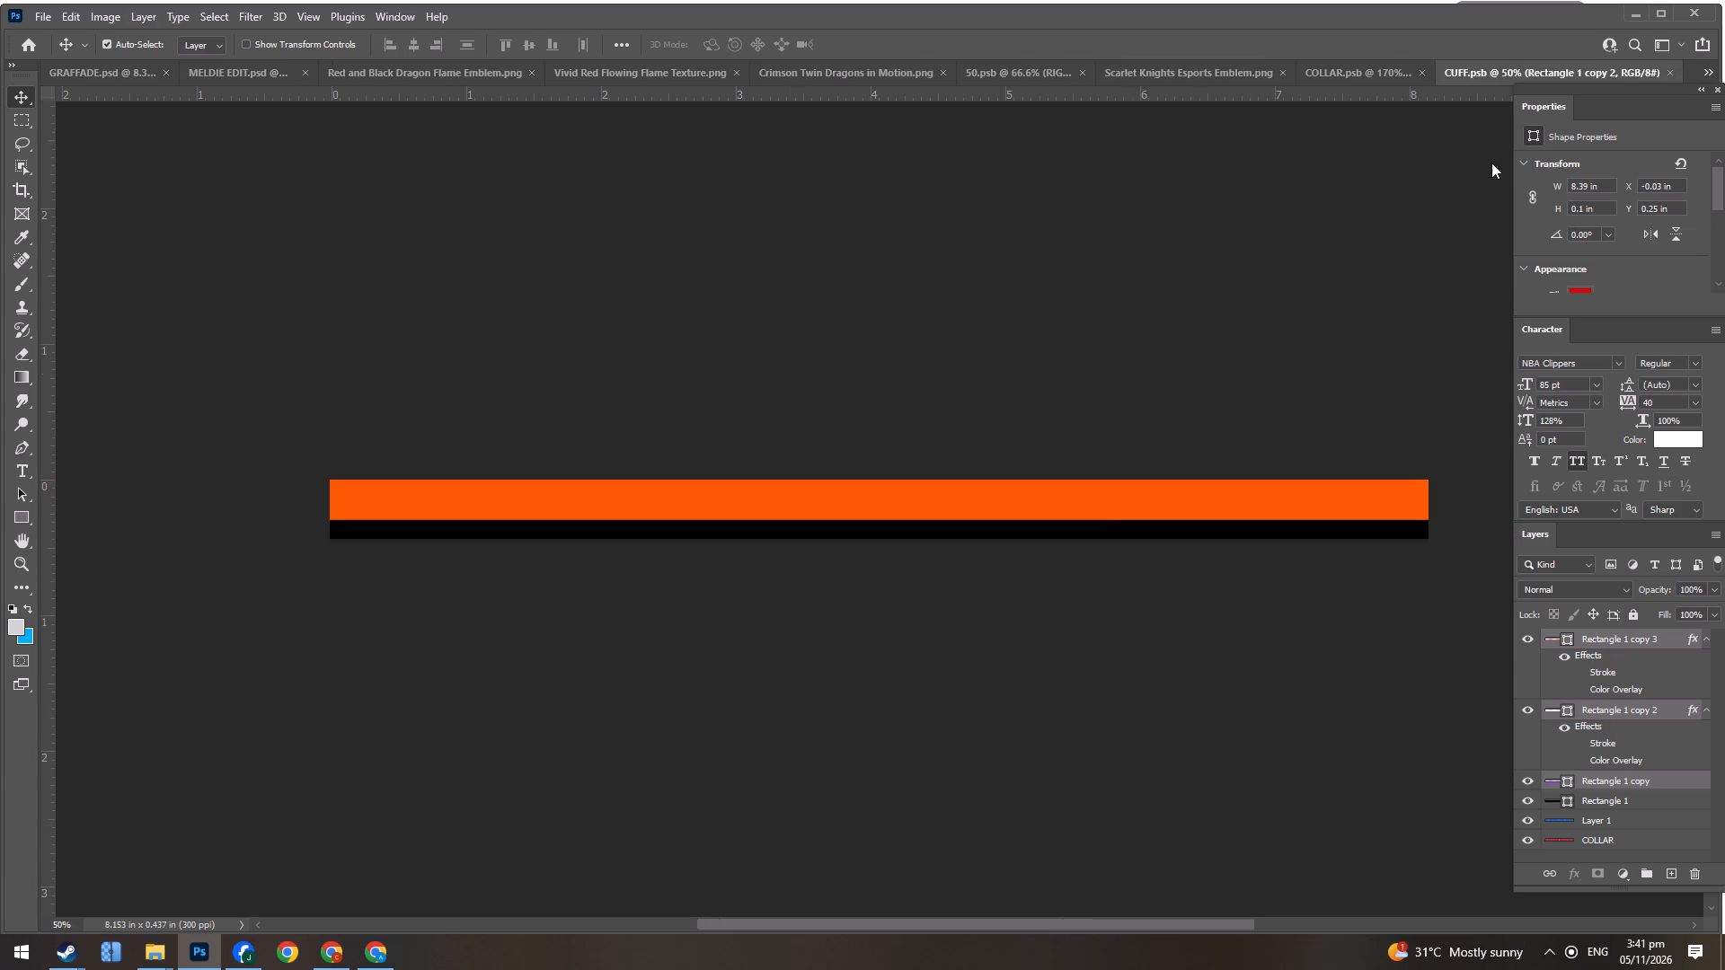
# Delete the black Rectangle 1 copy 2 and orange Rectangle 1 layers from CUFF.psb.
pyautogui.click(1117, 504)
pyautogui.press('Delete')
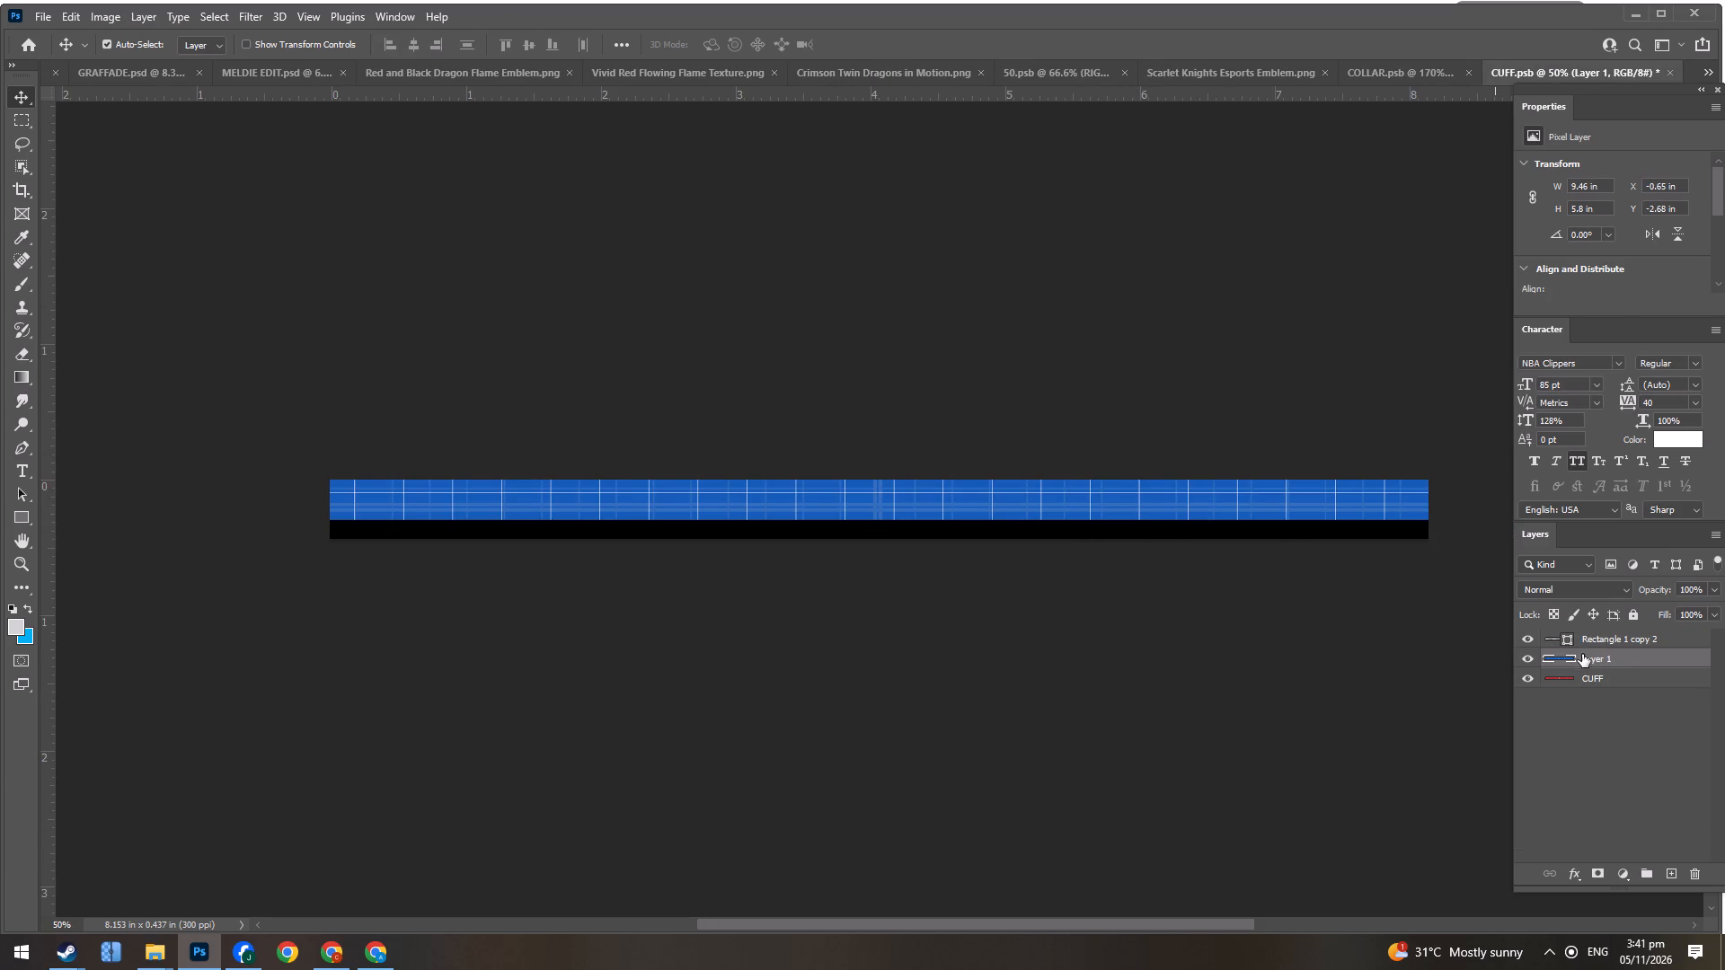
pyautogui.hotkey('ctrl', 'z')
pyautogui.click(1615, 638)
pyautogui.press('Delete')
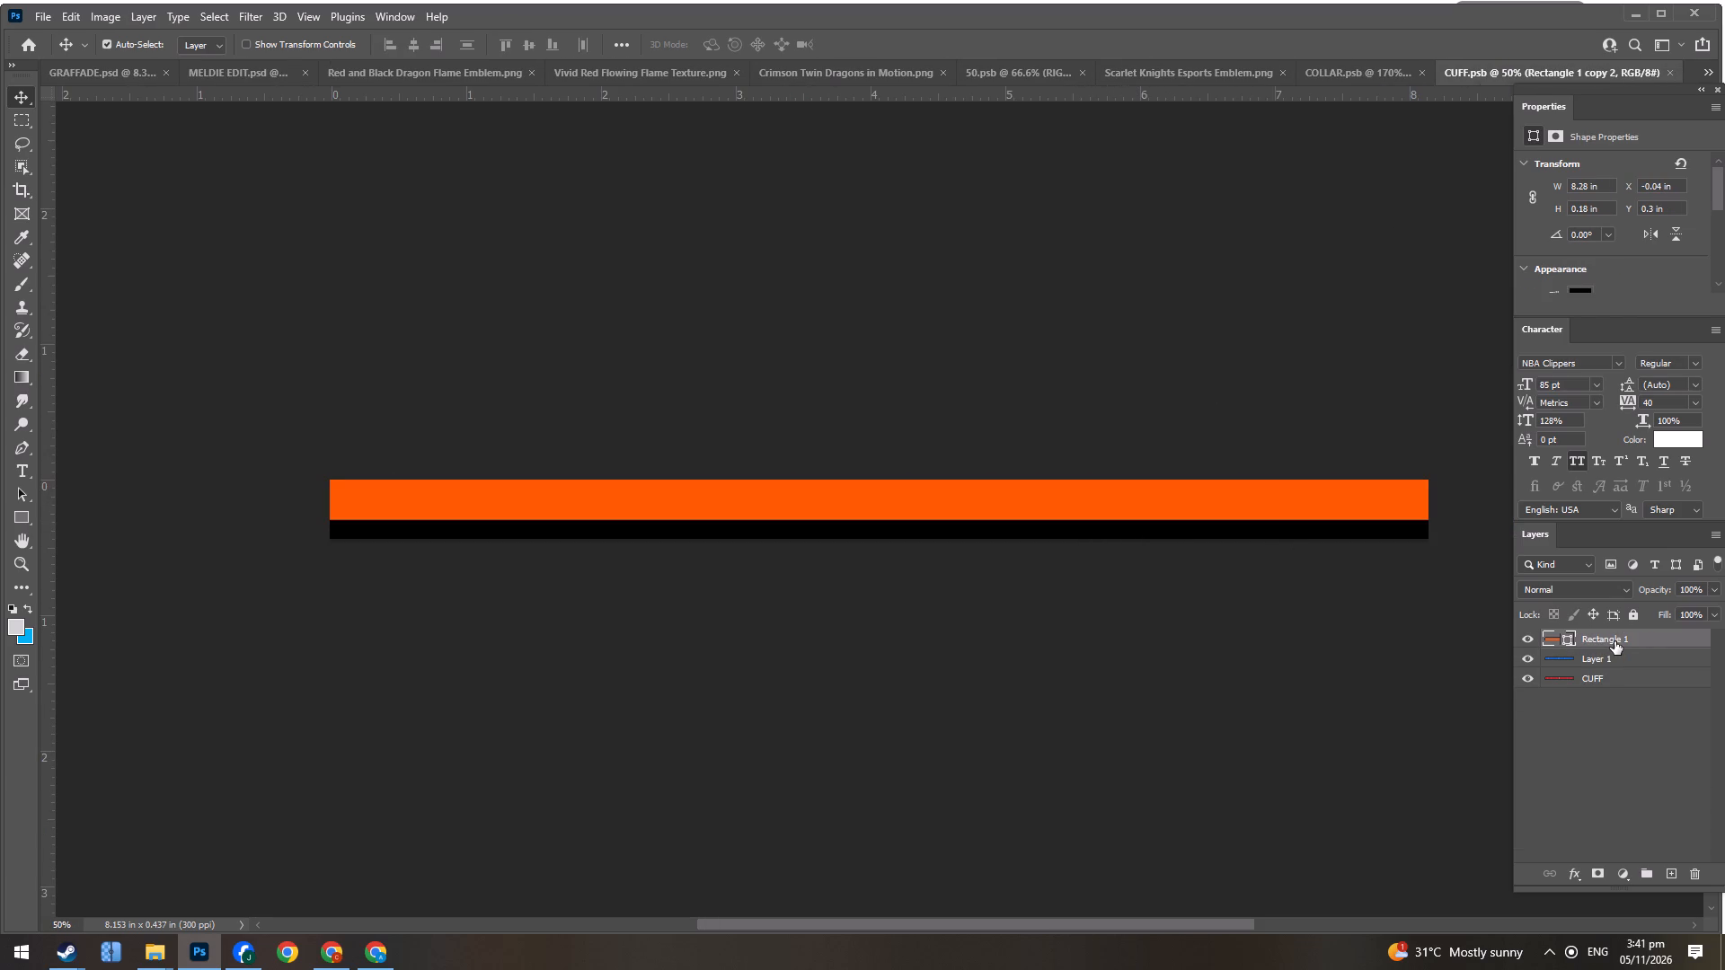
pyautogui.press('Delete')
# Copy the three selected COLLAR.psb stripe layers into CUFF.psb and align them along the cuff strip's lower edge.
pyautogui.click(1420, 89)
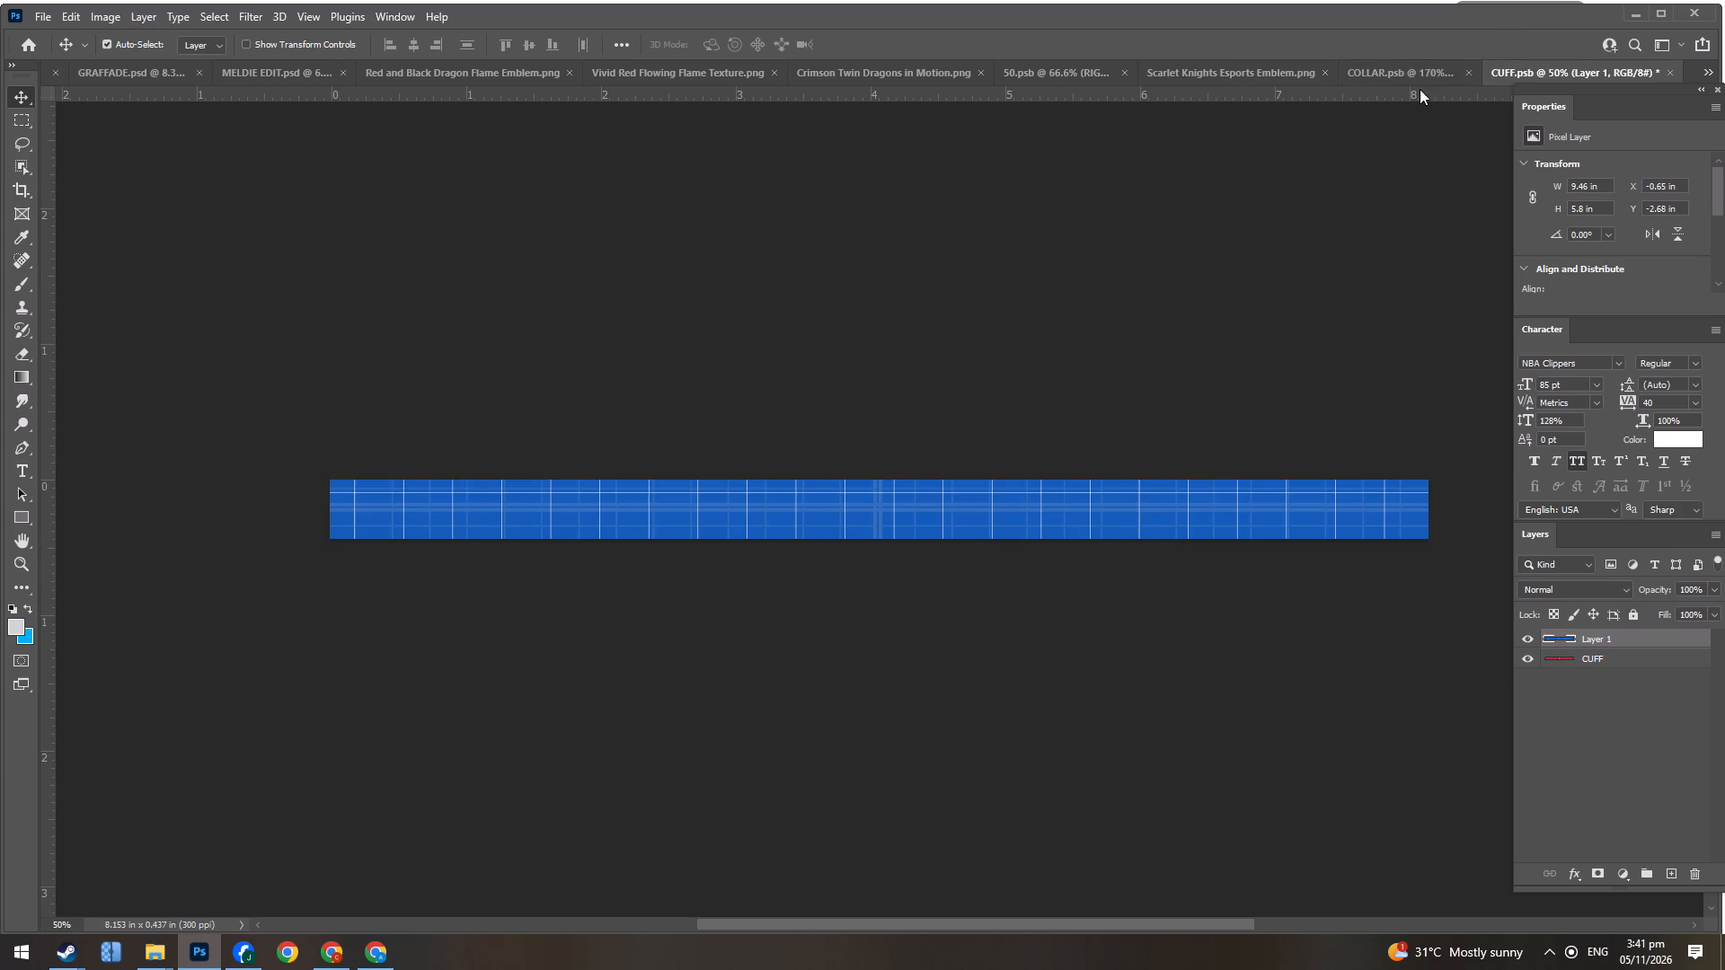
pyautogui.click(1420, 71)
pyautogui.moveTo(1639, 708); pyautogui.dragTo(1622, 65)
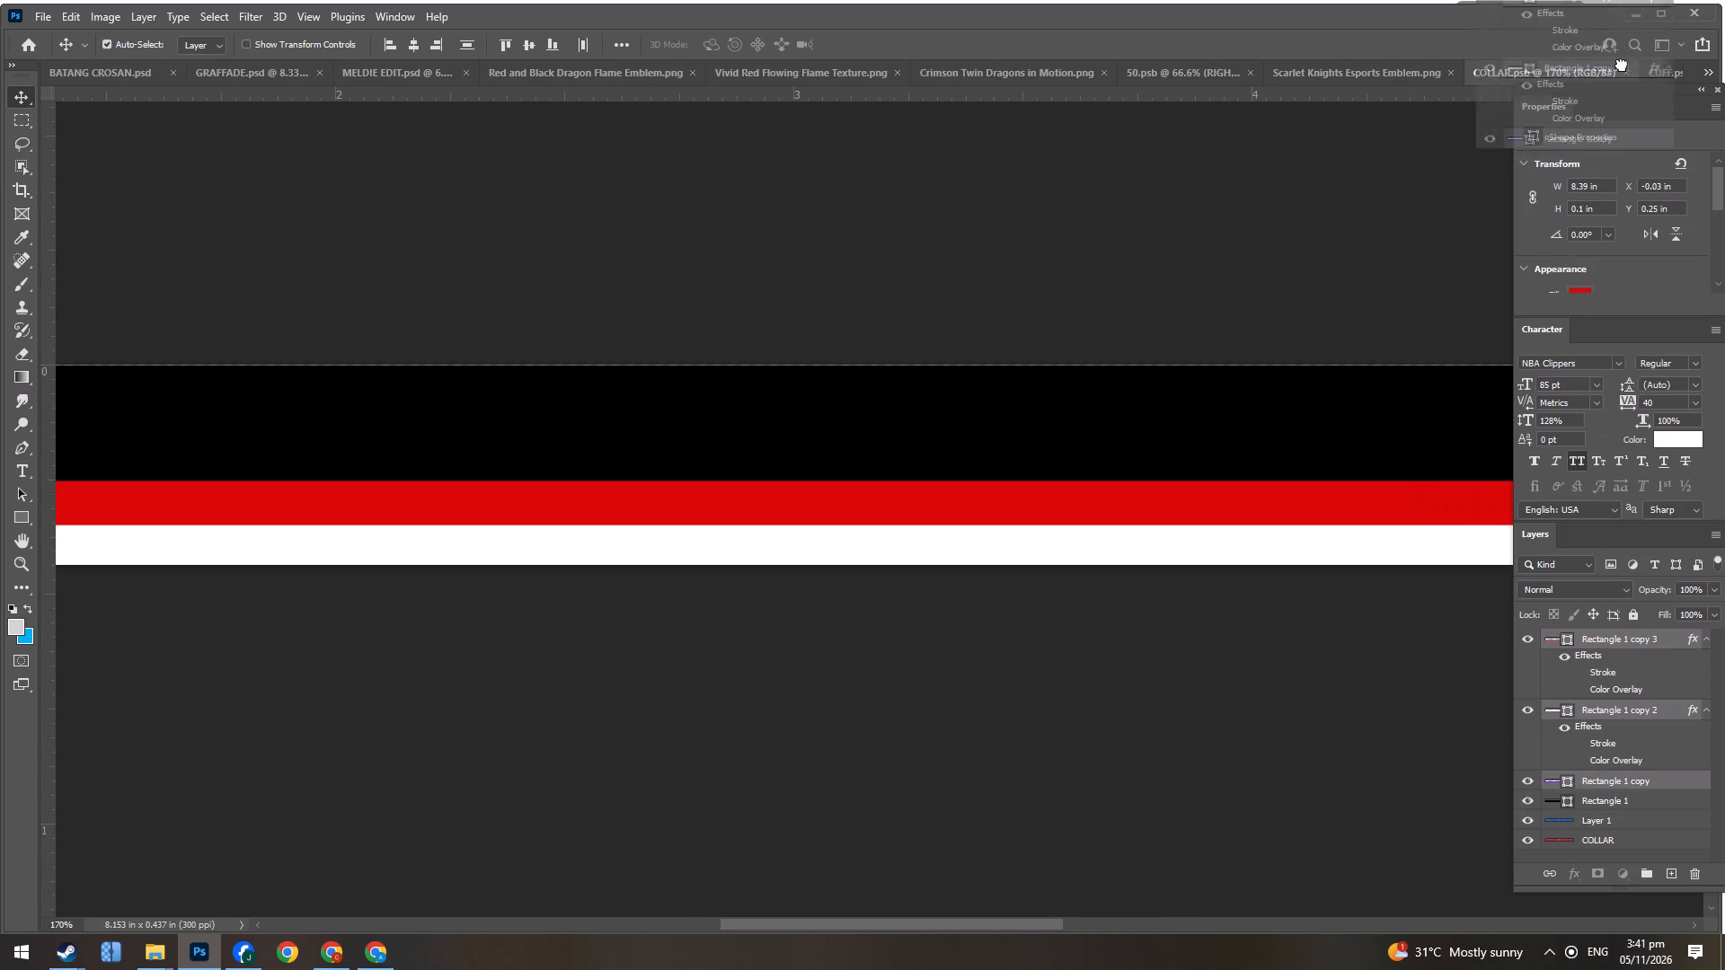
pyautogui.moveTo(1622, 65); pyautogui.dragTo(916, 517)
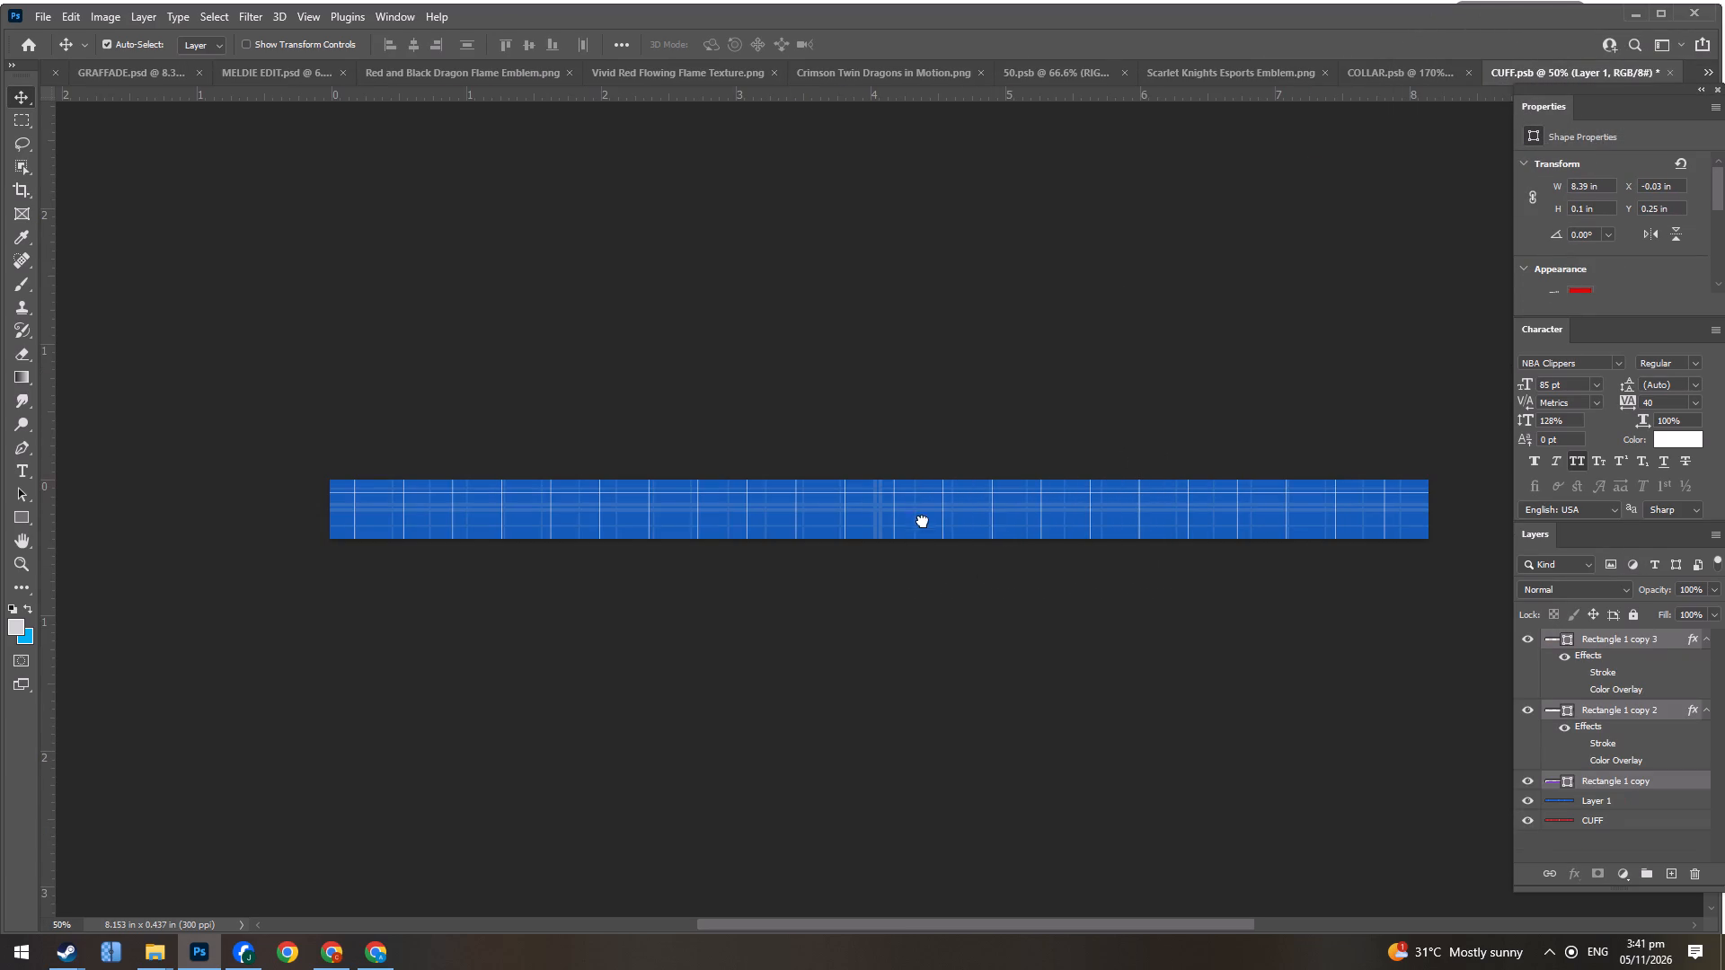
pyautogui.keyDown('alt'); pyautogui.scroll(3, 961, 518); pyautogui.keyUp('alt')
pyautogui.moveTo(971, 525); pyautogui.dragTo(972, 531)
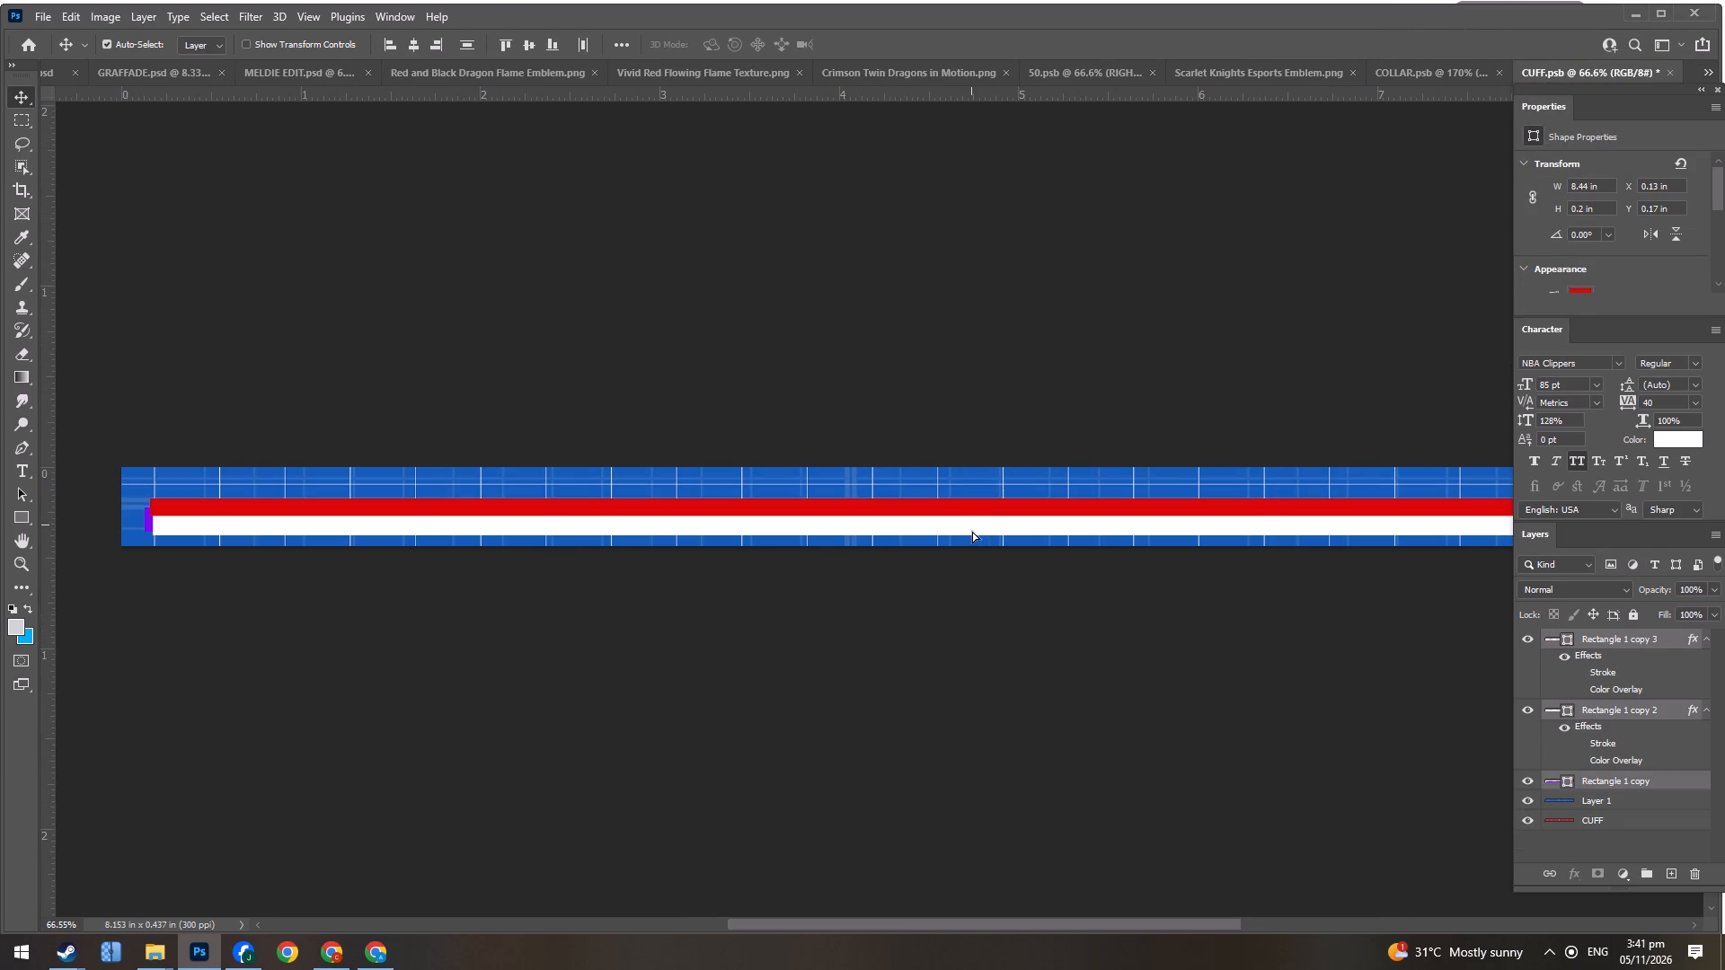
pyautogui.moveTo(972, 531); pyautogui.dragTo(923, 537)
pyautogui.keyDown('alt'); pyautogui.scroll(-3, 922, 533); pyautogui.keyUp('alt')
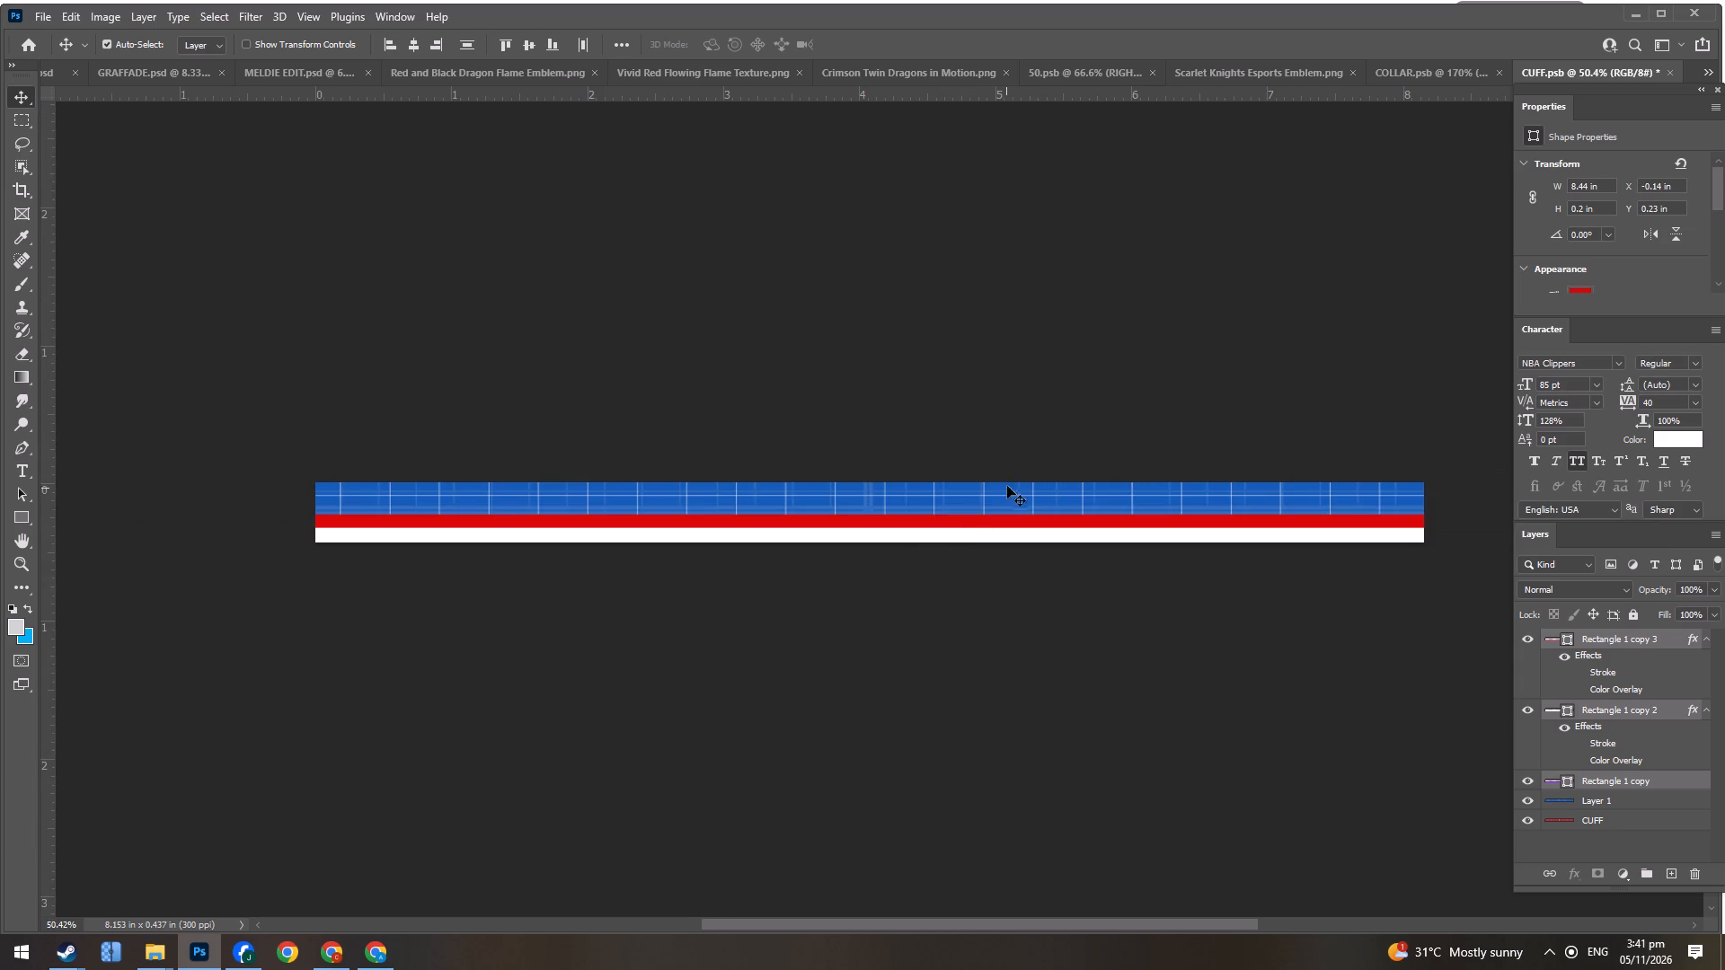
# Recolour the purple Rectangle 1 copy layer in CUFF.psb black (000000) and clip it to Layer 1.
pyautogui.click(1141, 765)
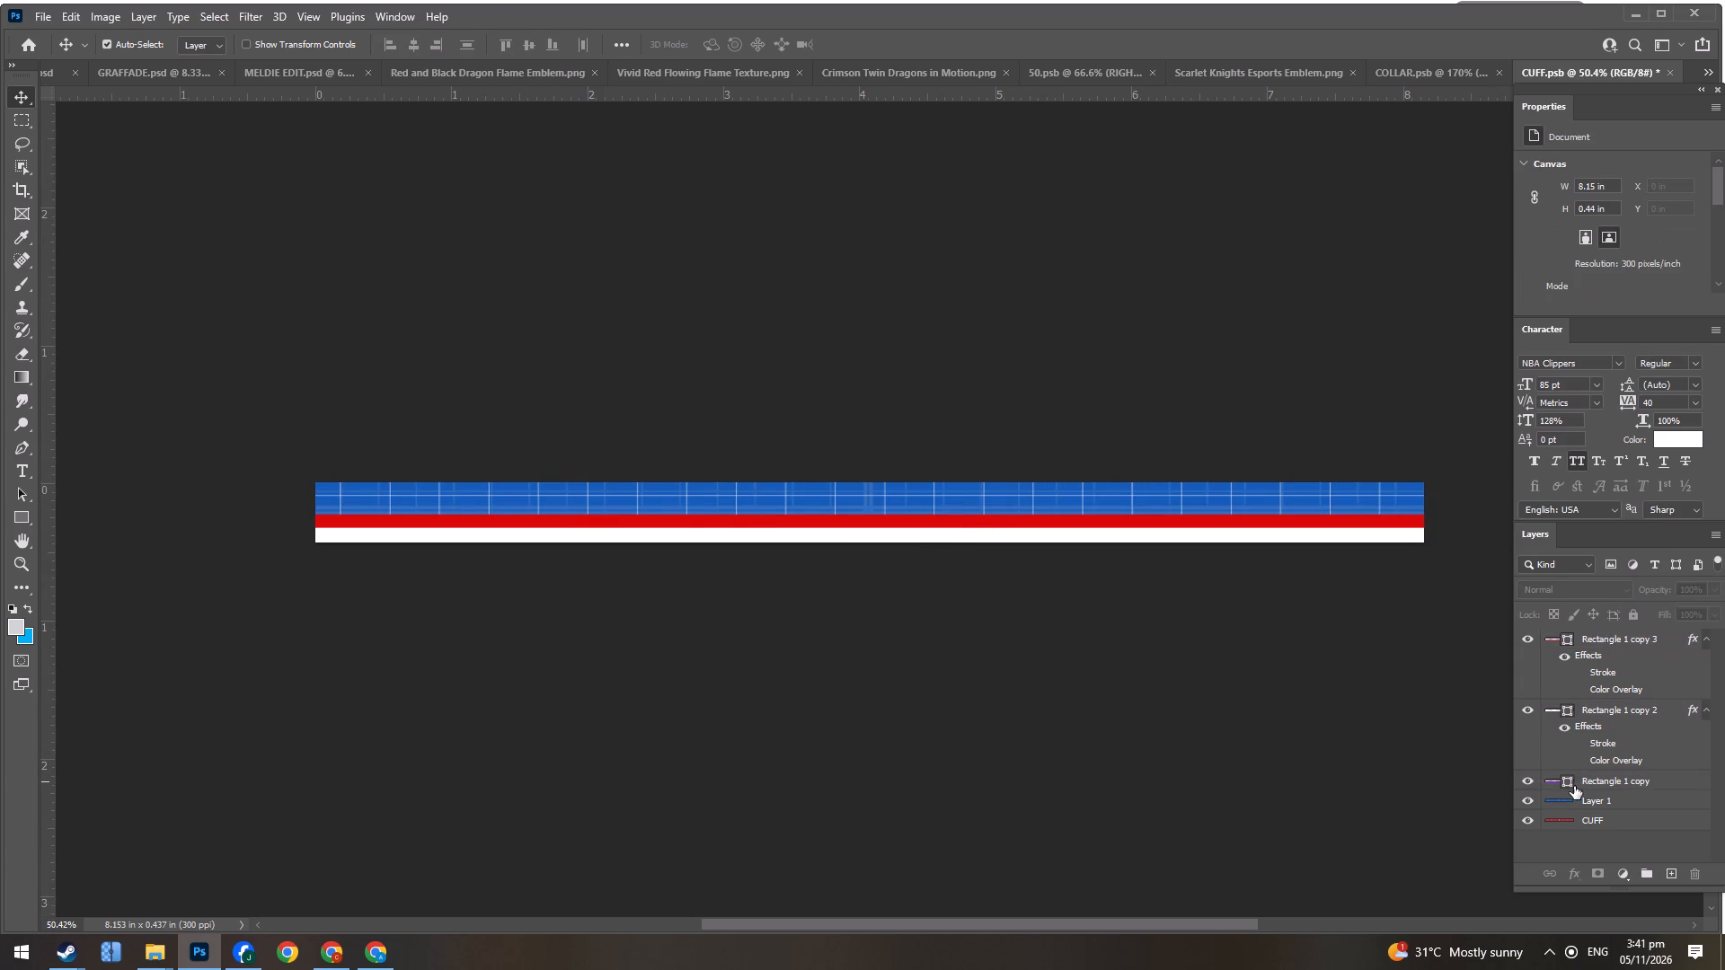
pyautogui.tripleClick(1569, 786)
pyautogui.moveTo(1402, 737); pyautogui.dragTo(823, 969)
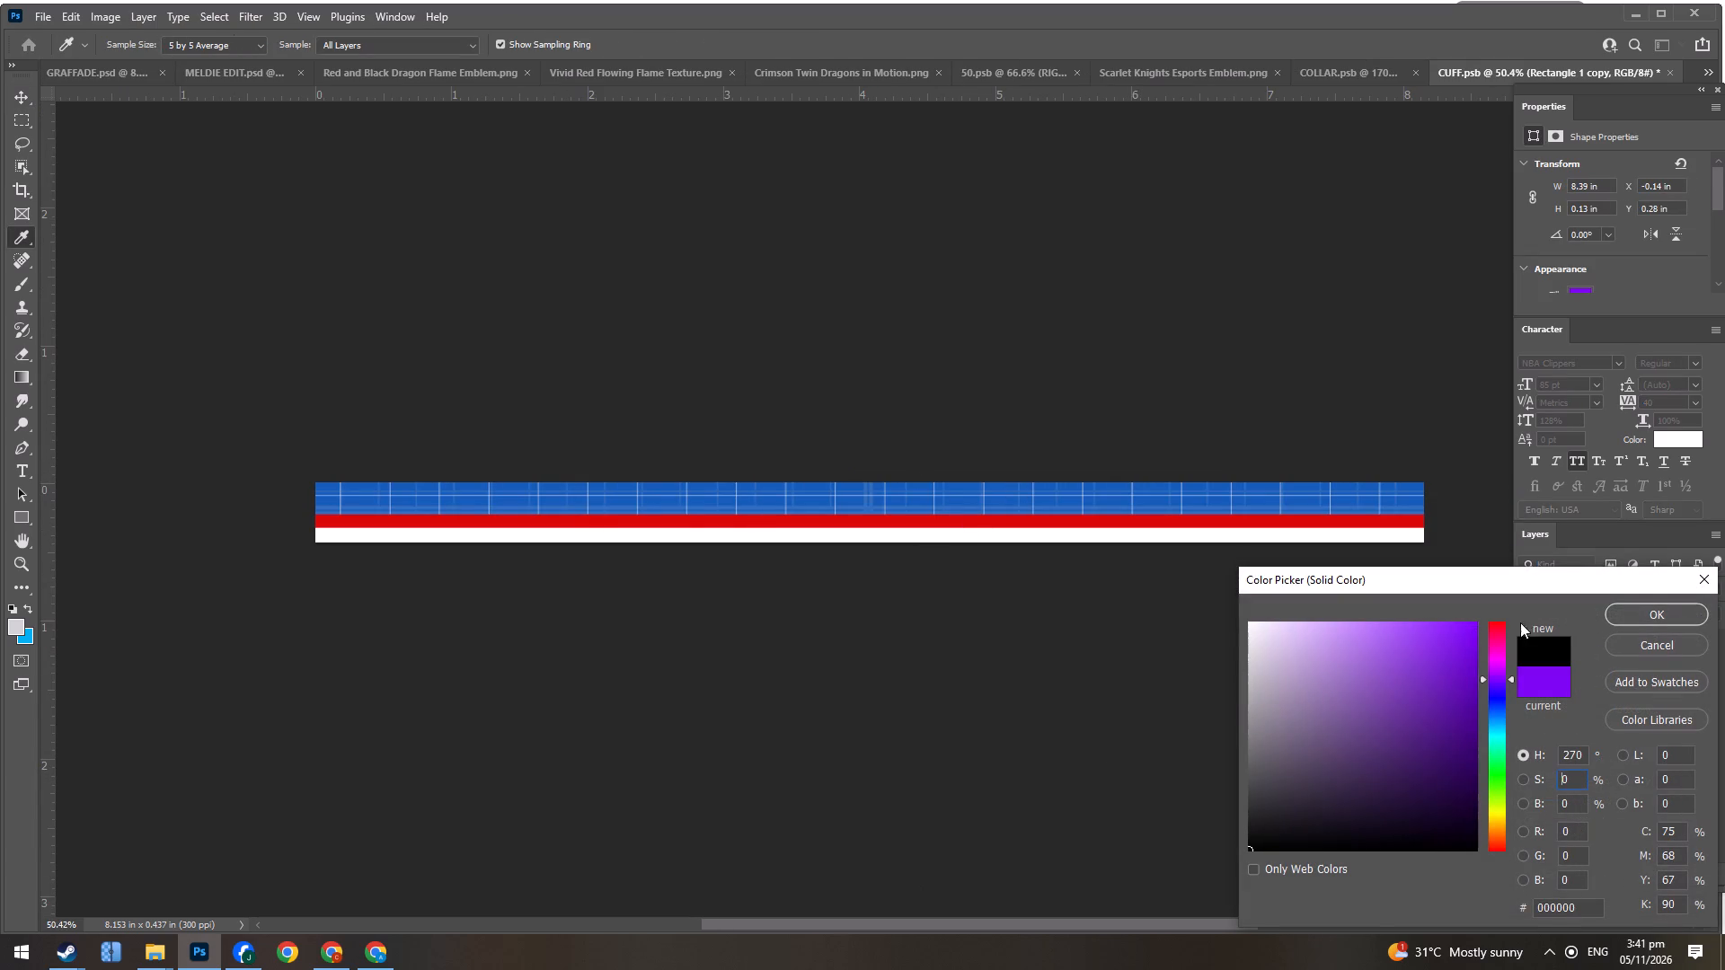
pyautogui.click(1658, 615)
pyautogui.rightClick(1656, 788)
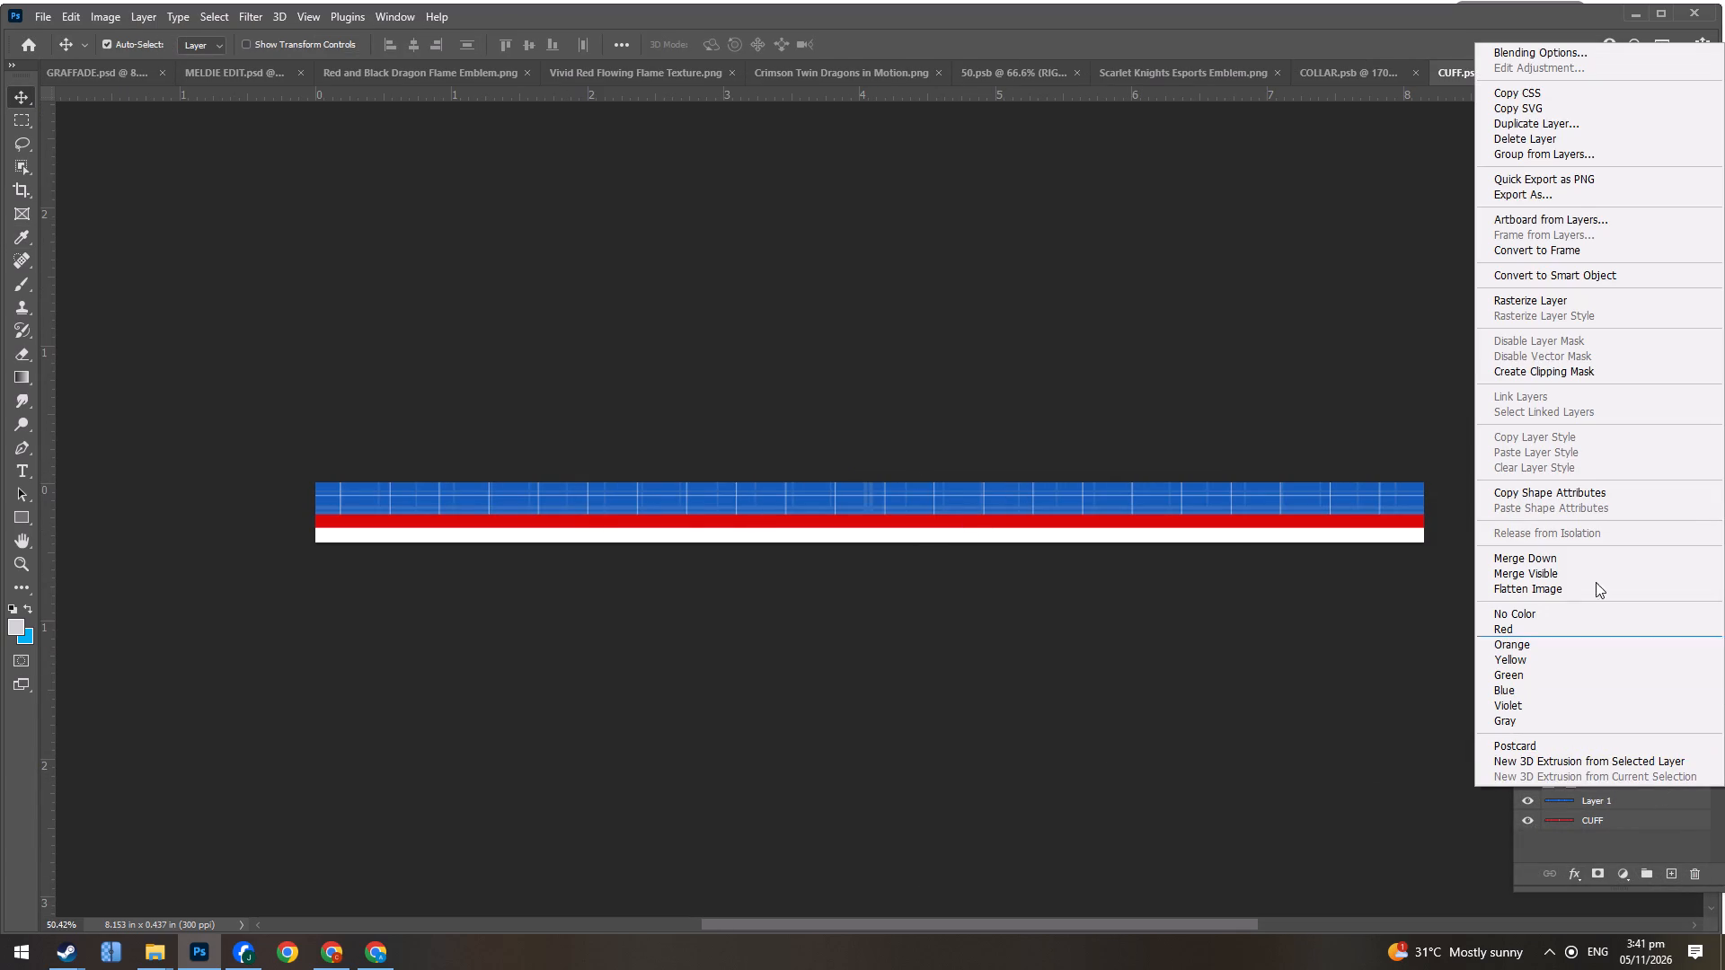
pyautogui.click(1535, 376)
# Delete the Rectangle 1 copy layer from CUFF.psb.
pyautogui.press('Delete')
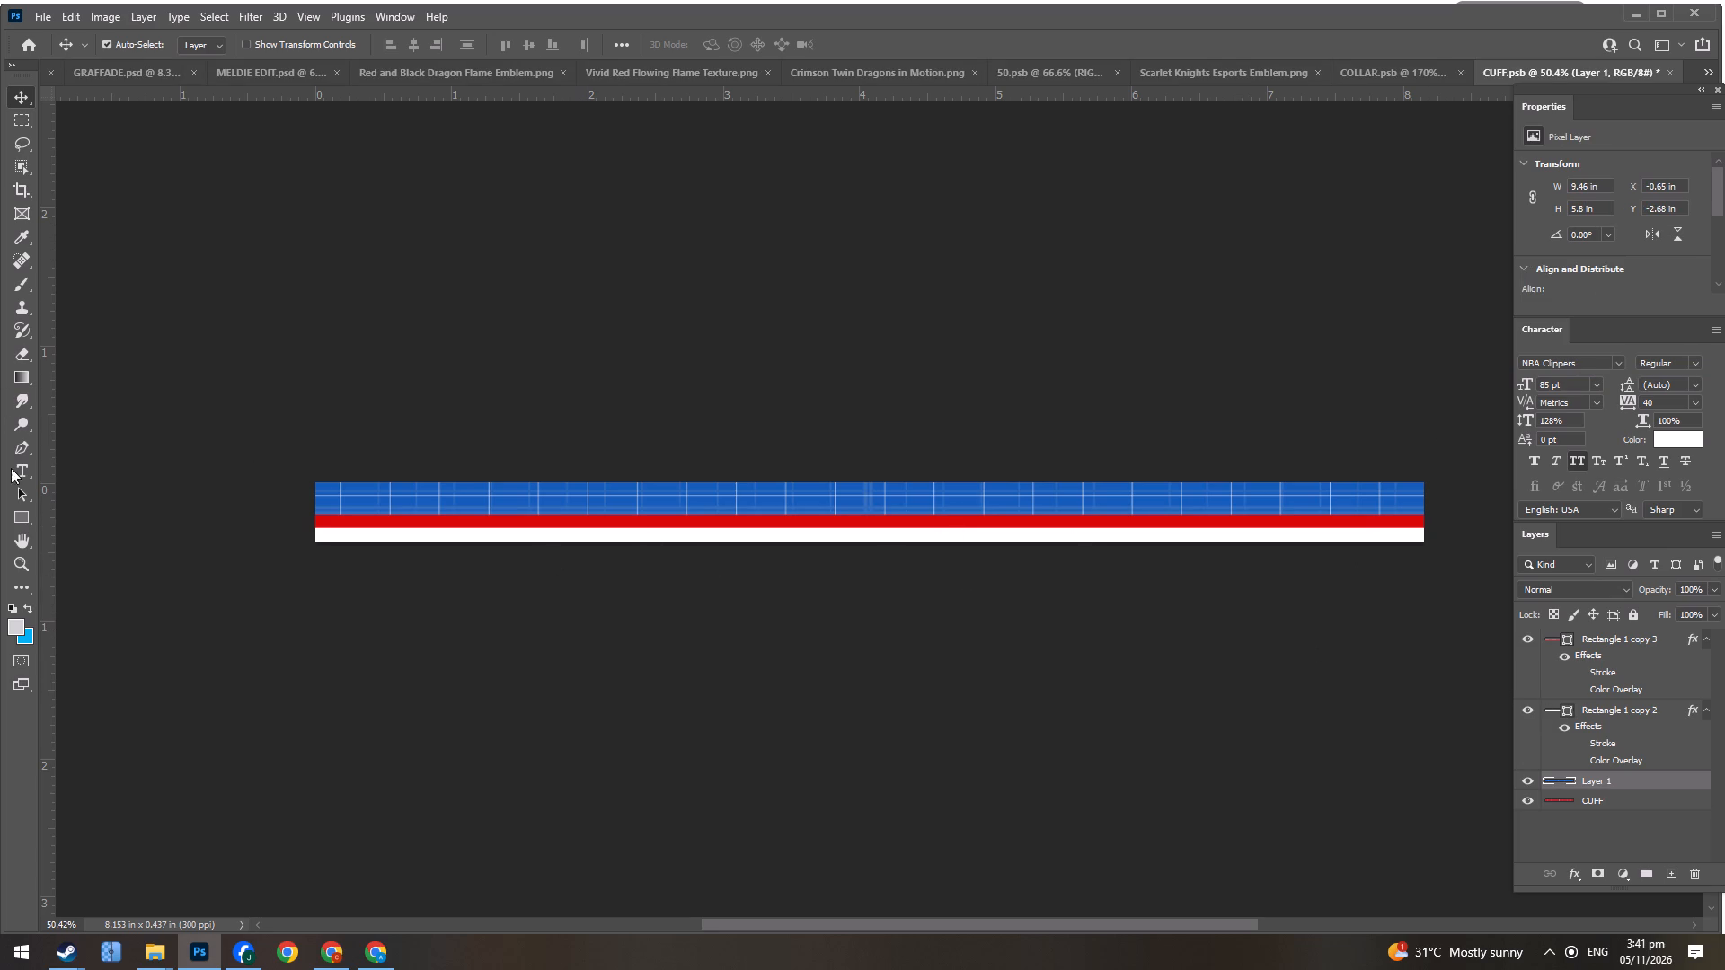
# Draw a black rectangle about 2522 by 216 px across the cuff strip, directly above Layer 1 and beneath the red and white stripes.
pyautogui.click(15, 515)
pyautogui.moveTo(240, 455); pyautogui.dragTo(1433, 566)
pyautogui.moveTo(296, 449); pyautogui.dragTo(1375, 546)
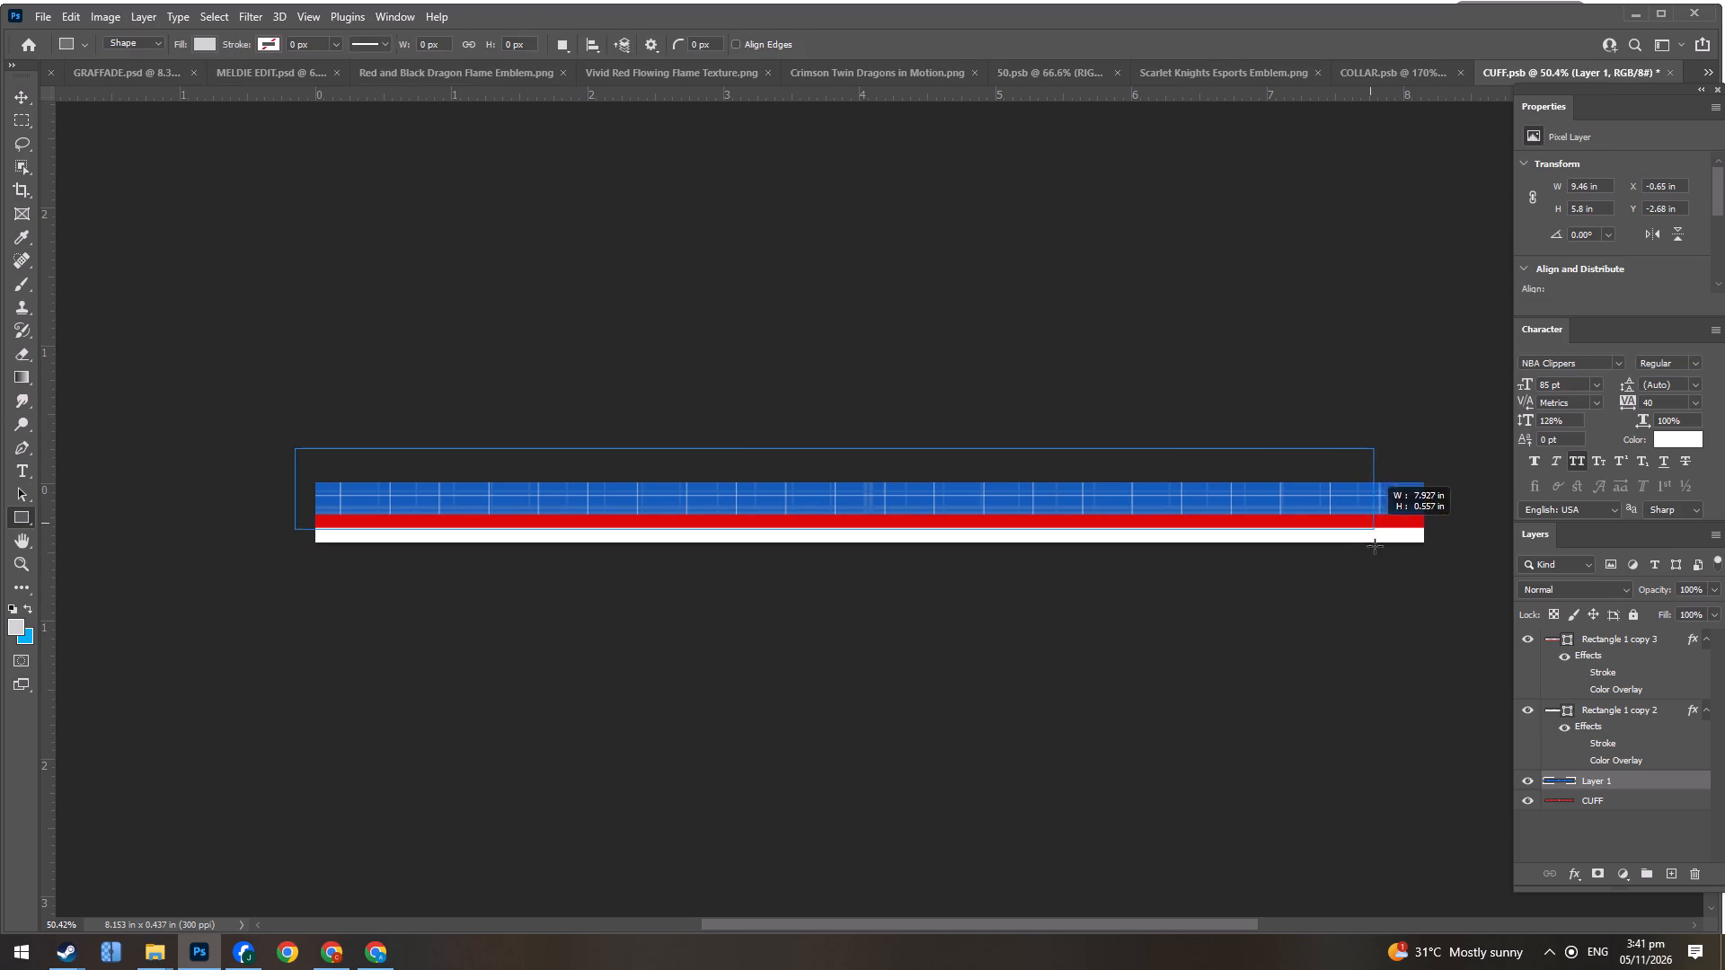
pyautogui.moveTo(1375, 546); pyautogui.dragTo(1437, 548)
pyautogui.click(1575, 287)
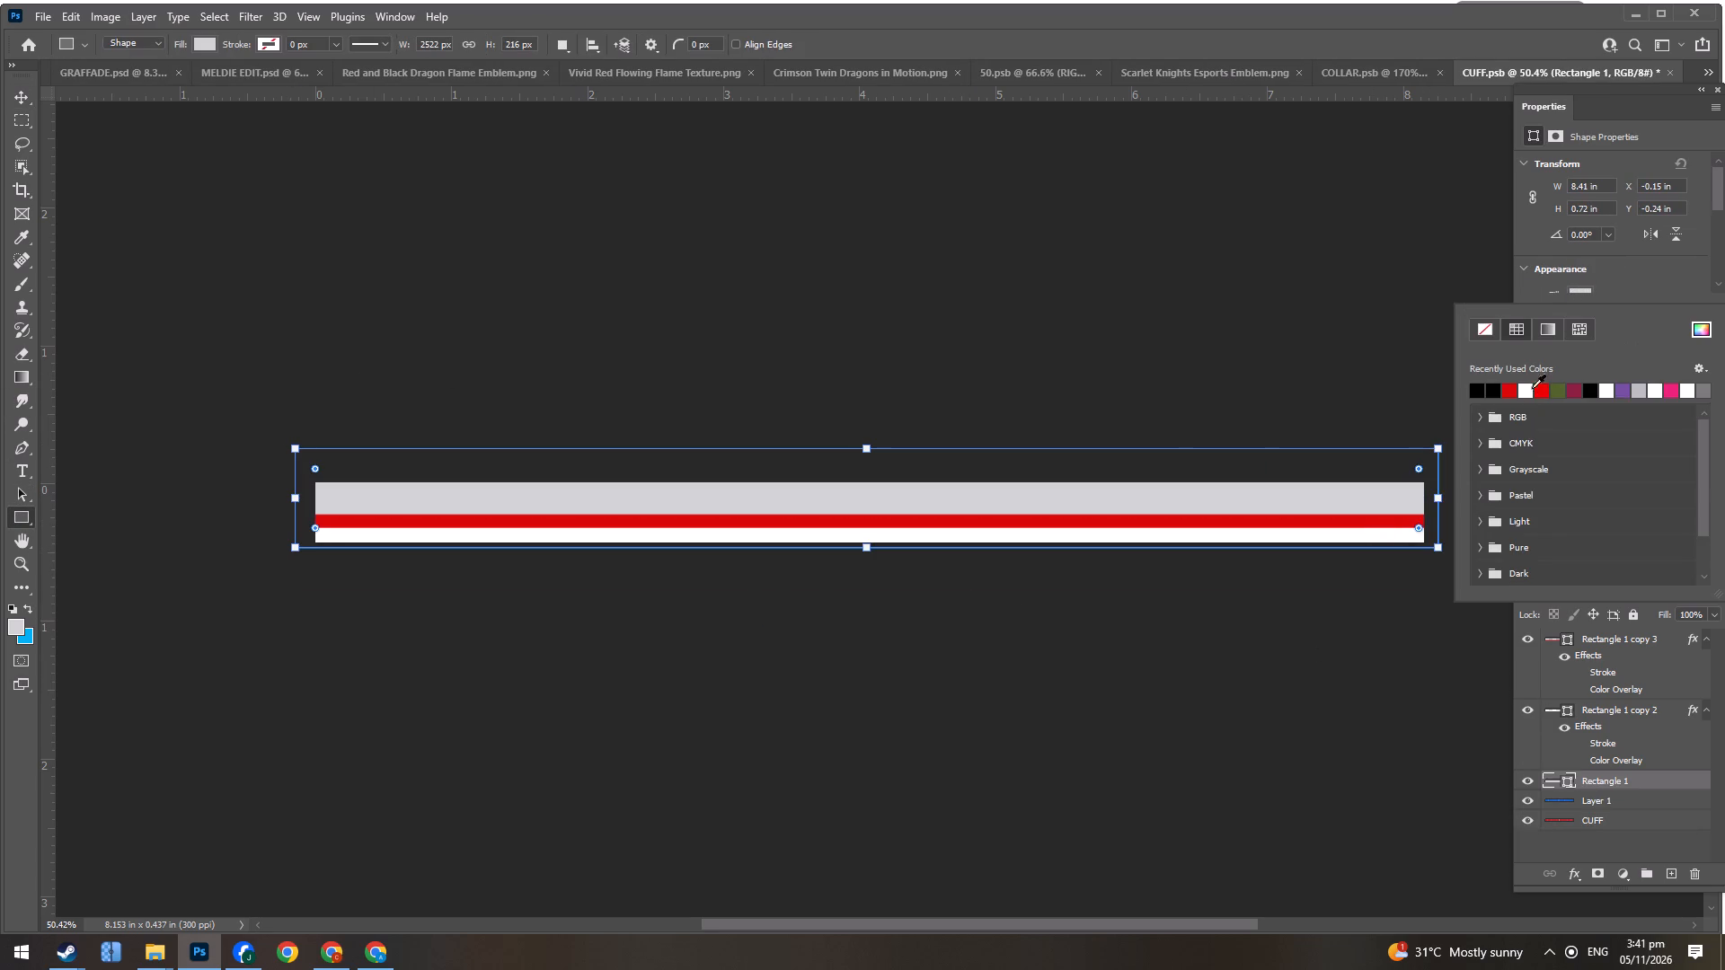
pyautogui.click(1477, 389)
pyautogui.click(1209, 355)
pyautogui.click(913, 401)
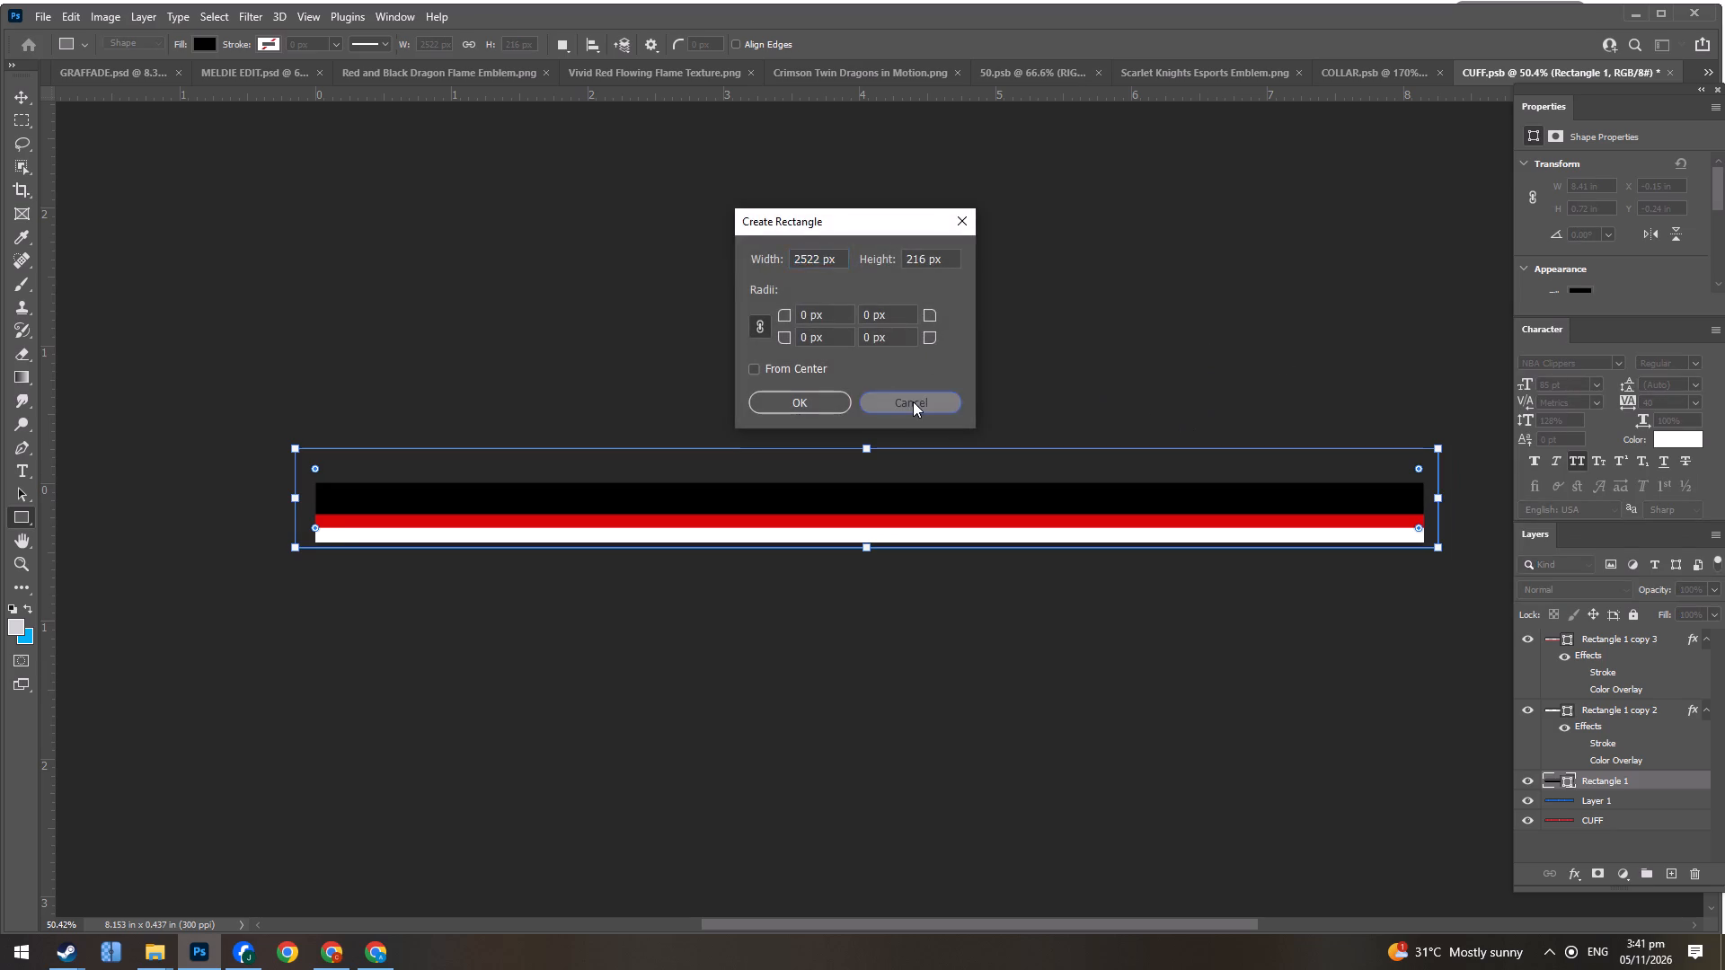
# Save the striped cuff artwork in CUFF.psb.
pyautogui.press('v')
pyautogui.press('Return')
pyautogui.hotkey('ctrl', 's')
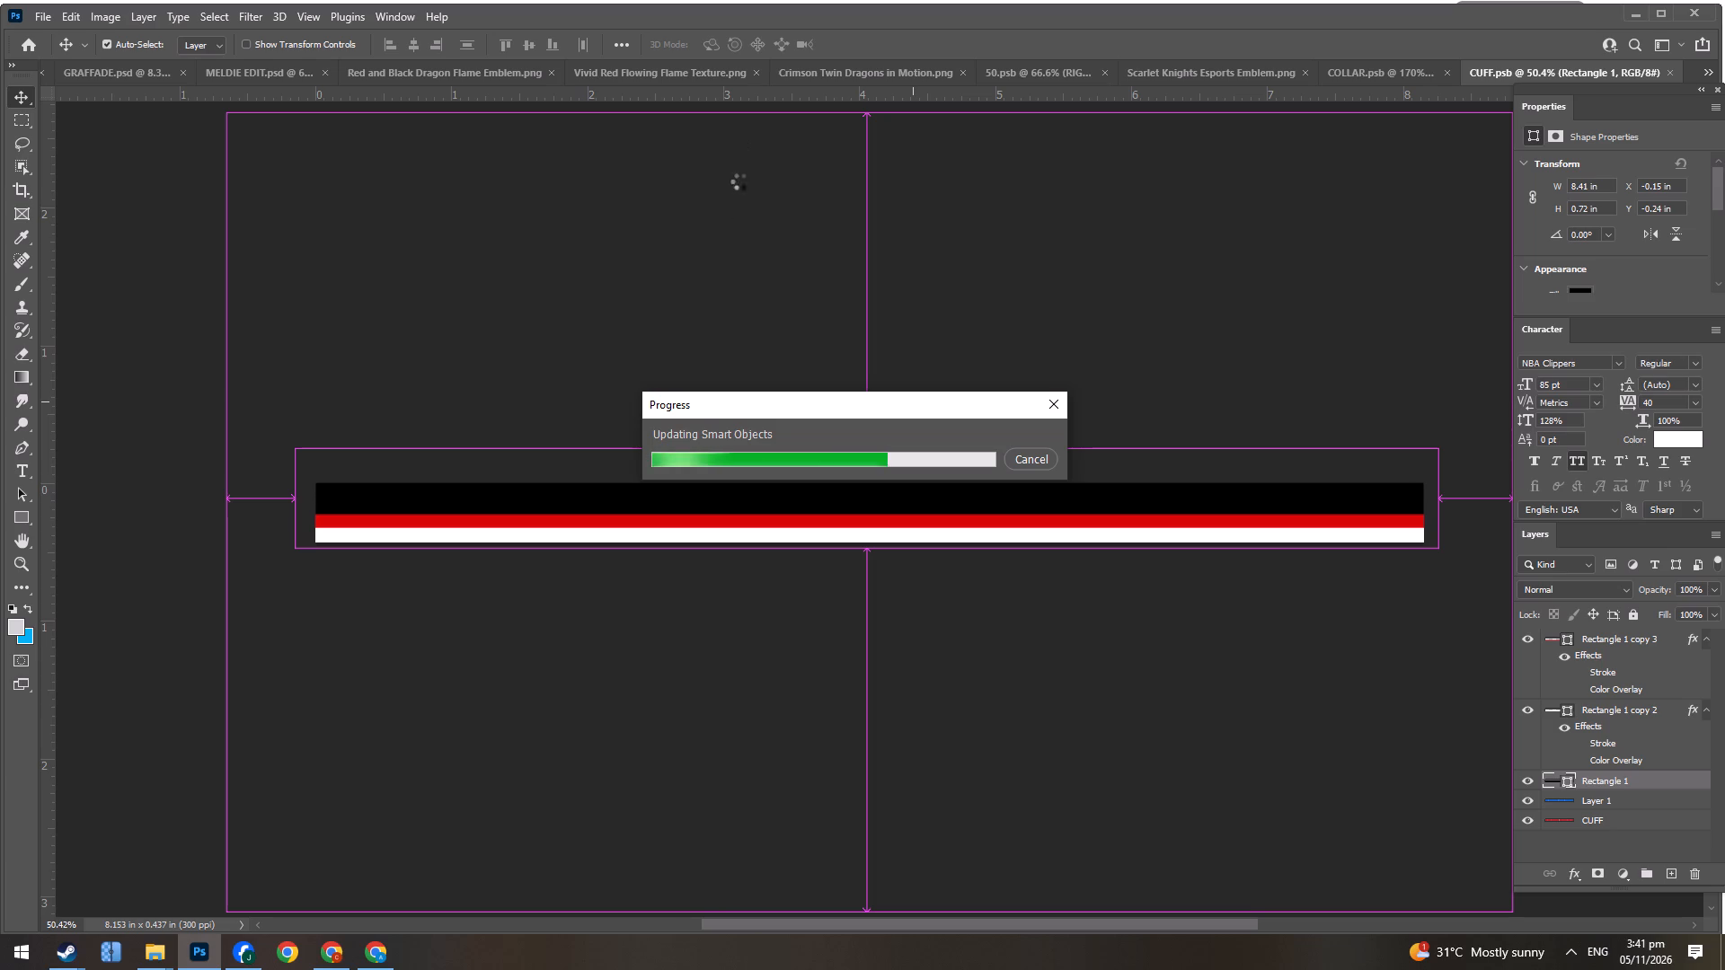
# In 50.psb, delete the orange piece showing beside the front jersey's shoulder strap at the armhole.
pyautogui.click(1206, 75)
pyautogui.click(1572, 66)
pyautogui.click(1184, 83)
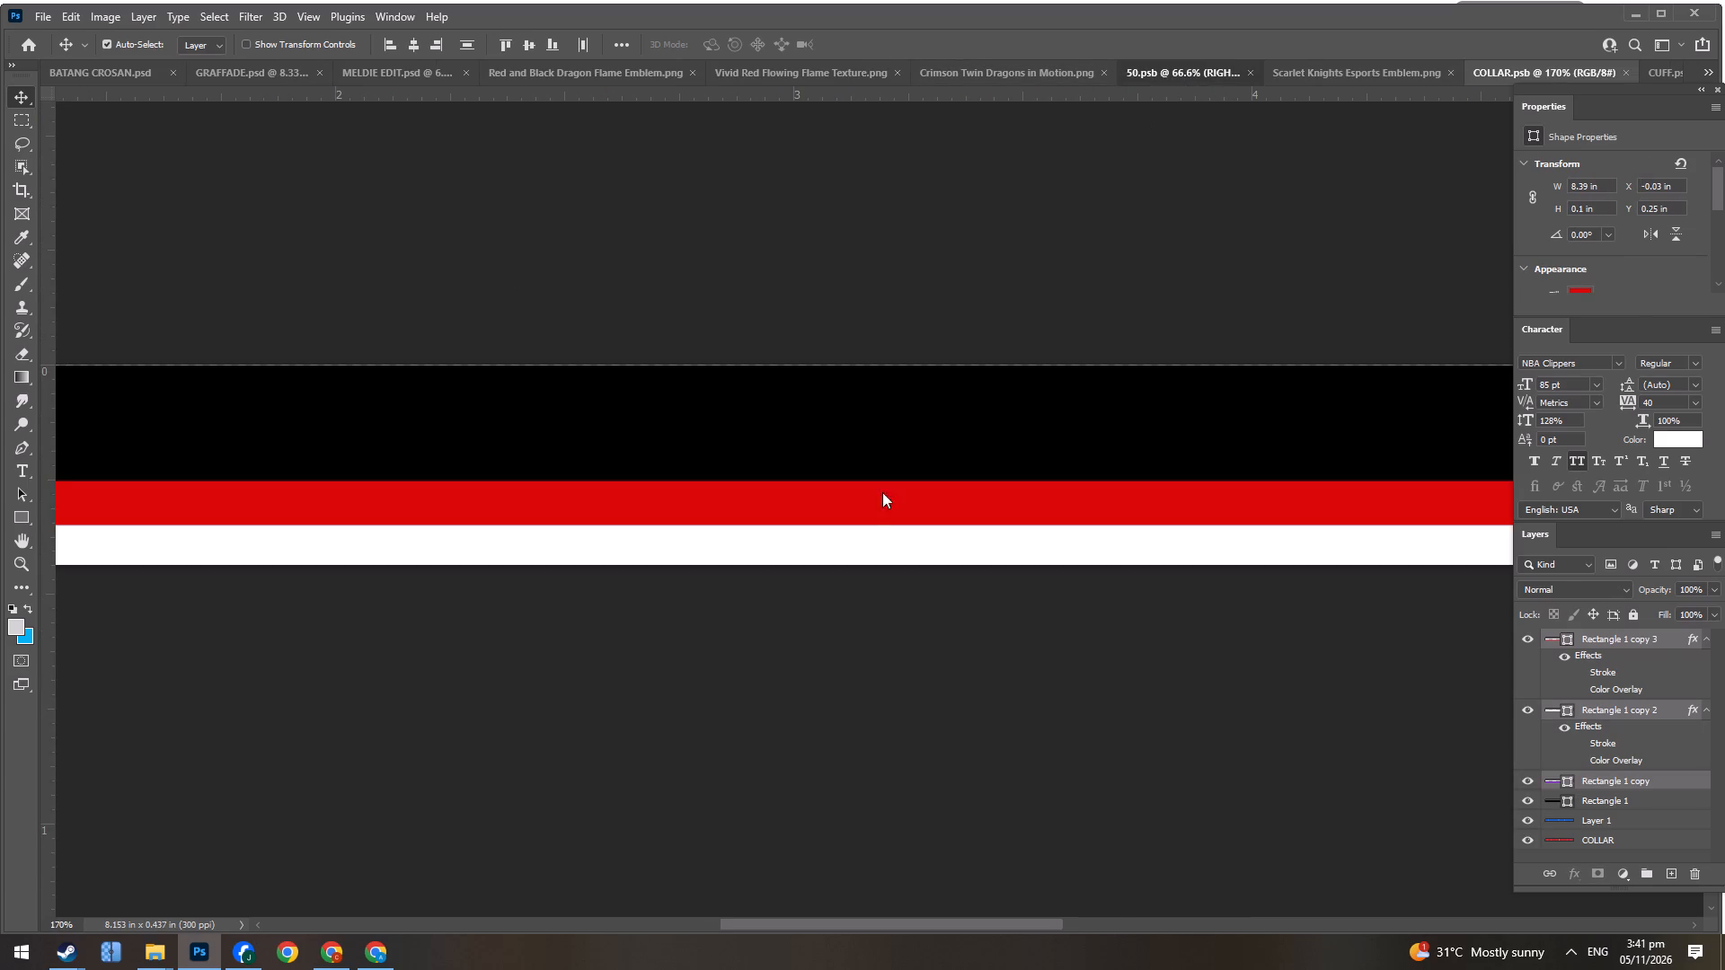
pyautogui.keyDown('alt'); pyautogui.scroll(-5, 871, 586); pyautogui.keyUp('alt')
pyautogui.keyDown('alt'); pyautogui.scroll(-5, 567, 460); pyautogui.keyUp('alt')
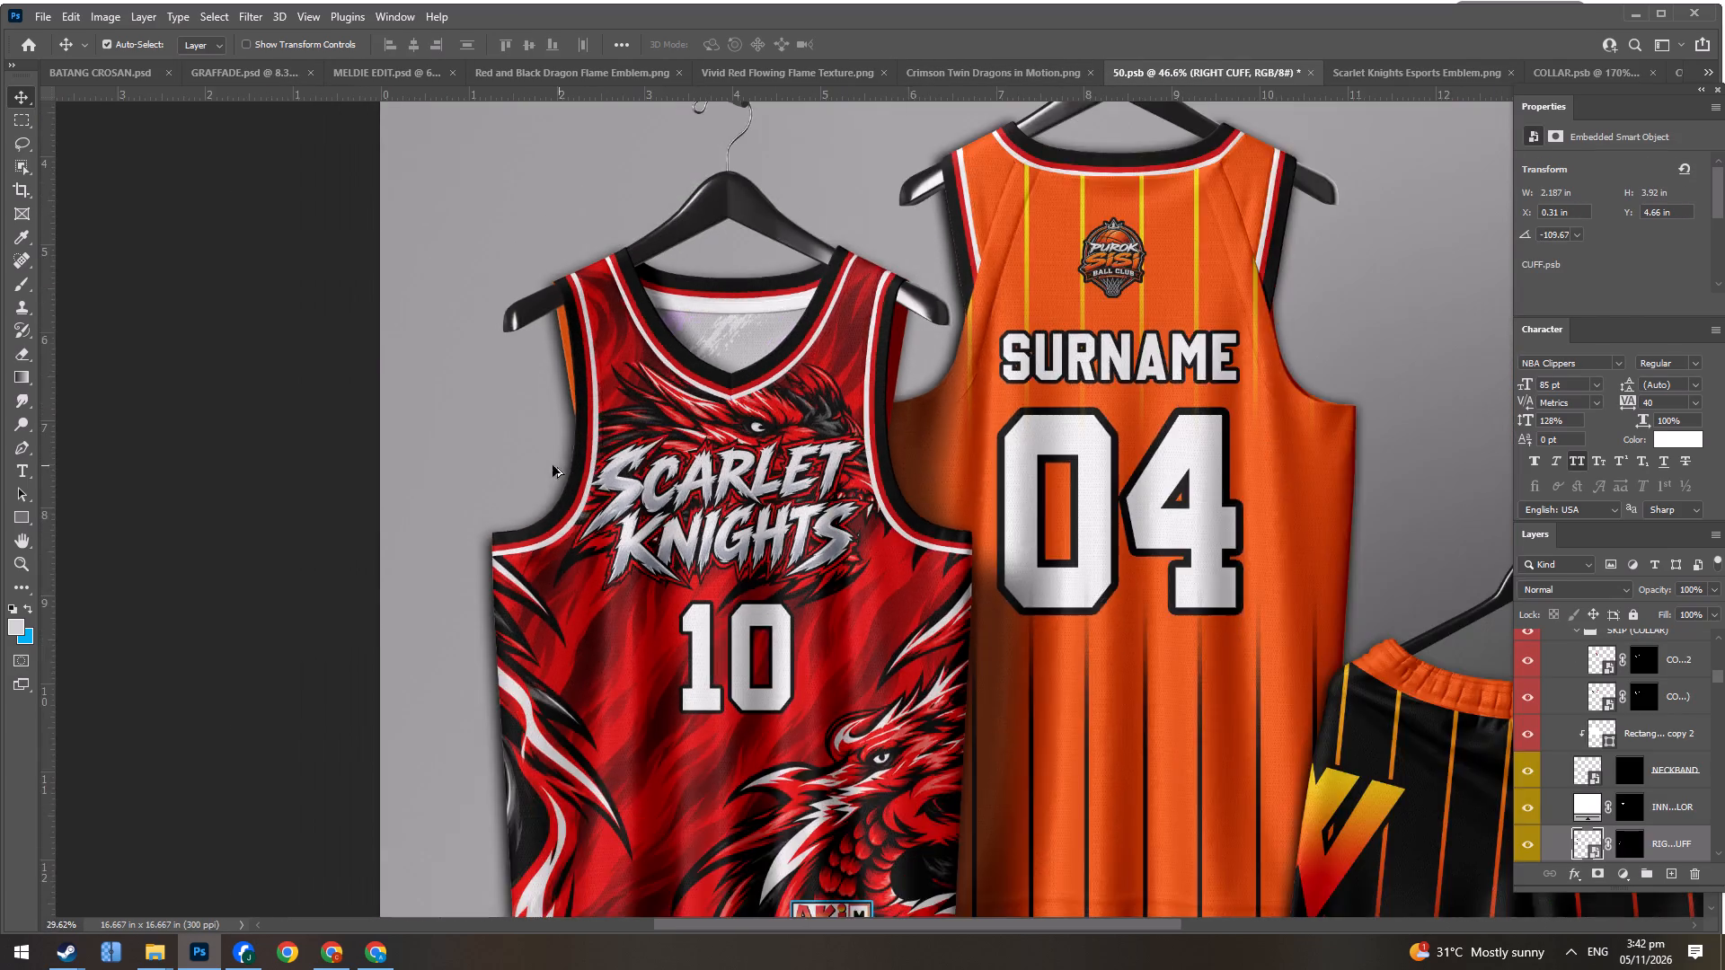
pyautogui.keyDown('alt'); pyautogui.scroll(-2, 553, 465); pyautogui.keyUp('alt')
pyautogui.keyDown('alt'); pyautogui.scroll(4, 541, 408); pyautogui.keyUp('alt')
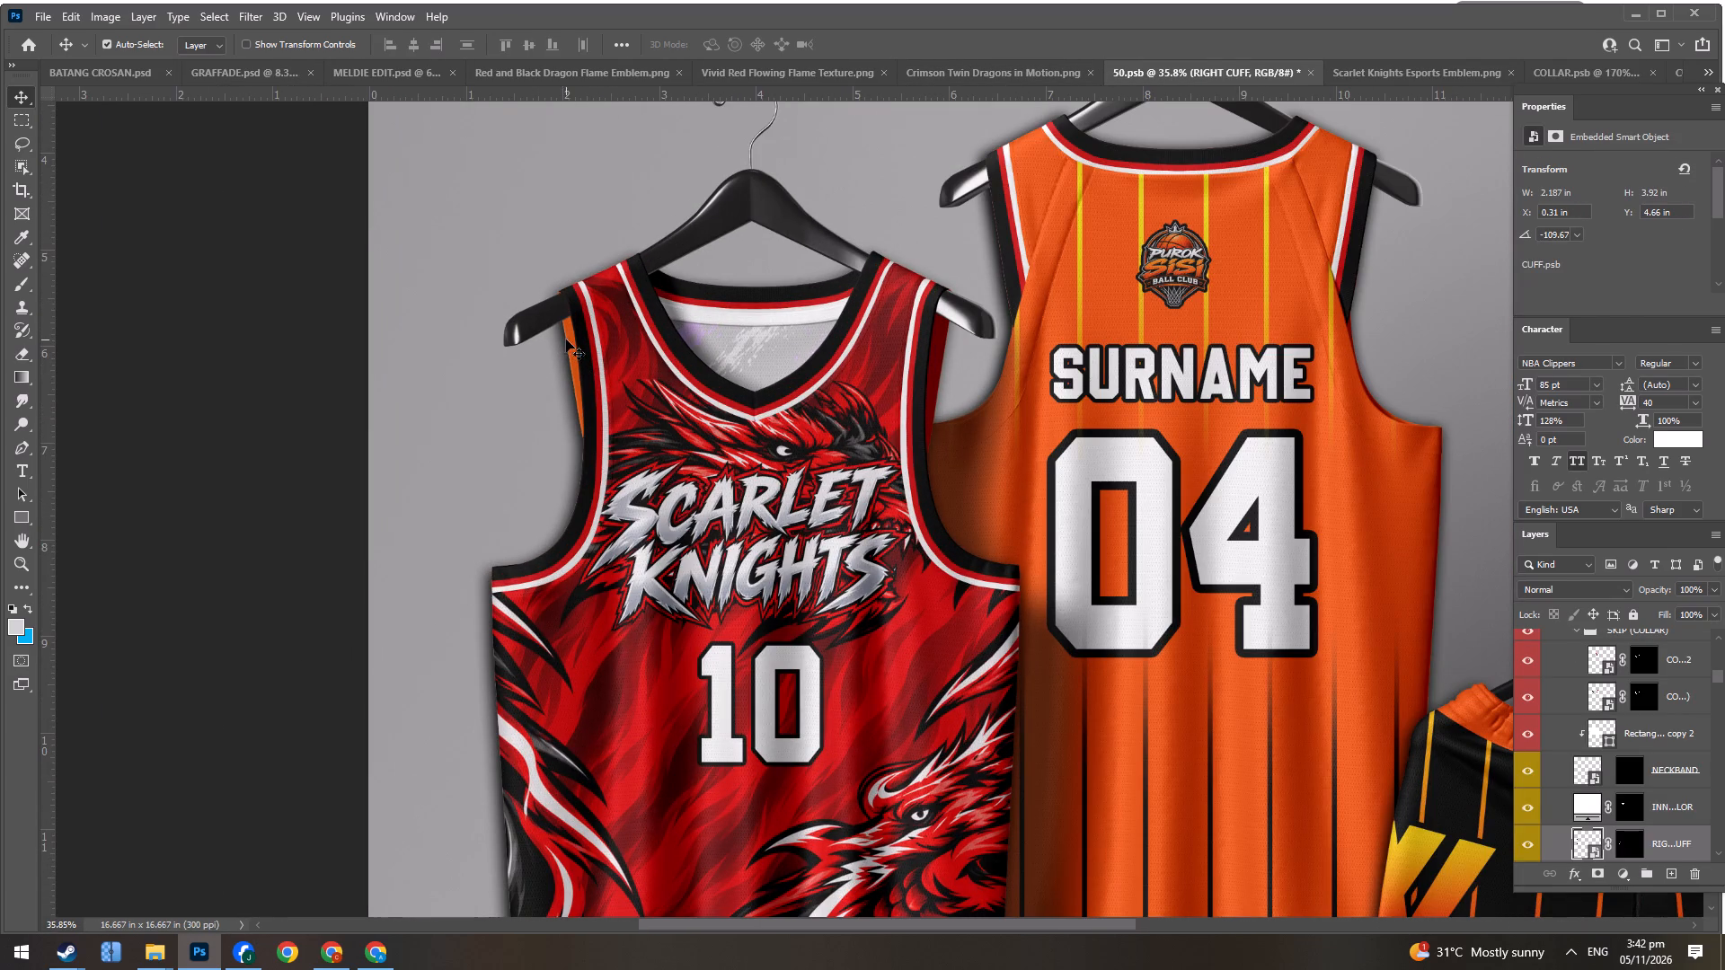
pyautogui.click(572, 340)
pyautogui.press('Delete')
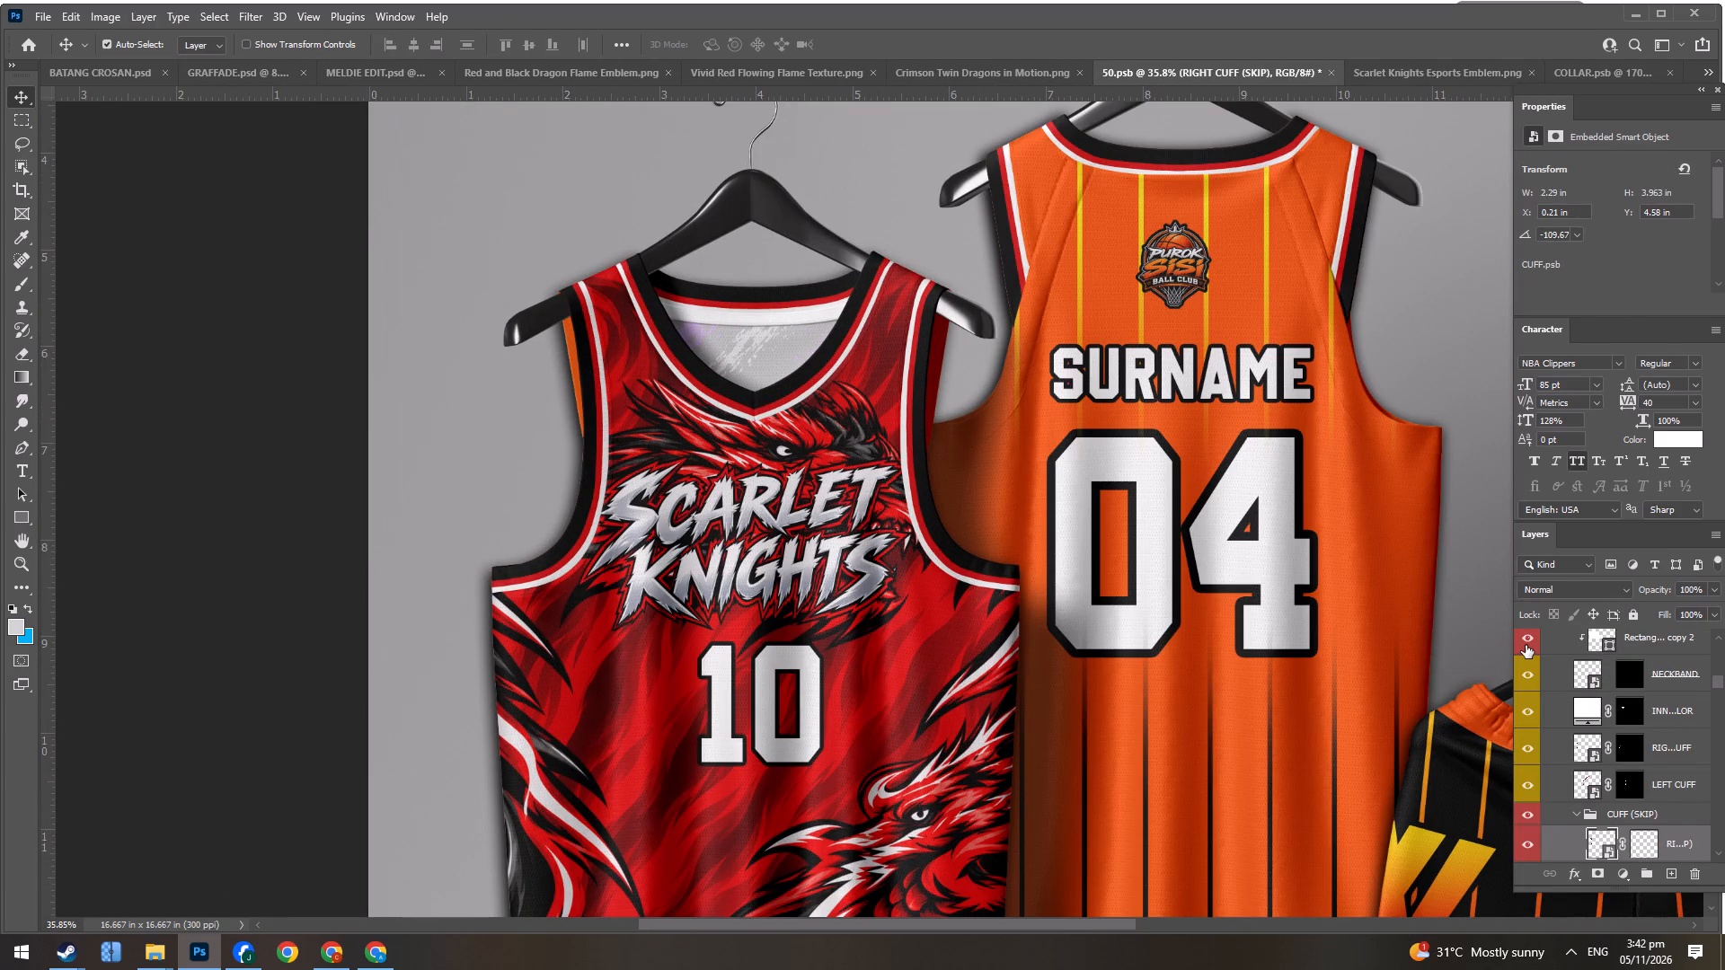
# Delete the remaining orange piece at the front jersey's right-hand armhole, clipped to the left cuff layer.
pyautogui.click(940, 357)
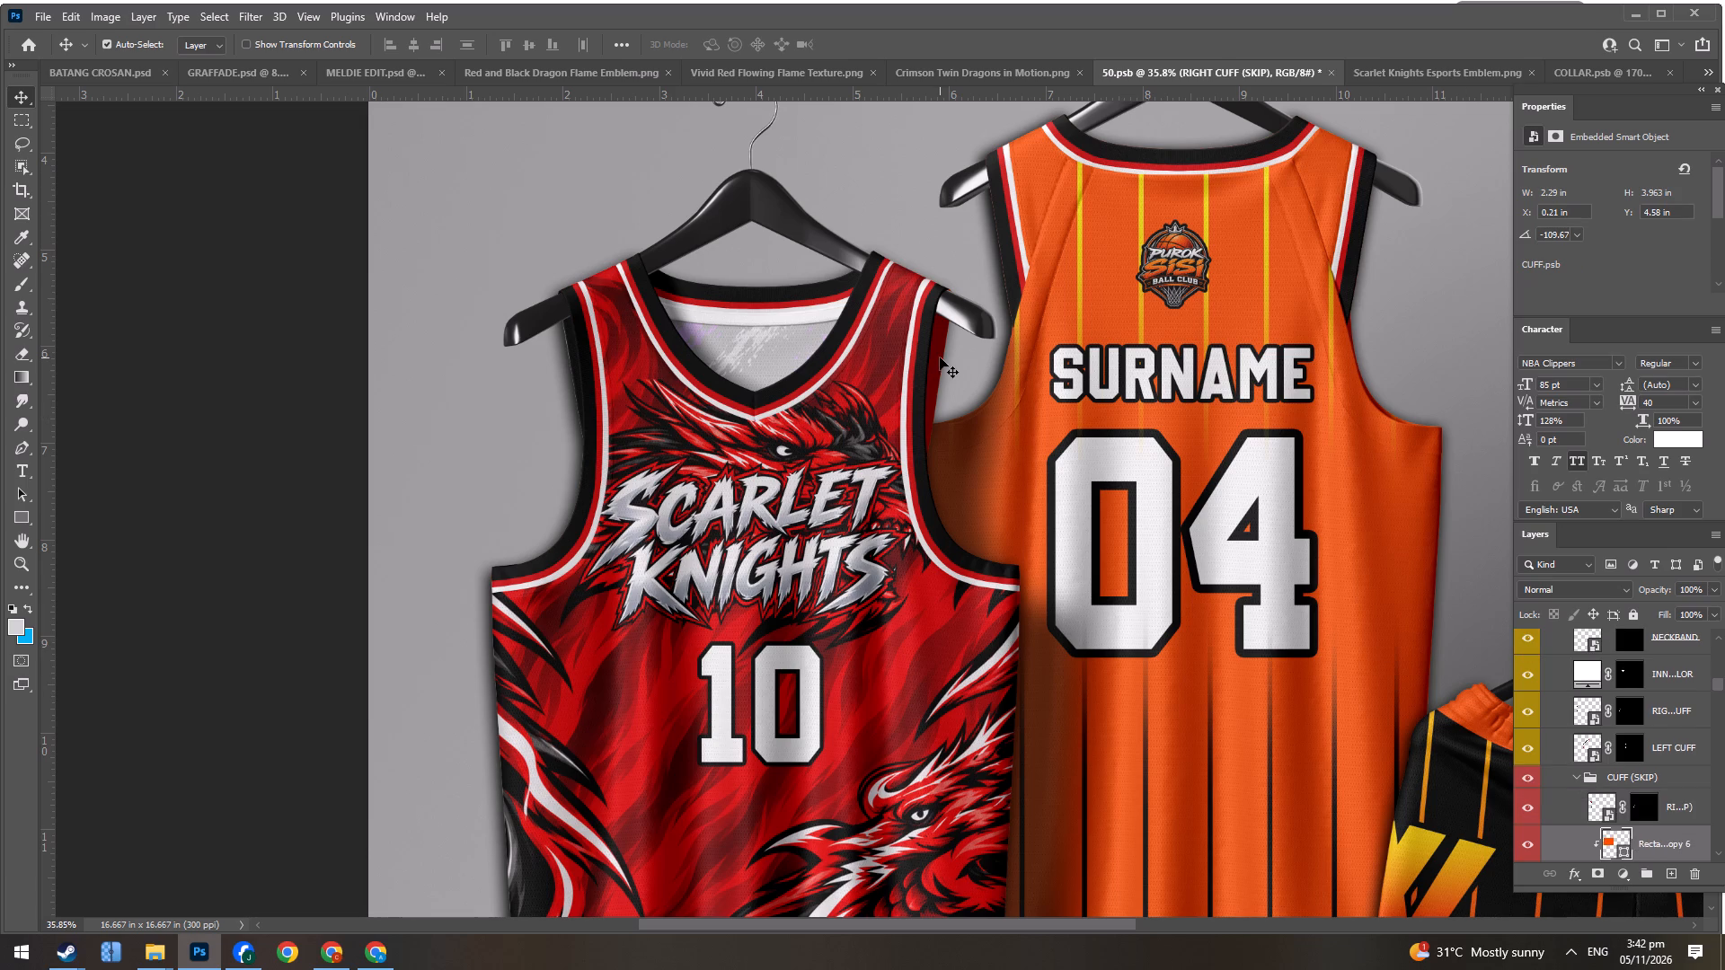
pyautogui.press('Delete')
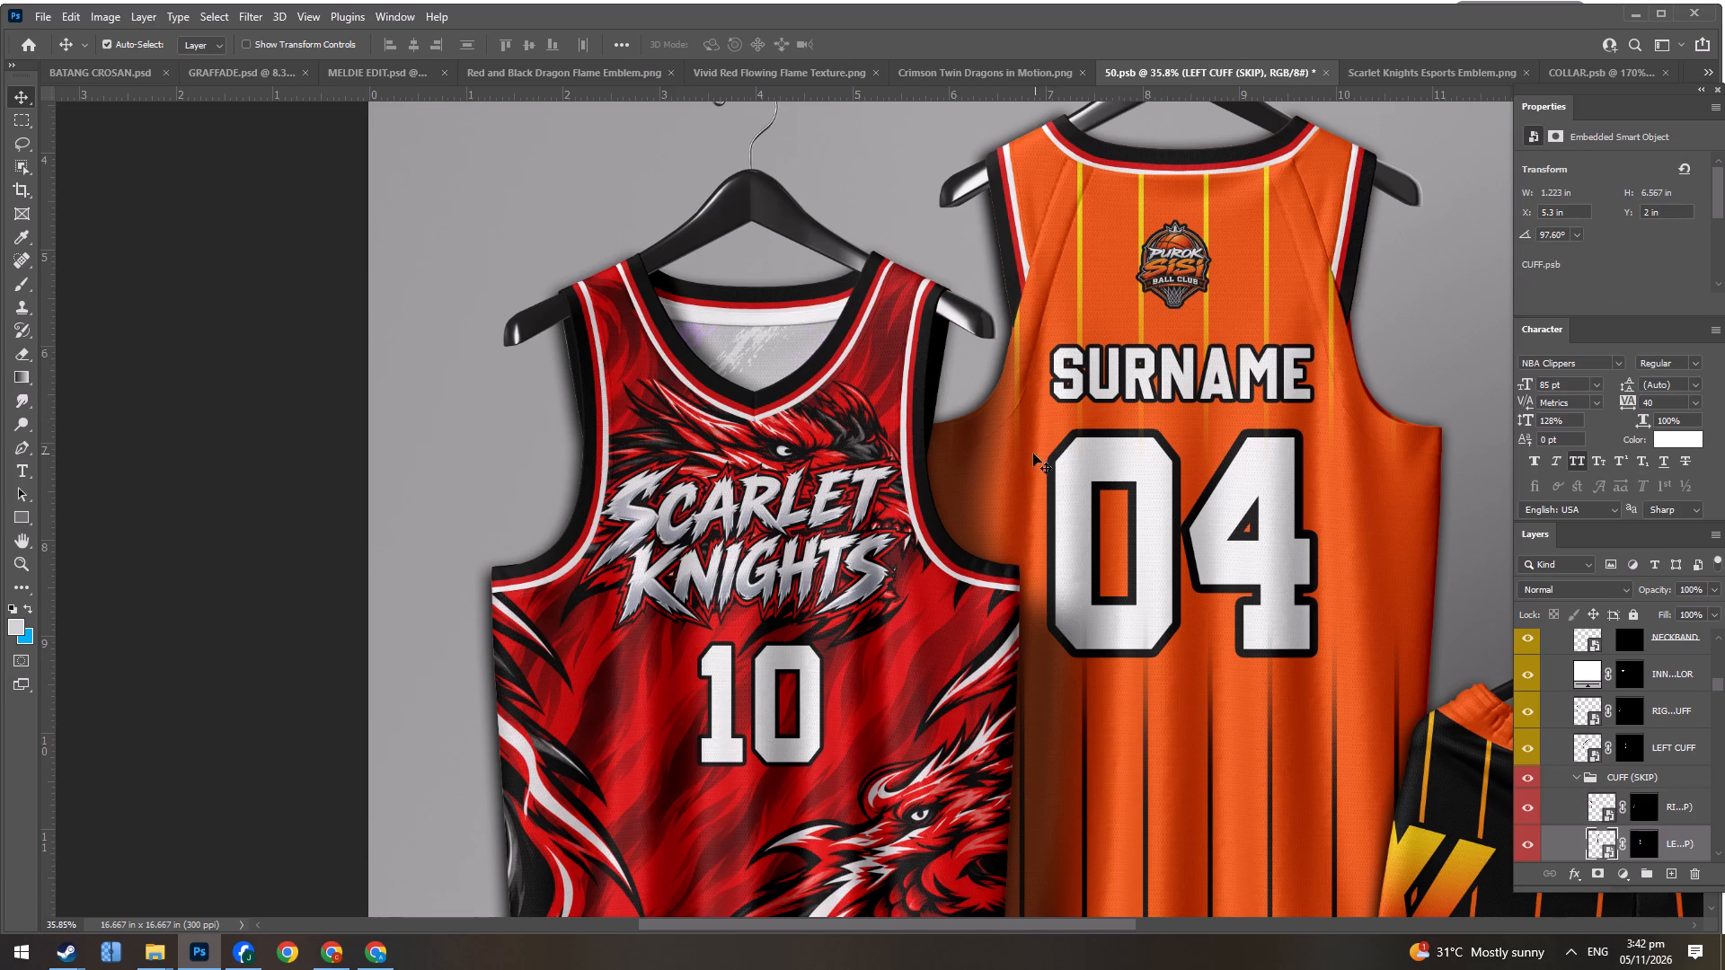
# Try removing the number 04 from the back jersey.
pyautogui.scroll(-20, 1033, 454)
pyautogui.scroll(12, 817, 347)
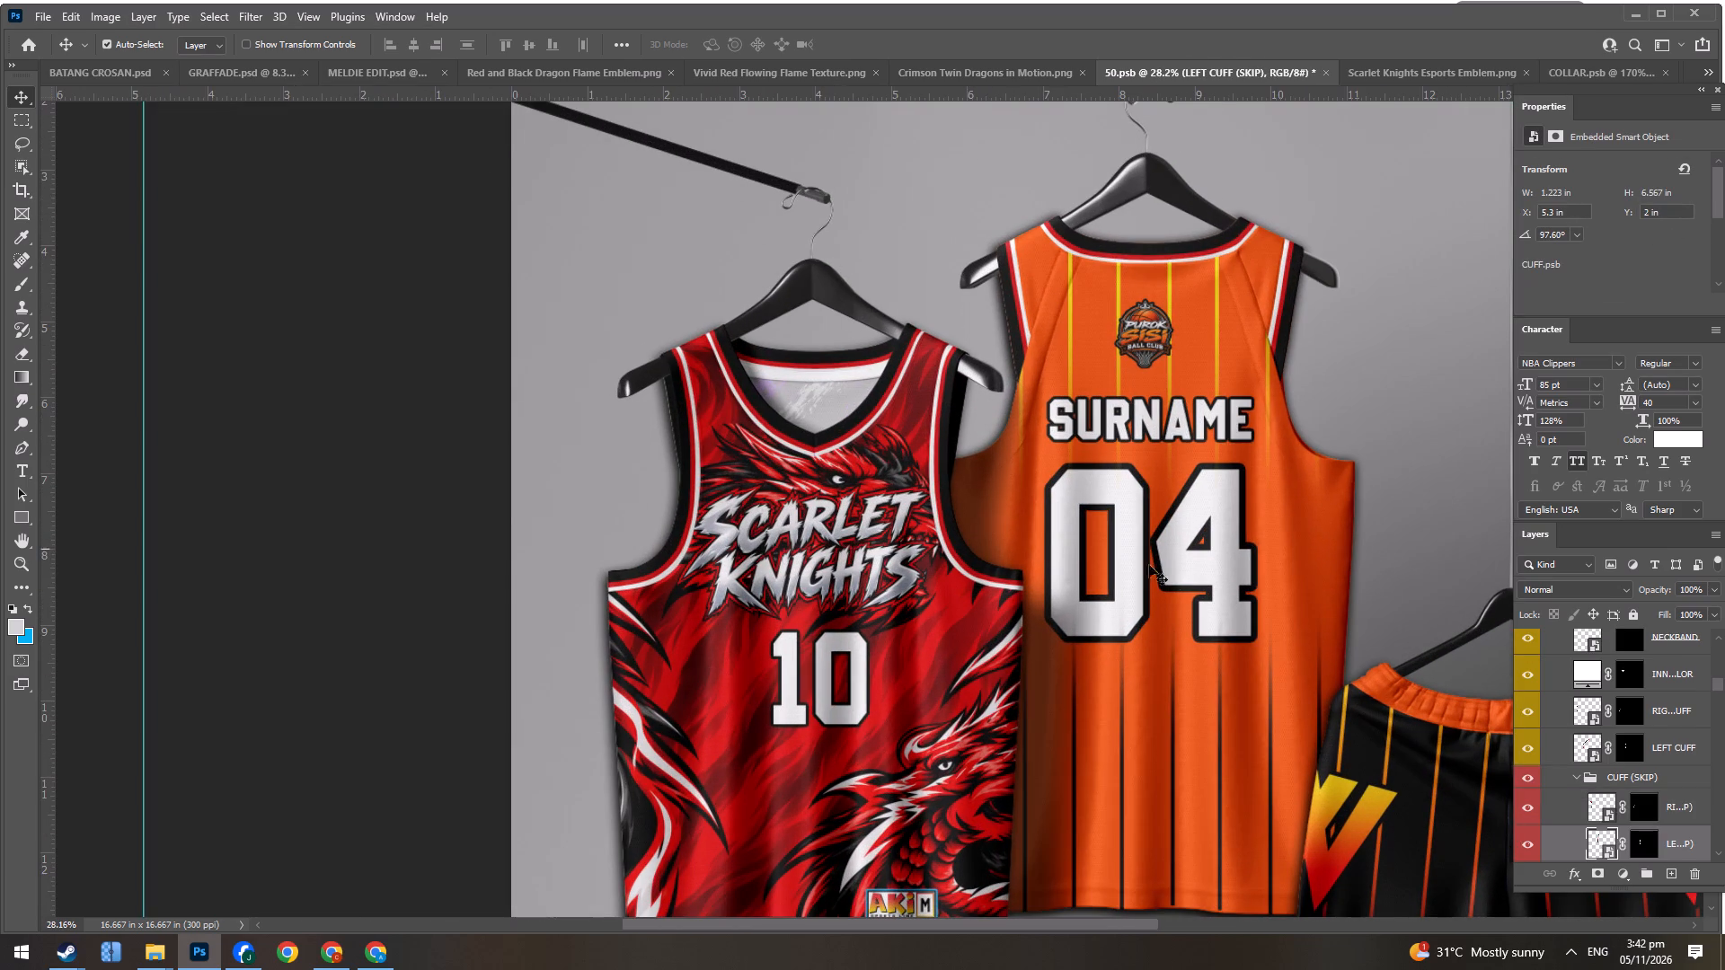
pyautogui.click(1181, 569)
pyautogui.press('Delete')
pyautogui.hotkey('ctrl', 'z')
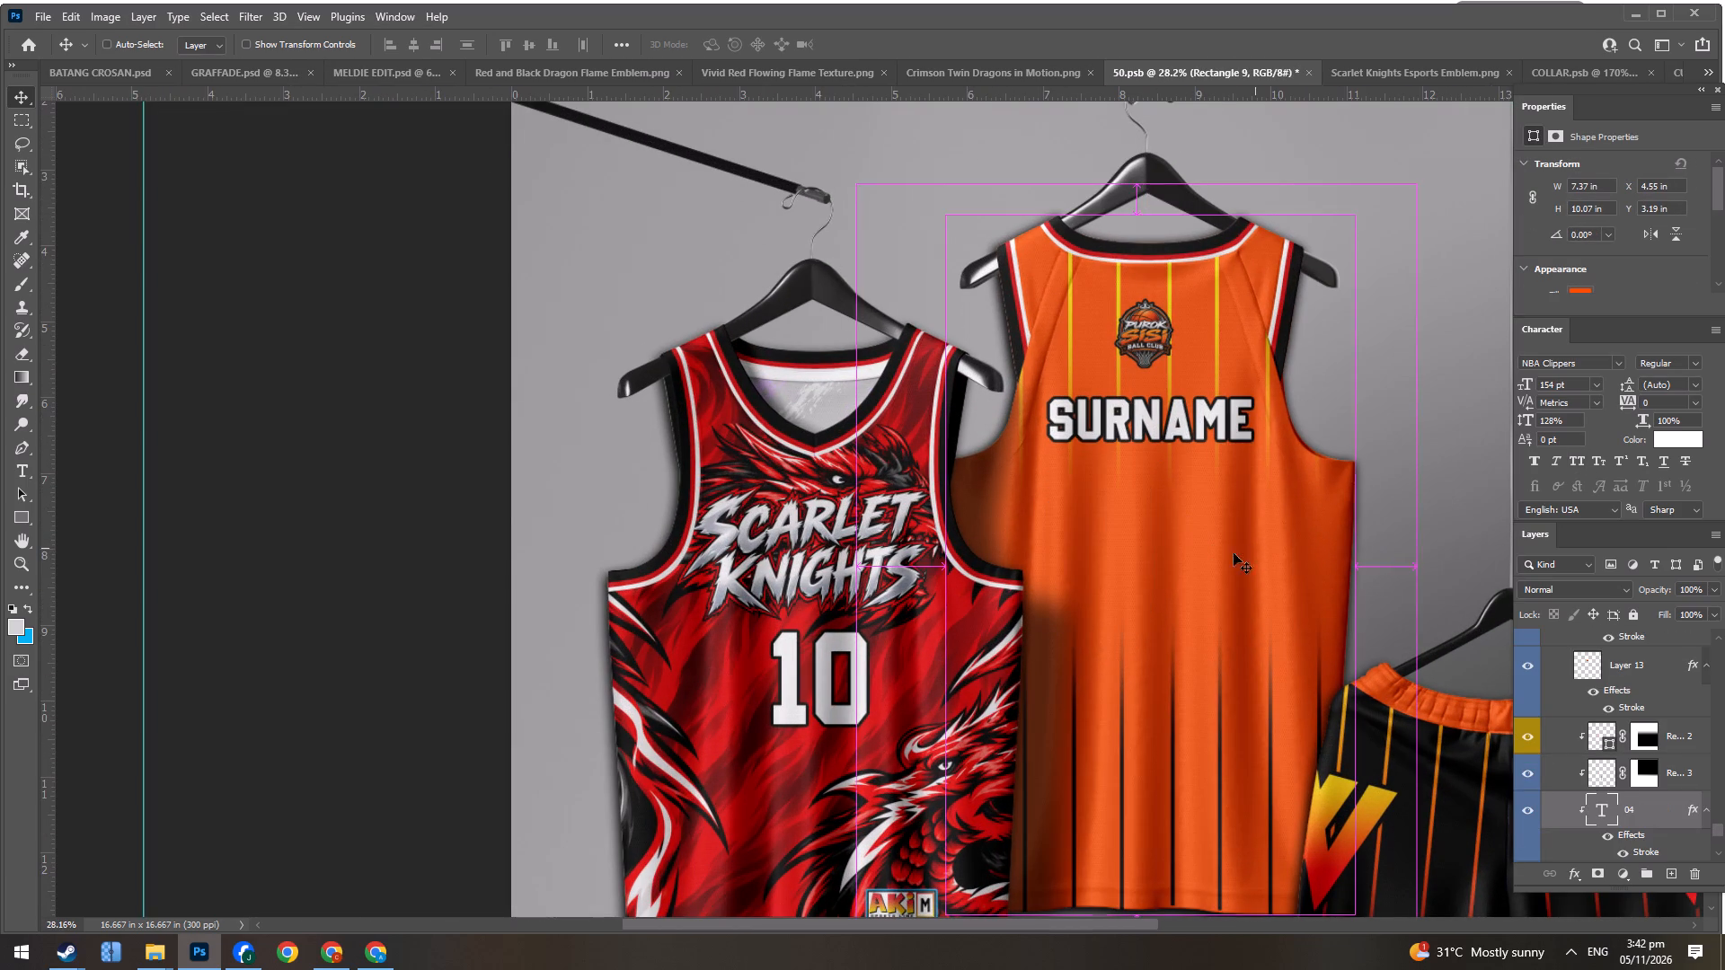
# Raise the back jersey's SURNAME text about 0.14 in and nudge the number 04 to about X 6.53, Y 6.54 in.
pyautogui.click(822, 661)
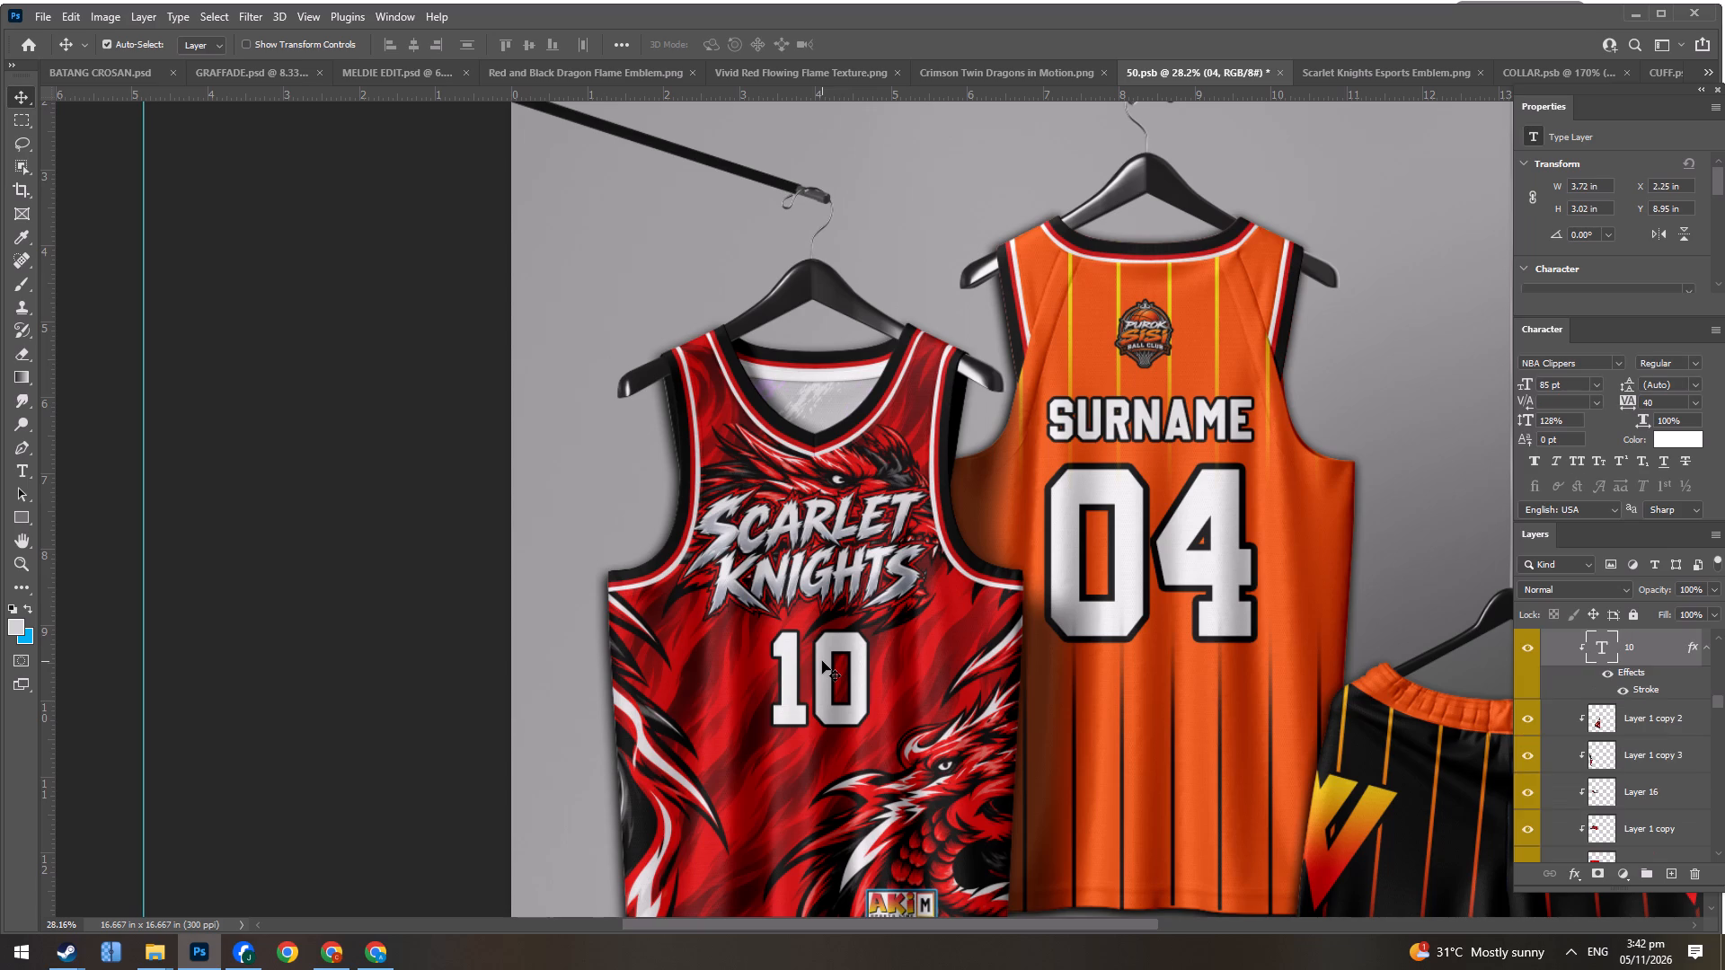
pyautogui.click(1188, 421)
pyautogui.hotkey('alt', 'Tab')
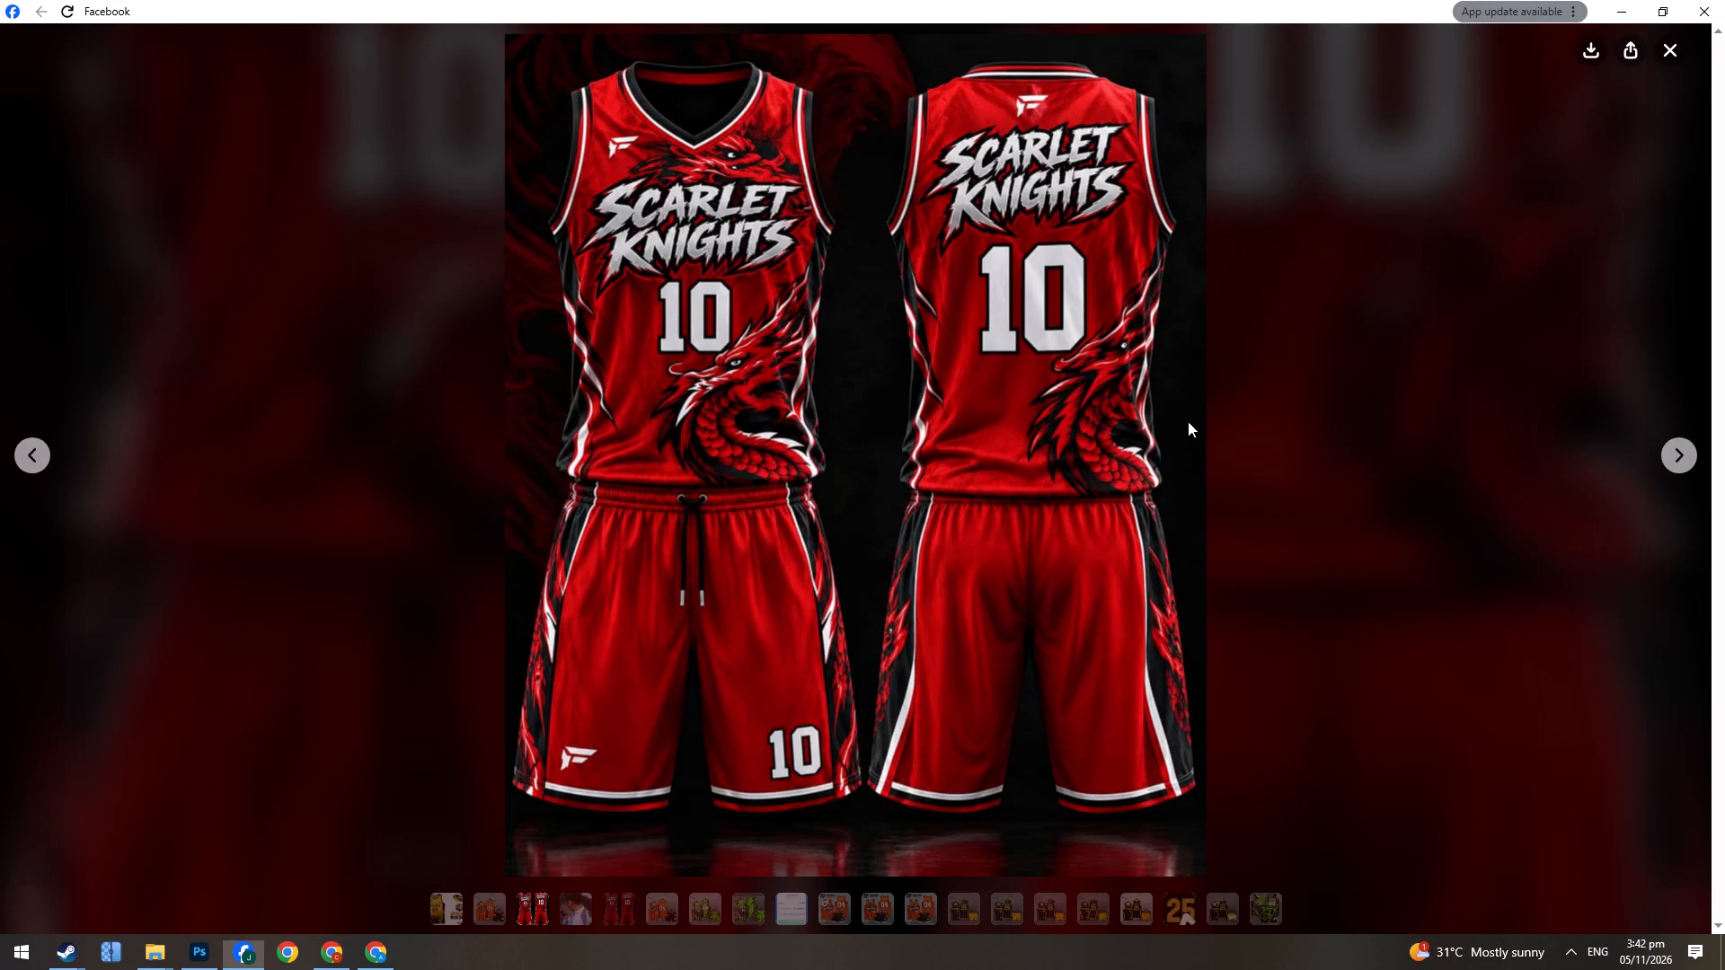
pyautogui.hotkey('alt', 'Tab')
pyautogui.keyDown('alt'); pyautogui.scroll(-5, 1180, 432); pyautogui.keyUp('alt')
pyautogui.scroll(4, 1164, 392)
pyautogui.keyDown('alt'); pyautogui.scroll(4, 1154, 416); pyautogui.keyUp('alt')
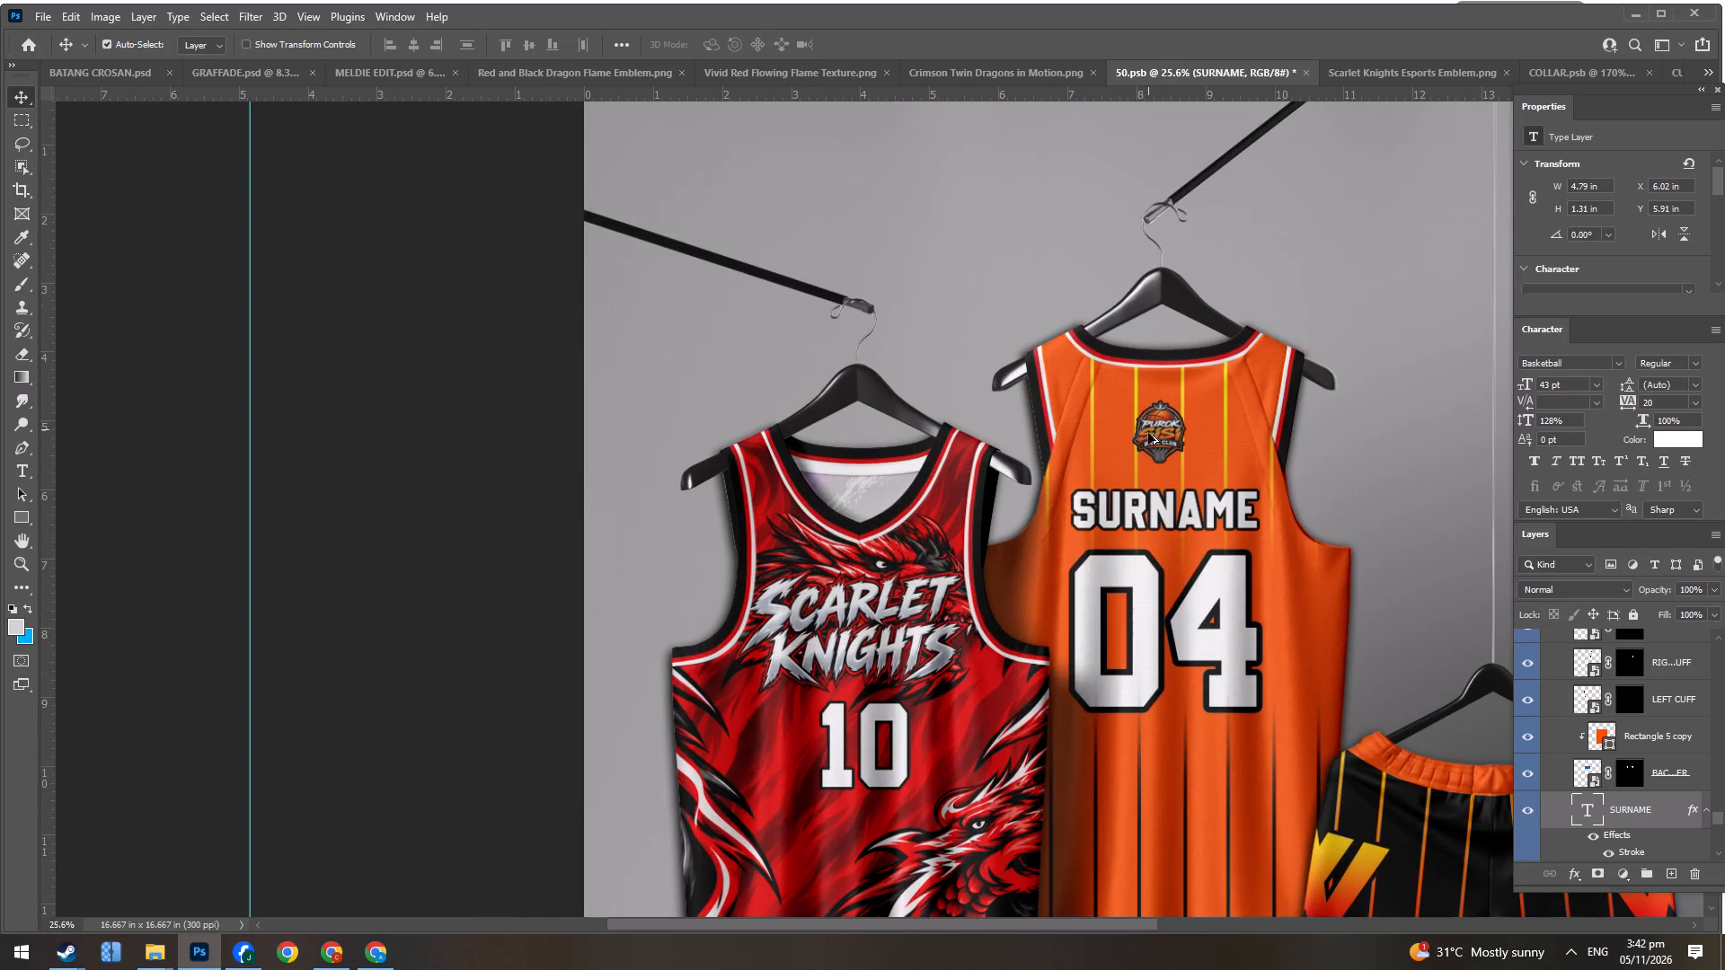
pyautogui.moveTo(1193, 633); pyautogui.dragTo(1189, 625)
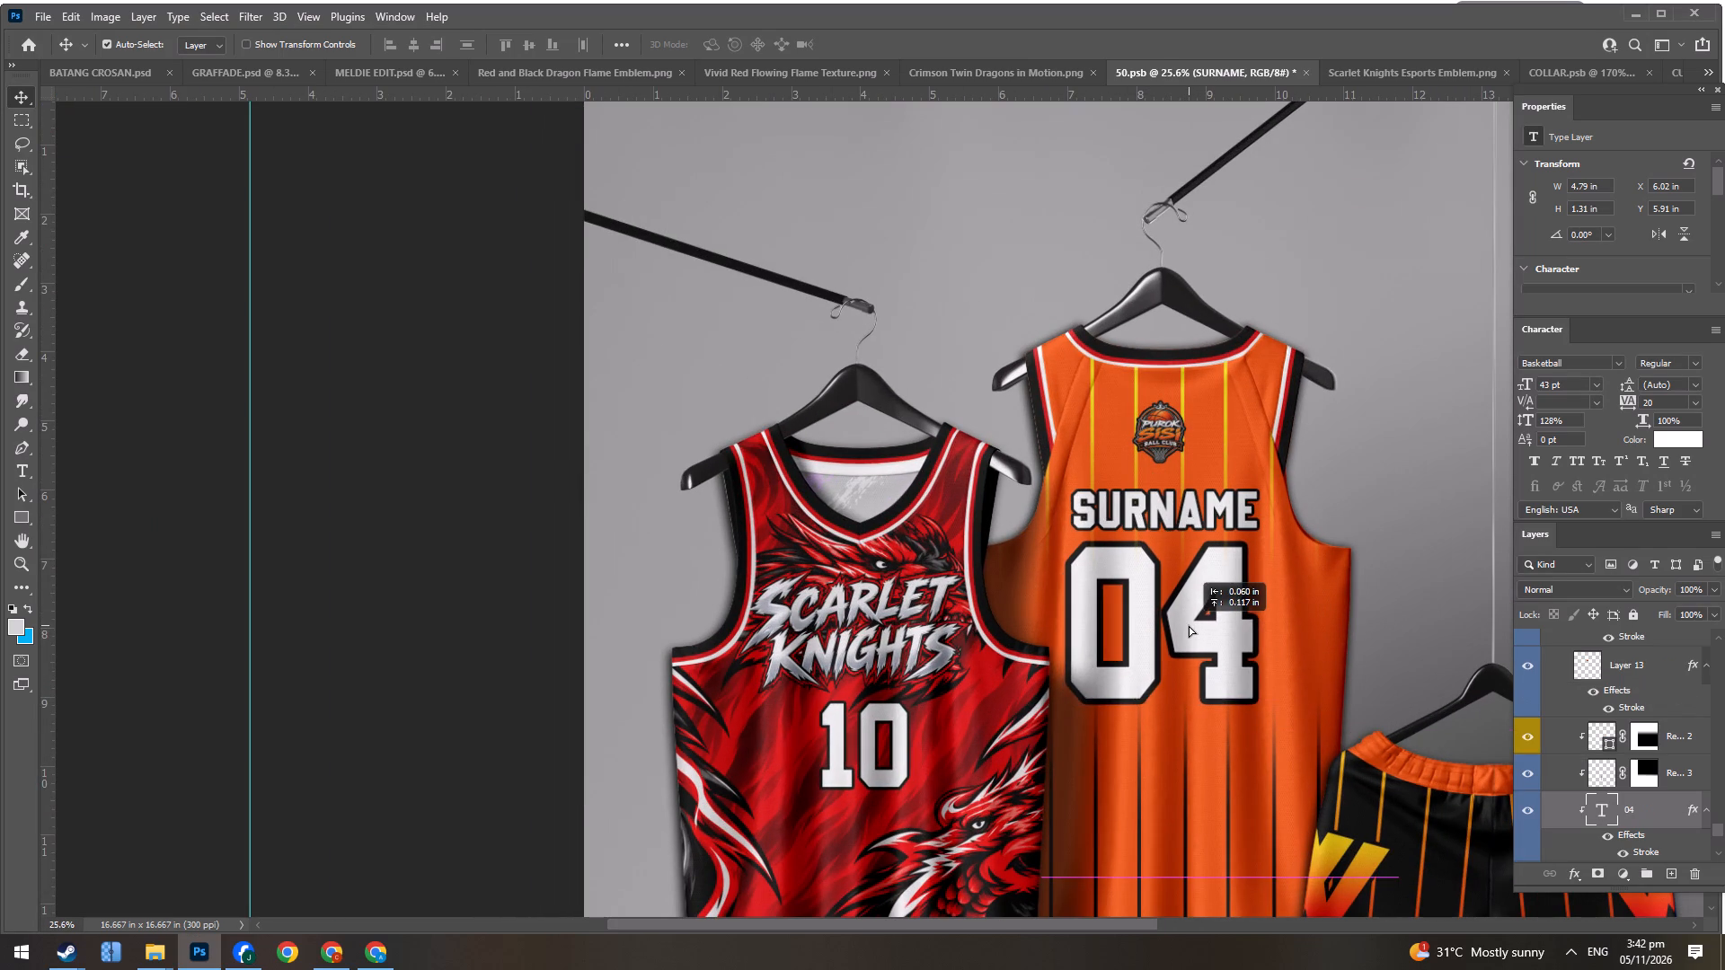
pyautogui.moveTo(1189, 625); pyautogui.dragTo(1187, 625)
pyautogui.keyDown('alt'); pyautogui.scroll(6, 1186, 560); pyautogui.keyUp('alt')
pyautogui.moveTo(1164, 489); pyautogui.dragTo(1163, 472)
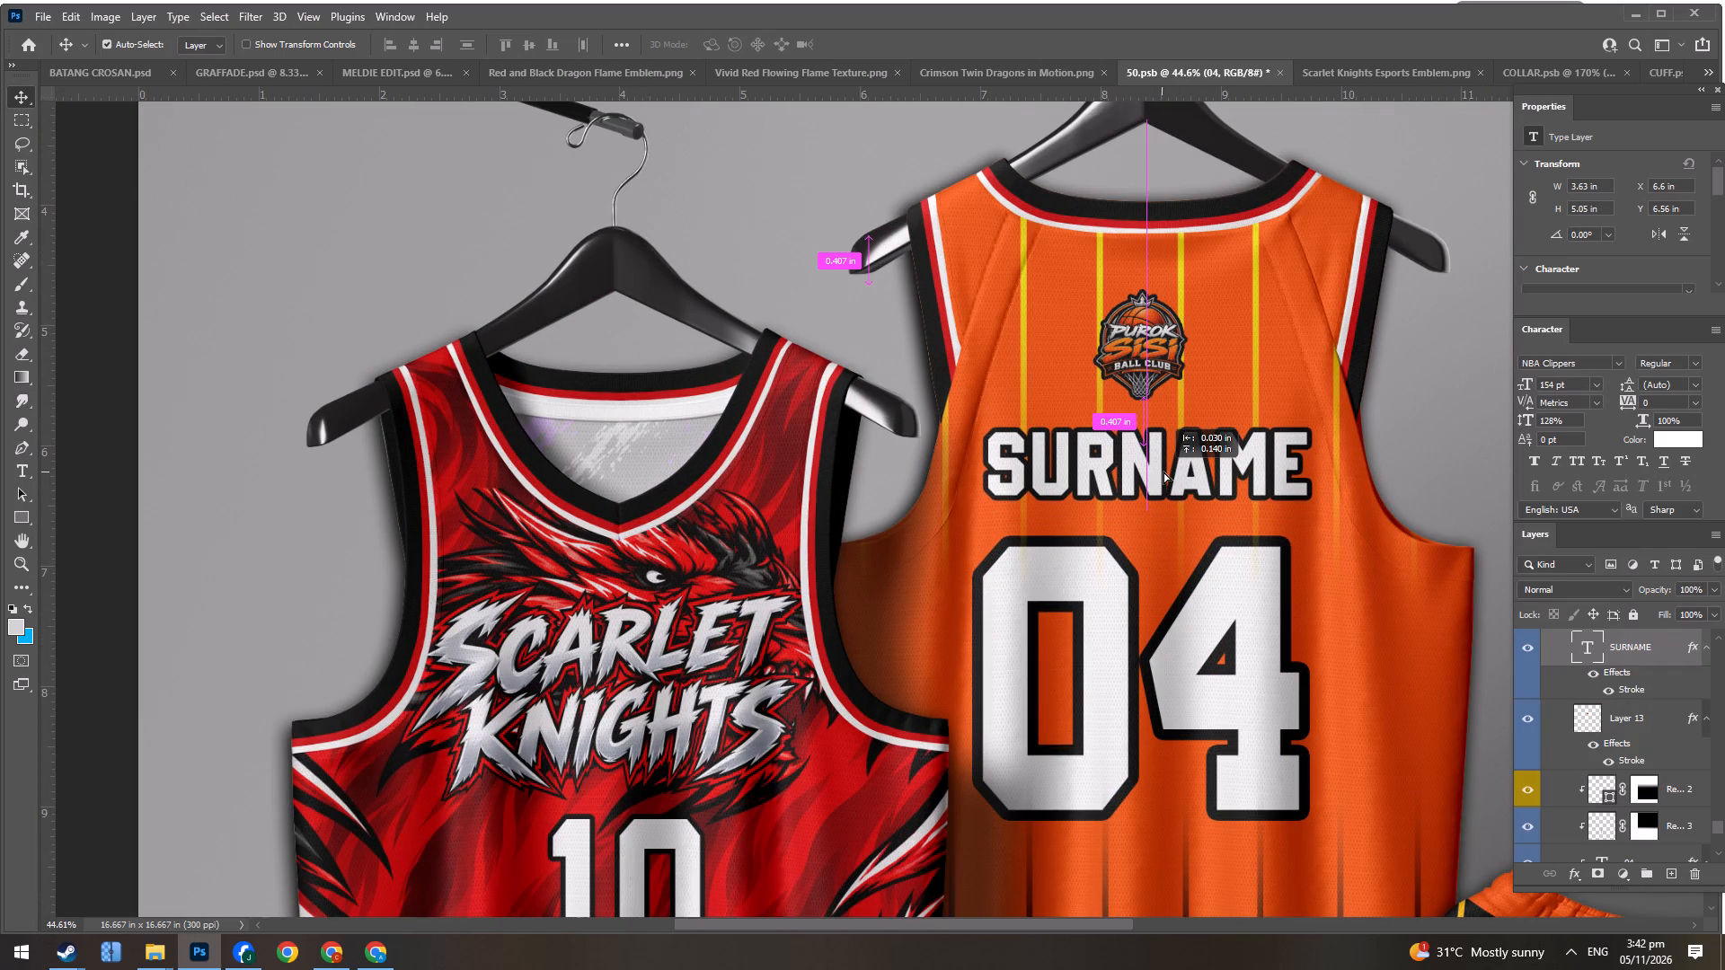
pyautogui.moveTo(1163, 472); pyautogui.dragTo(1161, 470)
pyautogui.keyDown('alt'); pyautogui.scroll(-8, 1158, 473); pyautogui.keyUp('alt')
pyautogui.click(1163, 575)
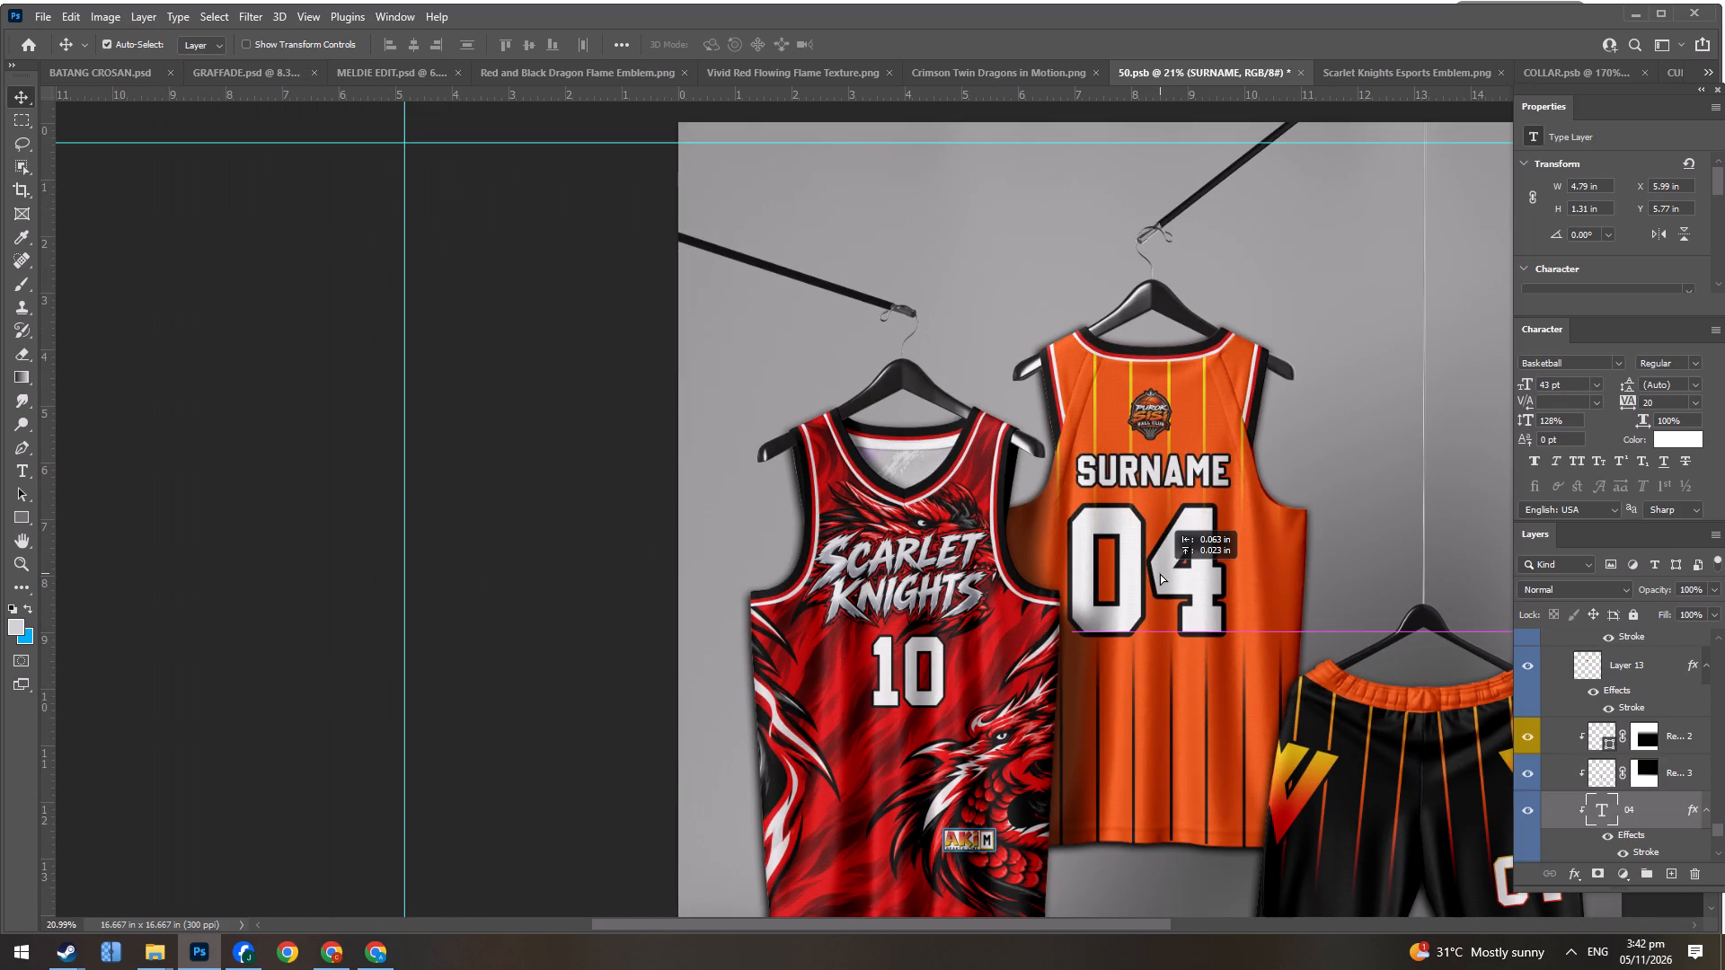
# Delete the black lower pinstripes and the yellow upper pinstripes from the back jersey.
pyautogui.keyDown('alt'); pyautogui.scroll(5, 1138, 581); pyautogui.keyUp('alt')
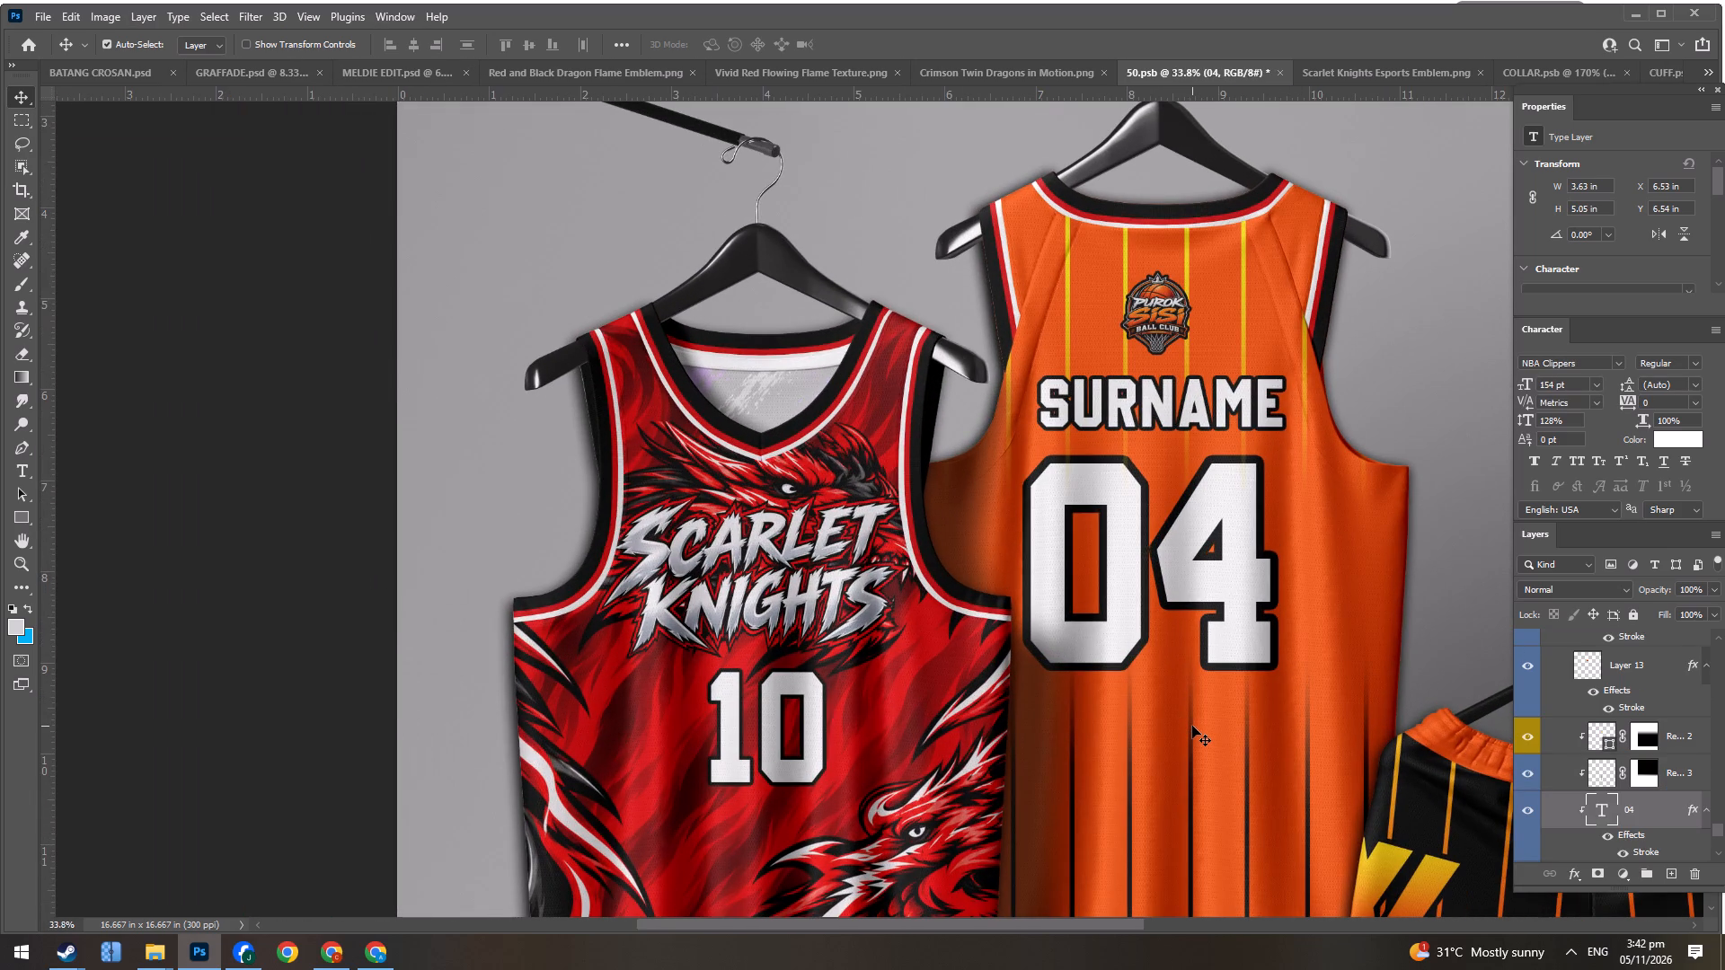
pyautogui.click(1190, 726)
pyautogui.press('Delete')
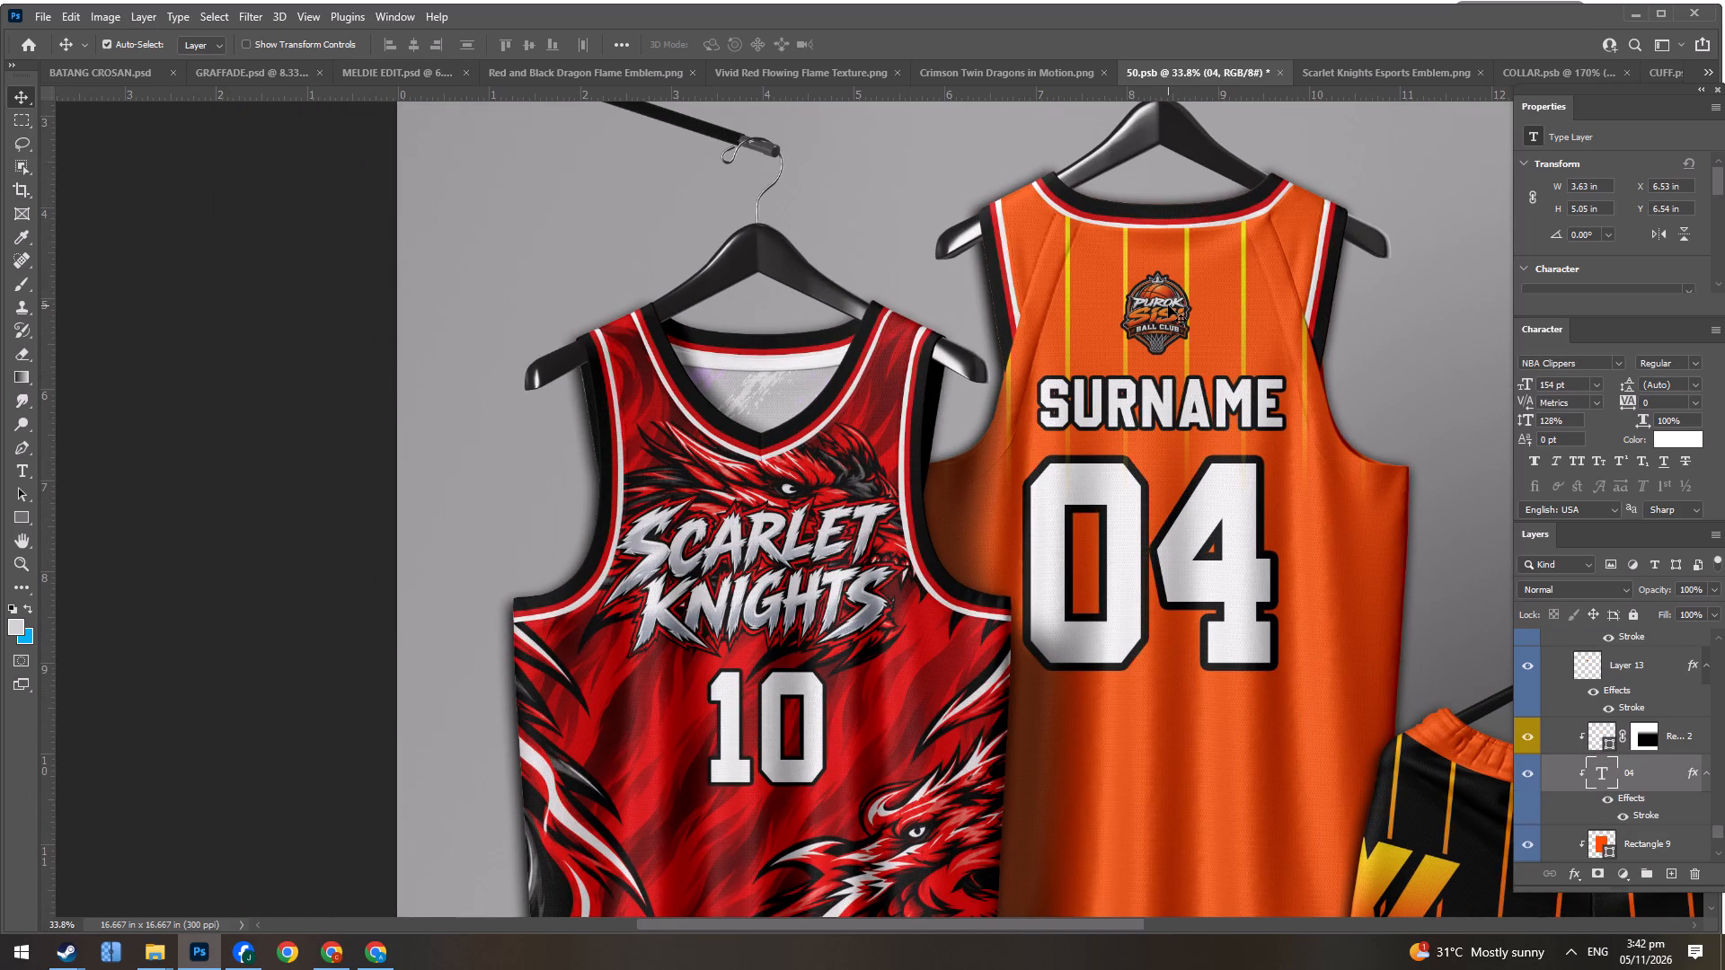
pyautogui.click(1125, 233)
pyautogui.press('Delete')
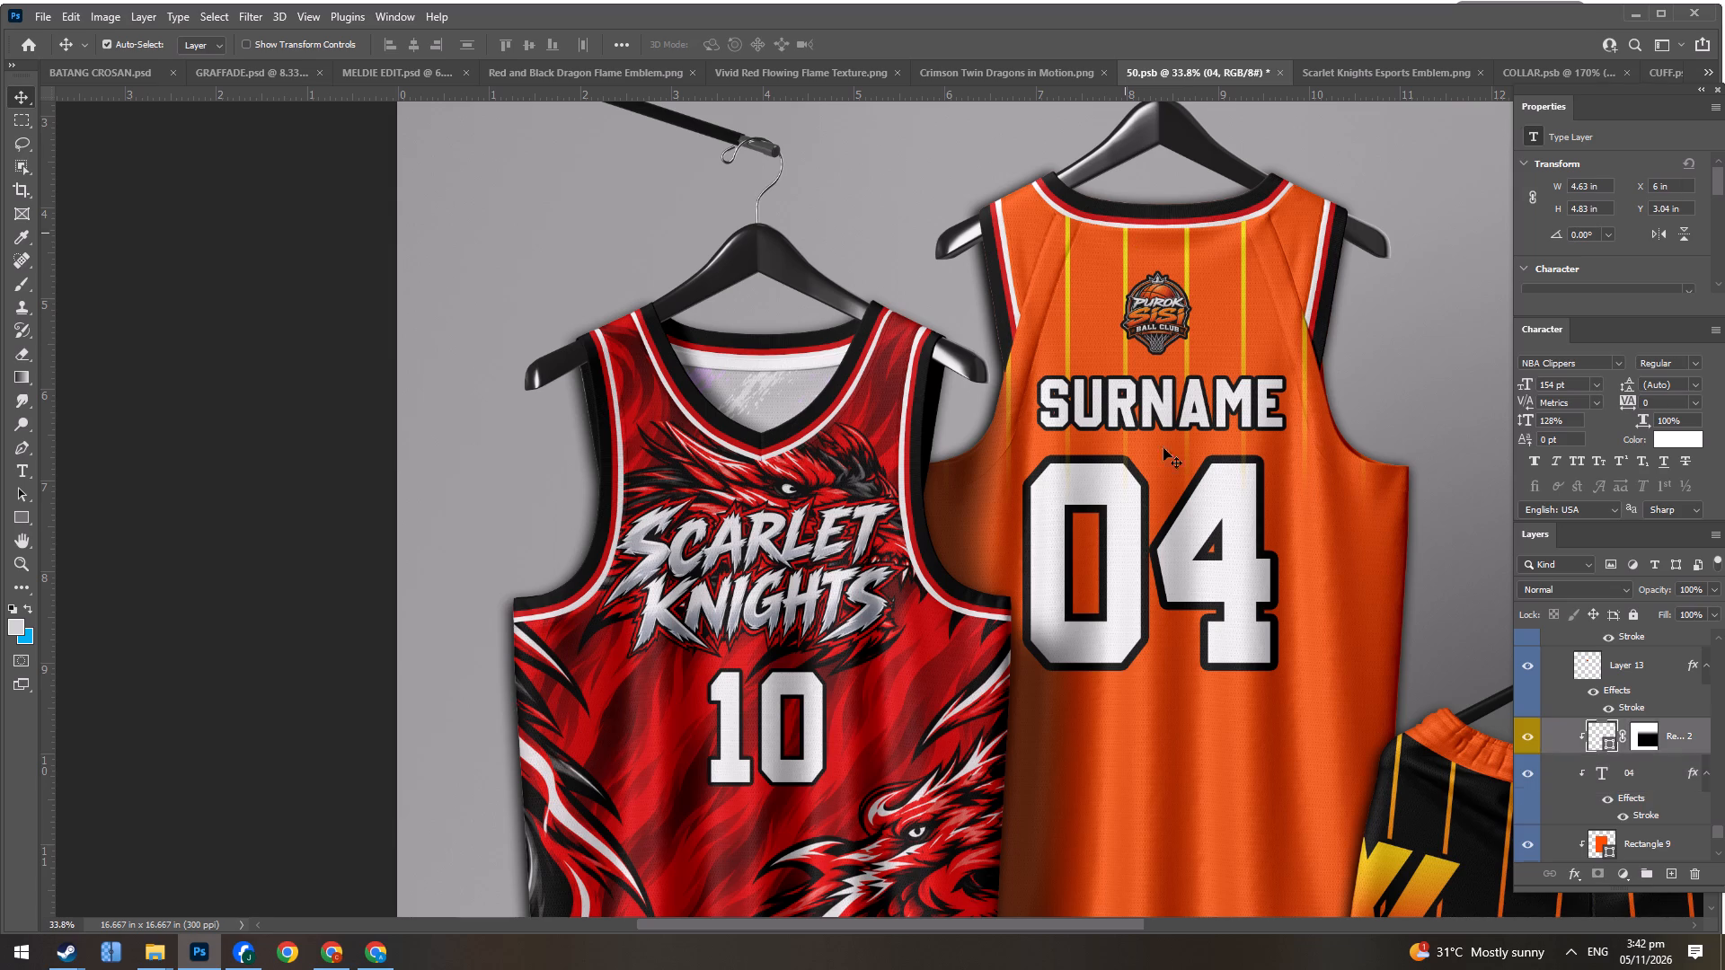
# Change the fill of the back jersey's main body shape, Rectangle 9, to red.
pyautogui.keyDown('alt'); pyautogui.scroll(-9, 1250, 607); pyautogui.keyUp('alt')
pyautogui.click(1217, 752)
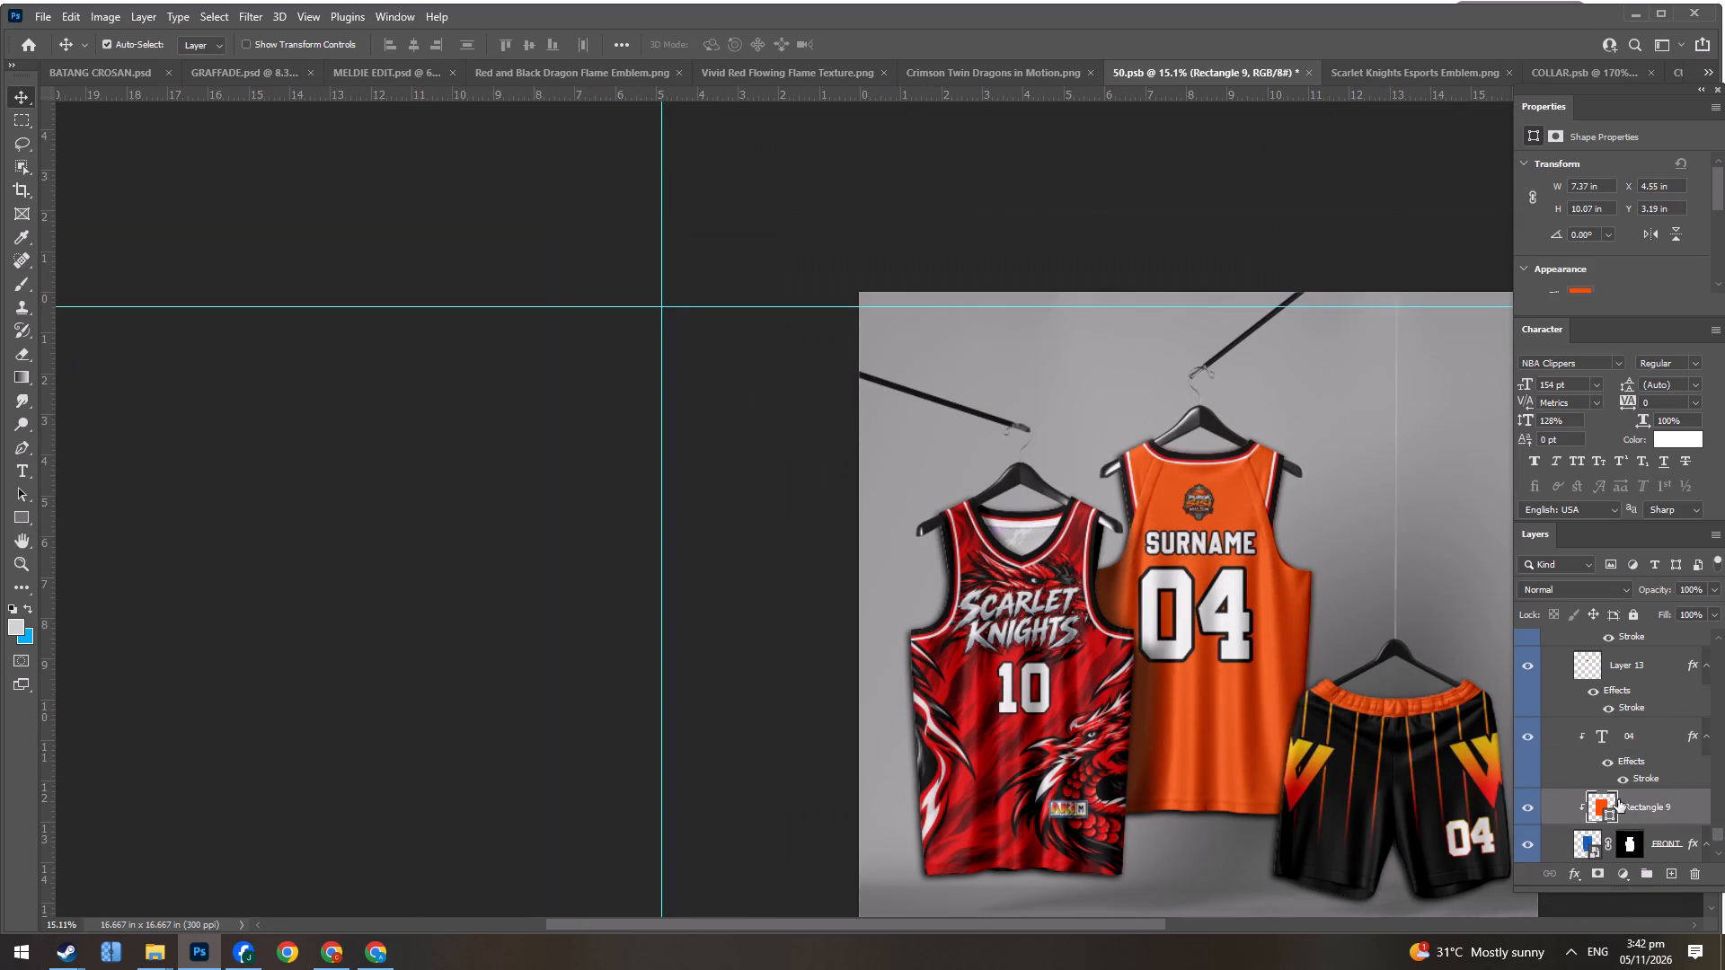
pyautogui.scroll(-3, 1554, 209)
pyautogui.click(1575, 251)
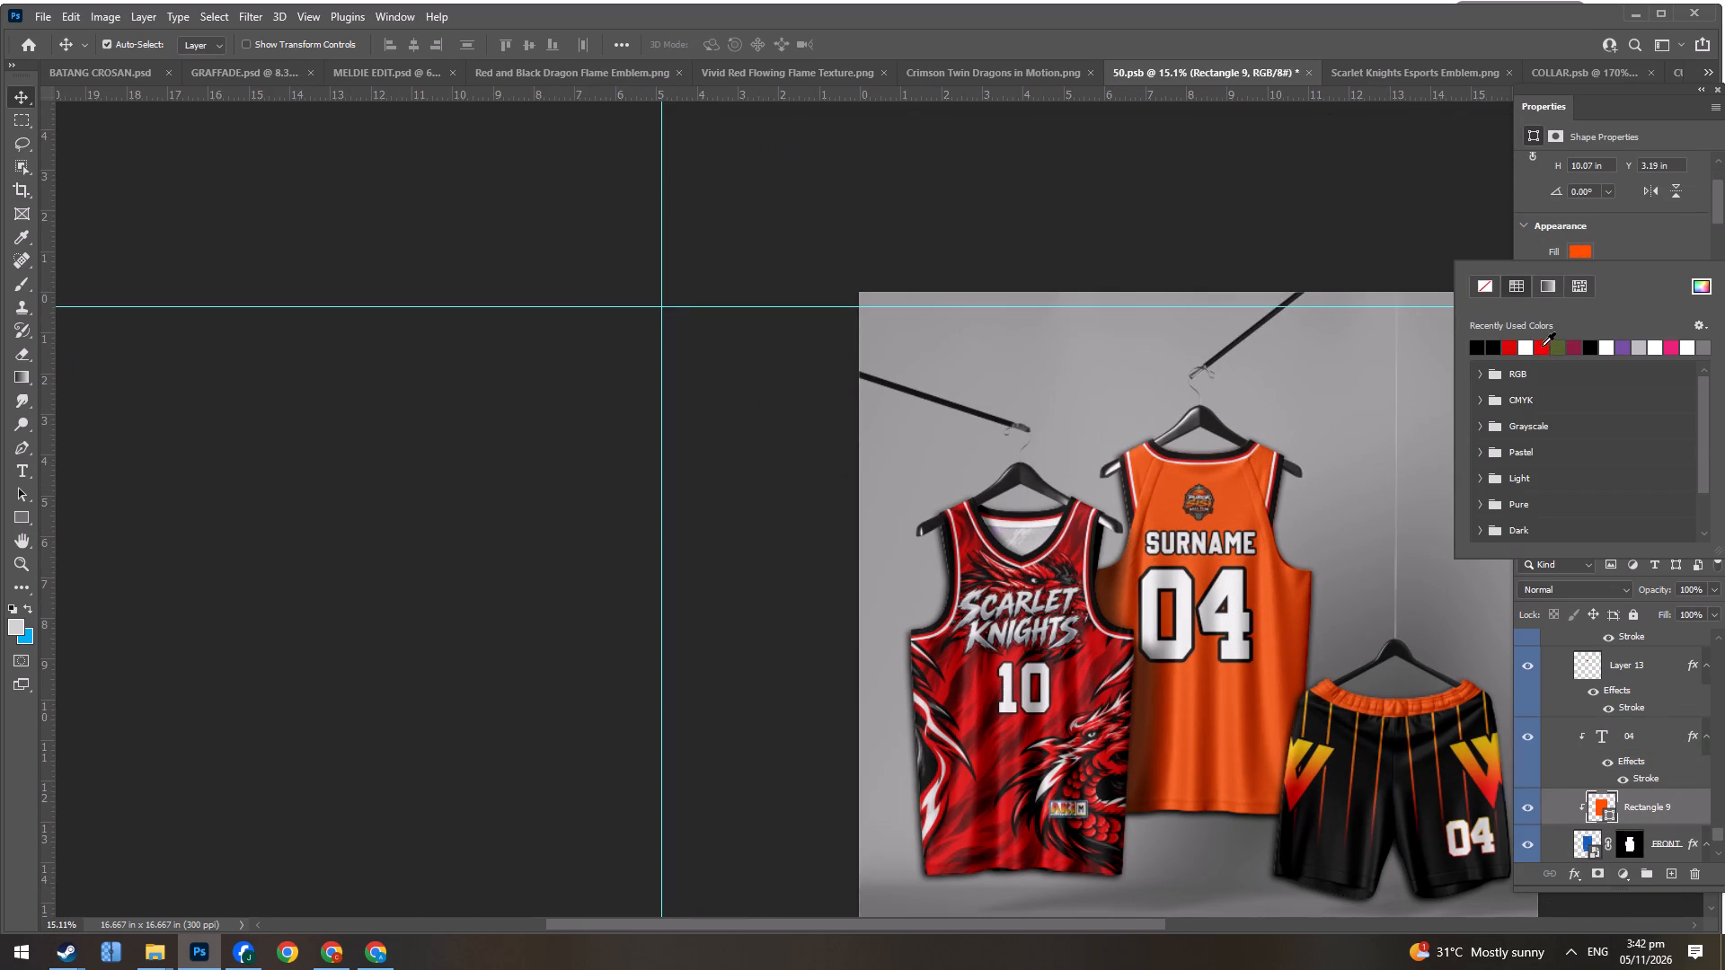
pyautogui.click(1542, 346)
pyautogui.click(1084, 789)
# Change the fill of the back jersey's shoulder shape, Rectangle 5 copy, to red.
pyautogui.keyDown('alt'); pyautogui.scroll(2, 1269, 568); pyautogui.keyUp('alt')
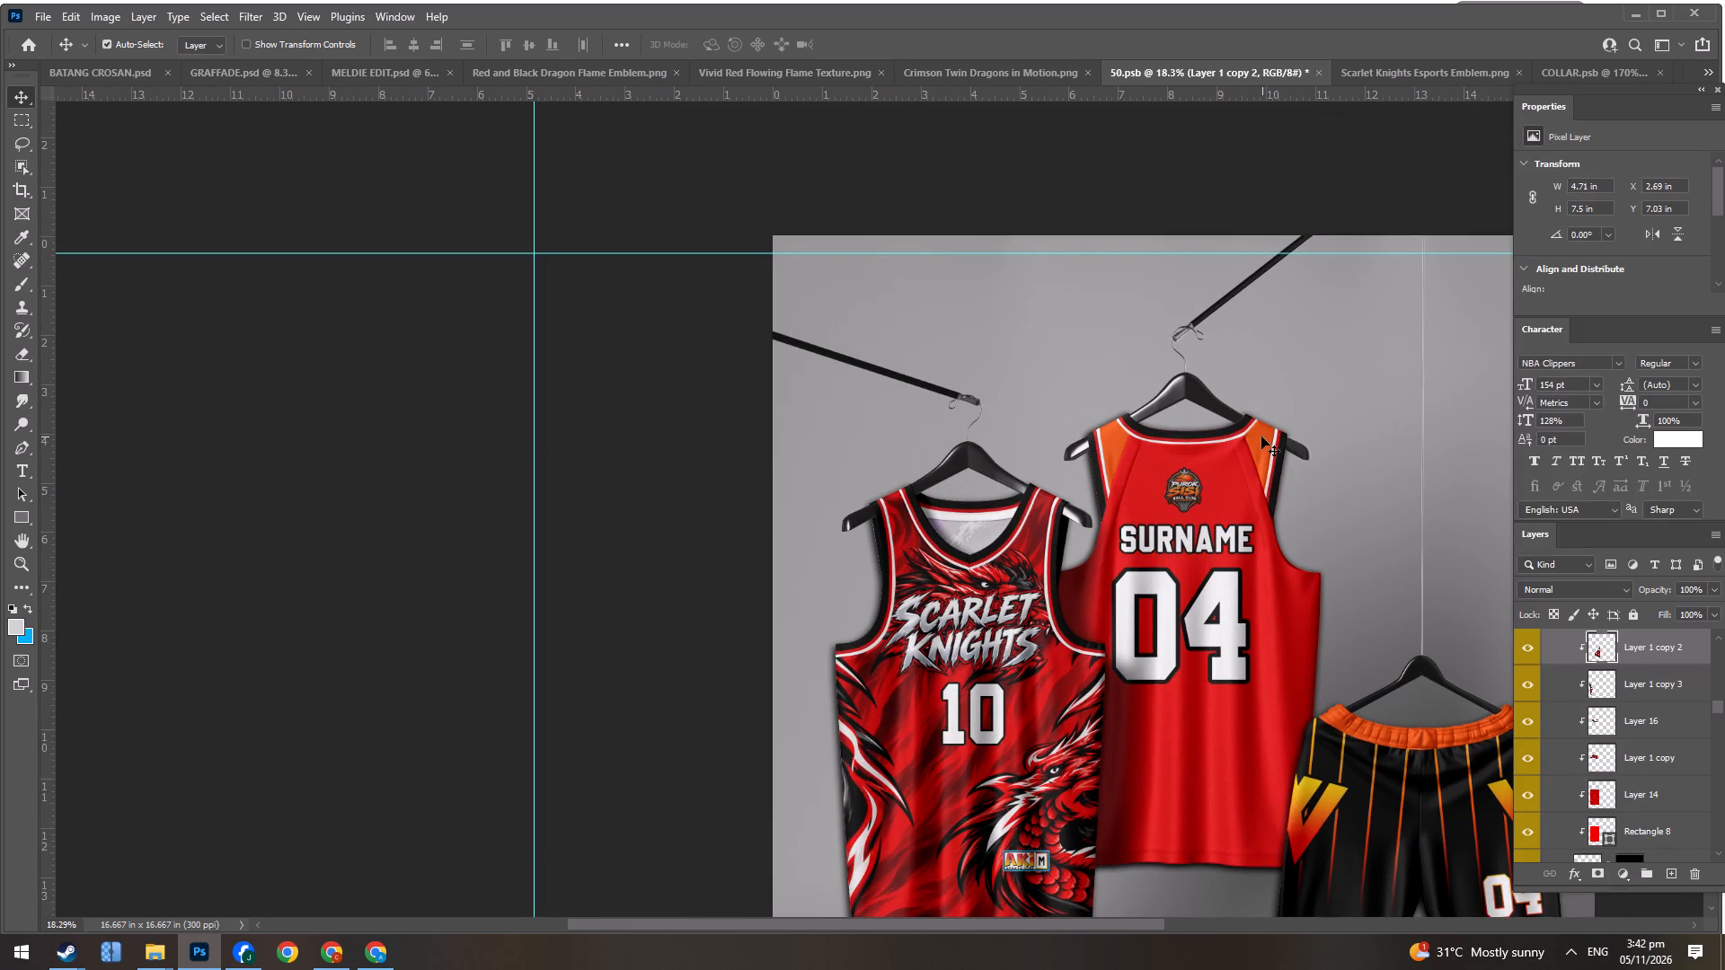
pyautogui.click(1261, 436)
pyautogui.scroll(-1, 1571, 251)
pyautogui.click(1580, 279)
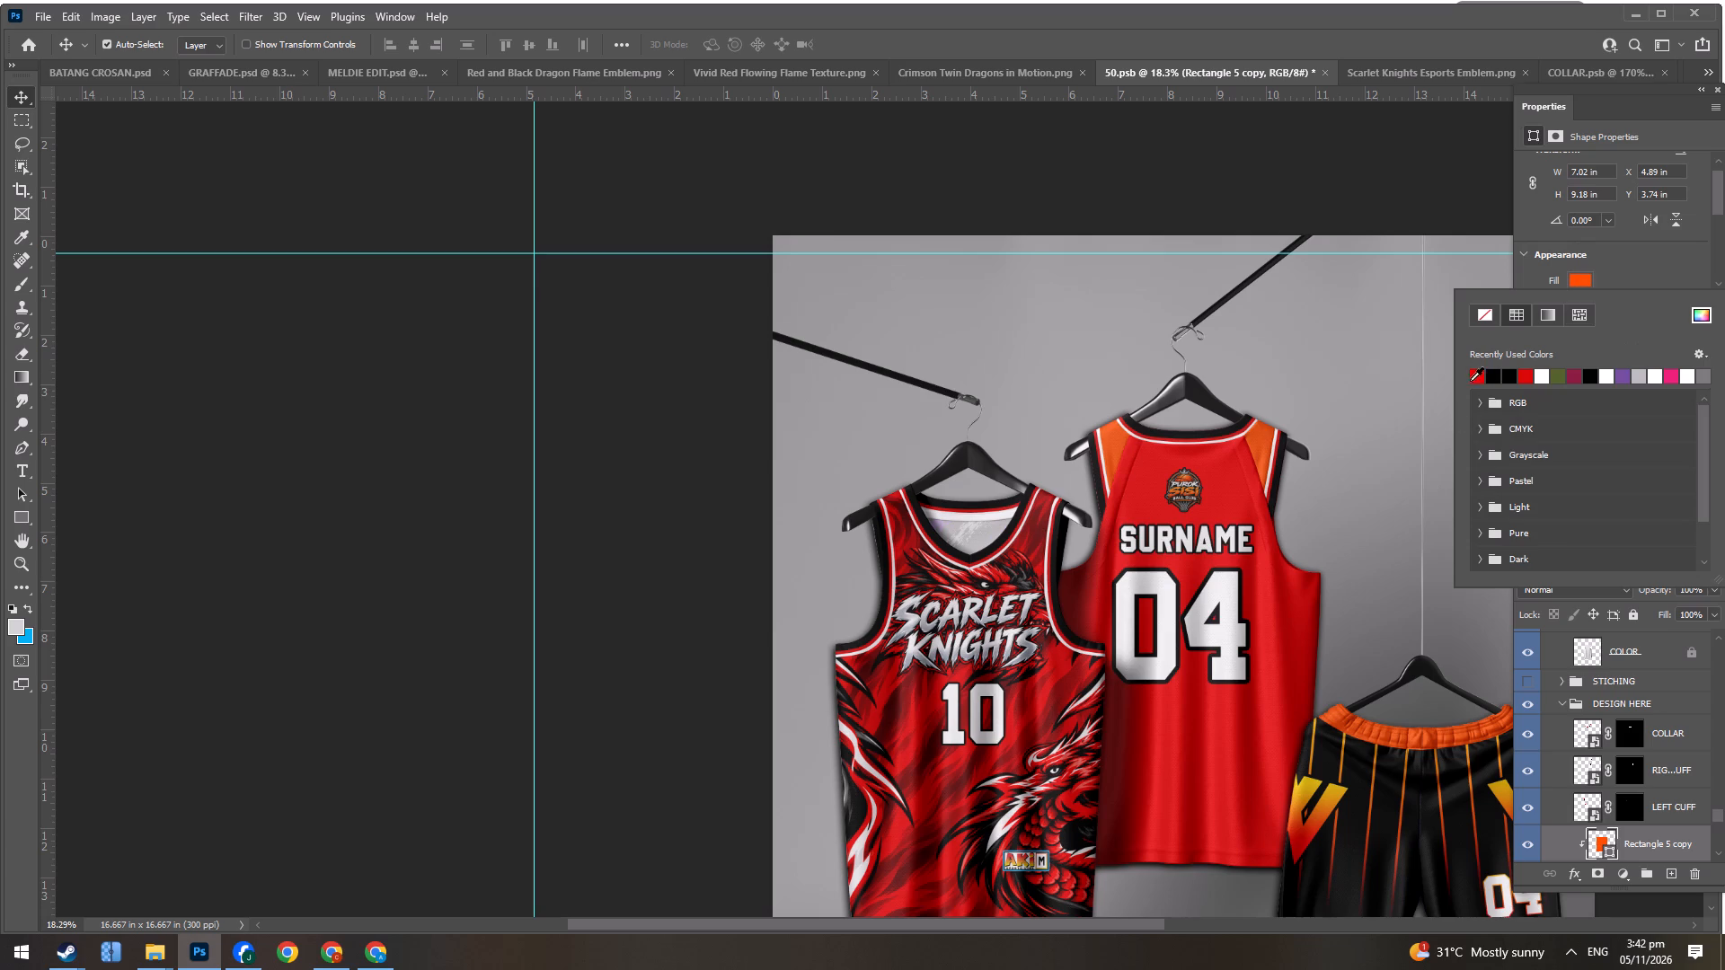
pyautogui.click(1475, 375)
pyautogui.scroll(-5, 1103, 670)
pyautogui.keyDown('alt'); pyautogui.scroll(3, 1133, 721); pyautogui.keyUp('alt')
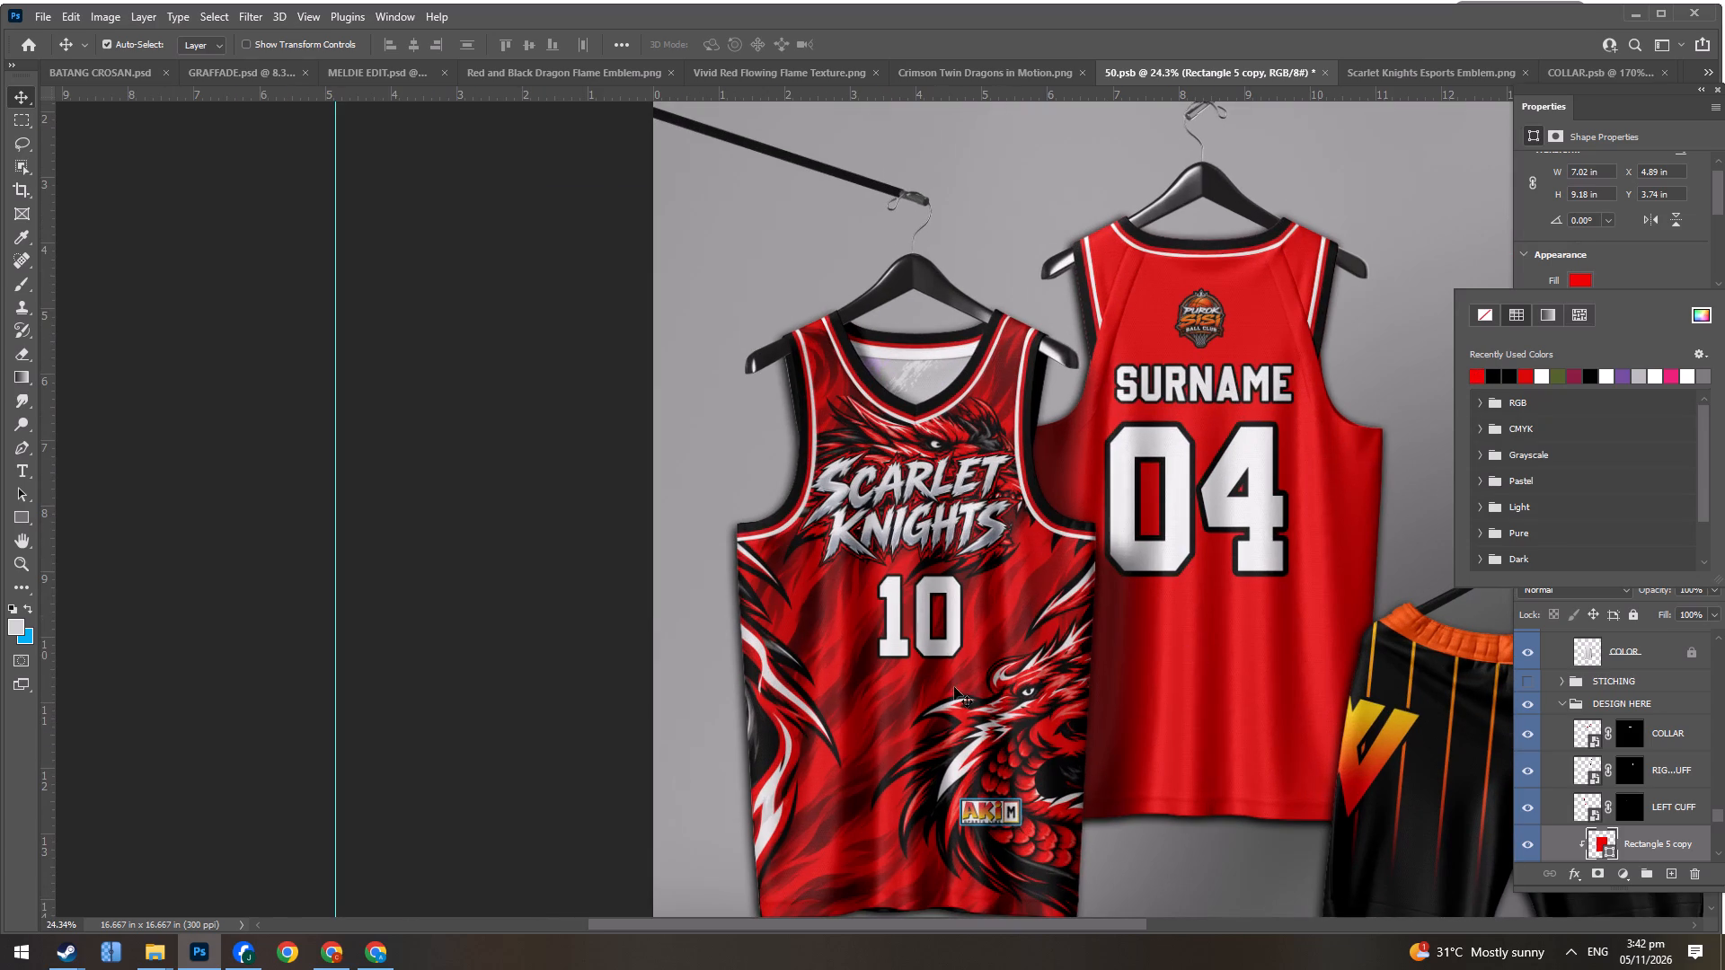
pyautogui.click(954, 687)
# Check the reference uniform and duplicate the front dragon layer, Layer 1 copy 2, into the back jersey group between 04 and Rectangle 9.
pyautogui.hotkey('alt', 'Tab')
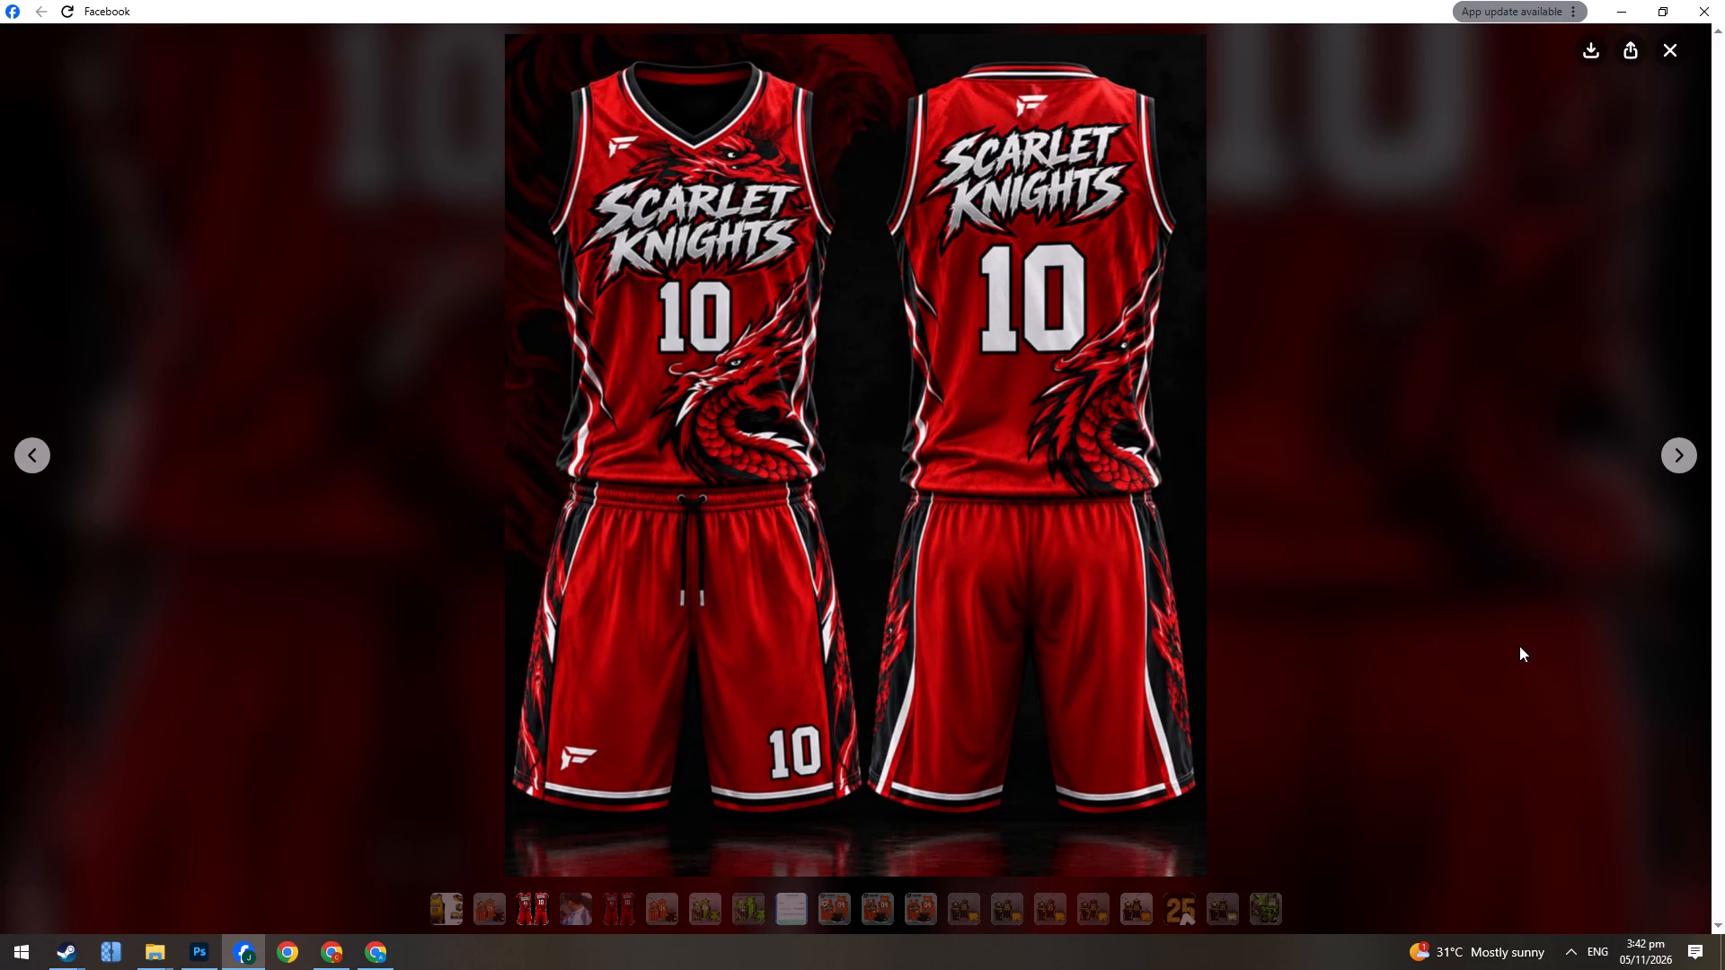
pyautogui.hotkey('alt', 'Tab')
pyautogui.hotkey('alt', 'Tab')
pyautogui.hotkey('alt', 'Tab')
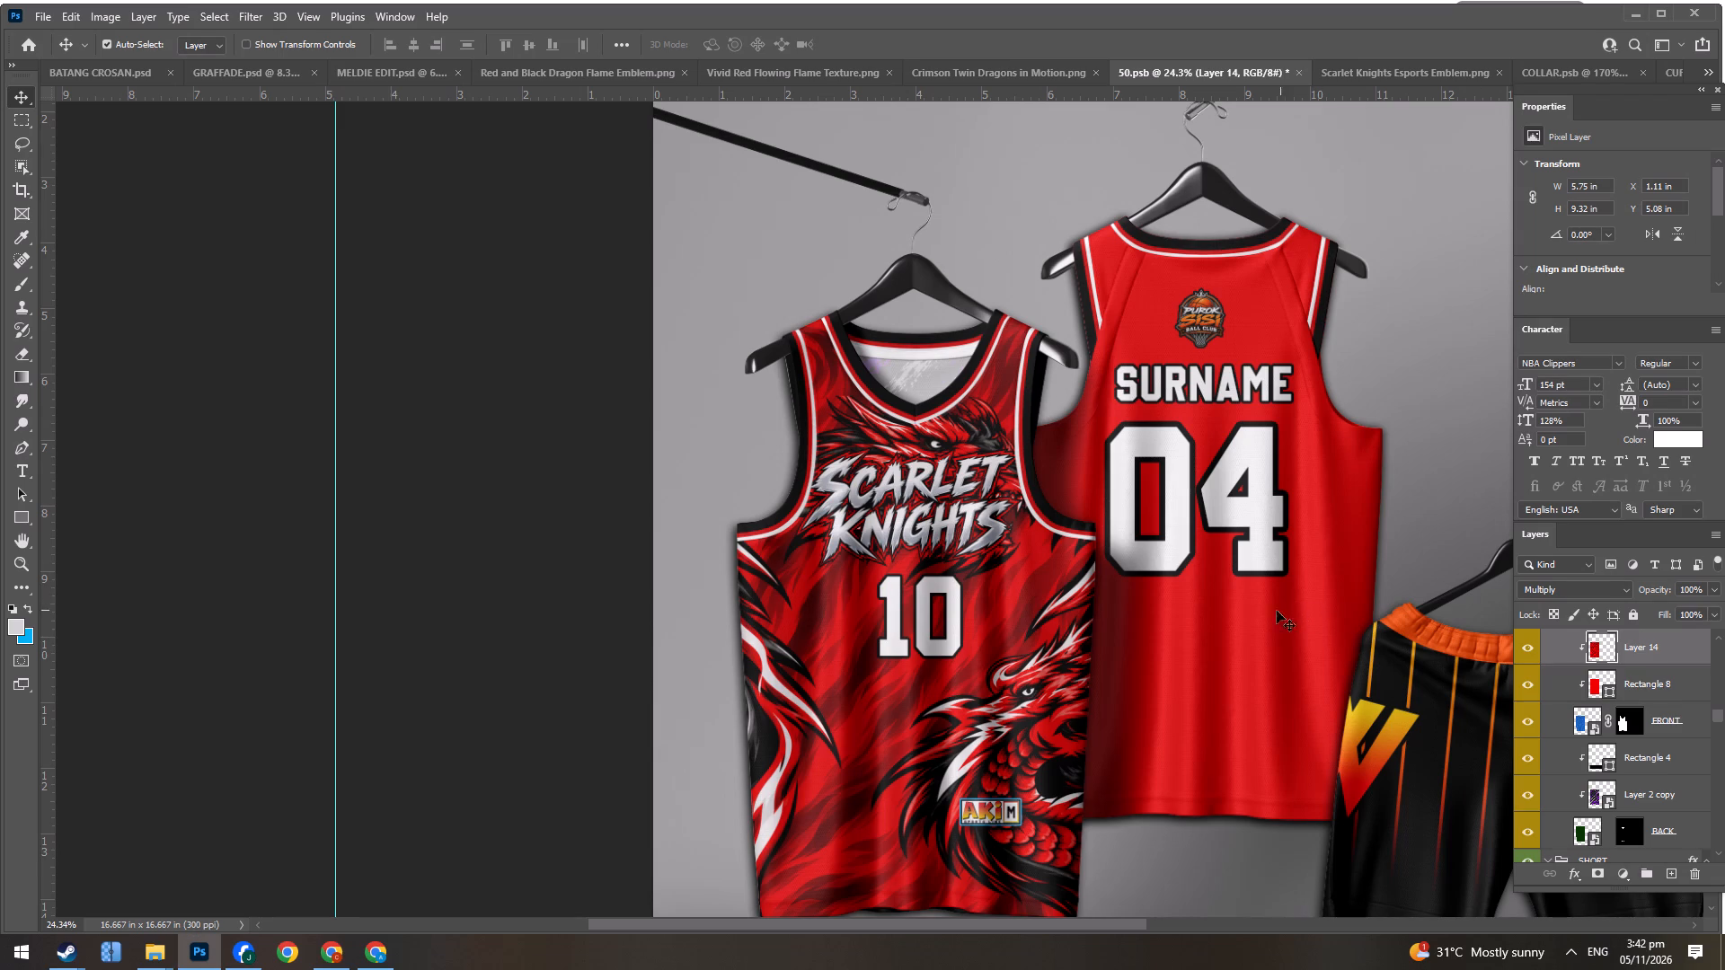
pyautogui.scroll(-4, 1274, 613)
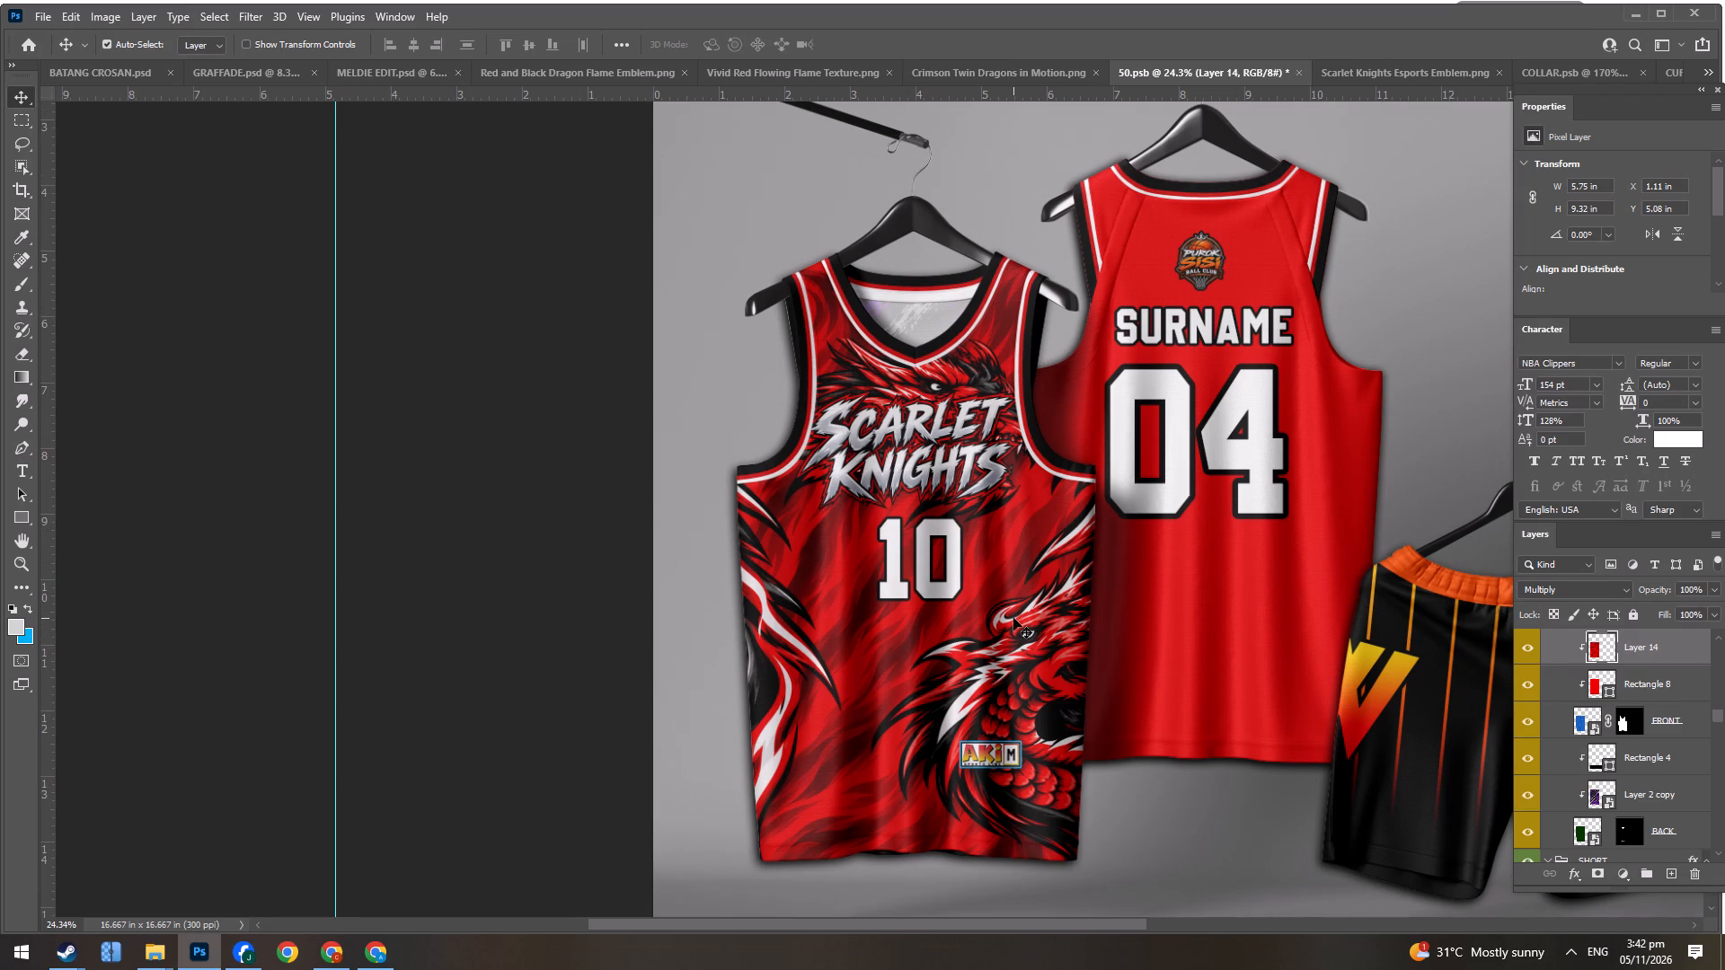
pyautogui.click(1009, 681)
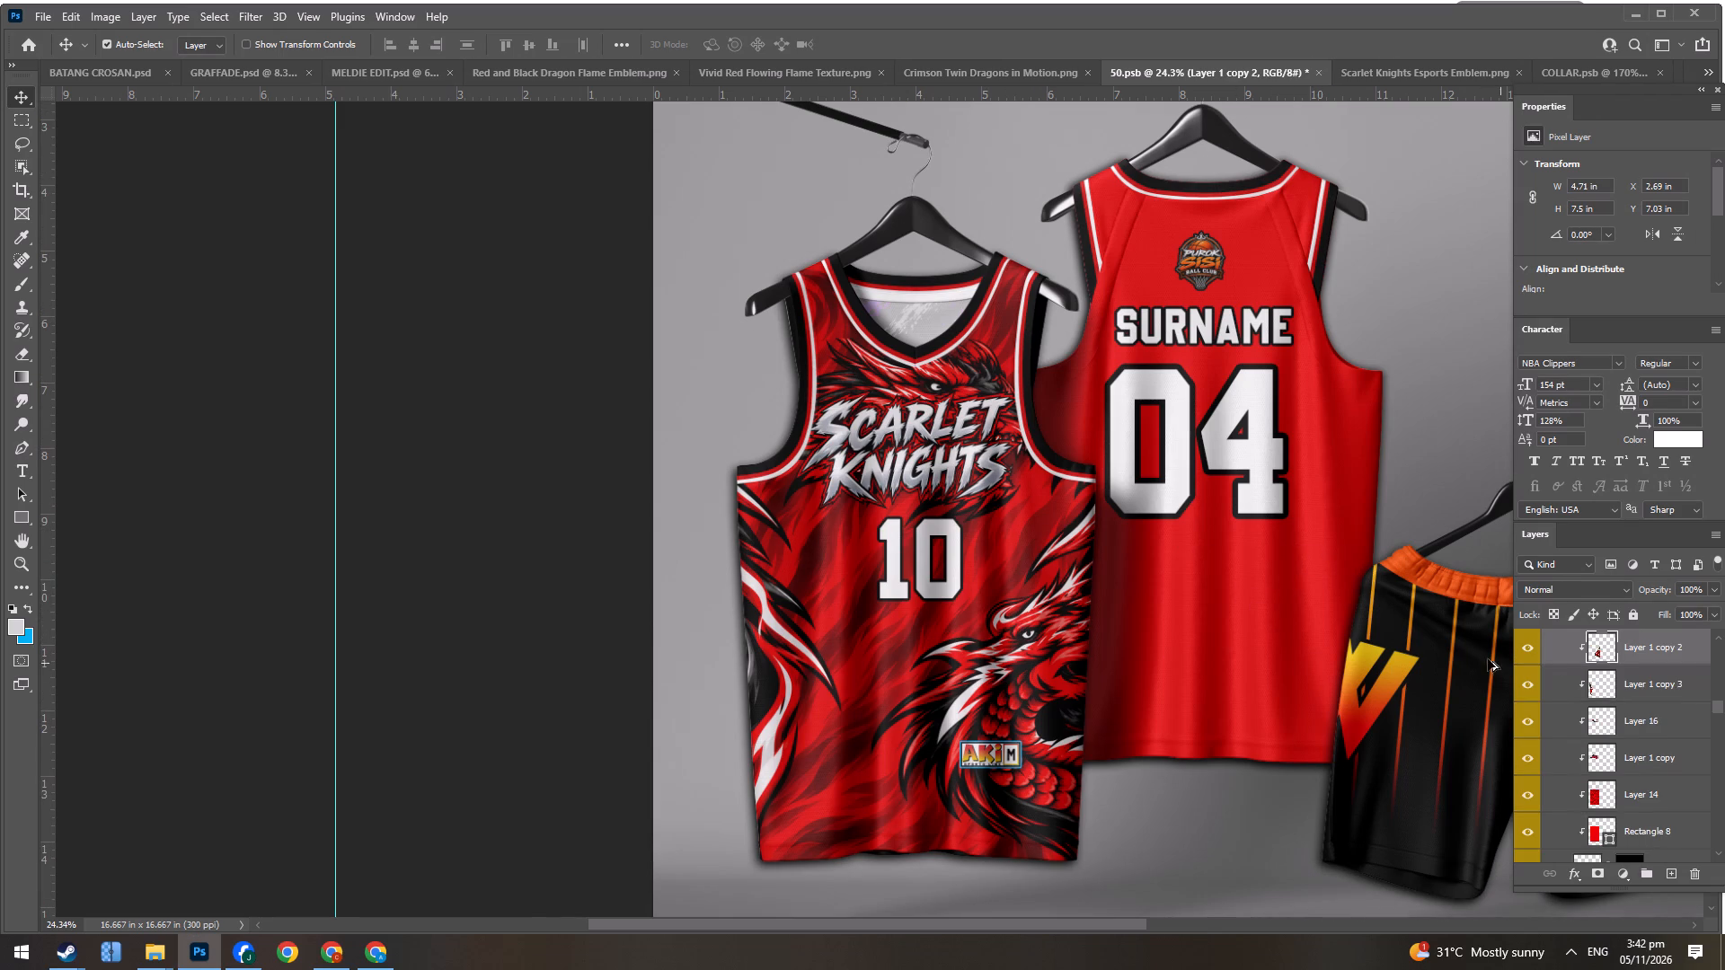
pyautogui.hotkey('alt', 'Tab')
pyautogui.hotkey('alt', 'Tab')
pyautogui.keyDown('alt'); pyautogui.moveTo(1683, 650); pyautogui.dragTo(1620, 969); pyautogui.keyUp('alt')
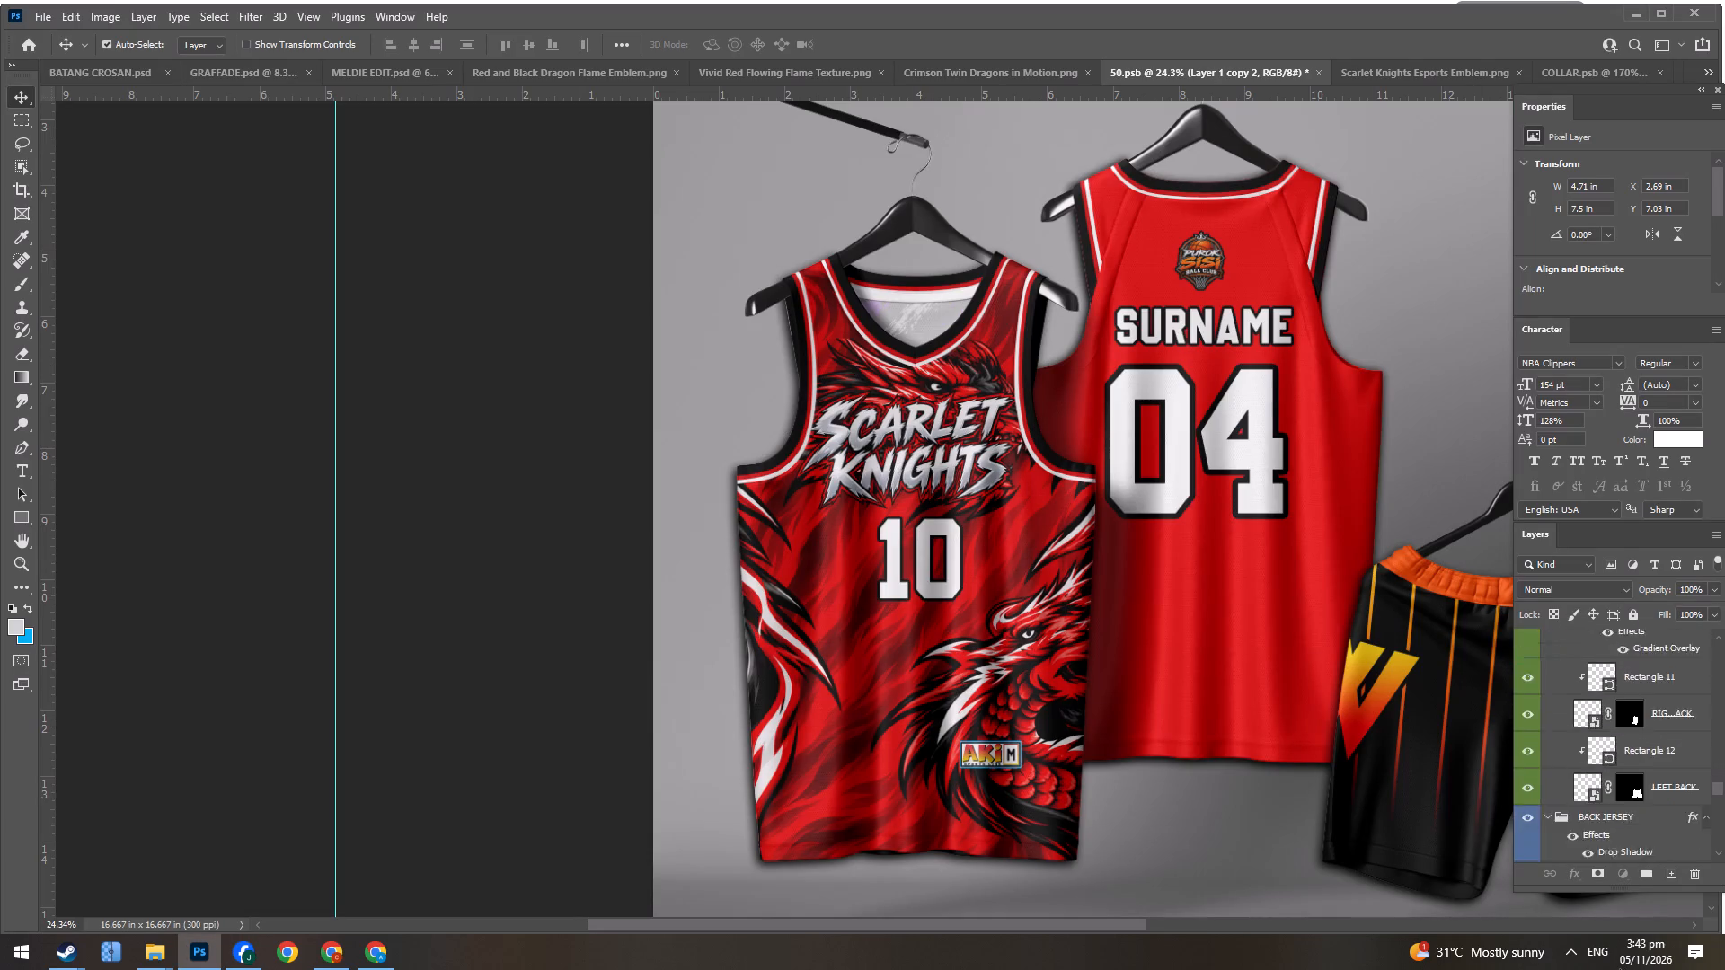
pyautogui.keyDown('alt'); pyautogui.moveTo(1620, 969); pyautogui.dragTo(1658, 706); pyautogui.keyUp('alt')
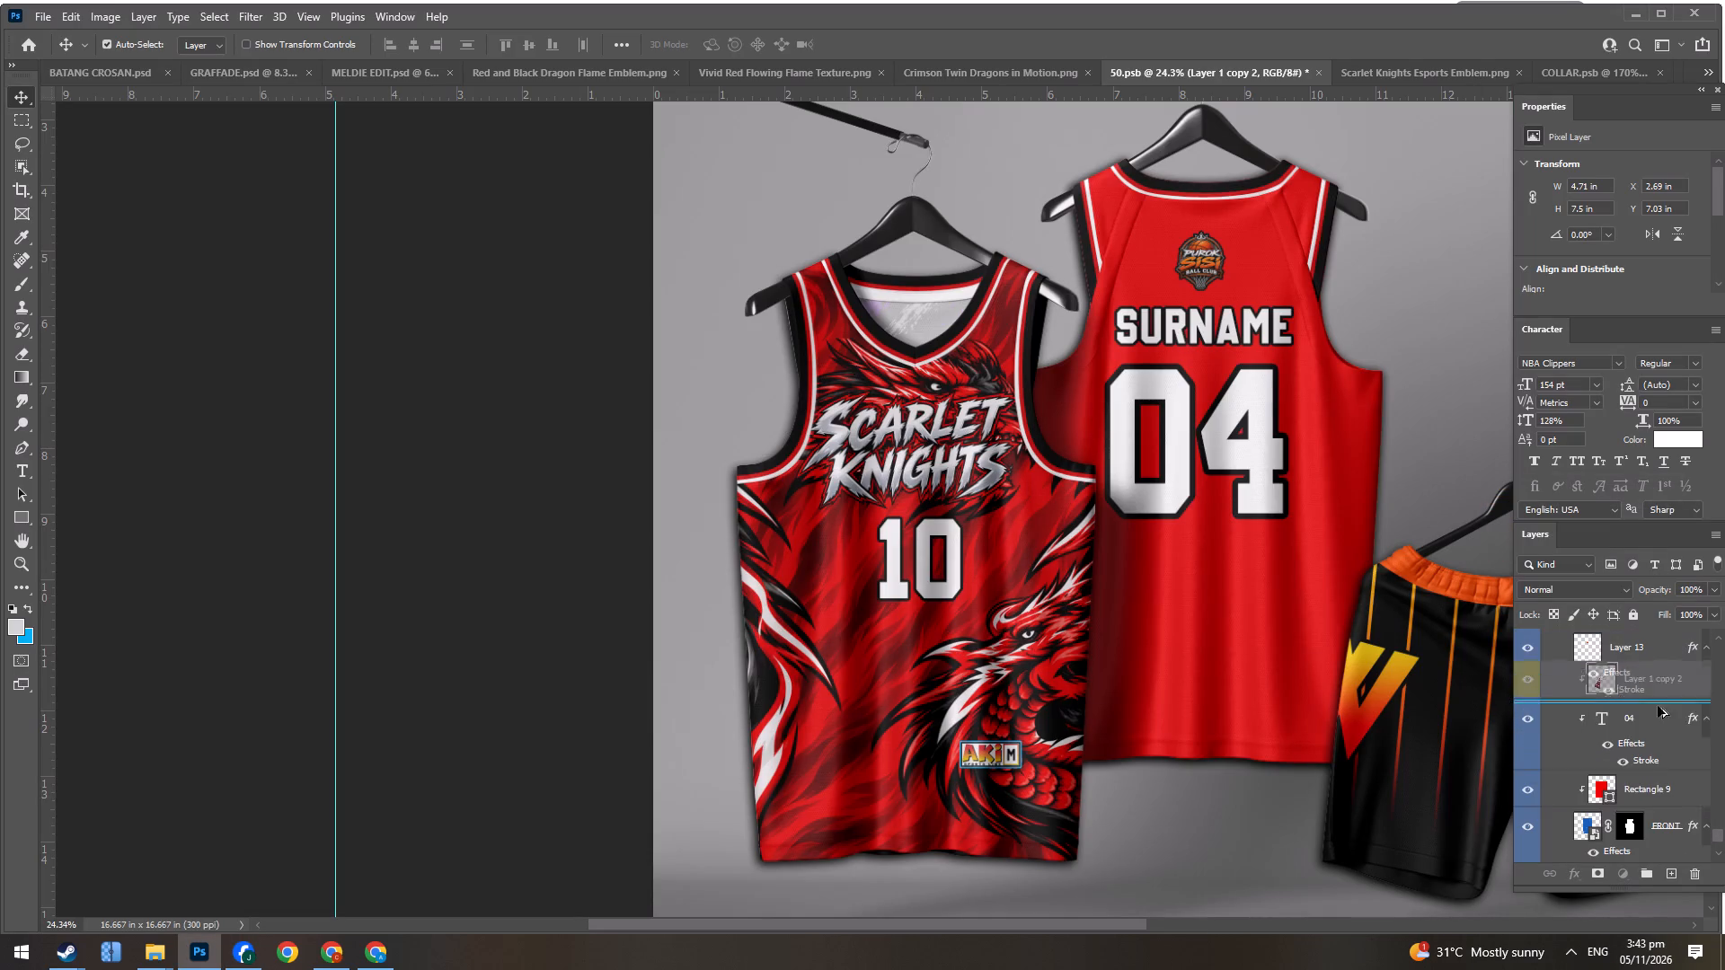
pyautogui.keyDown('alt'); pyautogui.moveTo(1658, 706); pyautogui.dragTo(1658, 763); pyautogui.keyUp('alt')
# Move the dragon copy onto the back jersey and enlarge it proportionally to about 133.66%.
pyautogui.hotkey('ctrl', 't')
pyautogui.moveTo(1066, 592); pyautogui.dragTo(1322, 579)
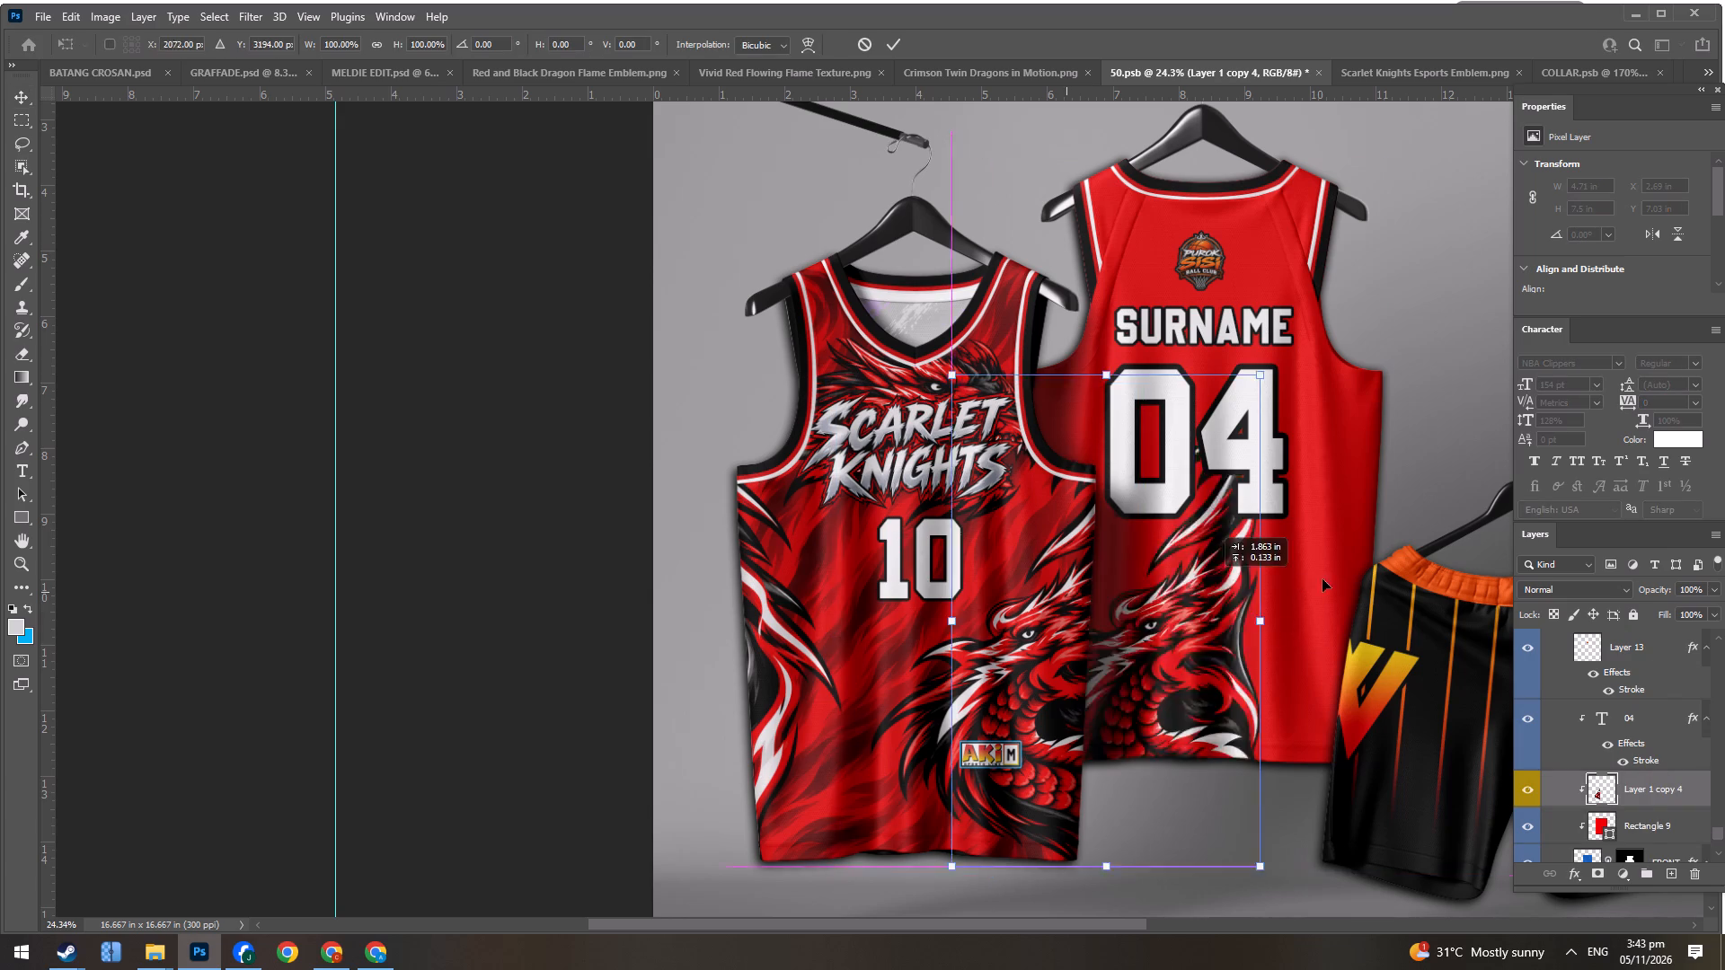
pyautogui.moveTo(1322, 579); pyautogui.dragTo(1395, 444)
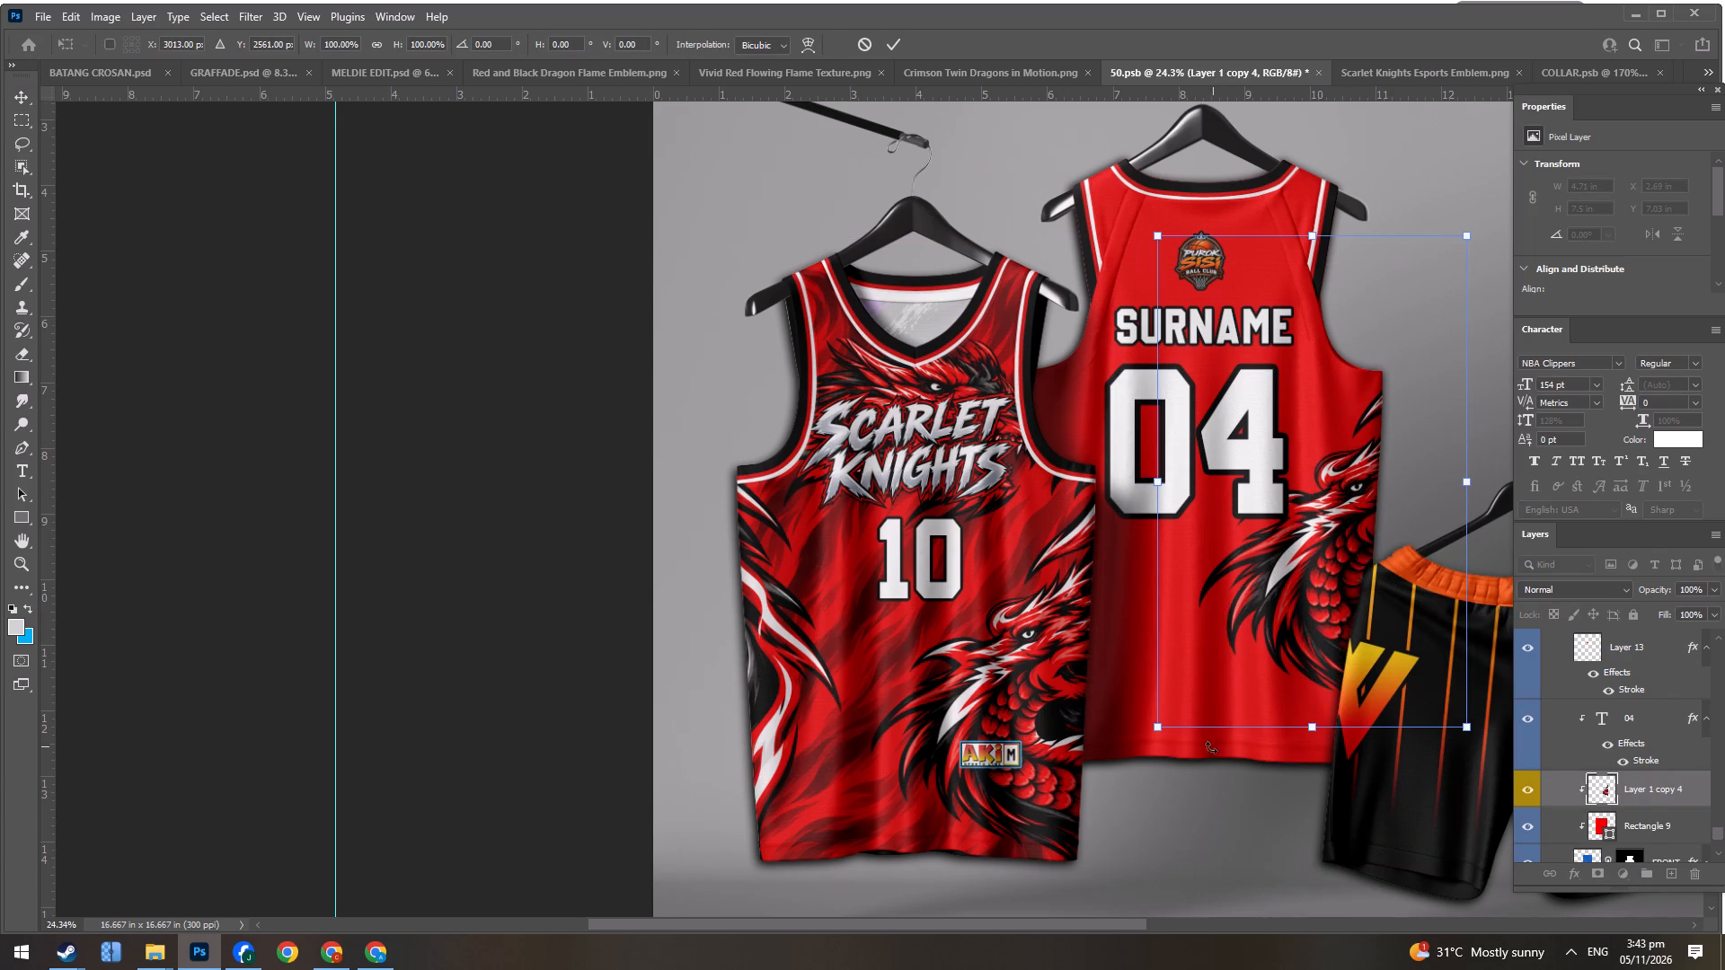
pyautogui.keyDown('shift'); pyautogui.moveTo(1167, 728); pyautogui.dragTo(1033, 886); pyautogui.keyUp('shift')
pyautogui.moveTo(1208, 694); pyautogui.dragTo(1190, 601)
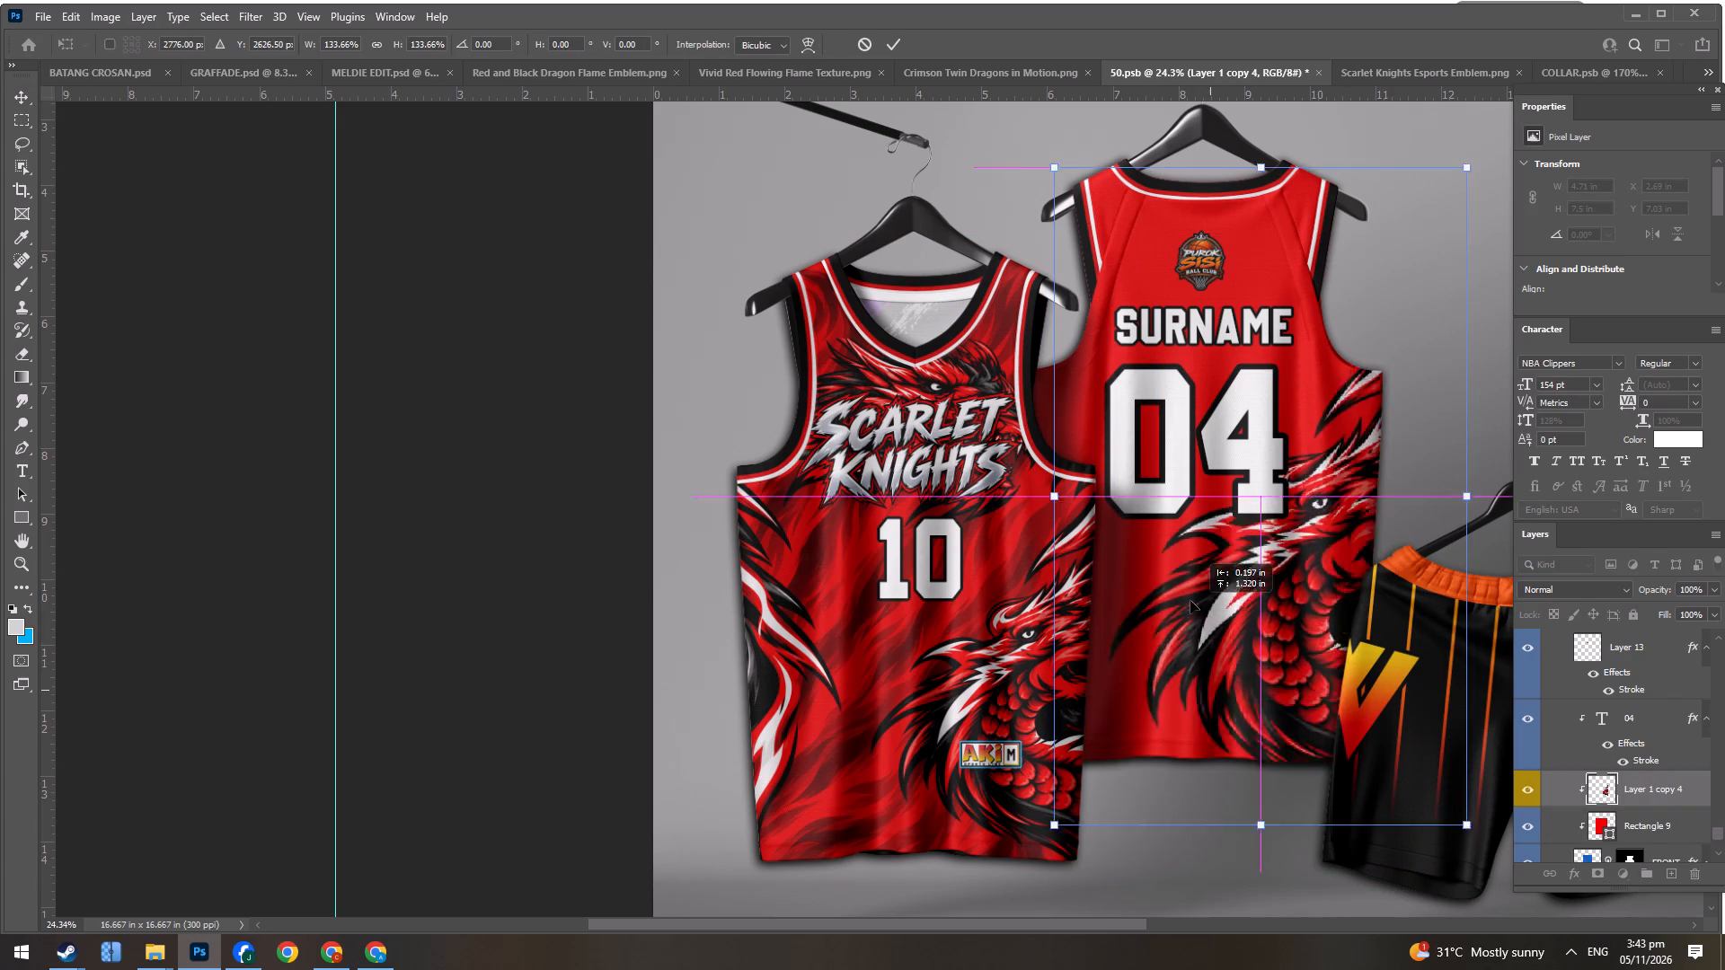
pyautogui.moveTo(1190, 601); pyautogui.dragTo(1214, 645)
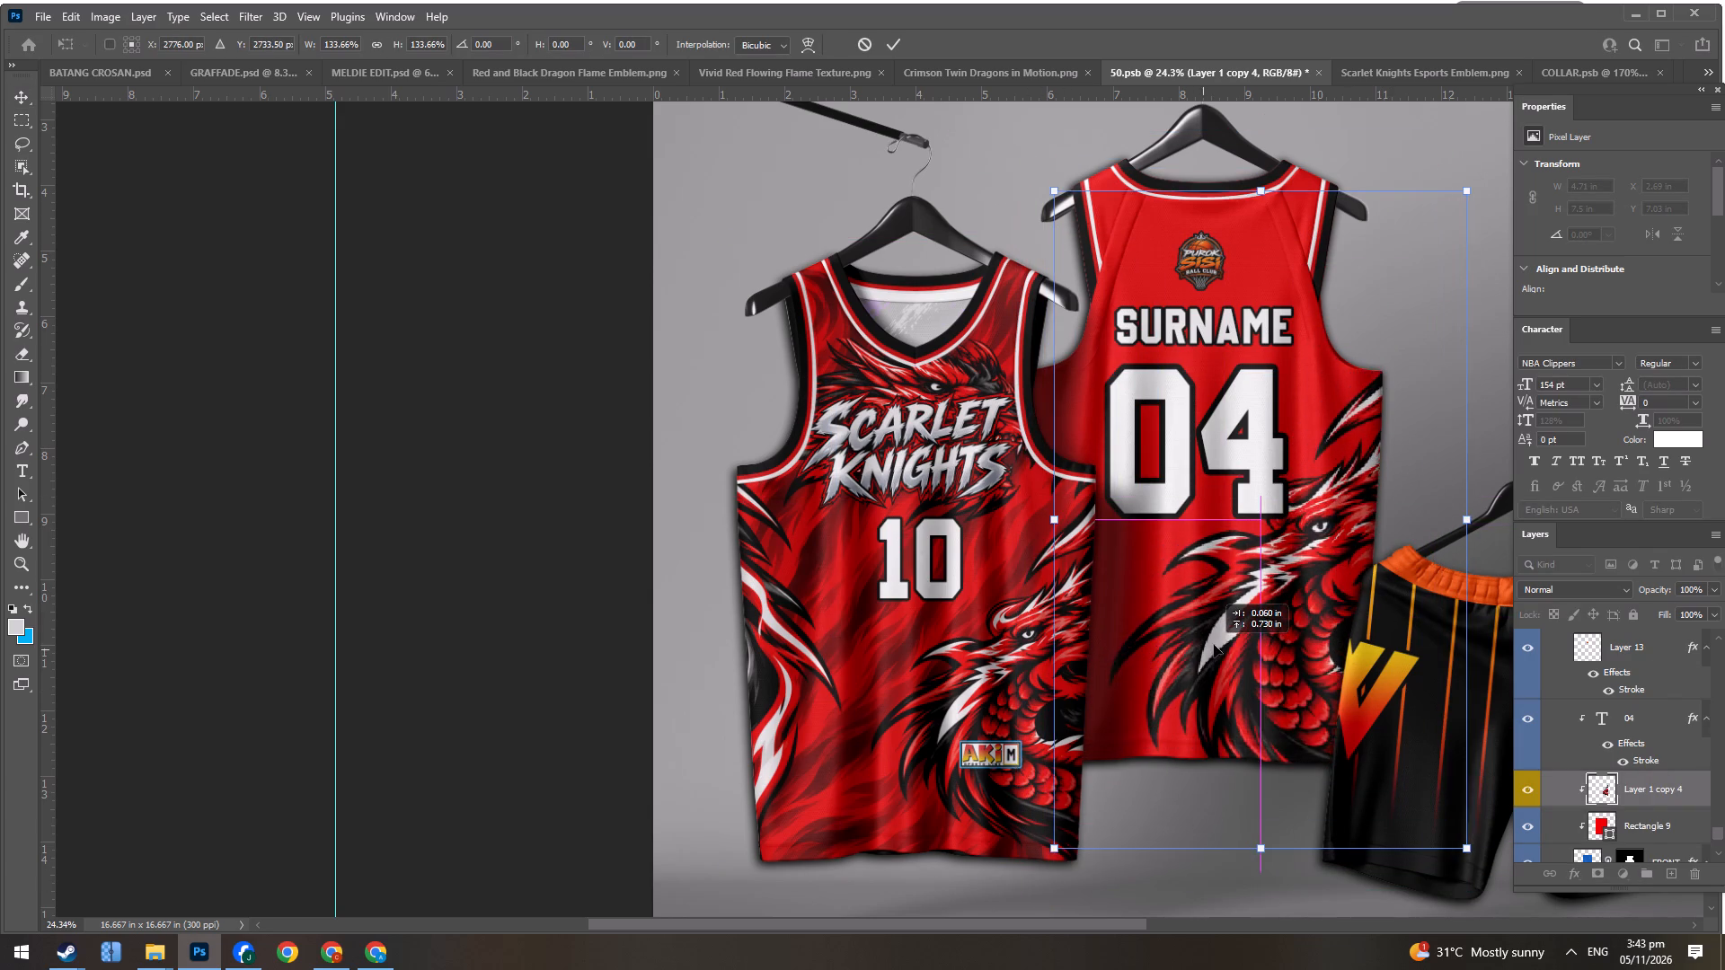
pyautogui.moveTo(1214, 645); pyautogui.dragTo(1216, 643)
# Compare with the reference uniform's back and reposition the enlarged dragon on the jersey's lower right, below the number 04.
pyautogui.hotkey('alt', 'Tab')
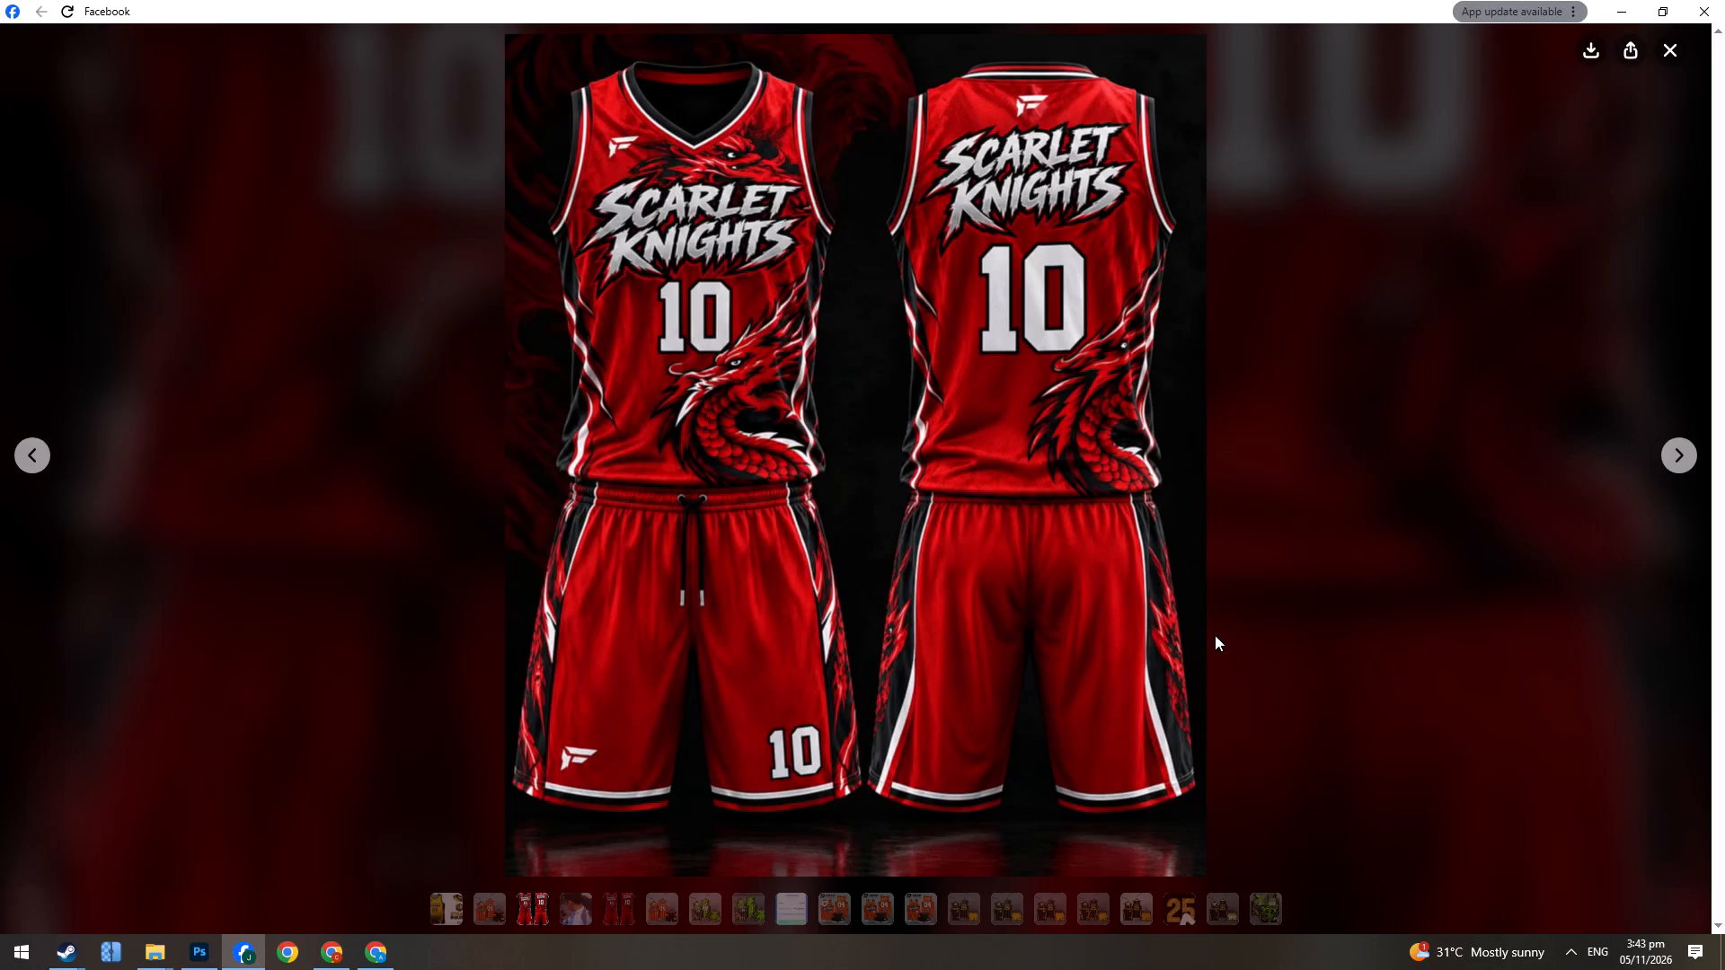
pyautogui.hotkey('alt', 'Tab')
pyautogui.click(1215, 635)
pyautogui.moveTo(1231, 617); pyautogui.dragTo(1249, 615)
pyautogui.hotkey('alt', 'Tab')
pyautogui.moveTo(1249, 615); pyautogui.dragTo(1043, 647)
pyautogui.hotkey('alt', 'Tab')
pyautogui.moveTo(1182, 604); pyautogui.dragTo(1180, 777)
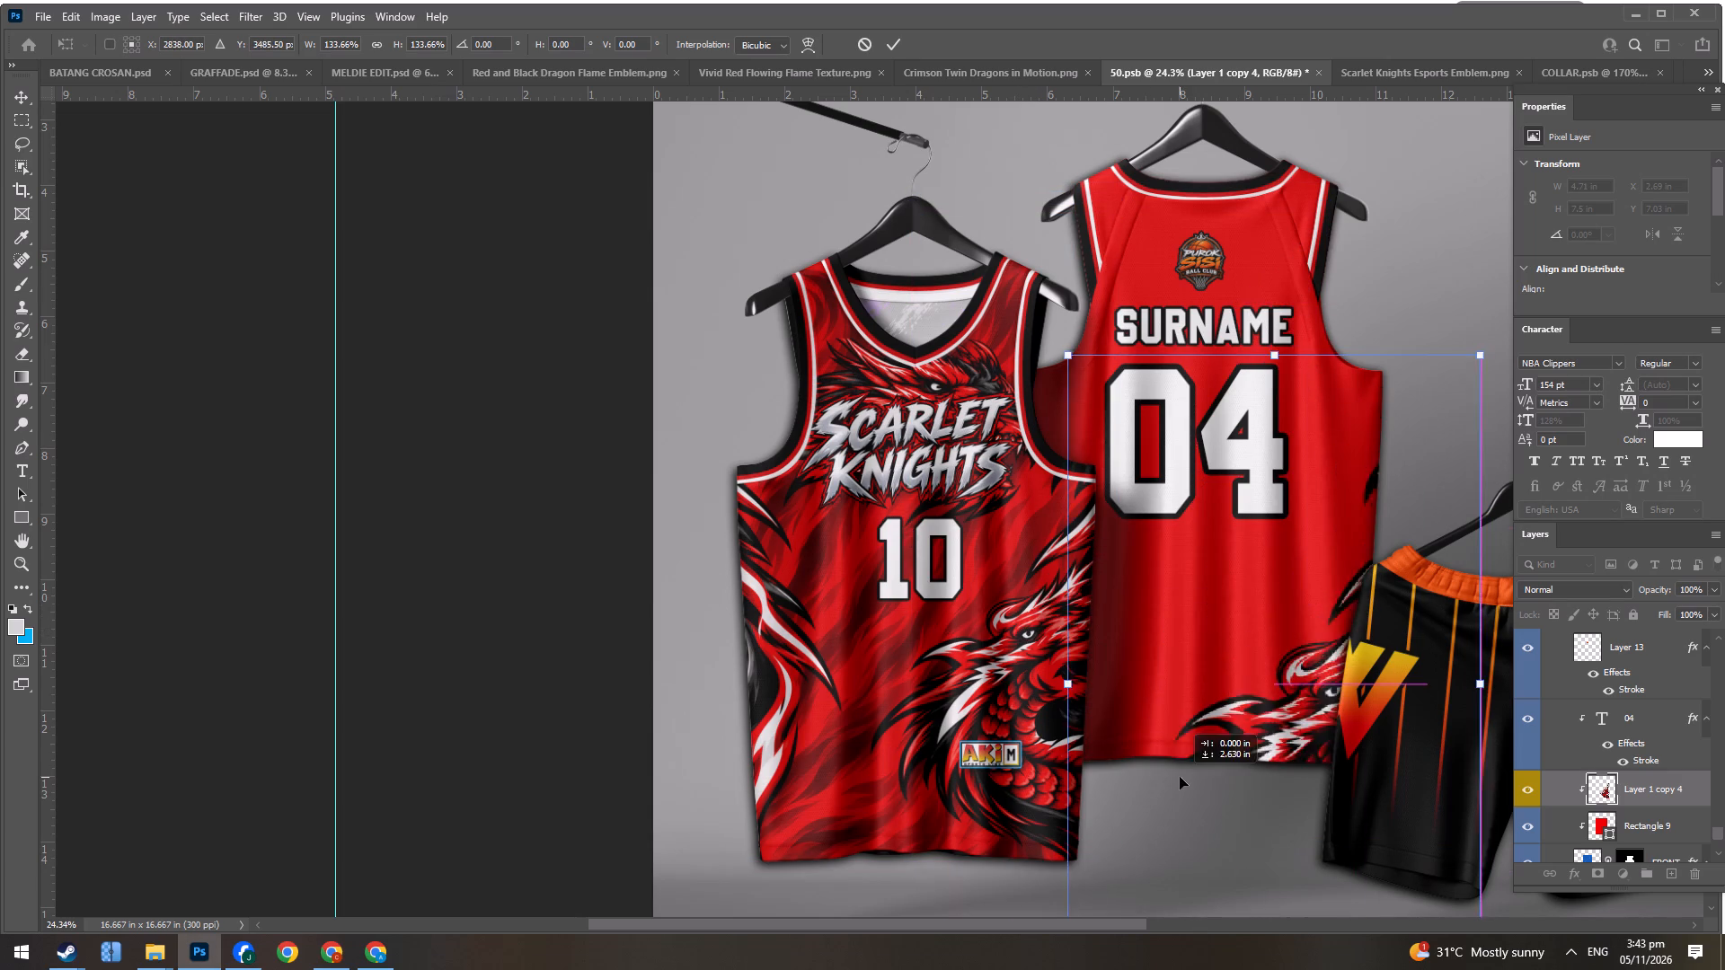
pyautogui.moveTo(1180, 777); pyautogui.dragTo(1179, 606)
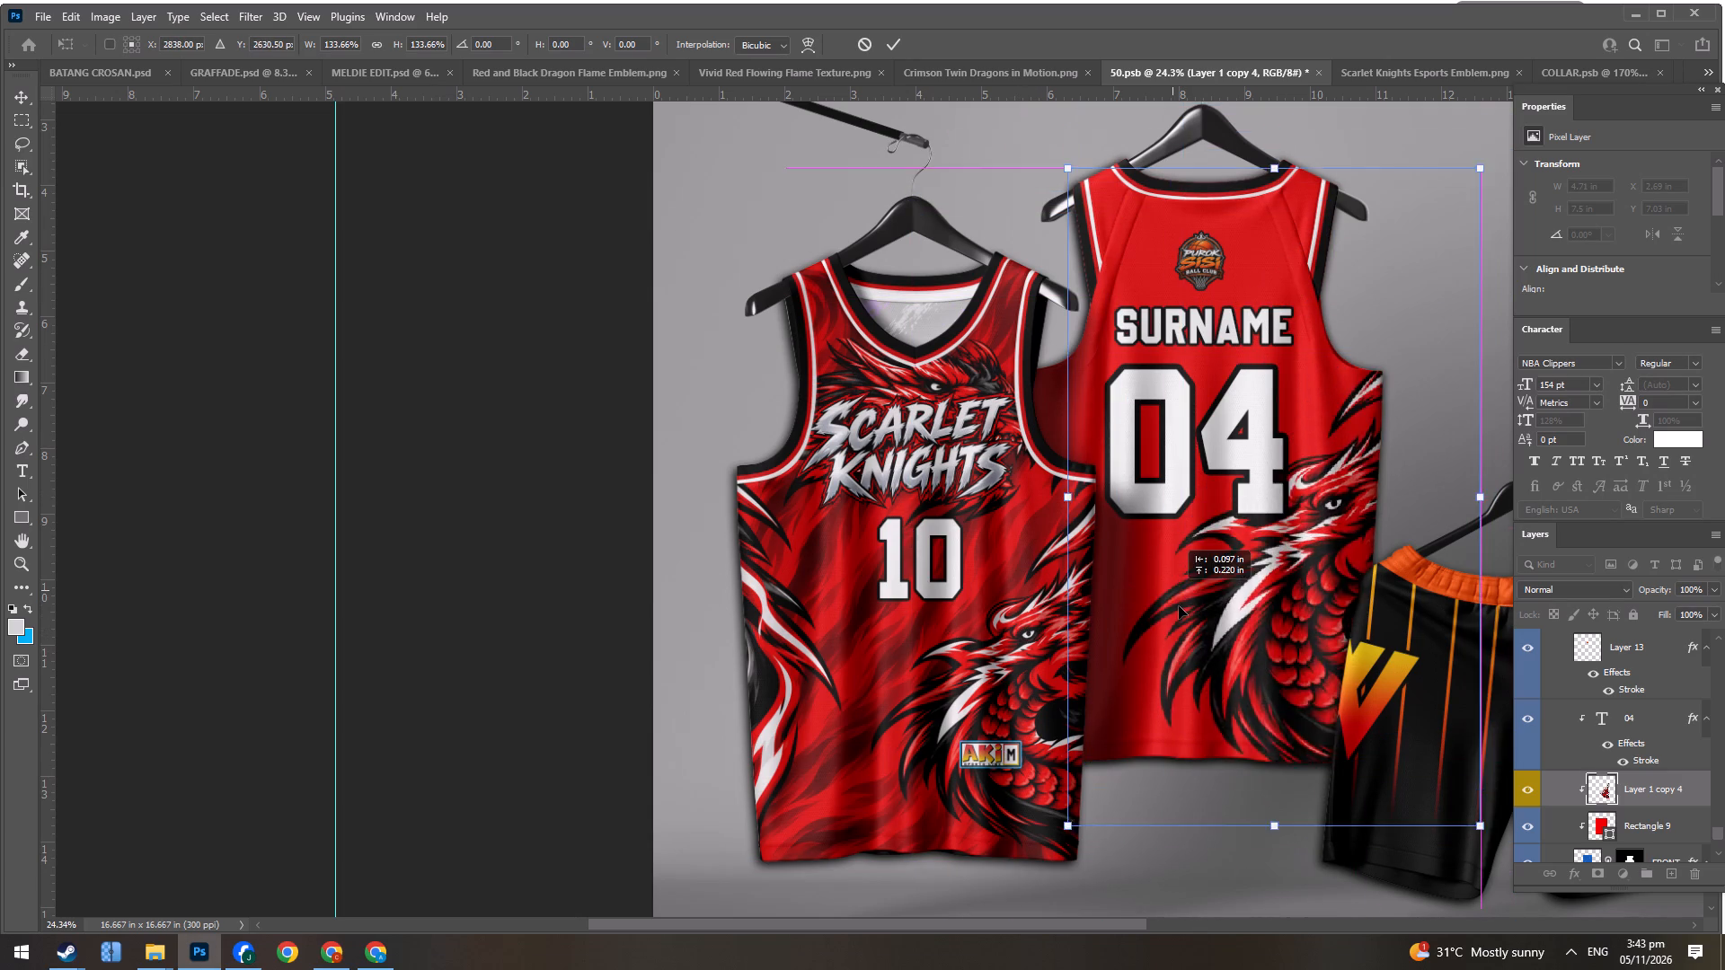
pyautogui.moveTo(1179, 606); pyautogui.dragTo(1148, 661)
pyautogui.click(1194, 647)
# Flip the dragon copy horizontally and shift it toward the back jersey's lower left side.
pyautogui.hotkey('ctrl', 't')
pyautogui.keyDown('ctrl'); pyautogui.rightClick(1222, 615); pyautogui.keyUp('ctrl')
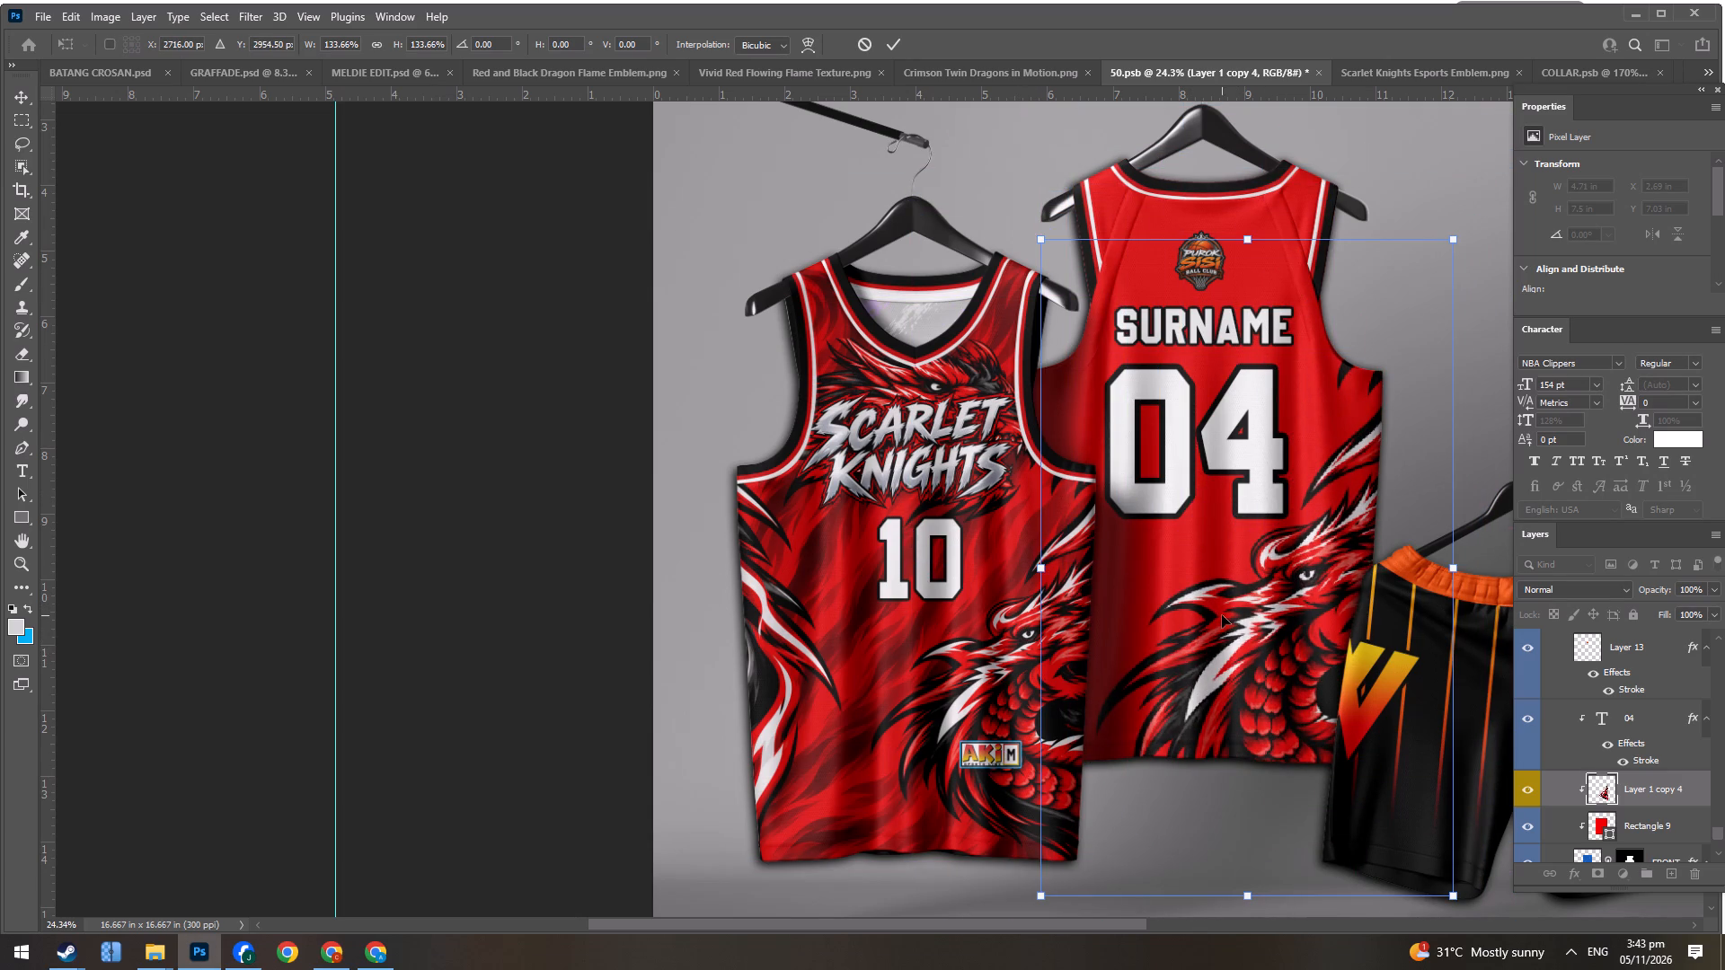
pyautogui.click(1292, 592)
pyautogui.moveTo(1279, 651); pyautogui.dragTo(1146, 681)
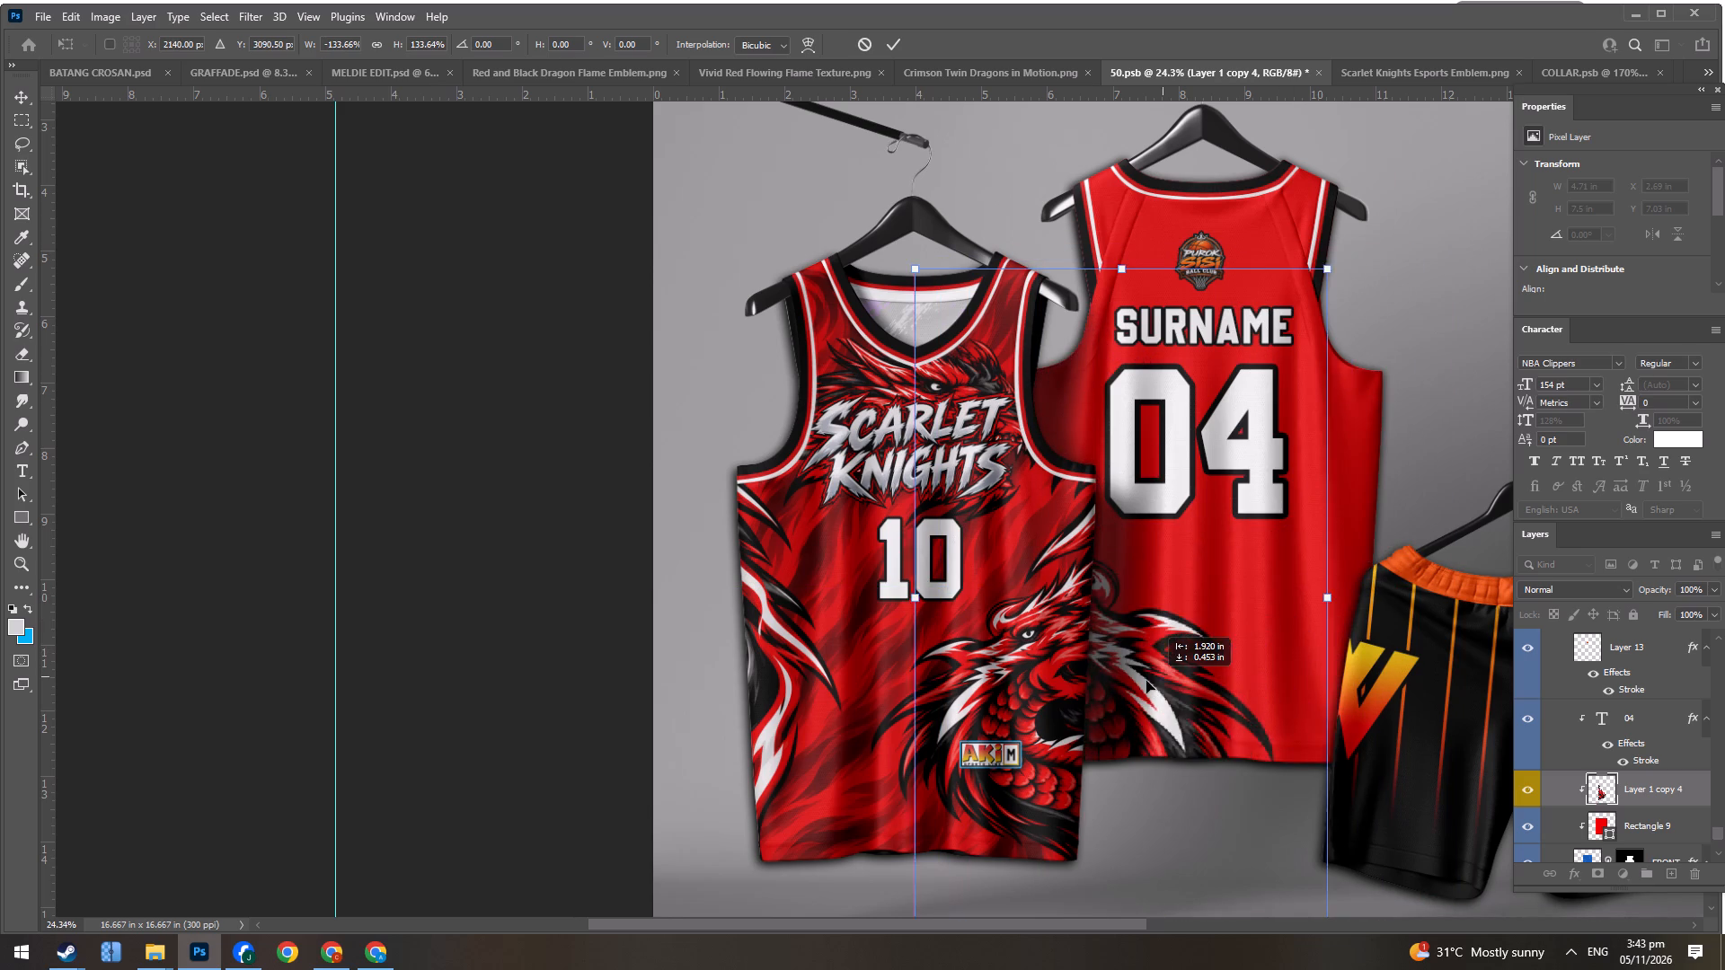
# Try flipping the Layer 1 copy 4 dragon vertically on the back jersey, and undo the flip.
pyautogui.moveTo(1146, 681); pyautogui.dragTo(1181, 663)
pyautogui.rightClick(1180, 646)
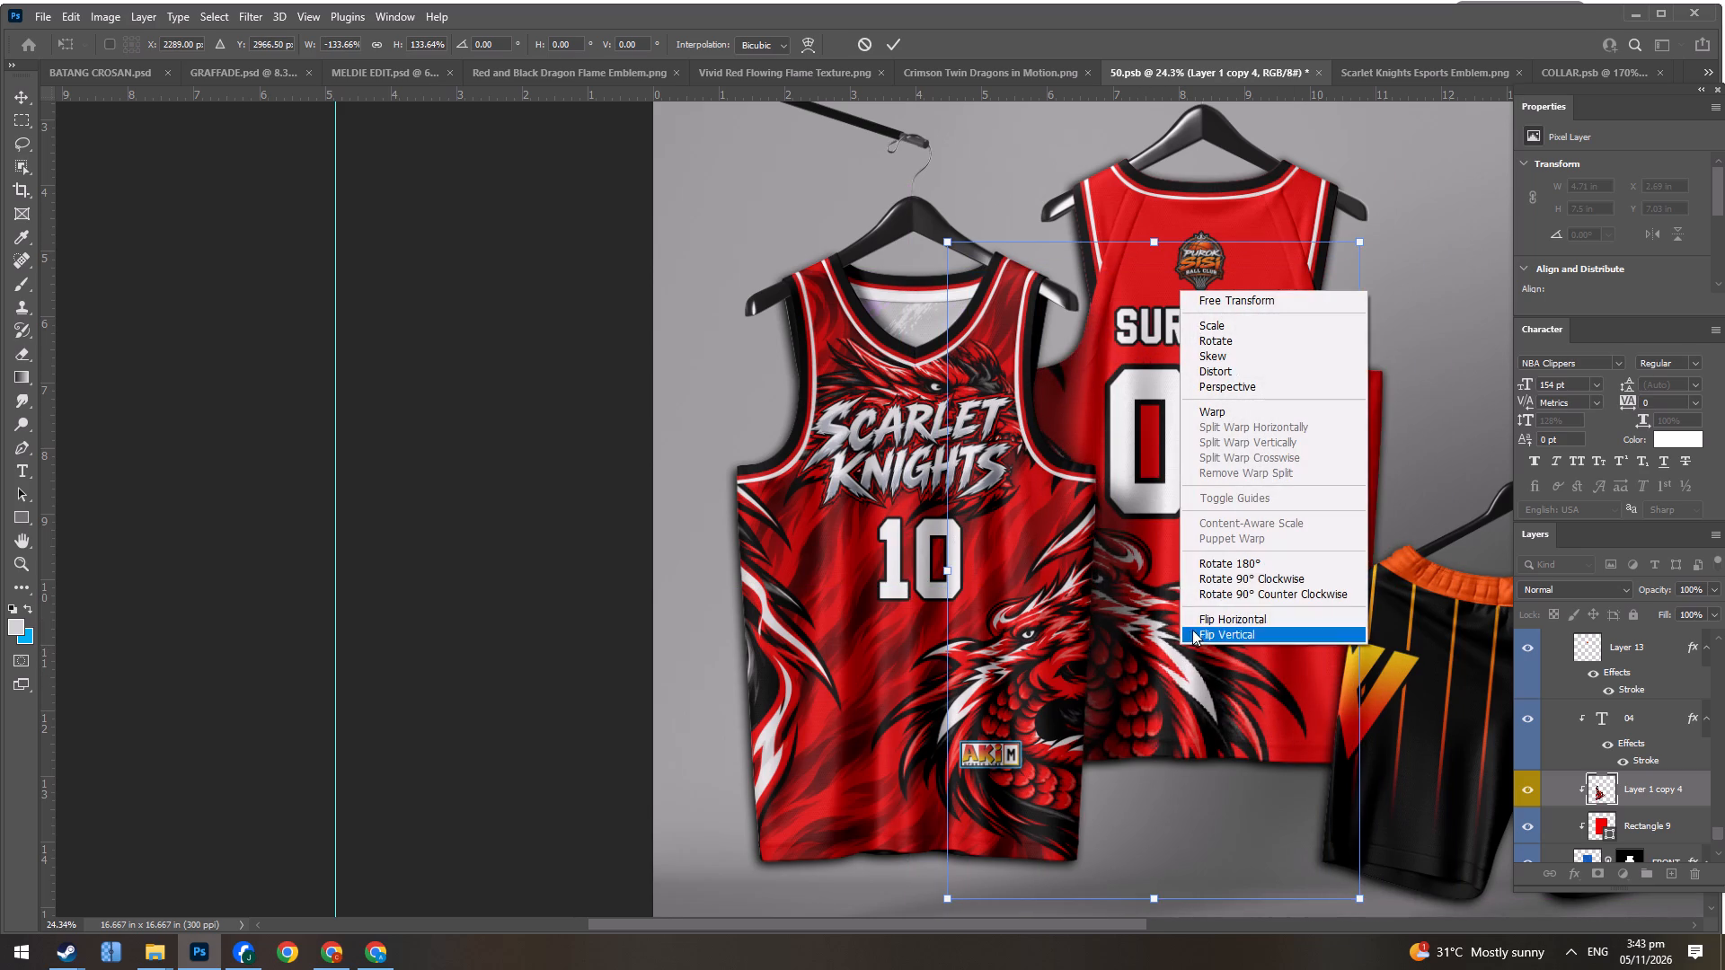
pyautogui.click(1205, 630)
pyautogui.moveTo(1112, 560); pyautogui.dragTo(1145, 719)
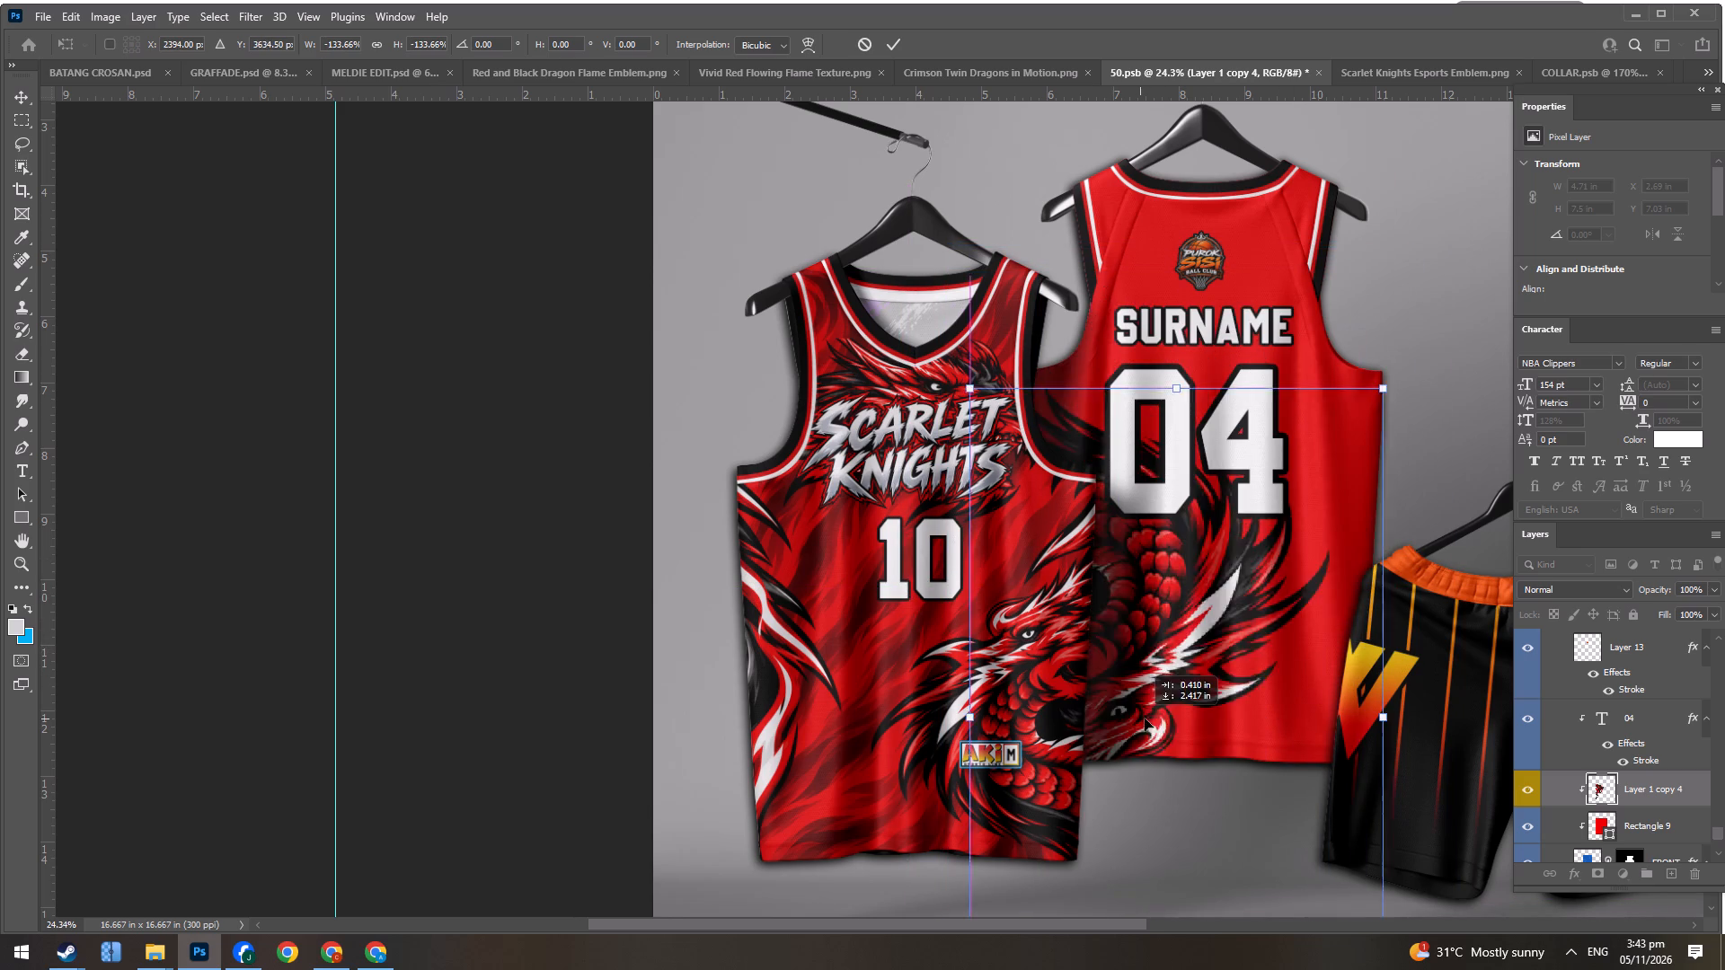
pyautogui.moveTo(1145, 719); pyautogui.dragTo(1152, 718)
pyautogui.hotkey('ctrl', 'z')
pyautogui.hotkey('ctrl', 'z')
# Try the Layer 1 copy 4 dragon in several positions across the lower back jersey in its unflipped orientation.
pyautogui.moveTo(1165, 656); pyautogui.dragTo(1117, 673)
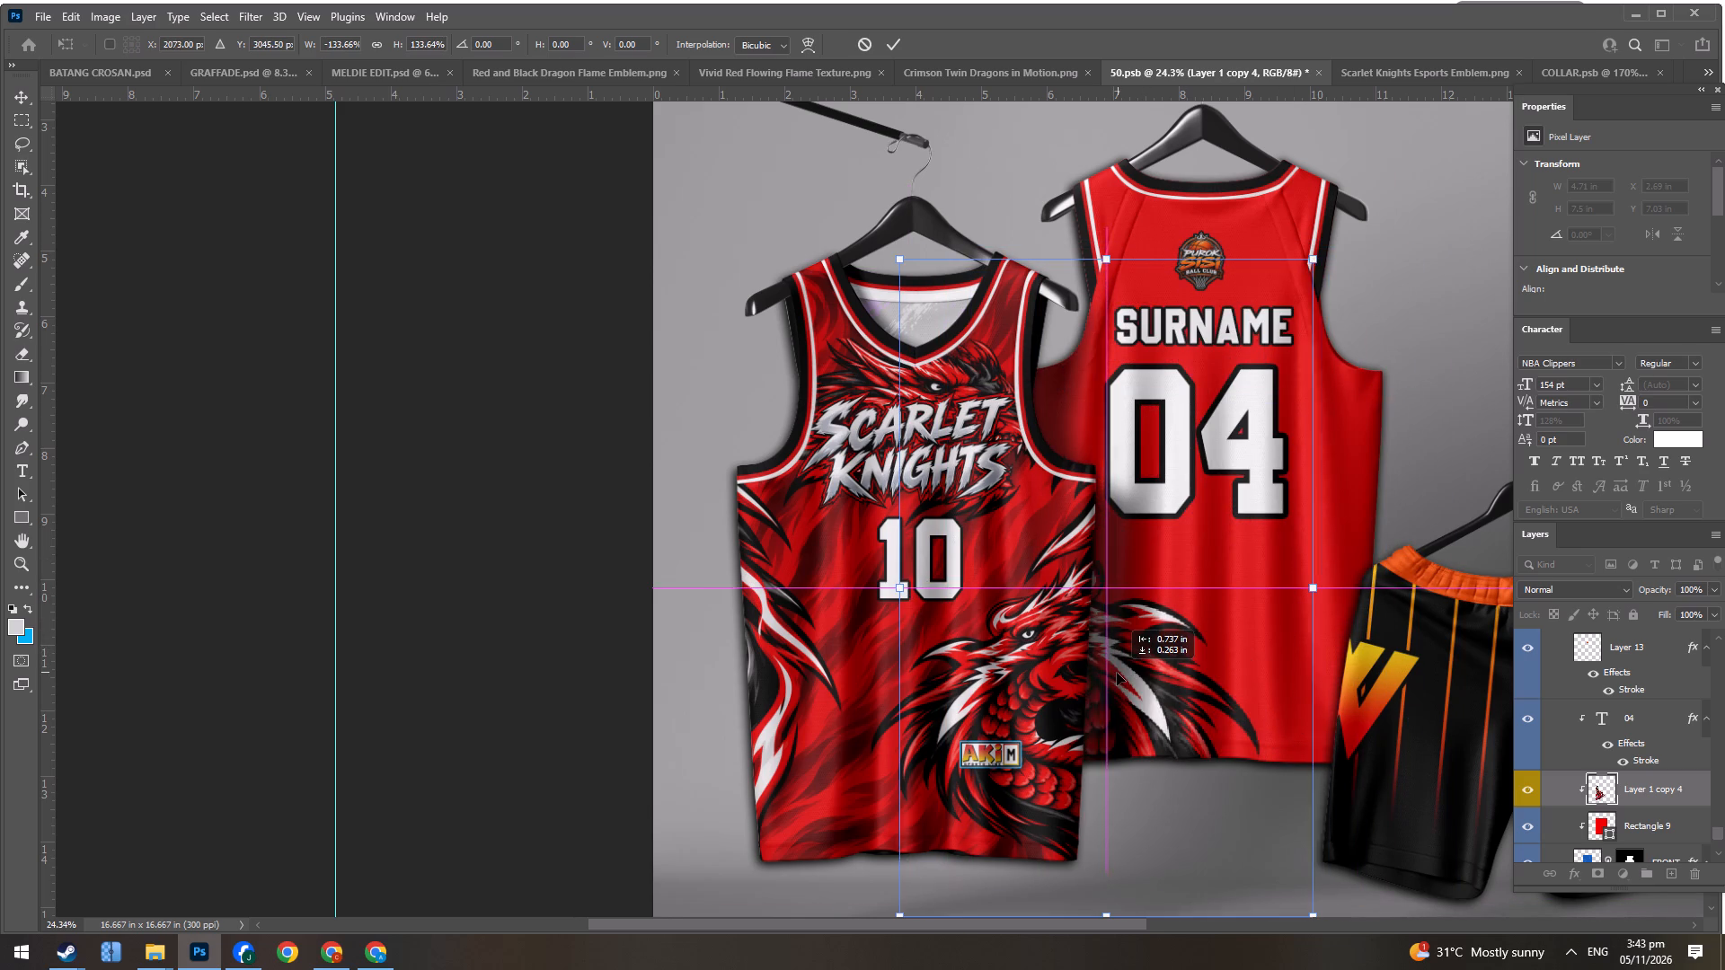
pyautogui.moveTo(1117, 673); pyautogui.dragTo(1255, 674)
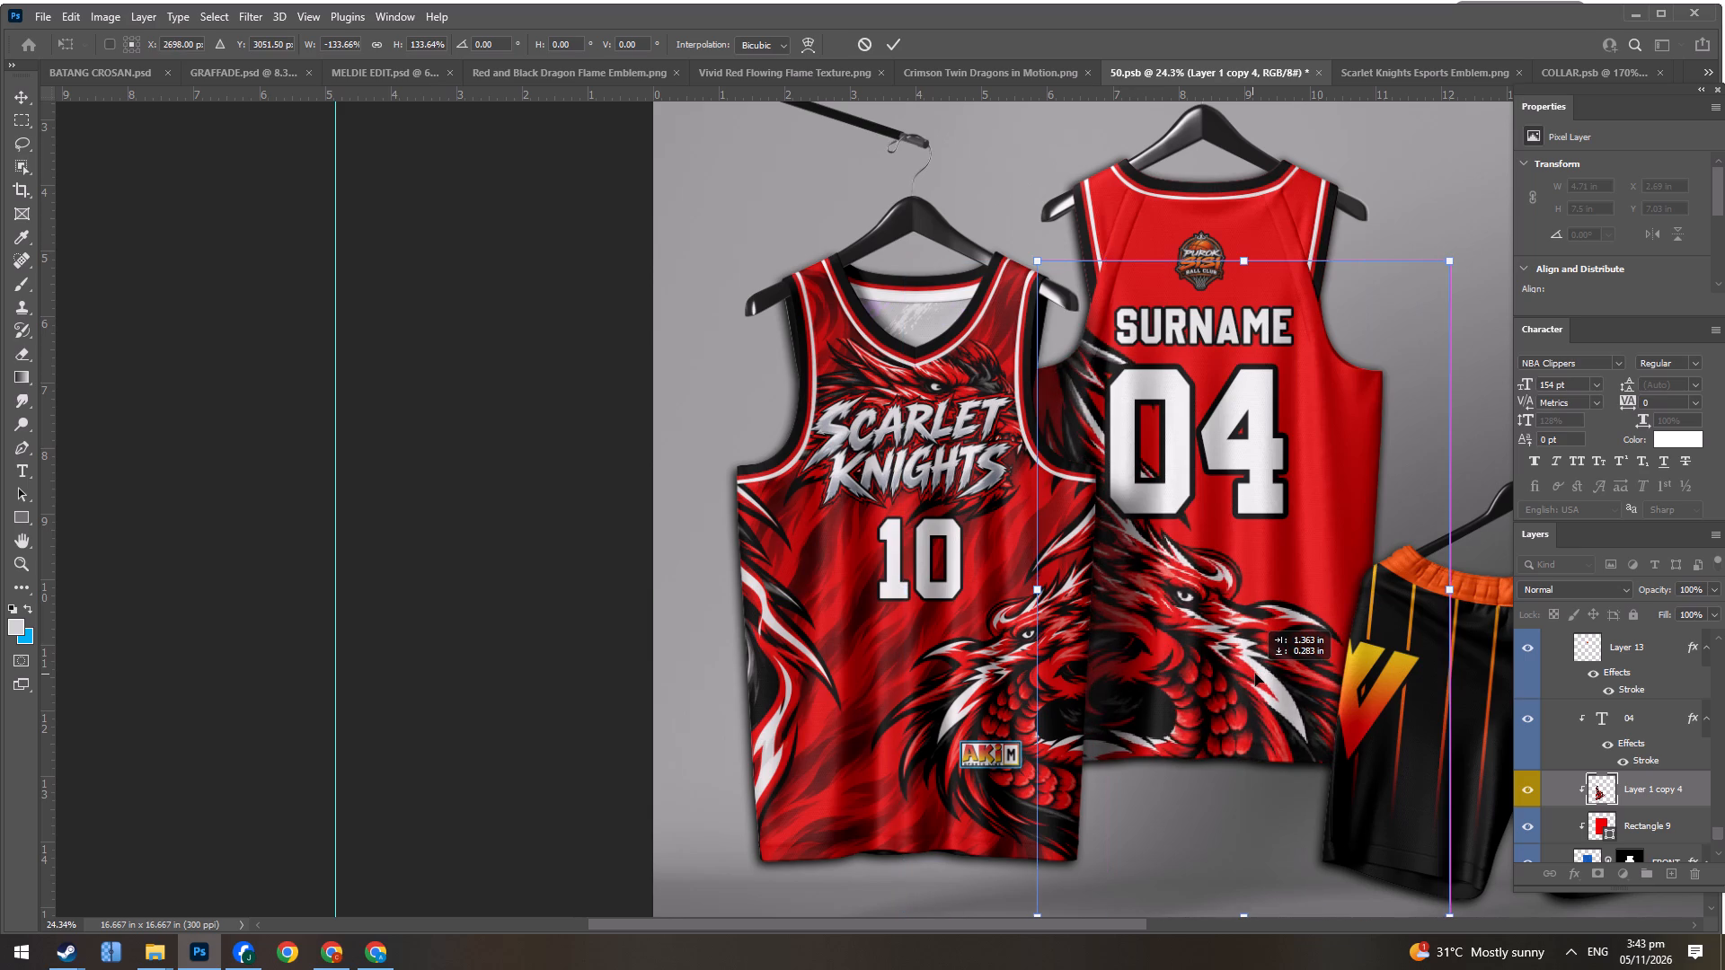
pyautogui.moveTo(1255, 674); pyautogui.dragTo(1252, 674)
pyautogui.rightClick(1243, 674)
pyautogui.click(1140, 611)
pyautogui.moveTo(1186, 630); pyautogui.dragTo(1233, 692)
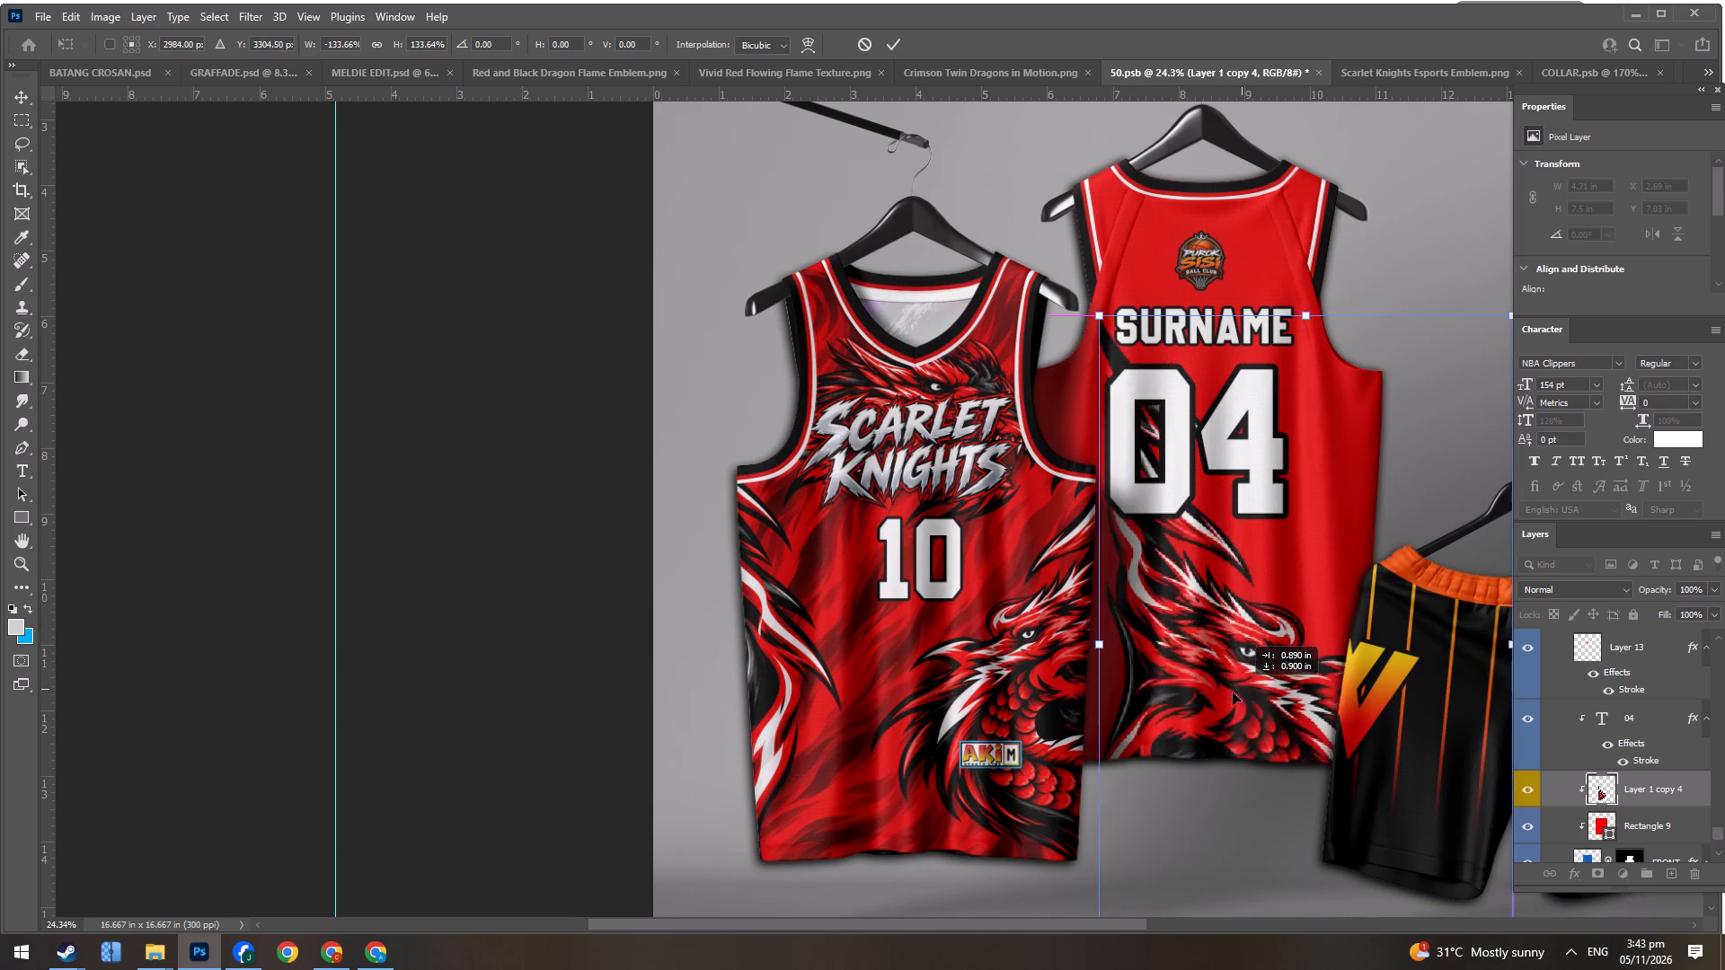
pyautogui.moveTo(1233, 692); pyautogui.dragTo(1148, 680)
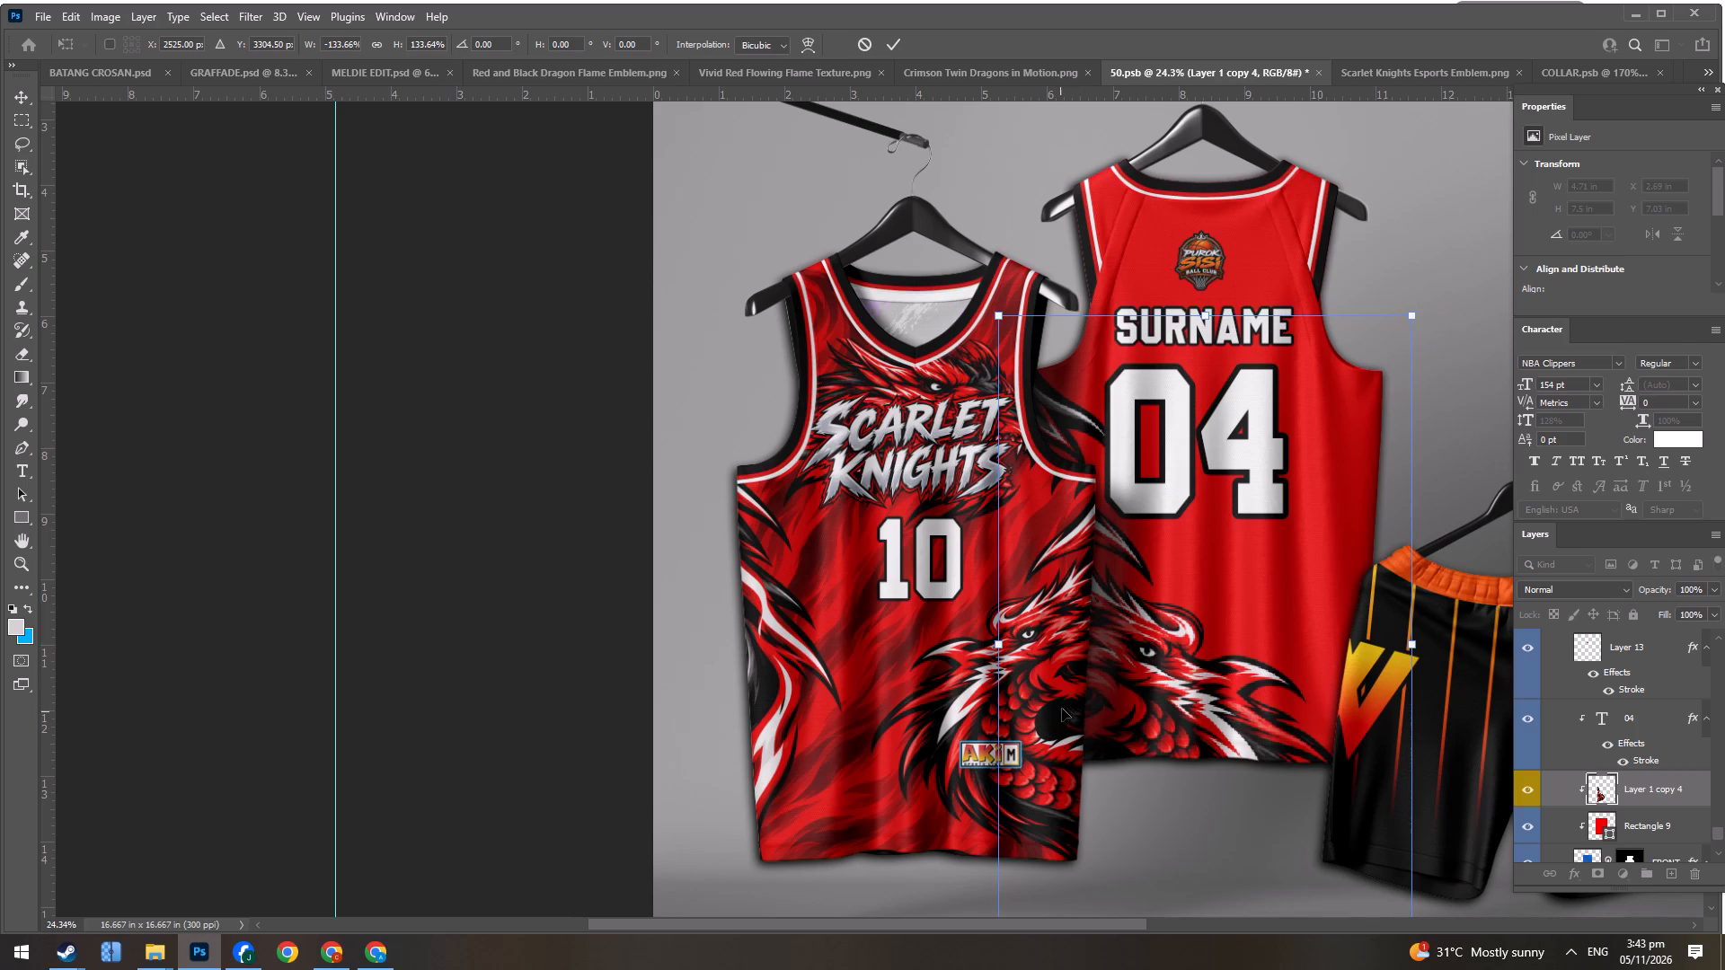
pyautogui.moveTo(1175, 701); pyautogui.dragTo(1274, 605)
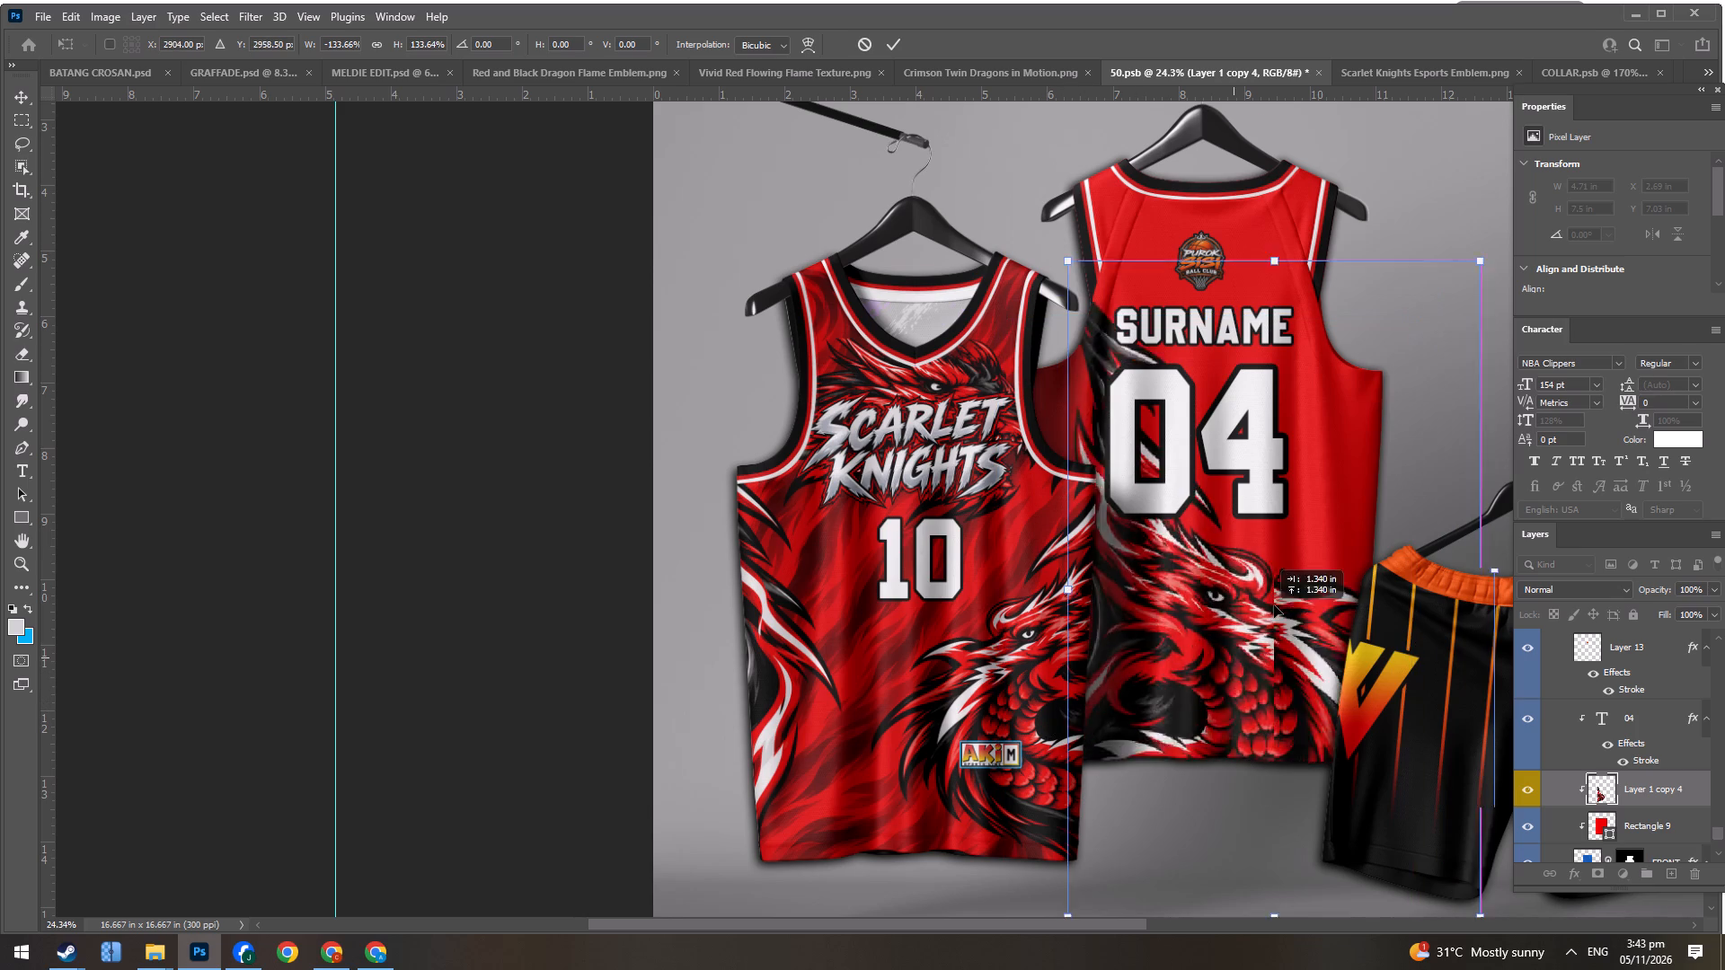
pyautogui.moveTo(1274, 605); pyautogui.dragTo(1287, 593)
# Flip the Layer 1 copy 4 dragon horizontally and reposition it on the back jersey around the number 04.
pyautogui.hotkey('ctrl', 't')
pyautogui.rightClick(1246, 581)
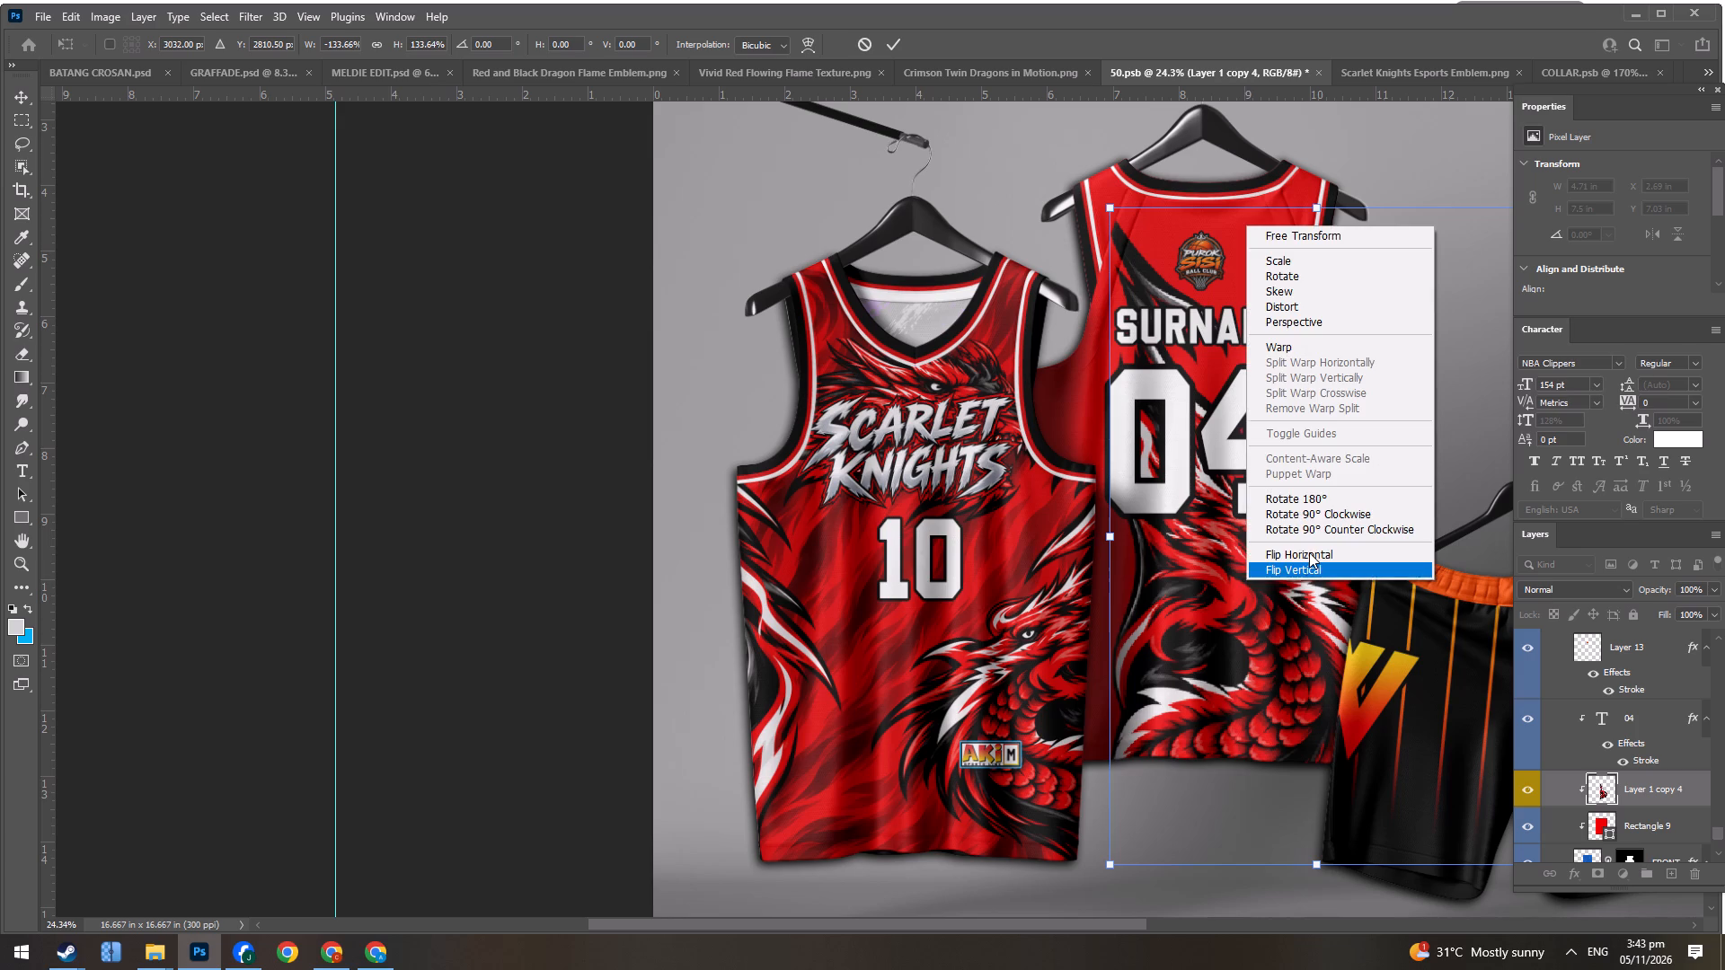
pyautogui.click(1309, 552)
pyautogui.moveTo(1280, 636); pyautogui.dragTo(1119, 678)
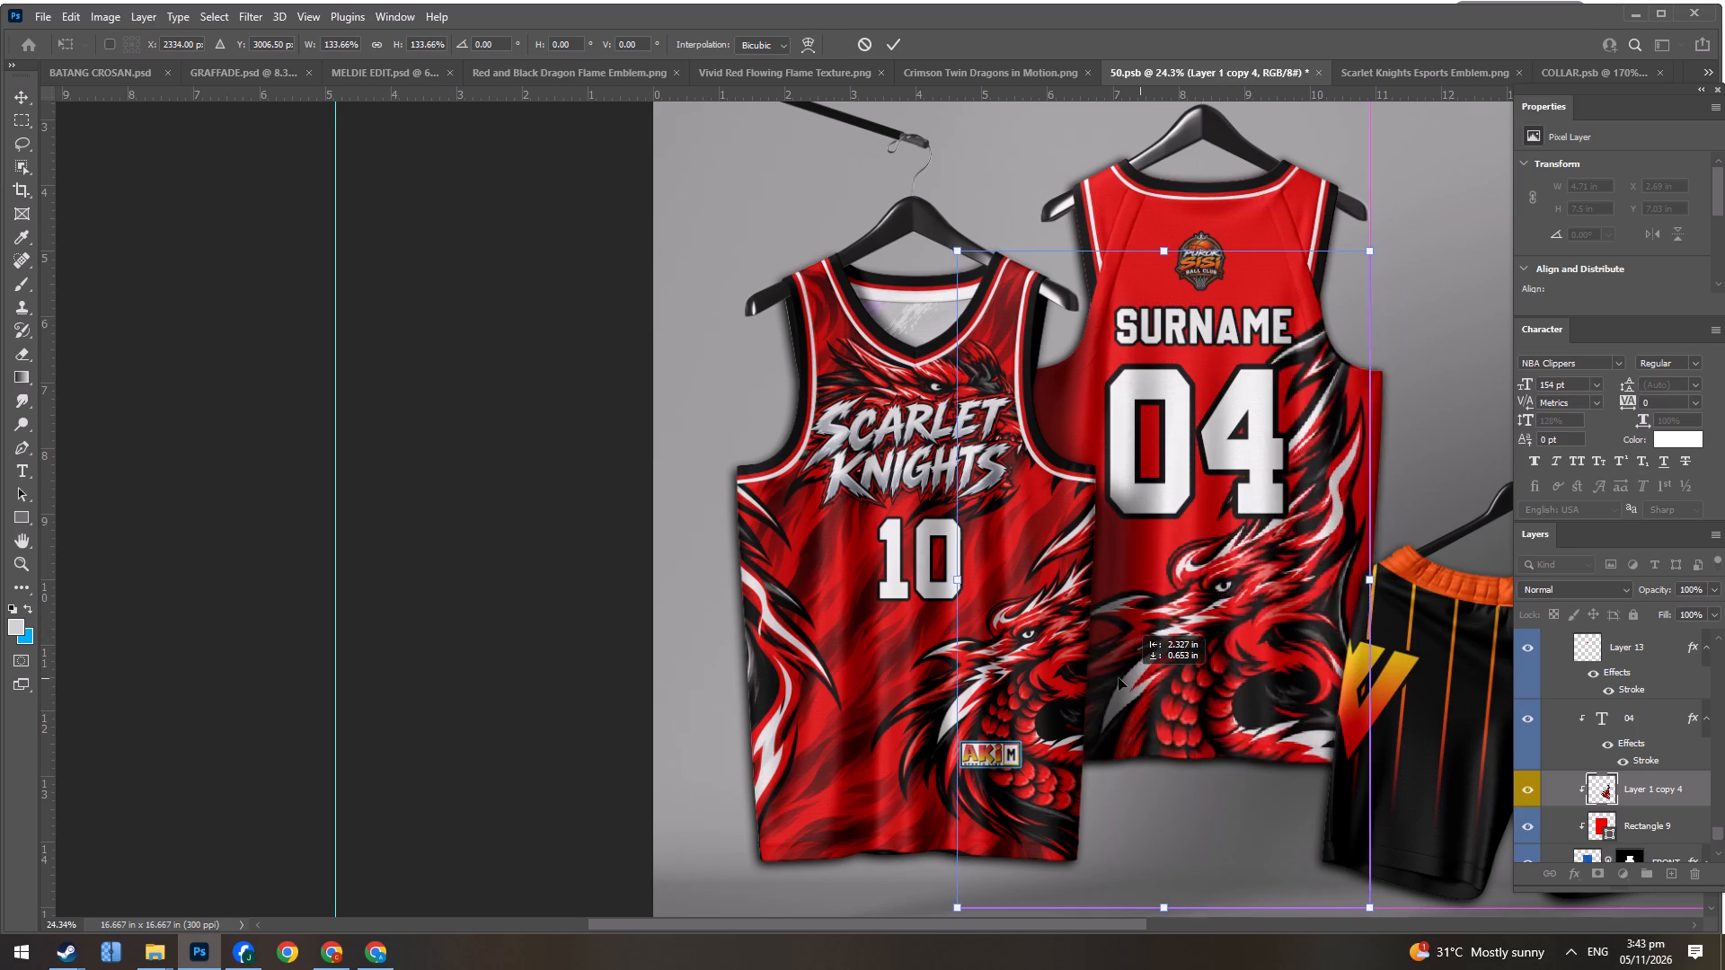
pyautogui.moveTo(1119, 678); pyautogui.dragTo(948, 768)
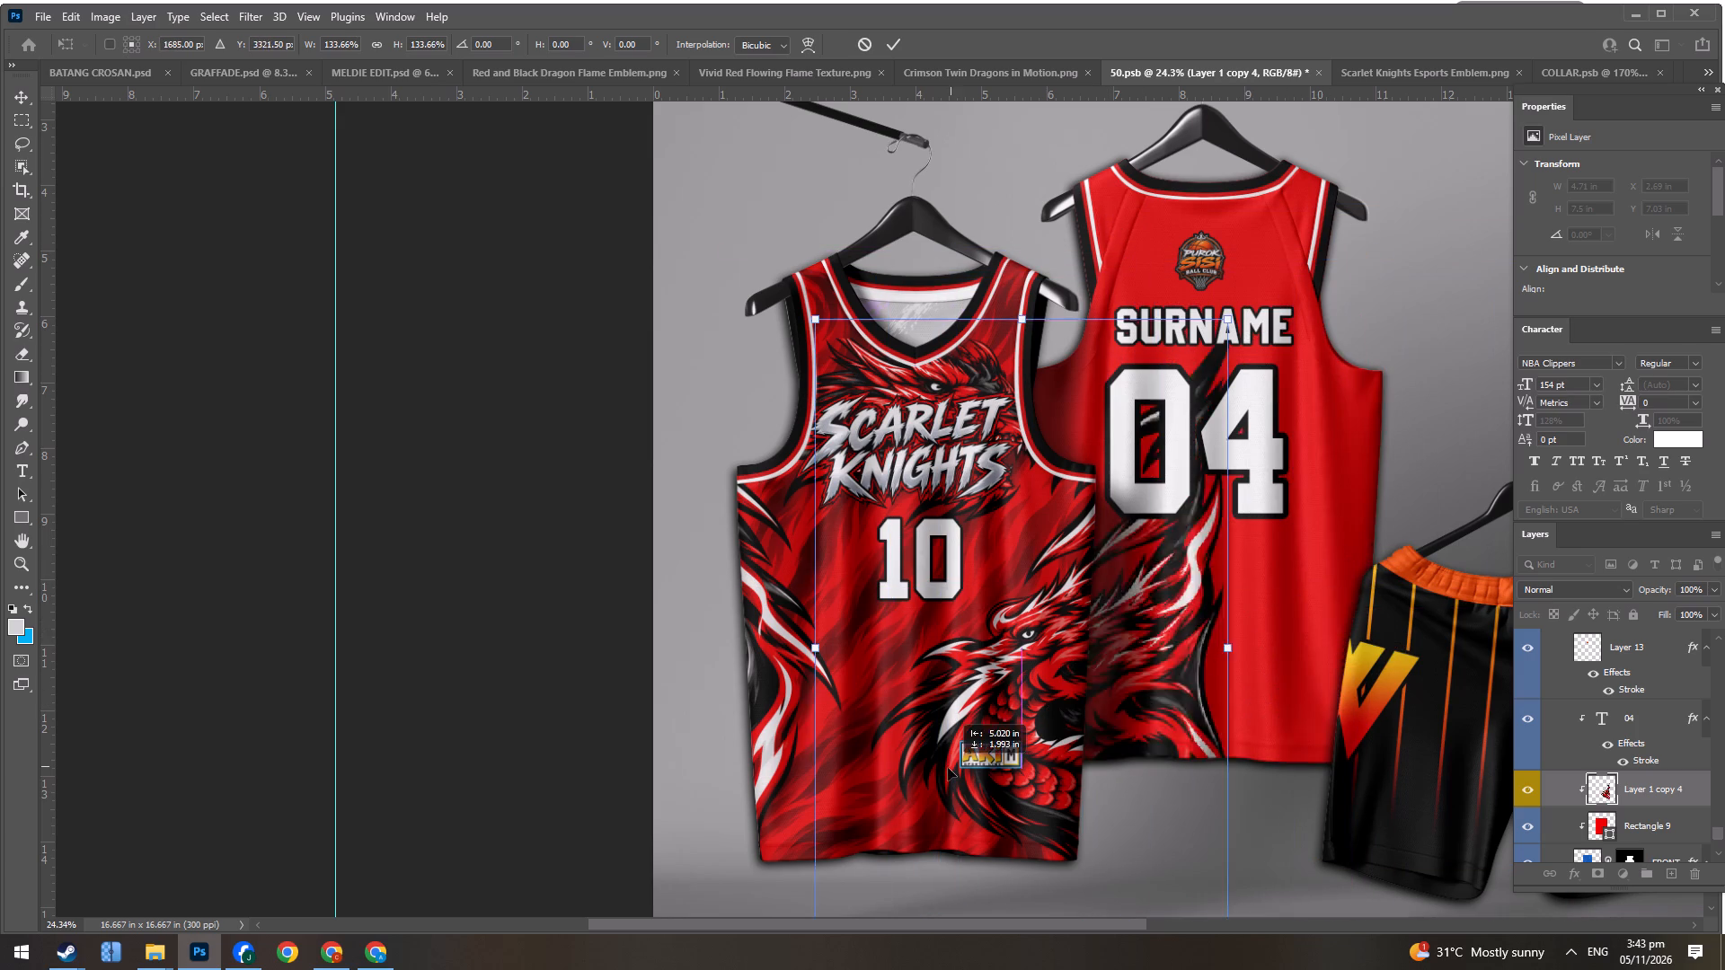
pyautogui.moveTo(948, 768); pyautogui.dragTo(896, 799)
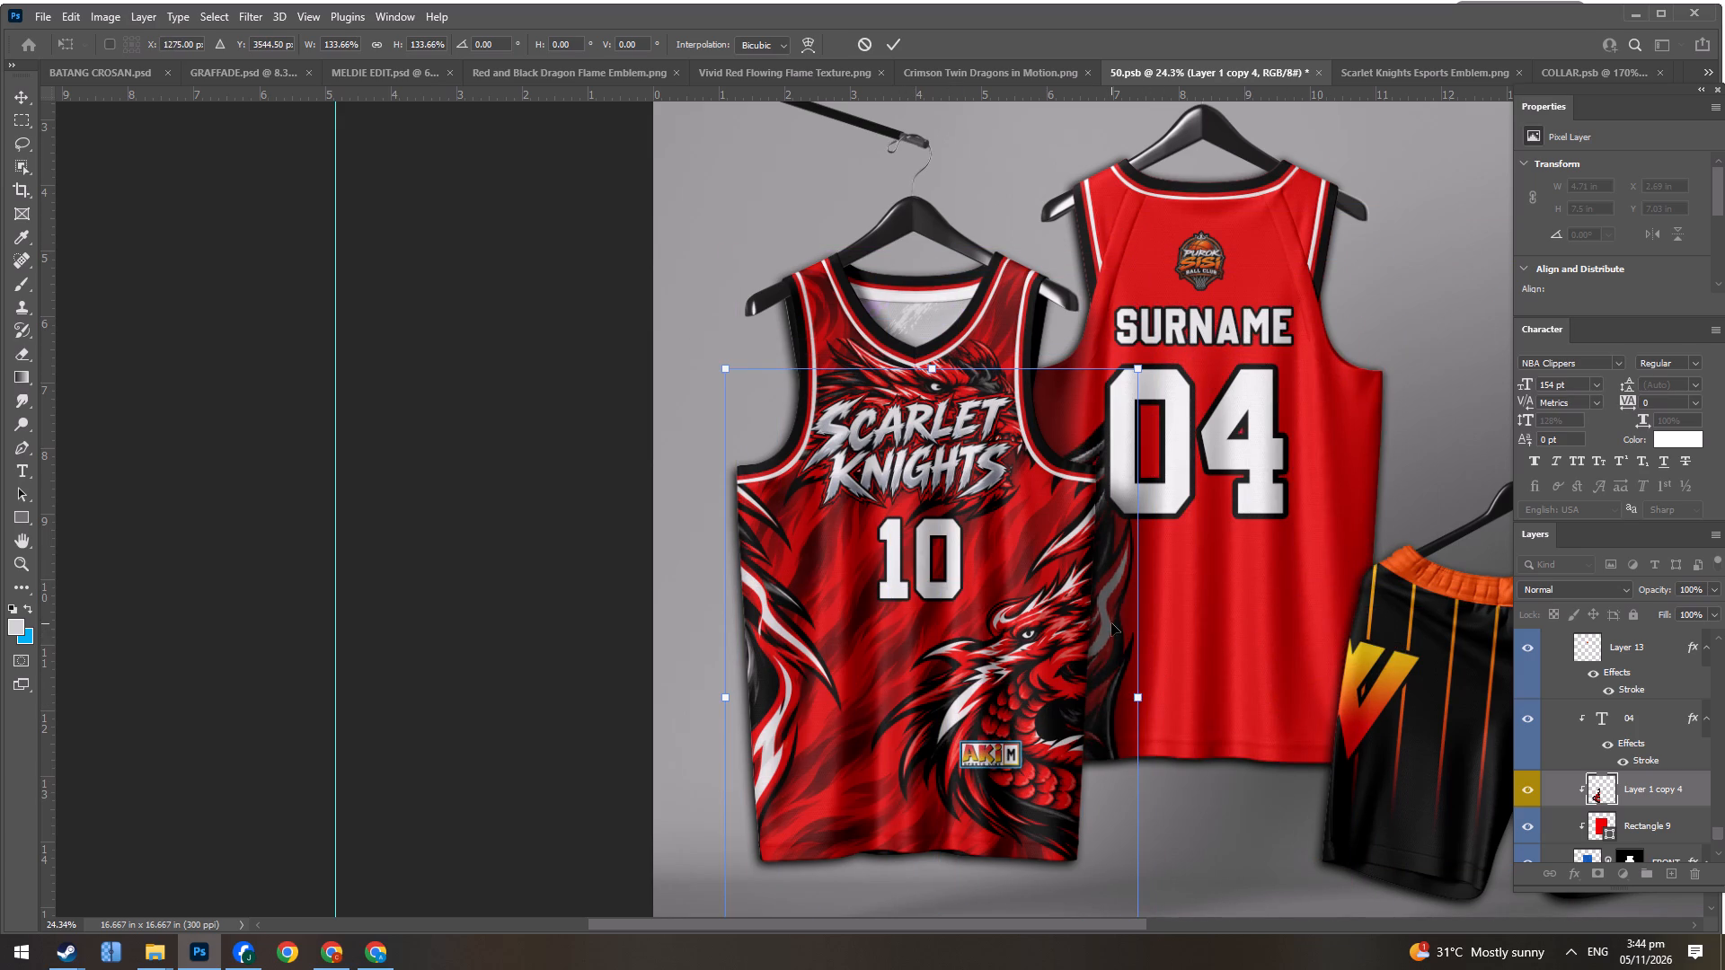
pyautogui.moveTo(1111, 623); pyautogui.dragTo(1232, 566)
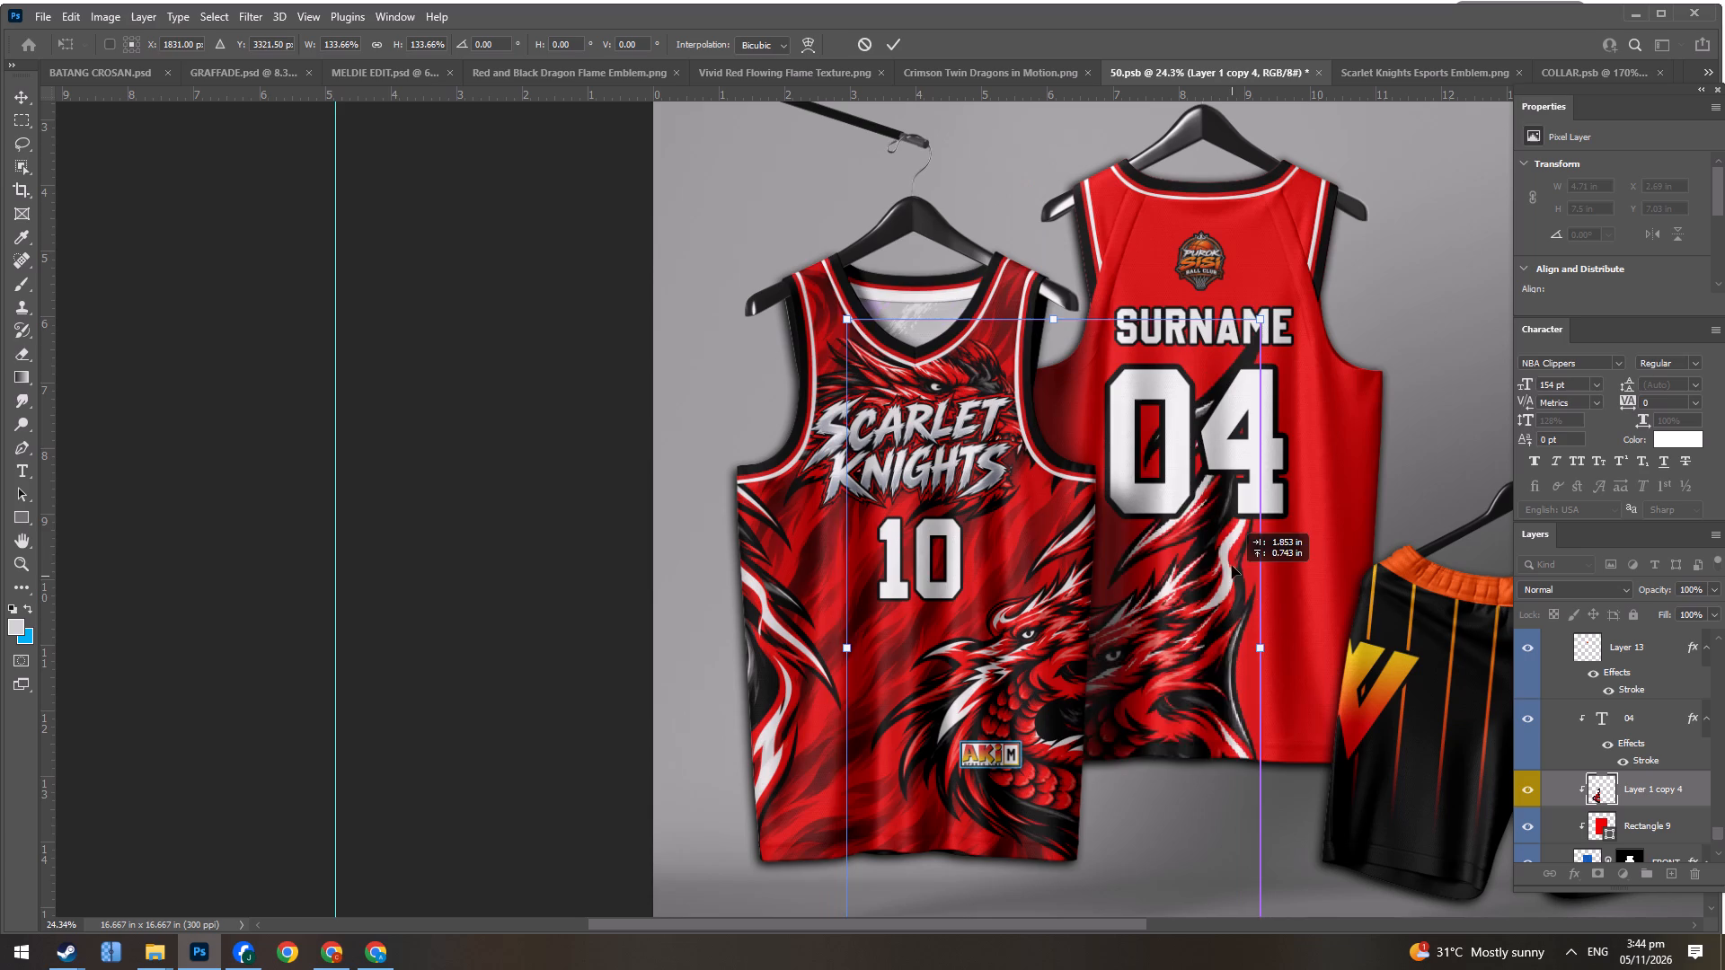
pyautogui.moveTo(1232, 566); pyautogui.dragTo(1163, 554)
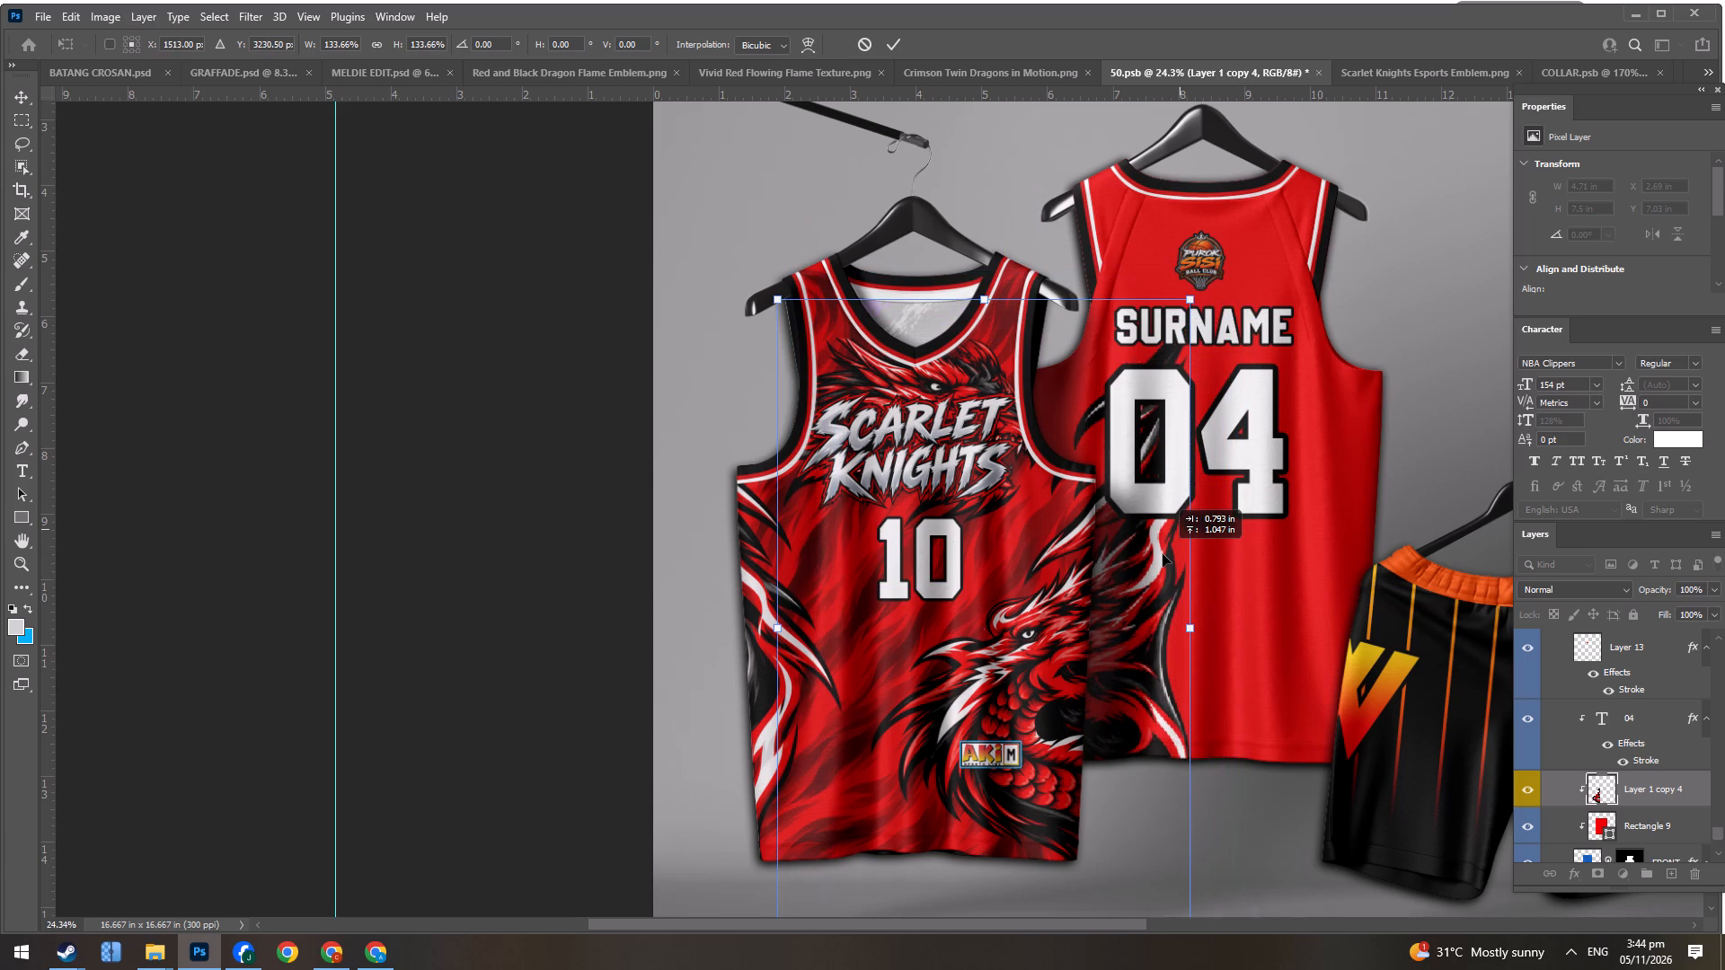
pyautogui.moveTo(1163, 554); pyautogui.dragTo(1156, 322)
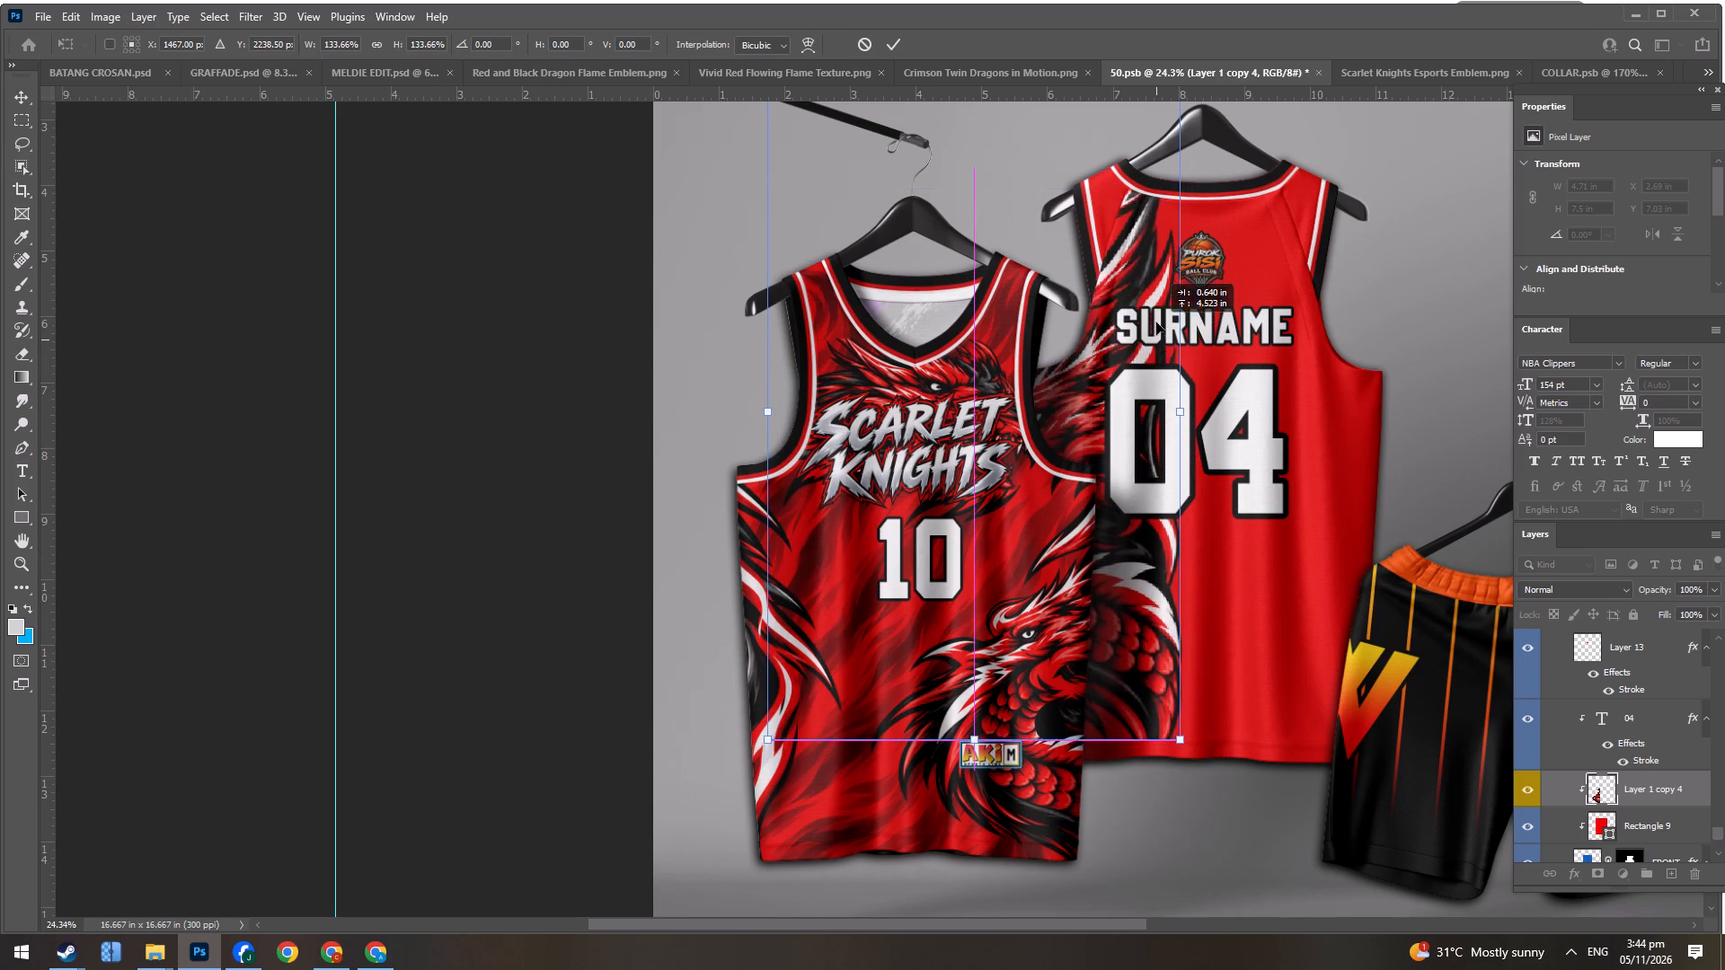
pyautogui.moveTo(1156, 322); pyautogui.dragTo(1243, 440)
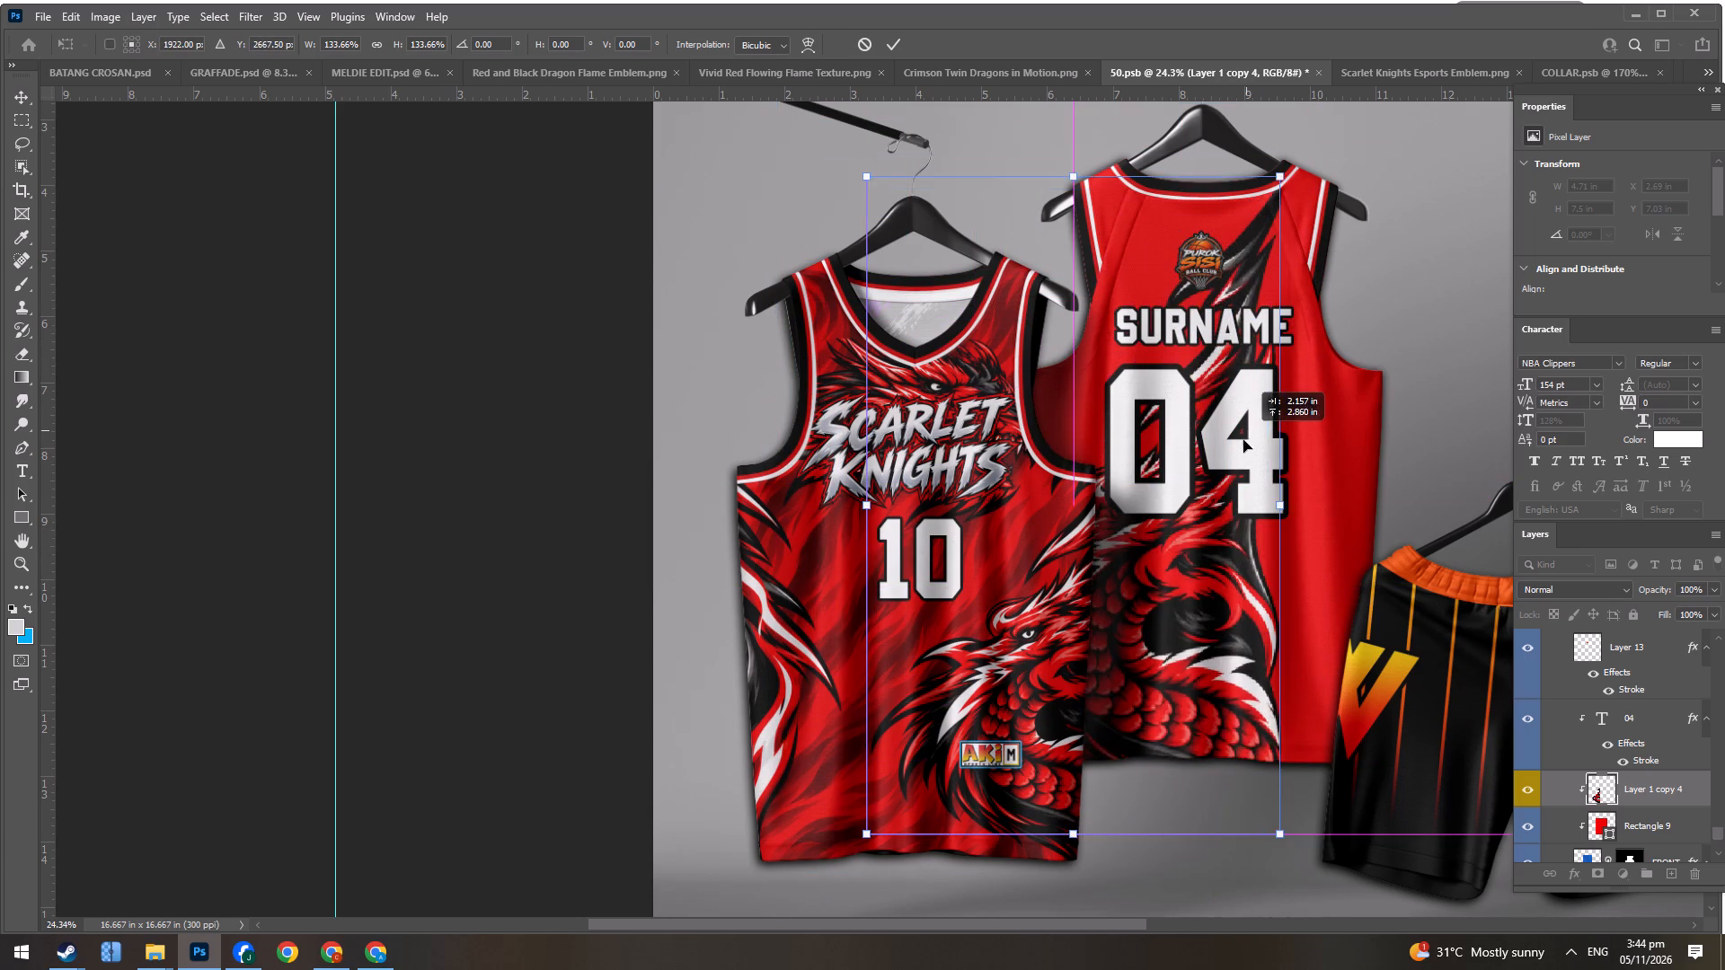
pyautogui.moveTo(1243, 440); pyautogui.dragTo(1241, 445)
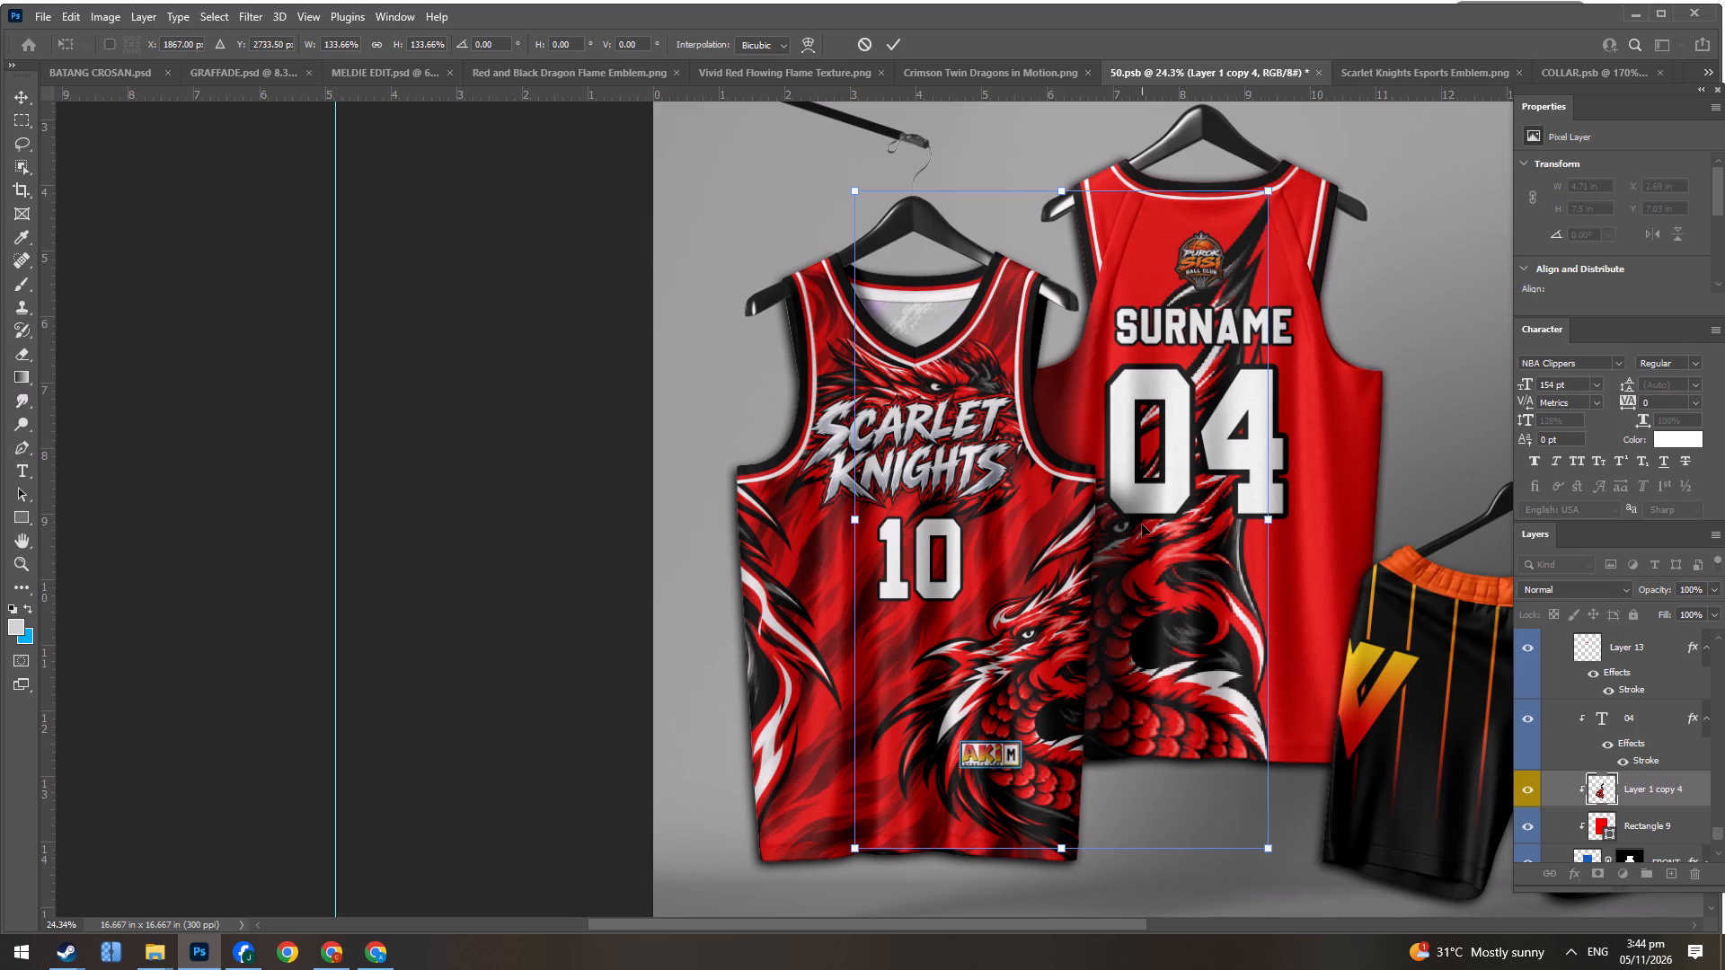
pyautogui.moveTo(1167, 586); pyautogui.dragTo(1380, 480)
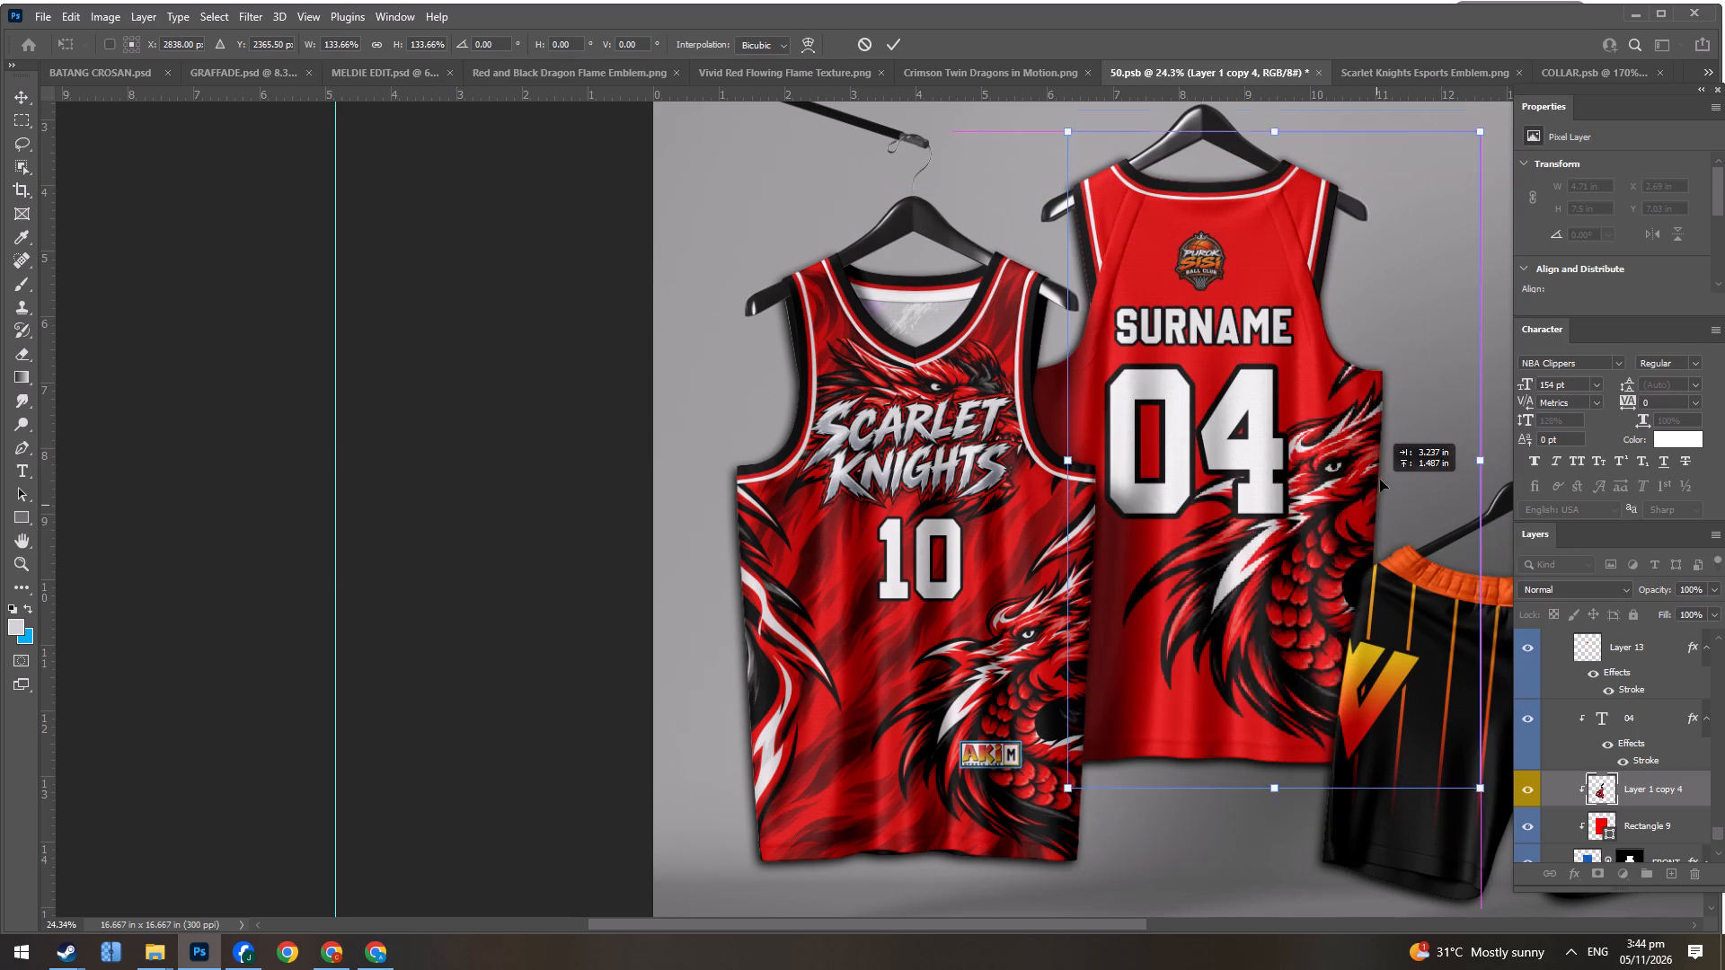
# Stretch the Layer 1 copy 4 dragon vertically to about 153% height and place it along the back jersey's lower right side, behind the number 04.
pyautogui.moveTo(1380, 480); pyautogui.dragTo(1389, 461)
pyautogui.moveTo(1287, 711); pyautogui.dragTo(1280, 799)
pyautogui.moveTo(1279, 799); pyautogui.dragTo(1287, 894)
pyautogui.moveTo(1319, 729); pyautogui.dragTo(1286, 617)
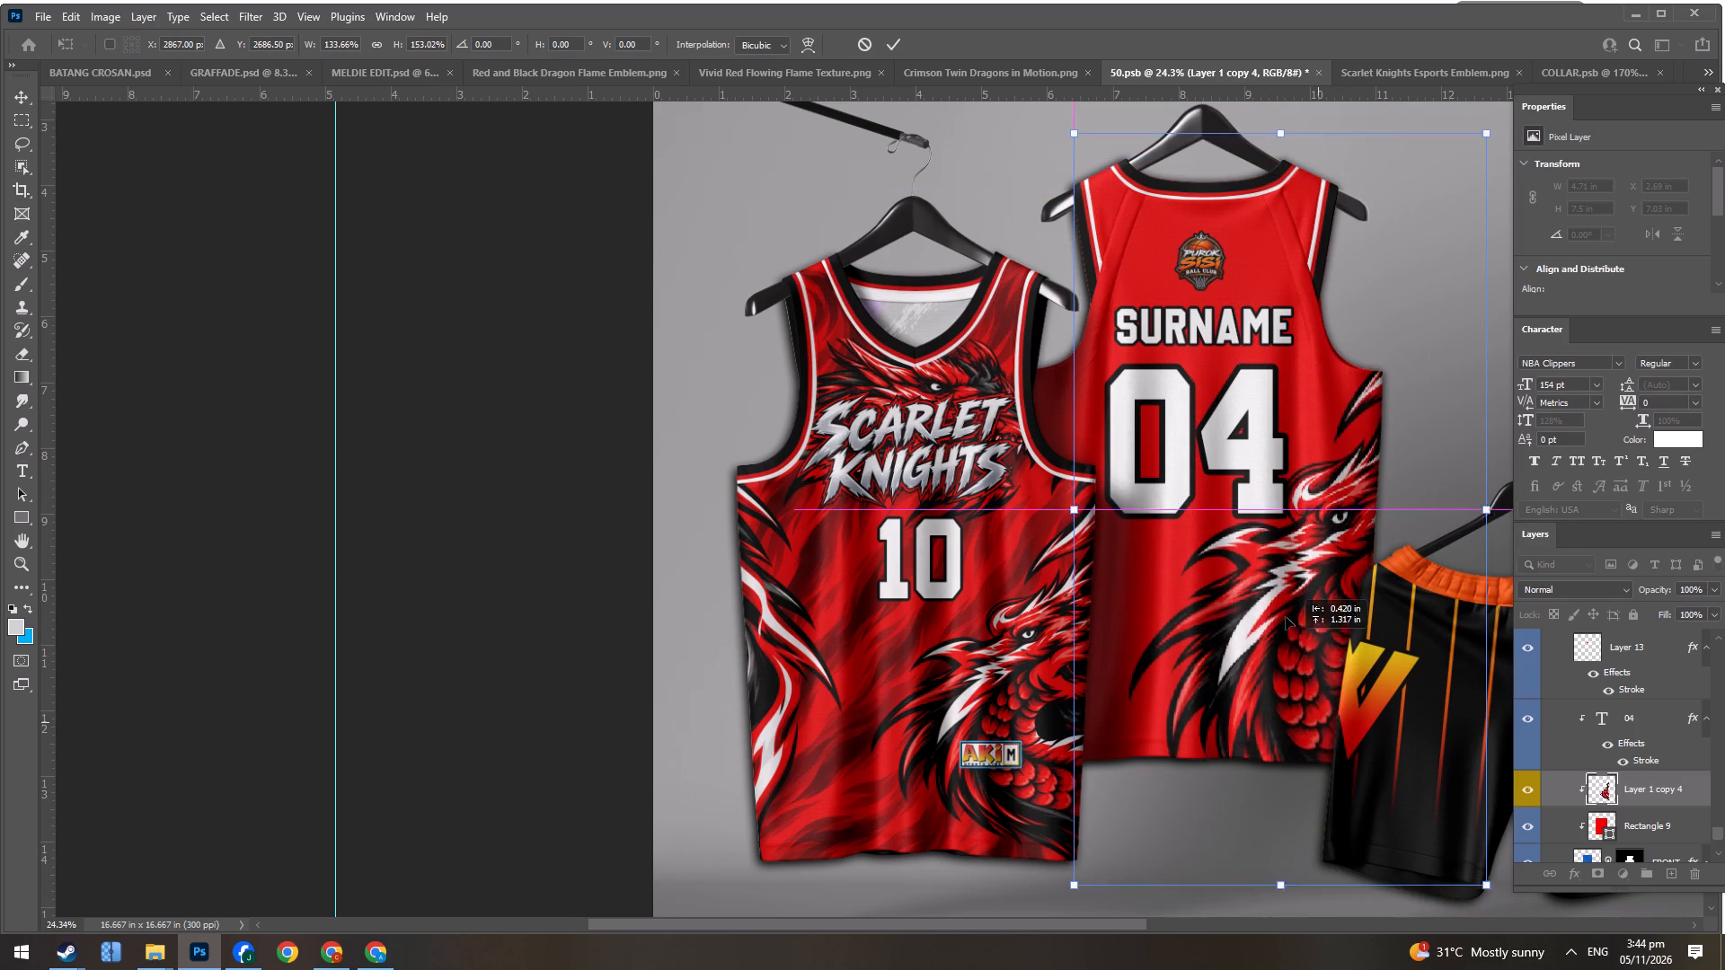
pyautogui.moveTo(1286, 617); pyautogui.dragTo(1315, 655)
pyautogui.press('Return')
# Compare the back jersey with the Facebook reference uniform, and shift the Layer 1 copy 4 dragon in 50.psb to the back jersey's lower left side.
pyautogui.hotkey('alt', 'Tab')
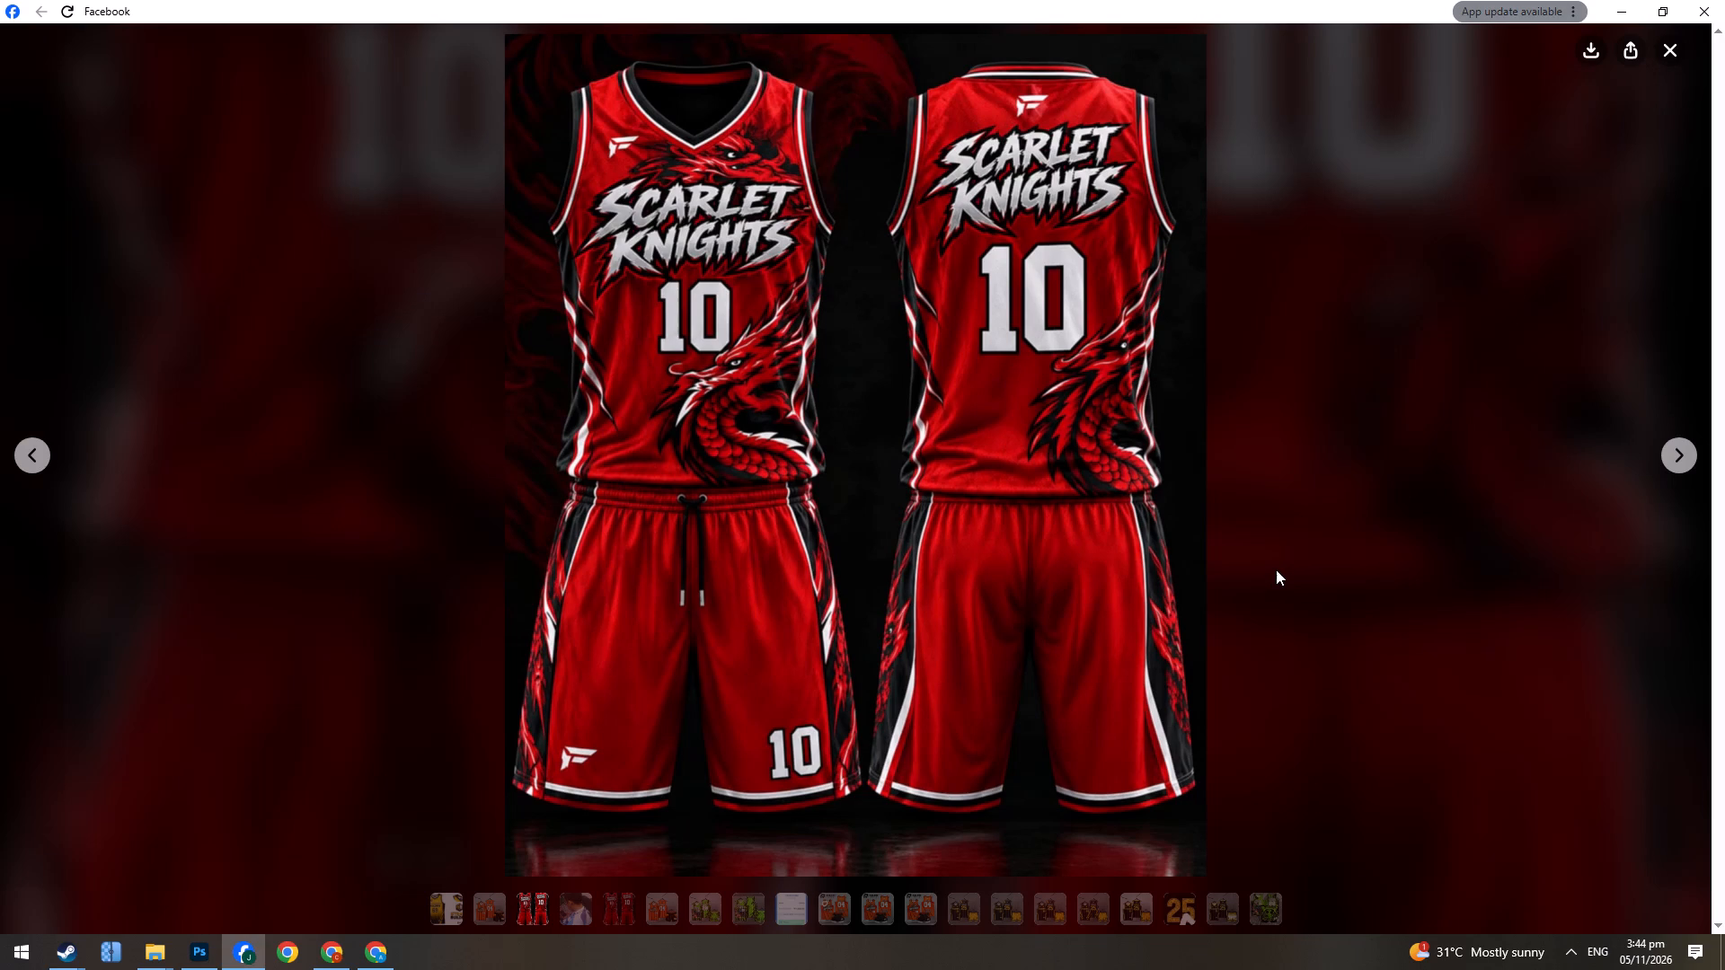
pyautogui.hotkey('alt', 'Tab')
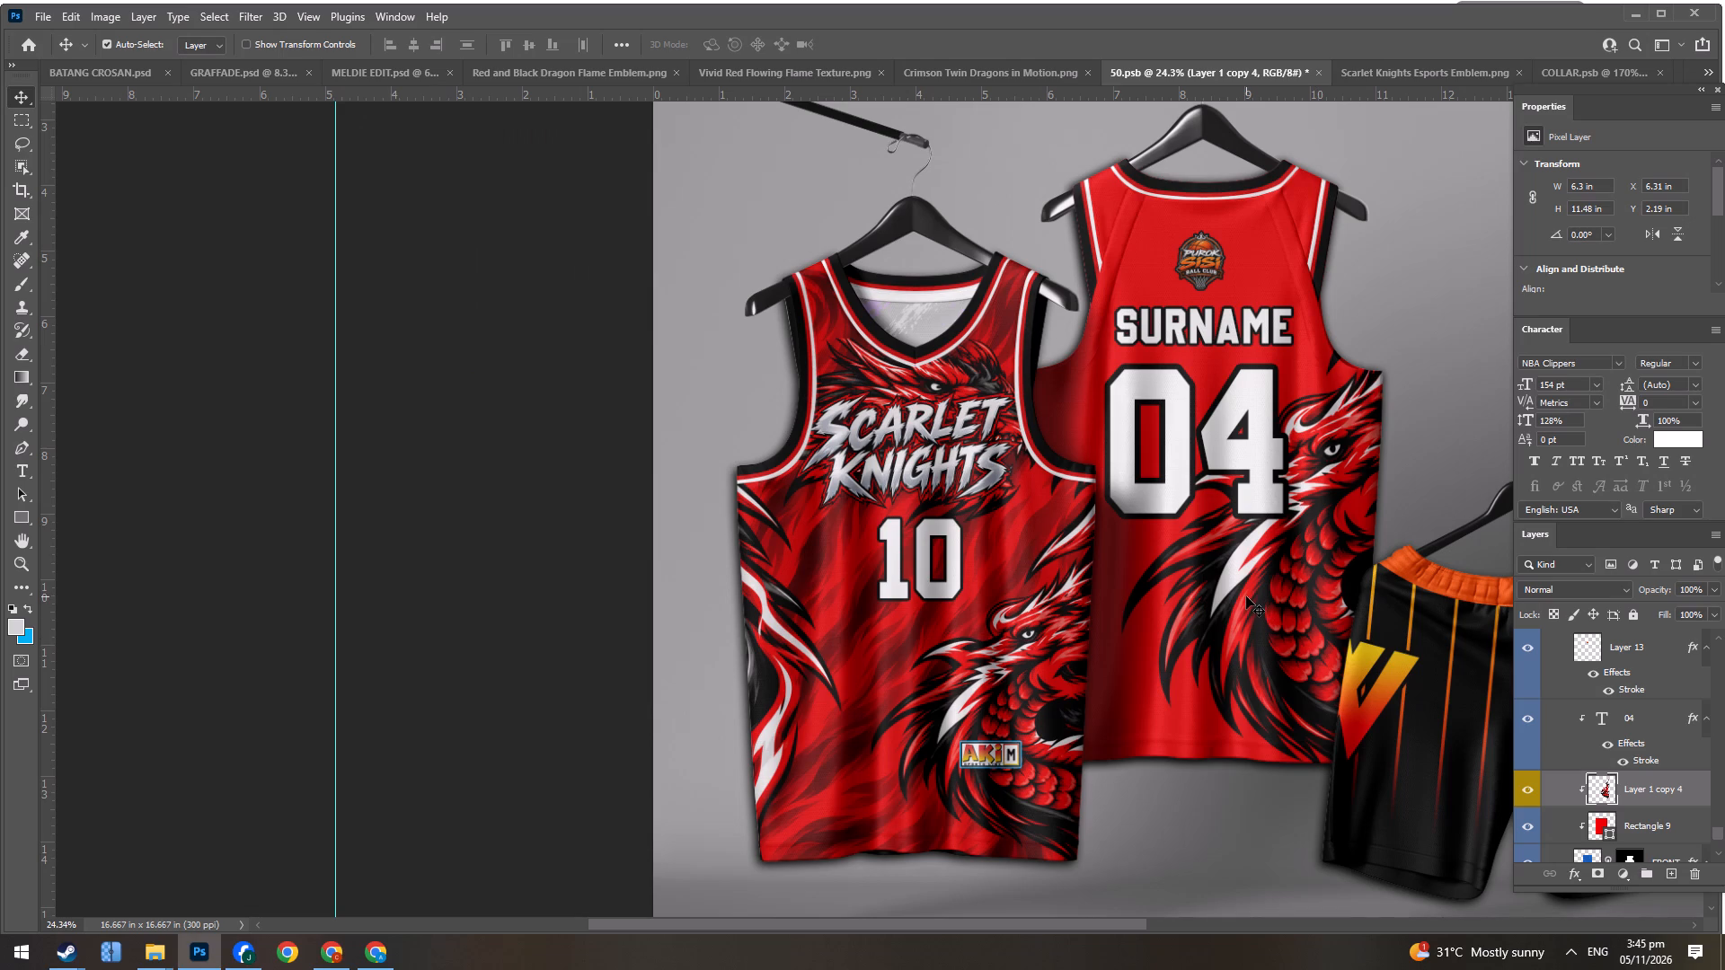
pyautogui.hotkey('alt', 'Tab')
pyautogui.hotkey('alt', 'Tab')
pyautogui.hotkey('alt', 'Tab')
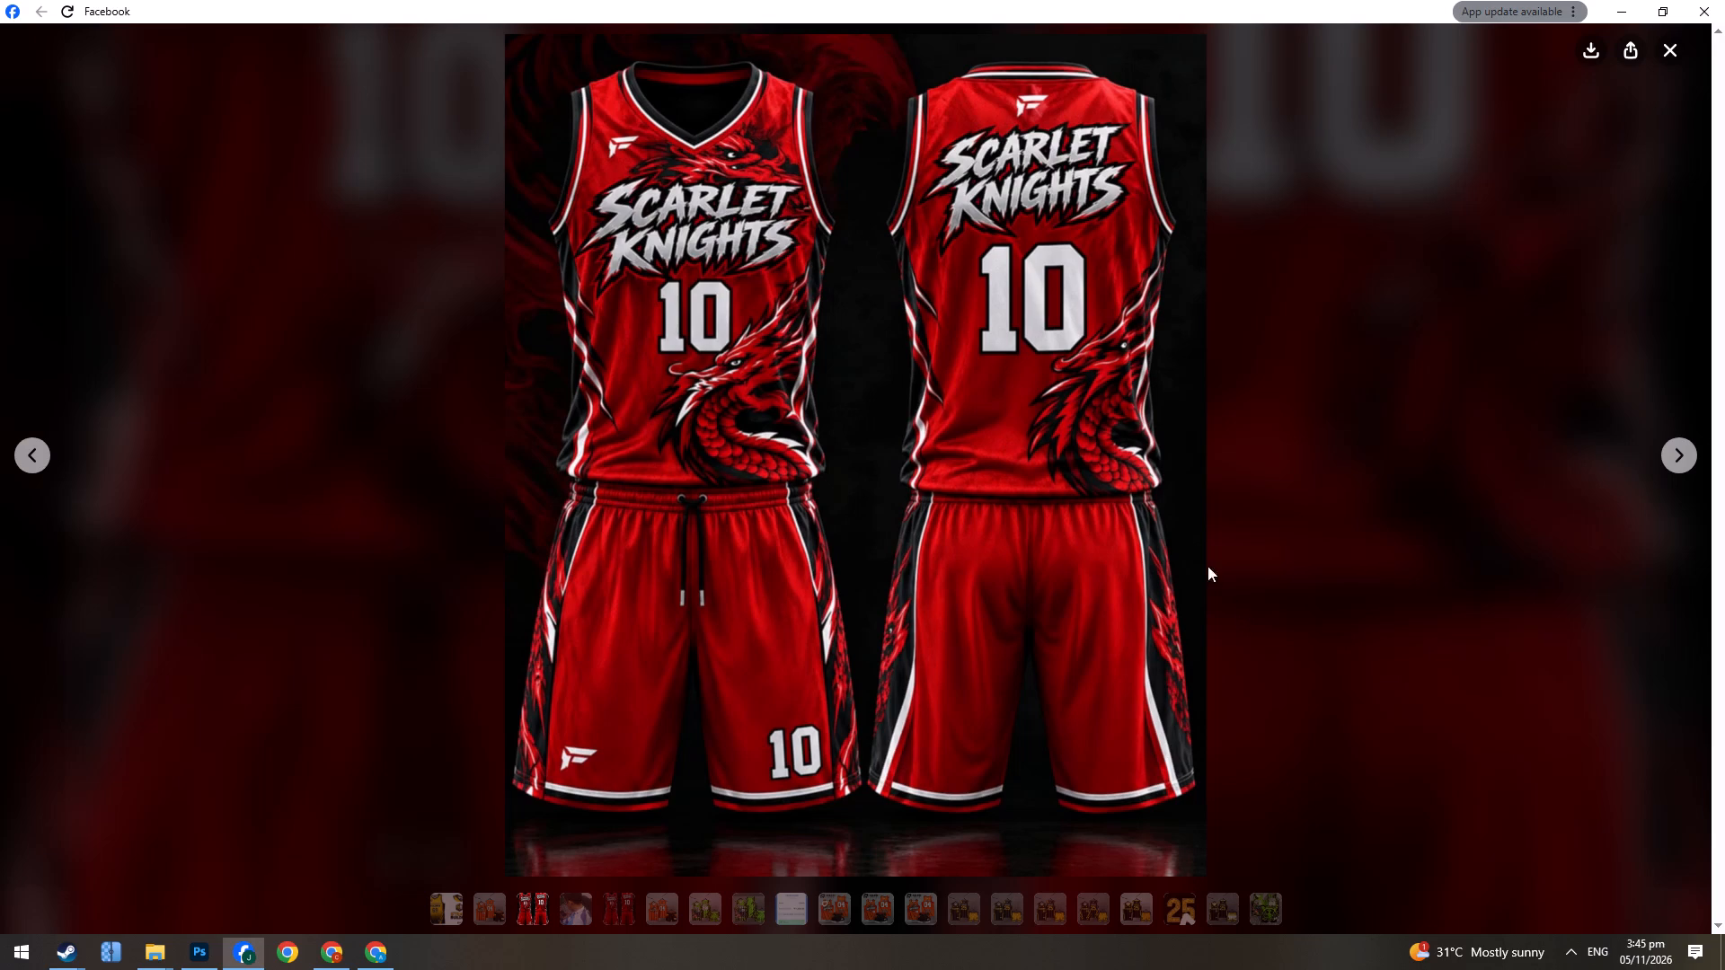
pyautogui.hotkey('alt', 'Tab')
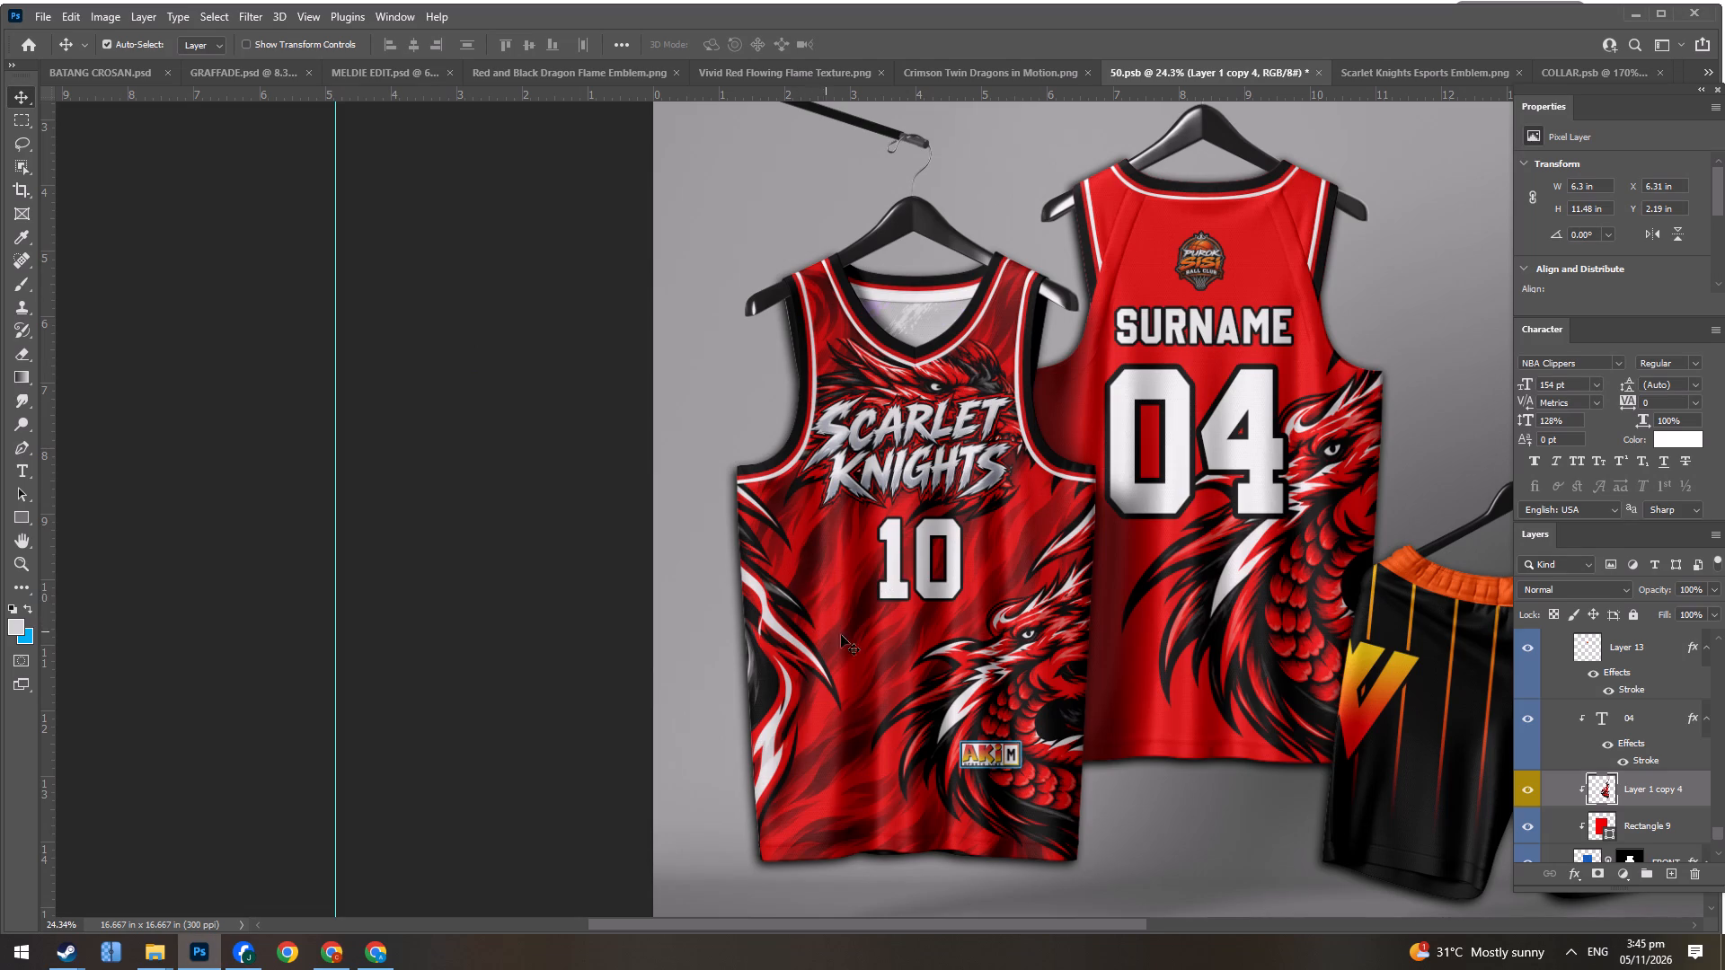
pyautogui.keyDown('alt'); pyautogui.scroll(2, 1046, 661); pyautogui.keyUp('alt')
pyautogui.moveTo(1293, 542); pyautogui.dragTo(1158, 666)
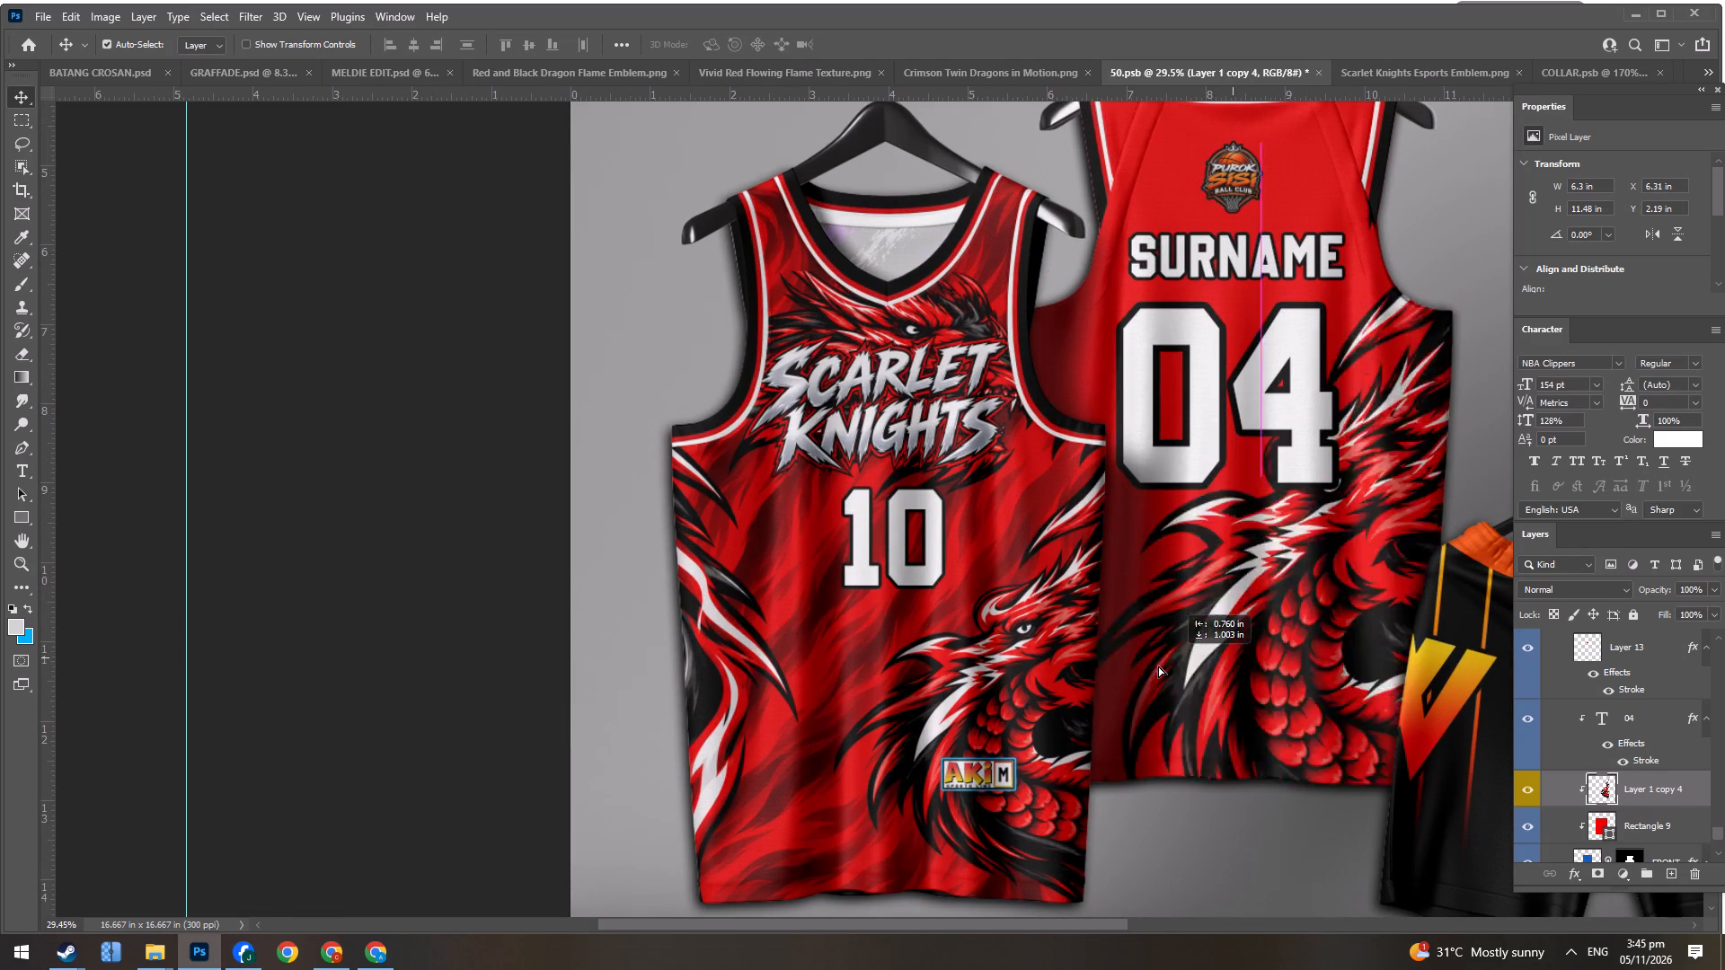
pyautogui.moveTo(1158, 666); pyautogui.dragTo(1056, 695)
# Select the front jersey's left-side flame artwork, Layer 1 copy 3, and carry it down the layer stack toward the back jersey's layers.
pyautogui.click(716, 633)
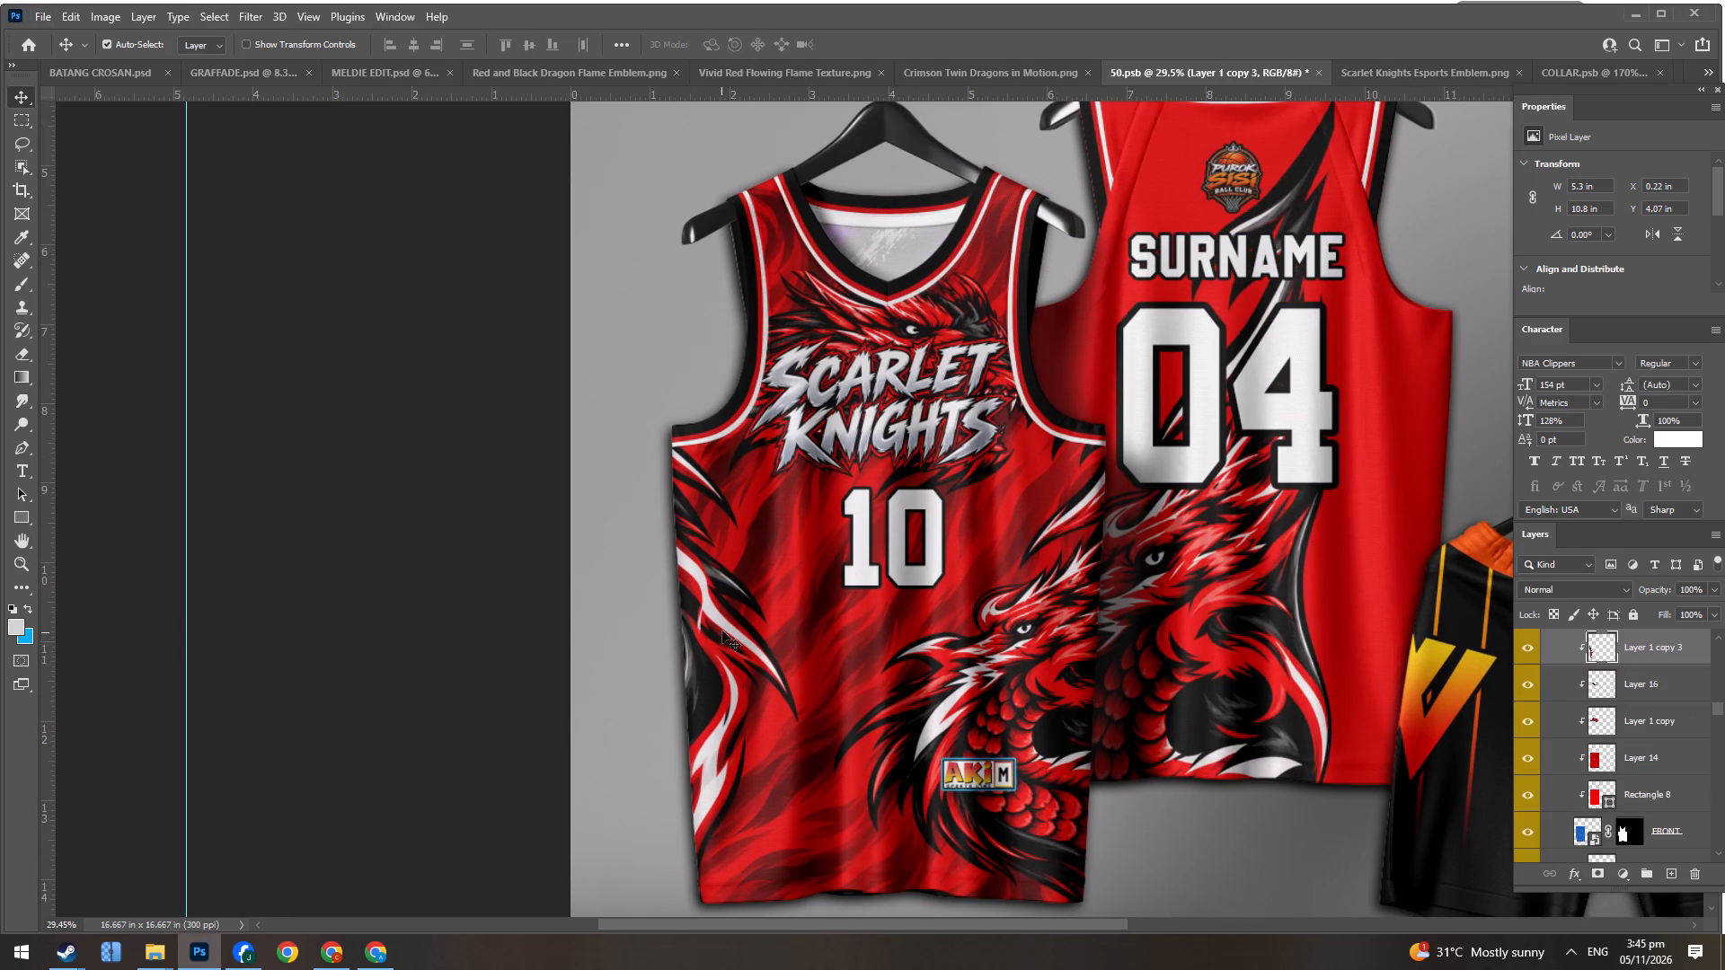
pyautogui.keyDown('alt'); pyautogui.moveTo(1691, 639); pyautogui.dragTo(1594, 969); pyautogui.keyUp('alt')
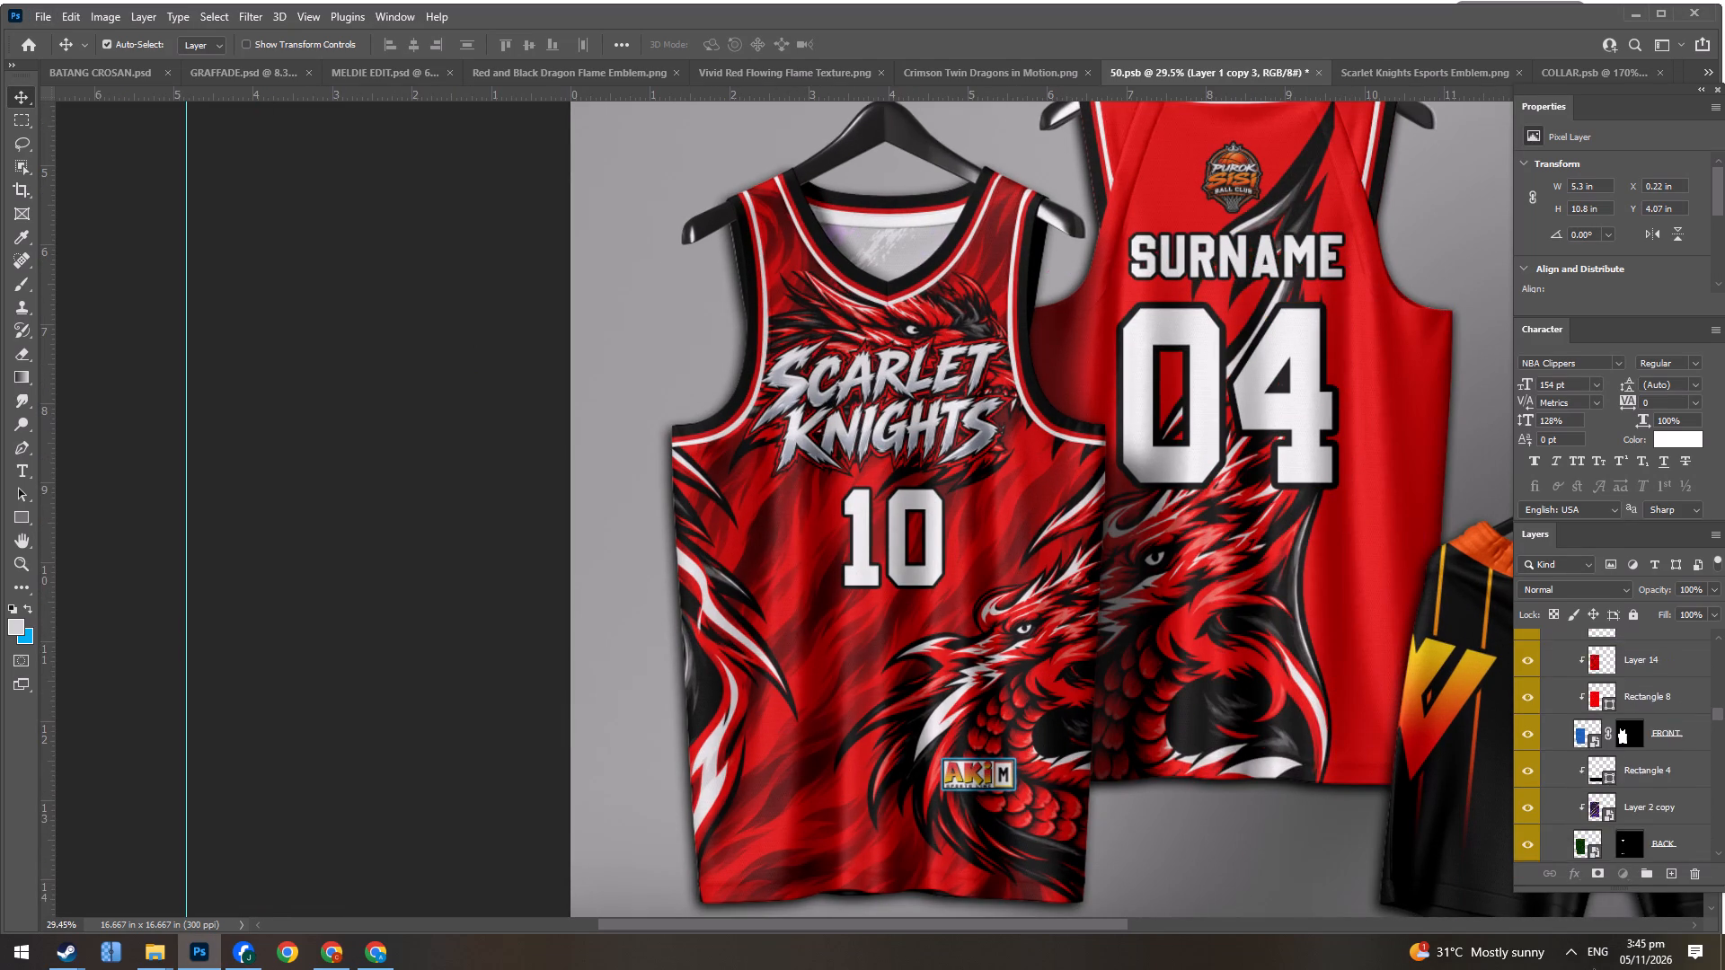
# Duplicate Layer 1 copy 3, the front jersey's side streak artwork, directly above Layer 1 copy 4 in the back jersey's layers.
pyautogui.keyDown('alt'); pyautogui.moveTo(1594, 969); pyautogui.dragTo(1538, 969); pyautogui.keyUp('alt')
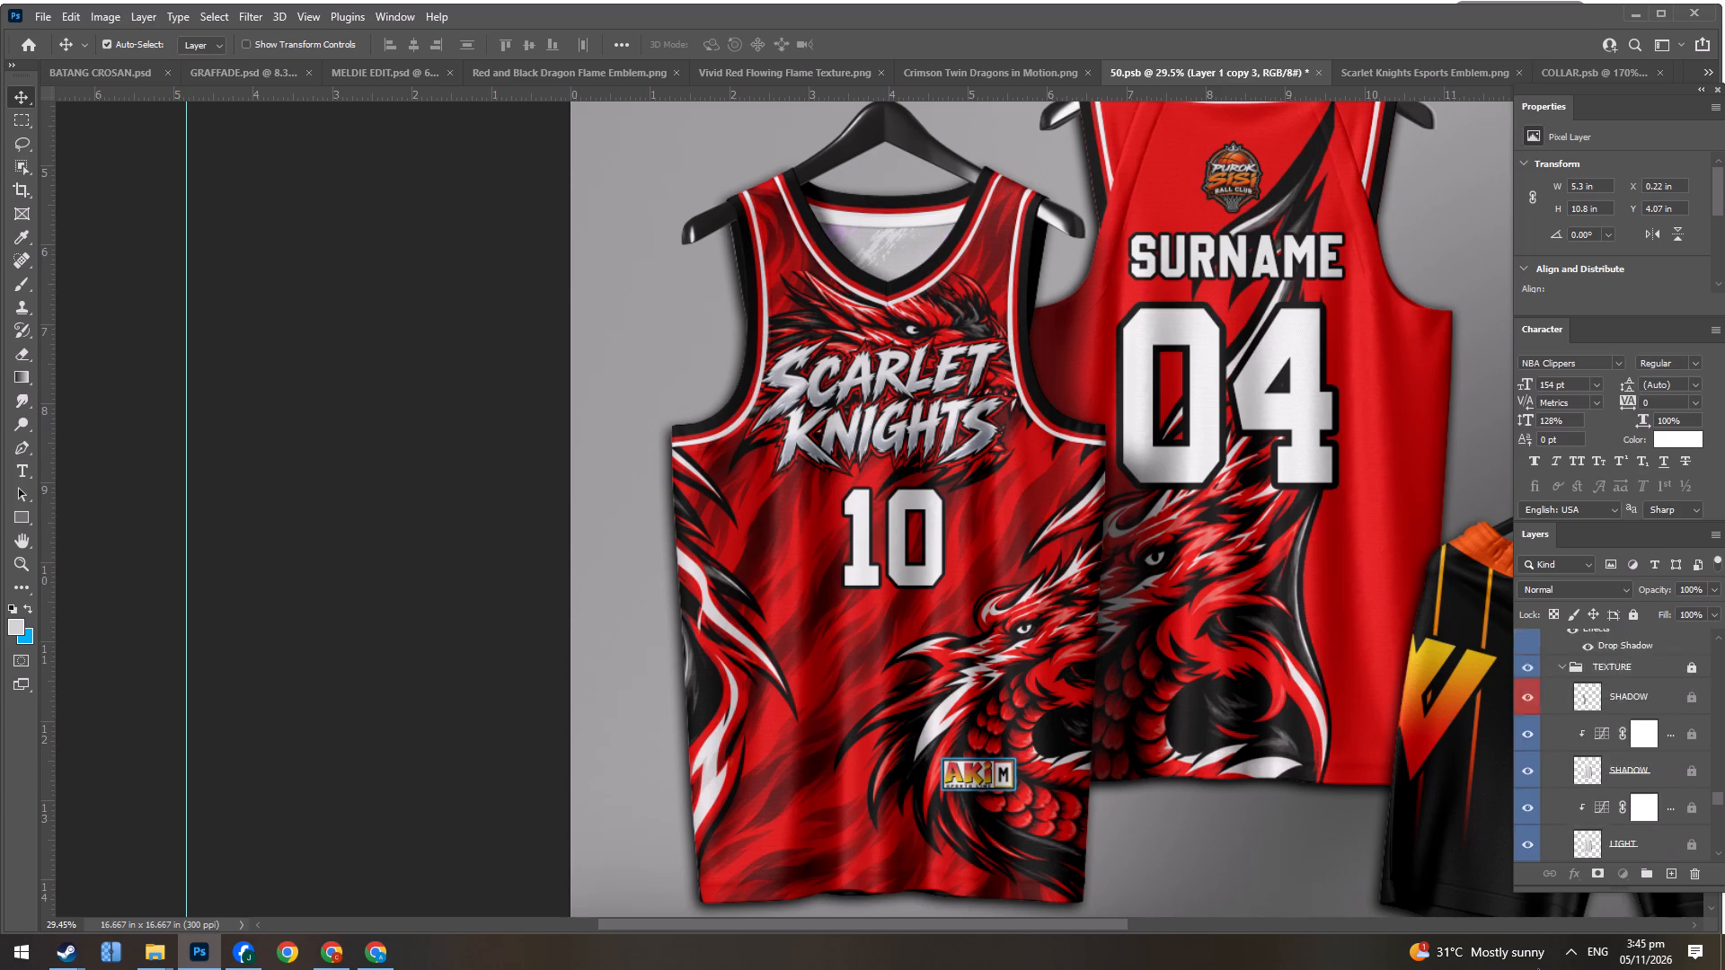
pyautogui.keyDown('alt'); pyautogui.moveTo(1538, 969); pyautogui.dragTo(1567, 719); pyautogui.keyUp('alt')
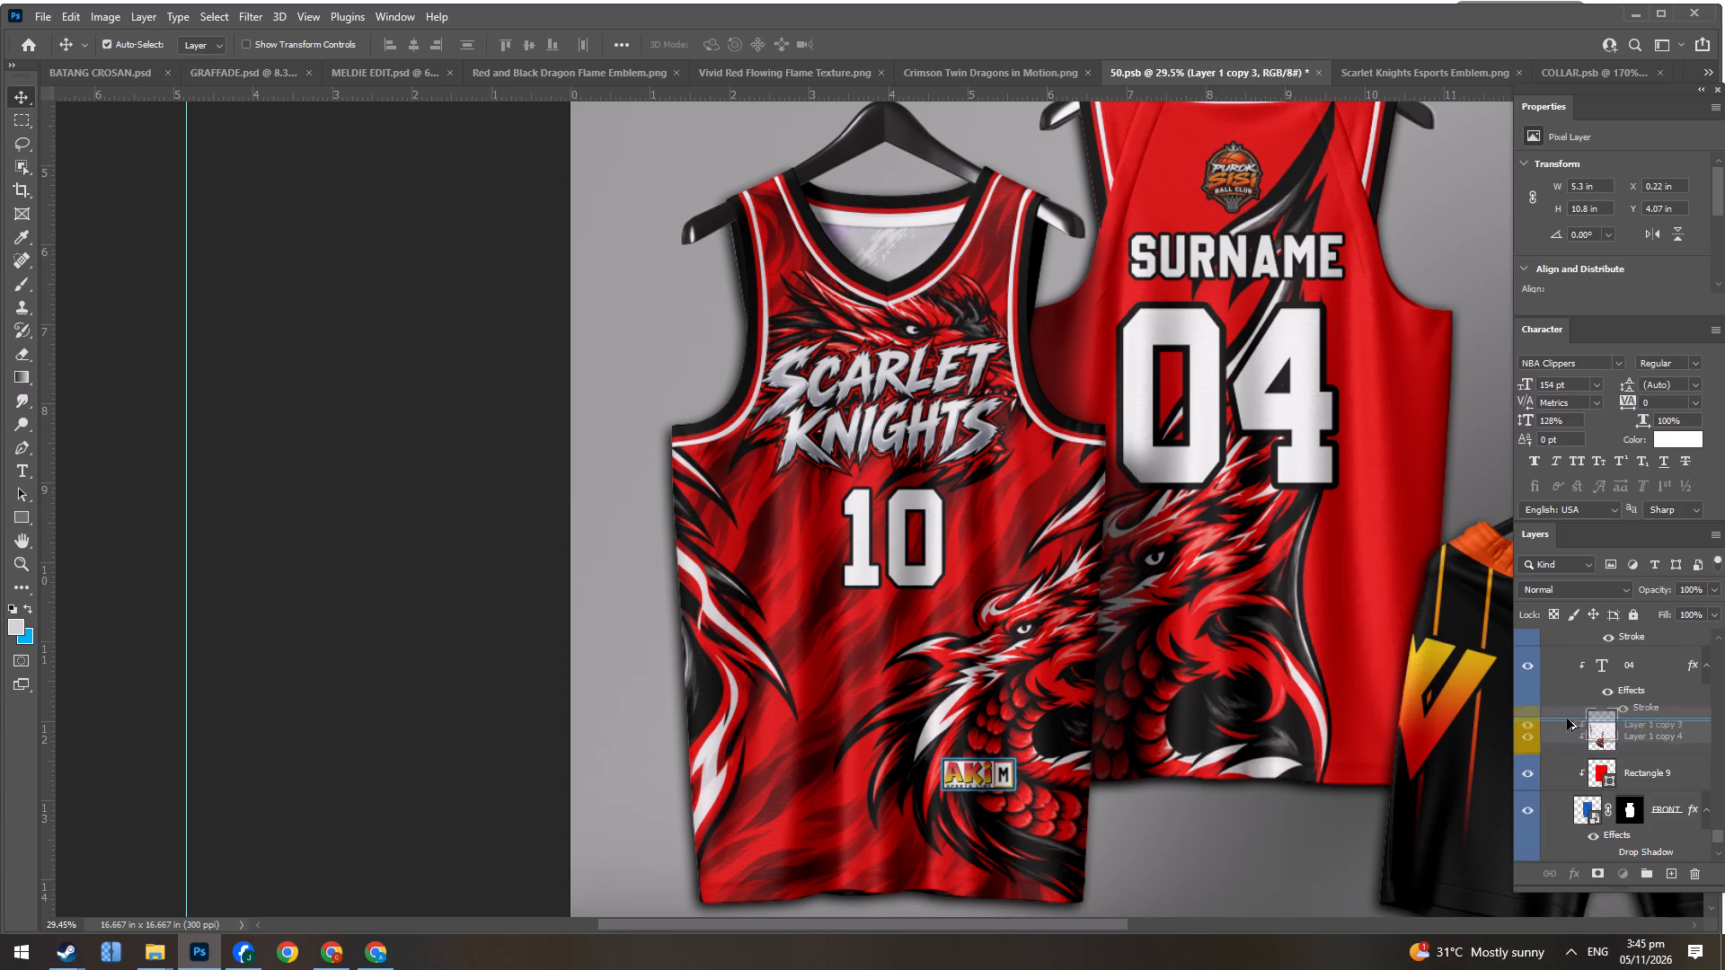
pyautogui.keyDown('alt'); pyautogui.moveTo(1567, 719); pyautogui.dragTo(1567, 718); pyautogui.keyUp('alt')
# Move the duplicated streak artwork onto the back jersey's side and flip it vertically.
pyautogui.hotkey('ctrl', 't')
pyautogui.moveTo(880, 574); pyautogui.dragTo(1535, 550)
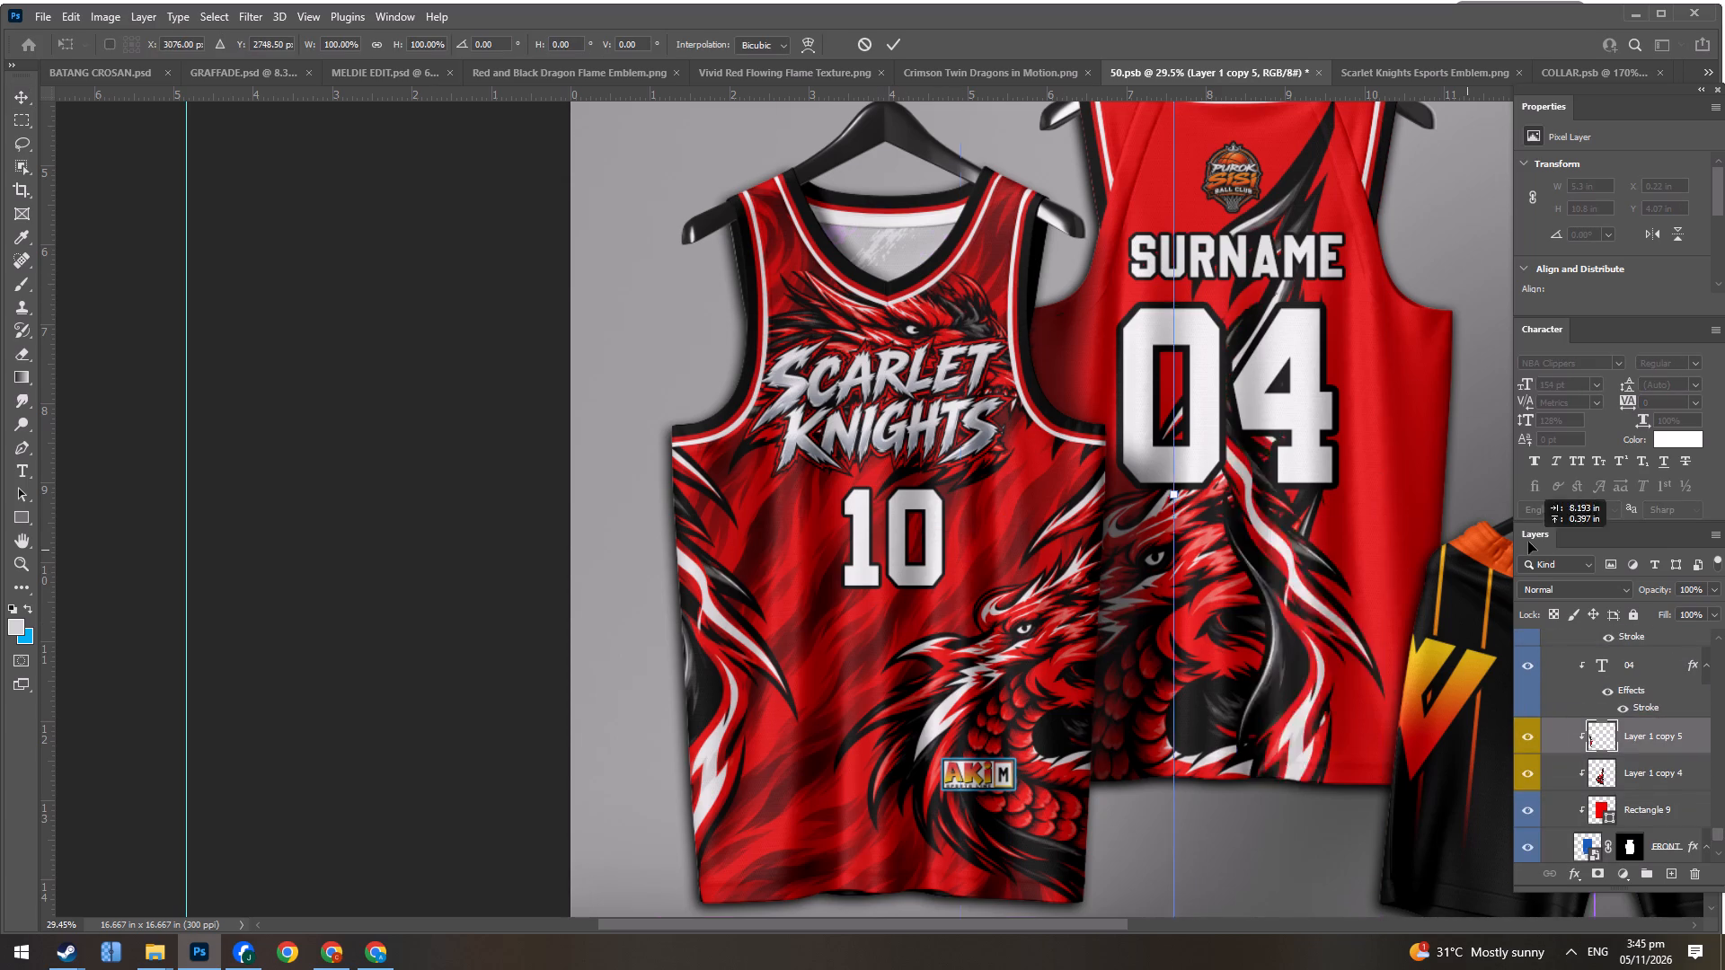
pyautogui.moveTo(1386, 494); pyautogui.dragTo(1462, 428)
pyautogui.moveTo(1450, 448); pyautogui.dragTo(1349, 403)
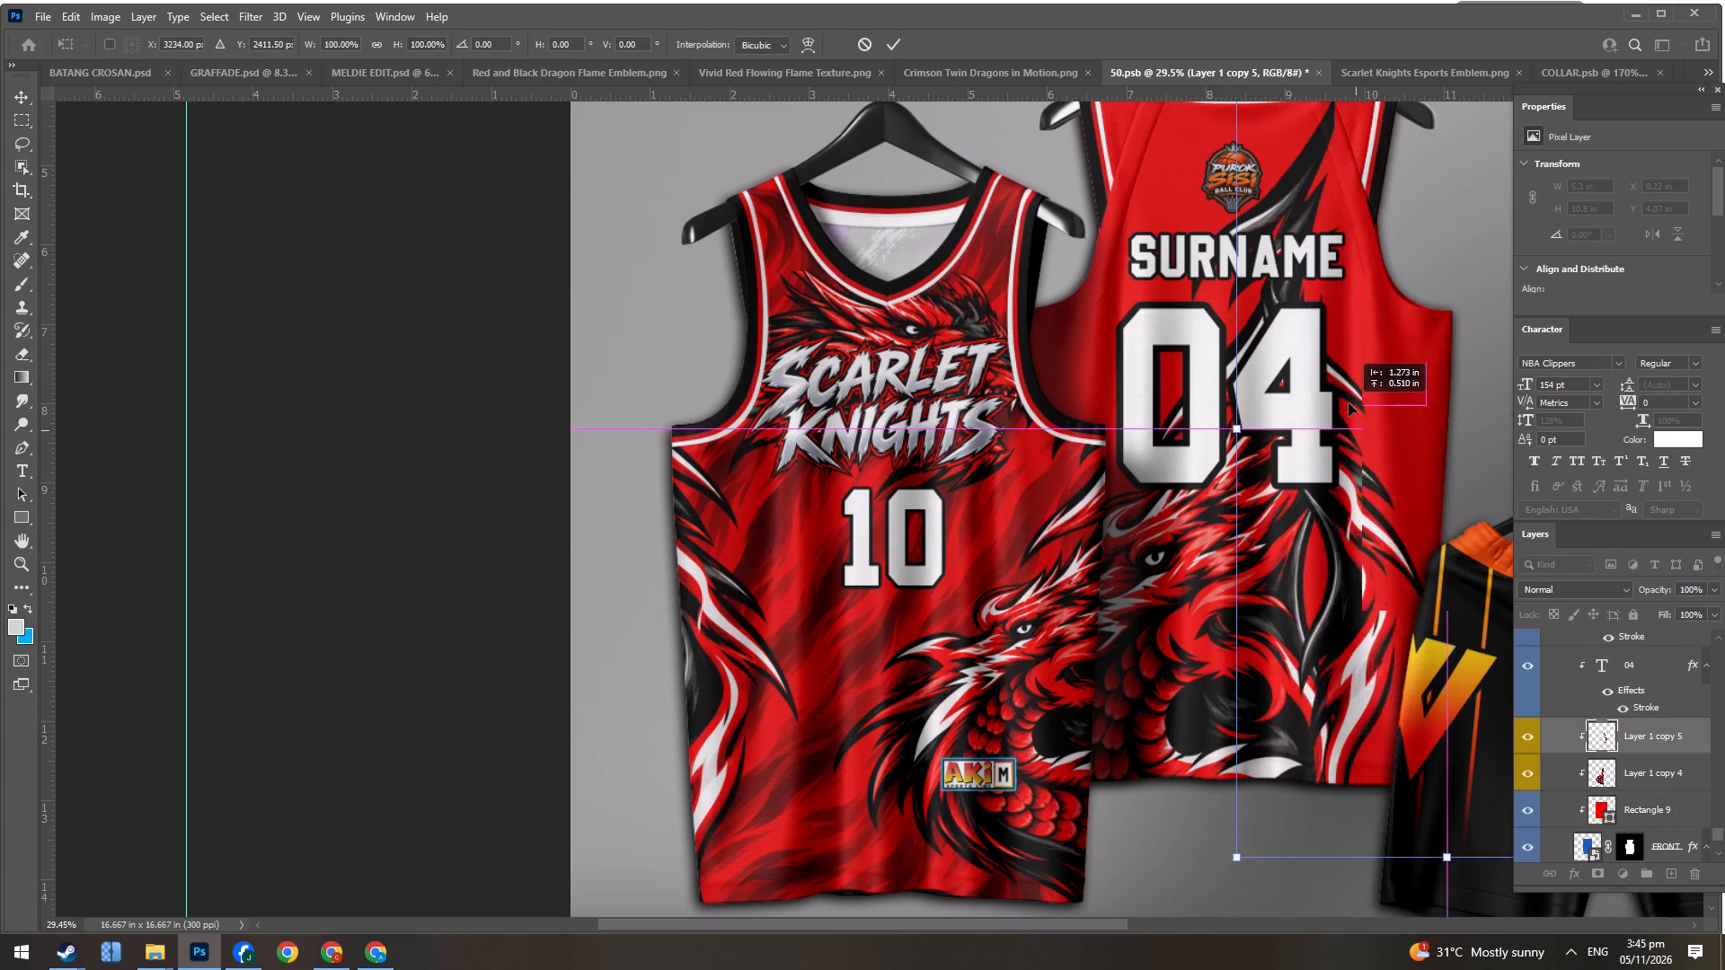
pyautogui.moveTo(1349, 403); pyautogui.dragTo(1375, 401)
pyautogui.rightClick(1396, 454)
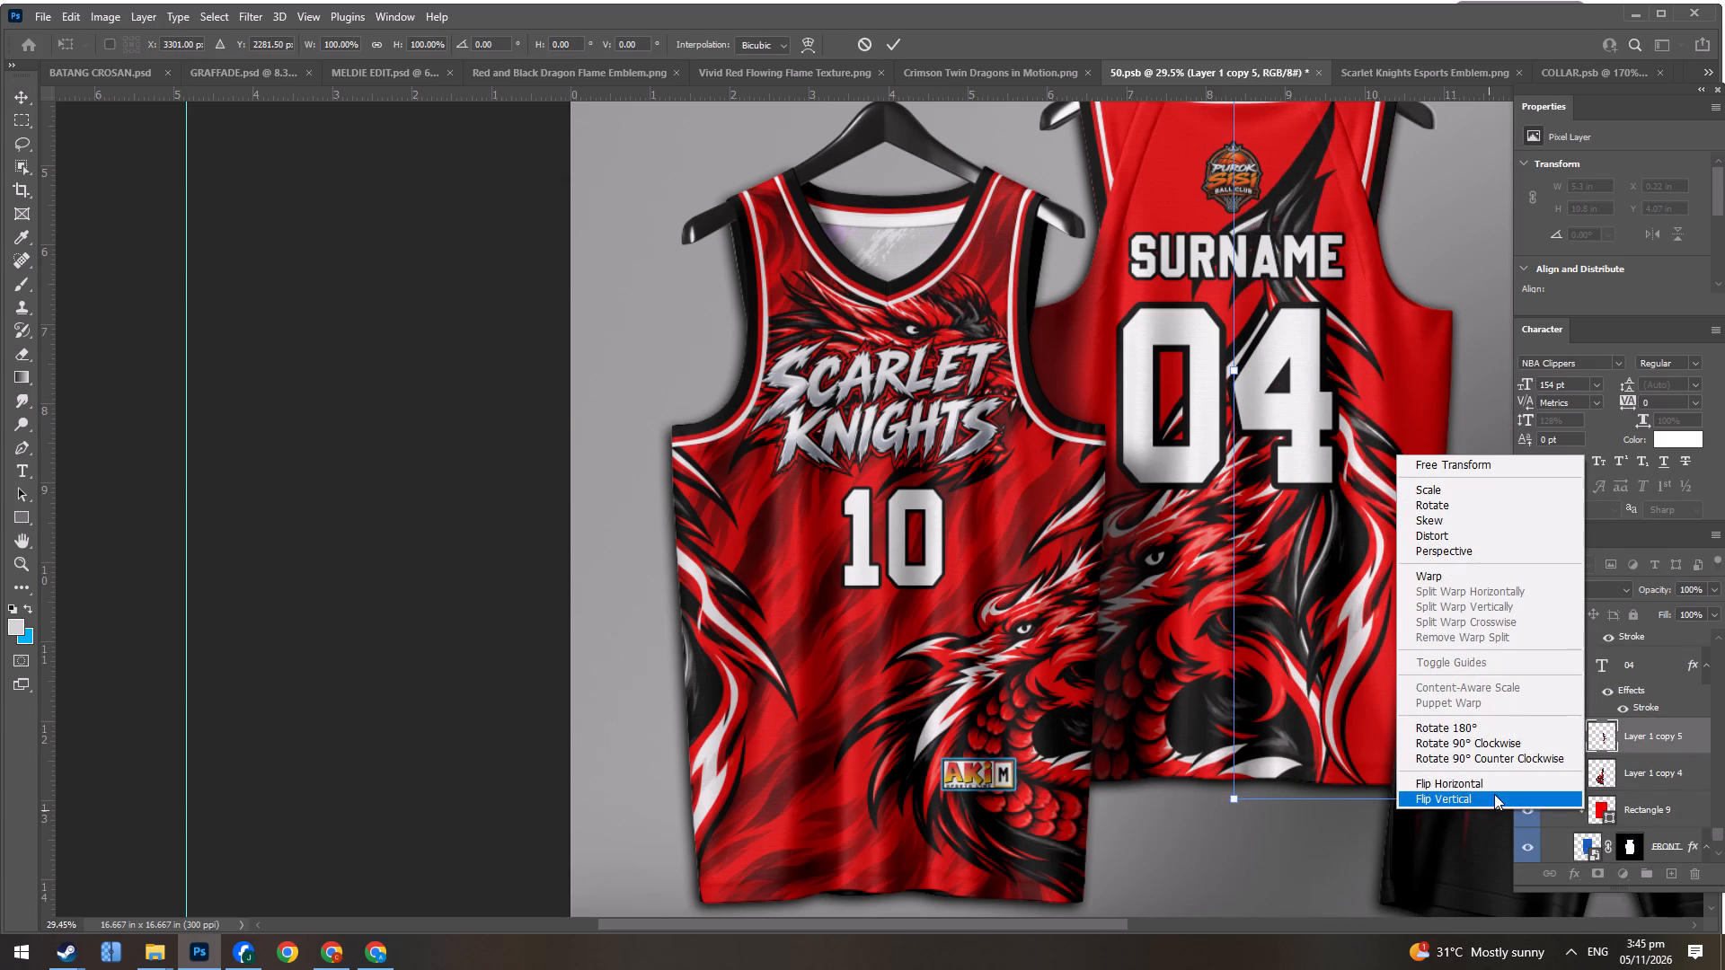
pyautogui.click(1494, 791)
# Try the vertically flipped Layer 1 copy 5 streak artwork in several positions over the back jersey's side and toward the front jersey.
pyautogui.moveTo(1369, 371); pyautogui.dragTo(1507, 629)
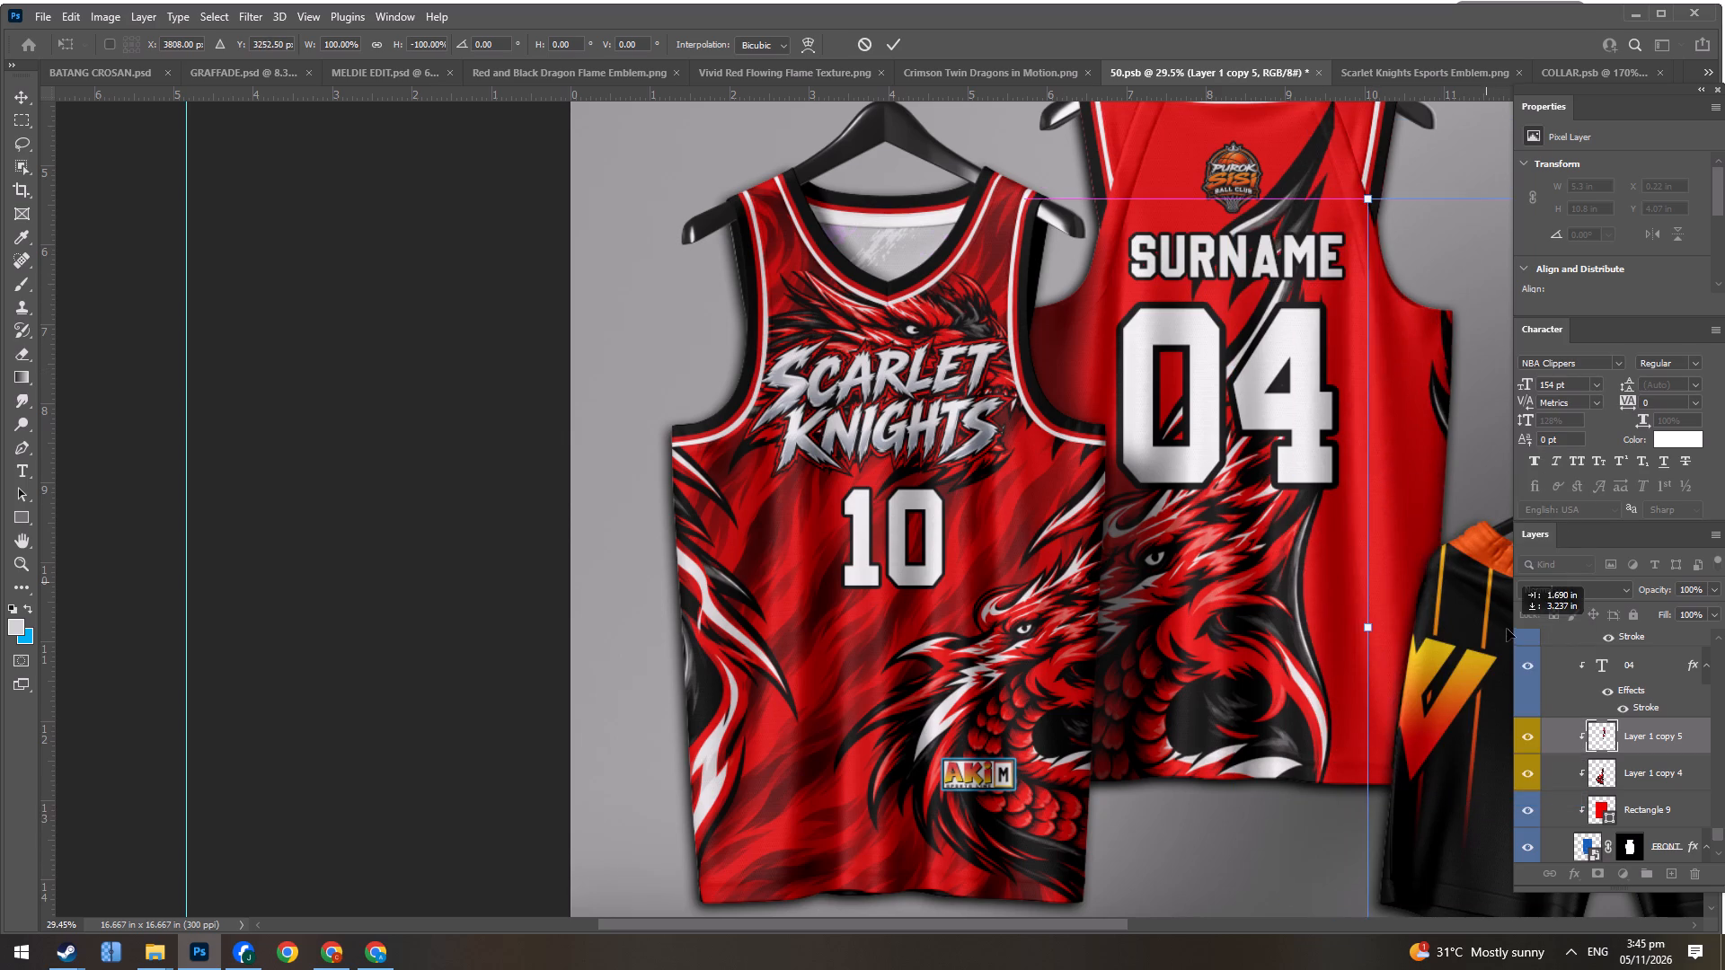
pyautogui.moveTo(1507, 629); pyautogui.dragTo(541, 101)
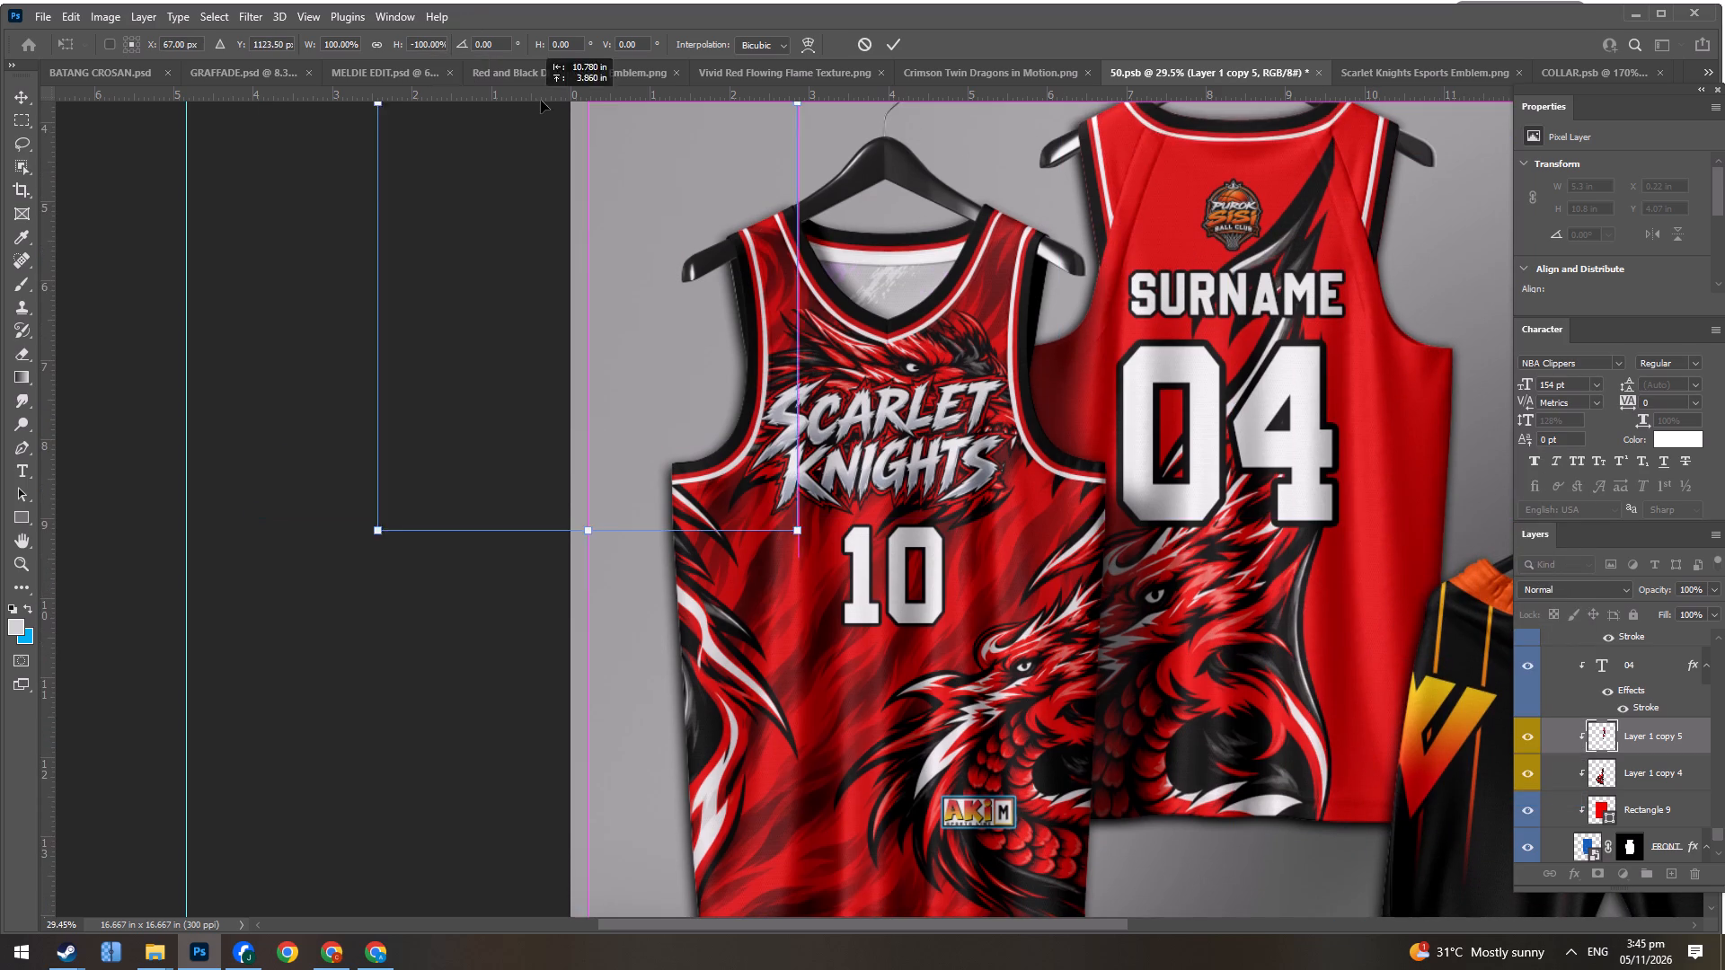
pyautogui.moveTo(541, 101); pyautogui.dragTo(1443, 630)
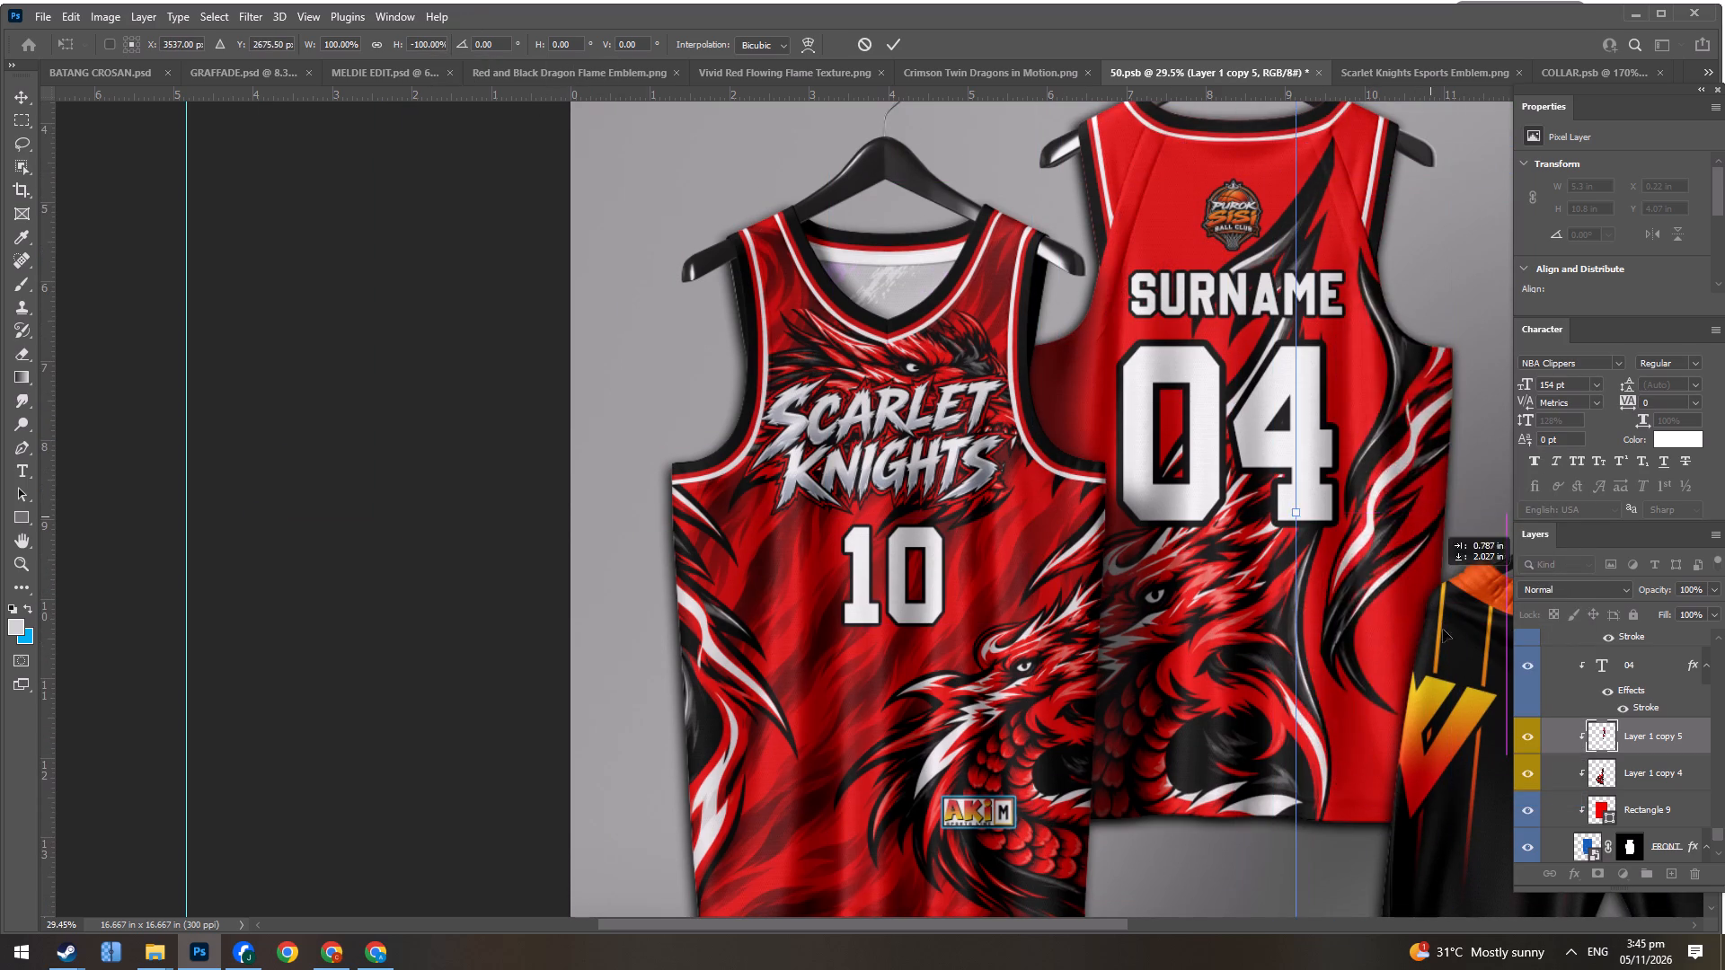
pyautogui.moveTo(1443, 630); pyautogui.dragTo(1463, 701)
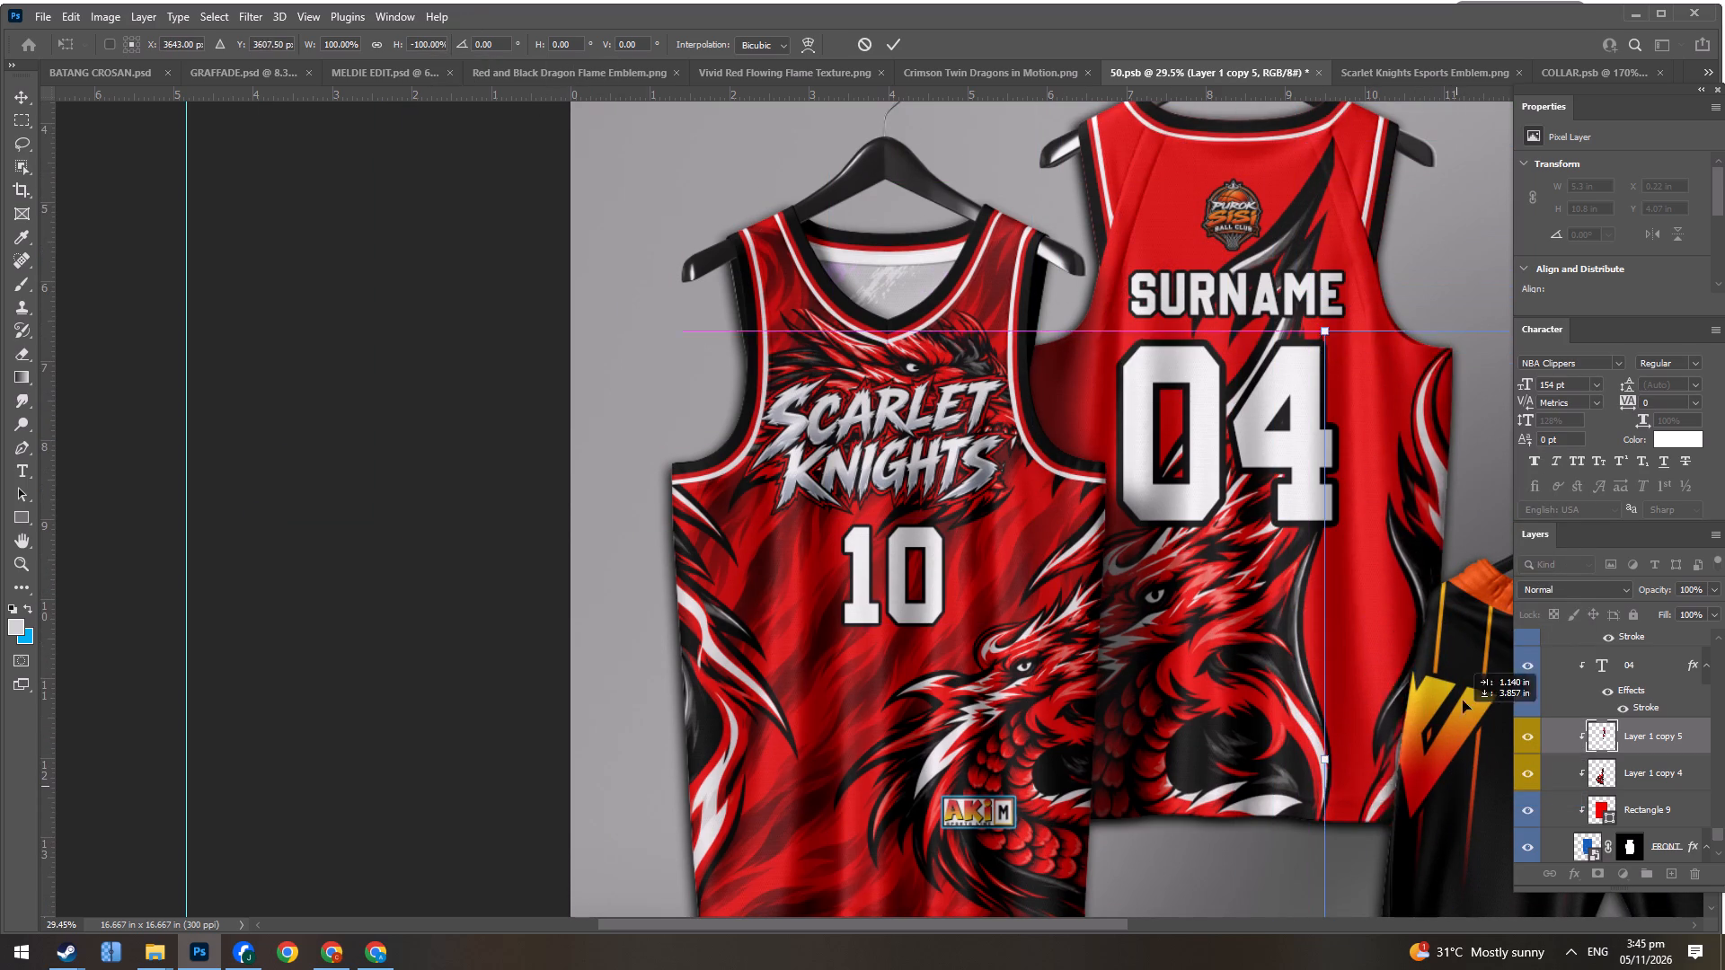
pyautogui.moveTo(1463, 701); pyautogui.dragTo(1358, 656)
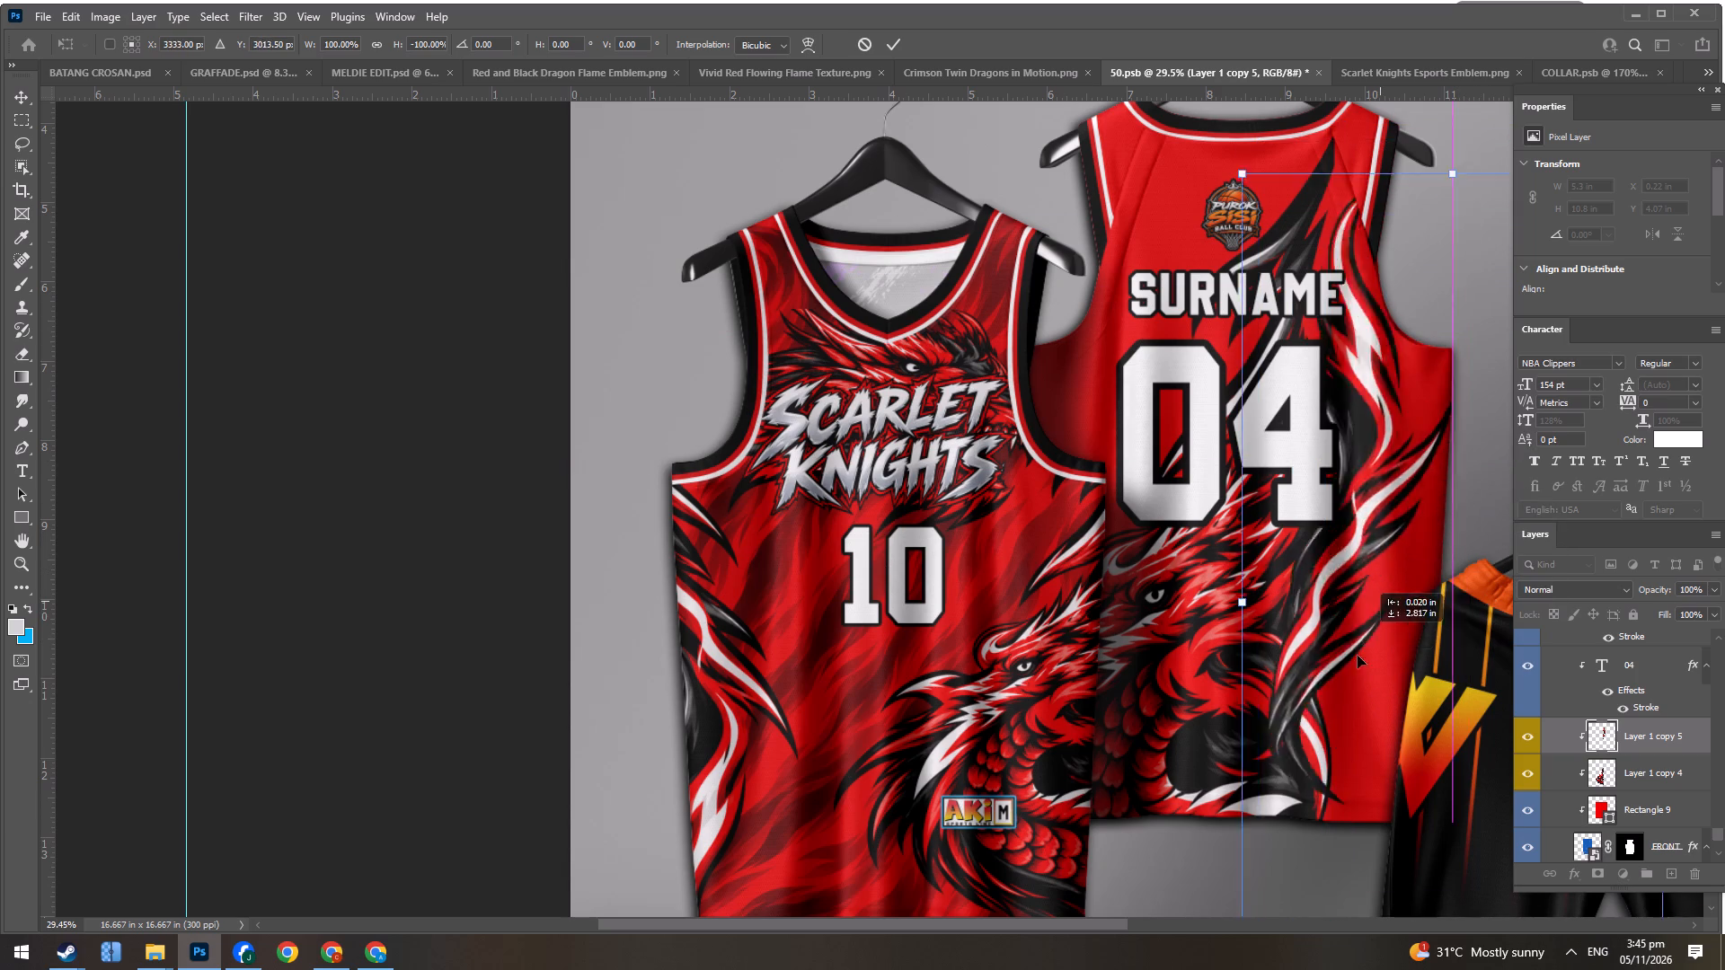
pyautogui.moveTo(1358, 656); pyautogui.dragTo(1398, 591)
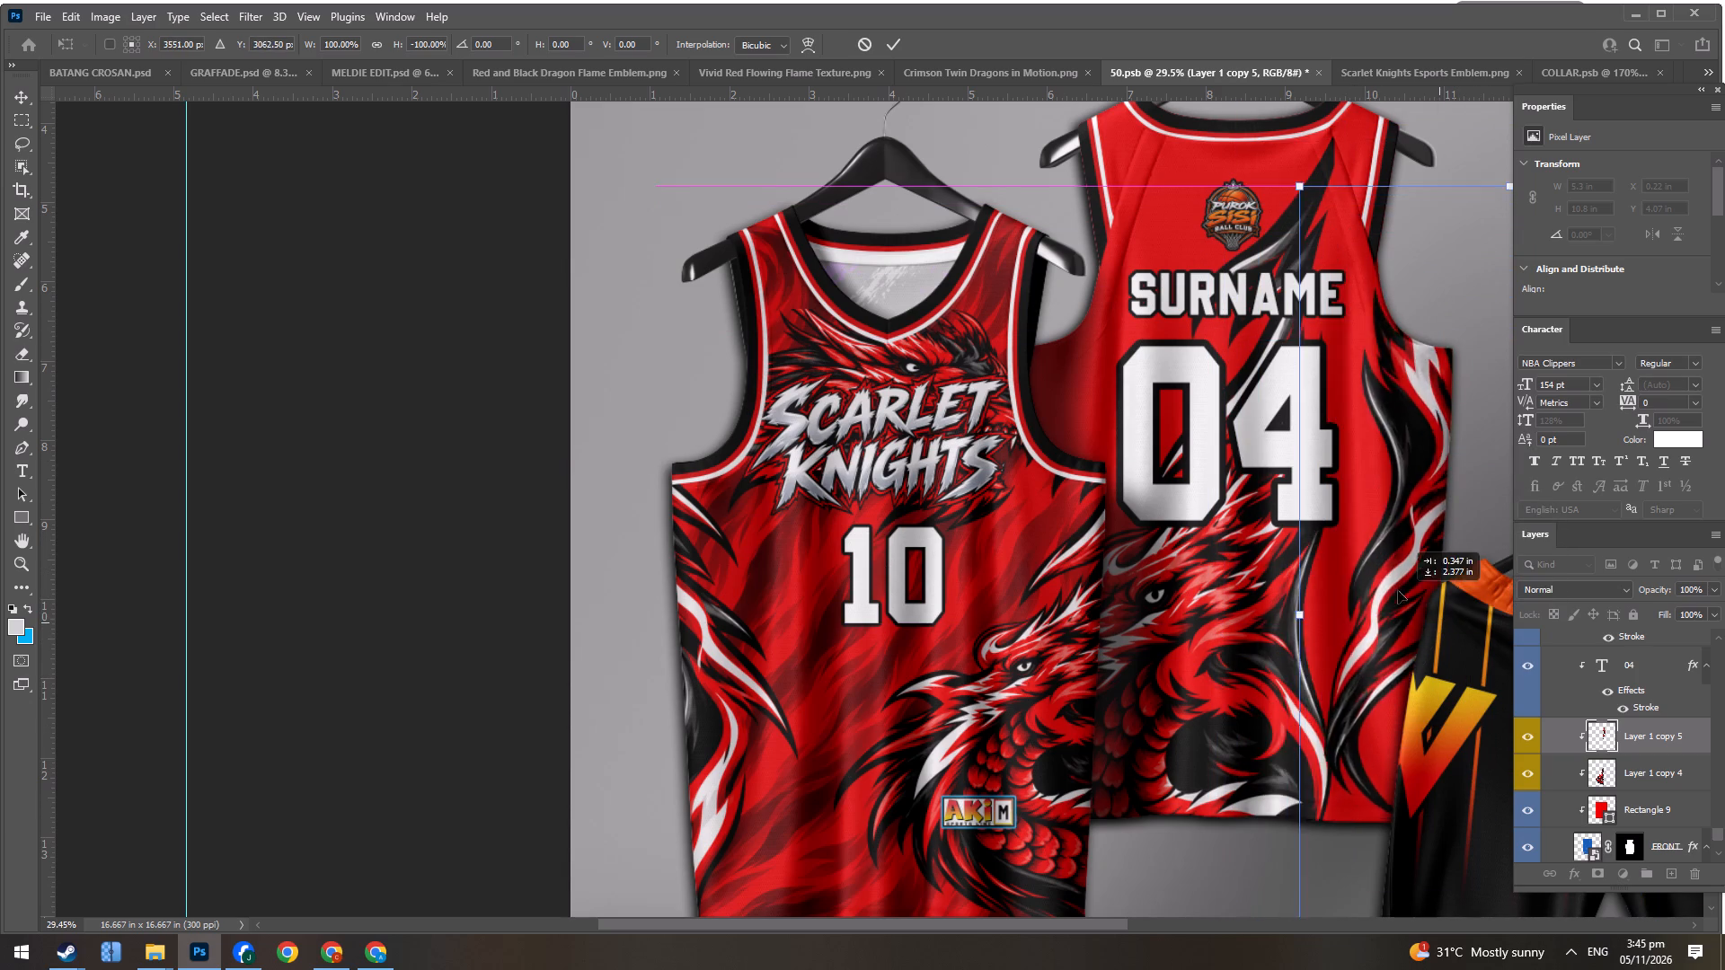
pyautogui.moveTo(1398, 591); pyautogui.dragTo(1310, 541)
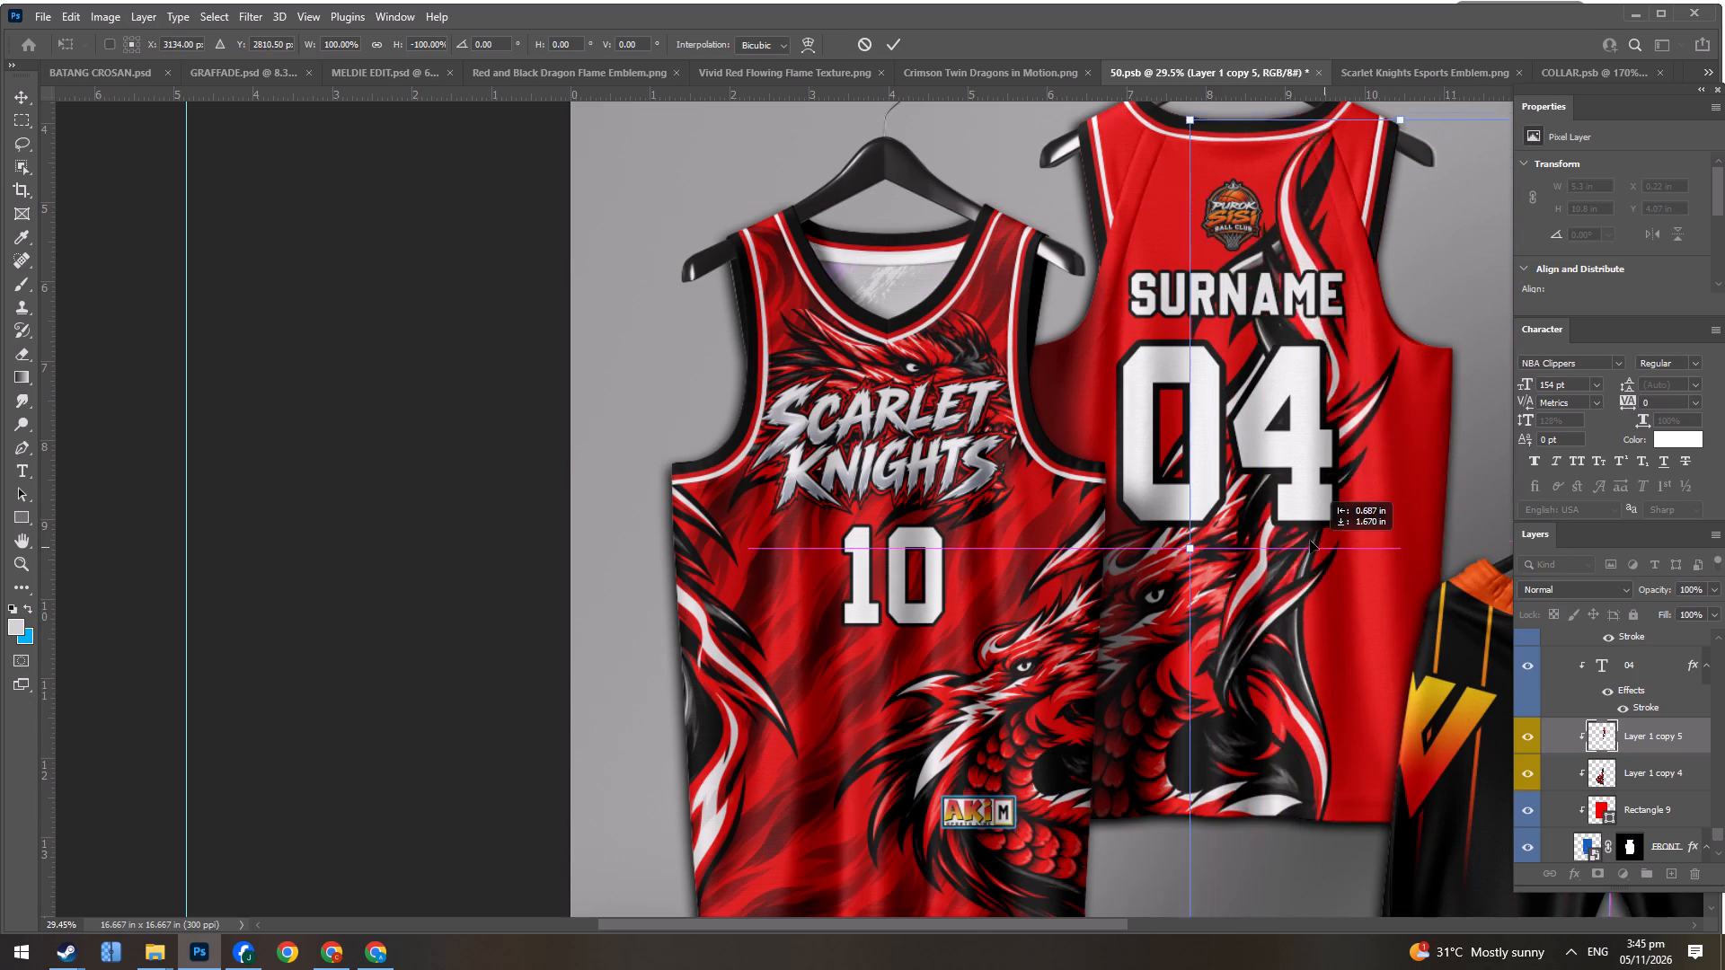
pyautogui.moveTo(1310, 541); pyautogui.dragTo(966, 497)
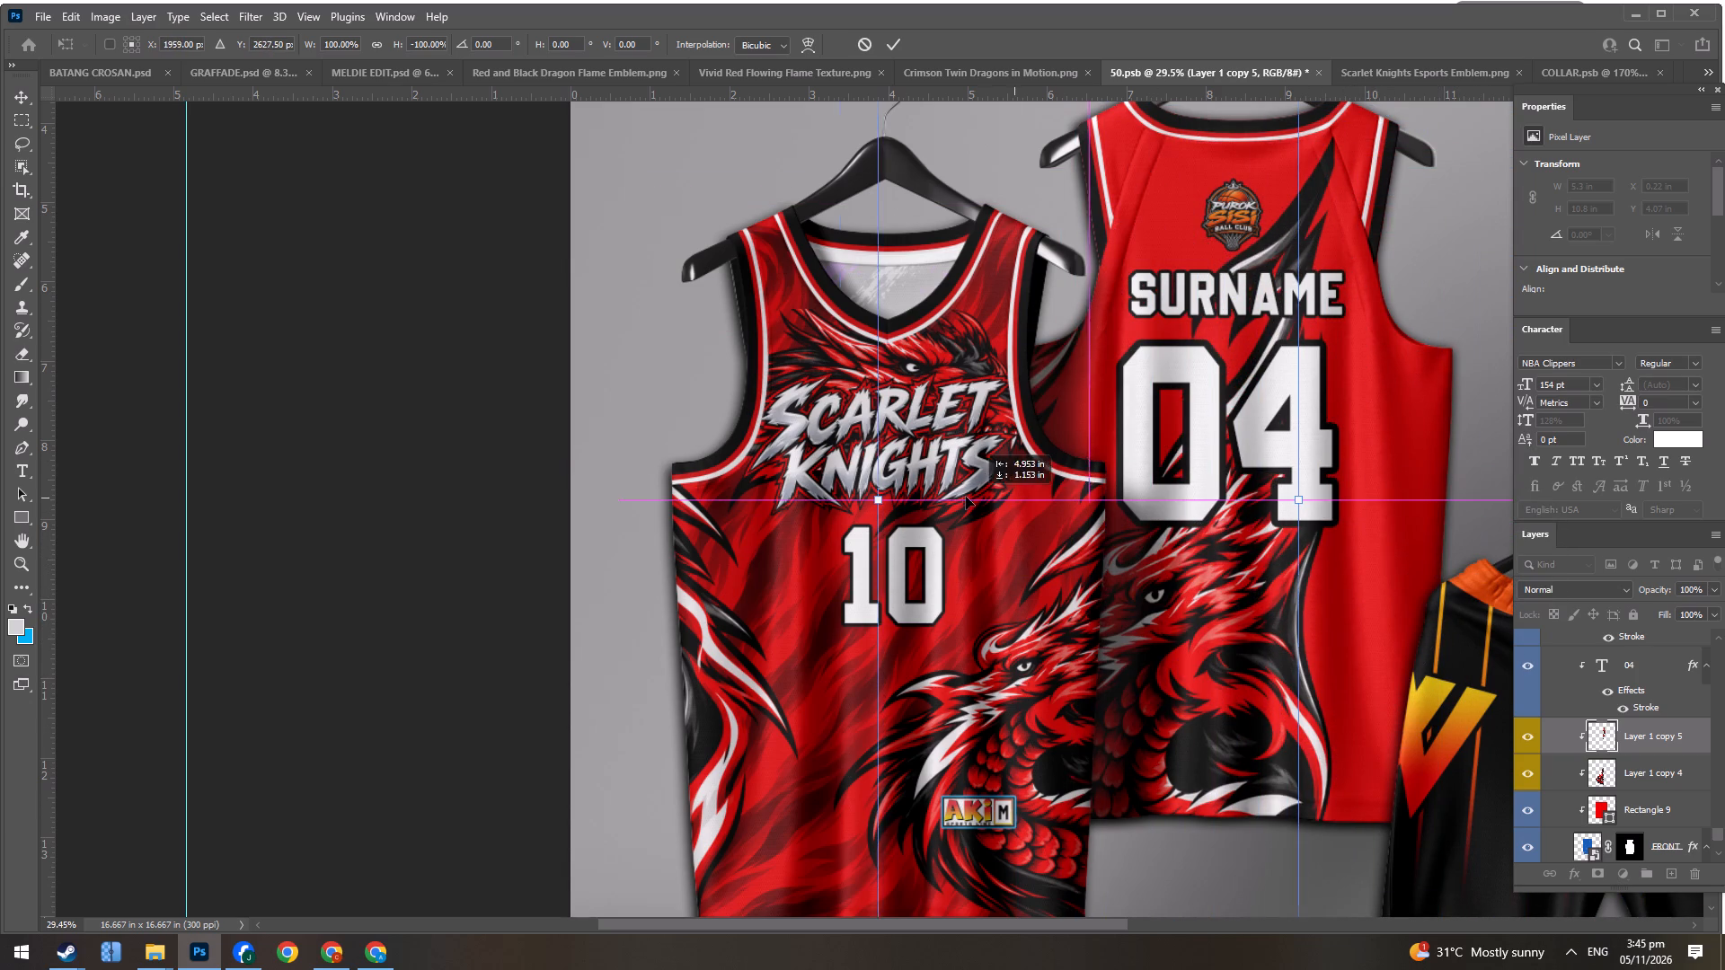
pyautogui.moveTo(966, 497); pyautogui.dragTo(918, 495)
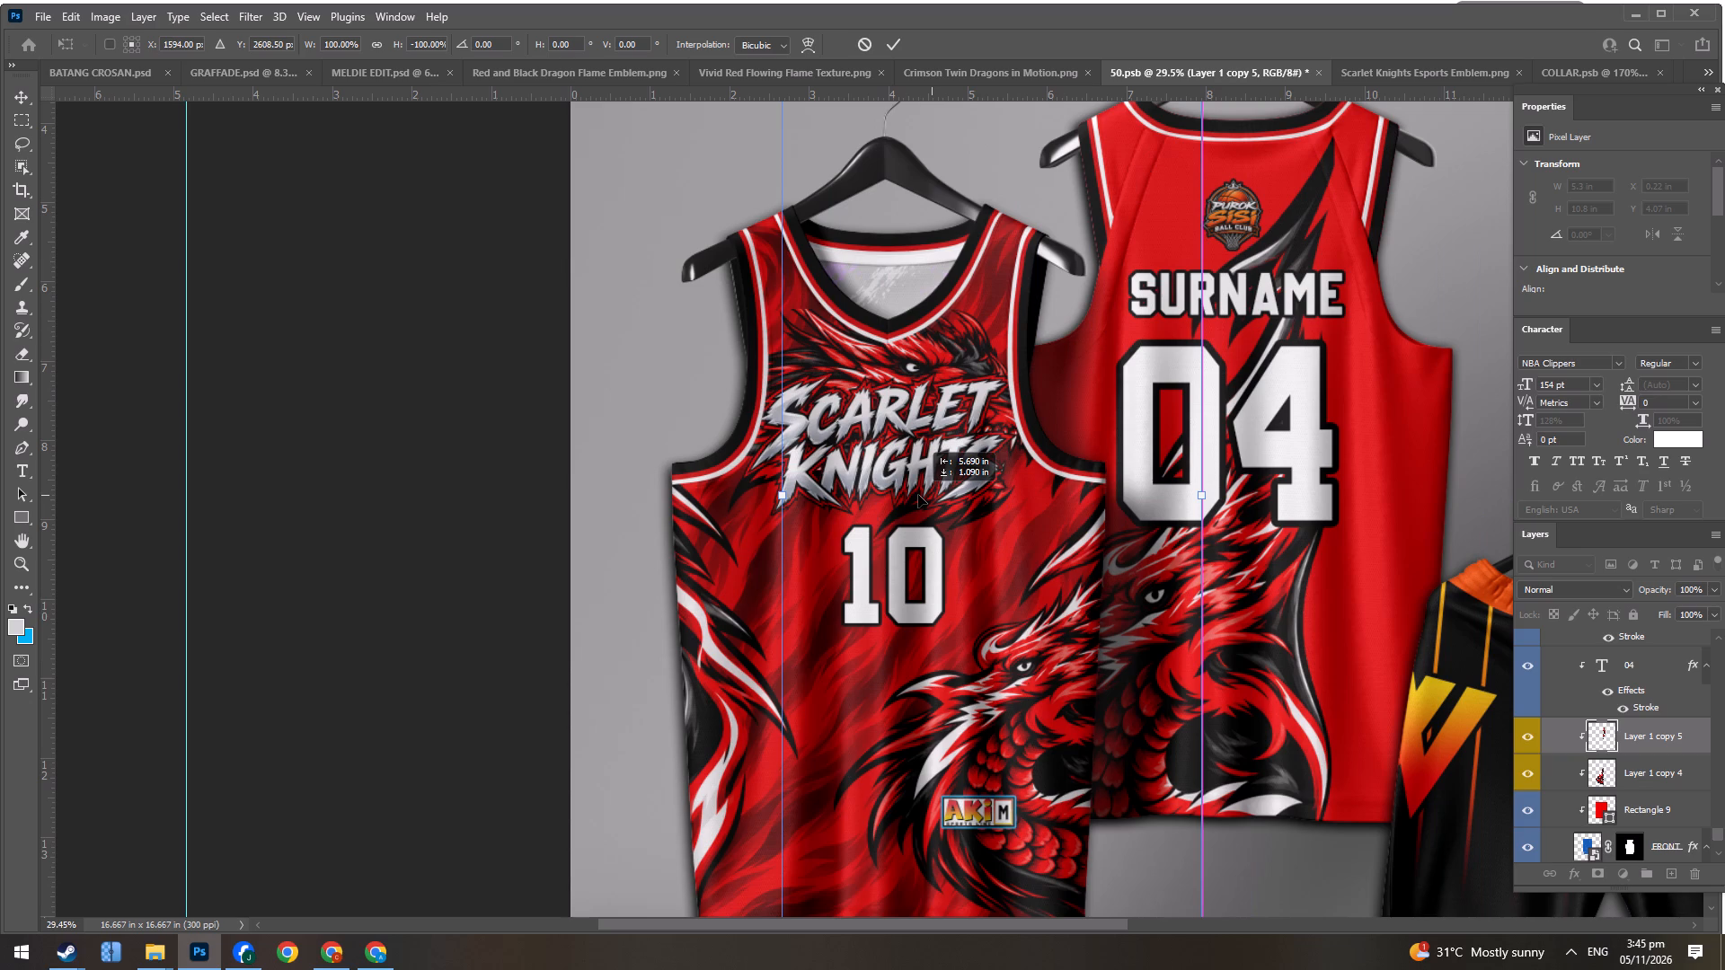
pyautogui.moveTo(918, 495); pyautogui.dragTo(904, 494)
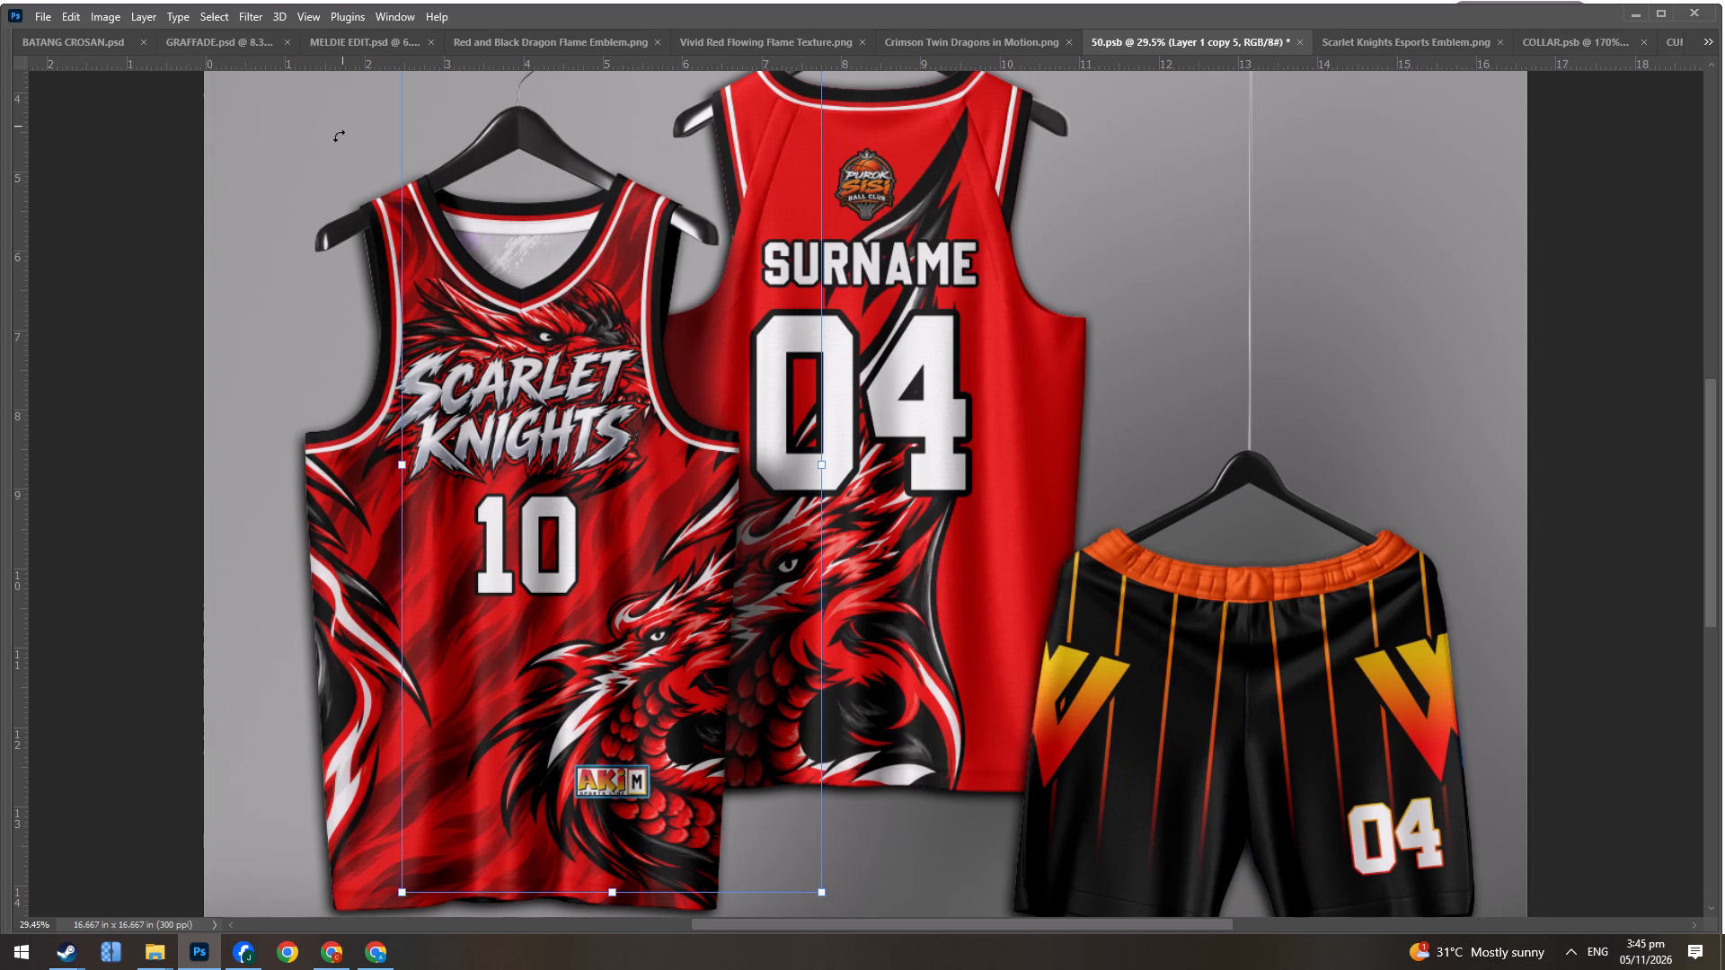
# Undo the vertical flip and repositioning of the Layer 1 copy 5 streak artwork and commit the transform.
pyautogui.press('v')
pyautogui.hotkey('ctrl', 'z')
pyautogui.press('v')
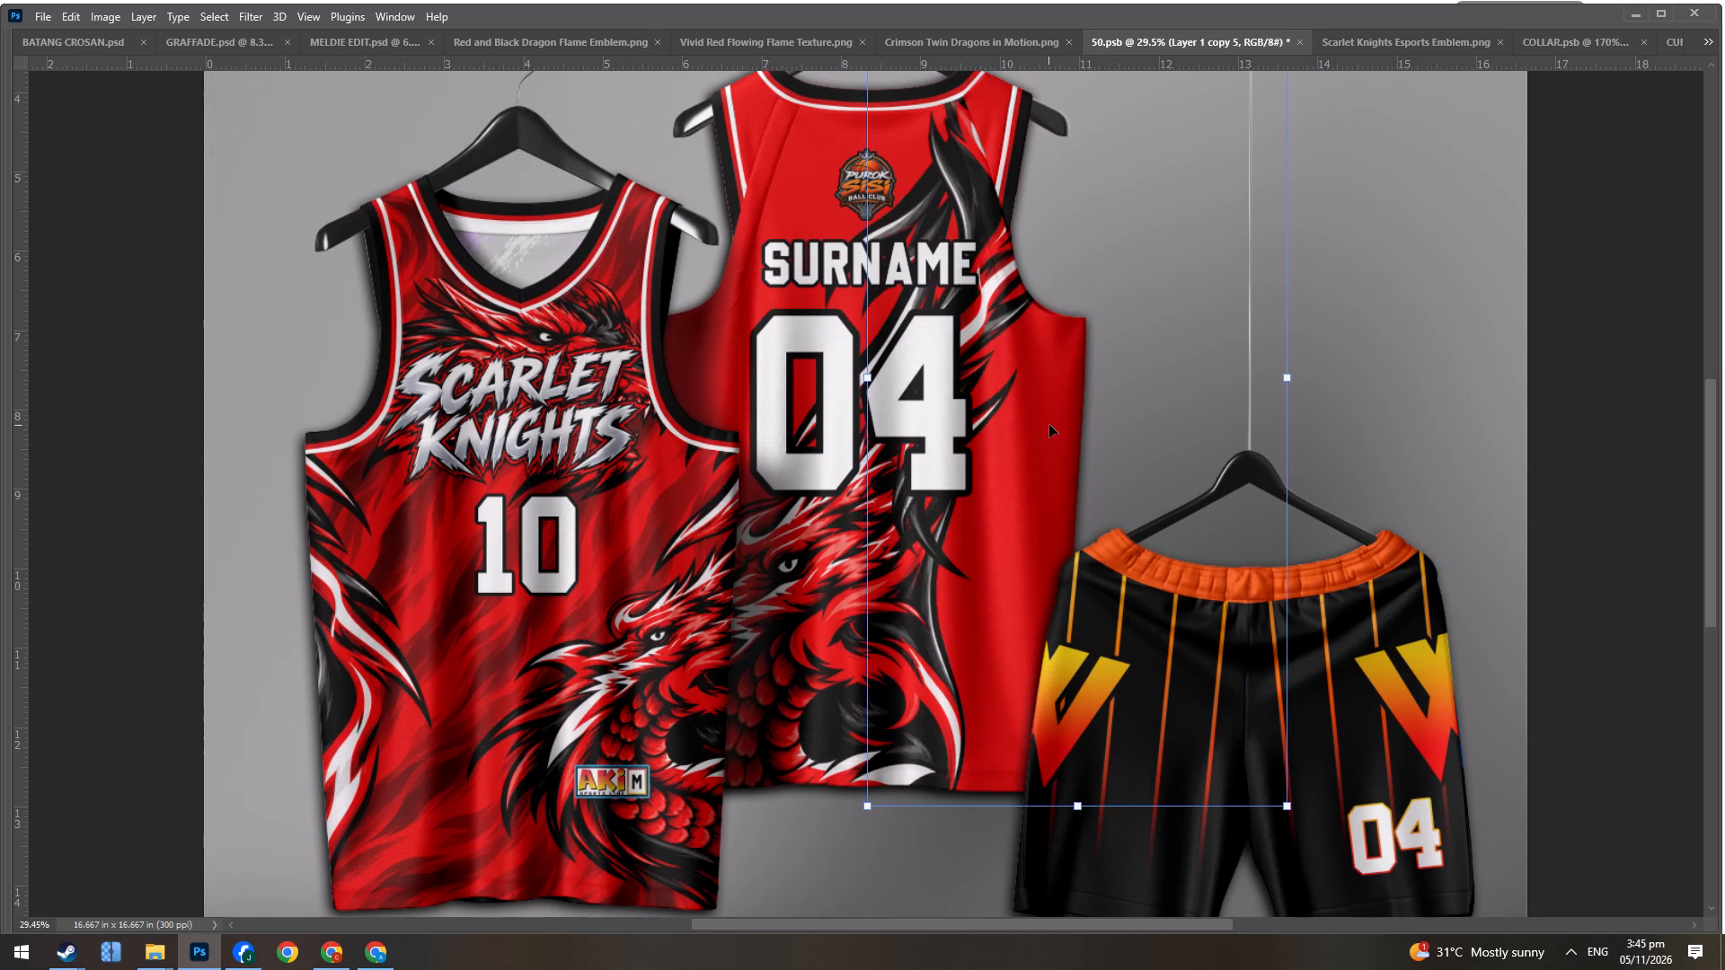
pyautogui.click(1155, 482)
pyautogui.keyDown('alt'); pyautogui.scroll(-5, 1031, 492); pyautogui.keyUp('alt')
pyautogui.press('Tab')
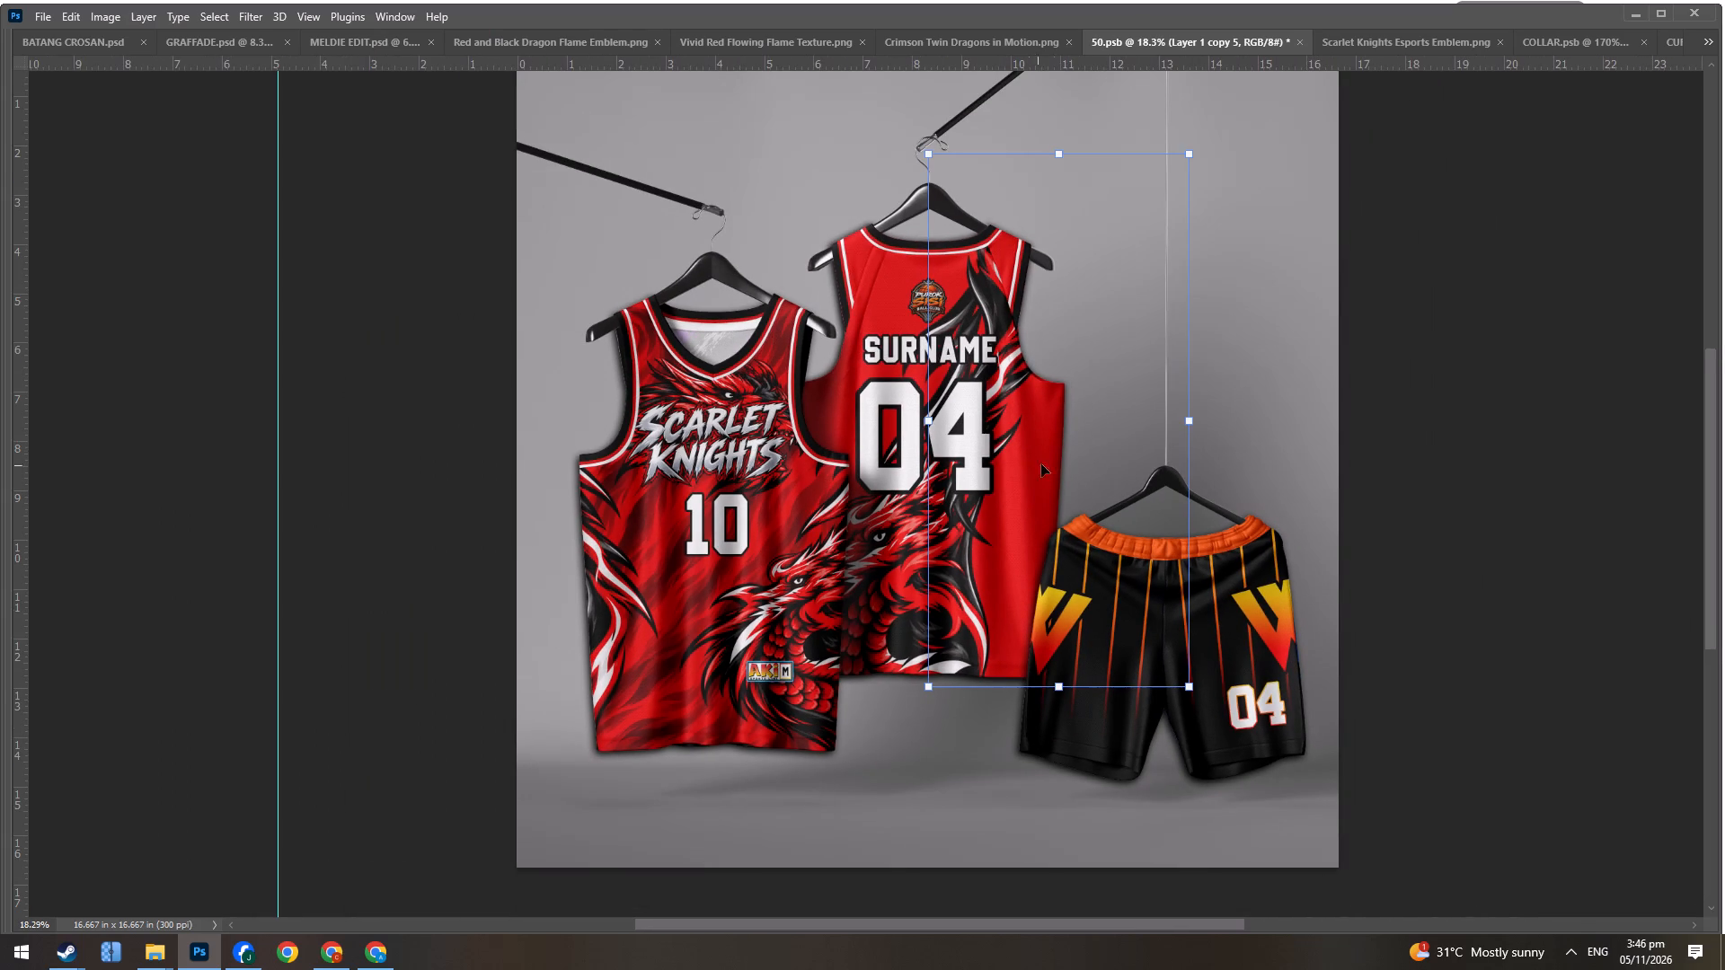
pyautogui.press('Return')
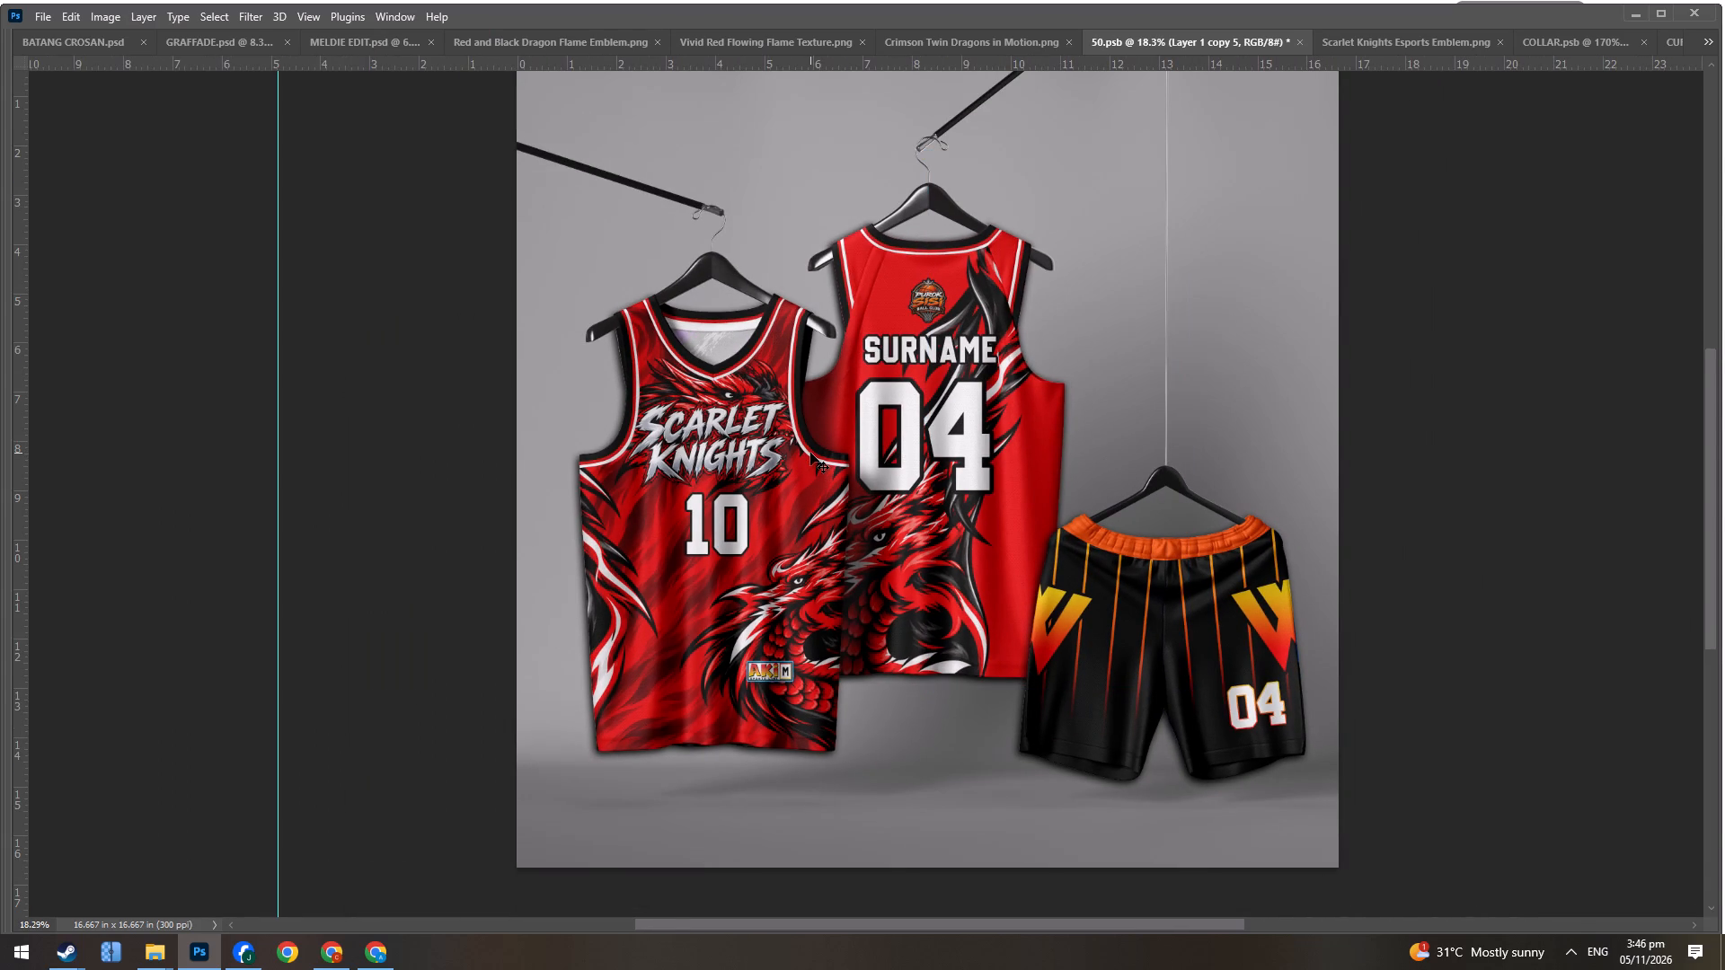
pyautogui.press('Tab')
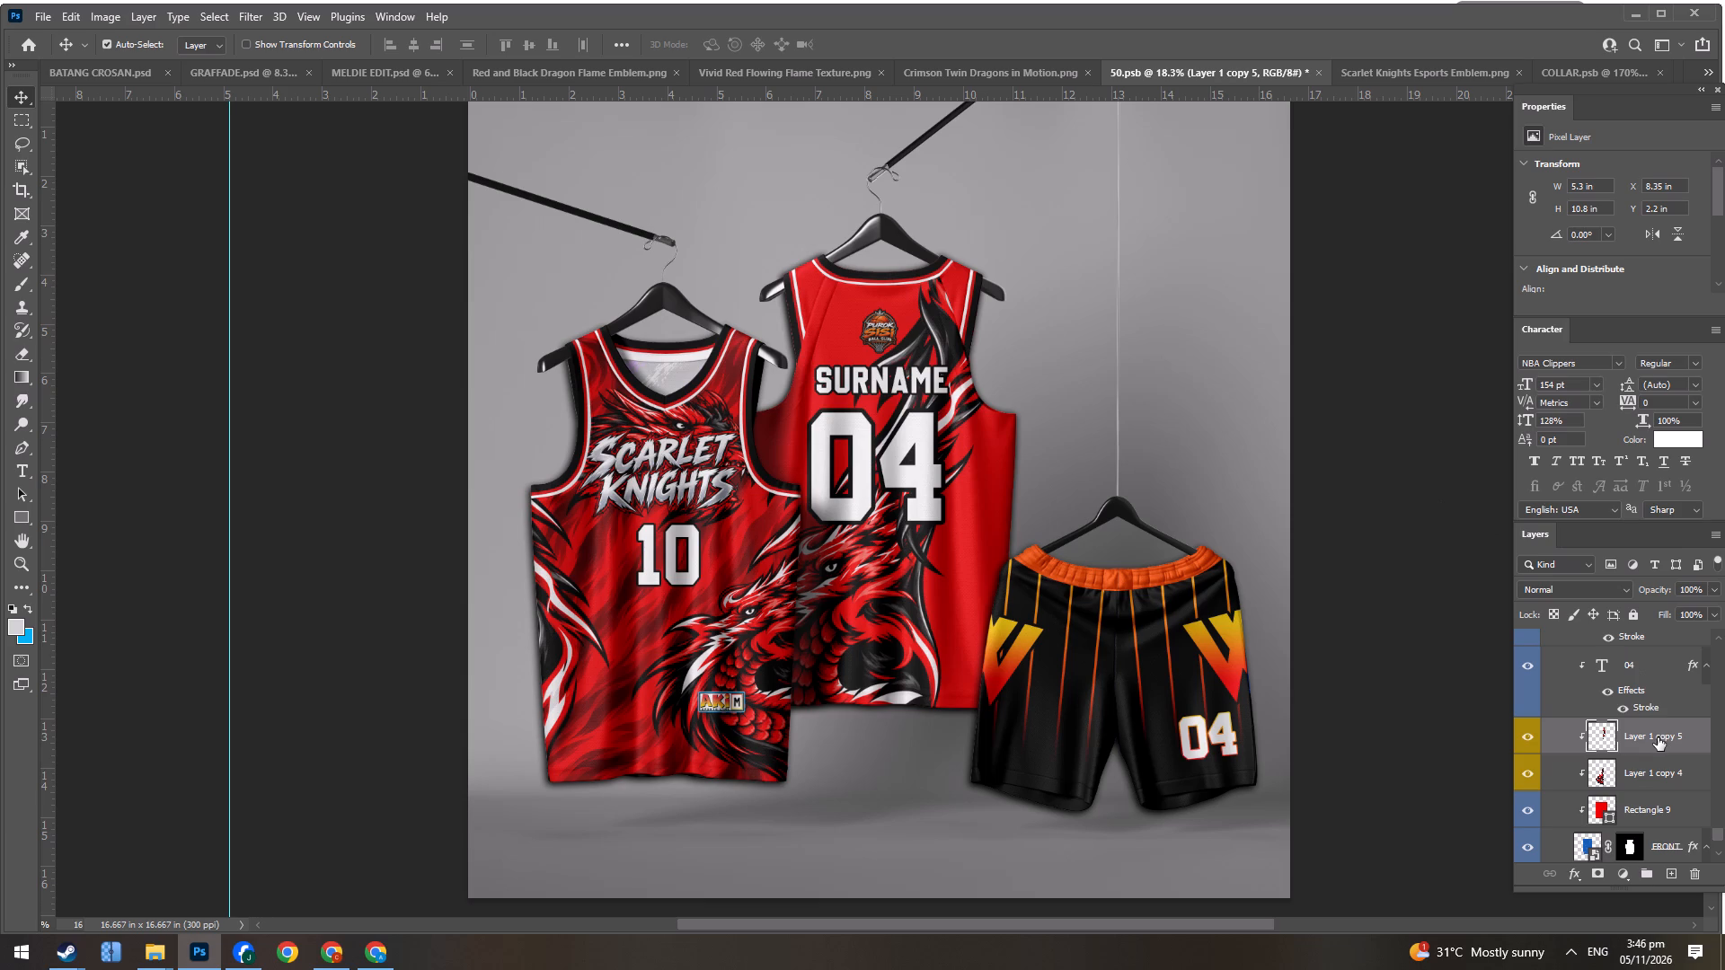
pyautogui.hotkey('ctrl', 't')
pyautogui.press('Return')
# Move the Layer 1 copy 5 streak artwork to the back jersey's outer side edge, below the armhole and beside the number 04.
pyautogui.moveTo(1649, 745); pyautogui.dragTo(1642, 739)
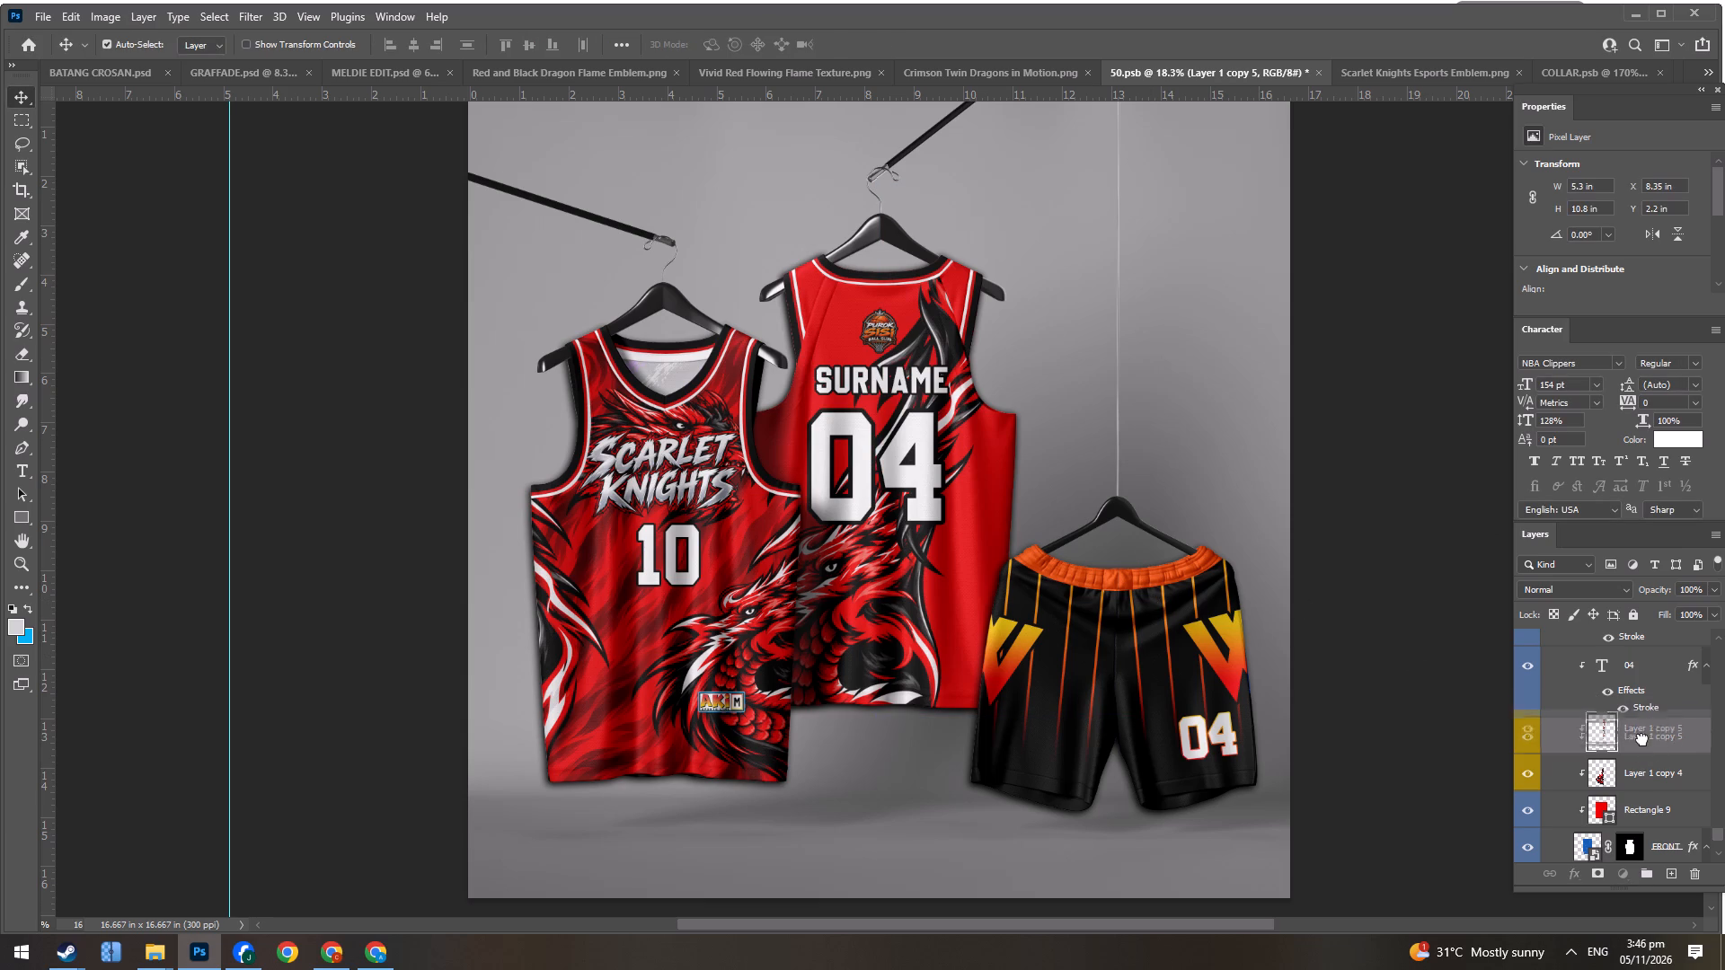
pyautogui.moveTo(1642, 739); pyautogui.dragTo(1642, 754)
pyautogui.hotkey('ctrl', 't')
pyautogui.moveTo(998, 582); pyautogui.dragTo(900, 843)
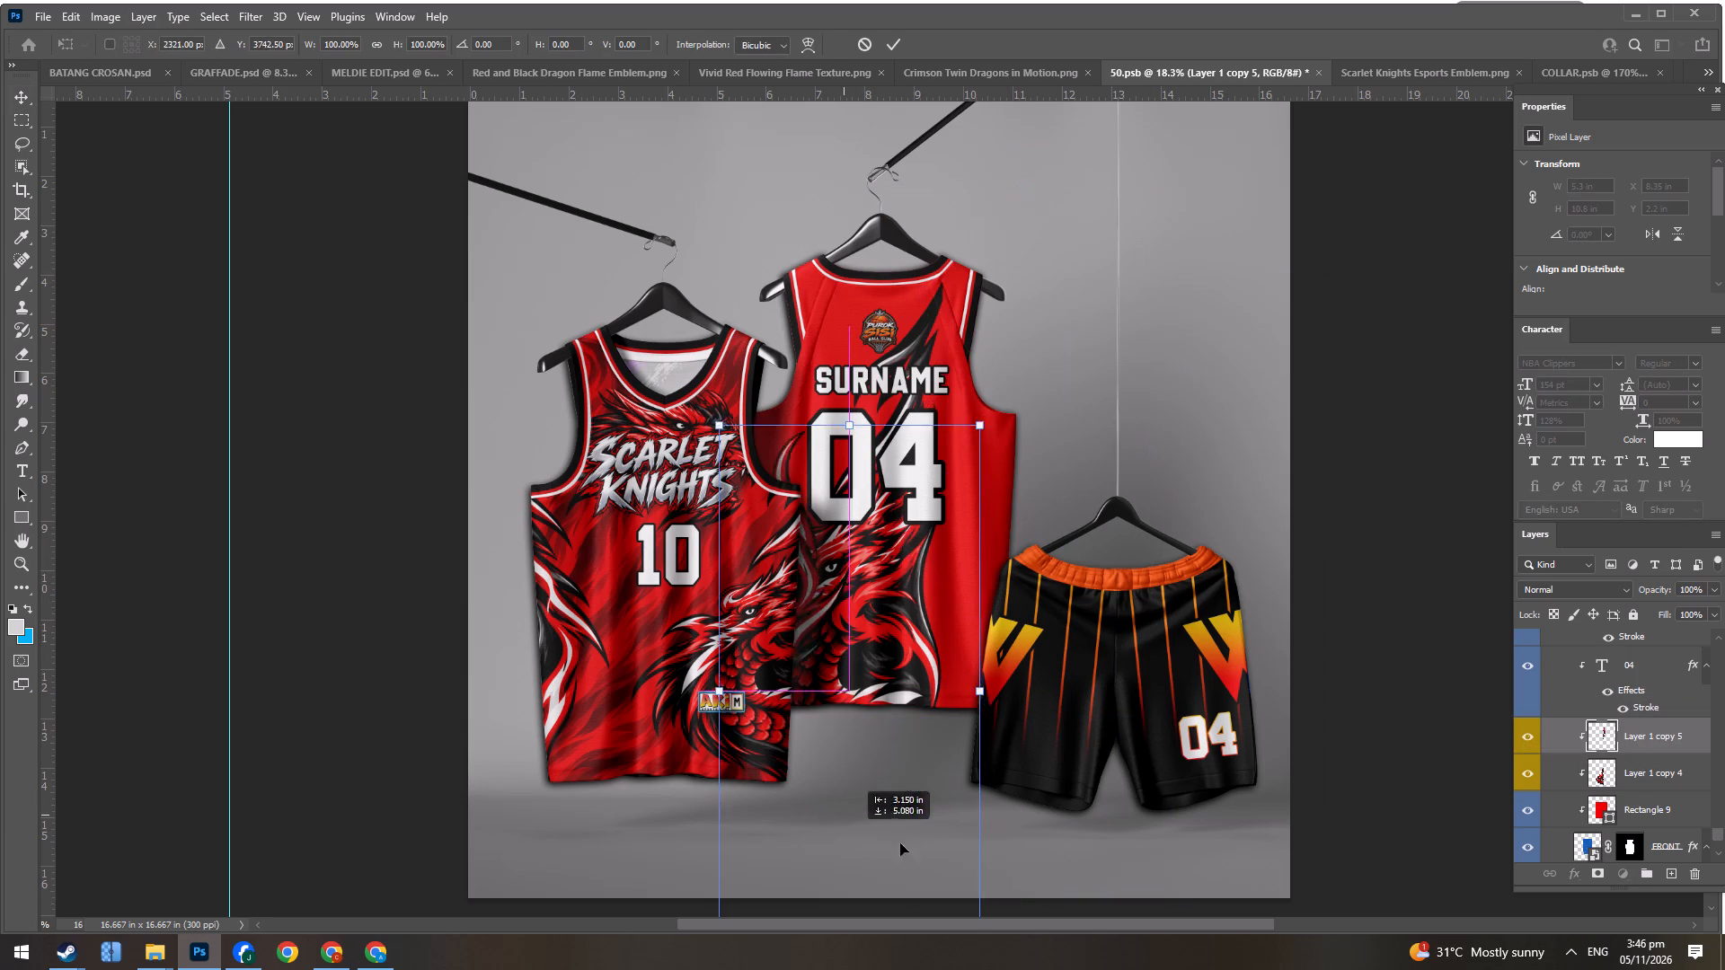
pyautogui.moveTo(900, 843); pyautogui.dragTo(1042, 740)
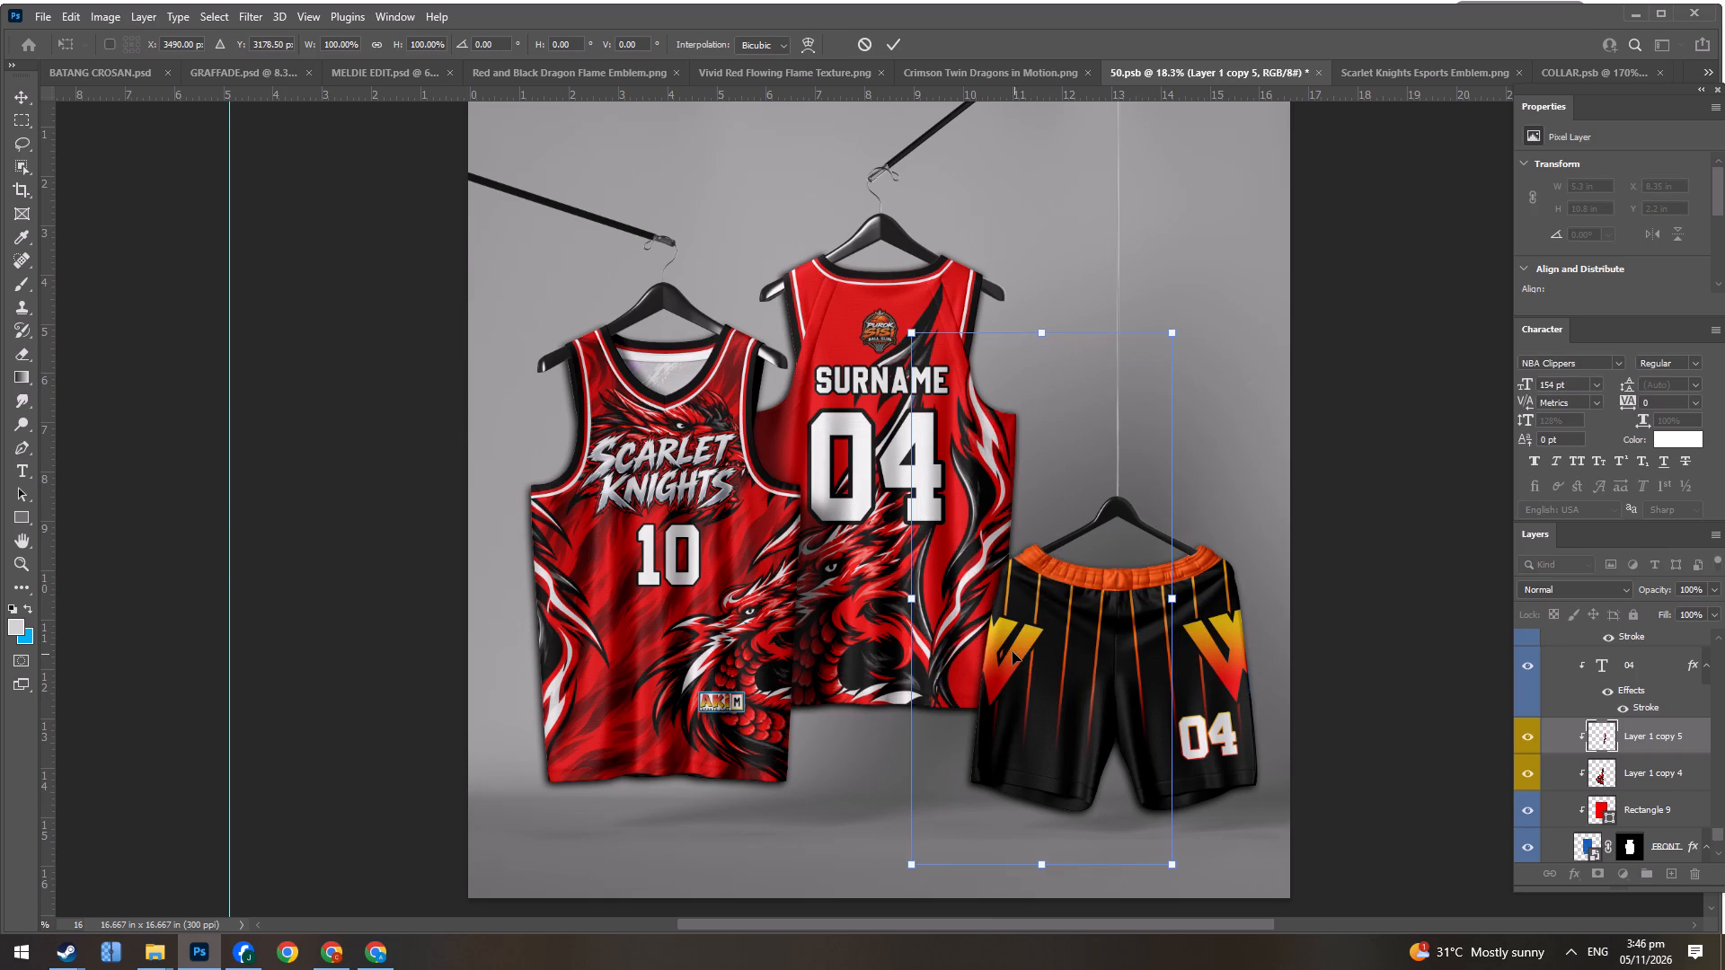
# Flip the Layer 1 copy 5 streak artwork horizontally and vertically and fit it along the back jersey's outer side edge below the armhole.
pyautogui.rightClick(1013, 652)
pyautogui.click(1092, 622)
pyautogui.moveTo(1003, 593); pyautogui.dragTo(829, 582)
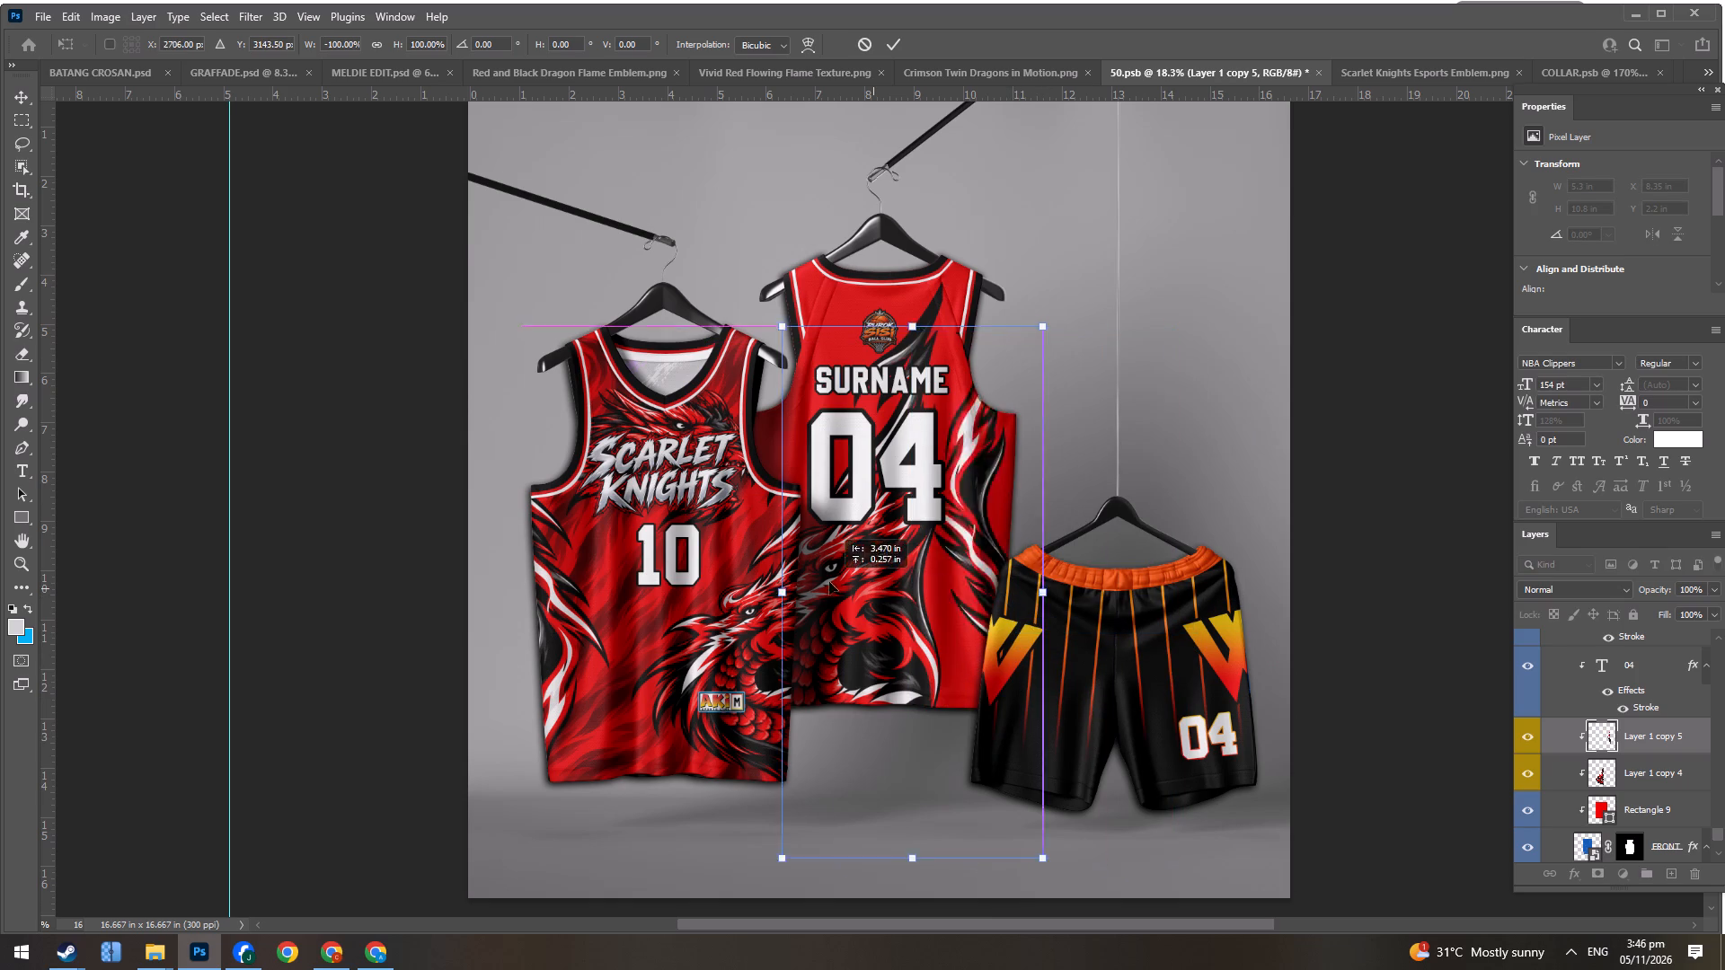
pyautogui.moveTo(829, 582); pyautogui.dragTo(908, 598)
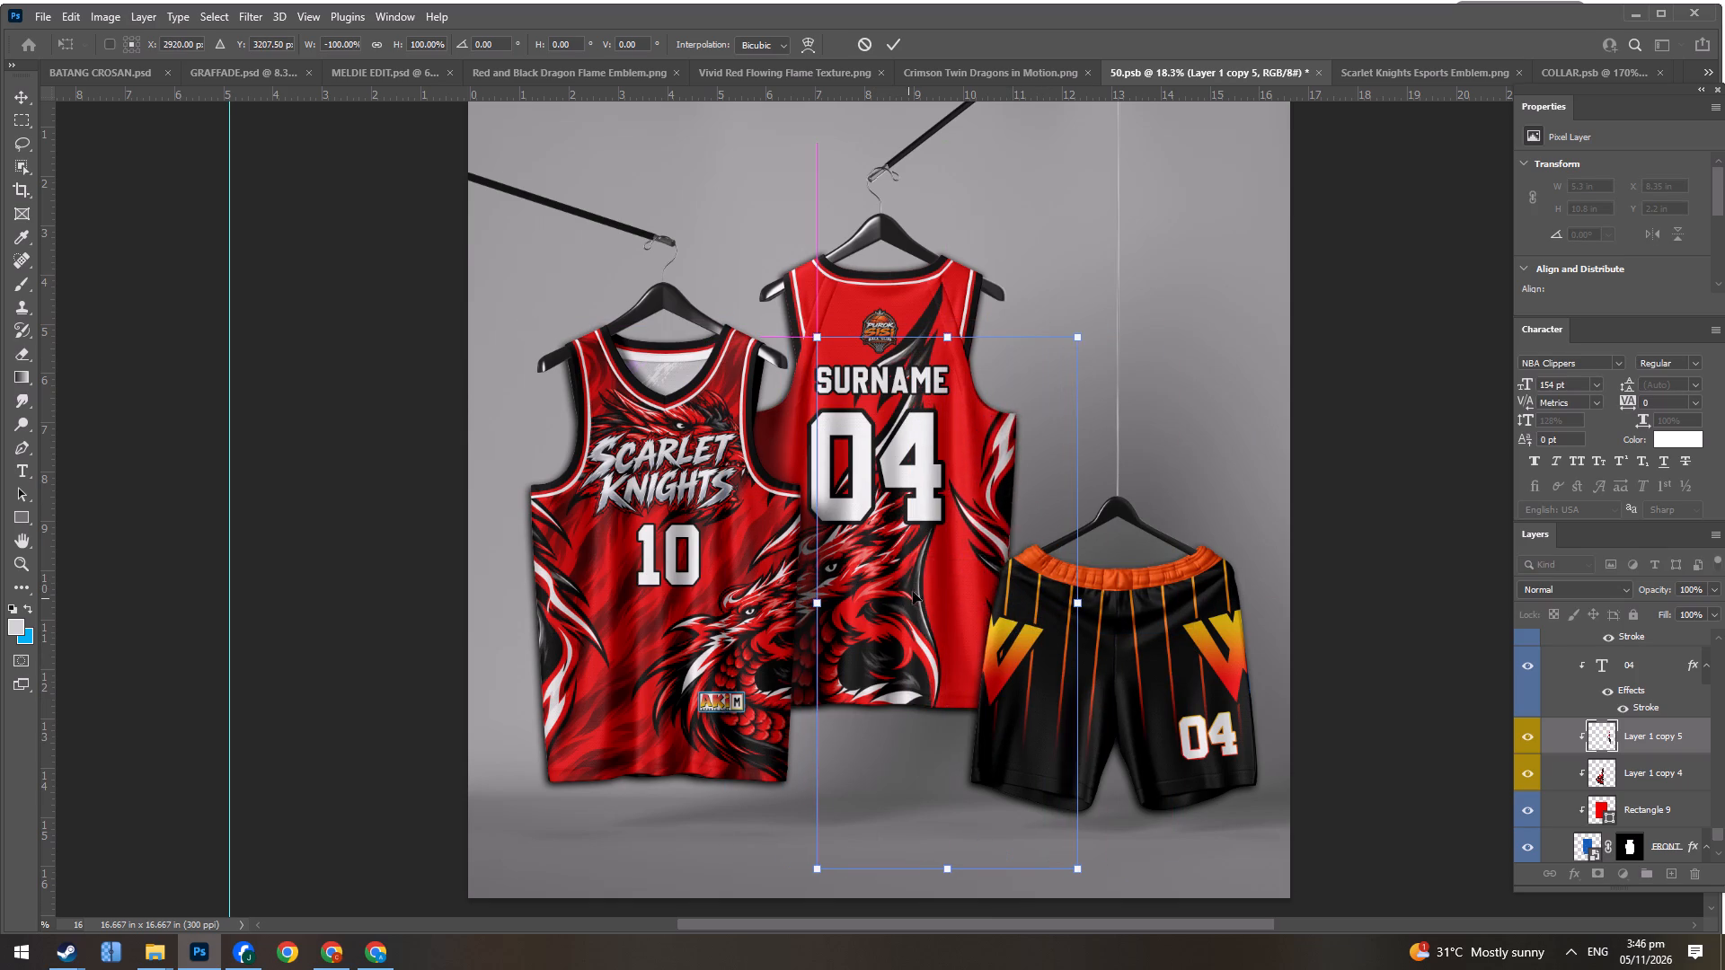
pyautogui.rightClick(913, 588)
pyautogui.click(1001, 578)
pyautogui.moveTo(984, 626); pyautogui.dragTo(992, 561)
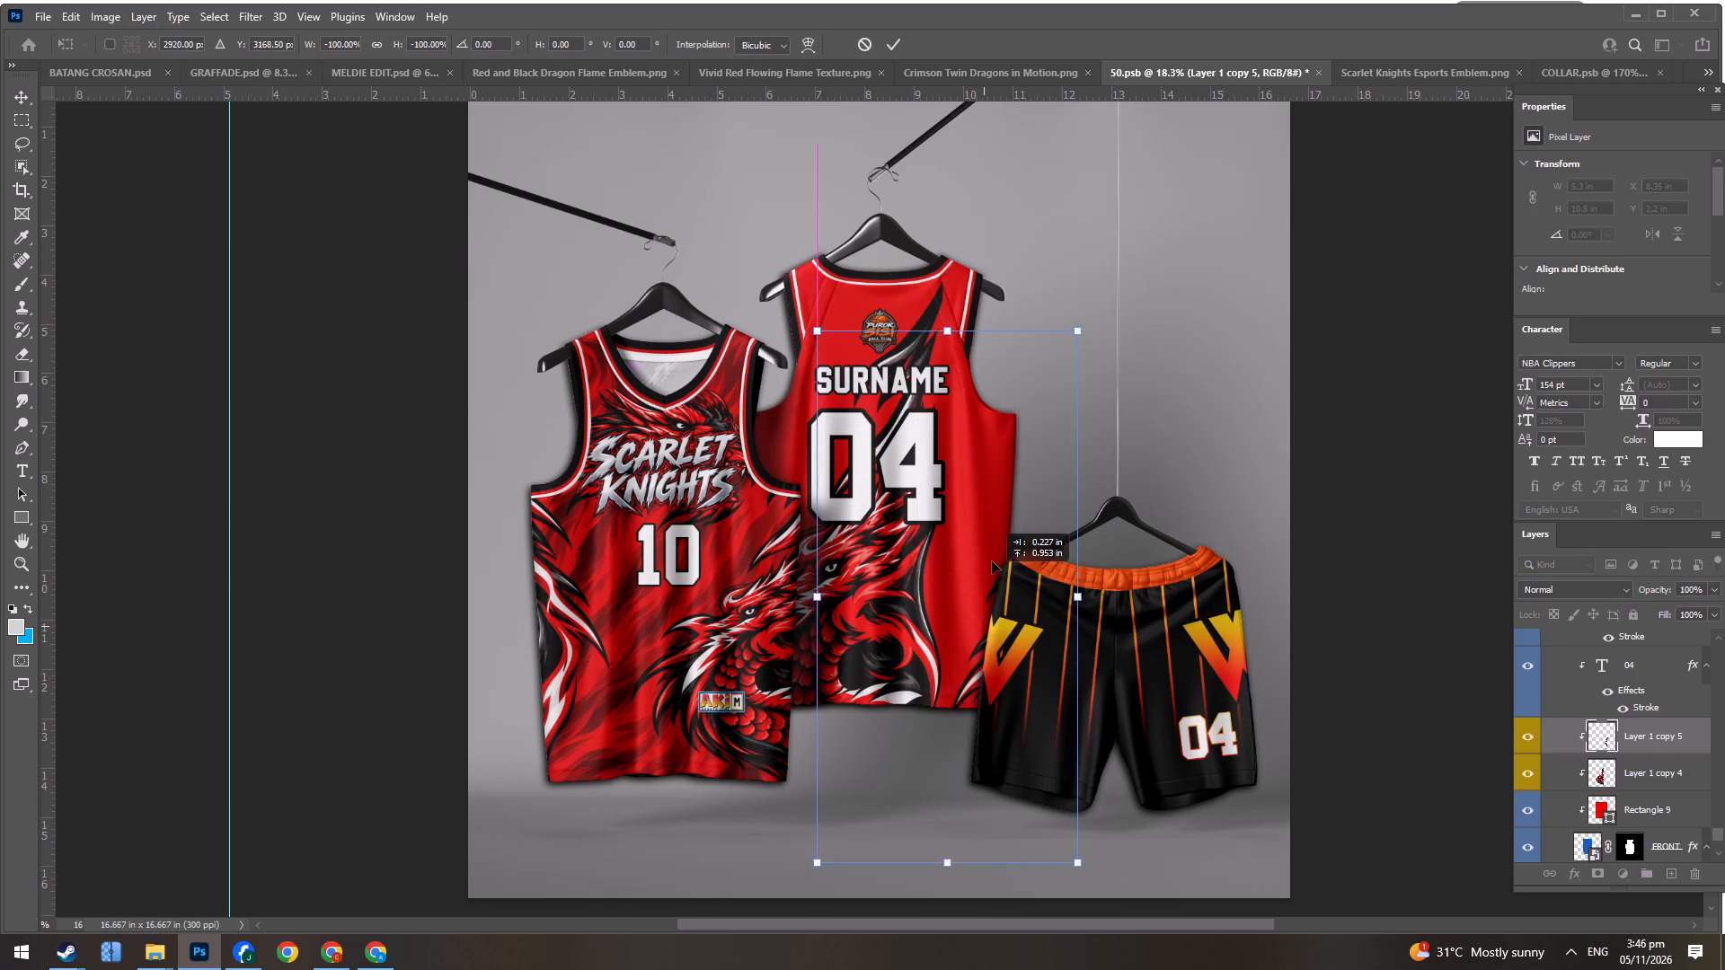
pyautogui.moveTo(992, 561); pyautogui.dragTo(953, 511)
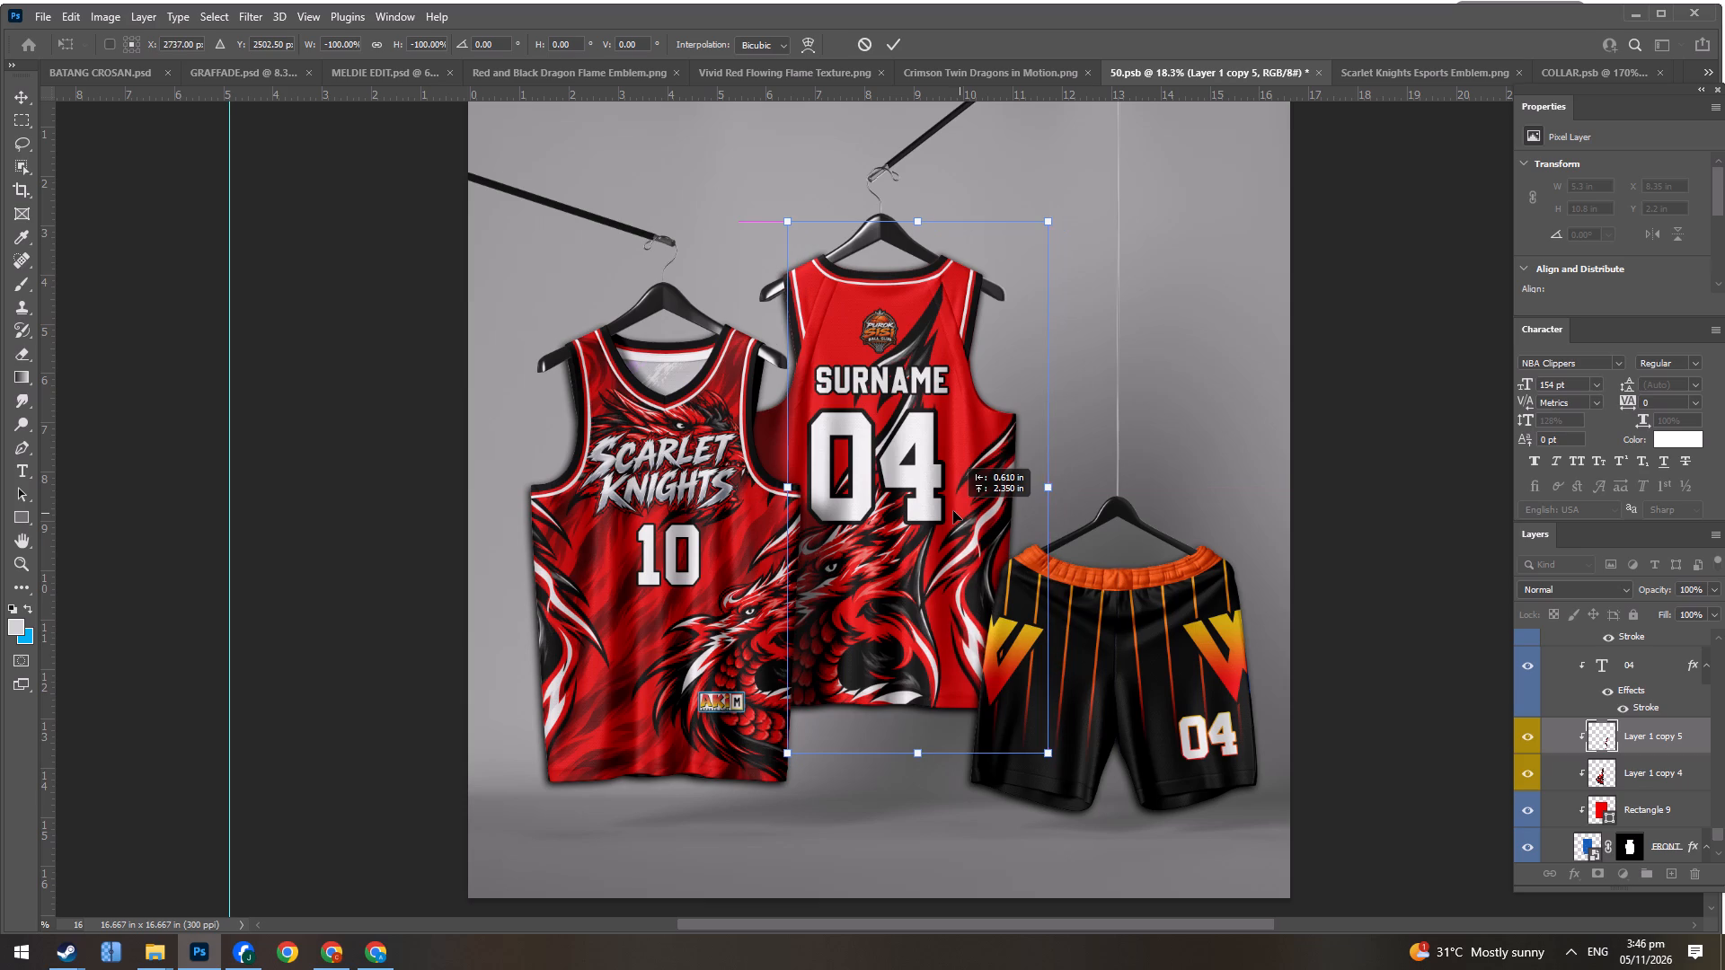
pyautogui.moveTo(953, 511); pyautogui.dragTo(969, 500)
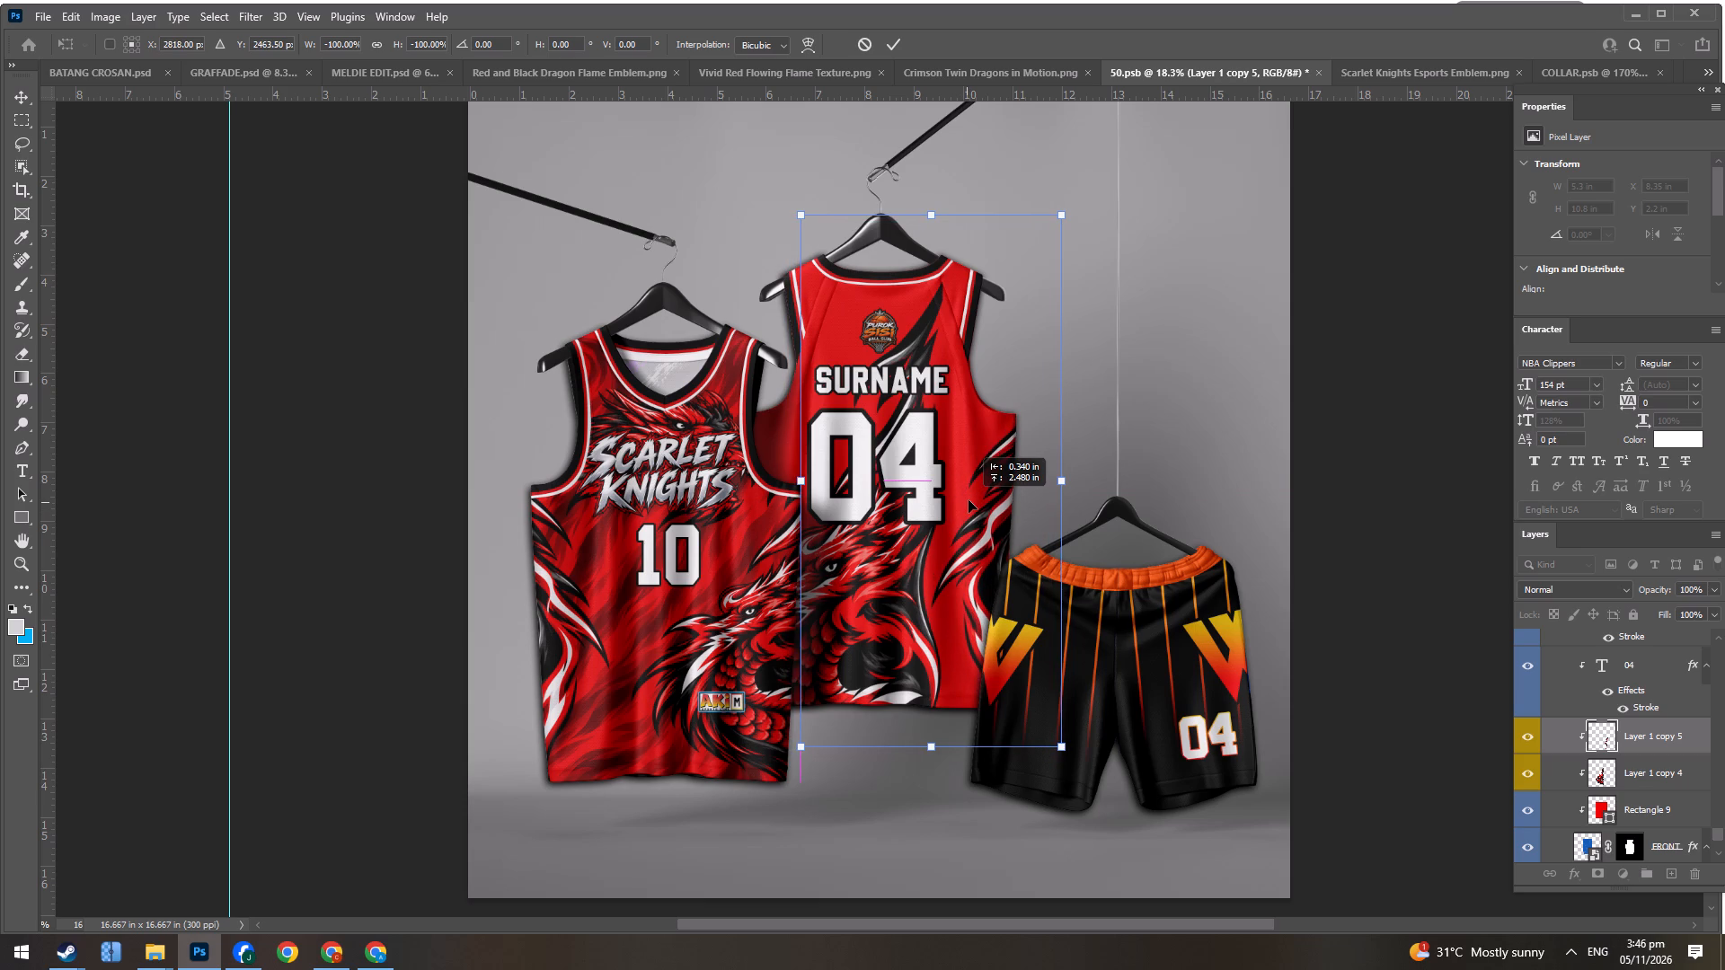
pyautogui.moveTo(969, 500); pyautogui.dragTo(972, 485)
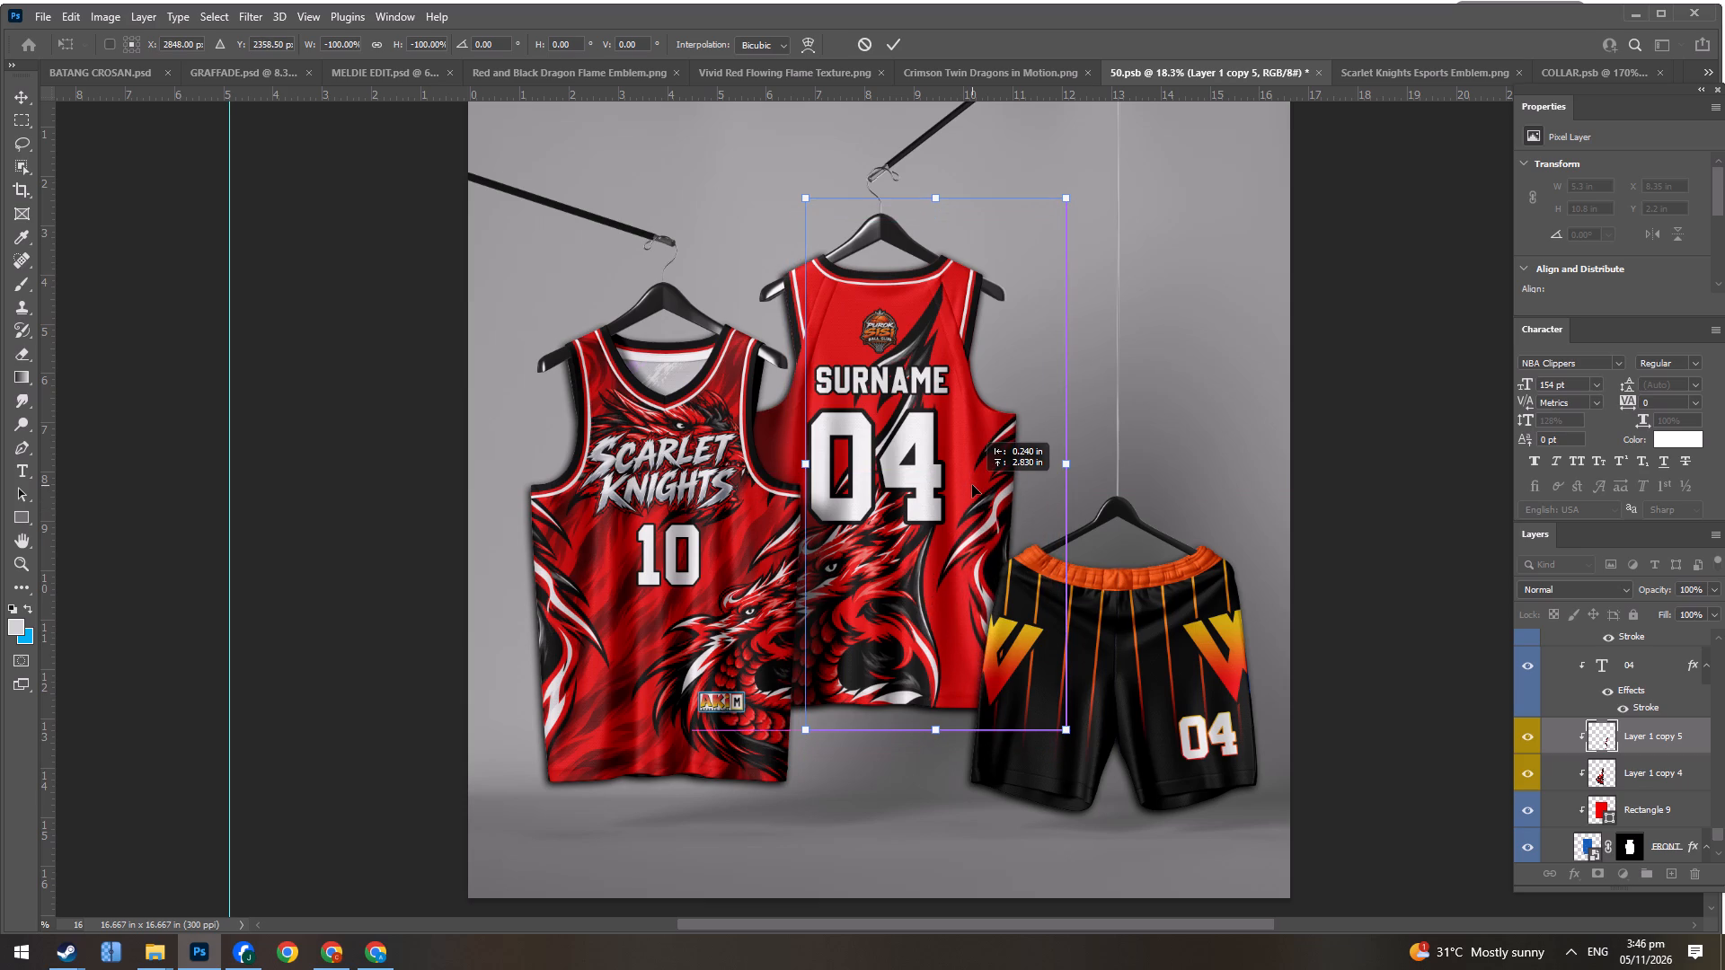
pyautogui.moveTo(972, 485); pyautogui.dragTo(970, 484)
pyautogui.press('Return')
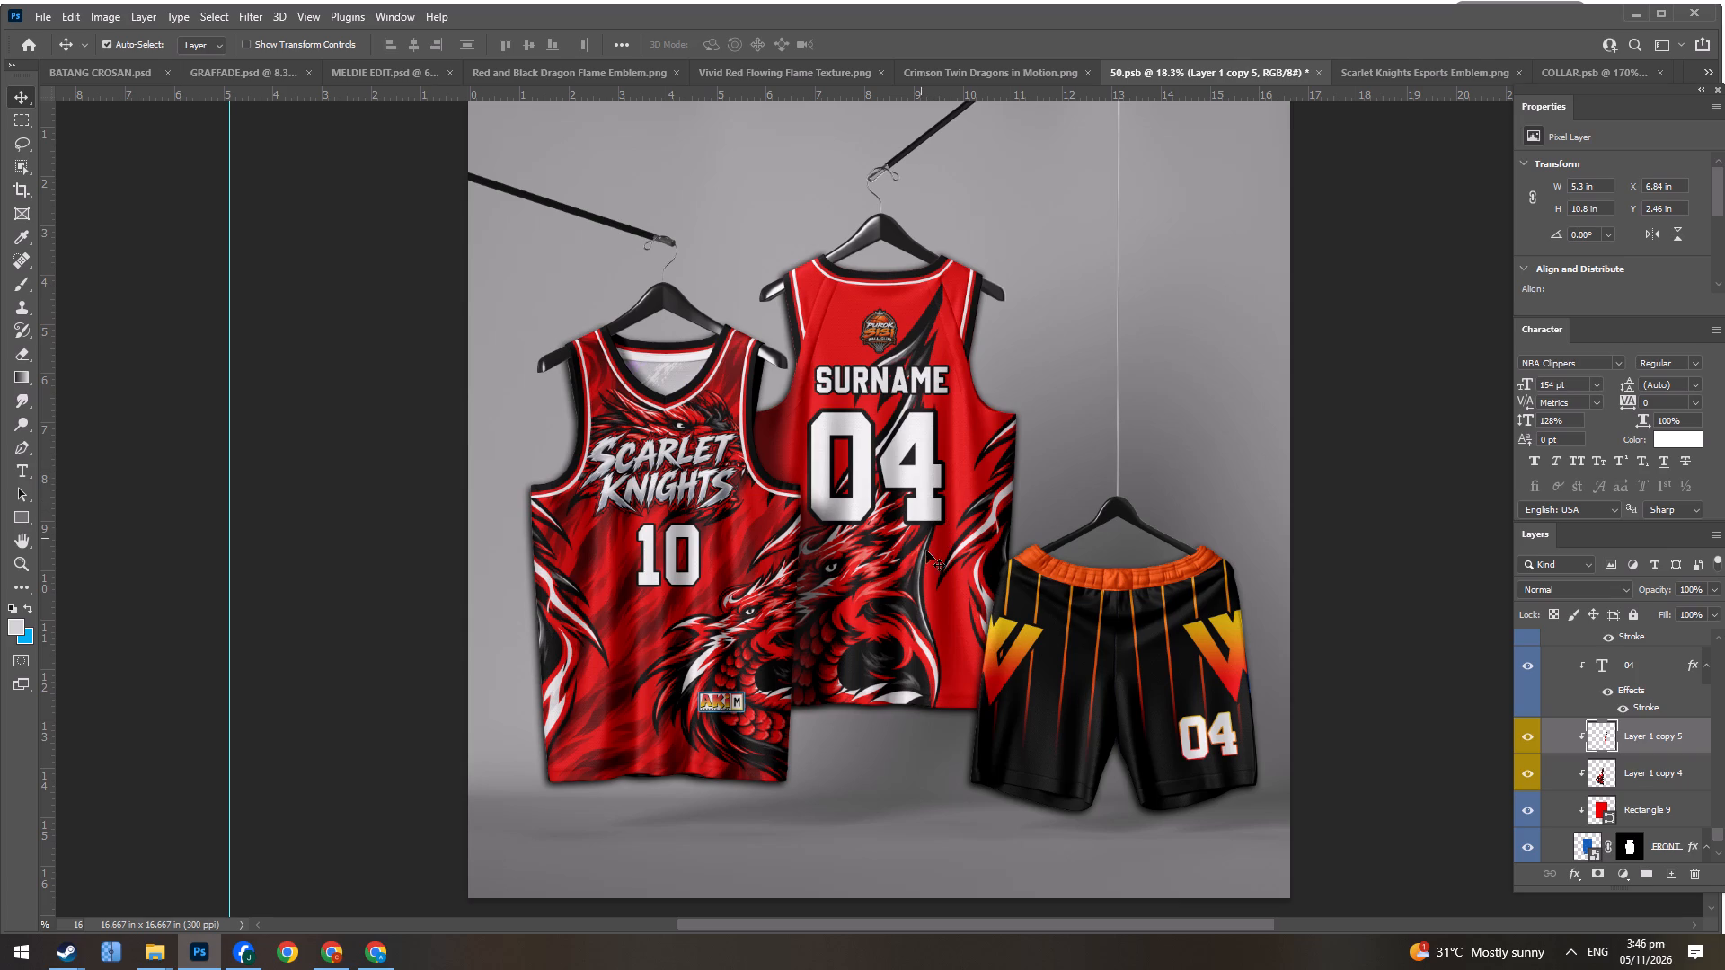
# Switch to the Scarlet Knights reference photo on Facebook and compare its back jersey design with the 50.psb mockup.
pyautogui.hotkey('alt', 'Tab')
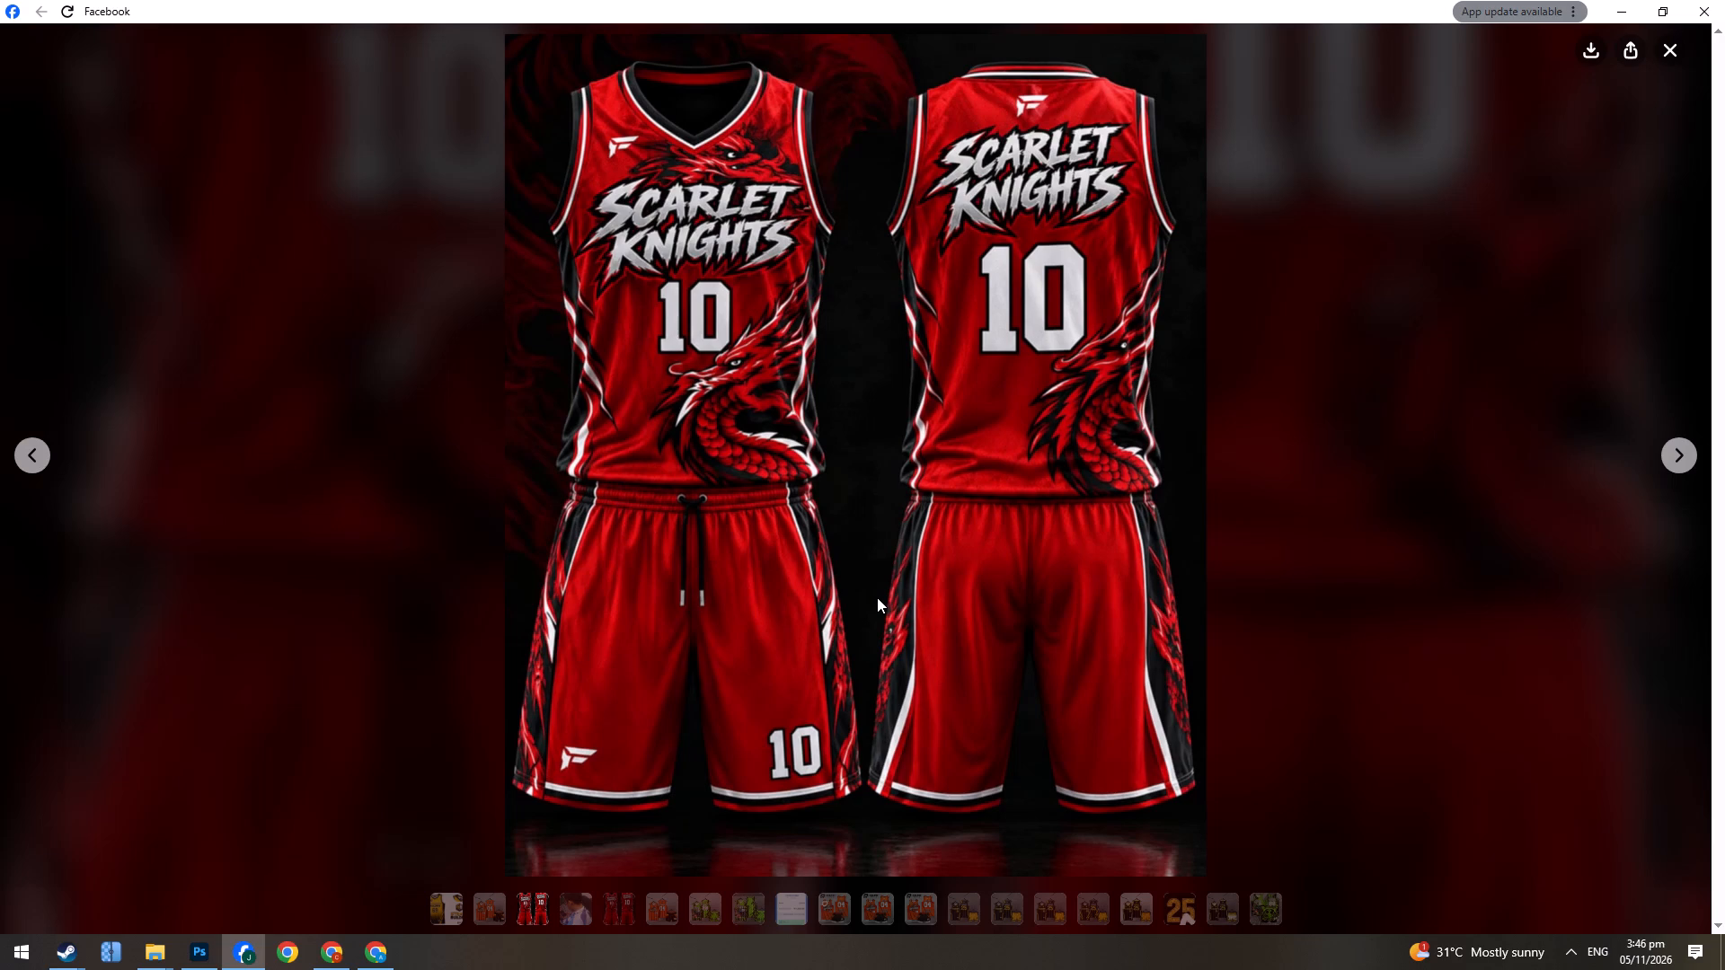
pyautogui.hotkey('alt', 'Tab')
pyautogui.hotkey('alt', 'Tab')
pyautogui.hotkey('alt', 'Tab')
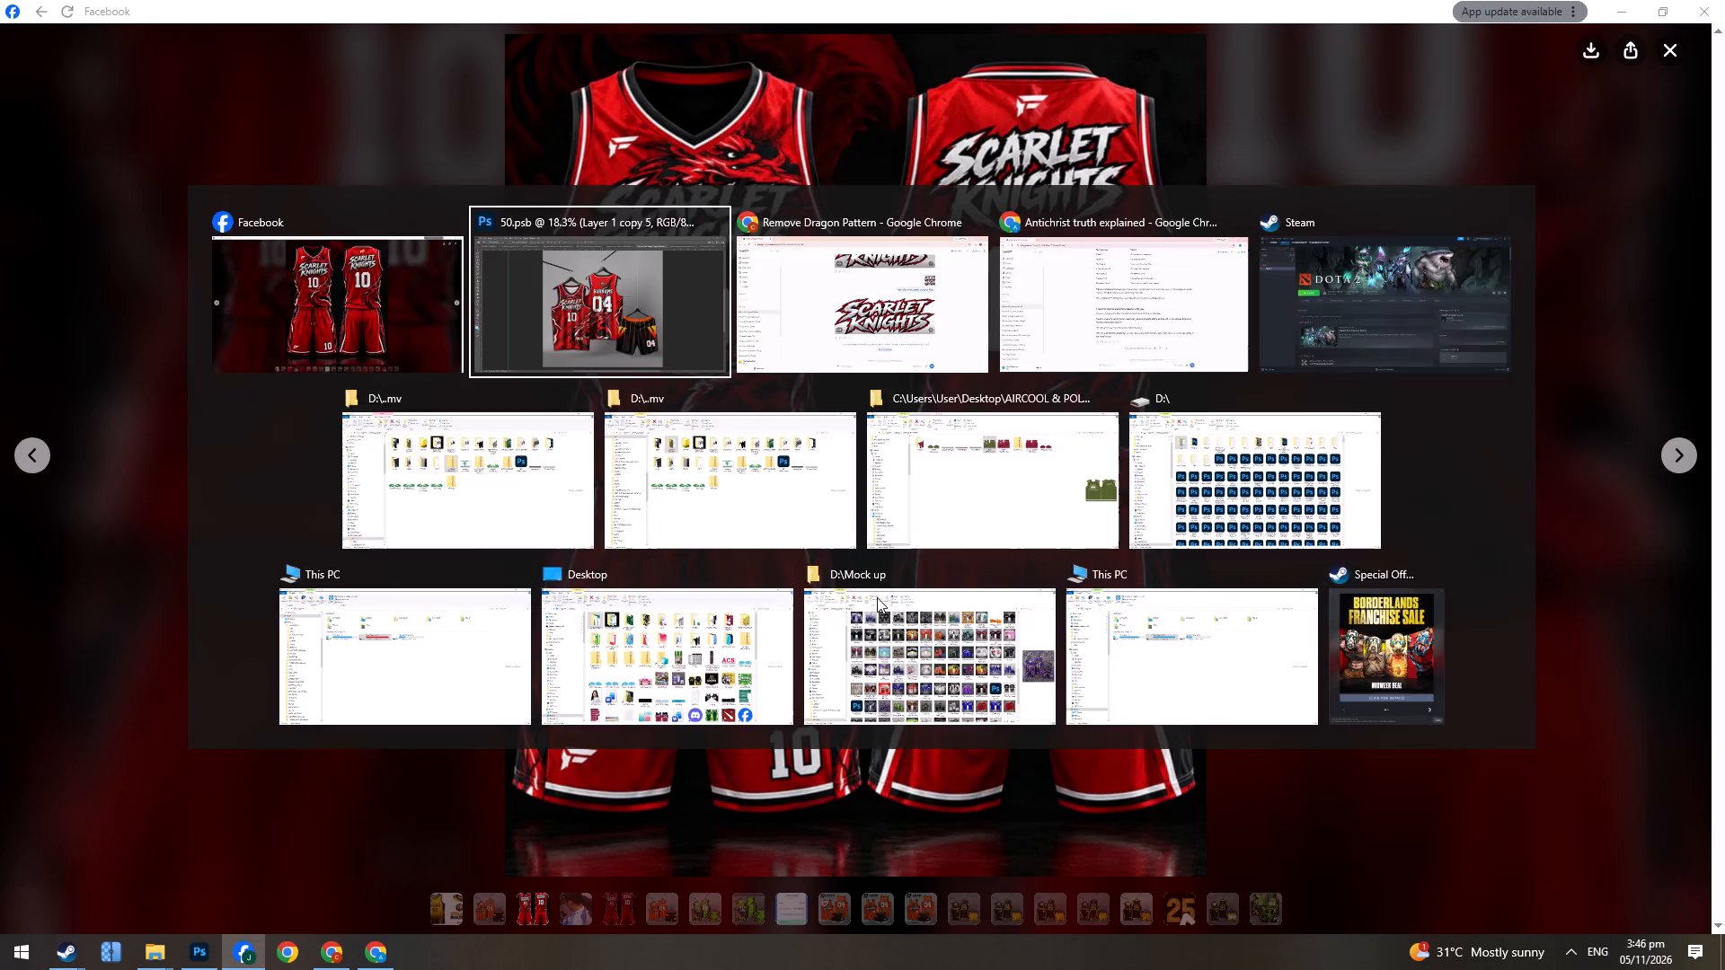
pyautogui.hotkey('alt', 'Tab')
pyautogui.hotkey('alt', 'Tab')
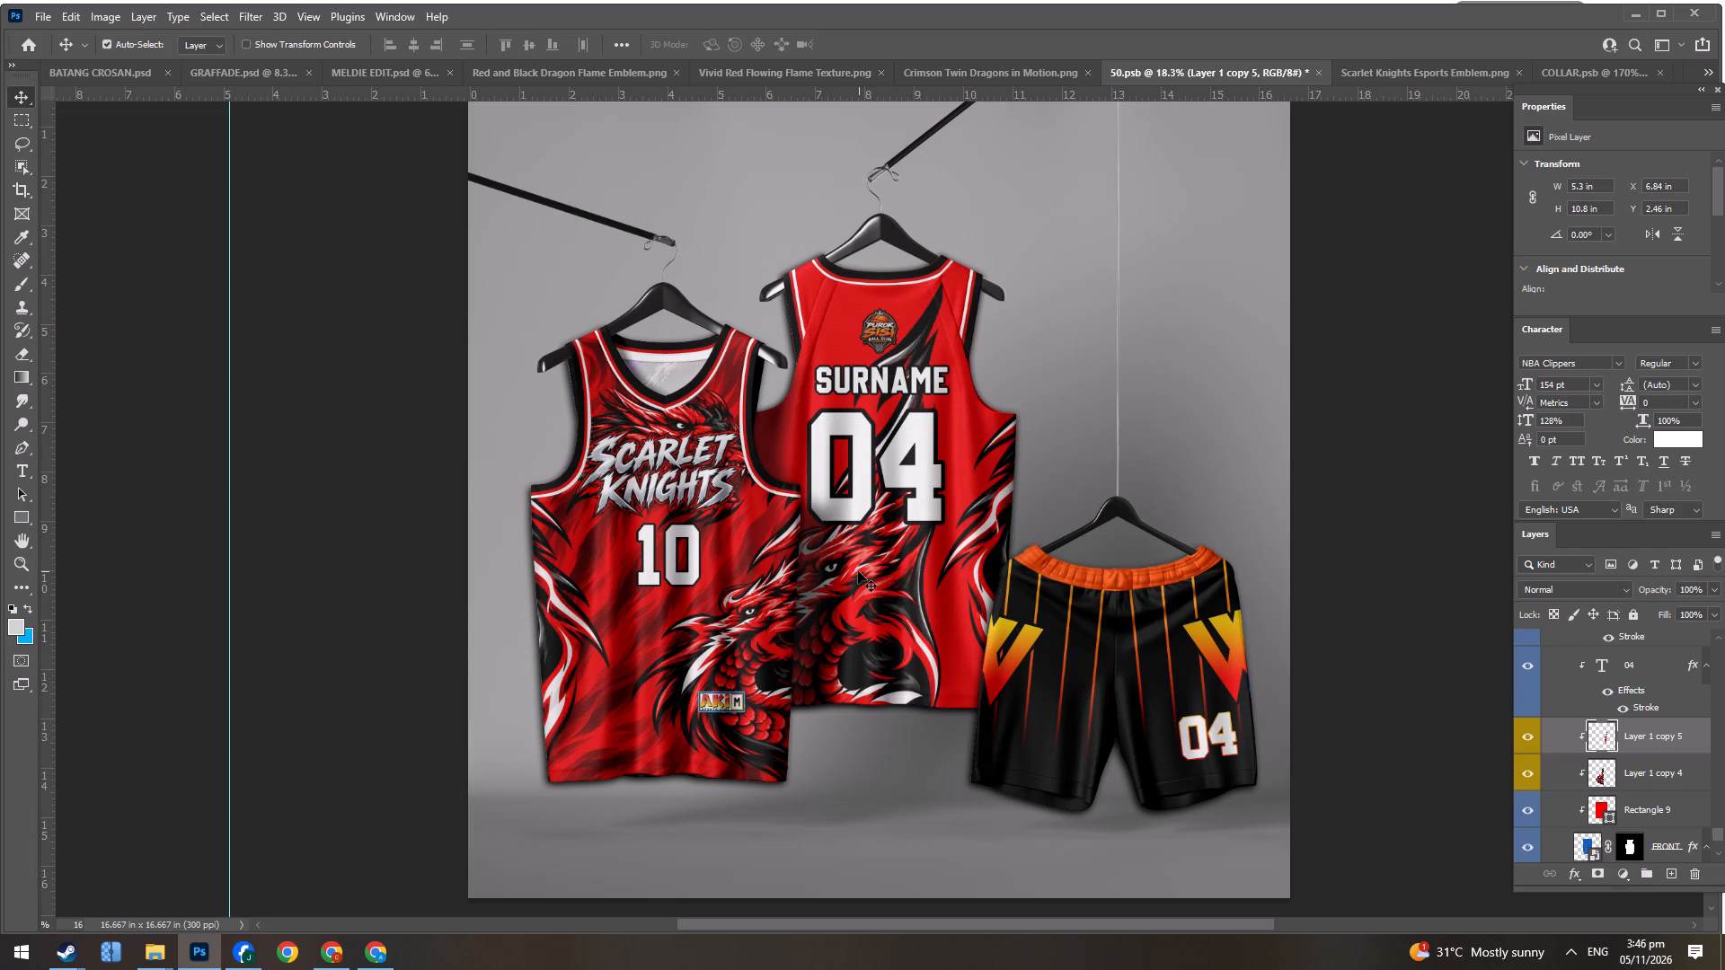
# Flip the Layer 1 copy 4 dragon artwork horizontally and shift it about 1.5 in across toward the back jersey's outer side.
pyautogui.click(856, 570)
pyautogui.hotkey('ctrl', 't')
pyautogui.rightClick(844, 588)
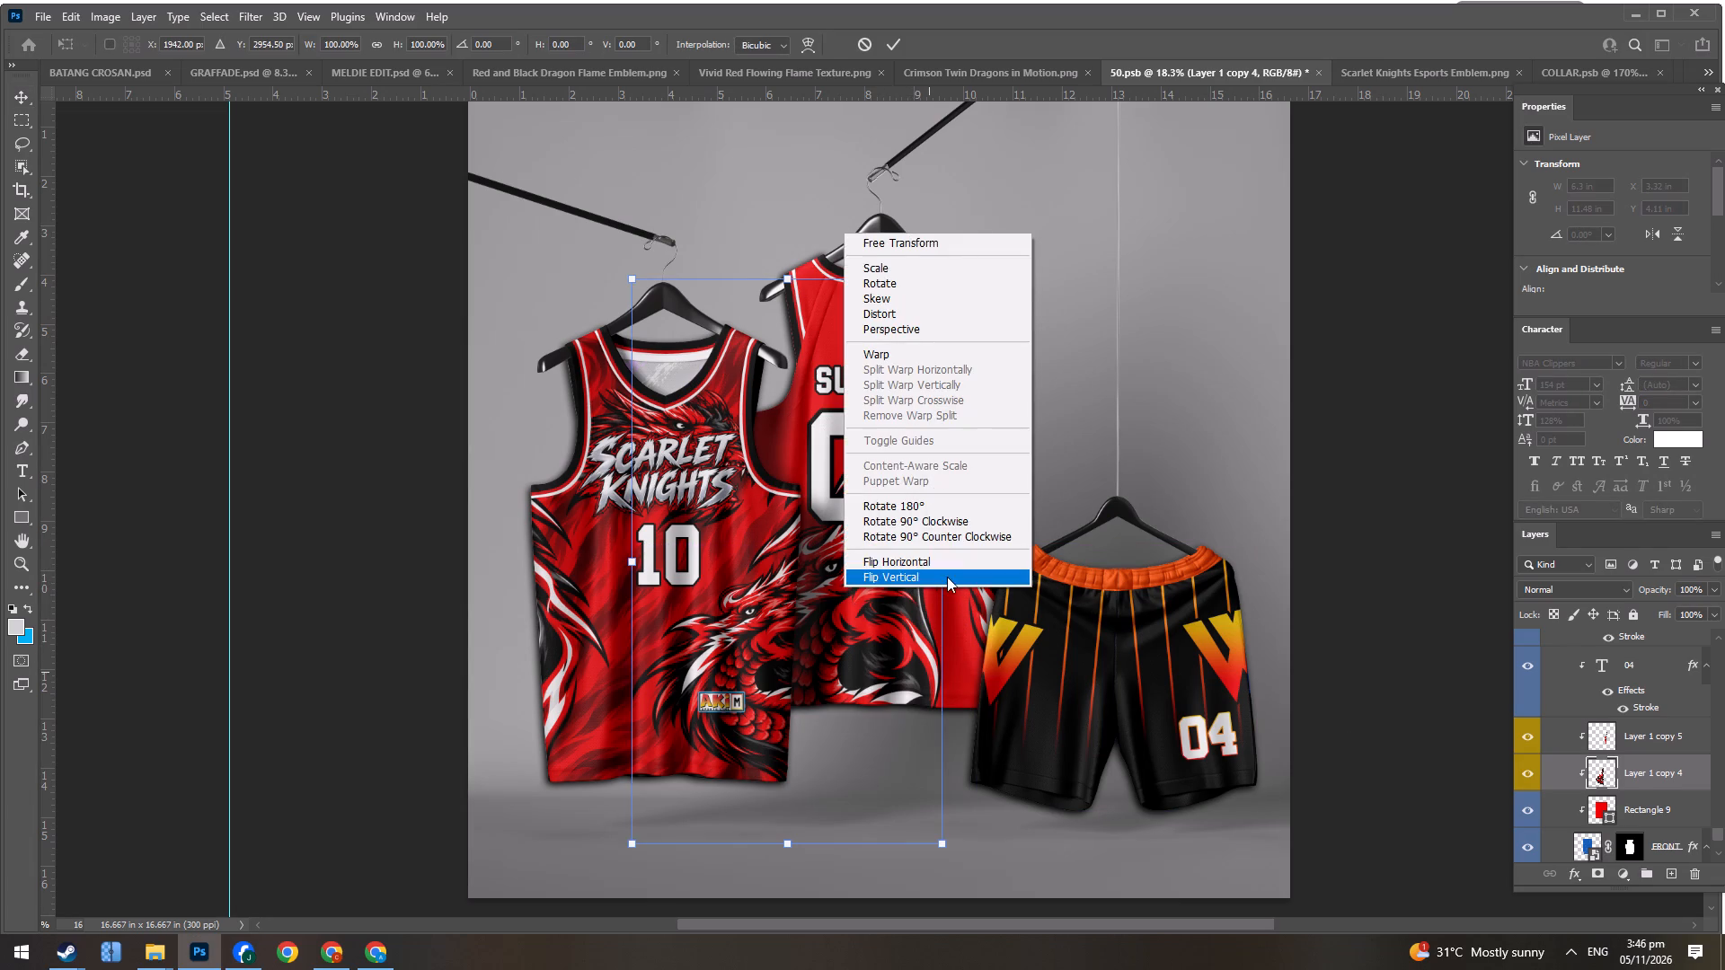
pyautogui.click(952, 564)
pyautogui.keyDown('shift'); pyautogui.moveTo(818, 643); pyautogui.dragTo(892, 649); pyautogui.keyUp('shift')
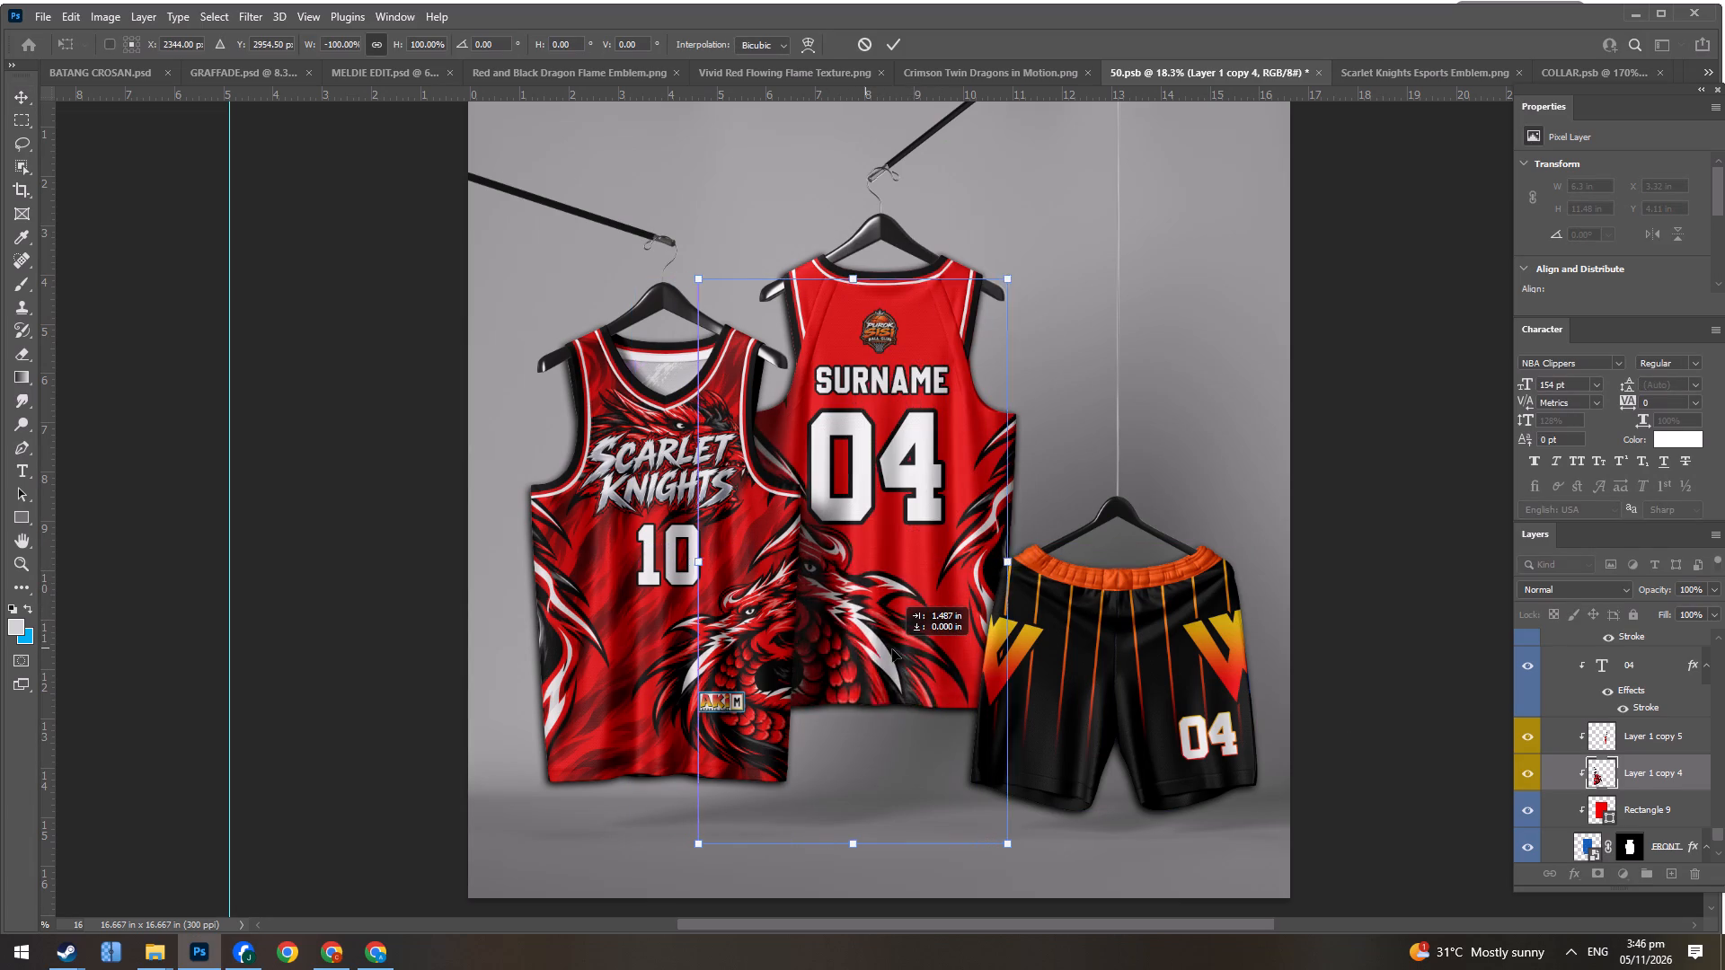
# Try the horizontally flipped Layer 1 copy 4 dragon across the lower back jersey and move it off the jersey's visible area.
pyautogui.keyDown('shift'); pyautogui.moveTo(892, 649); pyautogui.dragTo(898, 649); pyautogui.keyUp('shift')
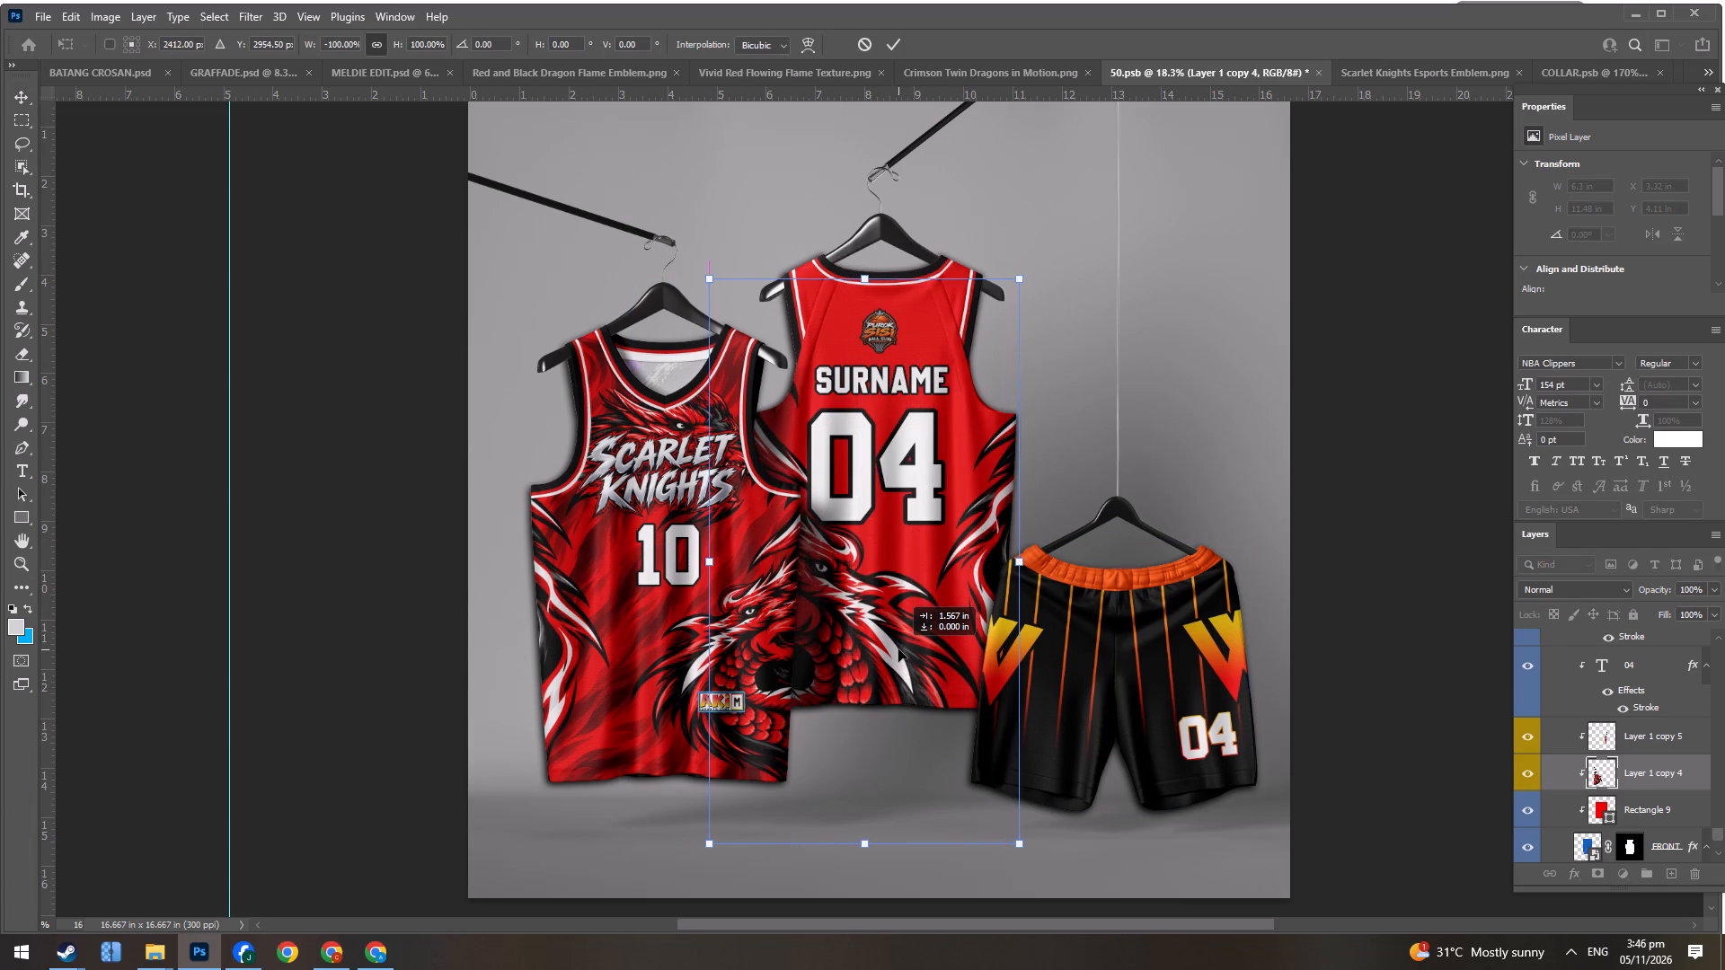
pyautogui.keyDown('shift'); pyautogui.moveTo(898, 649); pyautogui.dragTo(942, 664); pyautogui.keyUp('shift')
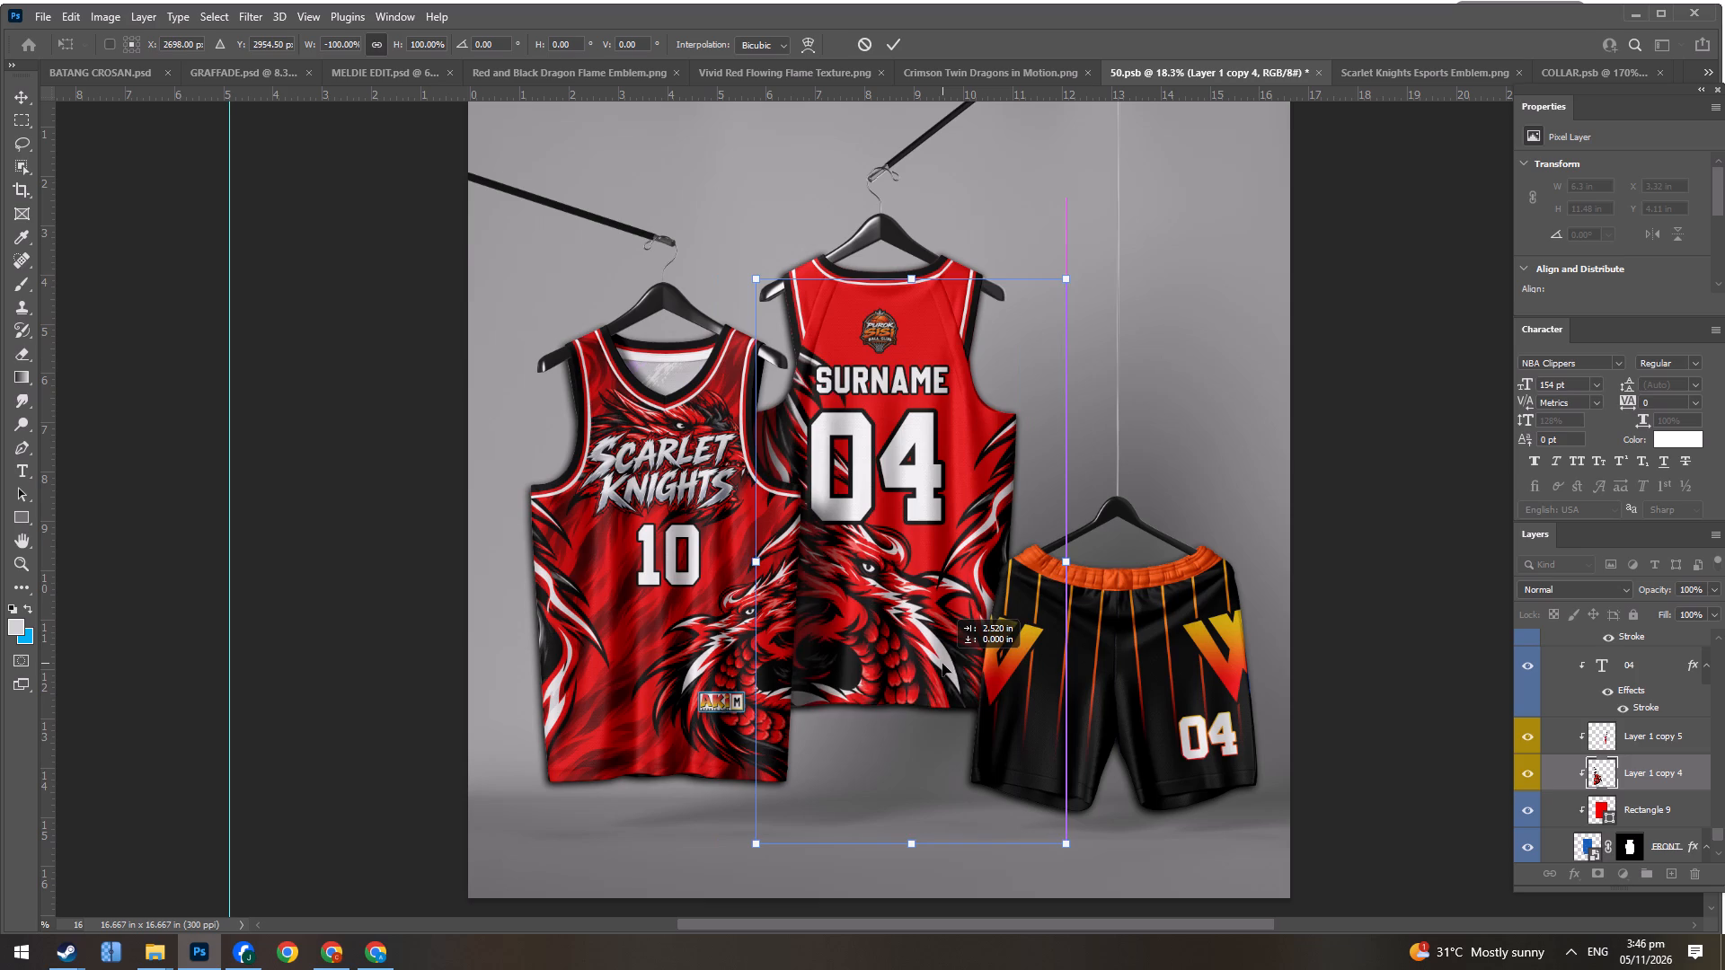
pyautogui.keyDown('shift'); pyautogui.moveTo(942, 664); pyautogui.dragTo(929, 699); pyautogui.keyUp('shift')
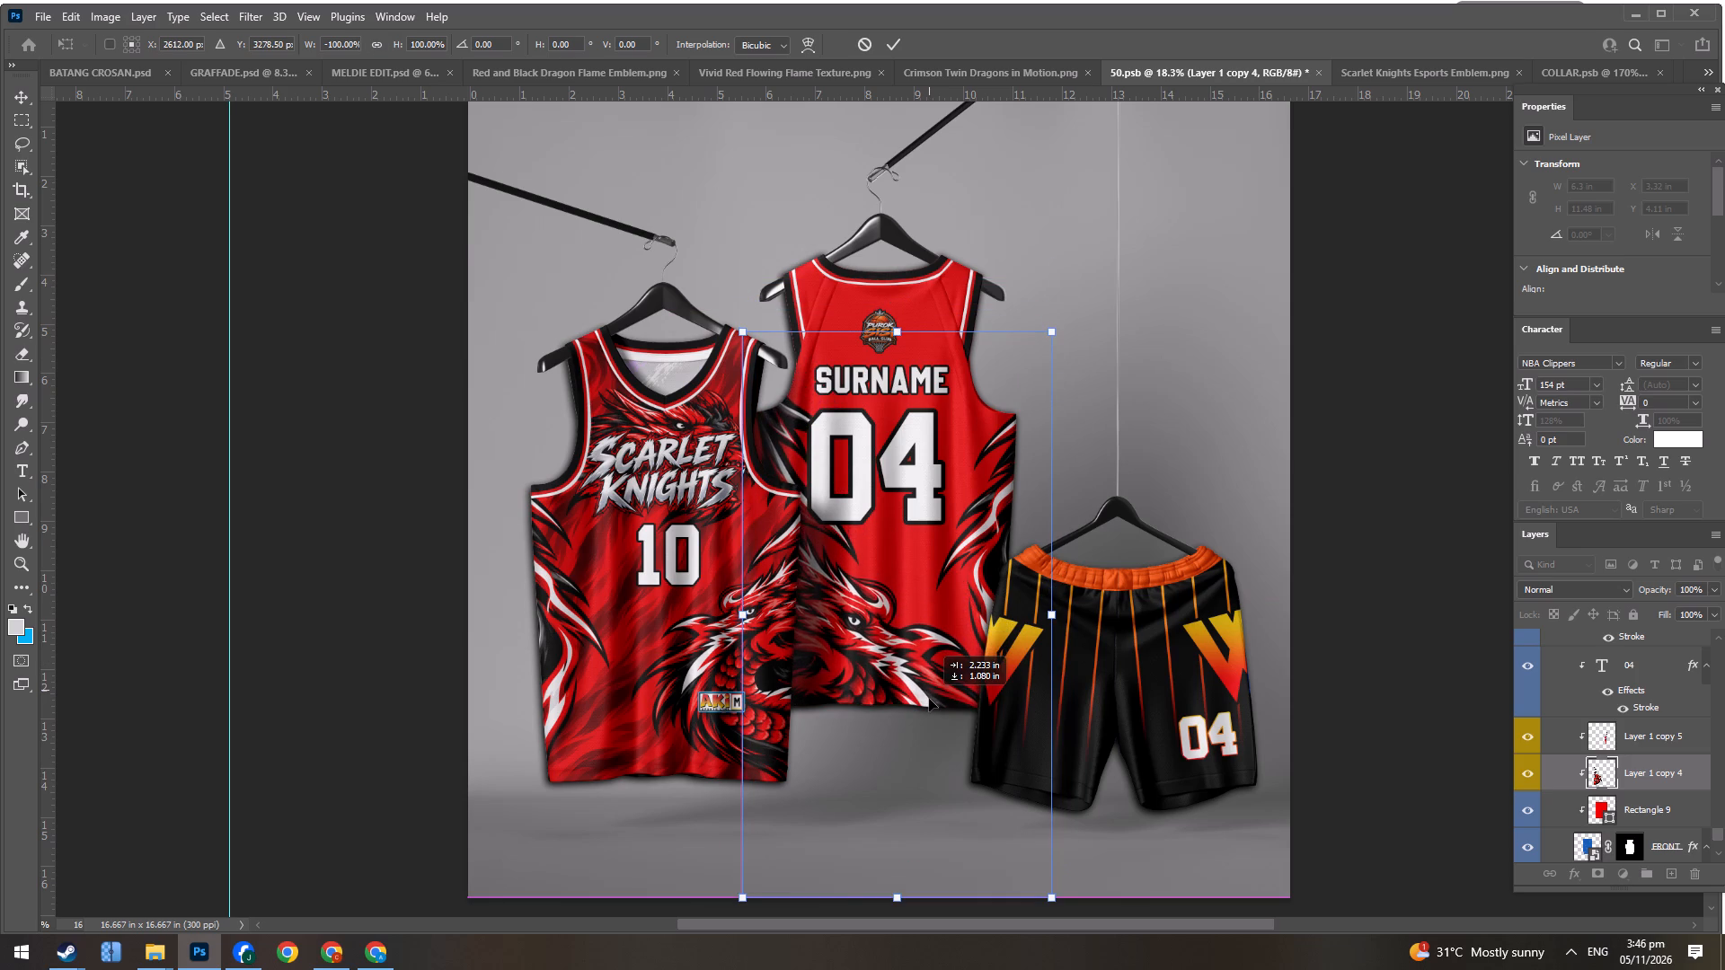
pyautogui.keyDown('shift'); pyautogui.moveTo(929, 699); pyautogui.dragTo(925, 699); pyautogui.keyUp('shift')
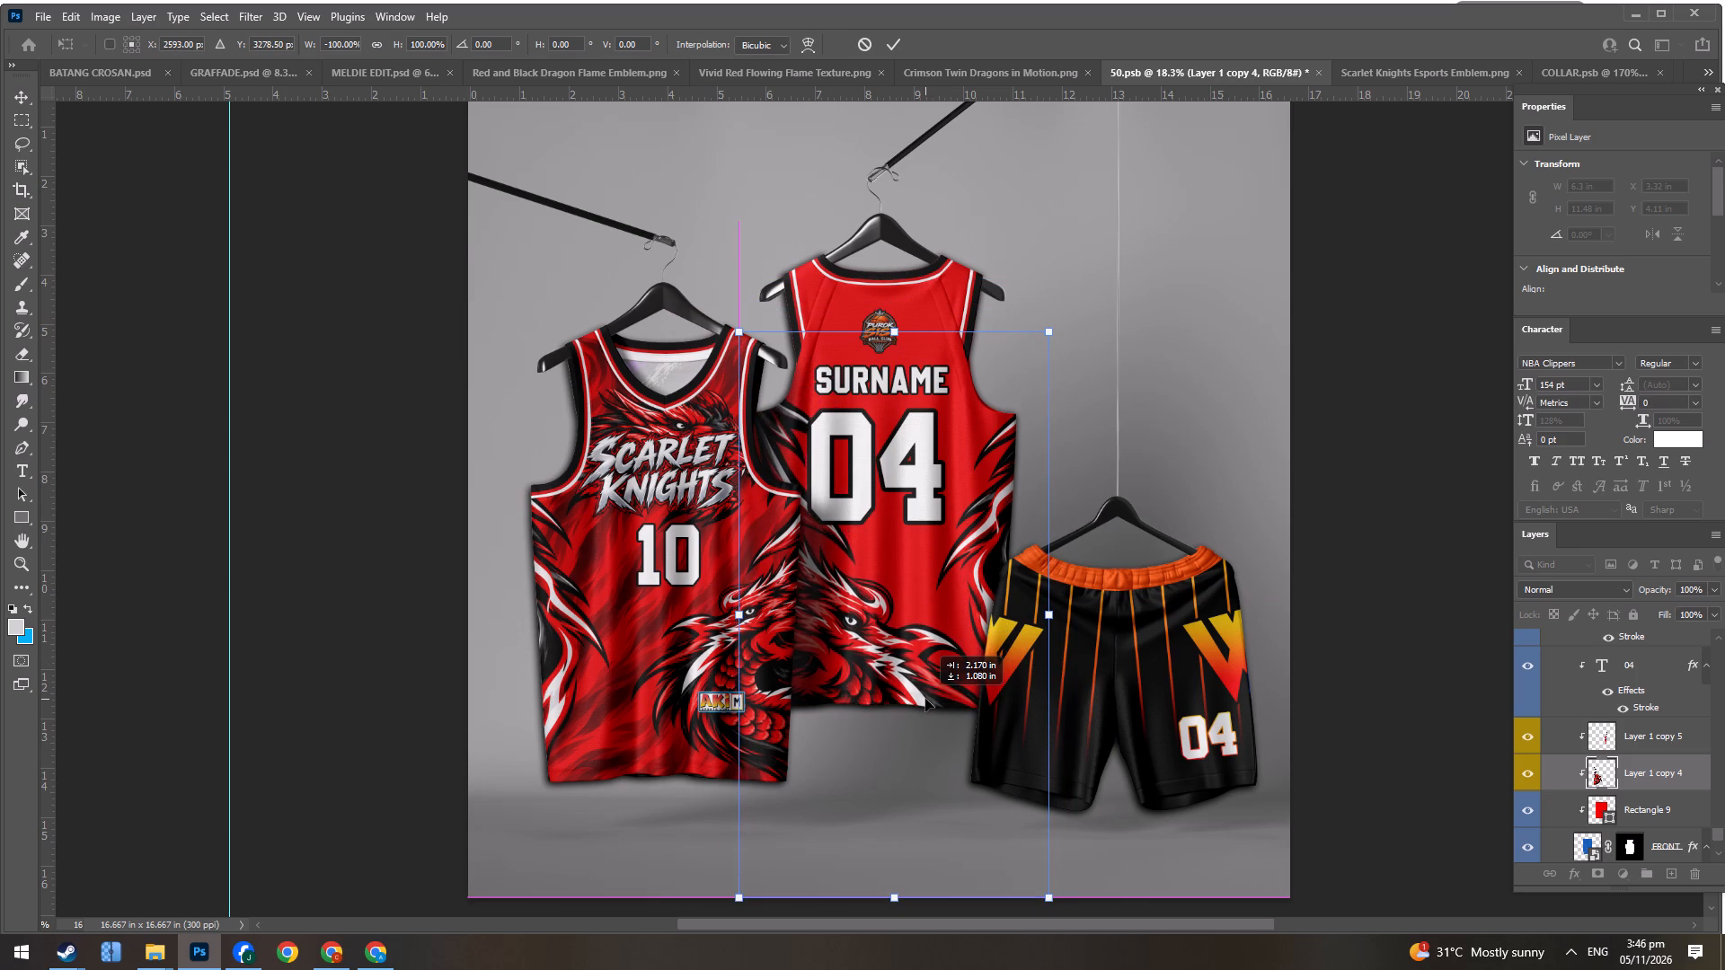
pyautogui.keyDown('shift'); pyautogui.moveTo(925, 699); pyautogui.dragTo(919, 693); pyautogui.keyUp('shift')
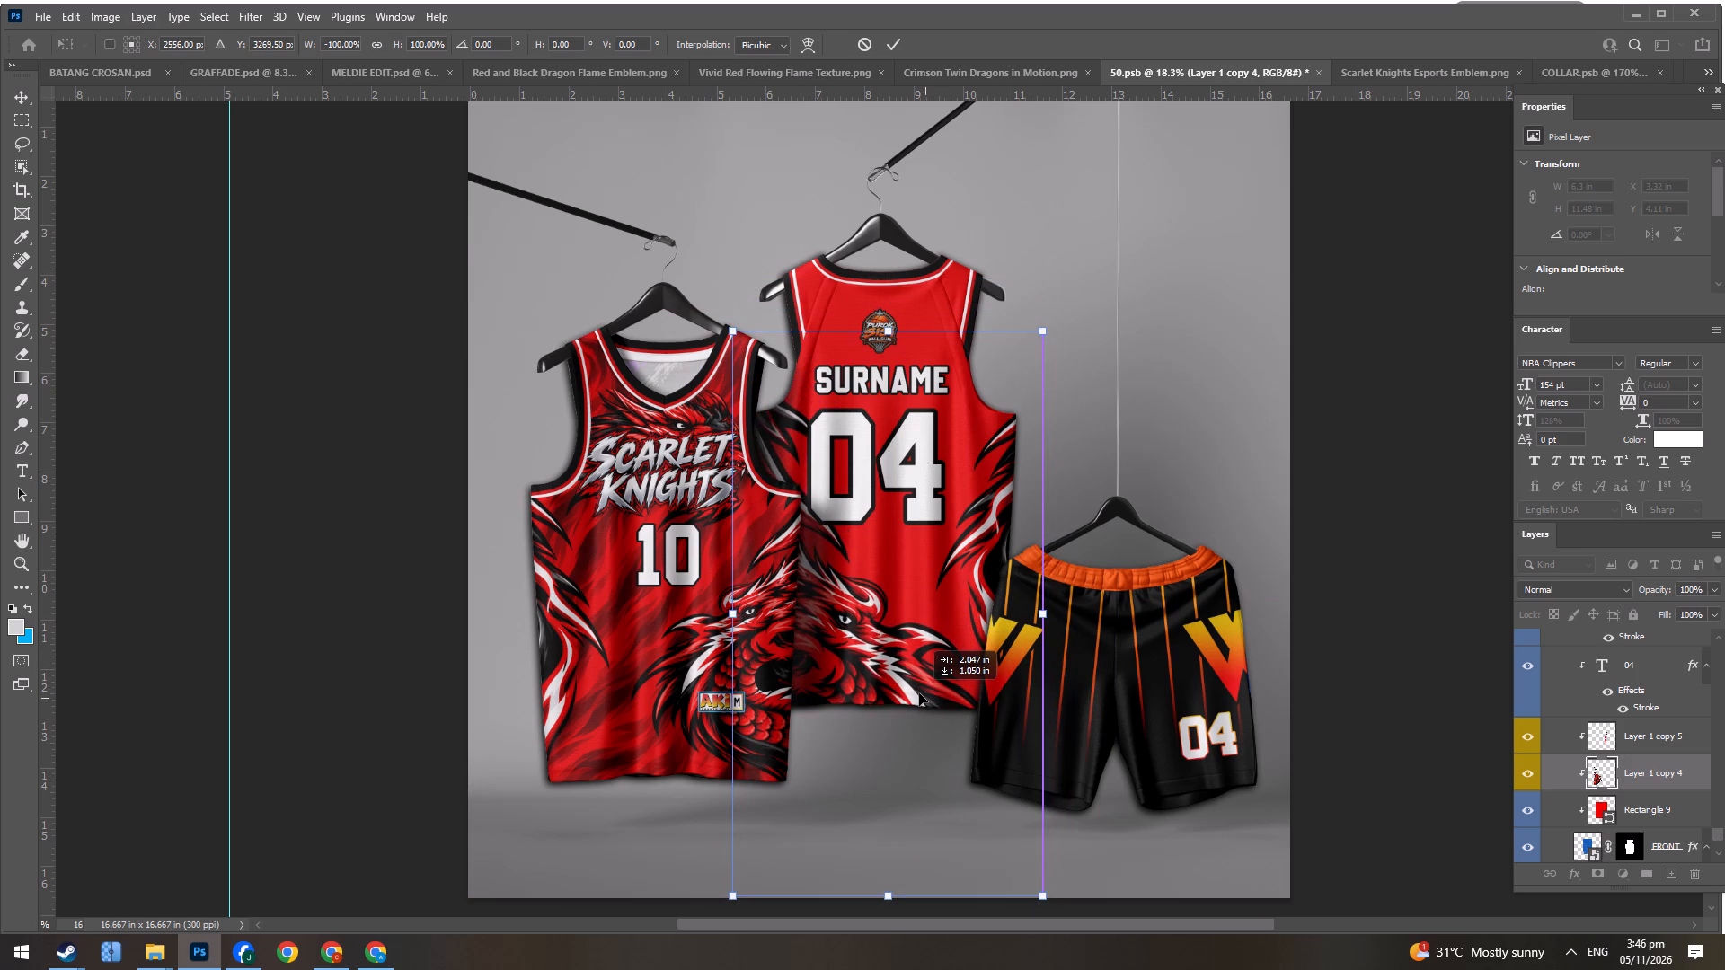
pyautogui.keyDown('shift'); pyautogui.moveTo(919, 693); pyautogui.dragTo(887, 692); pyautogui.keyUp('shift')
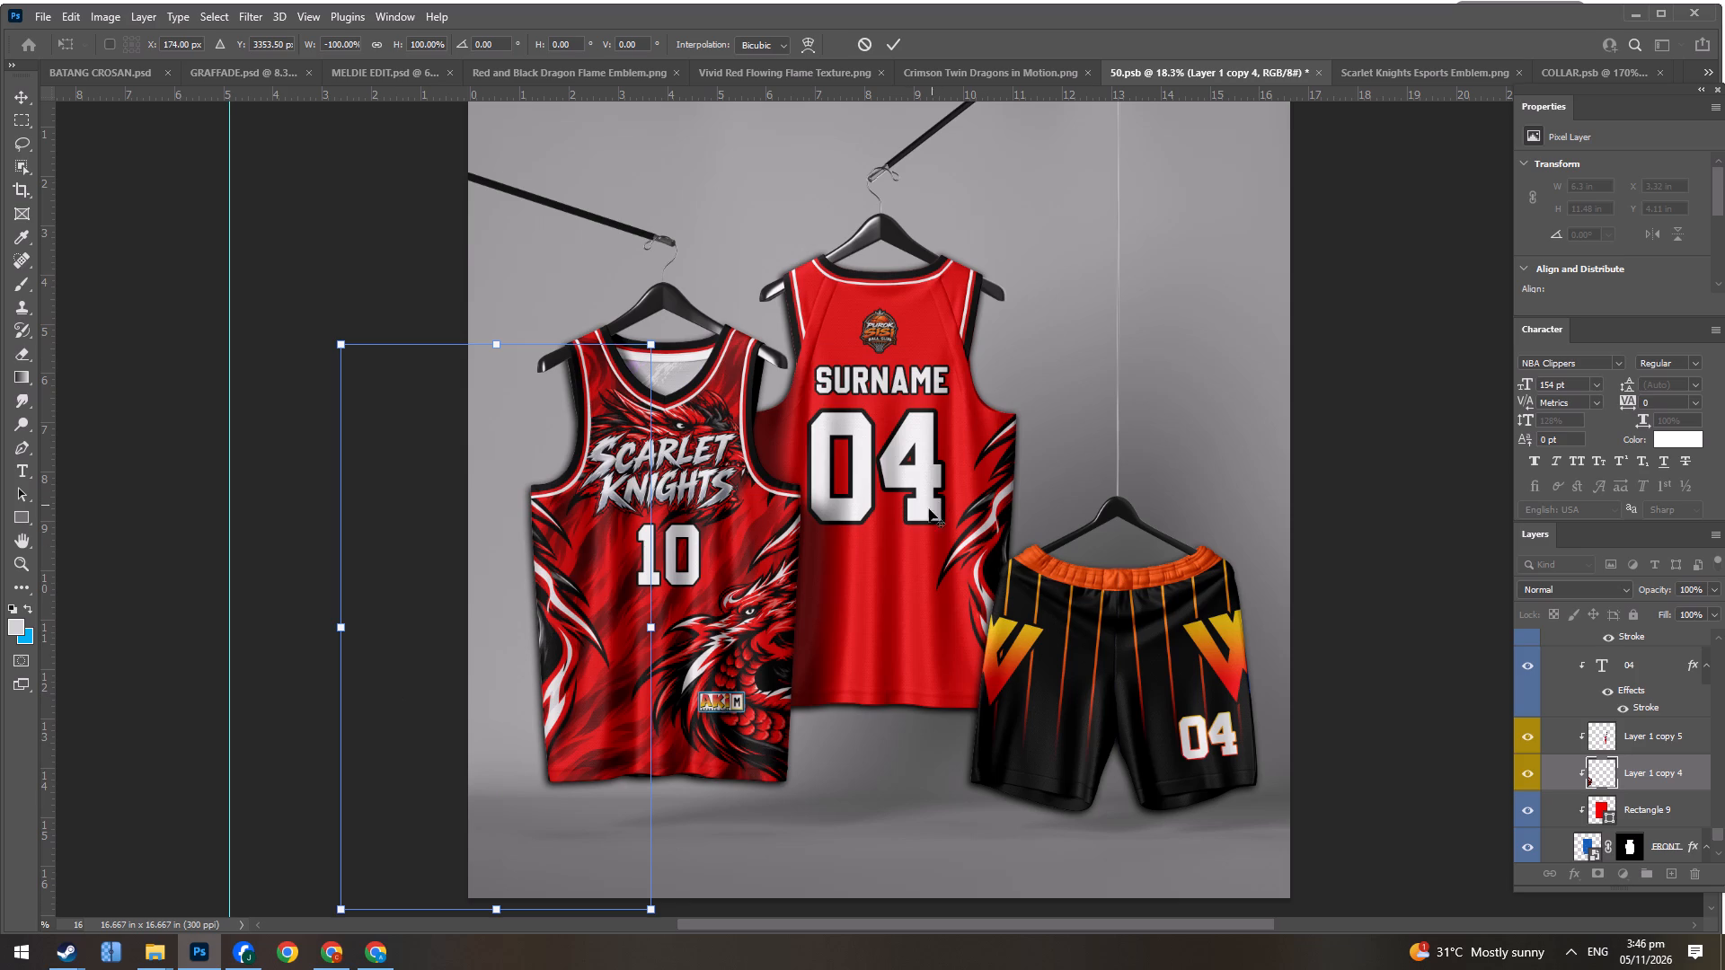
pyautogui.keyDown('alt'); pyautogui.scroll(-5, 925, 513); pyautogui.keyUp('alt')
pyautogui.keyDown('alt'); pyautogui.scroll(4, 670, 444); pyautogui.keyUp('alt')
pyautogui.keyDown('alt'); pyautogui.scroll(1, 840, 476); pyautogui.keyUp('alt')
pyautogui.press('c')
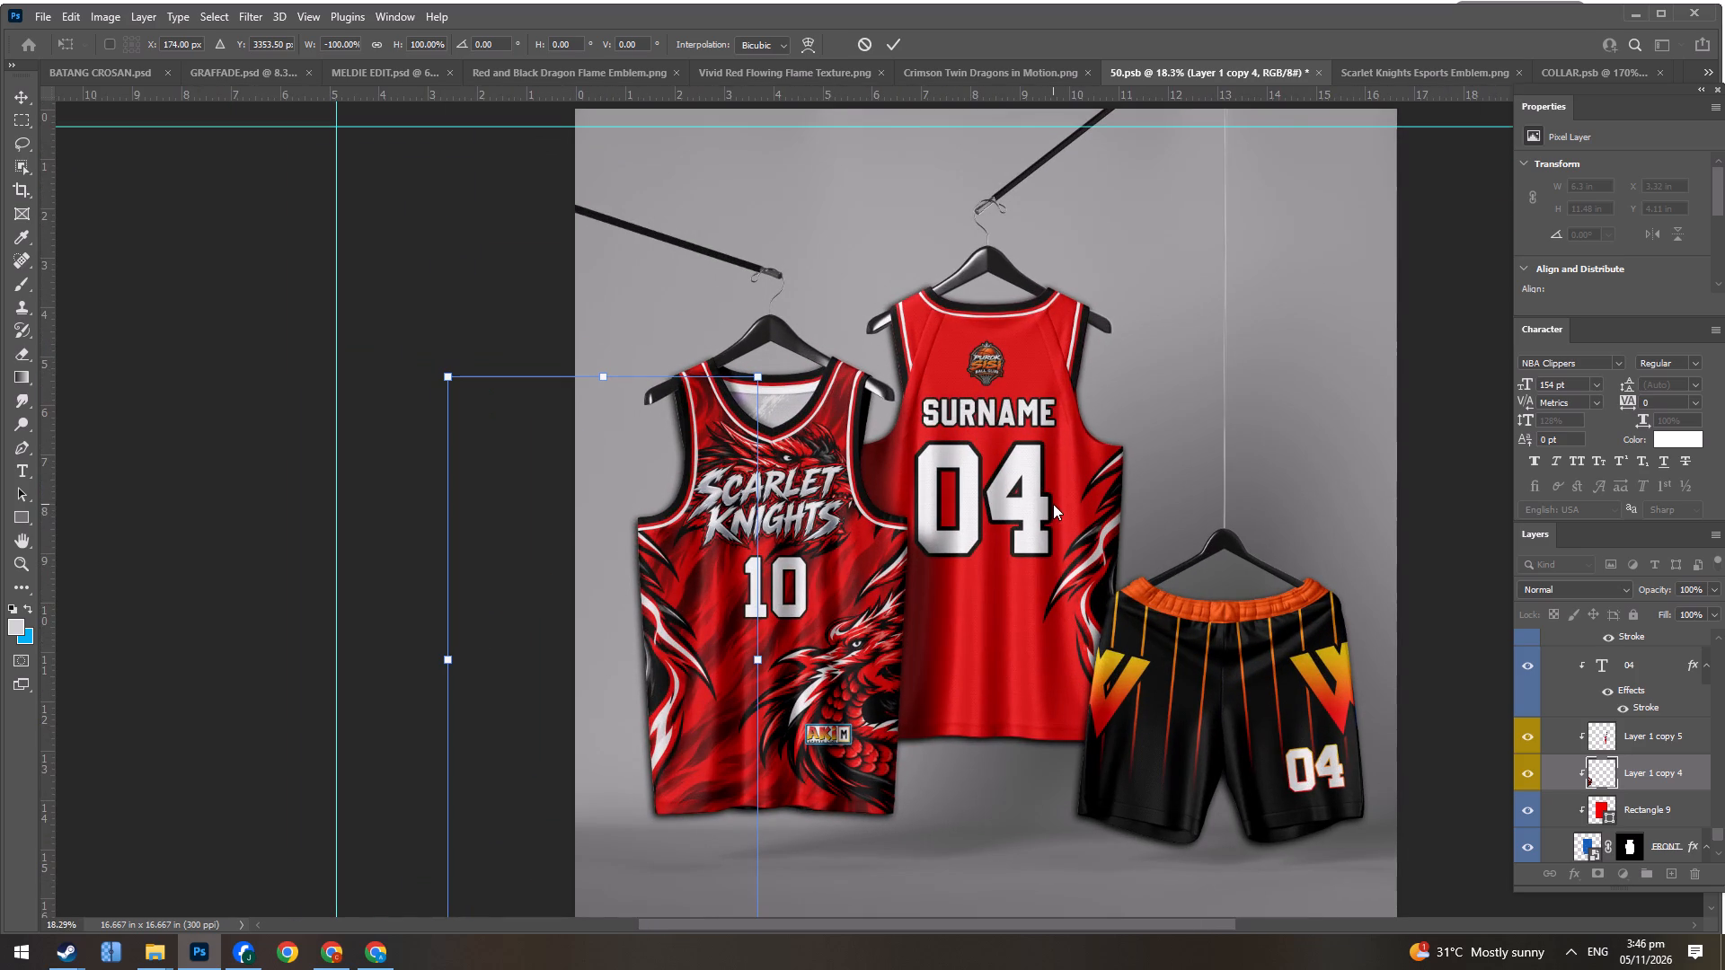
pyautogui.click(1053, 527)
pyautogui.click(1023, 603)
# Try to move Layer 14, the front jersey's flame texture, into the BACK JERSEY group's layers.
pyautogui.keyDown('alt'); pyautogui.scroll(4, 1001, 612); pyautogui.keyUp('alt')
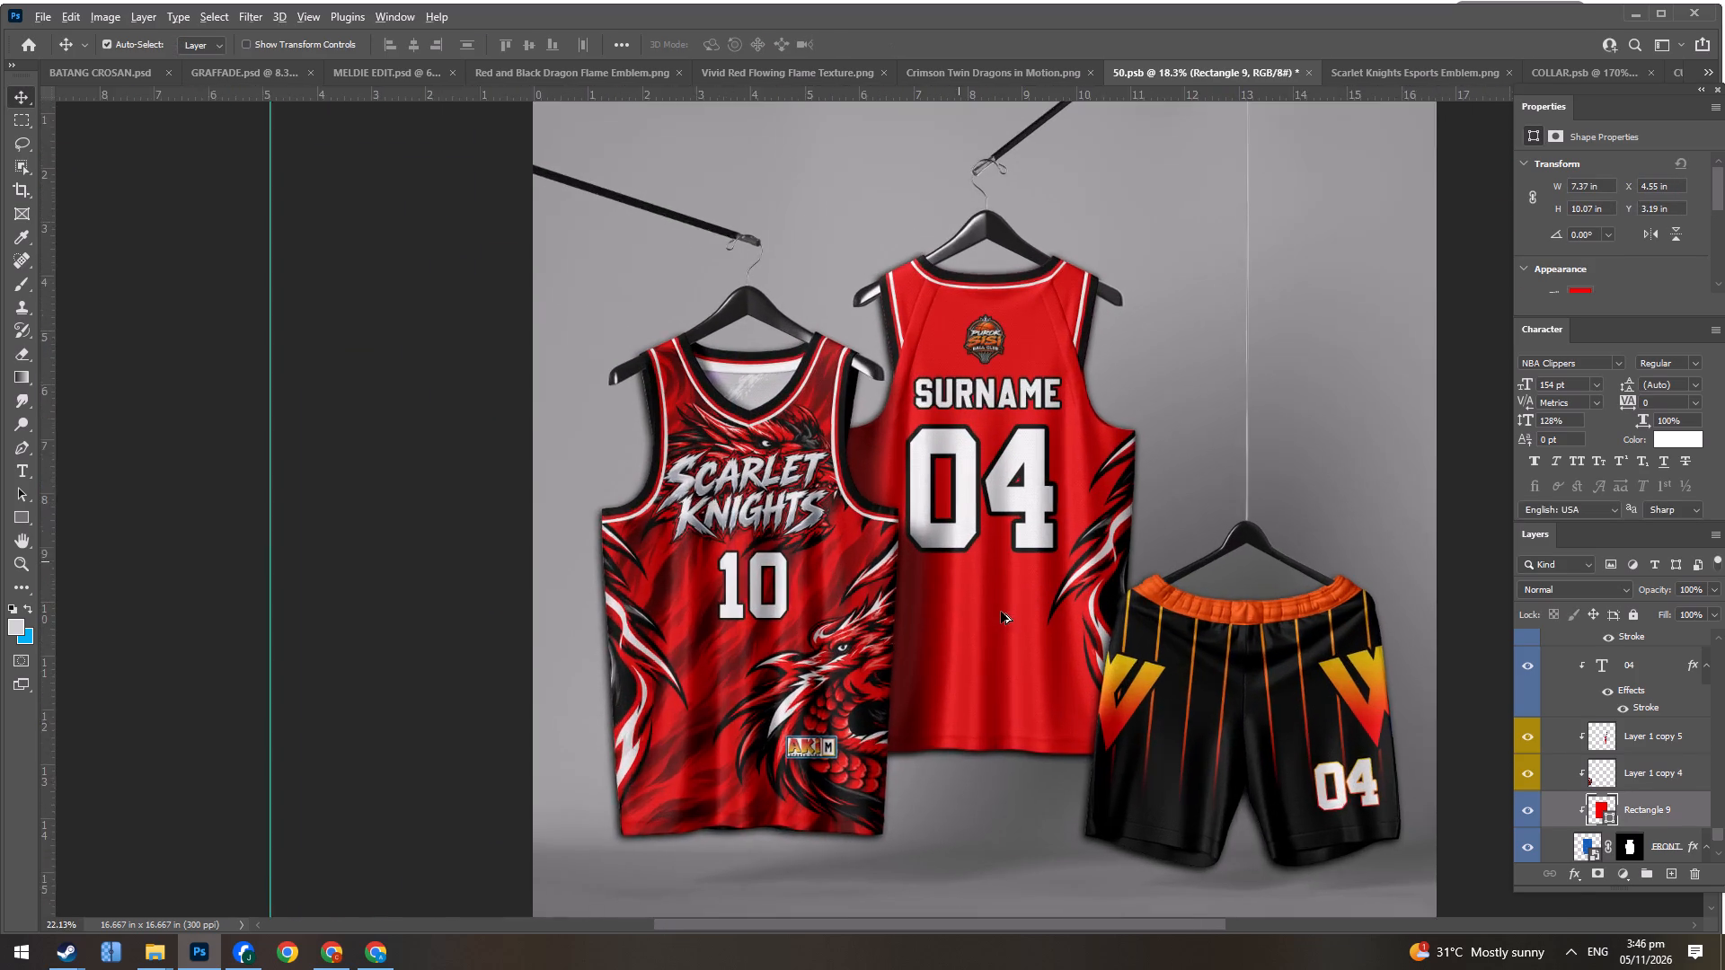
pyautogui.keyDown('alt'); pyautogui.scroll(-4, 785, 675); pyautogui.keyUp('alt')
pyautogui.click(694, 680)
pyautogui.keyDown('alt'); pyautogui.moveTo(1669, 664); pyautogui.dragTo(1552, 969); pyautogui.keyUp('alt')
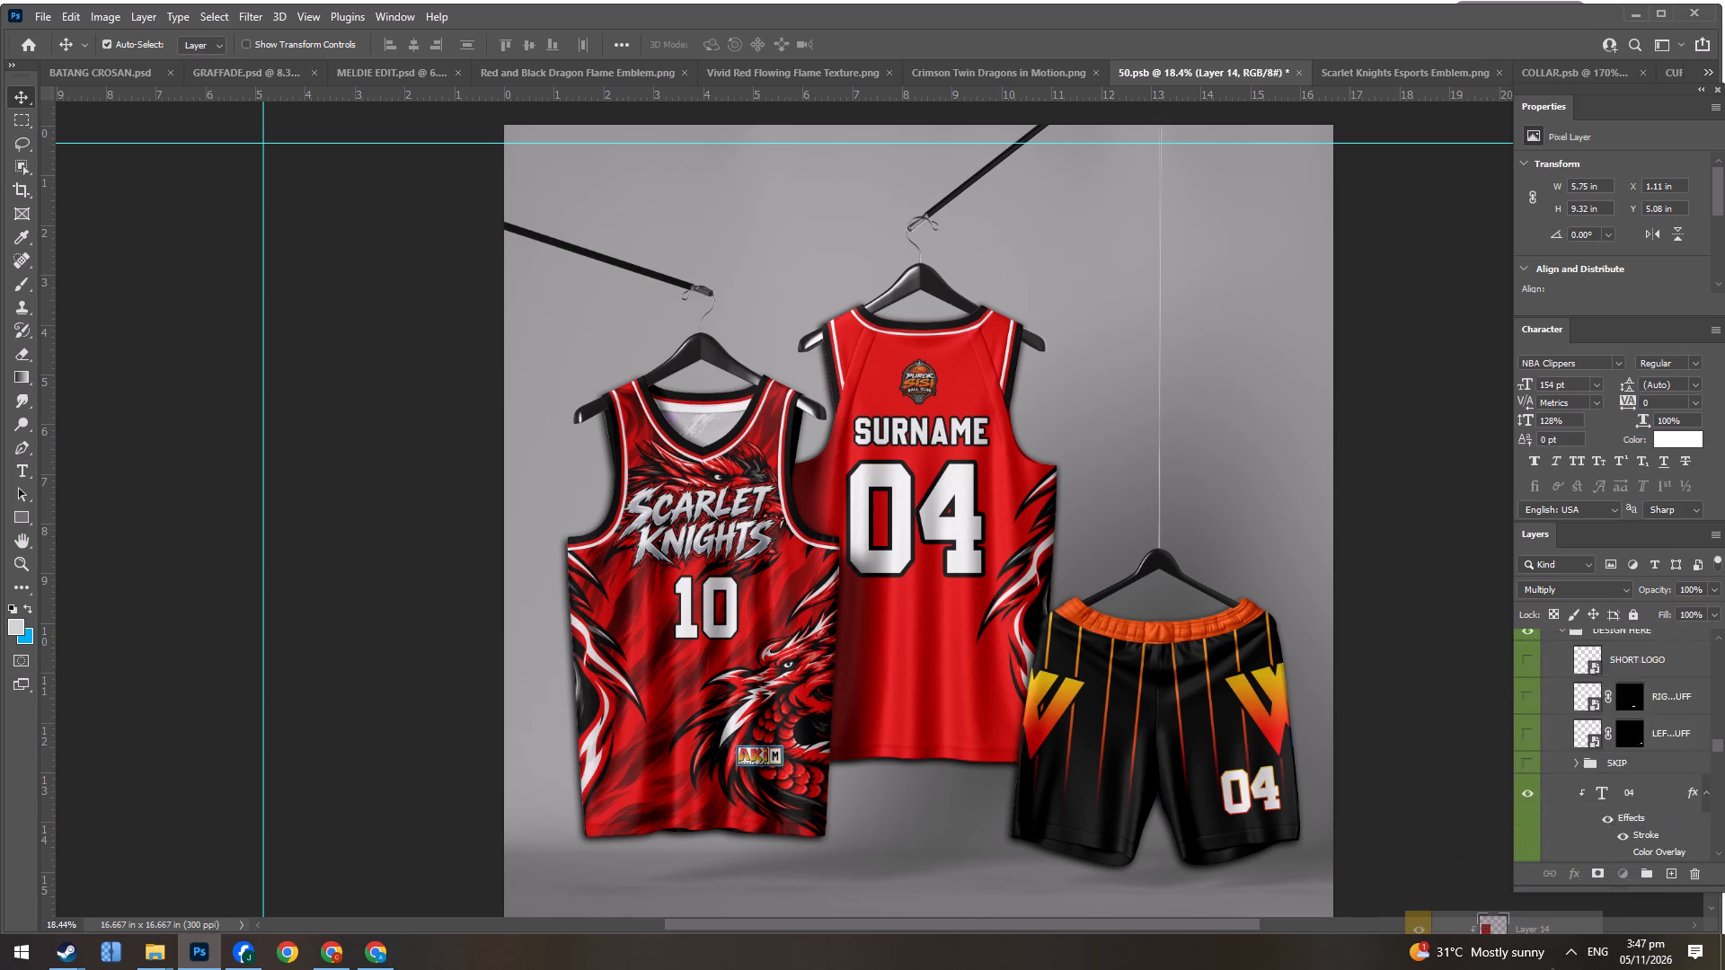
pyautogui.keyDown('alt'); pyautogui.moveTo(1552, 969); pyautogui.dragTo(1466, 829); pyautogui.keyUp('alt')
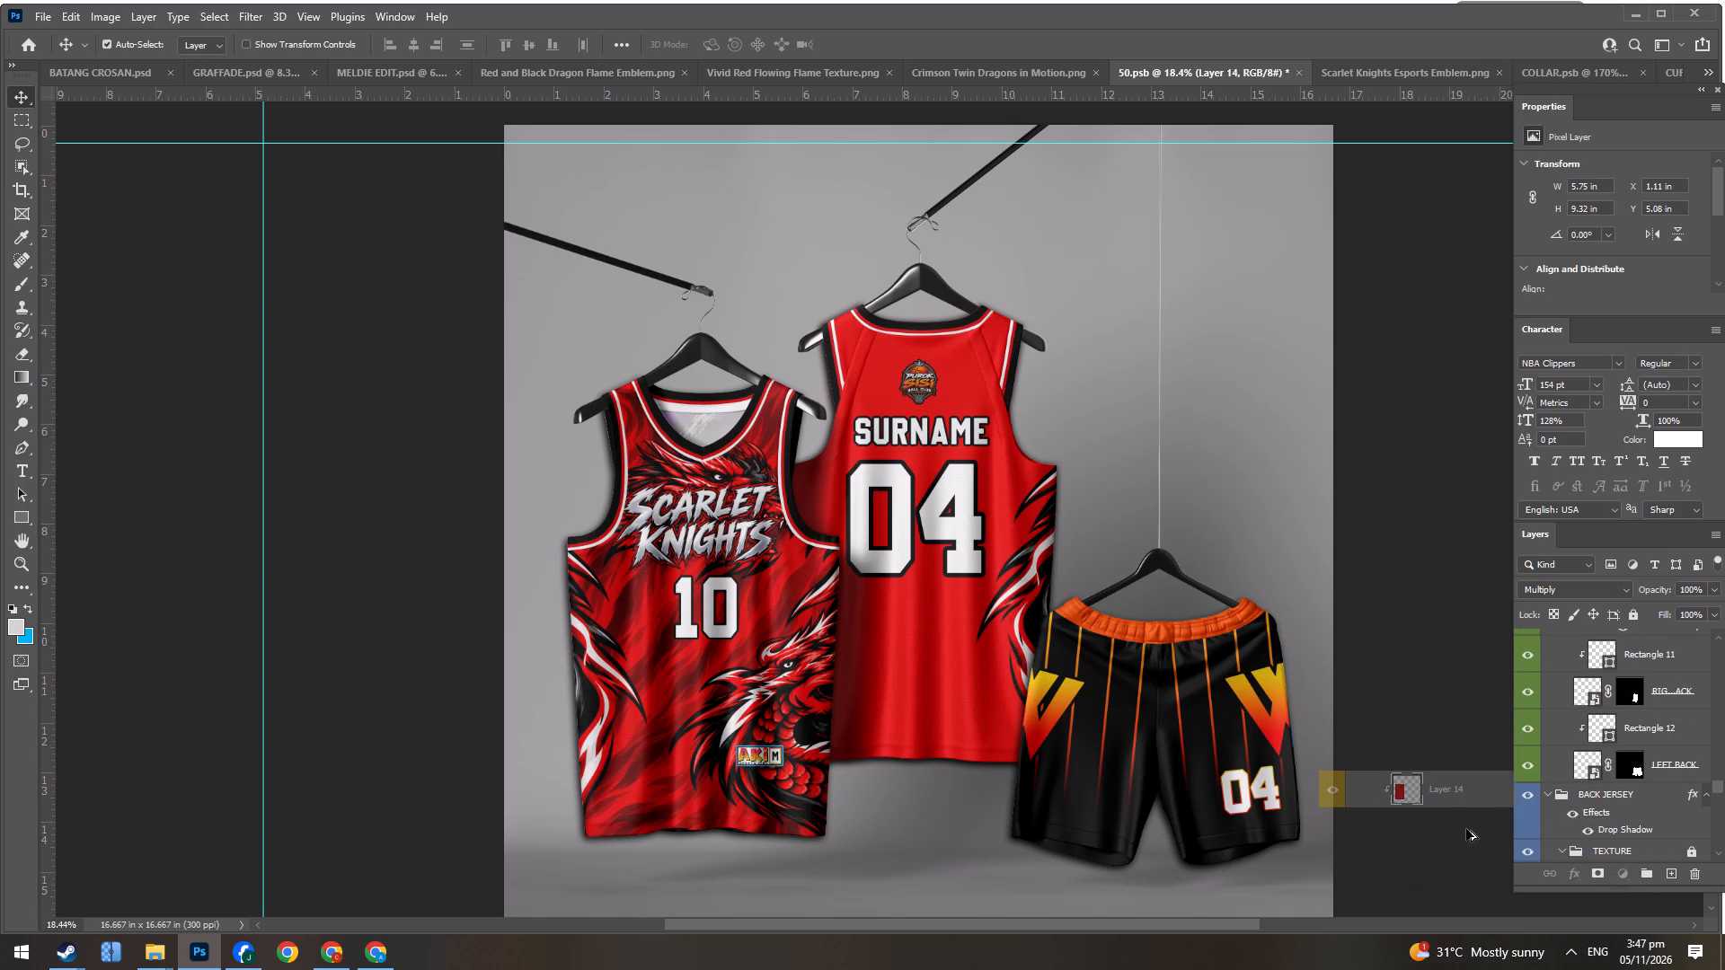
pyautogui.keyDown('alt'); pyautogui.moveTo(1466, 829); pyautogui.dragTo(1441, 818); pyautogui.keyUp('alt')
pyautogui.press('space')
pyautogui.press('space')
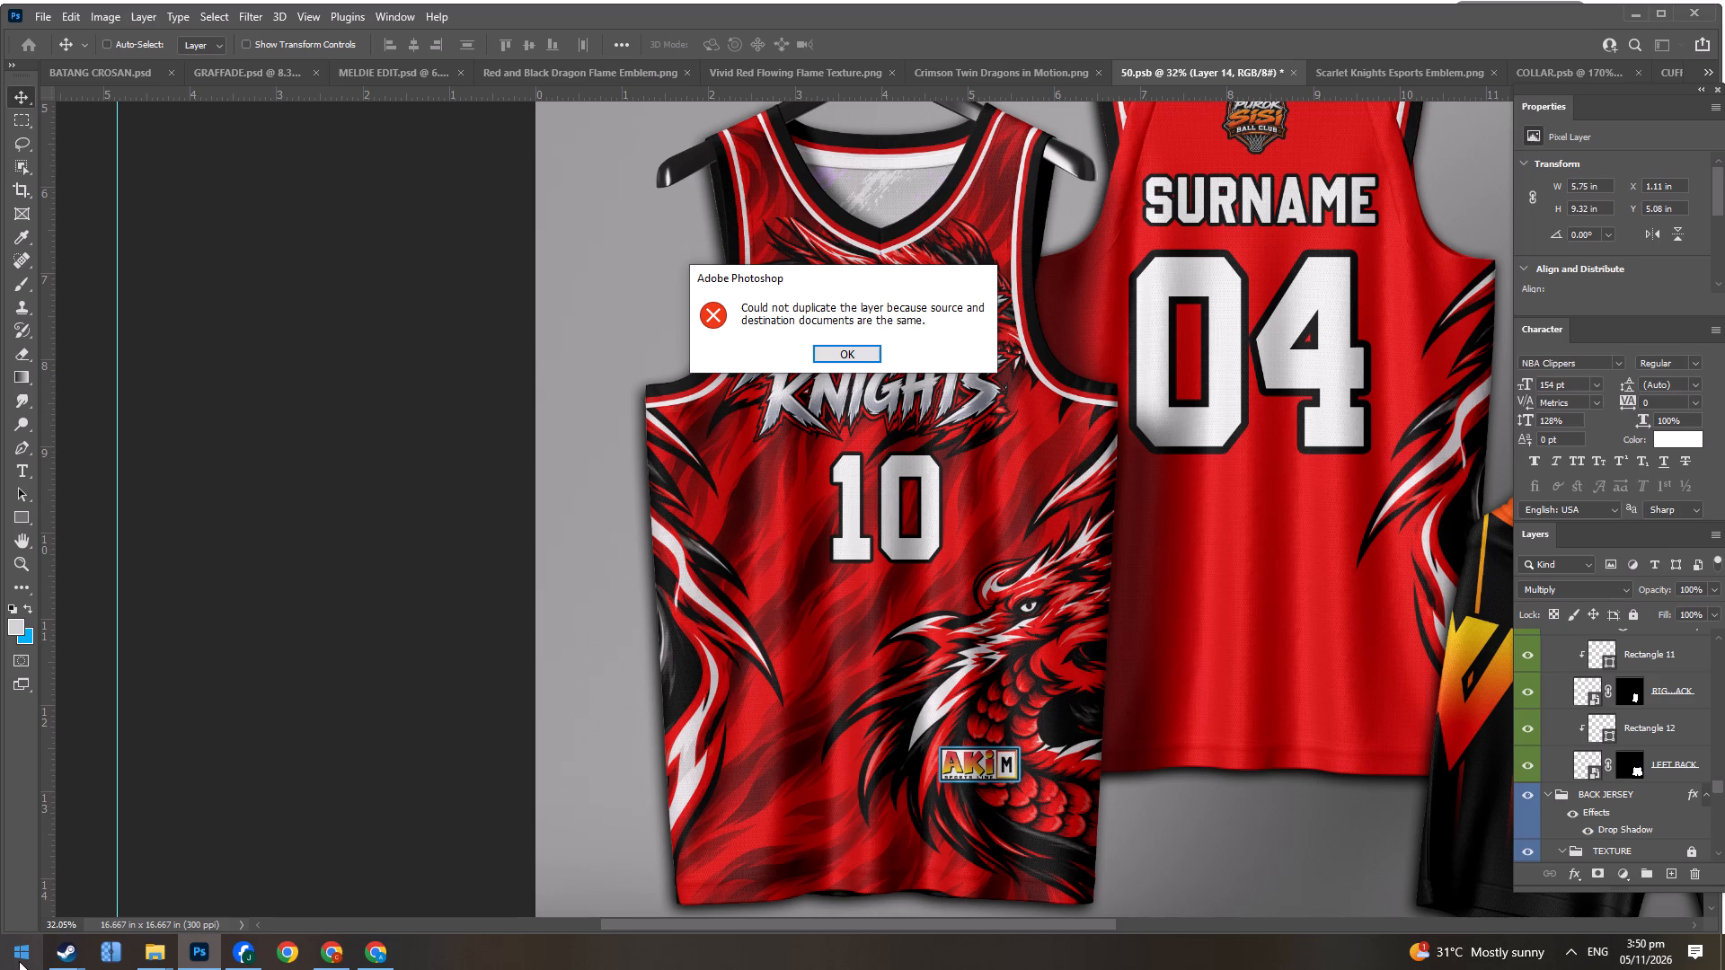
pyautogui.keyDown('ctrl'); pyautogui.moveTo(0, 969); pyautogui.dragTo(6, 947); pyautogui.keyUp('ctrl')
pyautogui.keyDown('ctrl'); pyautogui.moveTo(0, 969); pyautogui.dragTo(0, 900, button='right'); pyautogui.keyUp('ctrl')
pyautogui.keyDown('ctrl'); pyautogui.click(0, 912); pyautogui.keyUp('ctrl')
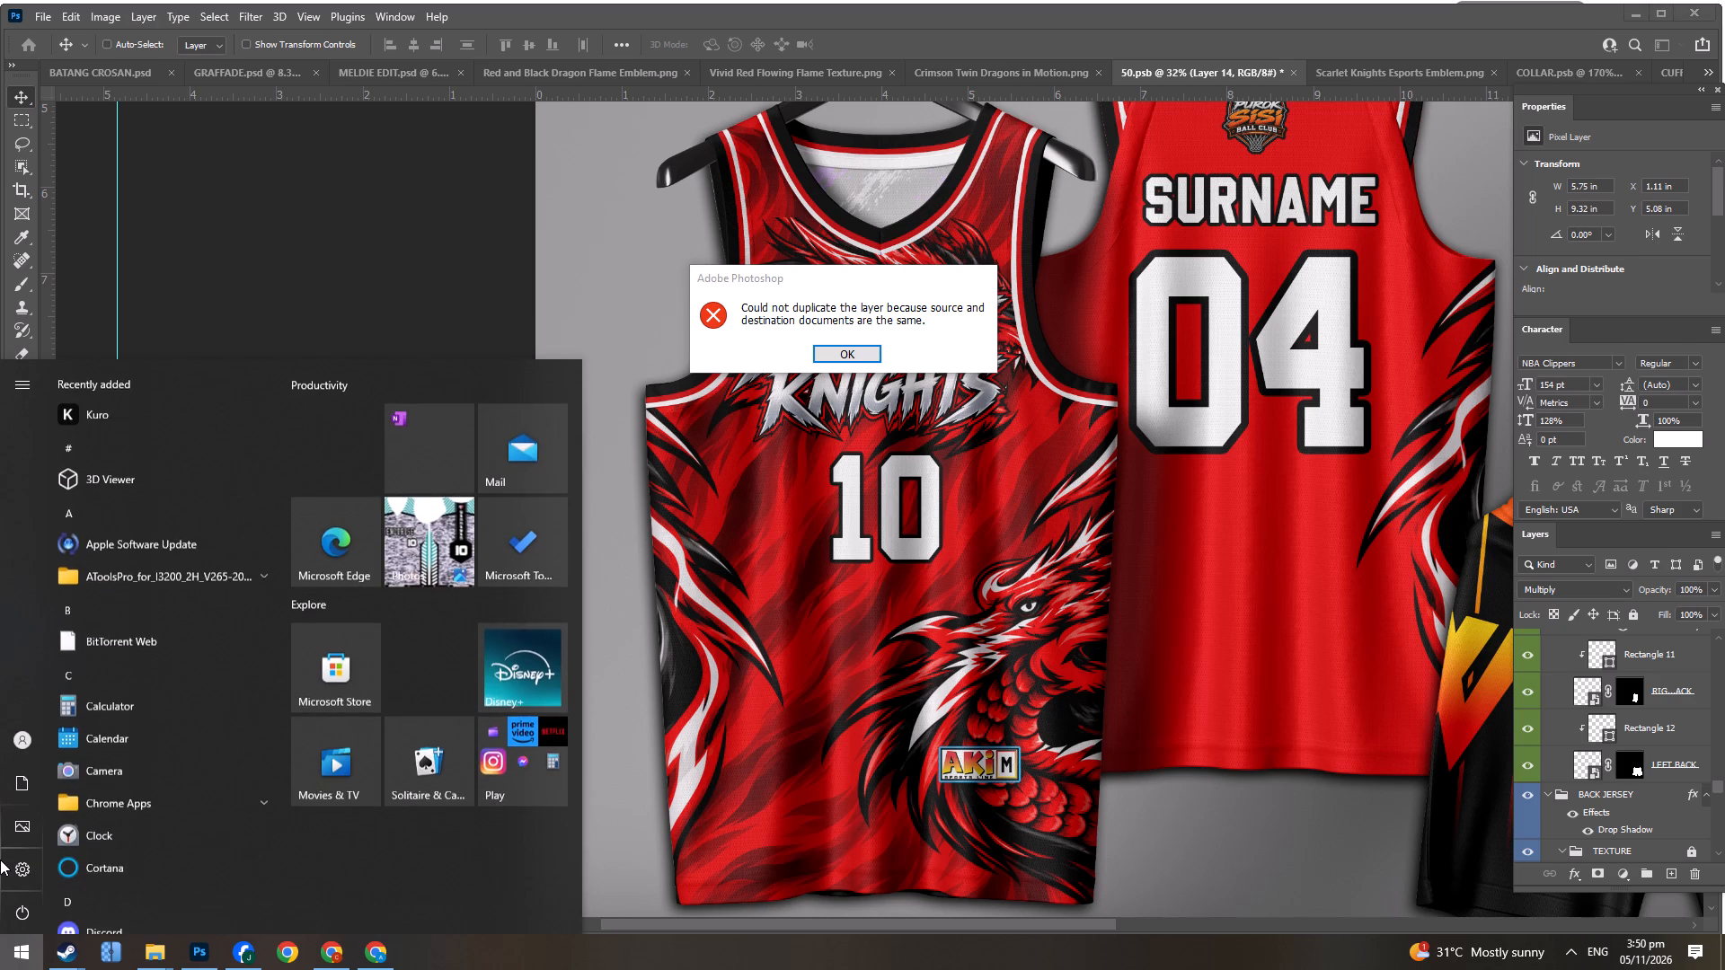
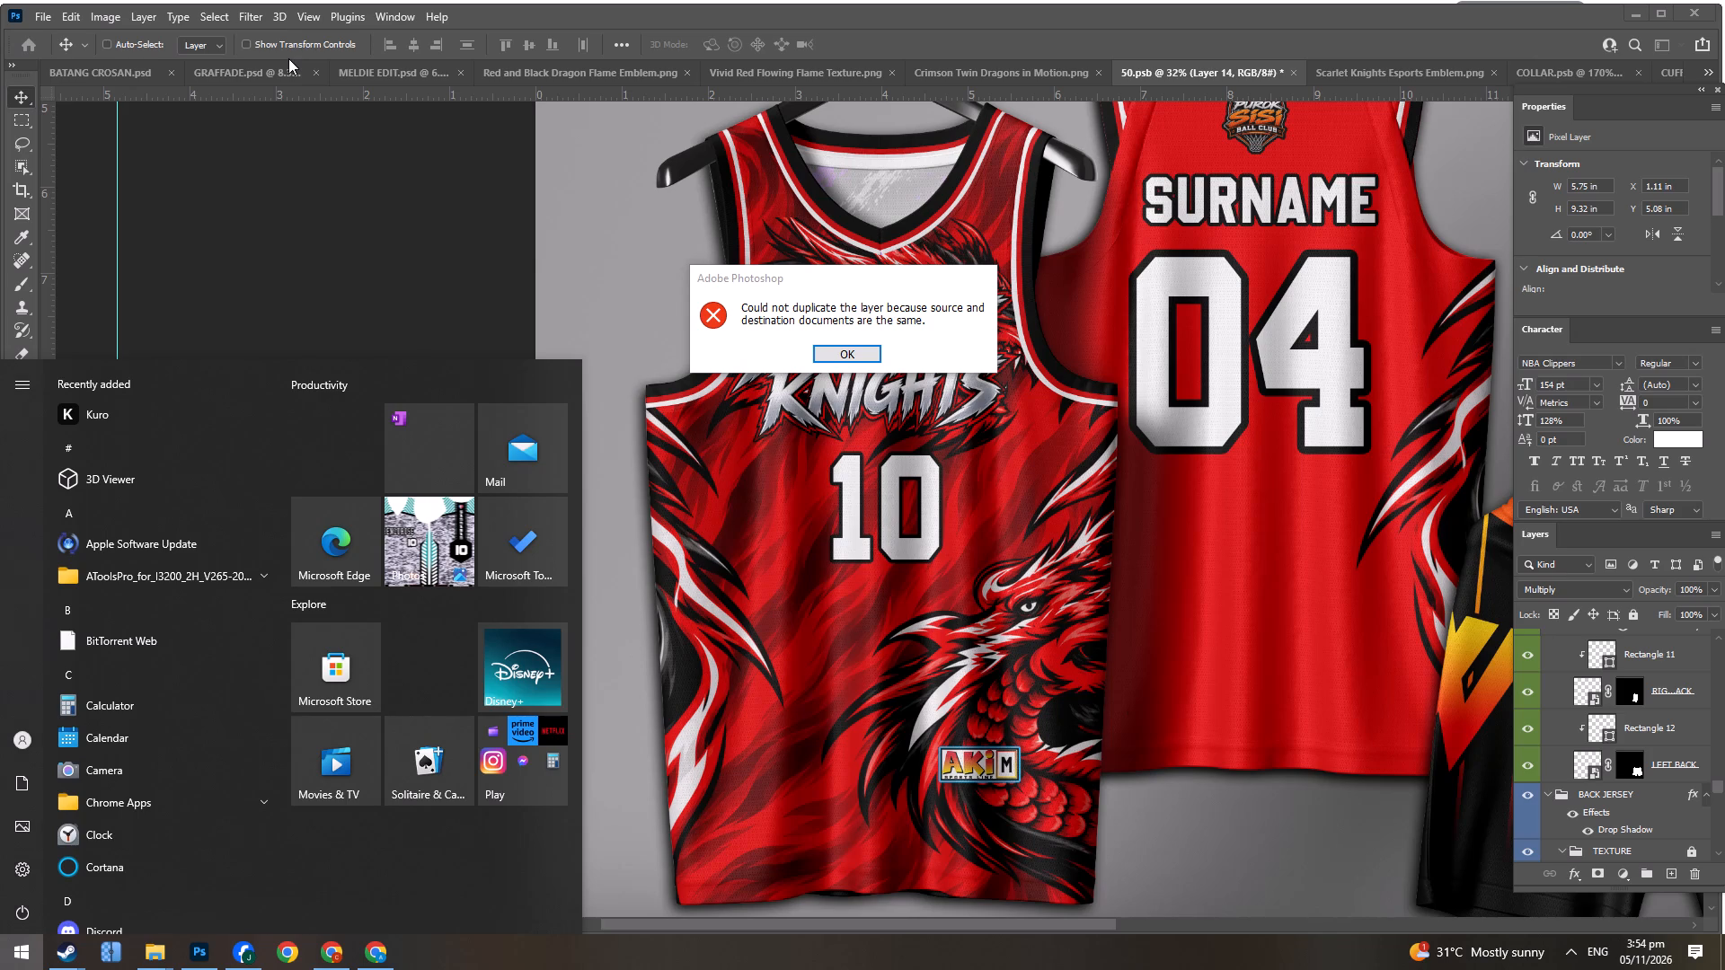
# Move the Layer 14 flame texture off the front jersey to cover the back jersey, at about X 5.82 in, Y 3.69 in.
pyautogui.click(834, 355)
pyautogui.click(851, 360)
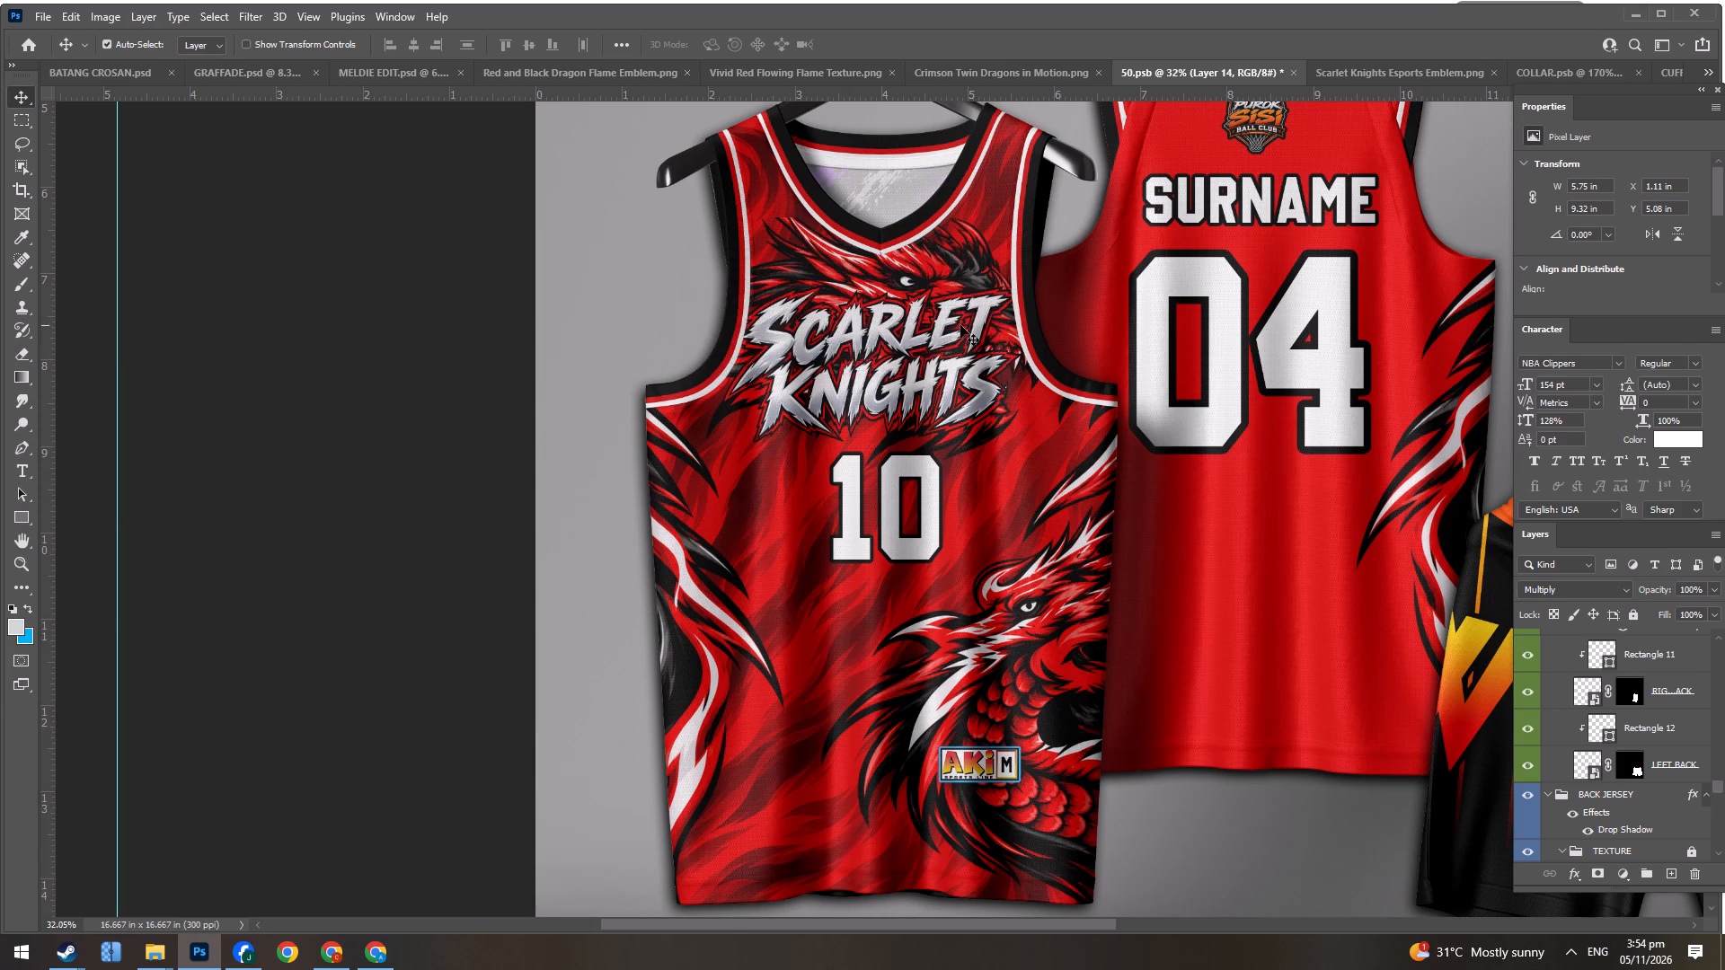
pyautogui.keyDown('alt'); pyautogui.scroll(-10, 1245, 332); pyautogui.keyUp('alt')
pyautogui.scroll(12, 1340, 268)
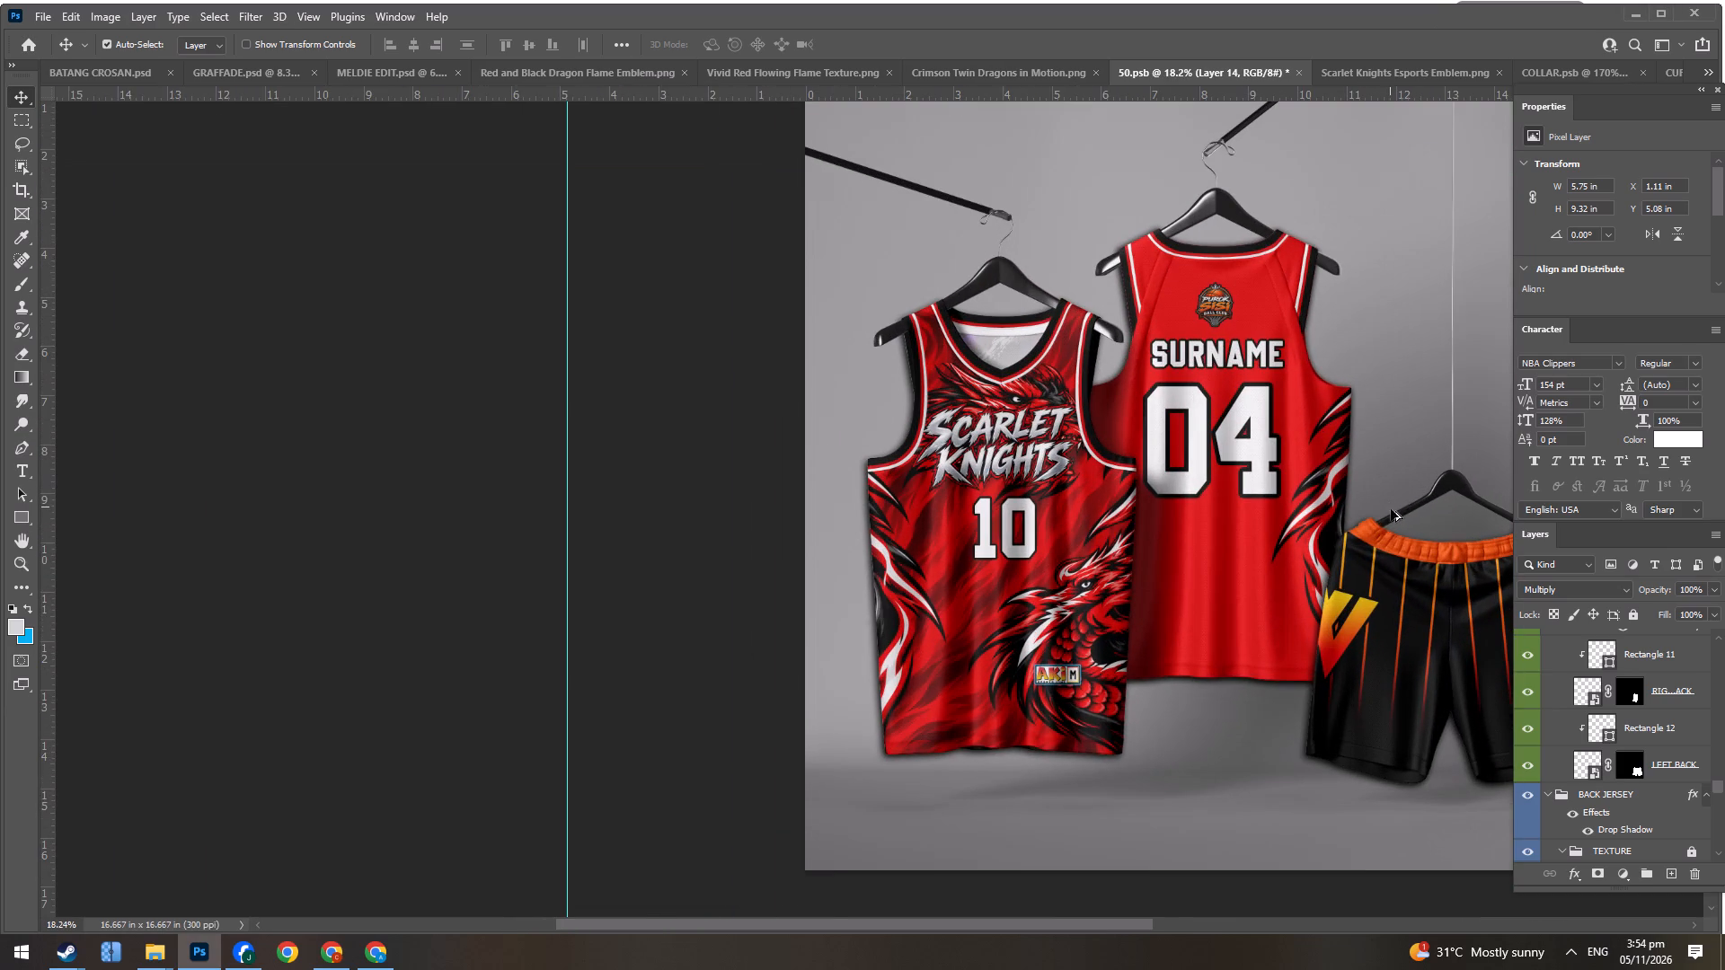
pyautogui.click(1216, 547)
pyautogui.click(986, 593)
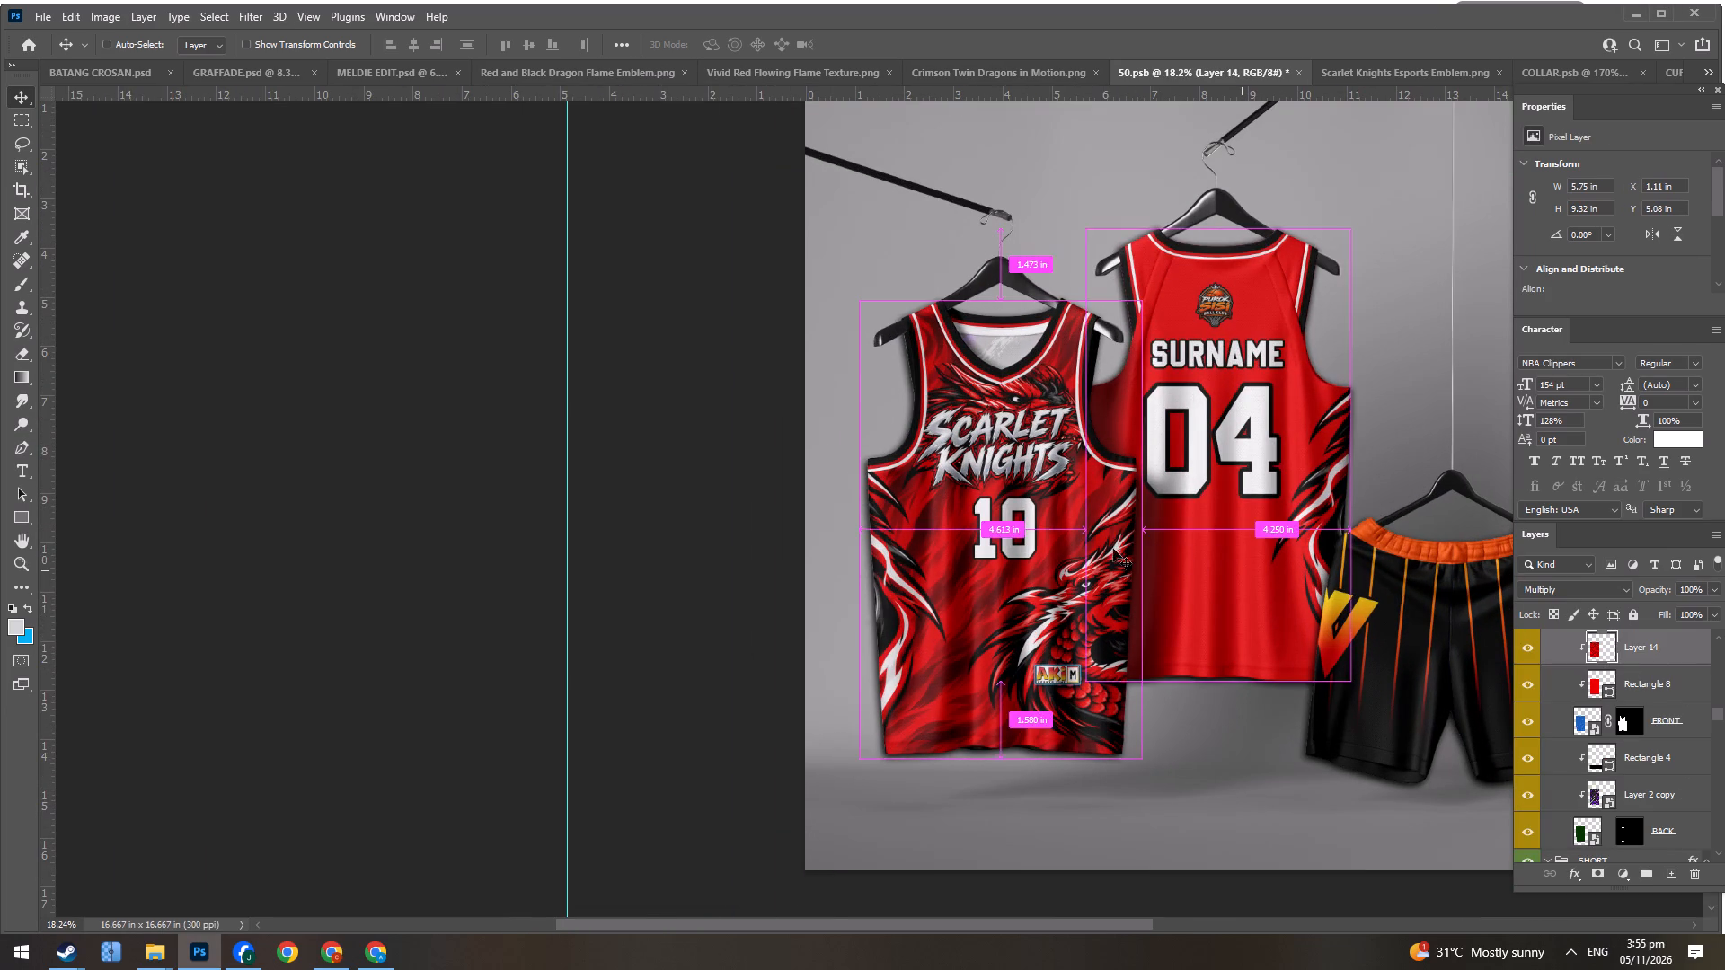
pyautogui.hotkey('ctrl', 't')
pyautogui.moveTo(1020, 553); pyautogui.dragTo(1238, 480)
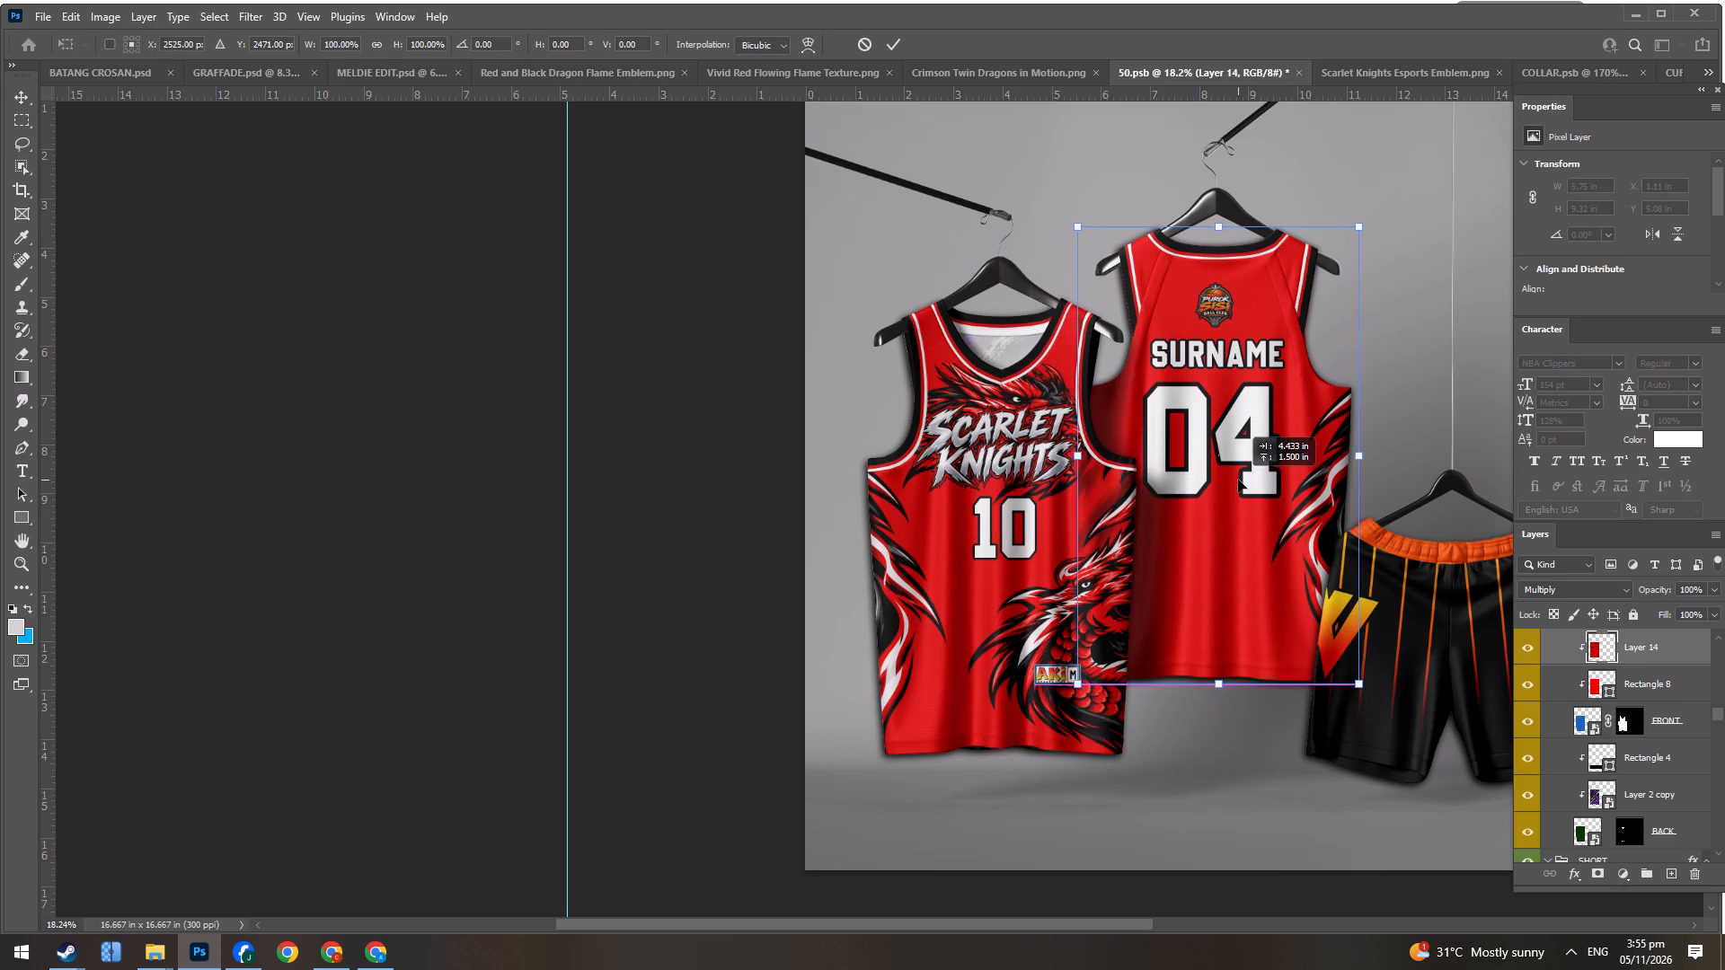
pyautogui.moveTo(1238, 480); pyautogui.dragTo(1252, 485)
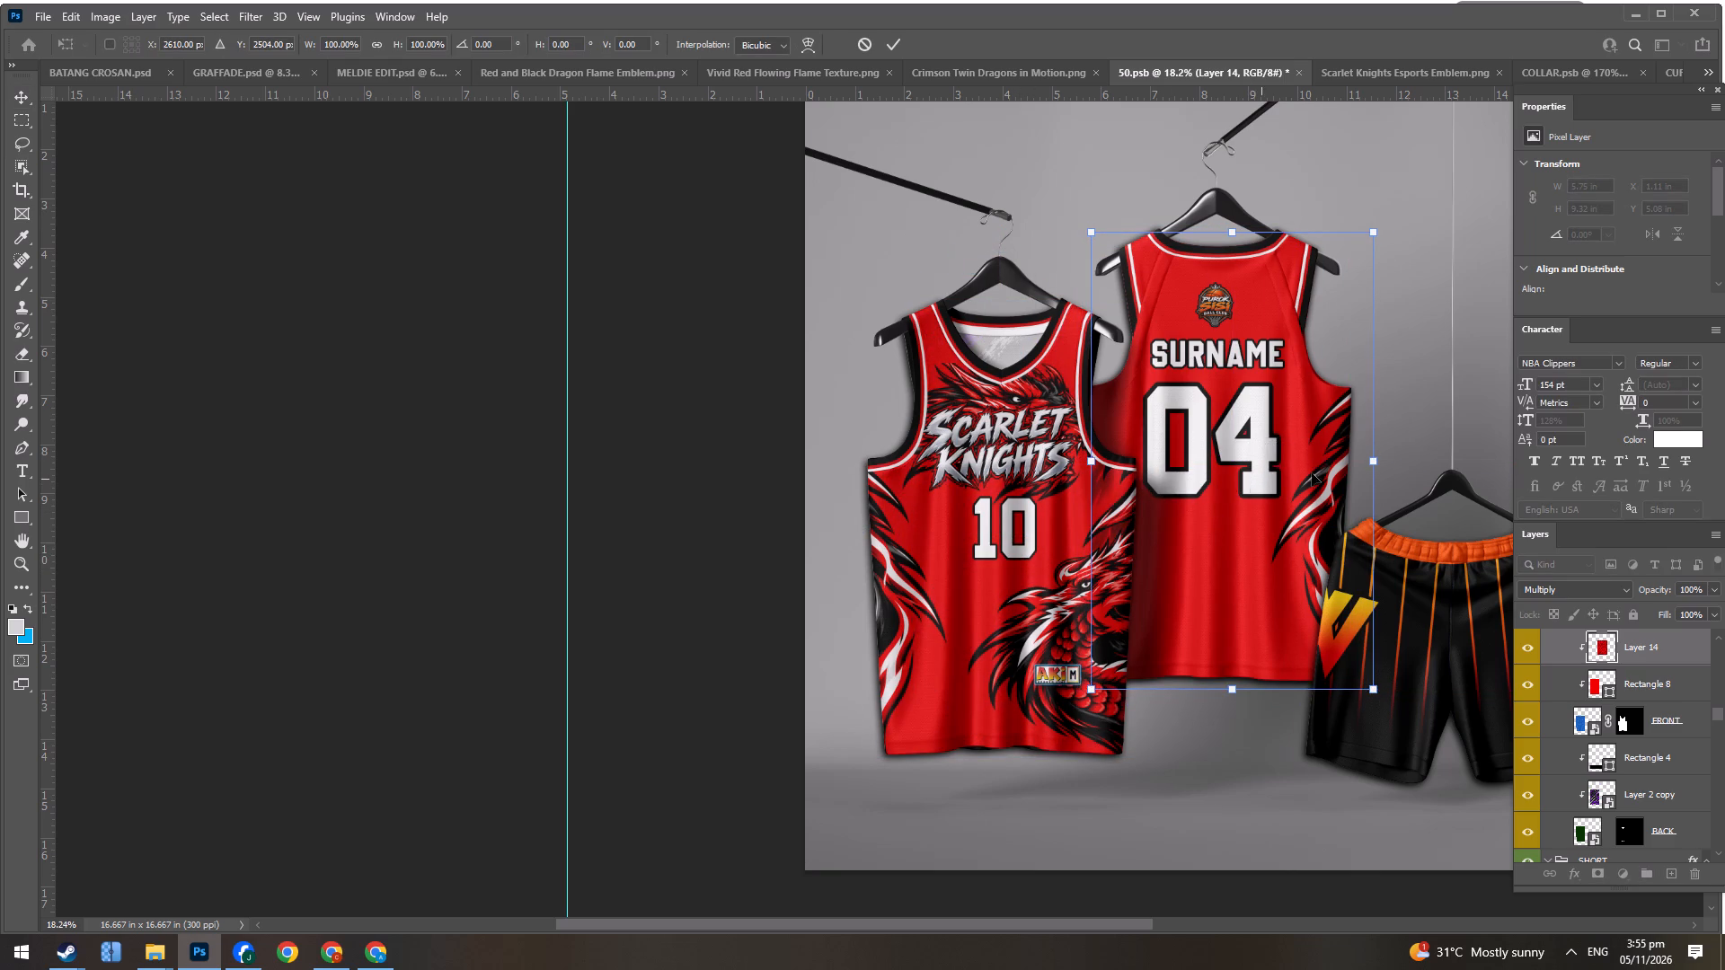
# Move Layer 14 into the BACK JERSEY group's design layers, directly above Rectangle 5 copy, and clip it to the layer below.
pyautogui.click(1671, 656)
pyautogui.scroll(2, 1671, 664)
pyautogui.moveTo(1682, 694); pyautogui.dragTo(1656, 969)
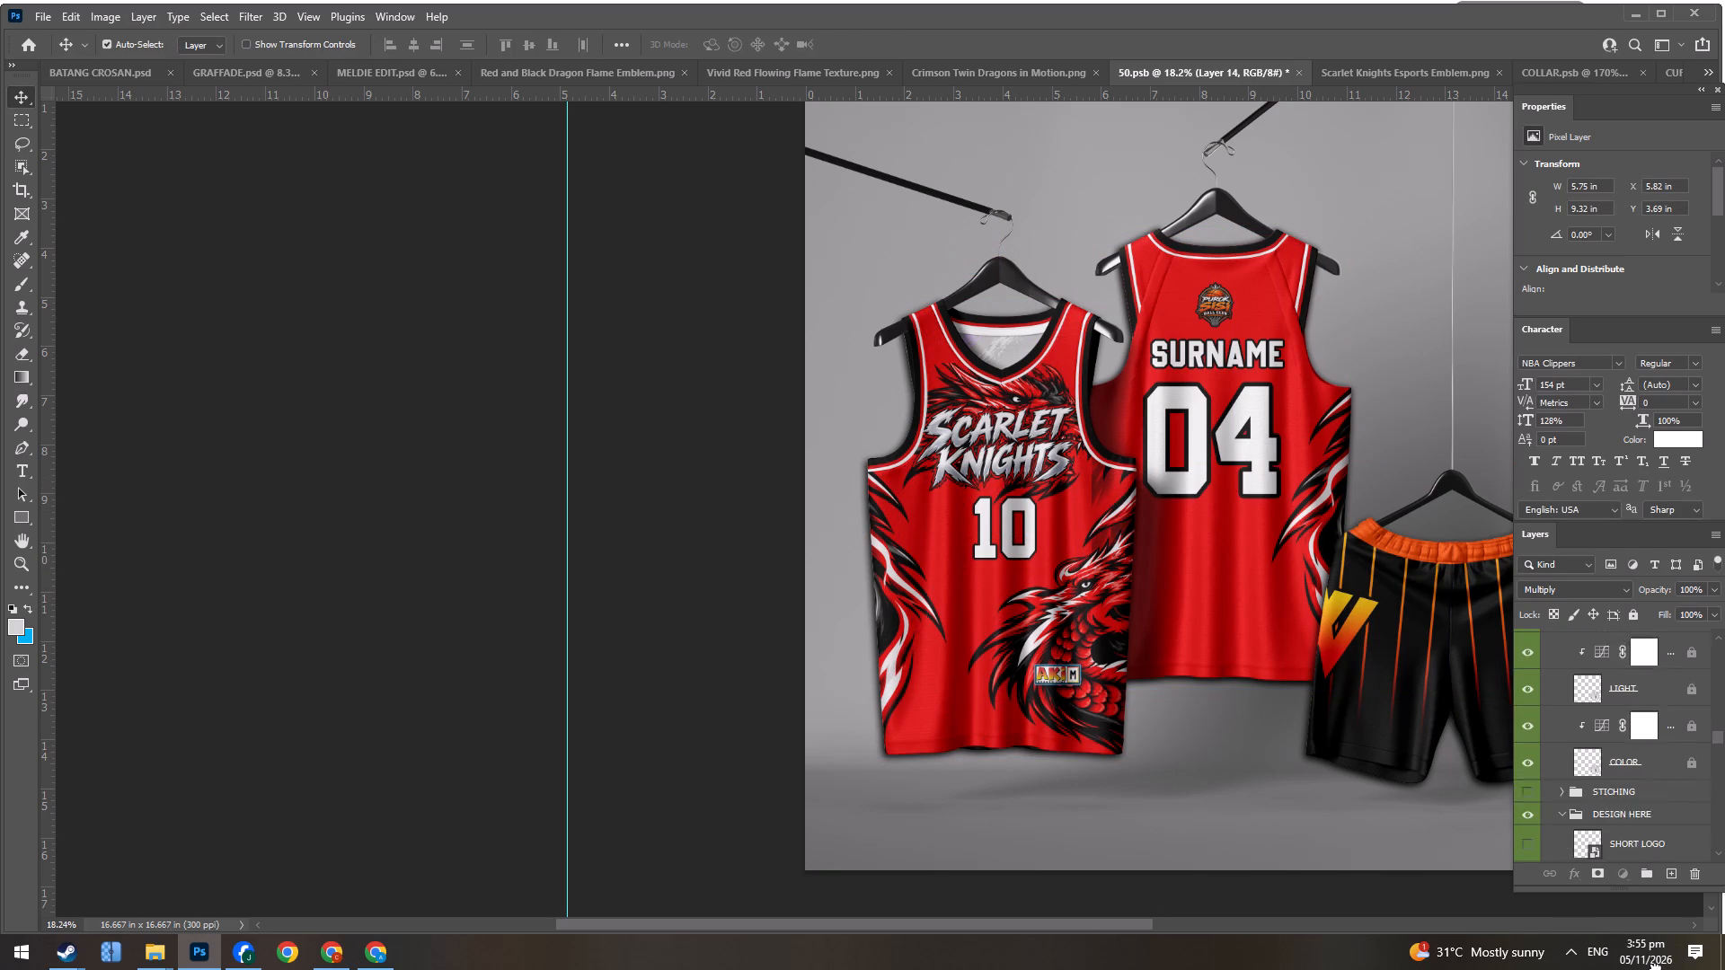
pyautogui.moveTo(1656, 969); pyautogui.dragTo(1638, 813)
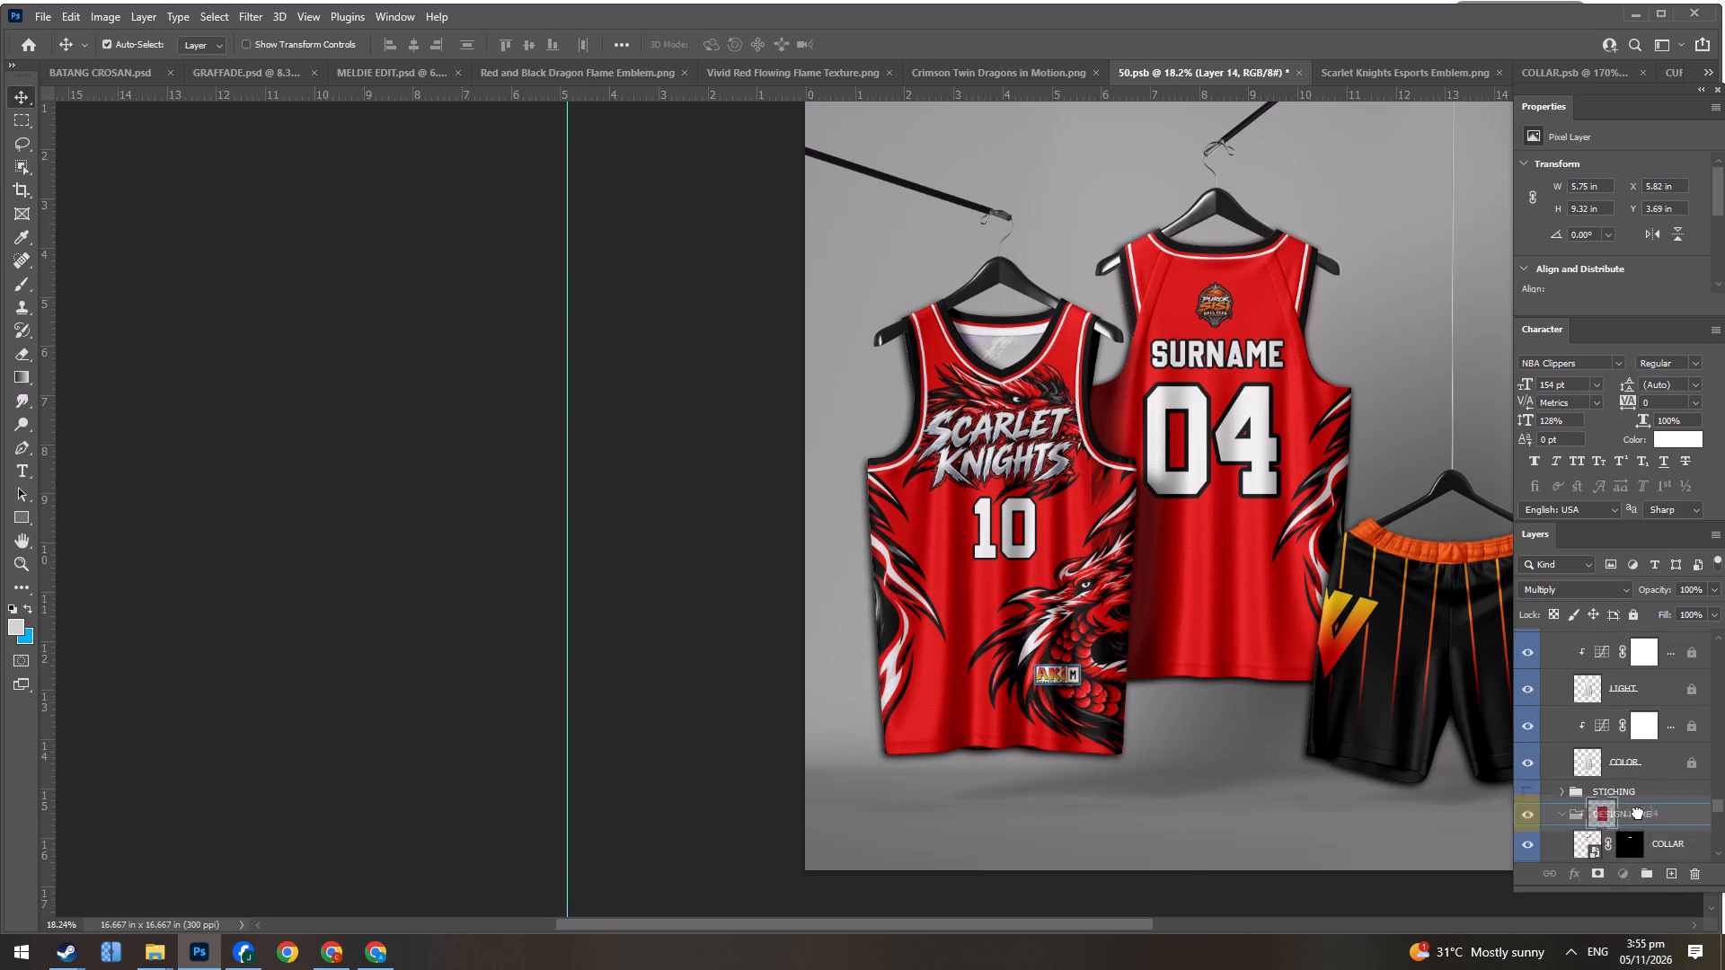
pyautogui.moveTo(1638, 813); pyautogui.dragTo(1648, 723)
pyautogui.rightClick(1694, 700)
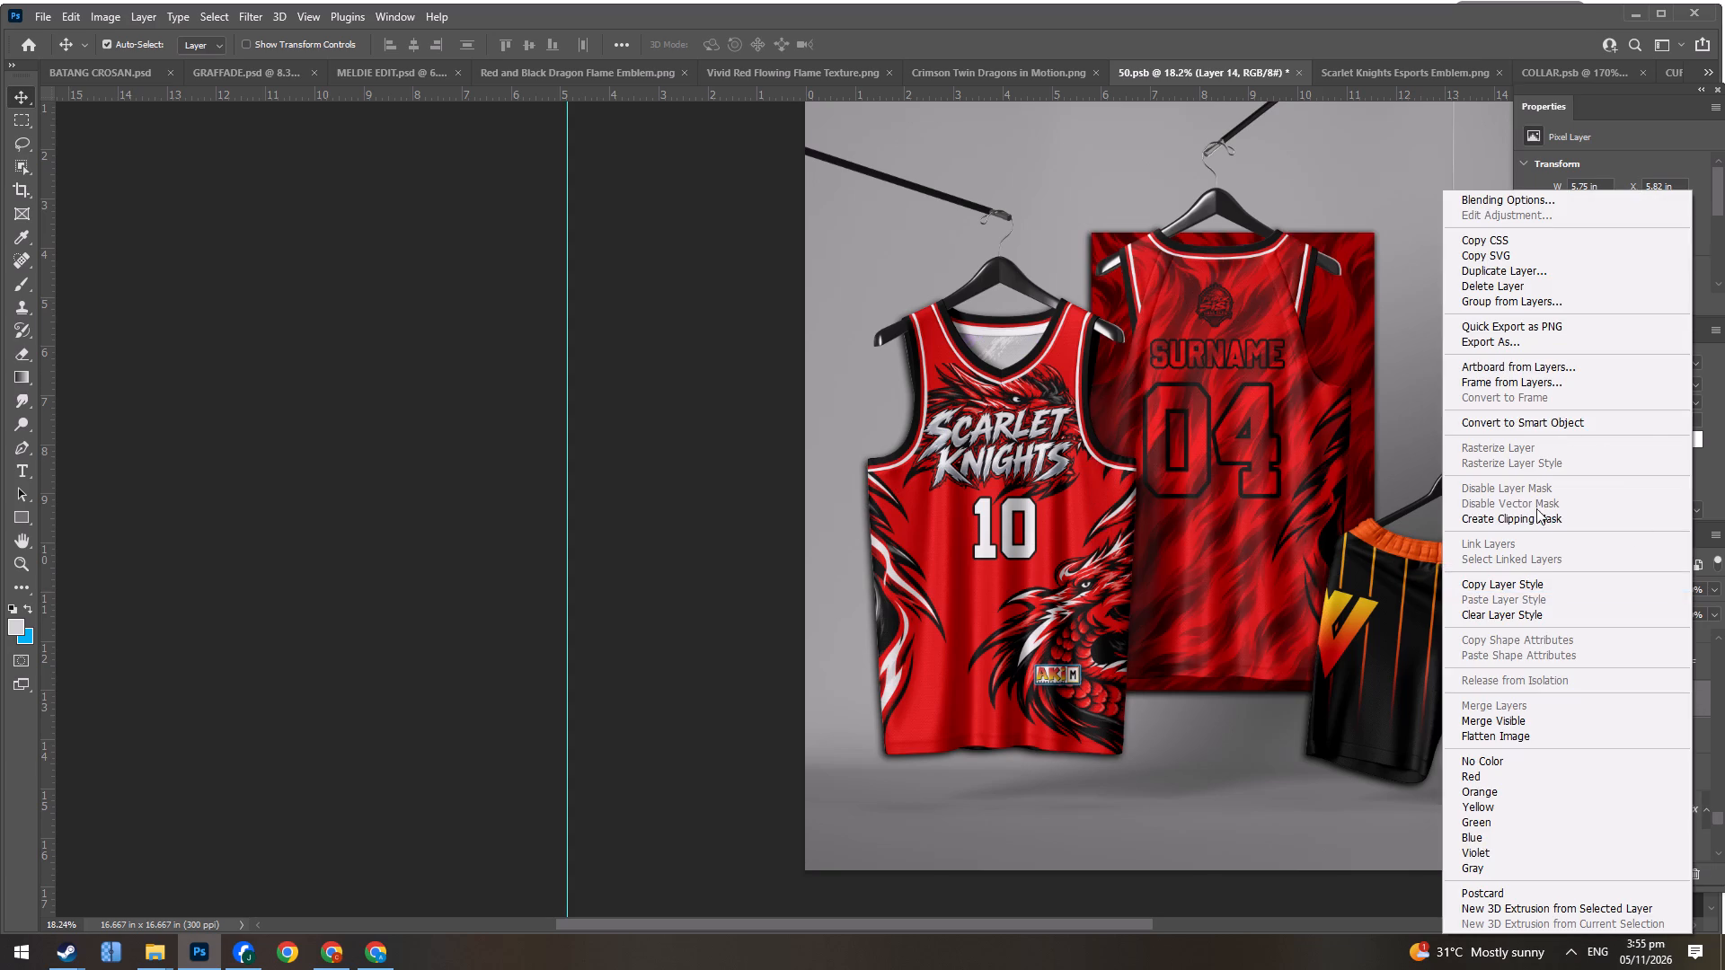
pyautogui.click(1533, 516)
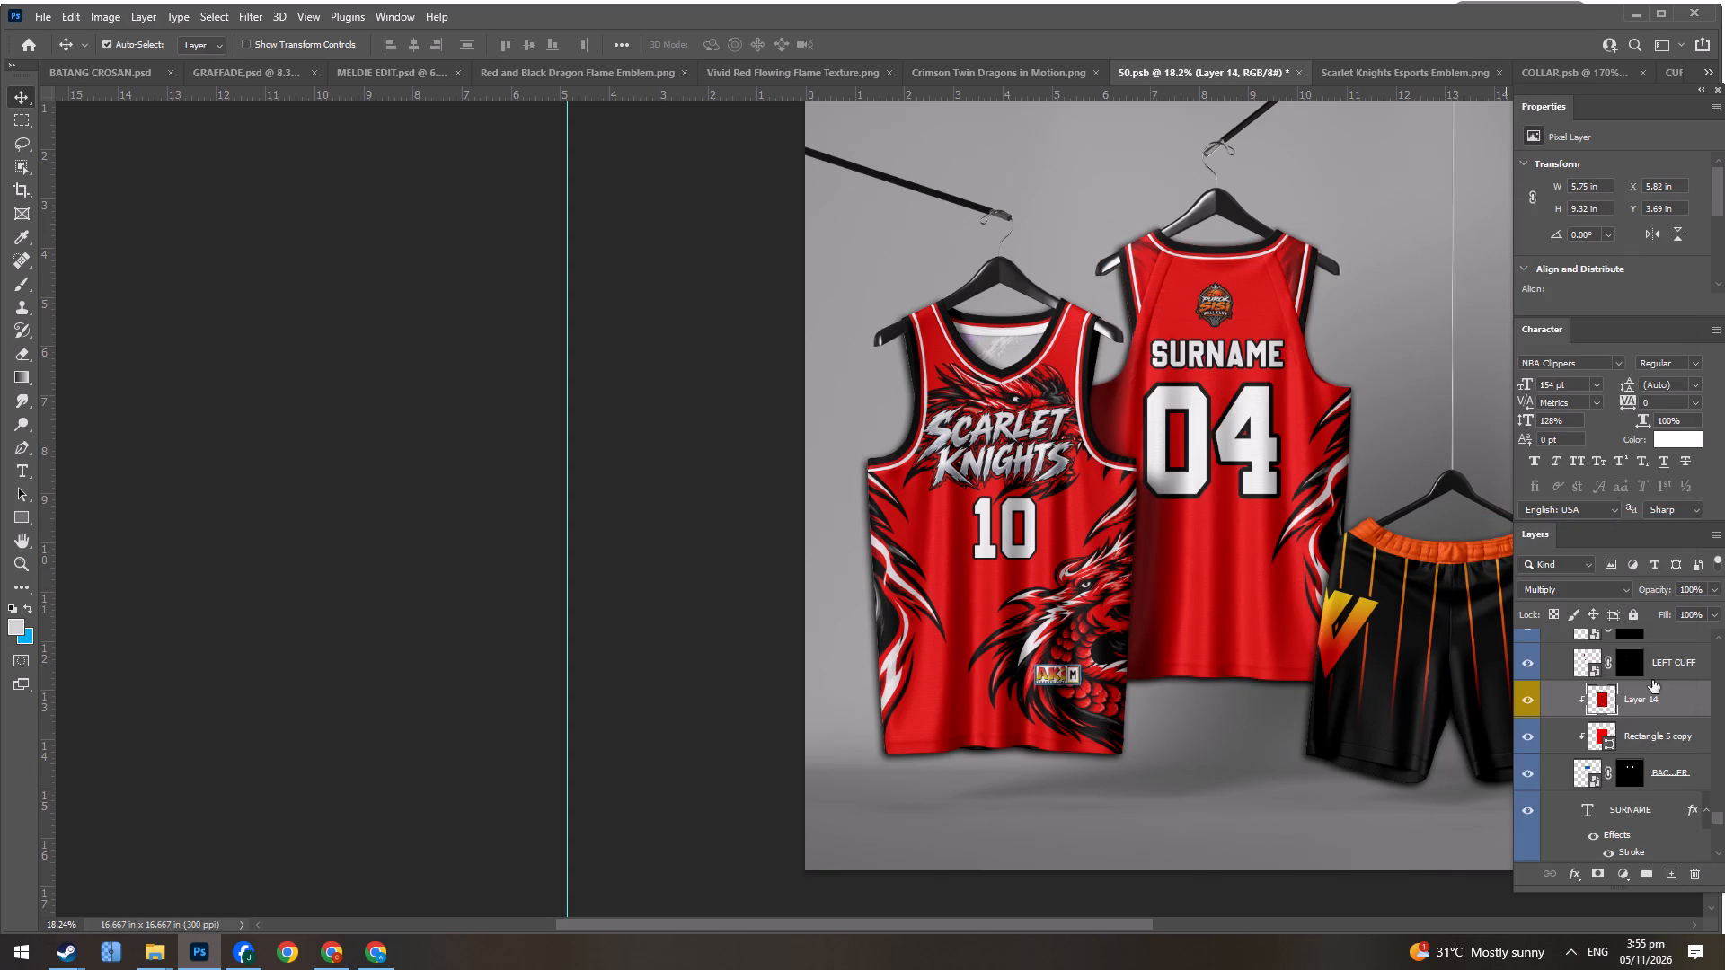
# Move Layer 14 and Rectangle 5 copy together beneath Layer 1 copy 4 in the back jersey's clipped body layers.
pyautogui.scroll(2, 1648, 720)
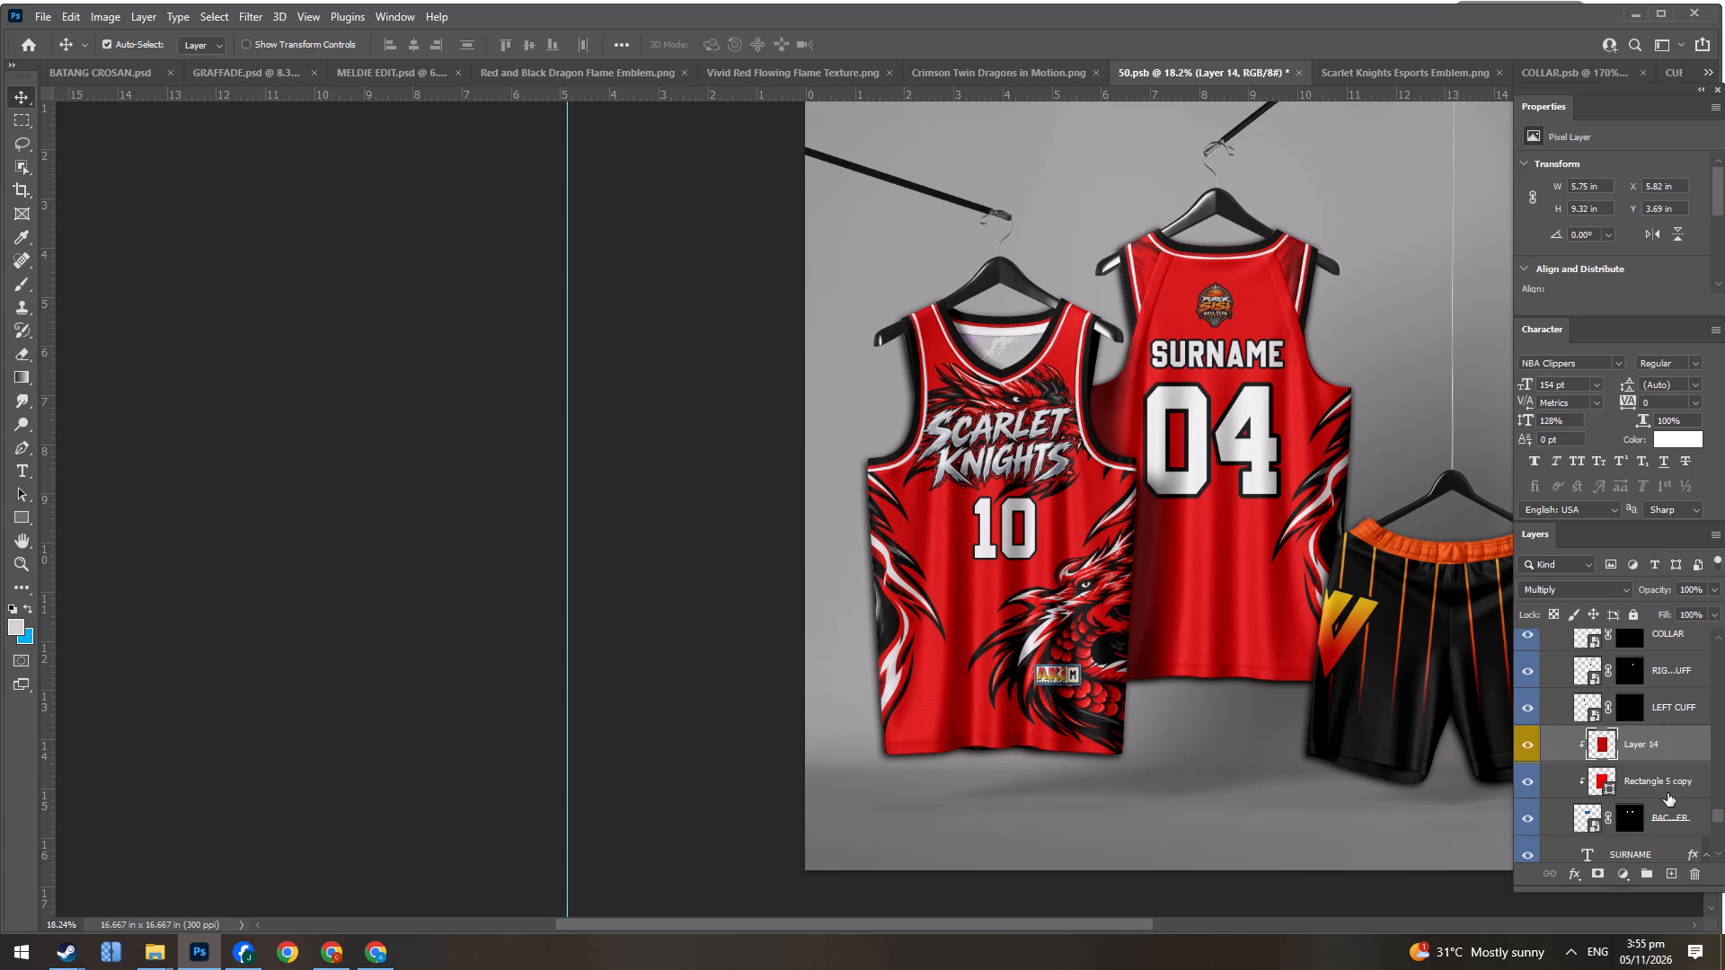
pyautogui.keyDown('ctrl'); pyautogui.click(1667, 782); pyautogui.keyUp('ctrl')
pyautogui.moveTo(1681, 736); pyautogui.dragTo(1680, 957)
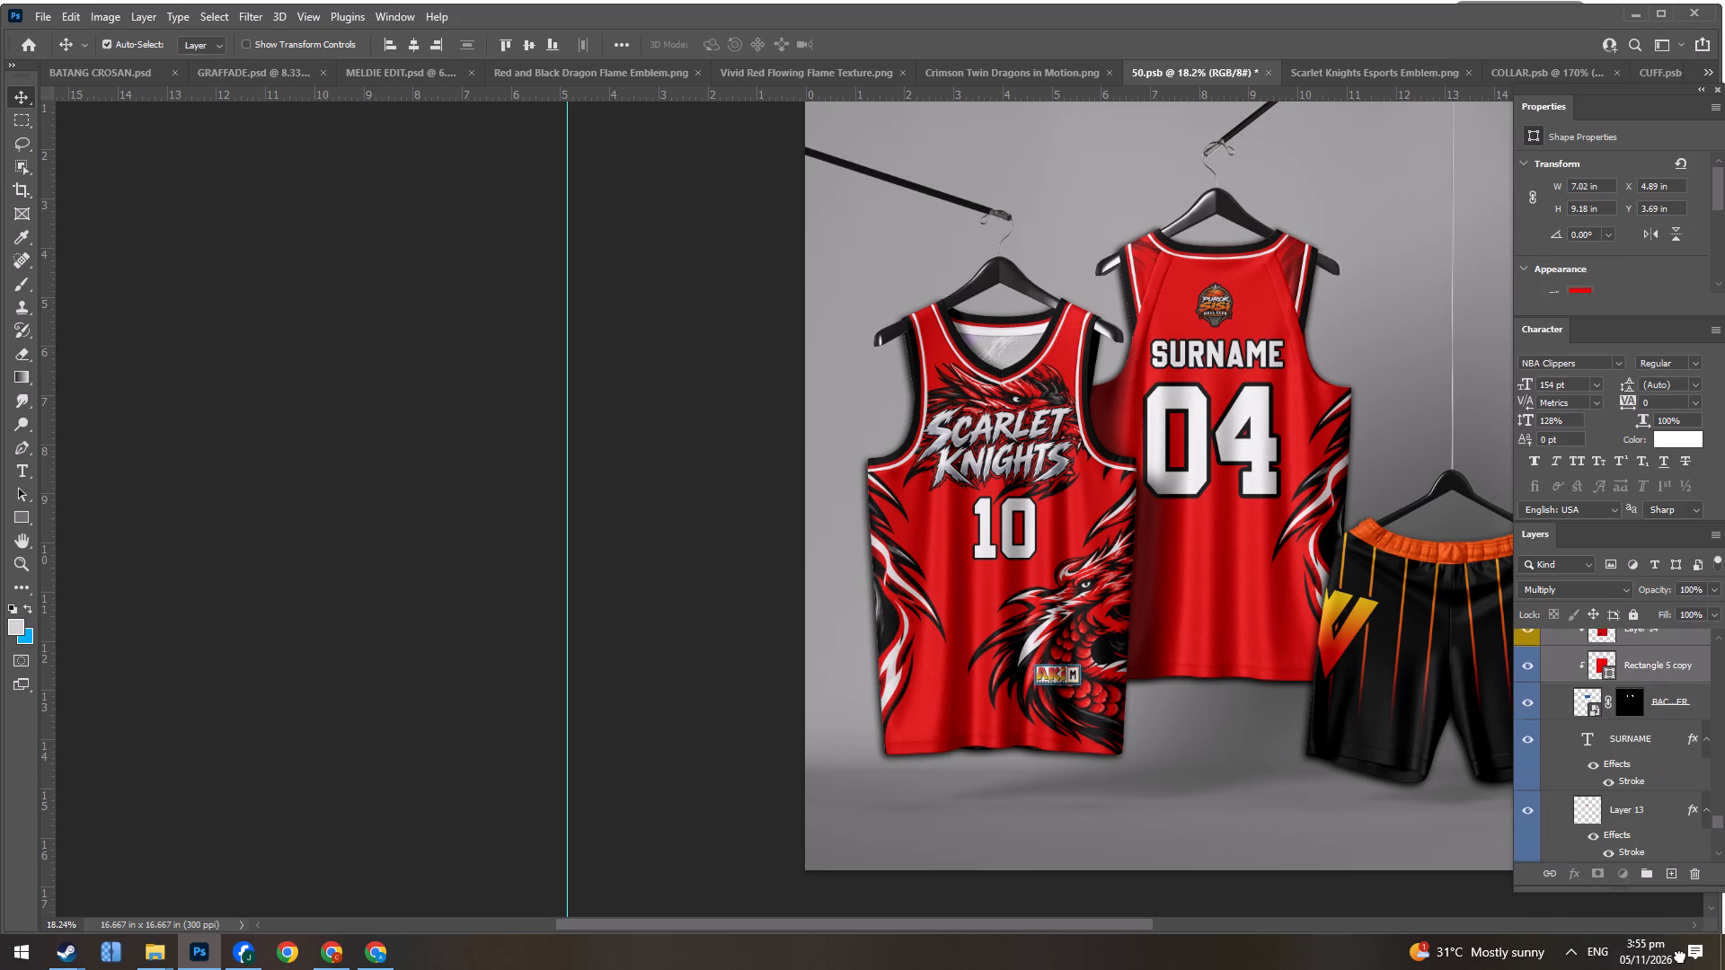
pyautogui.moveTo(1680, 957); pyautogui.dragTo(1654, 756)
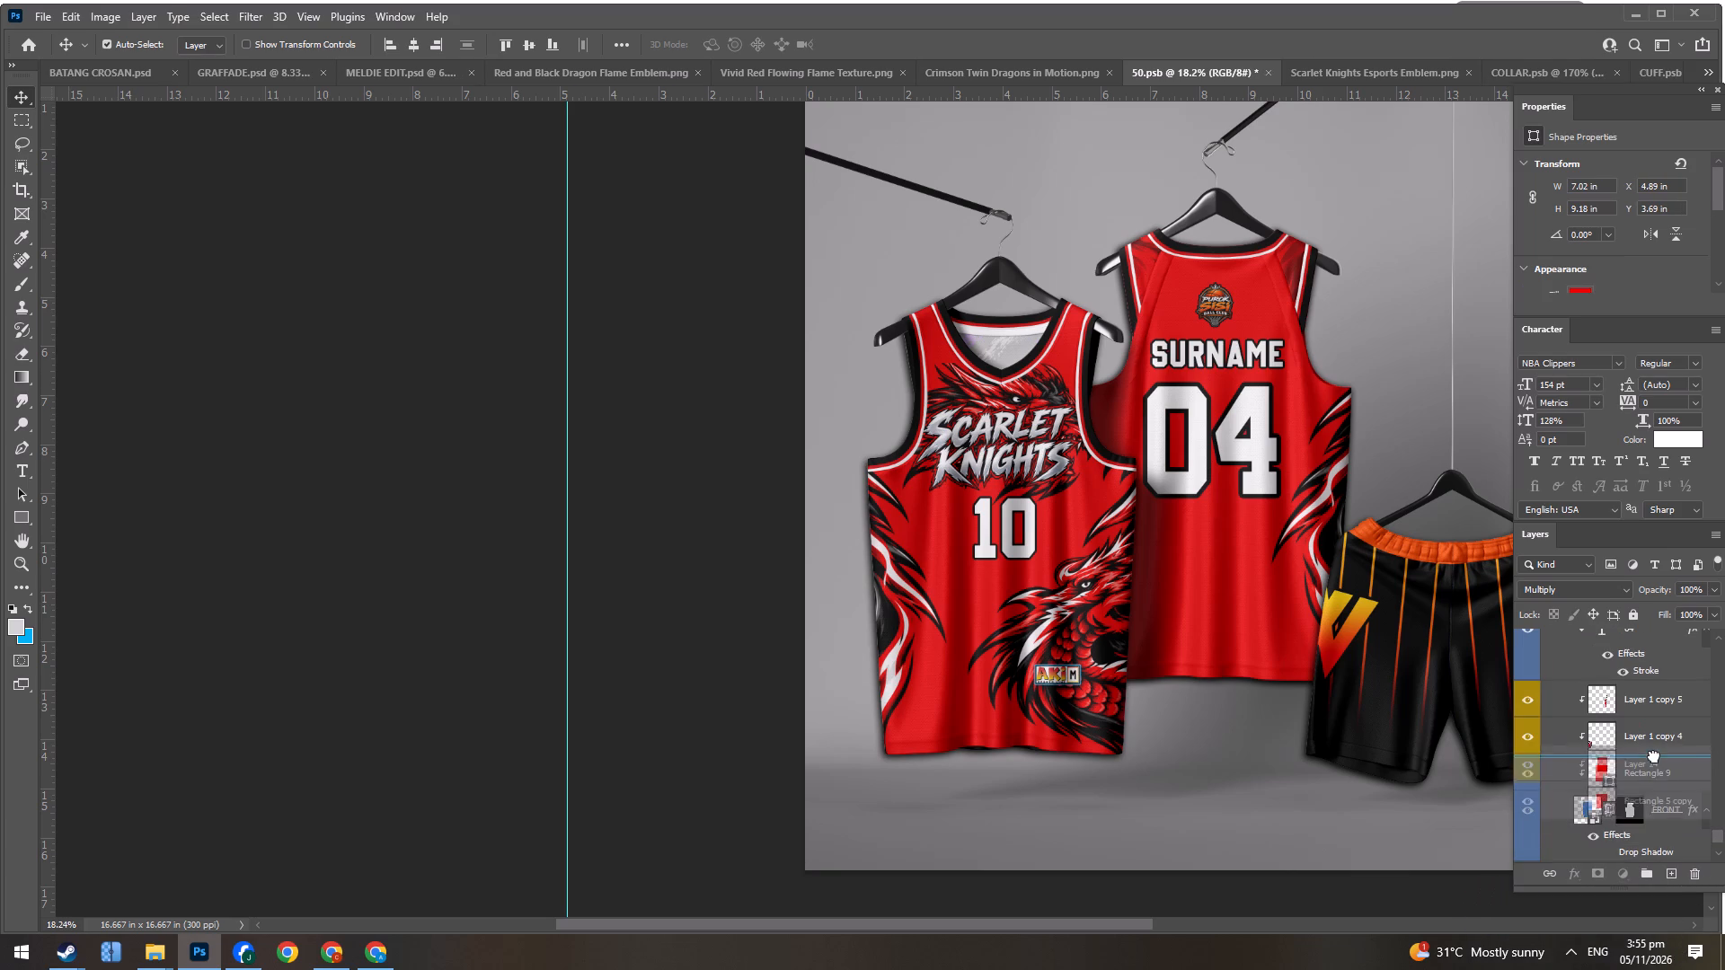
pyautogui.moveTo(1654, 756); pyautogui.dragTo(1654, 755)
# Delete the old Rectangle 9 color layer beneath Rectangle 5 copy on the back jersey body.
pyautogui.click(1650, 762)
pyautogui.press('Delete')
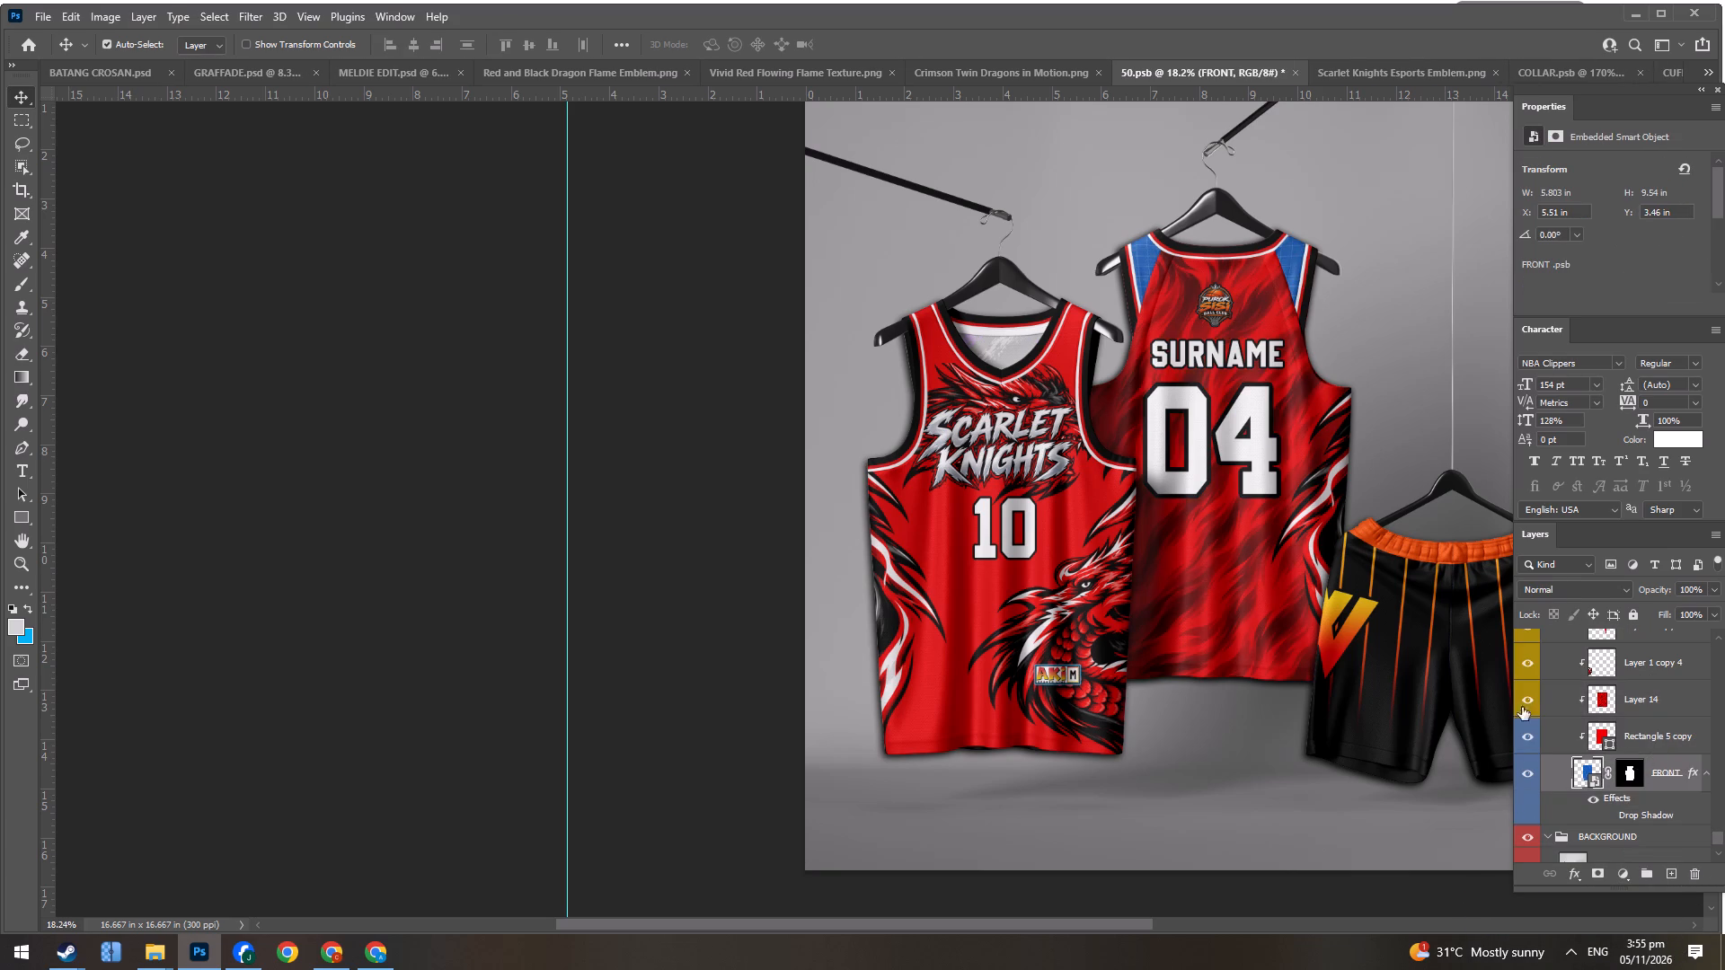
pyautogui.hotkey('ctrl', 't')
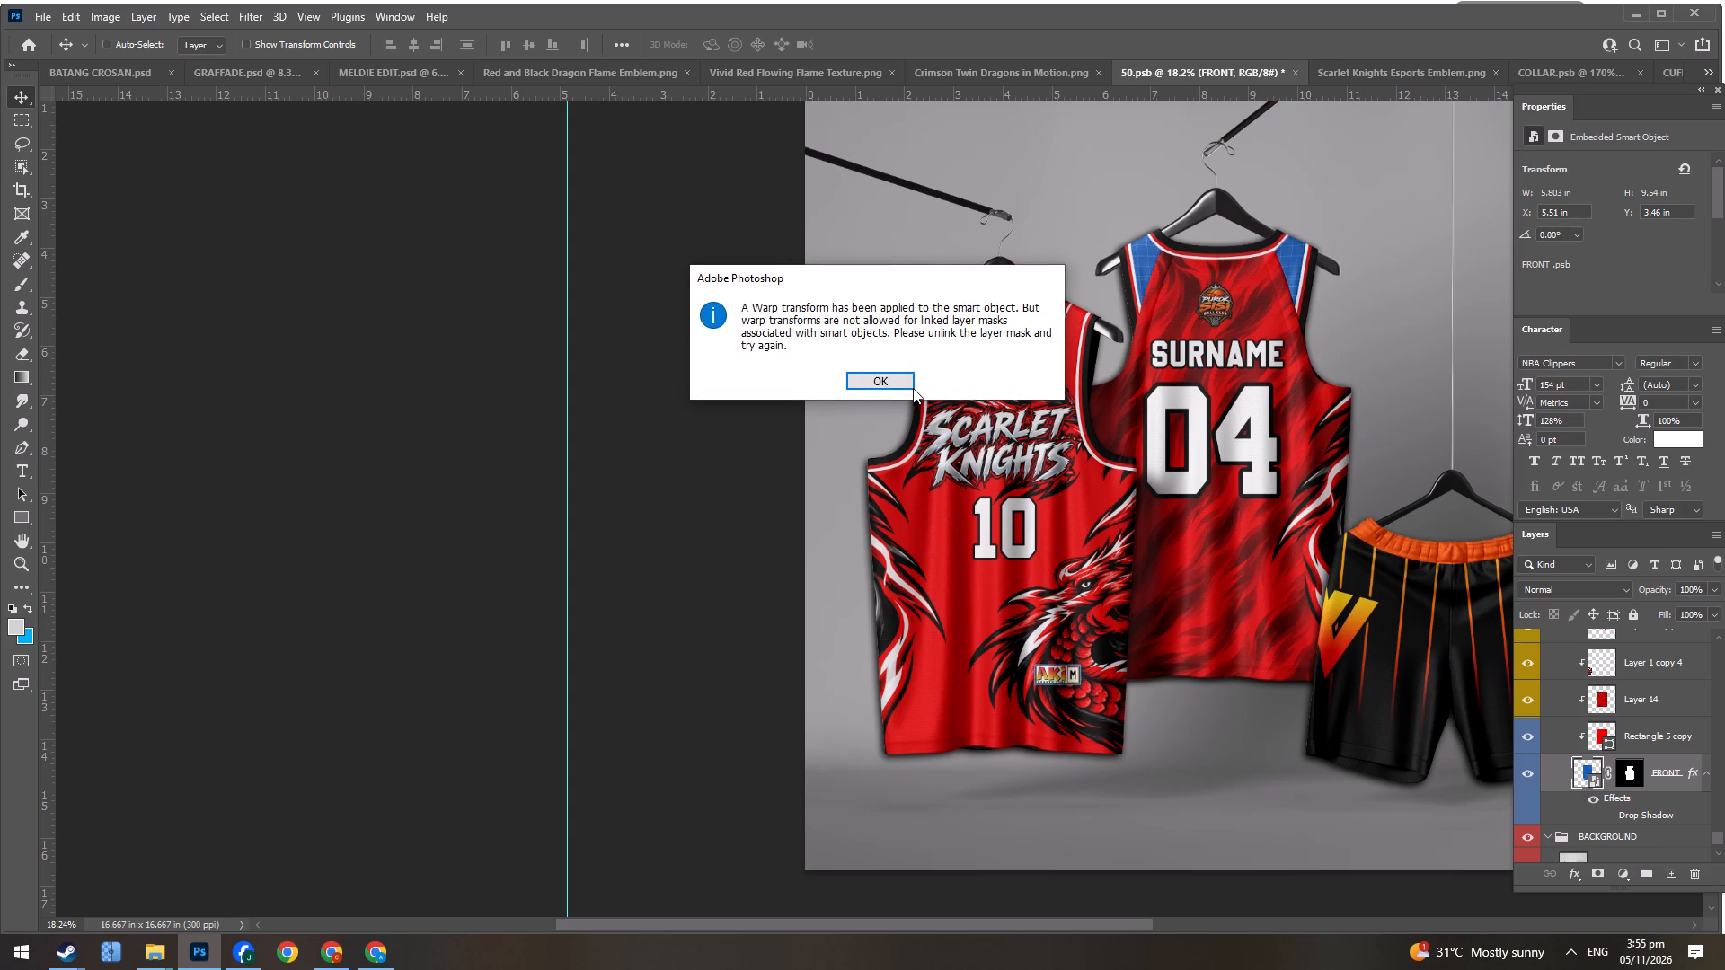
pyautogui.click(913, 388)
# Duplicate Layer 14 and Rectangle 5 copy to just below LEFT CUFF and clip the duplicates to the back jersey's shoulder layer.
pyautogui.click(1659, 738)
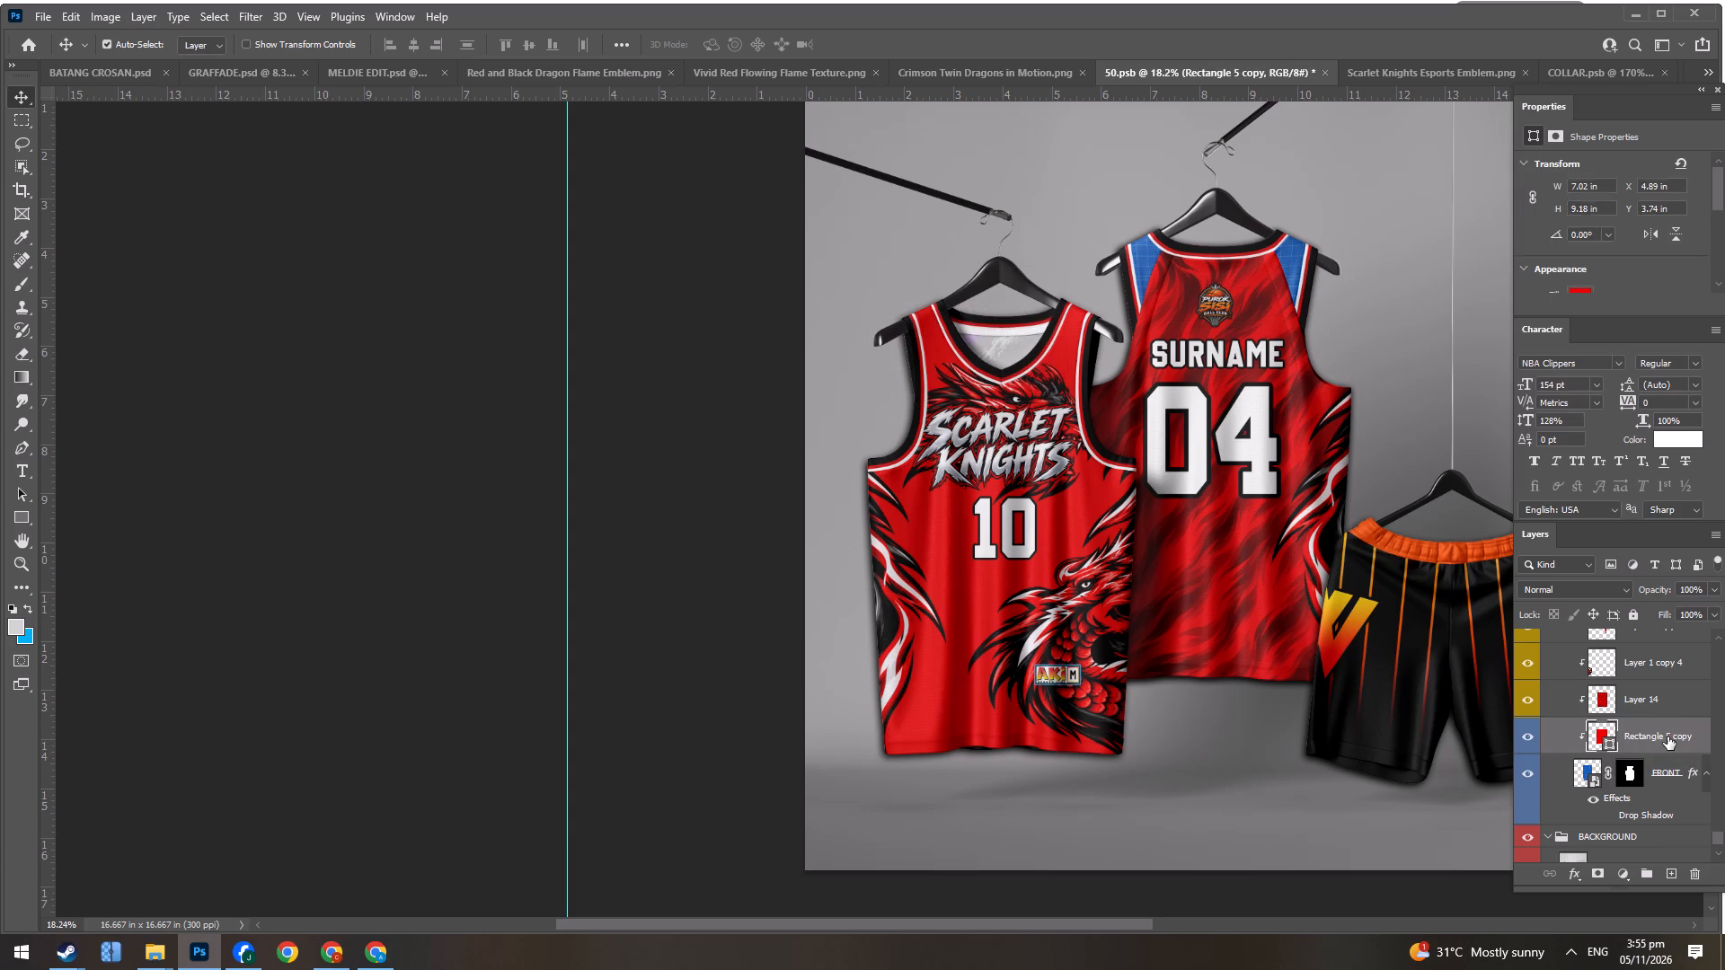
pyautogui.keyDown('shift'); pyautogui.click(1673, 701); pyautogui.keyUp('shift')
pyautogui.keyDown('alt'); pyautogui.moveTo(1677, 699); pyautogui.dragTo(1688, 622); pyautogui.keyUp('alt')
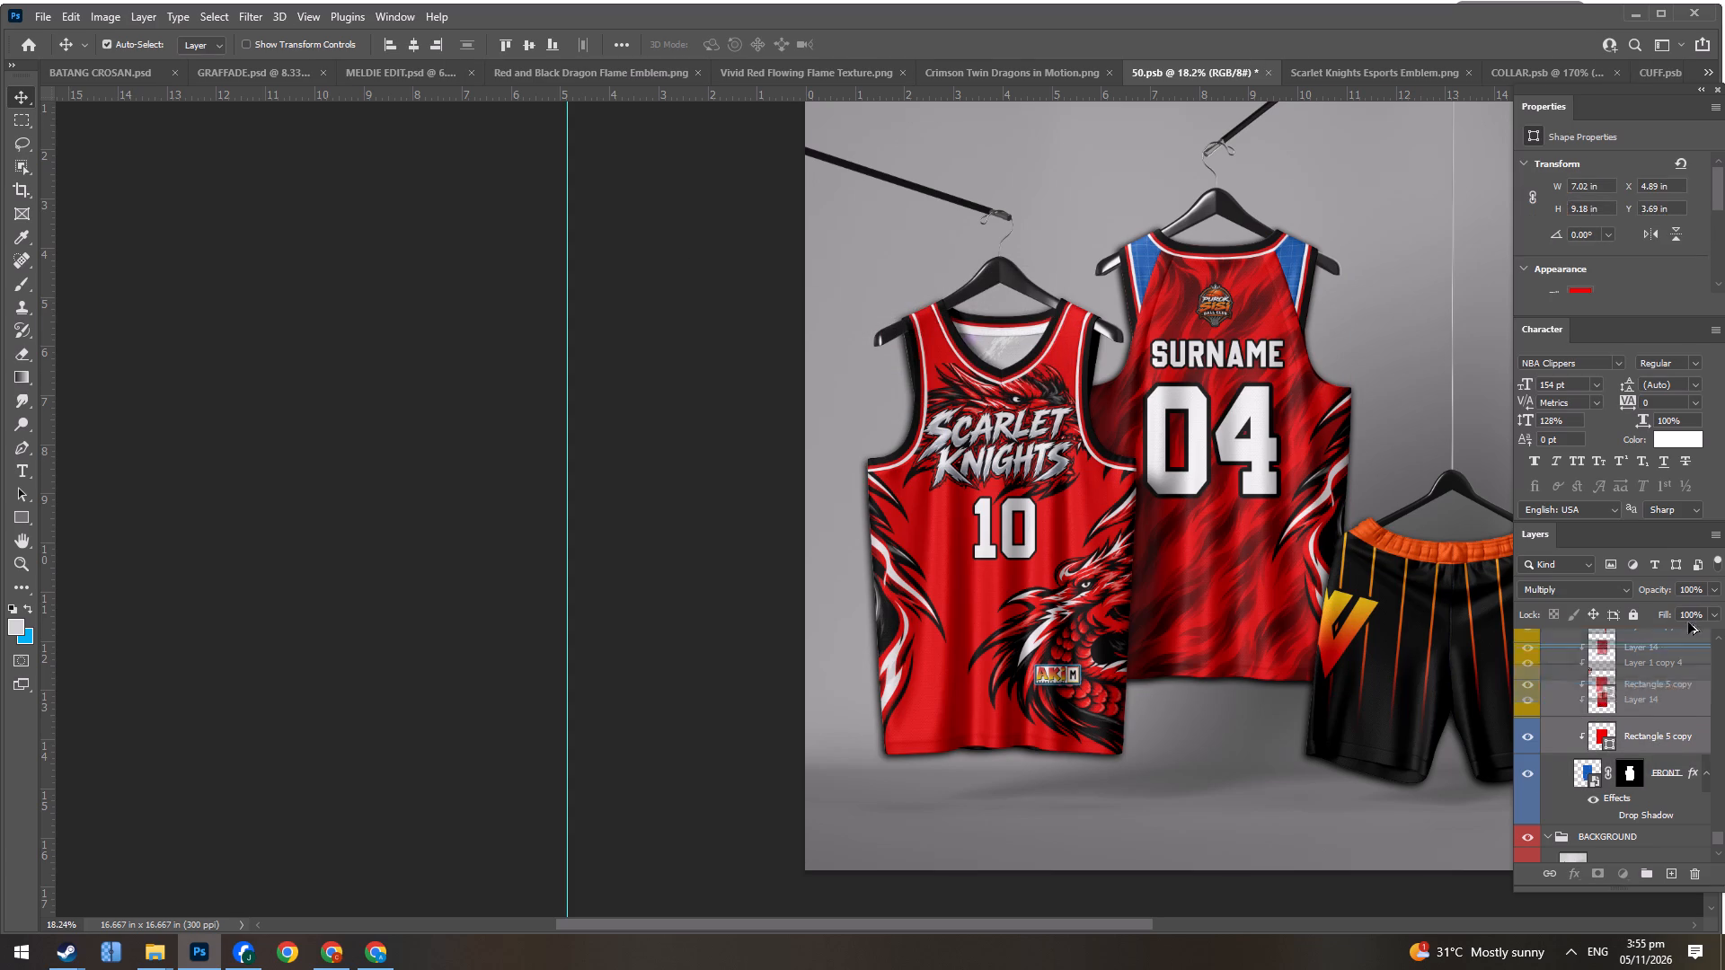
pyautogui.keyDown('alt'); pyautogui.moveTo(1688, 622); pyautogui.dragTo(1643, 443); pyautogui.keyUp('alt')
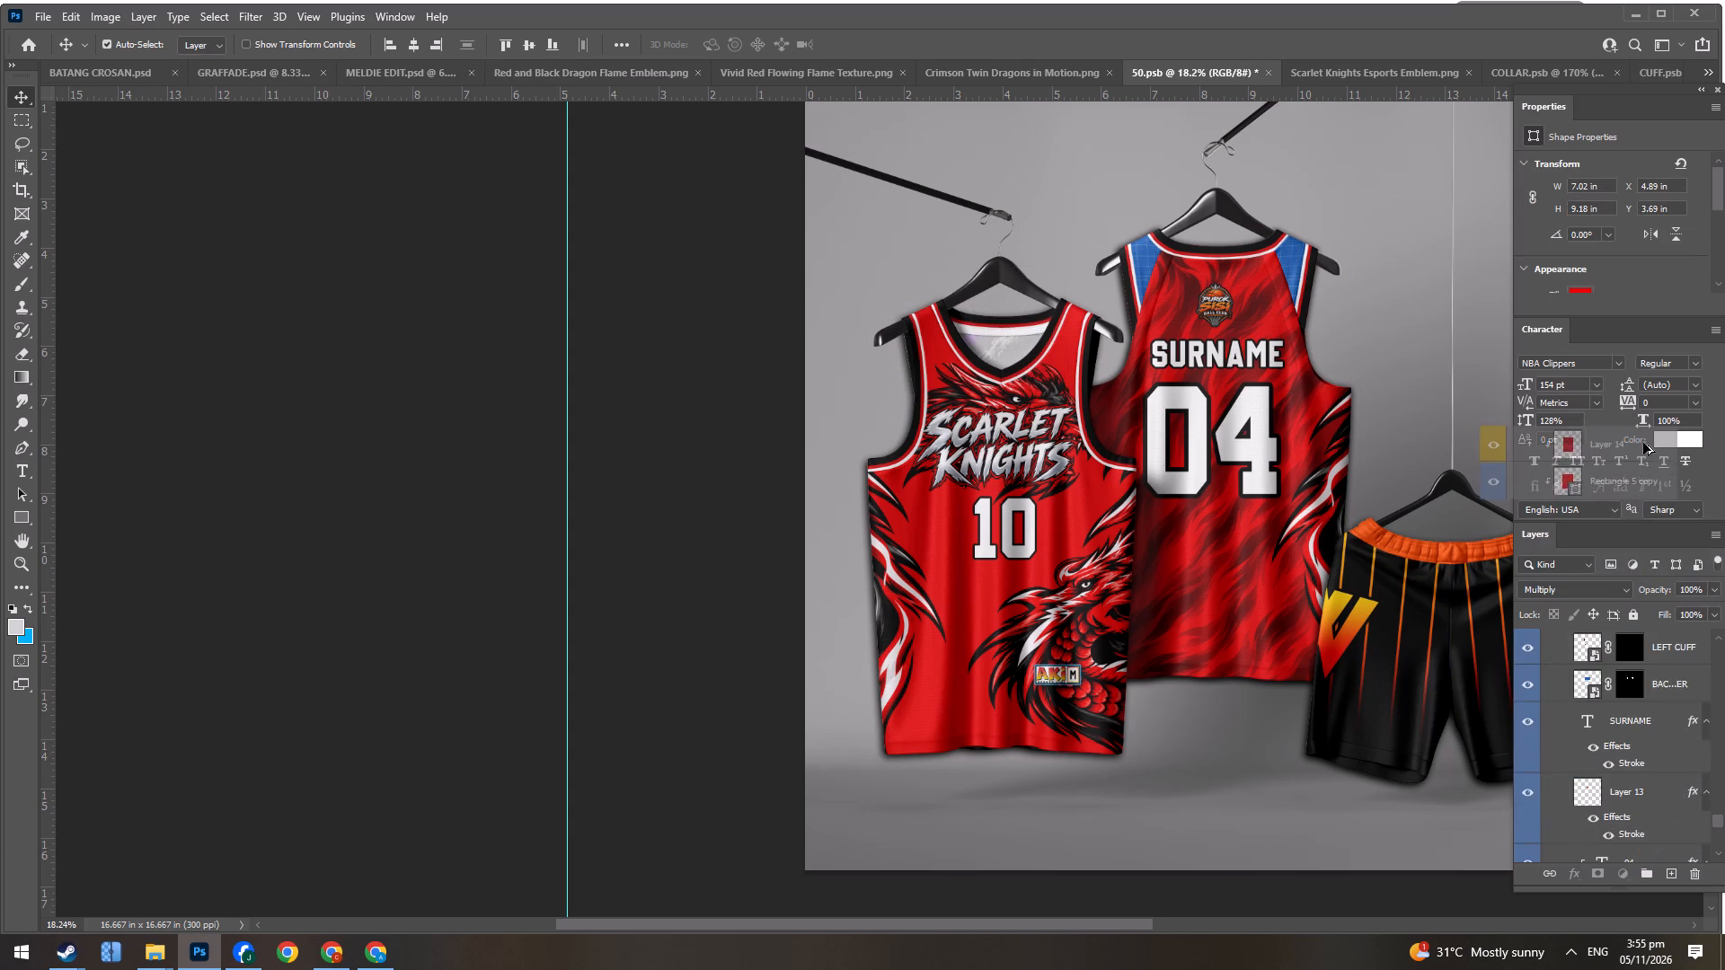
pyautogui.keyDown('alt'); pyautogui.moveTo(1643, 443); pyautogui.dragTo(1624, 704); pyautogui.keyUp('alt')
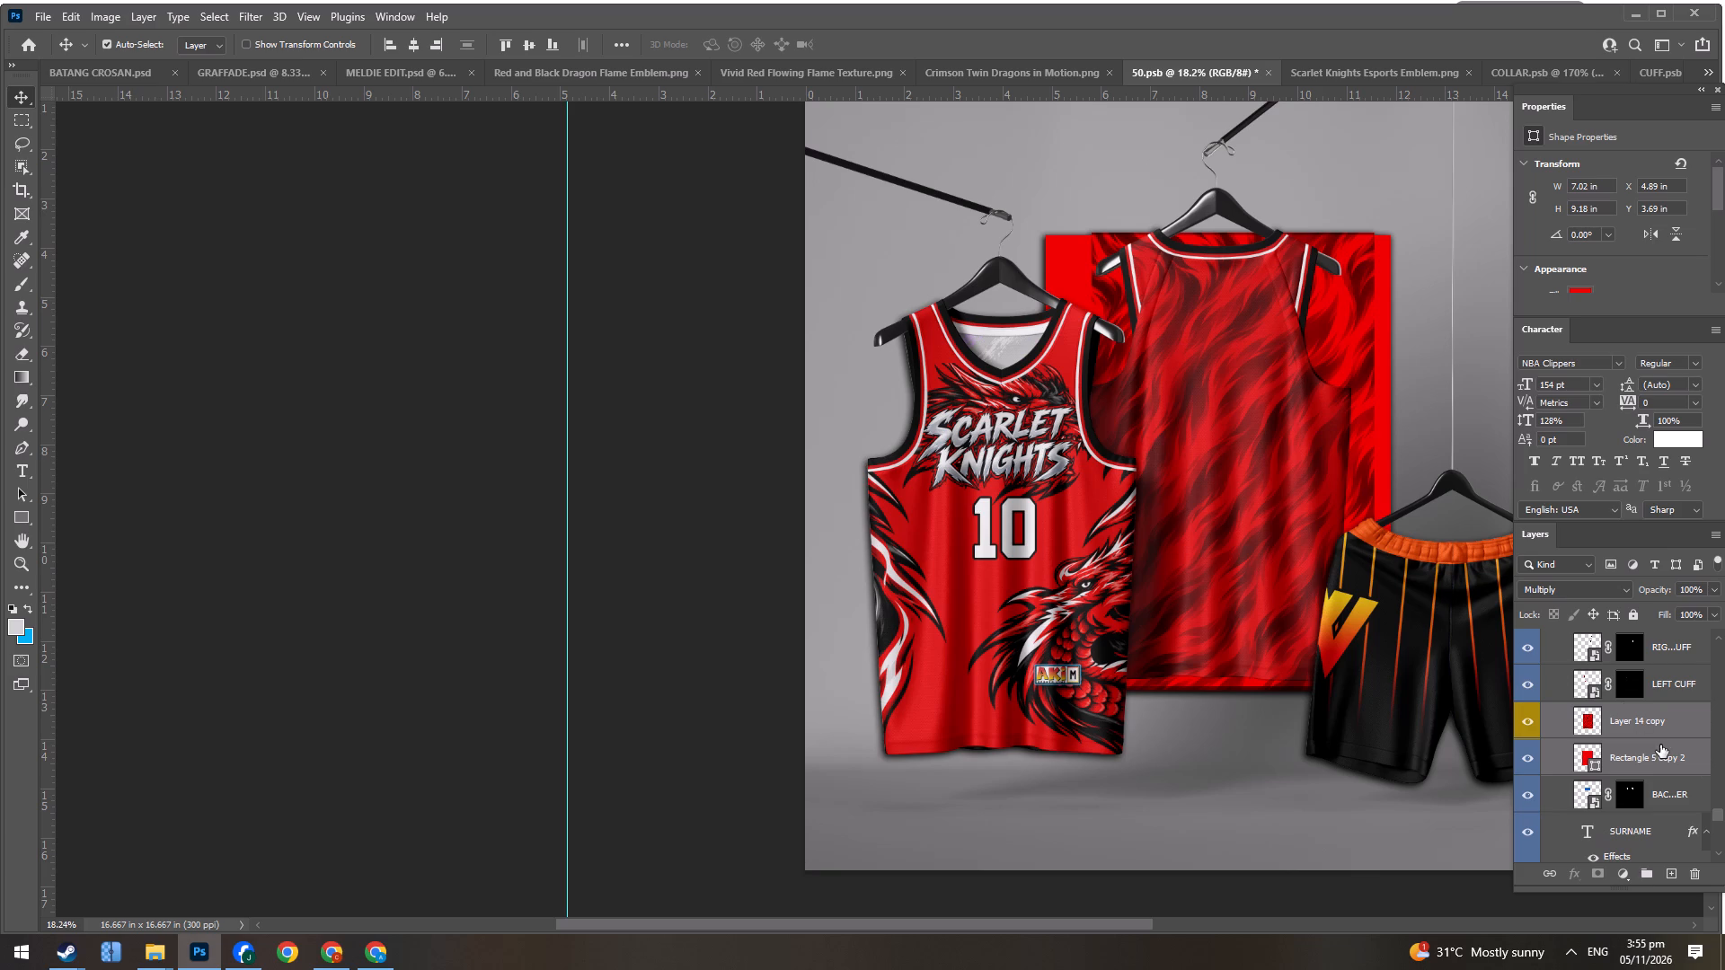
pyautogui.rightClick(1688, 734)
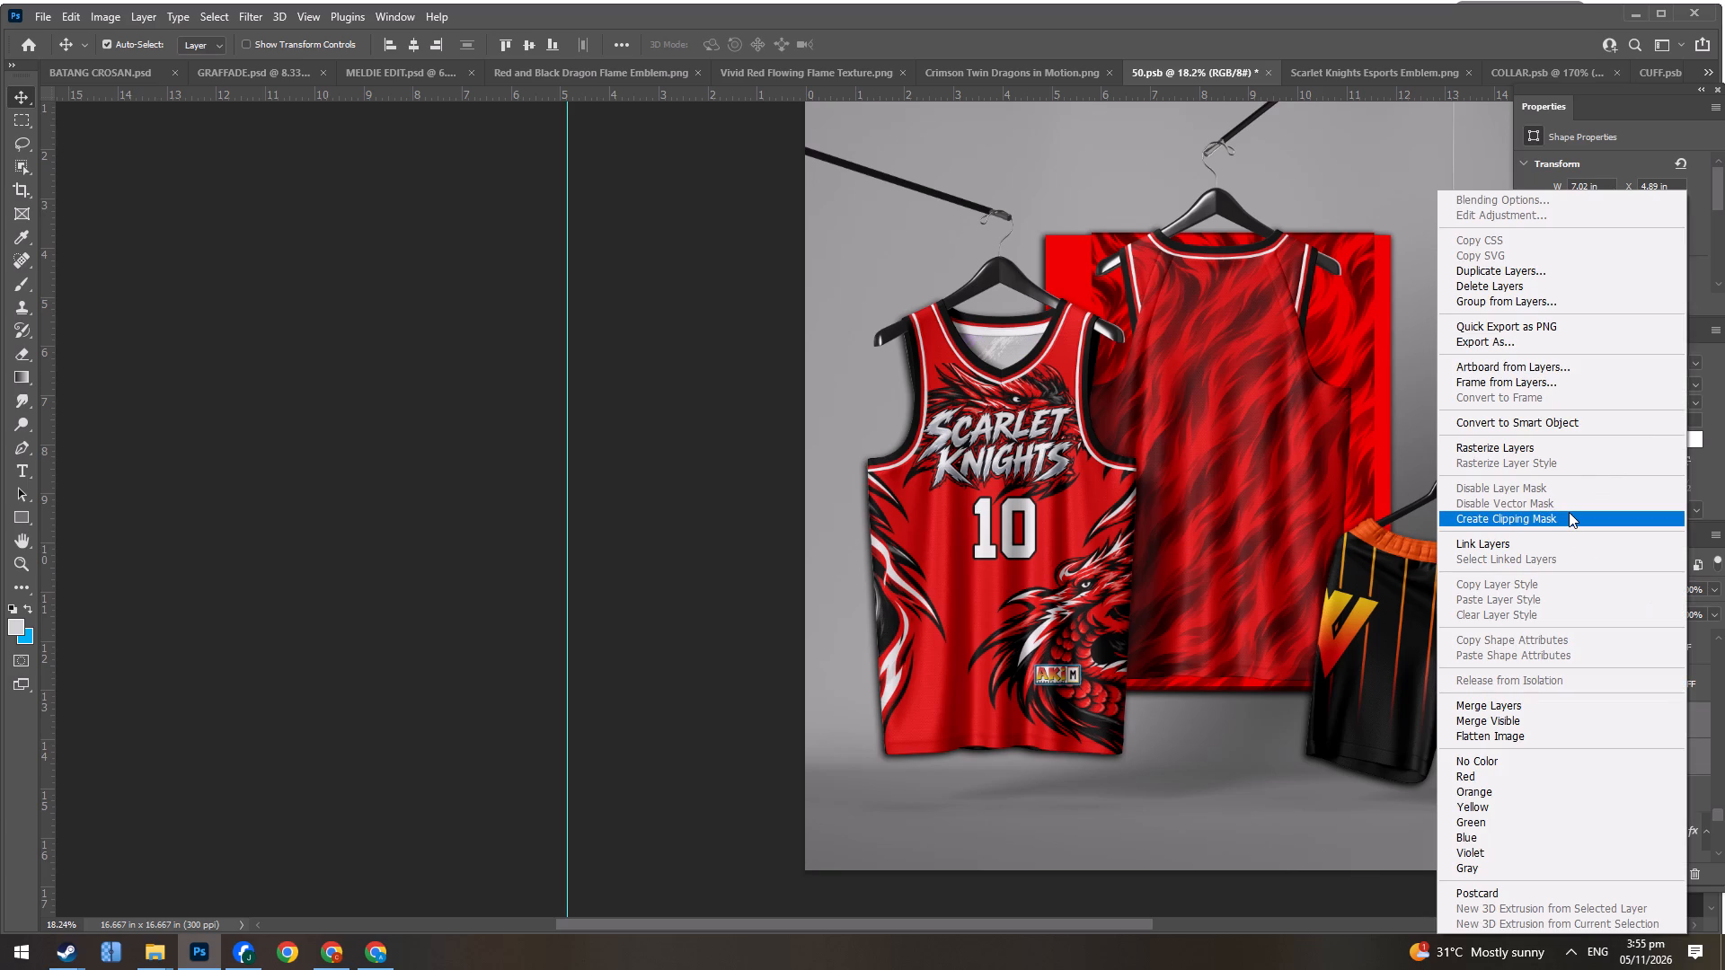
pyautogui.click(1569, 512)
# Examine the back jersey's flame coverage and the bounds of the Layer 1 copy 4 and Layer 1 copy 5 artwork.
pyautogui.keyDown('alt'); pyautogui.scroll(-2, 1335, 595); pyautogui.keyUp('alt')
pyautogui.keyDown('alt'); pyautogui.scroll(2, 1243, 604); pyautogui.keyUp('alt')
pyautogui.keyDown('alt'); pyautogui.scroll(-5, 1357, 615); pyautogui.keyUp('alt')
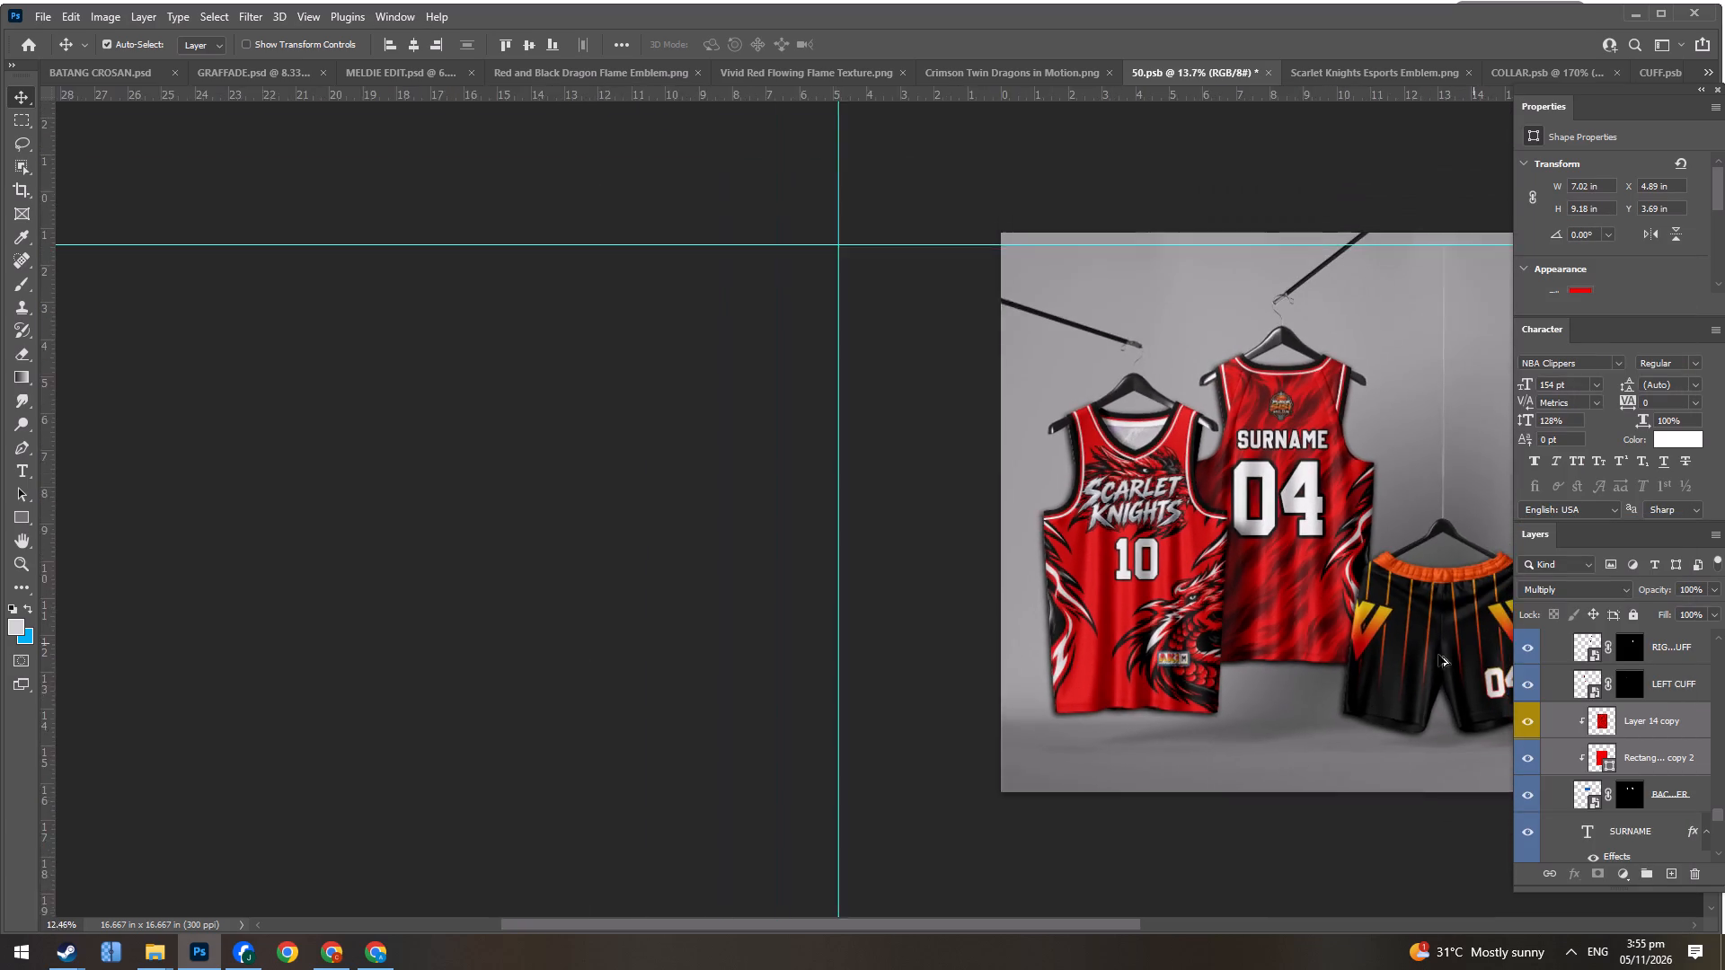
pyautogui.keyDown('alt'); pyautogui.scroll(3, 1448, 665); pyautogui.keyUp('alt')
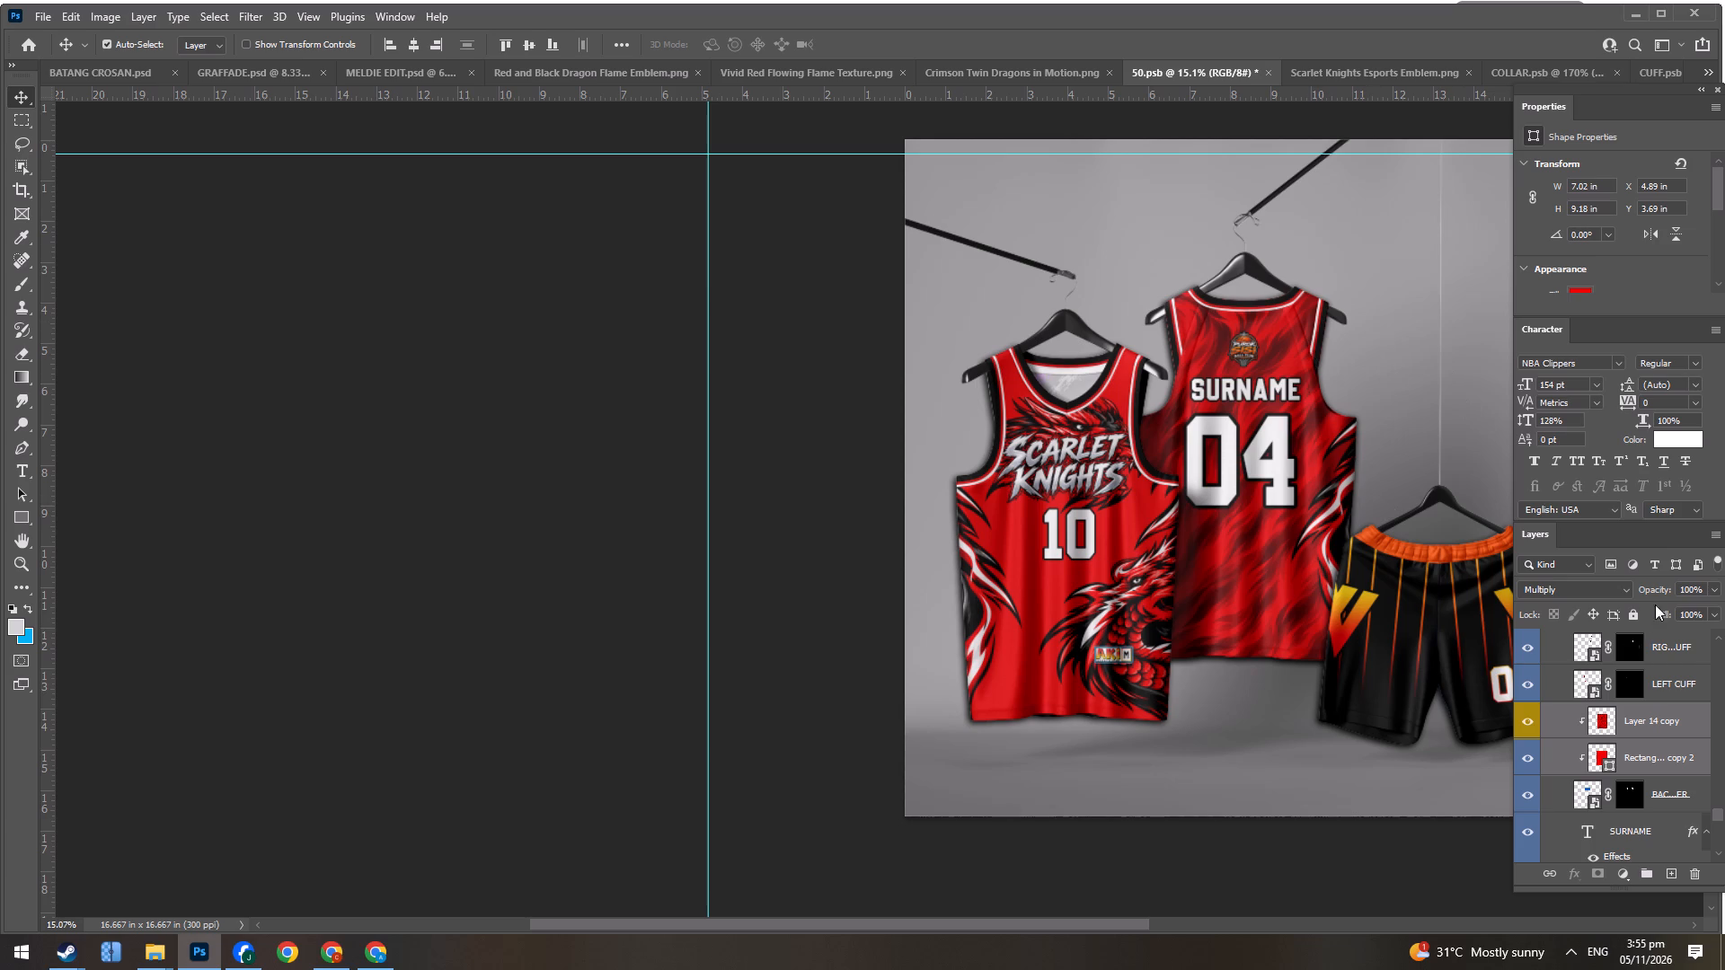
pyautogui.scroll(-10, 1654, 733)
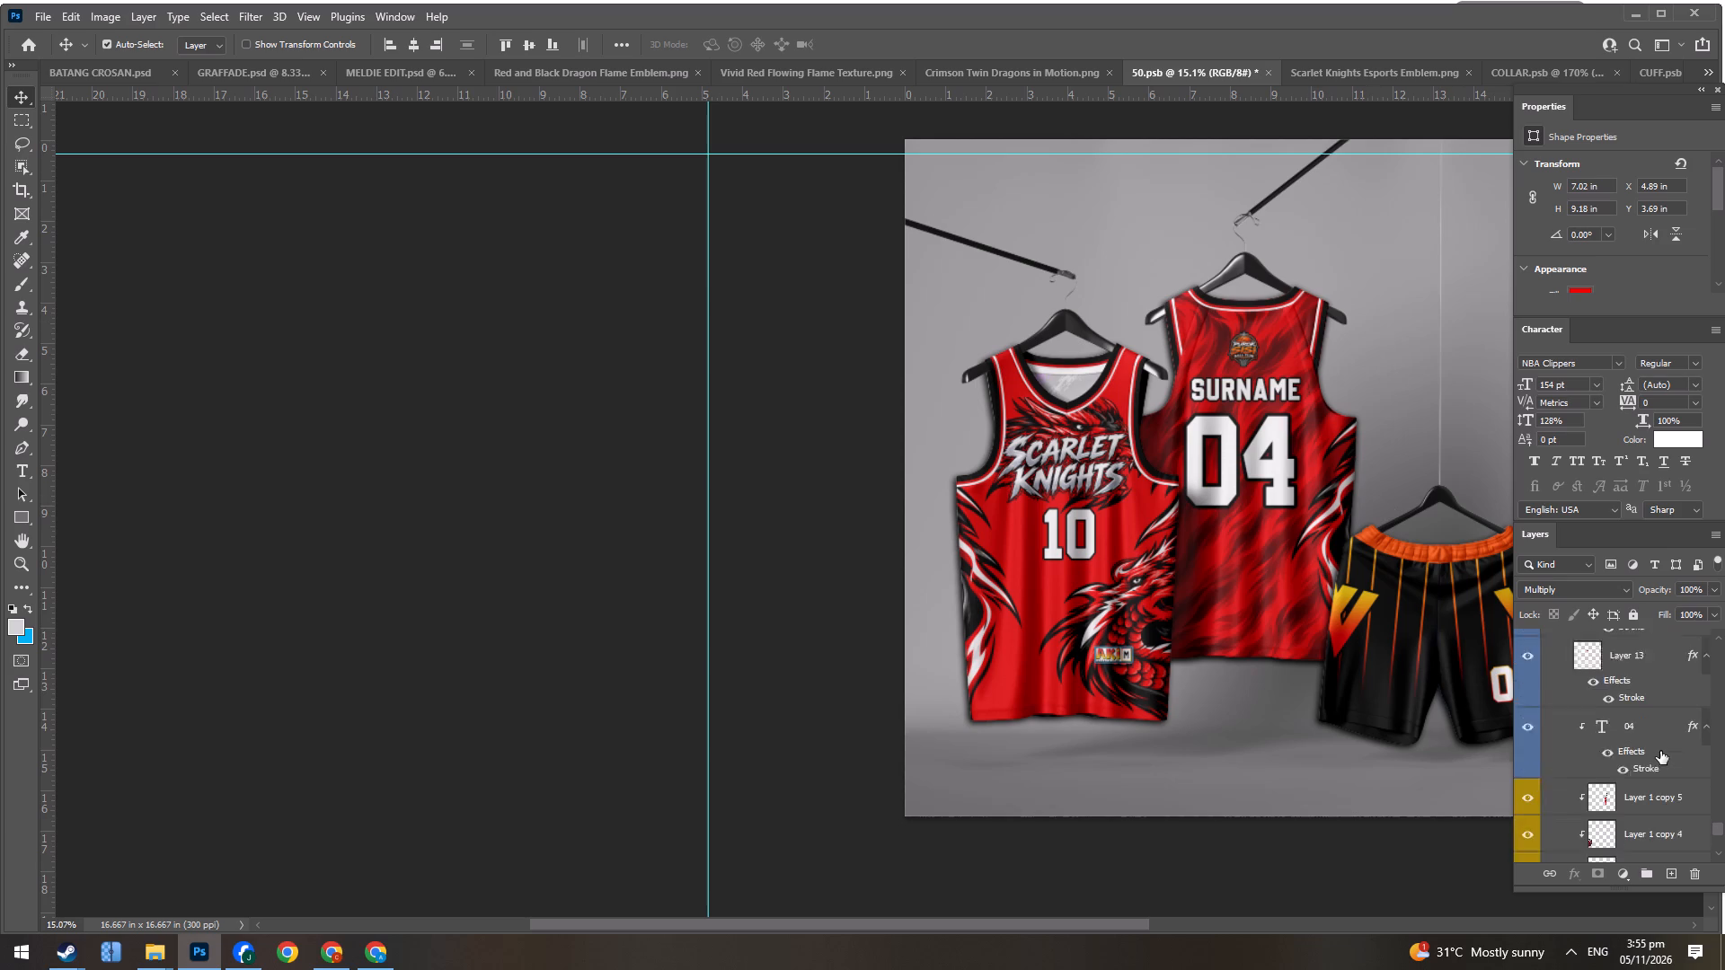
pyautogui.scroll(-5, 1660, 751)
pyautogui.click(1660, 749)
pyautogui.click(1644, 718)
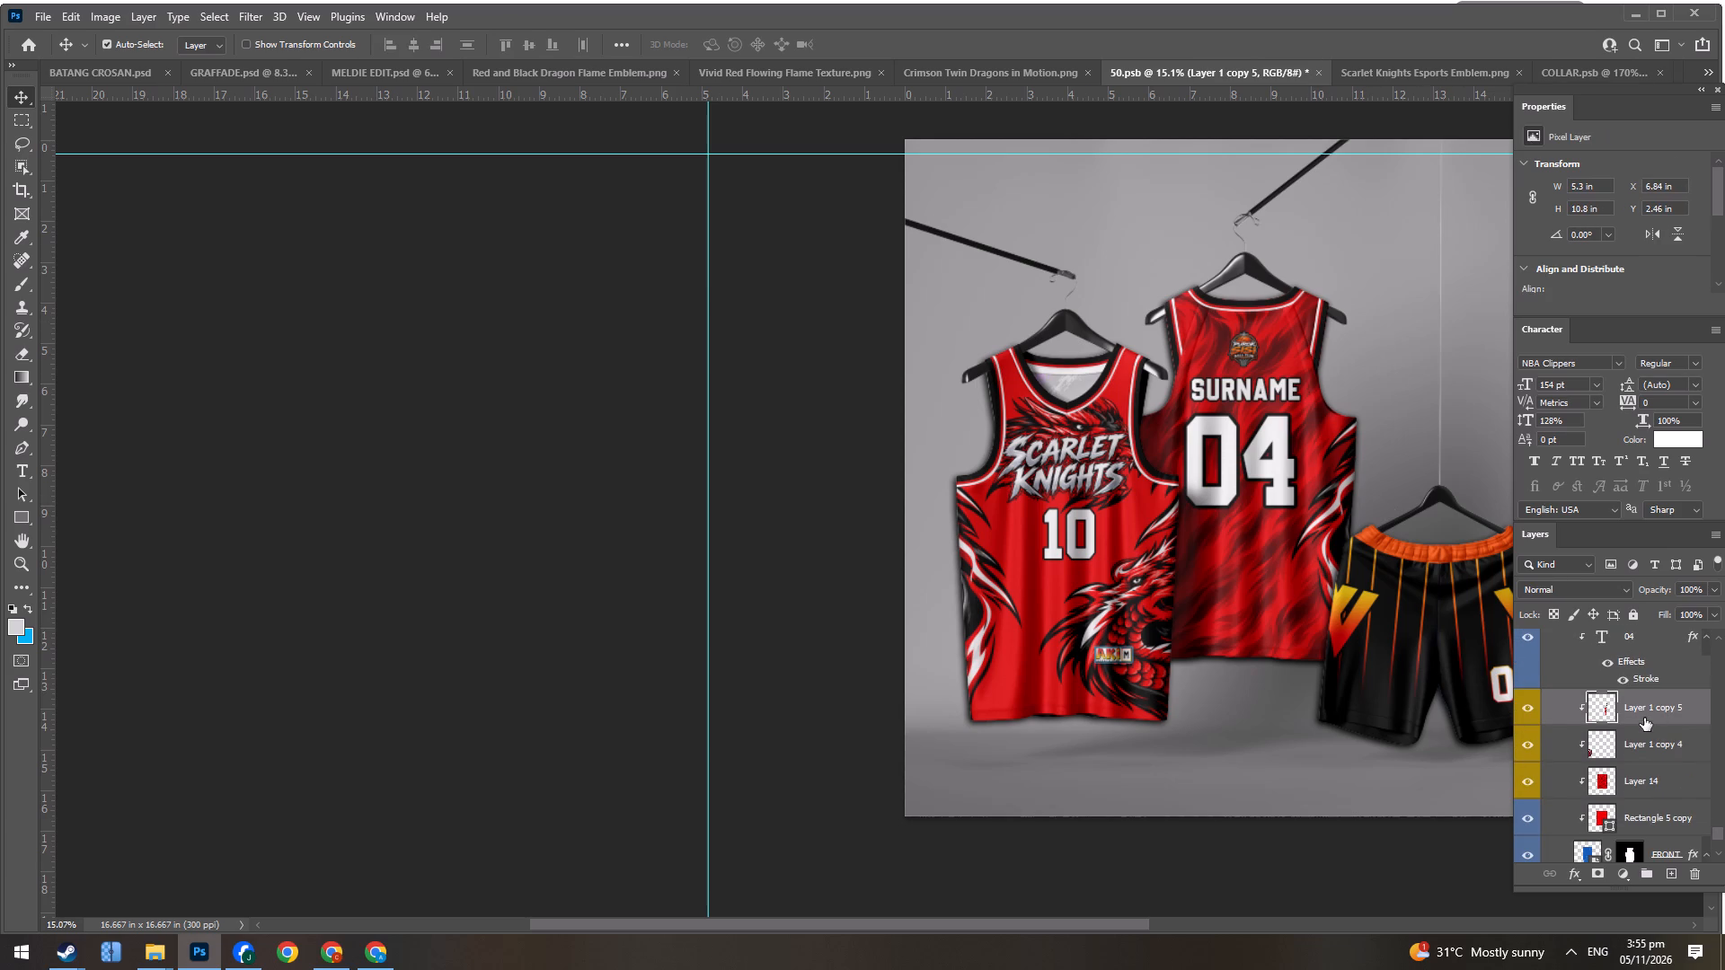
pyautogui.click(1631, 749)
pyautogui.hotkey('ctrl', 't')
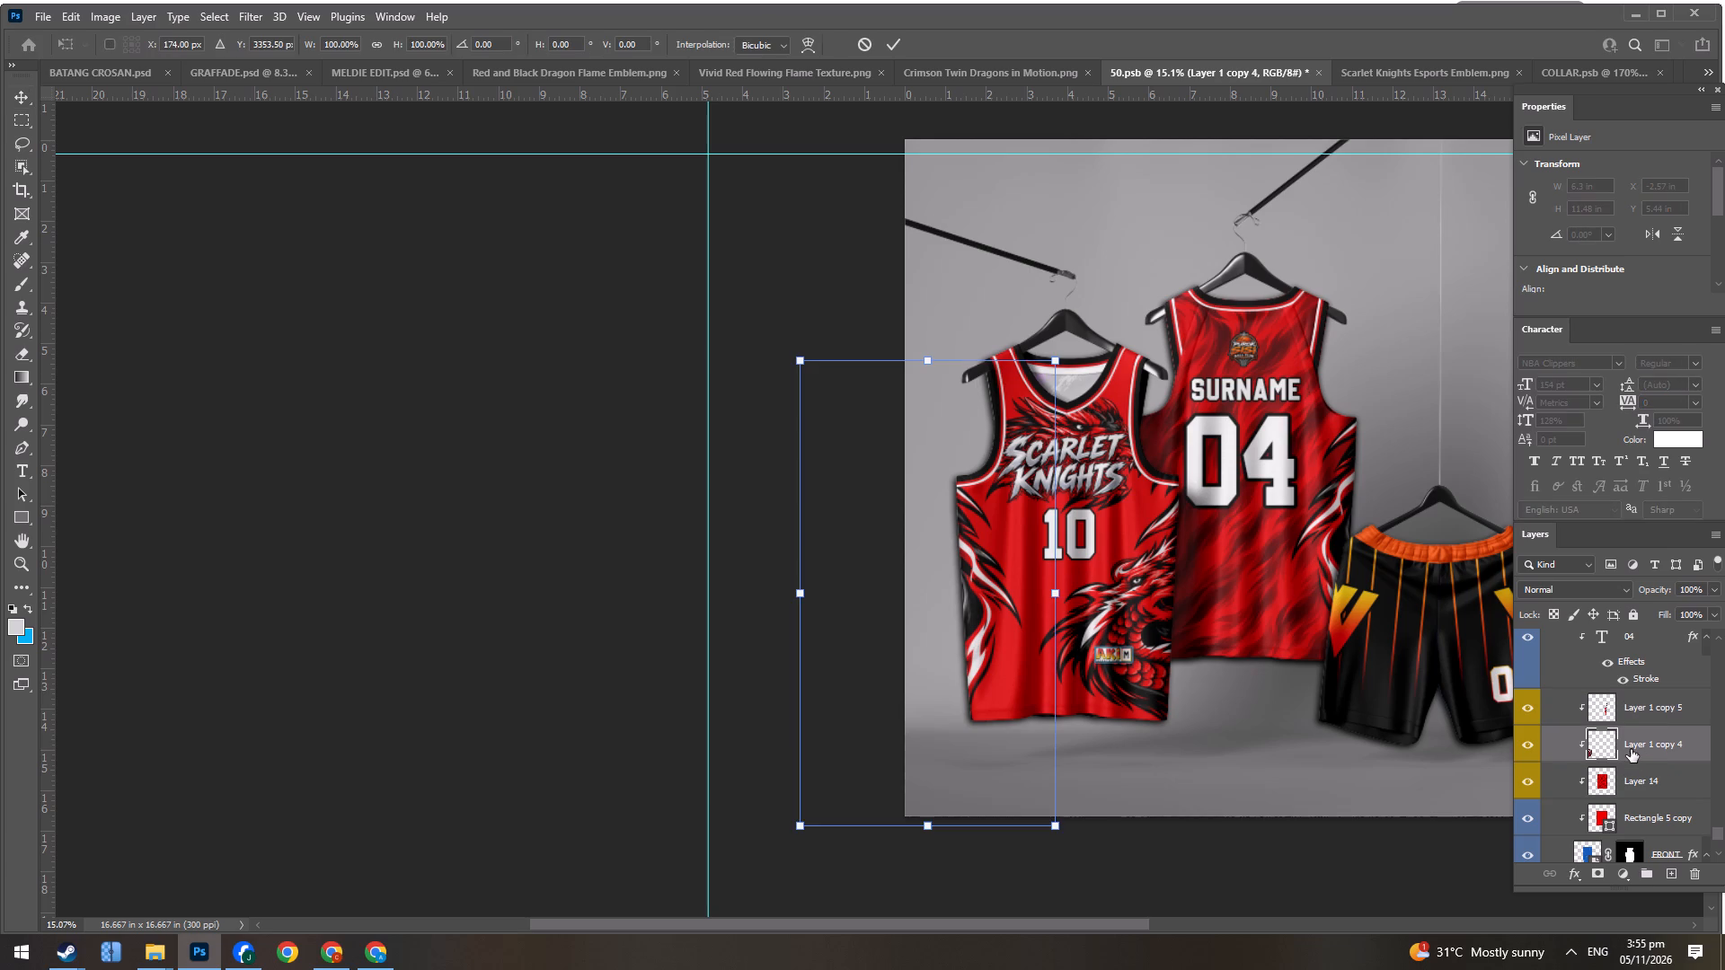
pyautogui.press('Return')
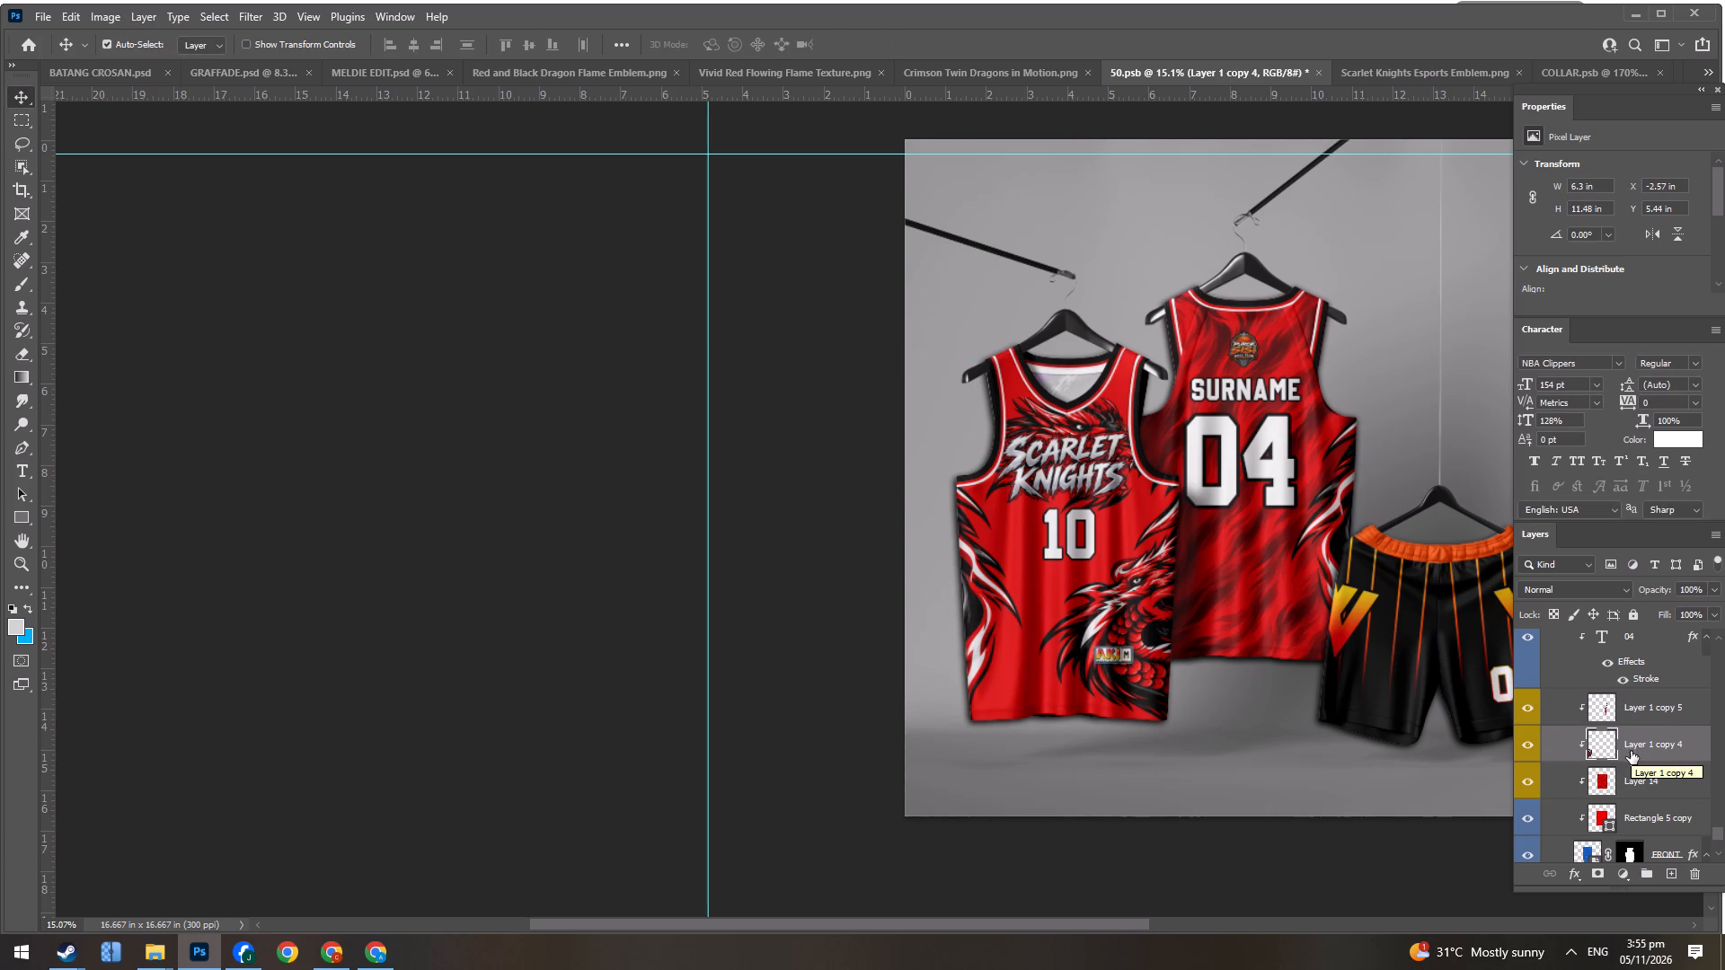
pyautogui.click(1660, 719)
pyautogui.hotkey('ctrl', 't')
pyautogui.press('Return')
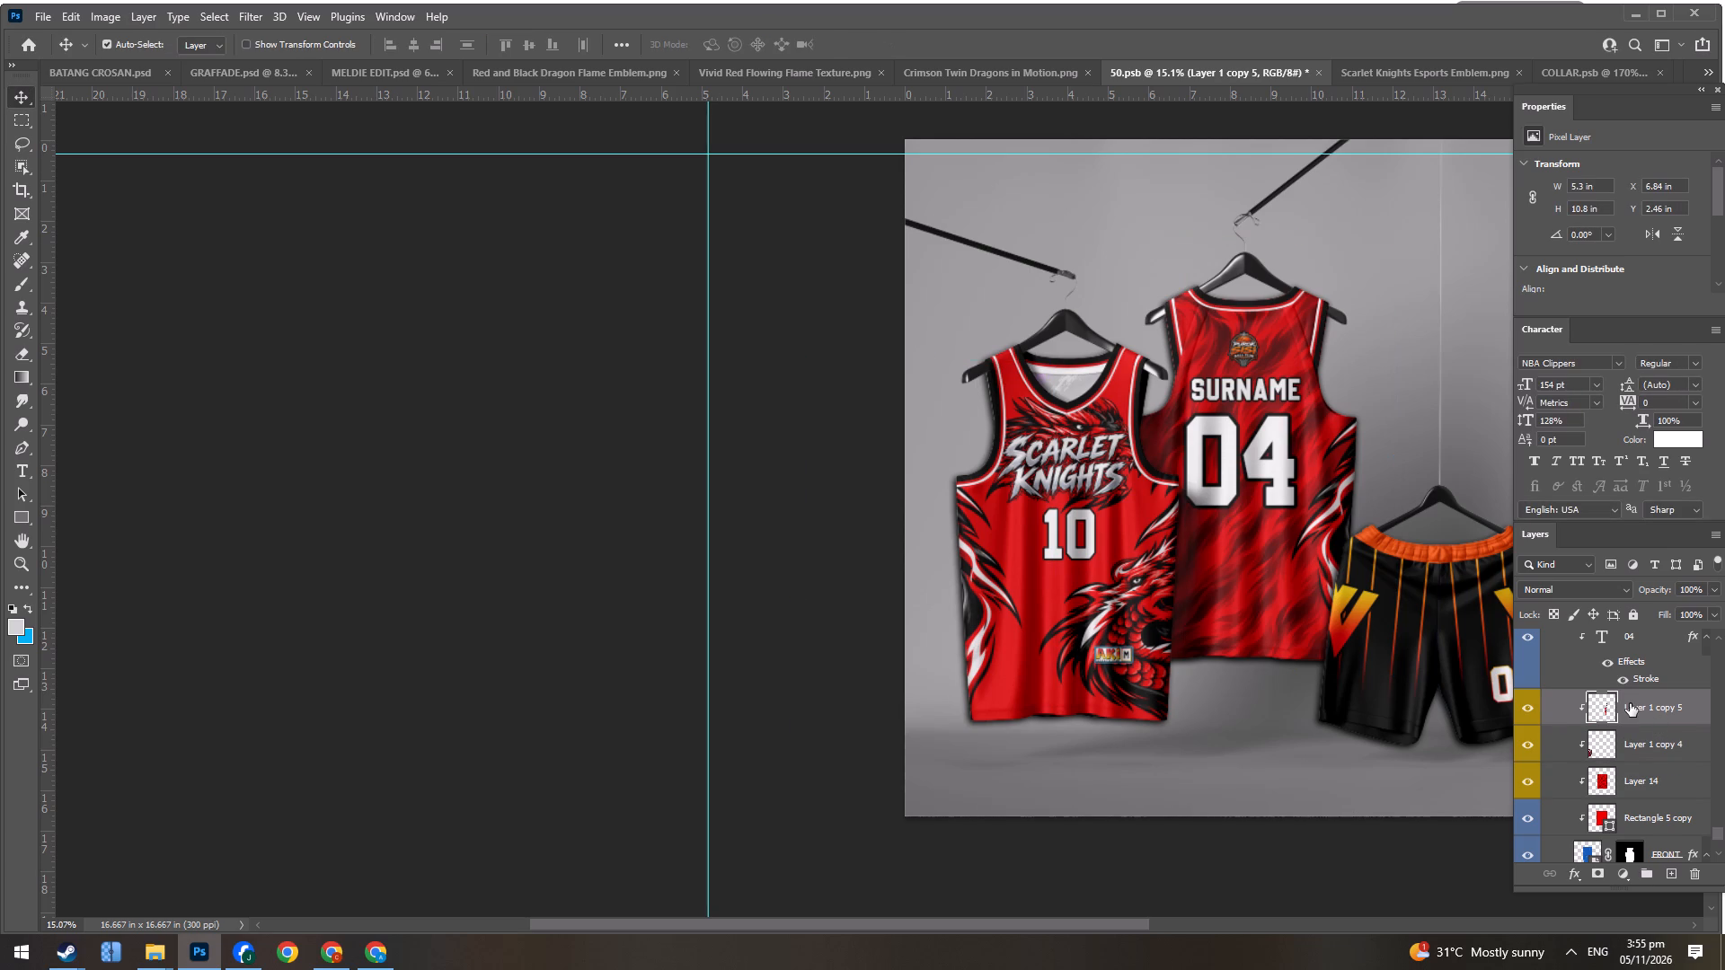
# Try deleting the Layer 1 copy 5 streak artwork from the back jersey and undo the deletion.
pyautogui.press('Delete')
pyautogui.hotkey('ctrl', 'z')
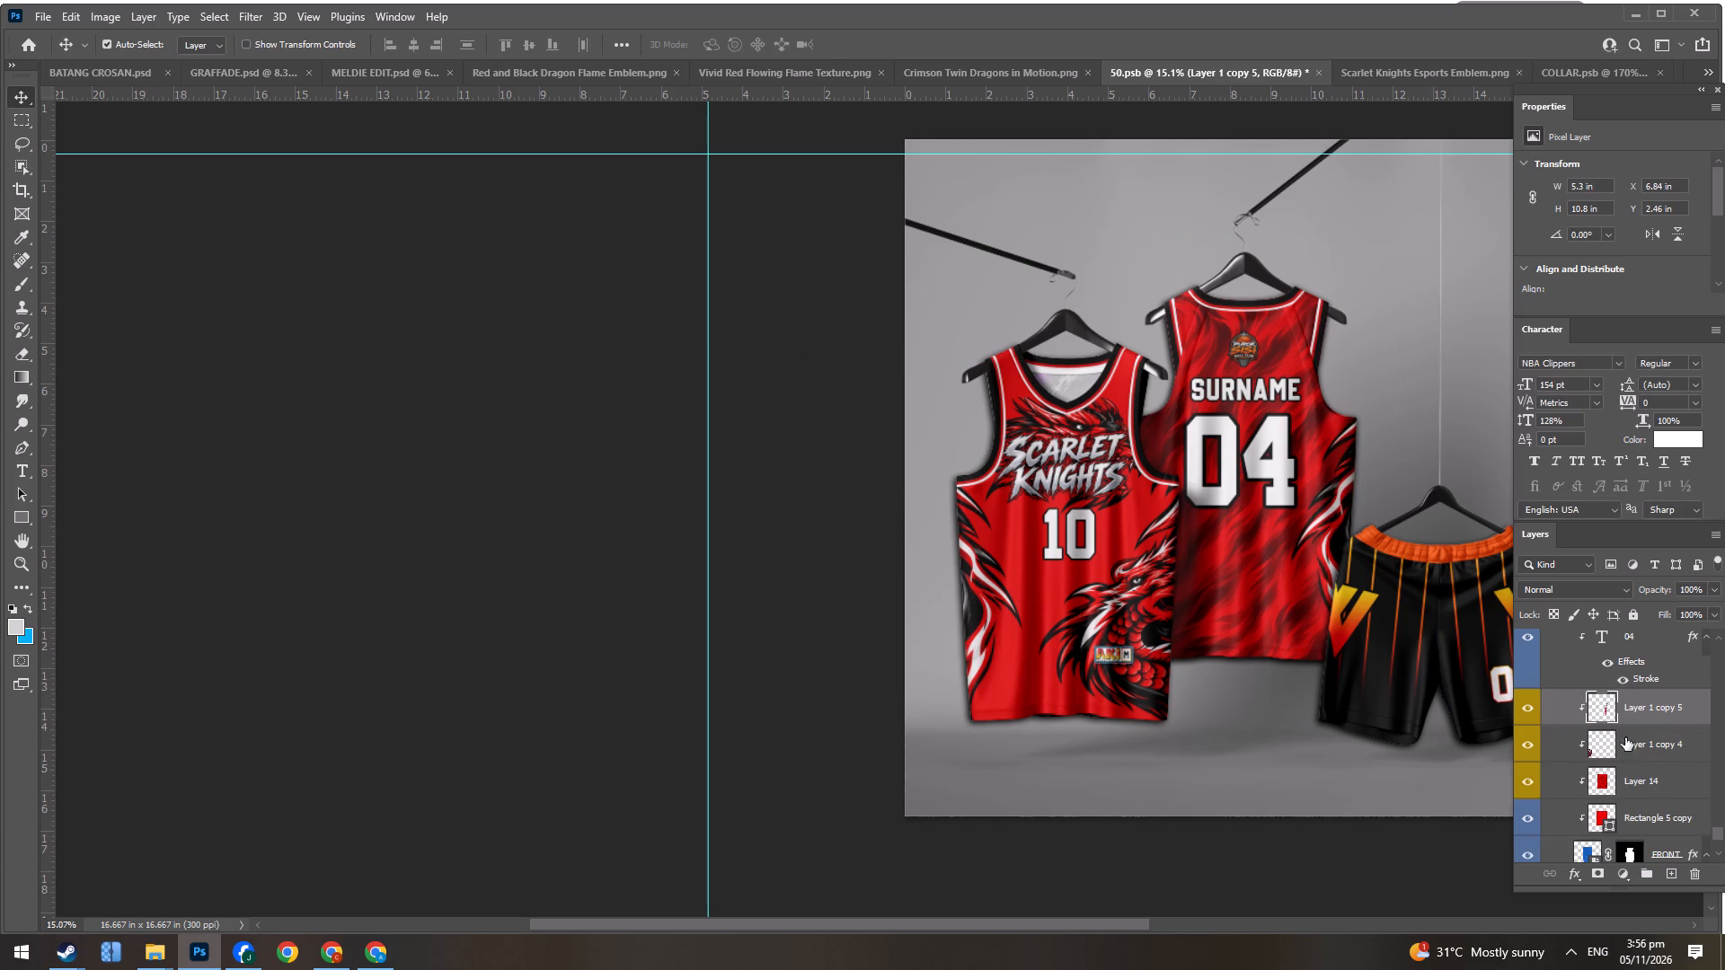
# Move the Layer 1 copy 4 dragon artwork onto the back jersey's lower left side, at about X 5.02 in, Y 3.83 in.
pyautogui.click(1638, 741)
pyautogui.moveTo(980, 589); pyautogui.dragTo(1368, 527)
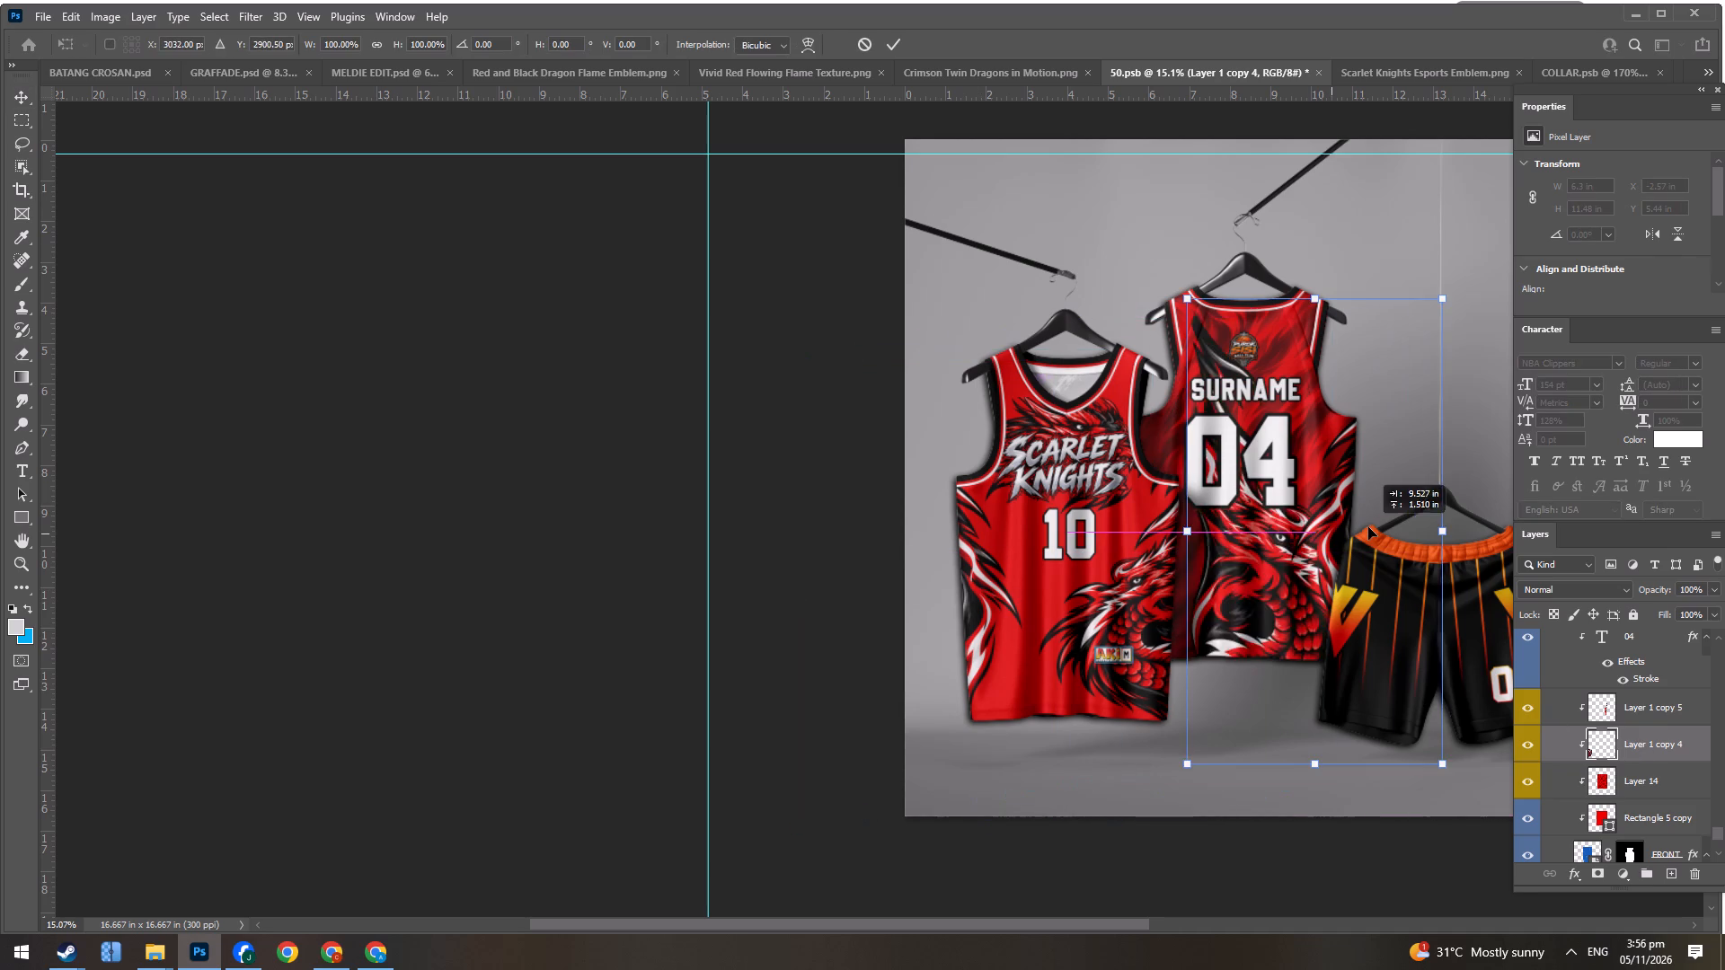
pyautogui.moveTo(1368, 527); pyautogui.dragTo(1356, 559)
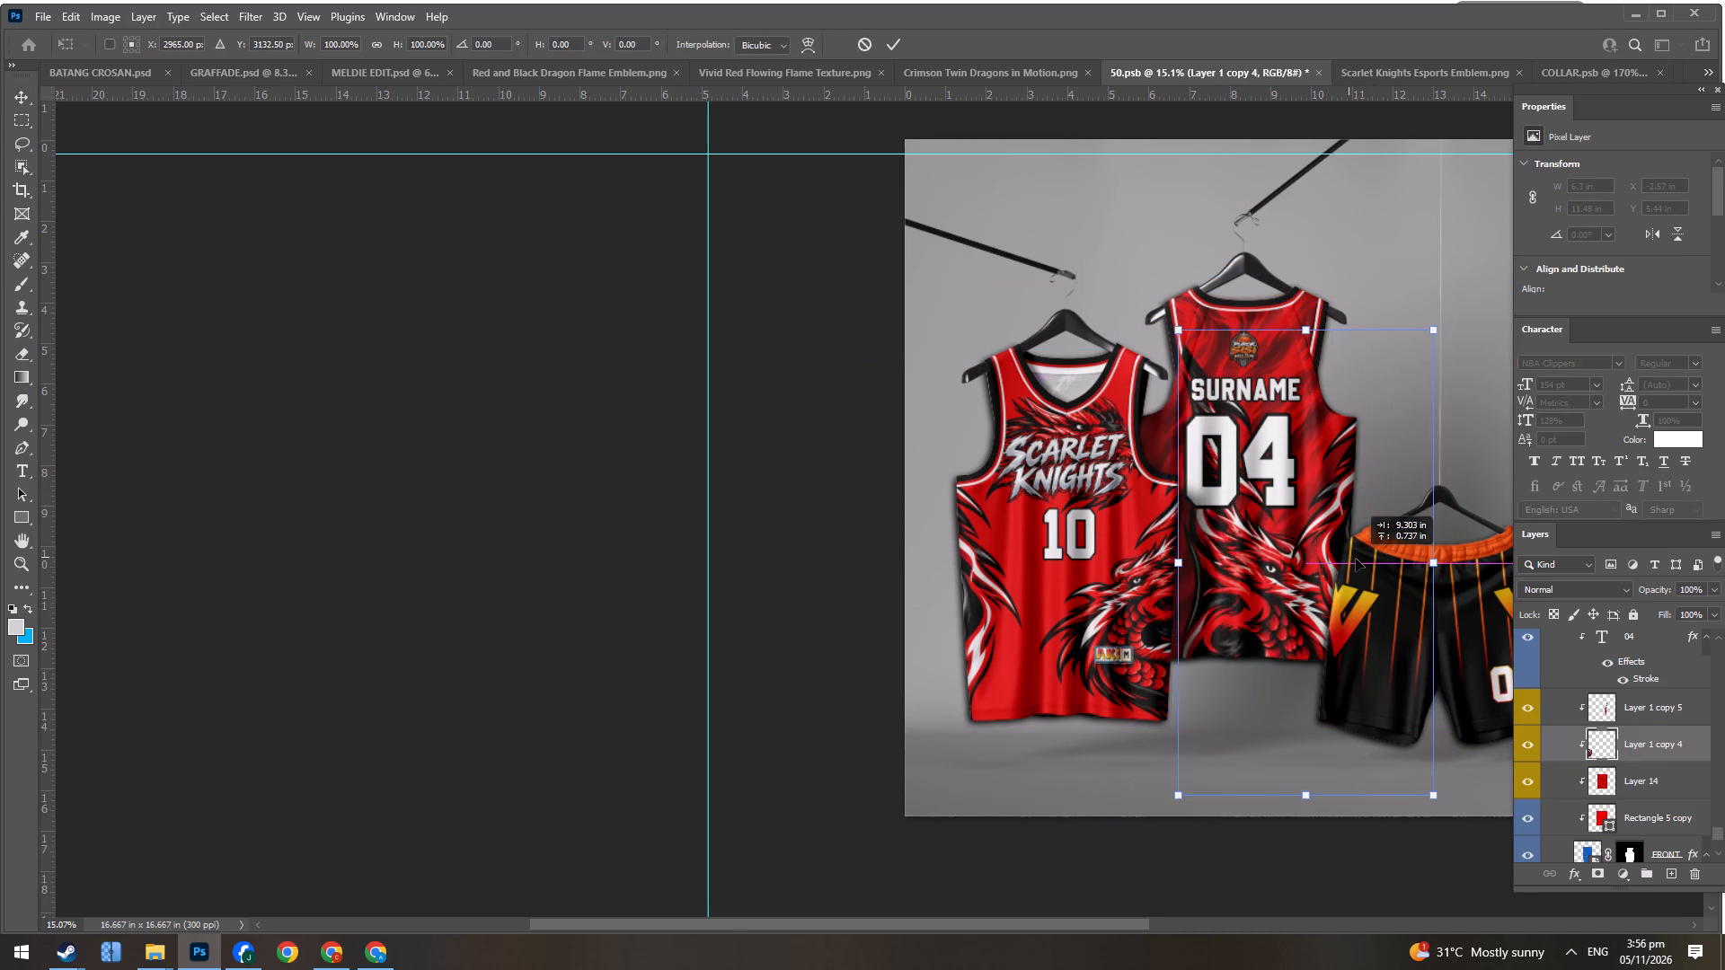
pyautogui.moveTo(1356, 559); pyautogui.dragTo(1302, 533)
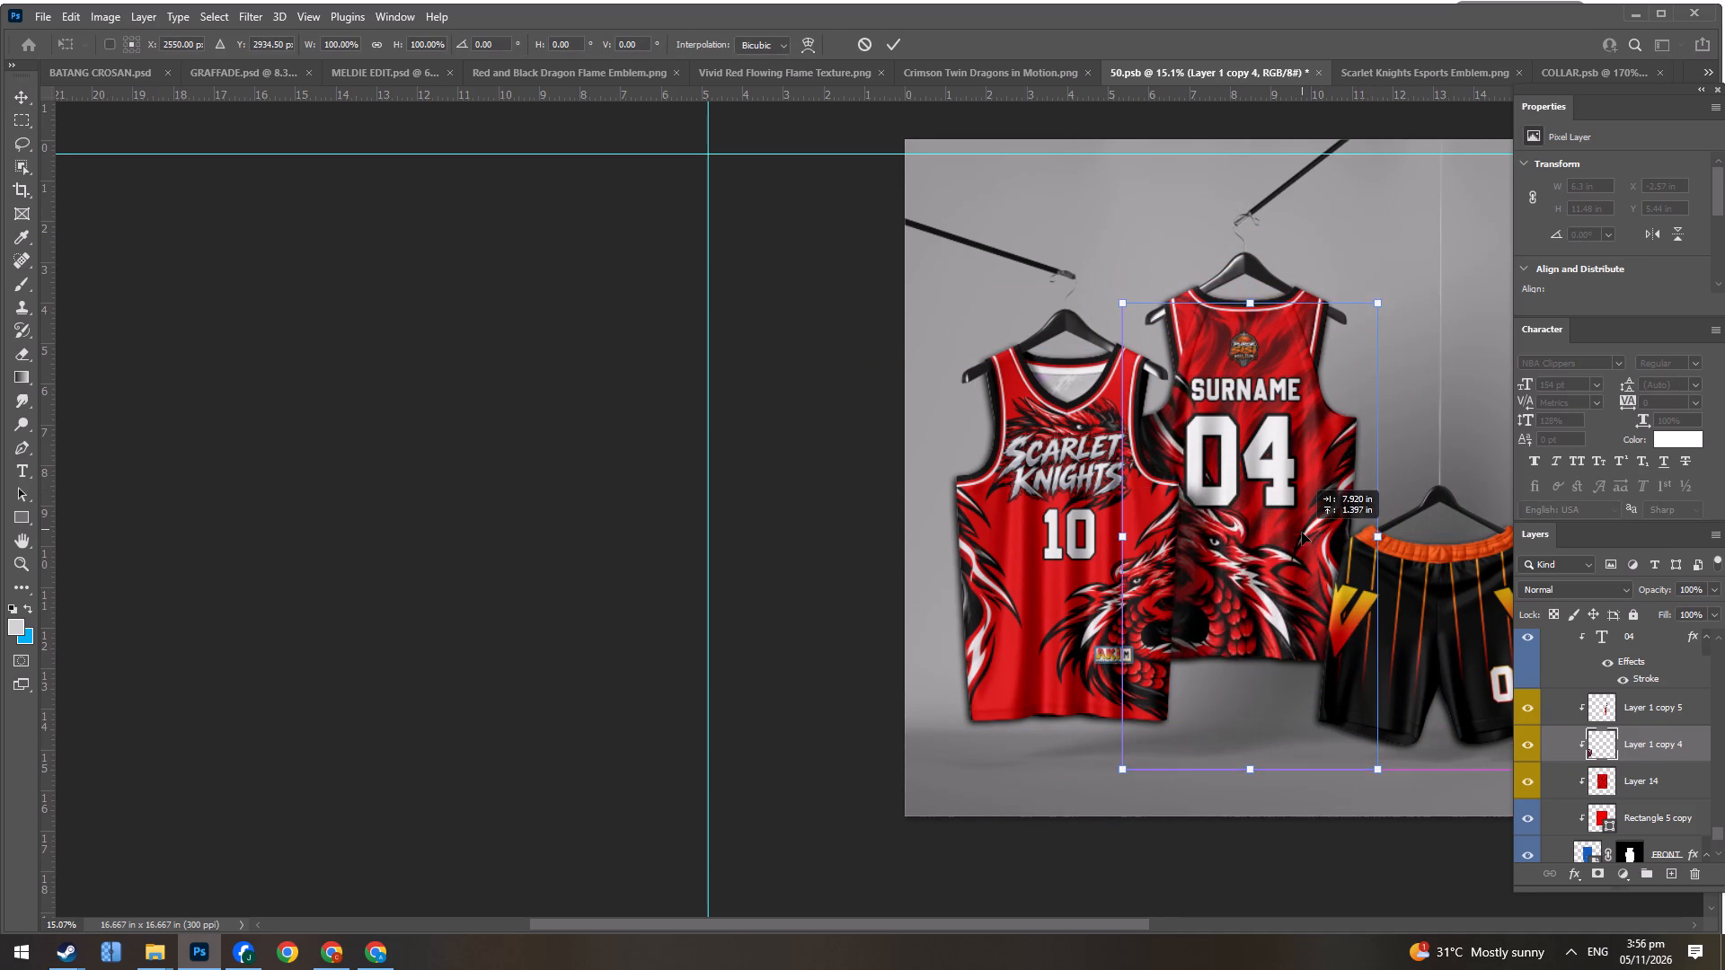
pyautogui.moveTo(1302, 533); pyautogui.dragTo(1350, 550)
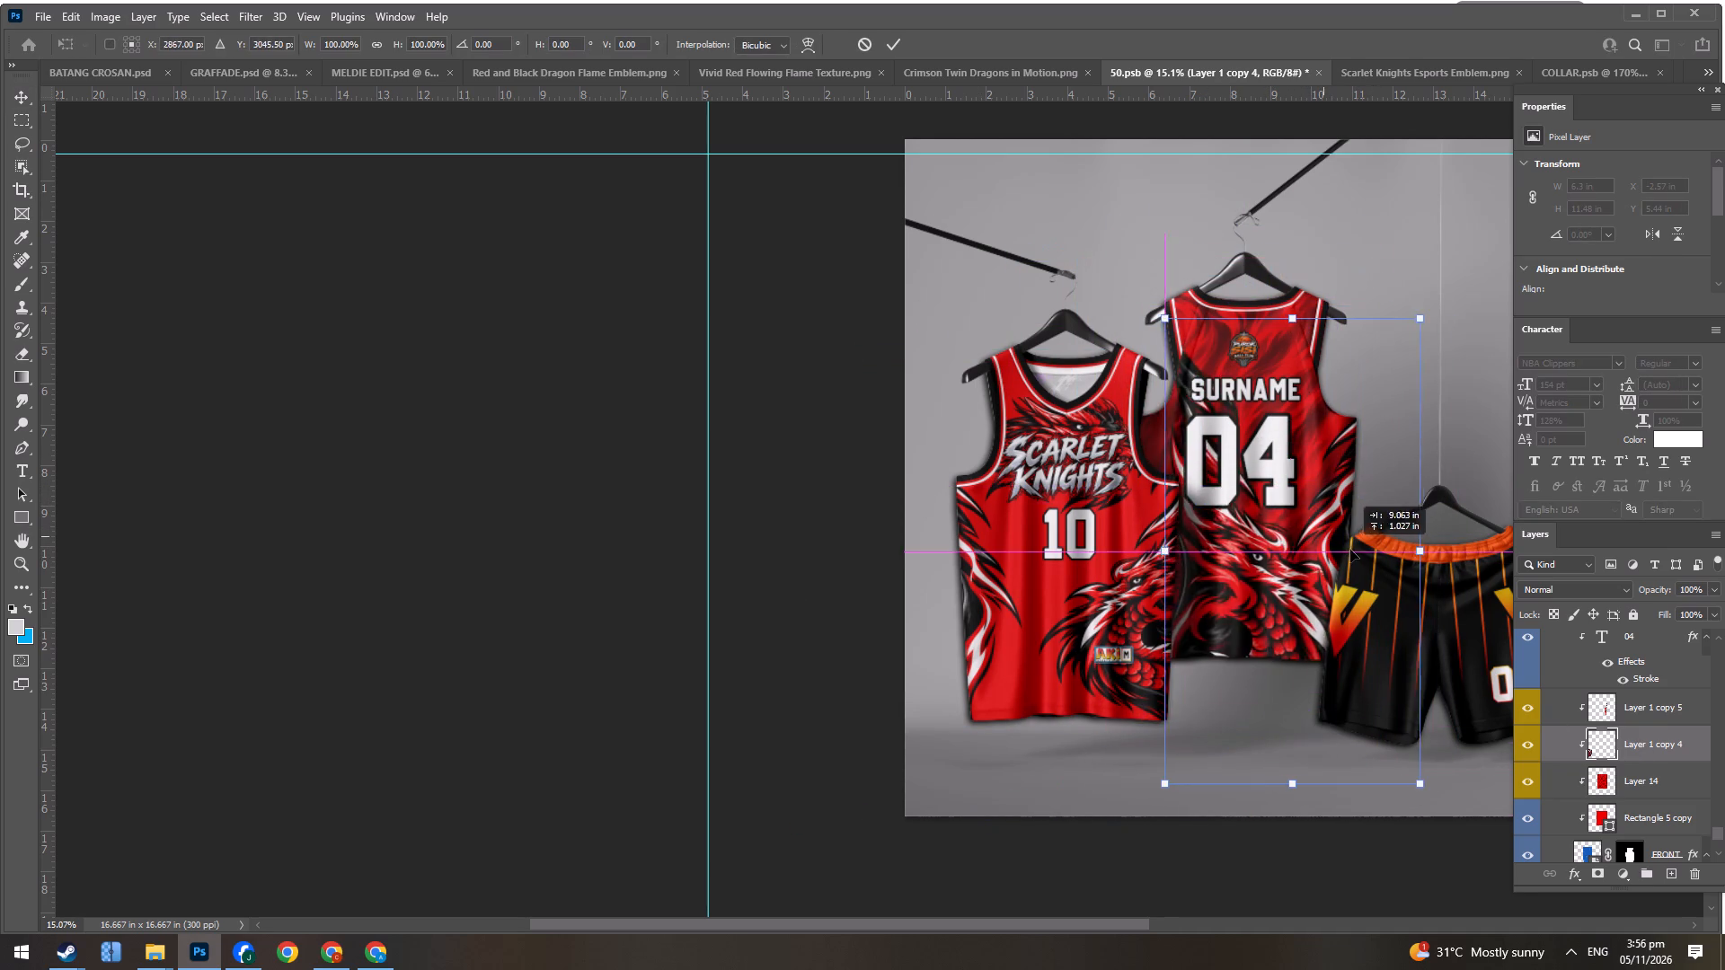
pyautogui.moveTo(1350, 550); pyautogui.dragTo(1292, 553)
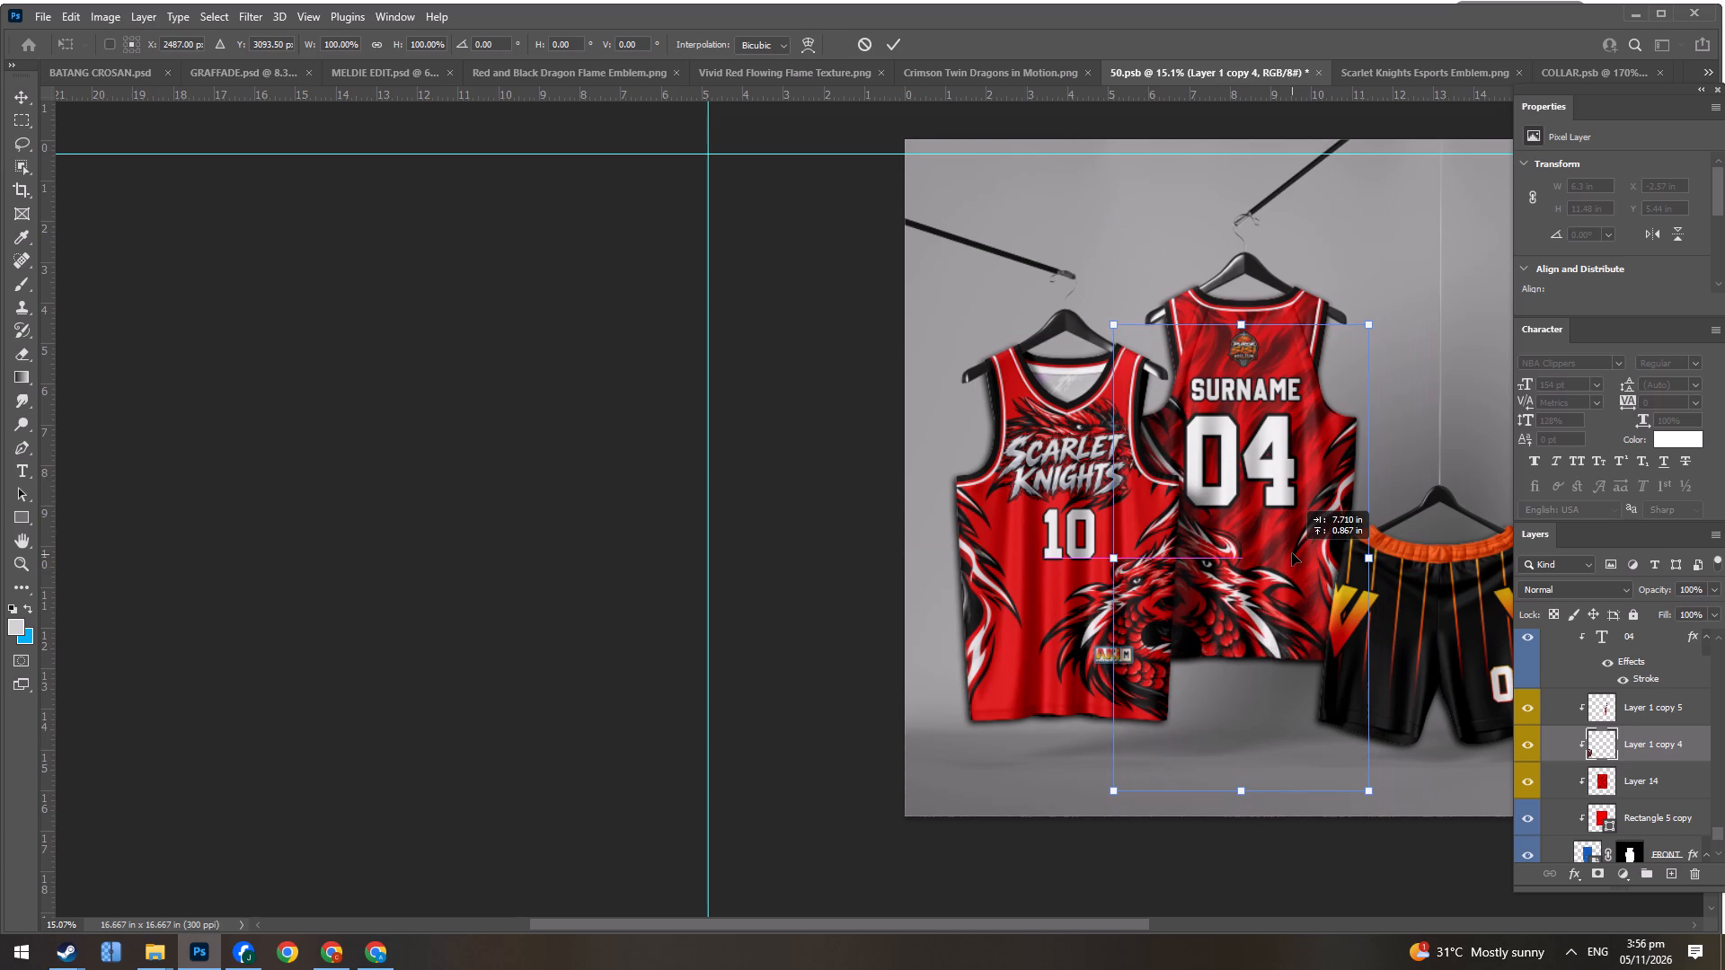
pyautogui.moveTo(1292, 553); pyautogui.dragTo(1273, 509)
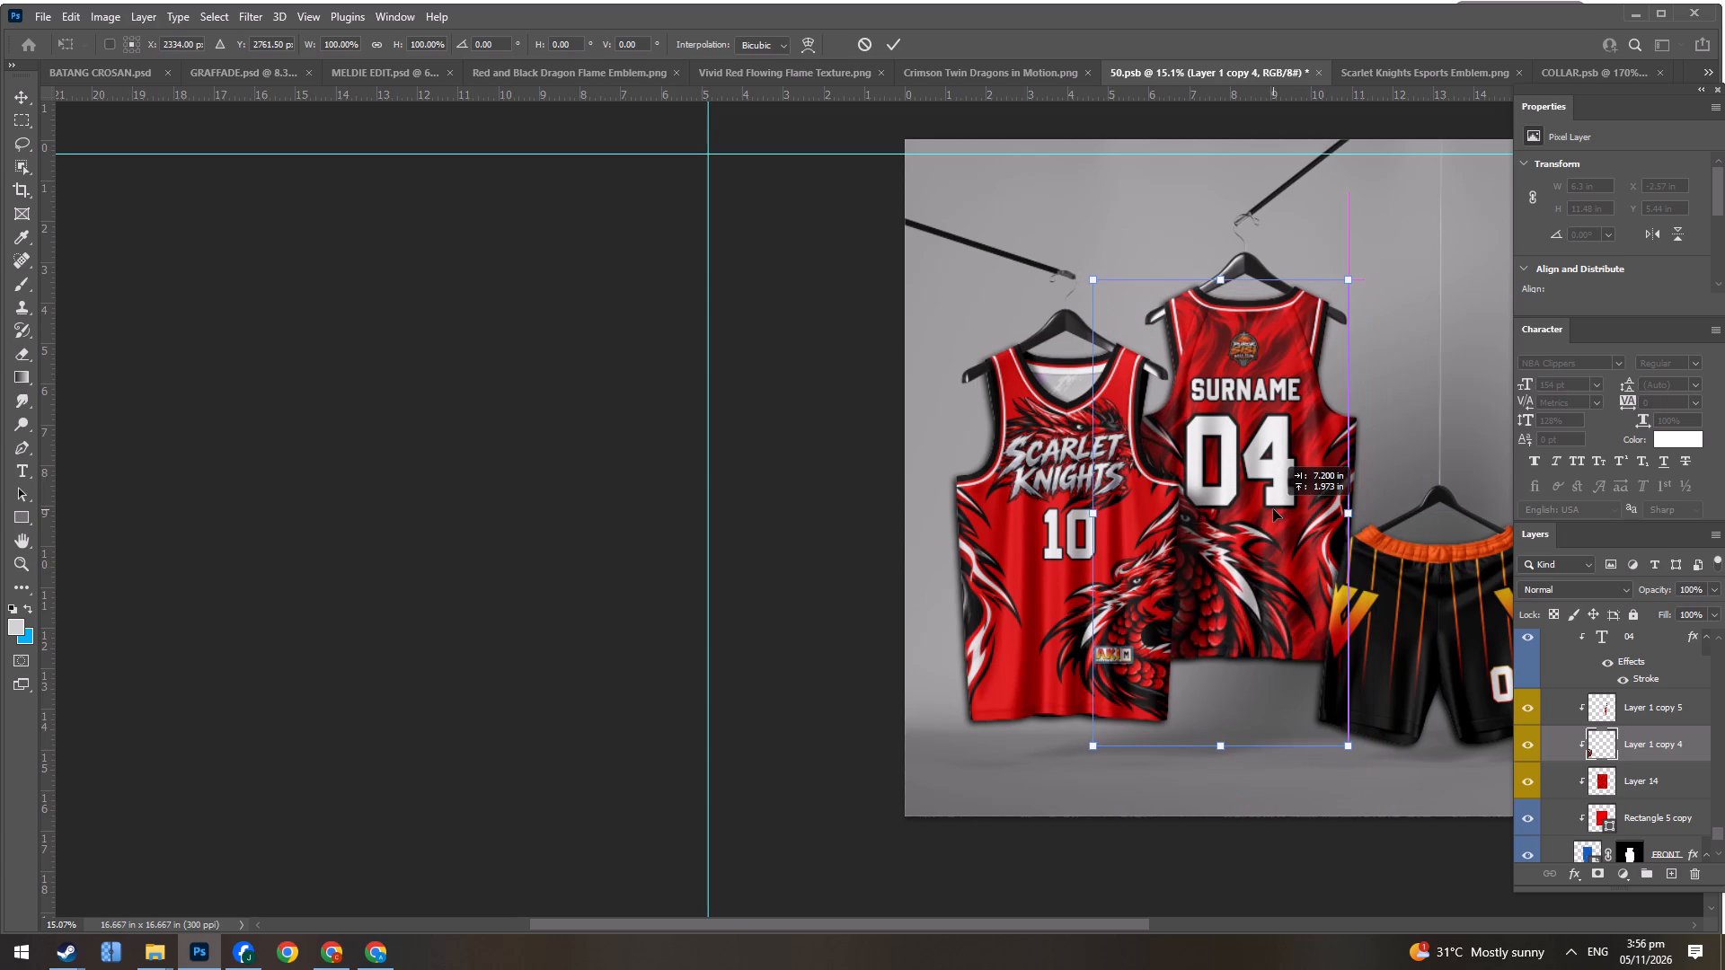
pyautogui.moveTo(1273, 509); pyautogui.dragTo(1271, 500)
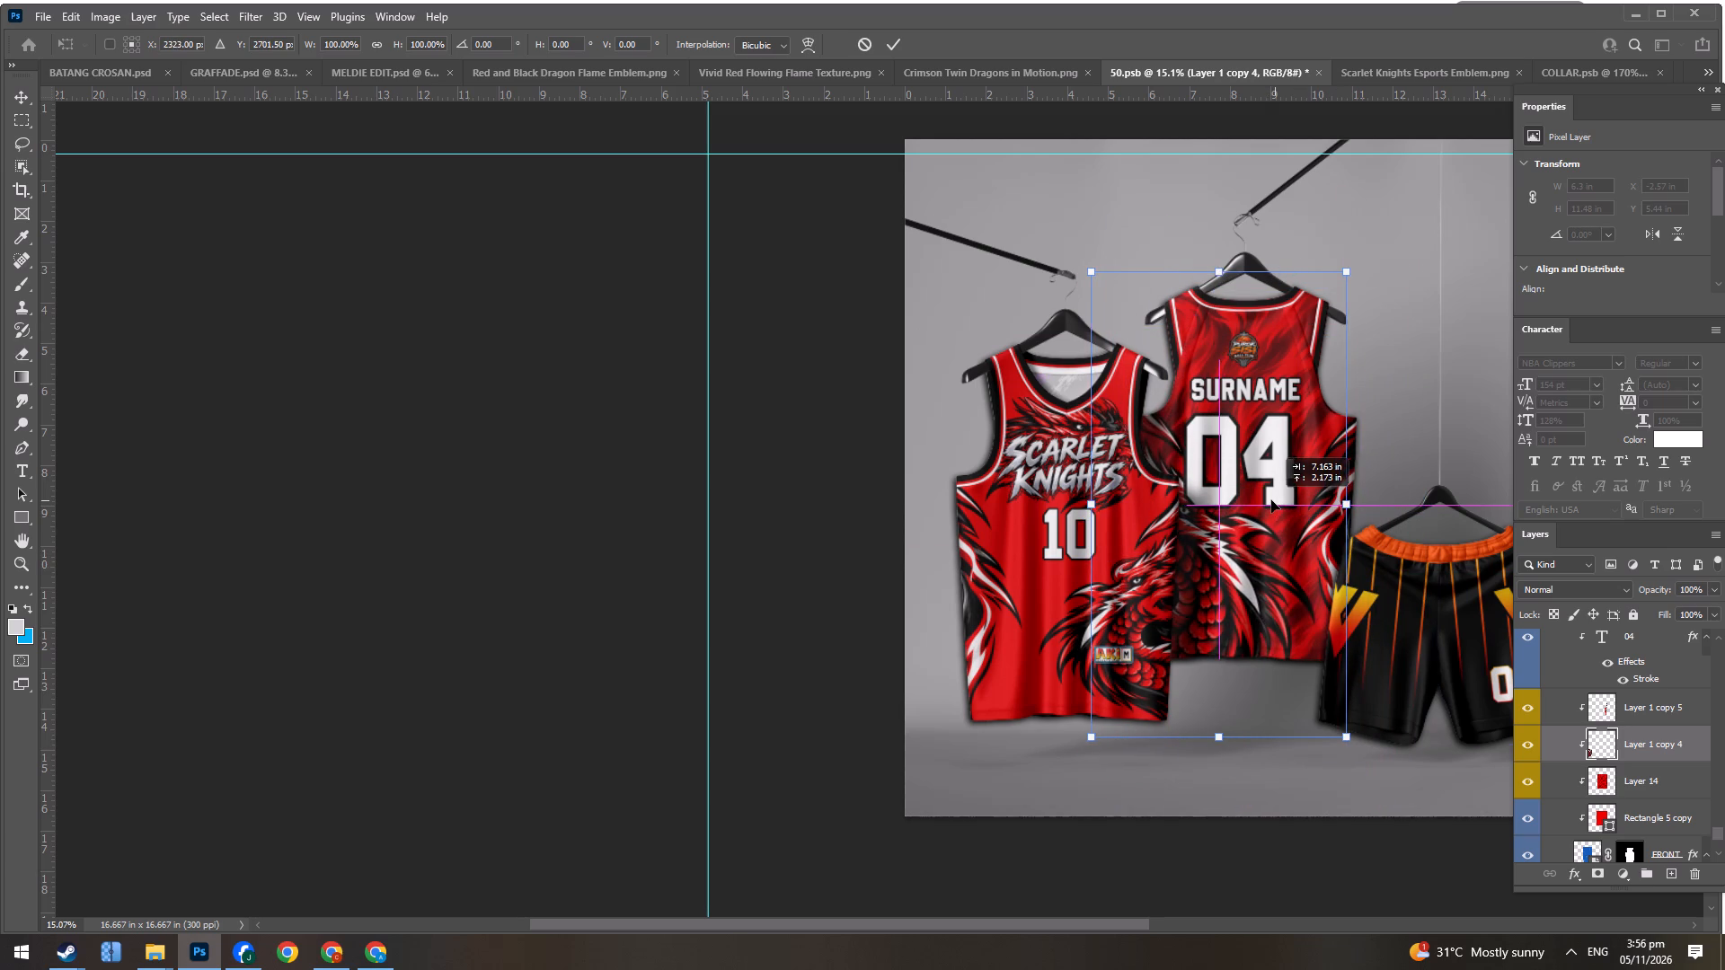
pyautogui.moveTo(1271, 500); pyautogui.dragTo(1290, 517)
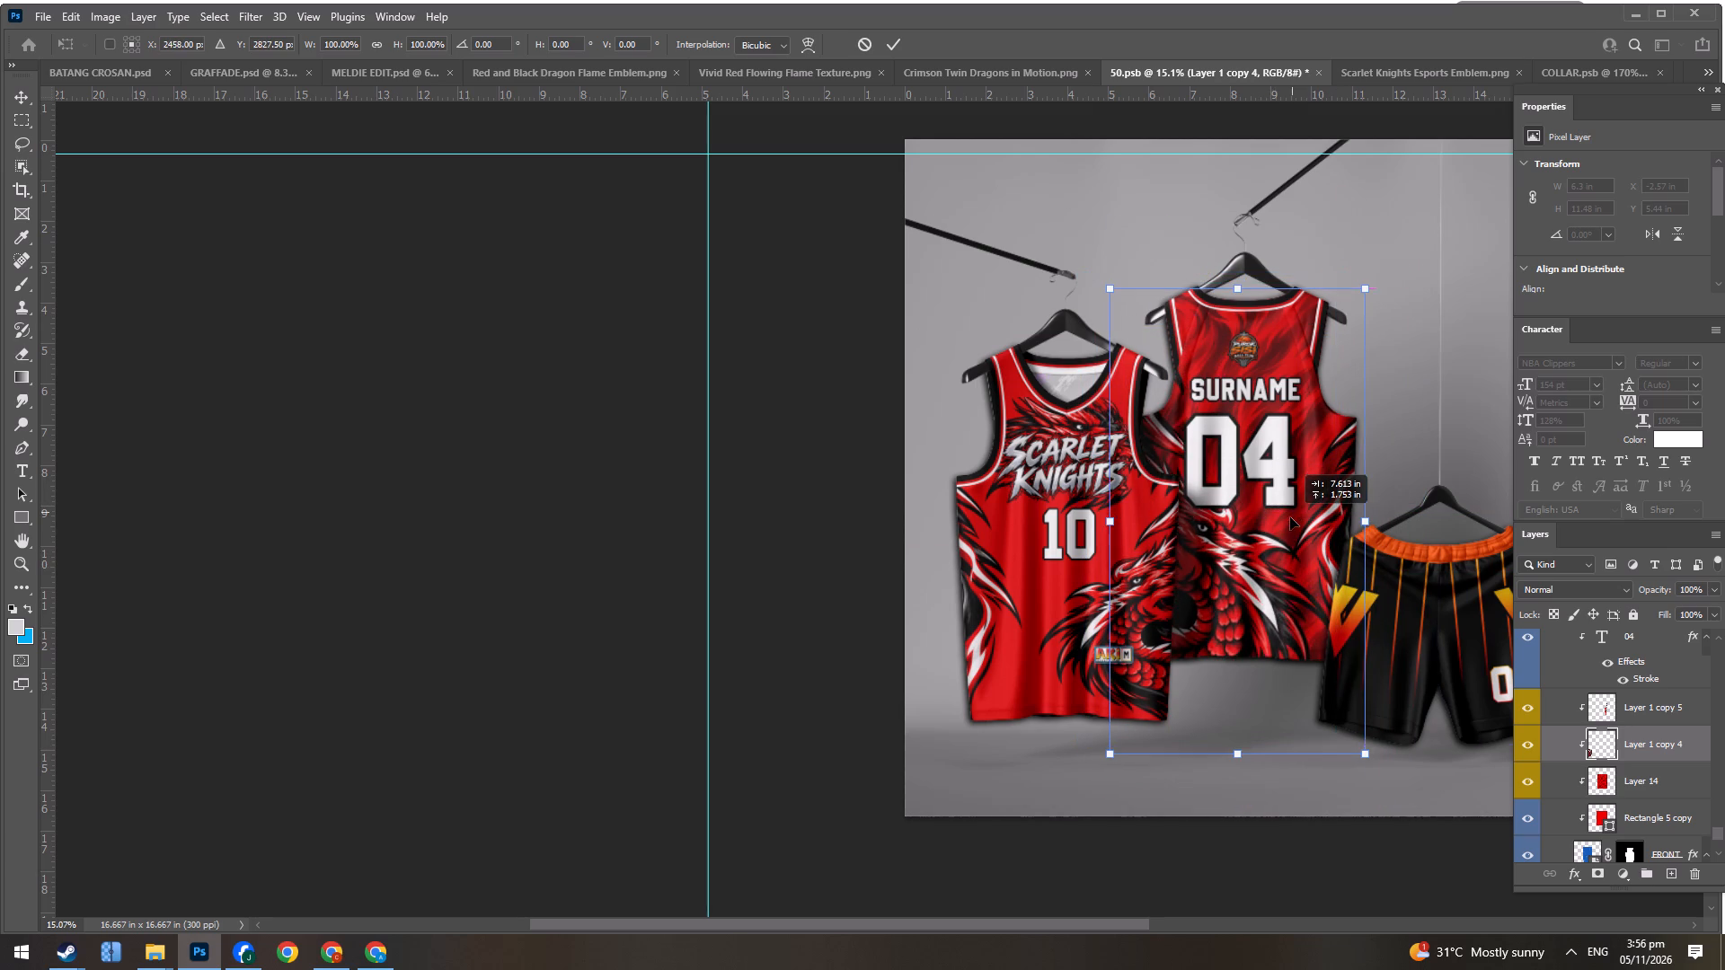
pyautogui.moveTo(1290, 517); pyautogui.dragTo(1288, 524)
pyautogui.press('Return')
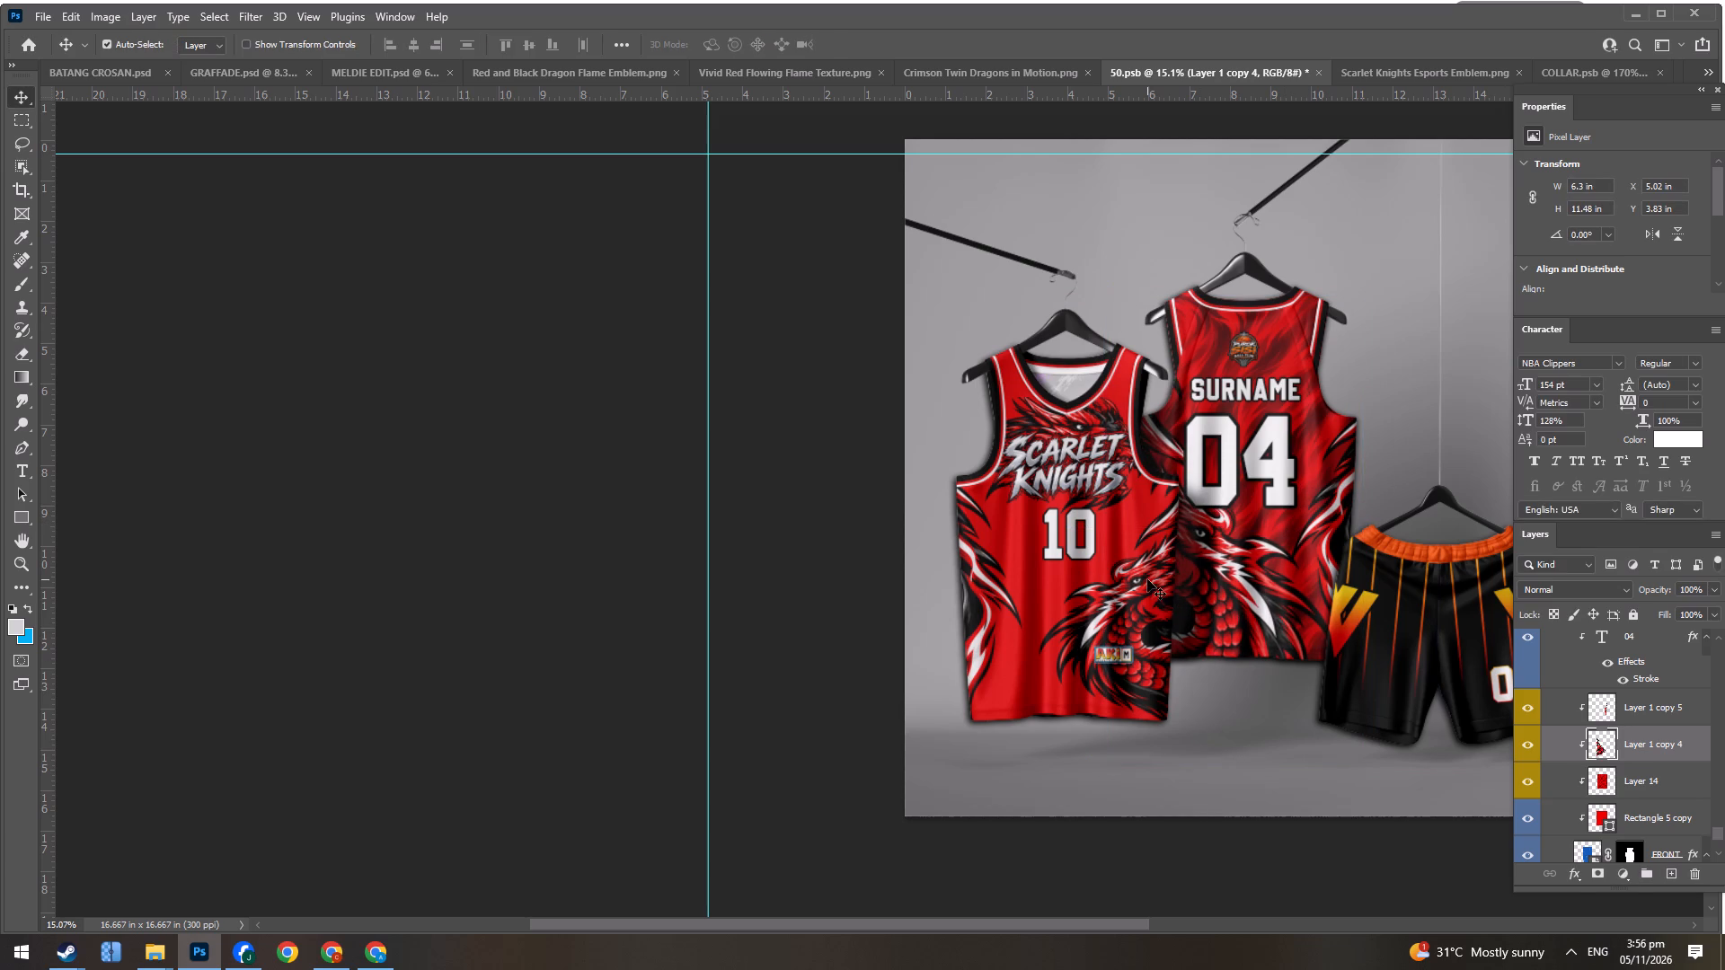
# Enlarge the front jersey's Layer 1 copy 2 dragon to about 117% and position it over the lower right side.
pyautogui.click(1147, 582)
pyautogui.hotkey('ctrl', 't')
pyautogui.keyDown('shift'); pyautogui.moveTo(1019, 424); pyautogui.dragTo(998, 413); pyautogui.keyUp('shift')
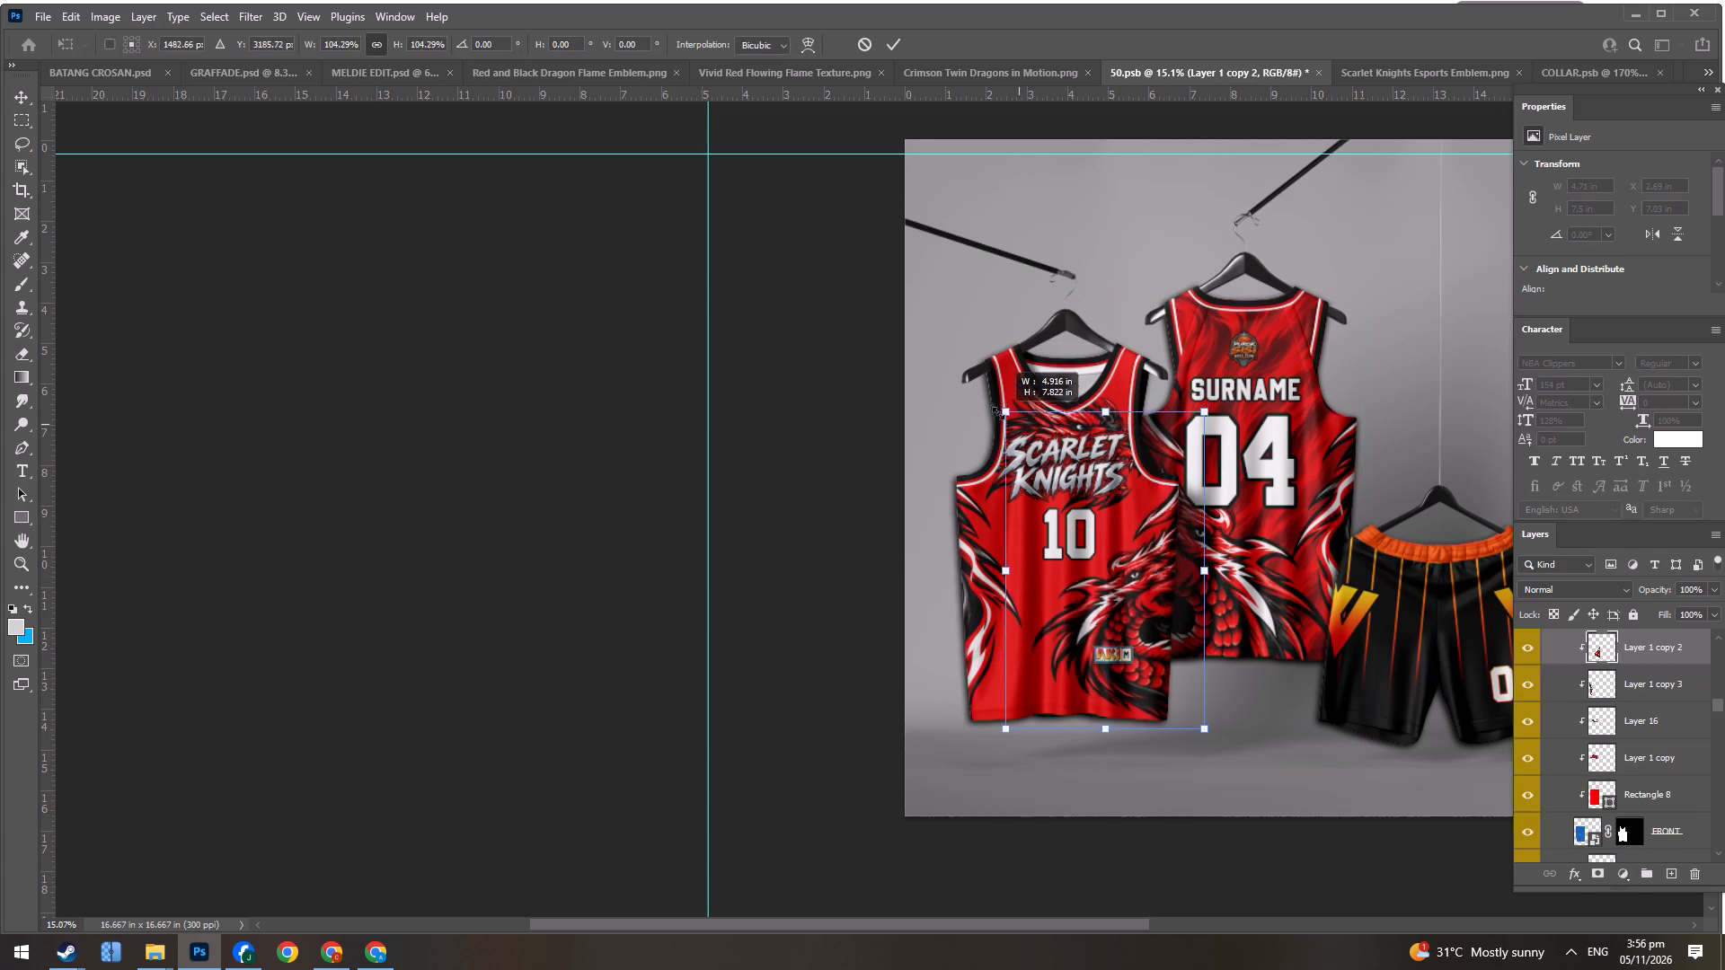
pyautogui.keyDown('shift'); pyautogui.moveTo(998, 413); pyautogui.dragTo(982, 373); pyautogui.keyUp('shift')
pyautogui.moveTo(1146, 554); pyautogui.dragTo(1158, 551)
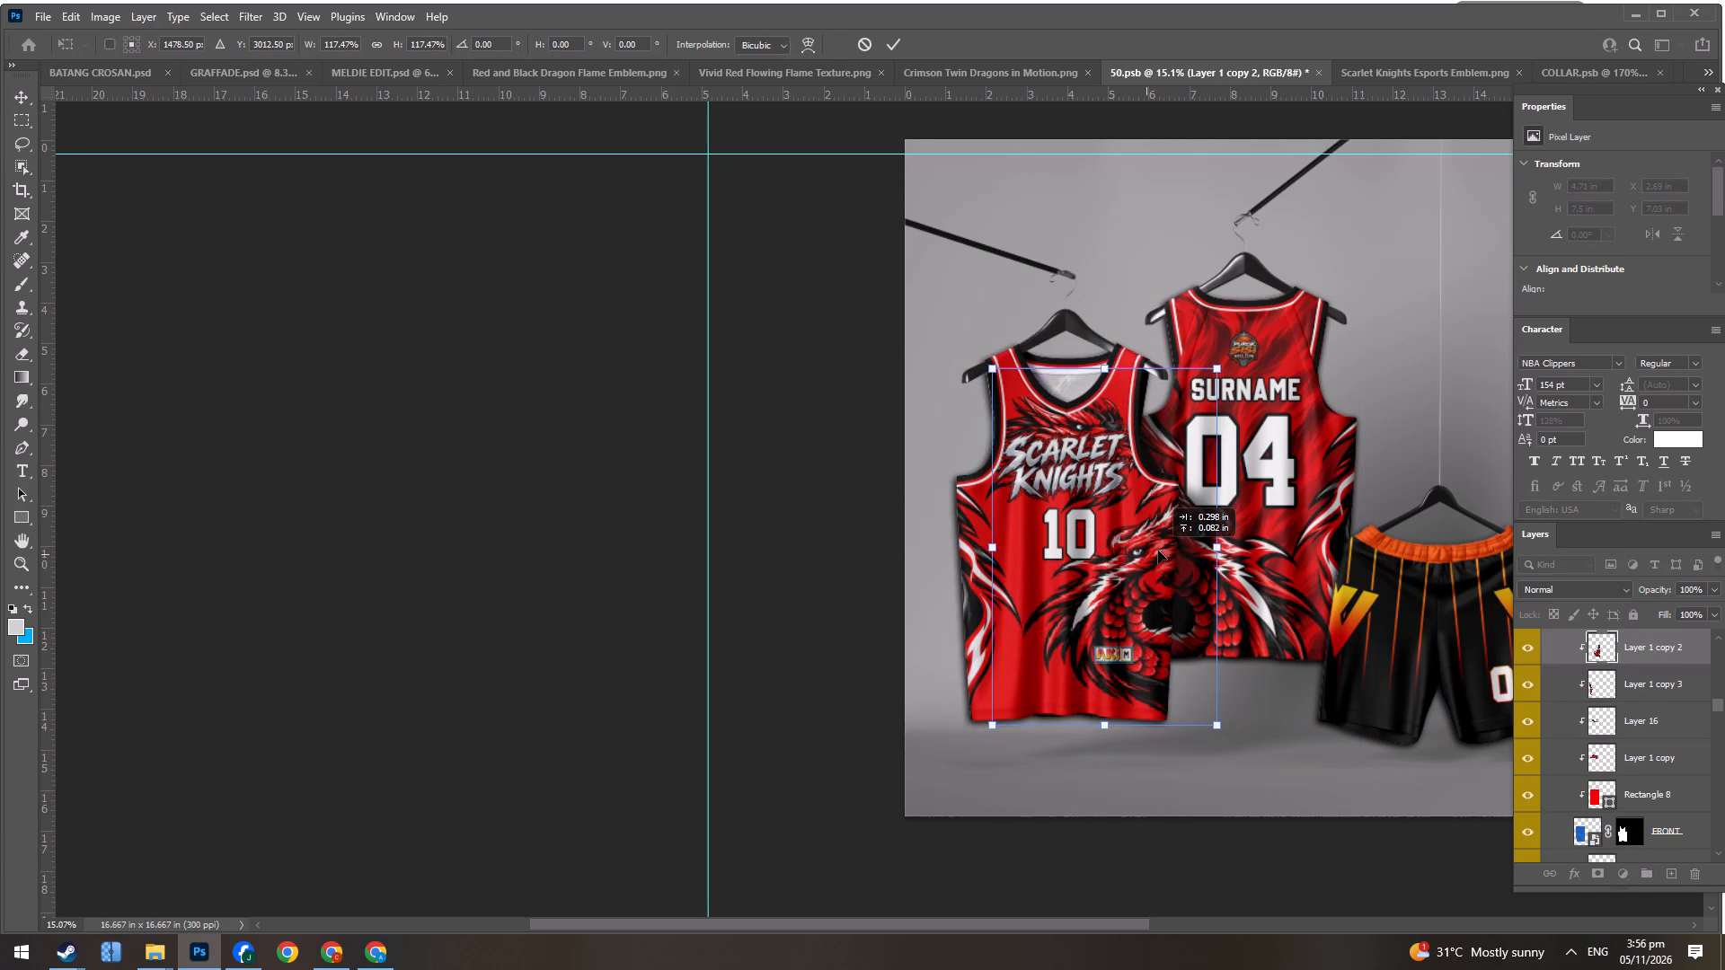
pyautogui.moveTo(1158, 551); pyautogui.dragTo(1160, 560)
pyautogui.press('Return')
# Duplicate the Layer 14 flame texture to just above the front jersey's Rectangle 8 and position it over the whole front body.
pyautogui.scroll(4, 1178, 544)
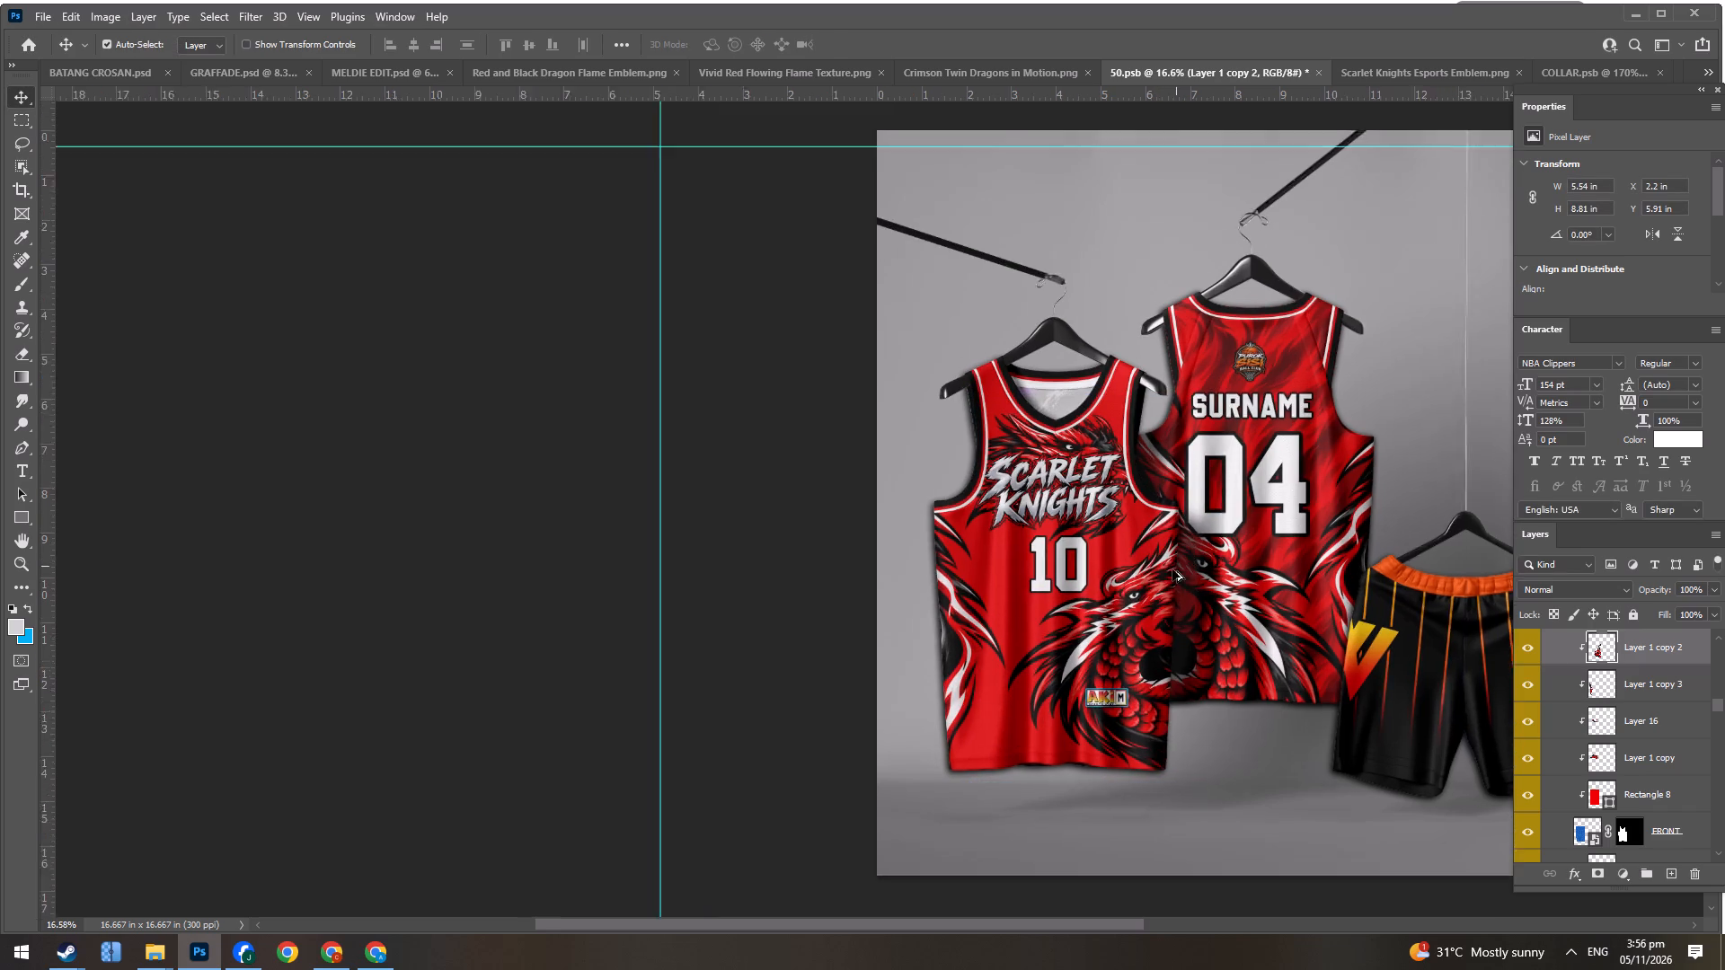
pyautogui.scroll(2, 1172, 569)
pyautogui.click(974, 592)
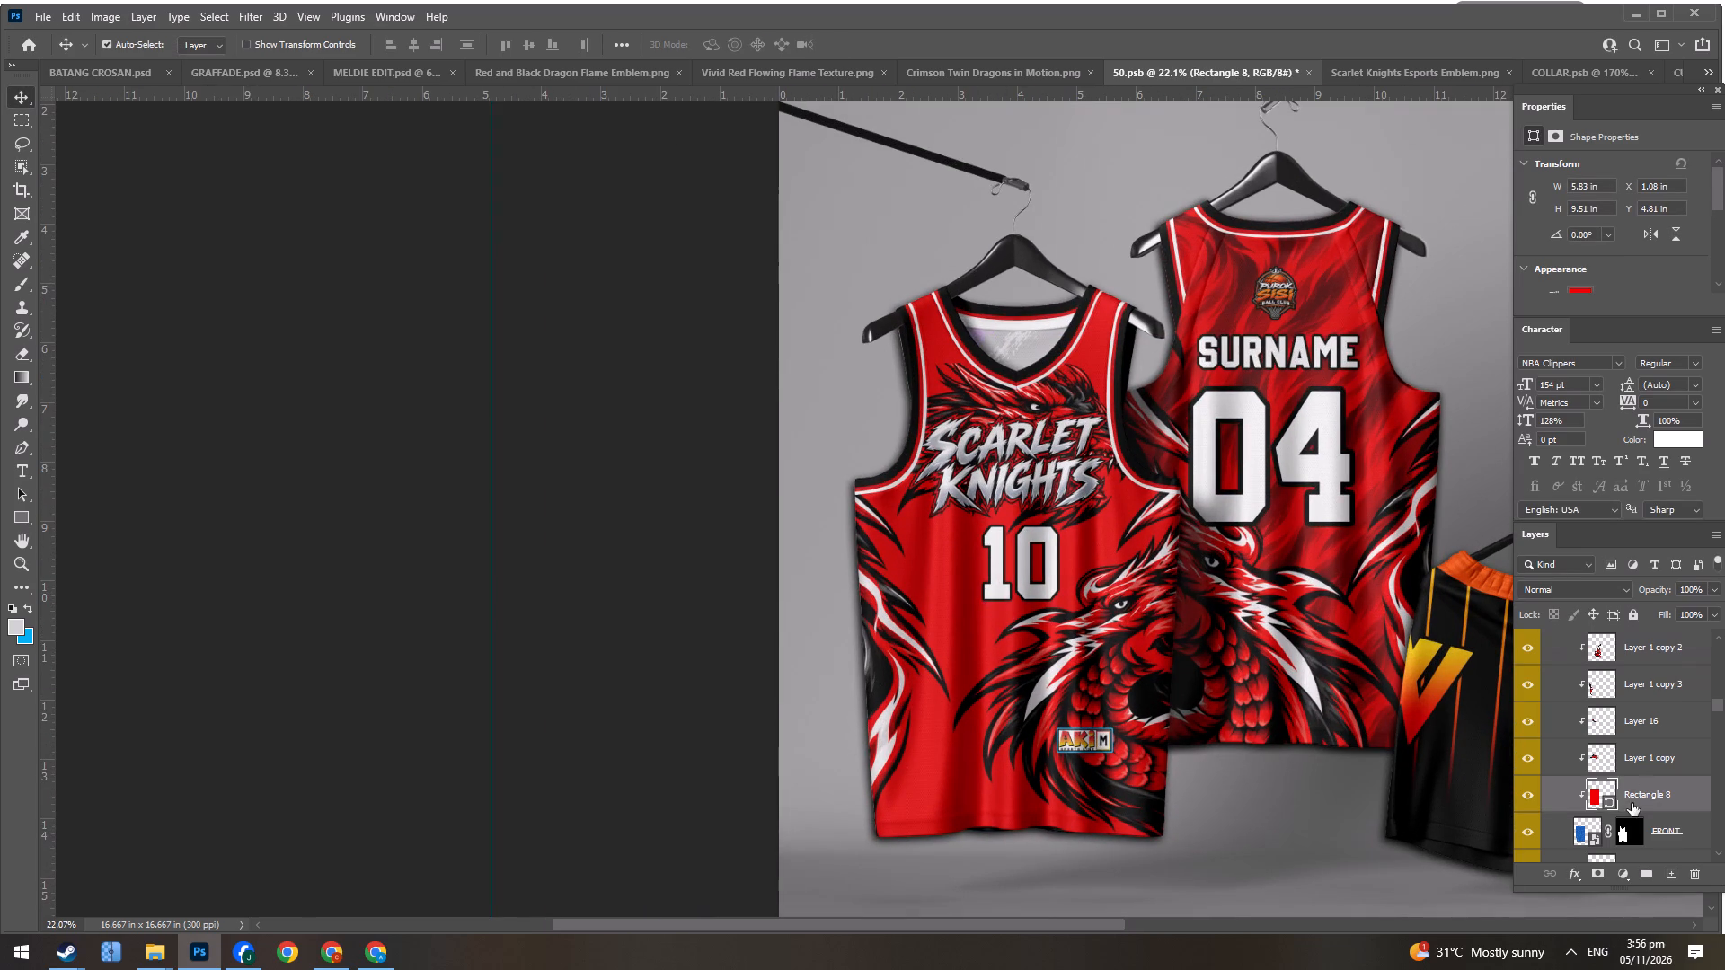
pyautogui.click(1383, 419)
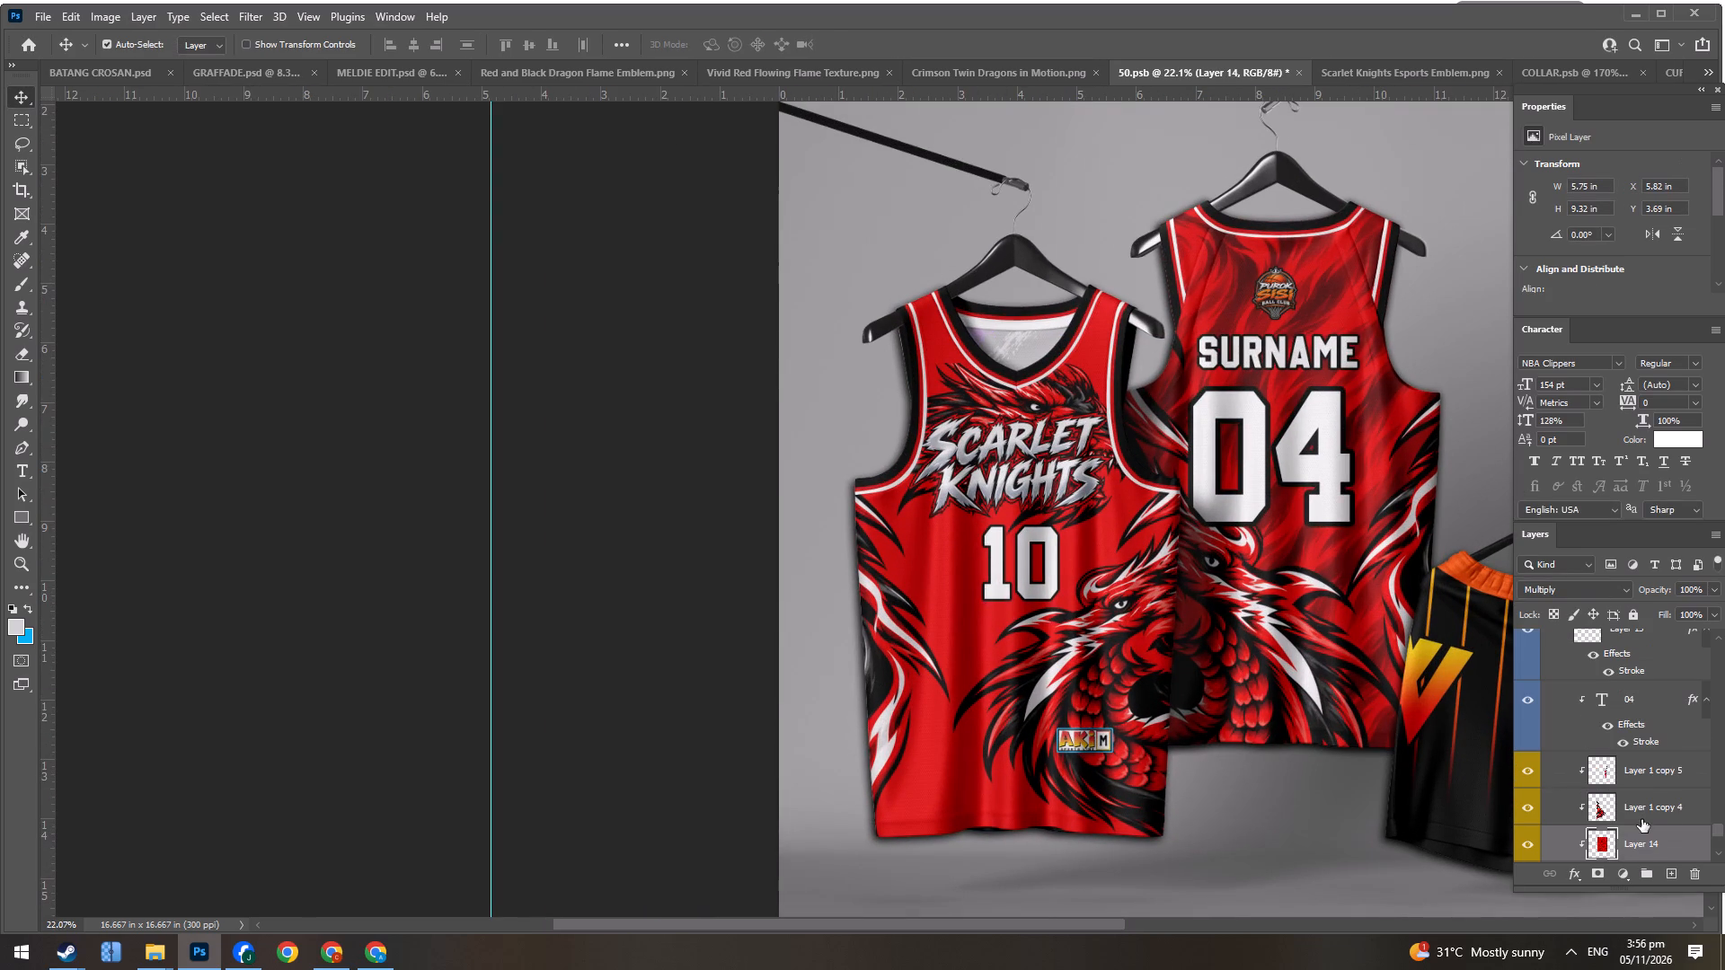
pyautogui.keyDown('alt'); pyautogui.moveTo(1646, 833); pyautogui.dragTo(1641, 414); pyautogui.keyUp('alt')
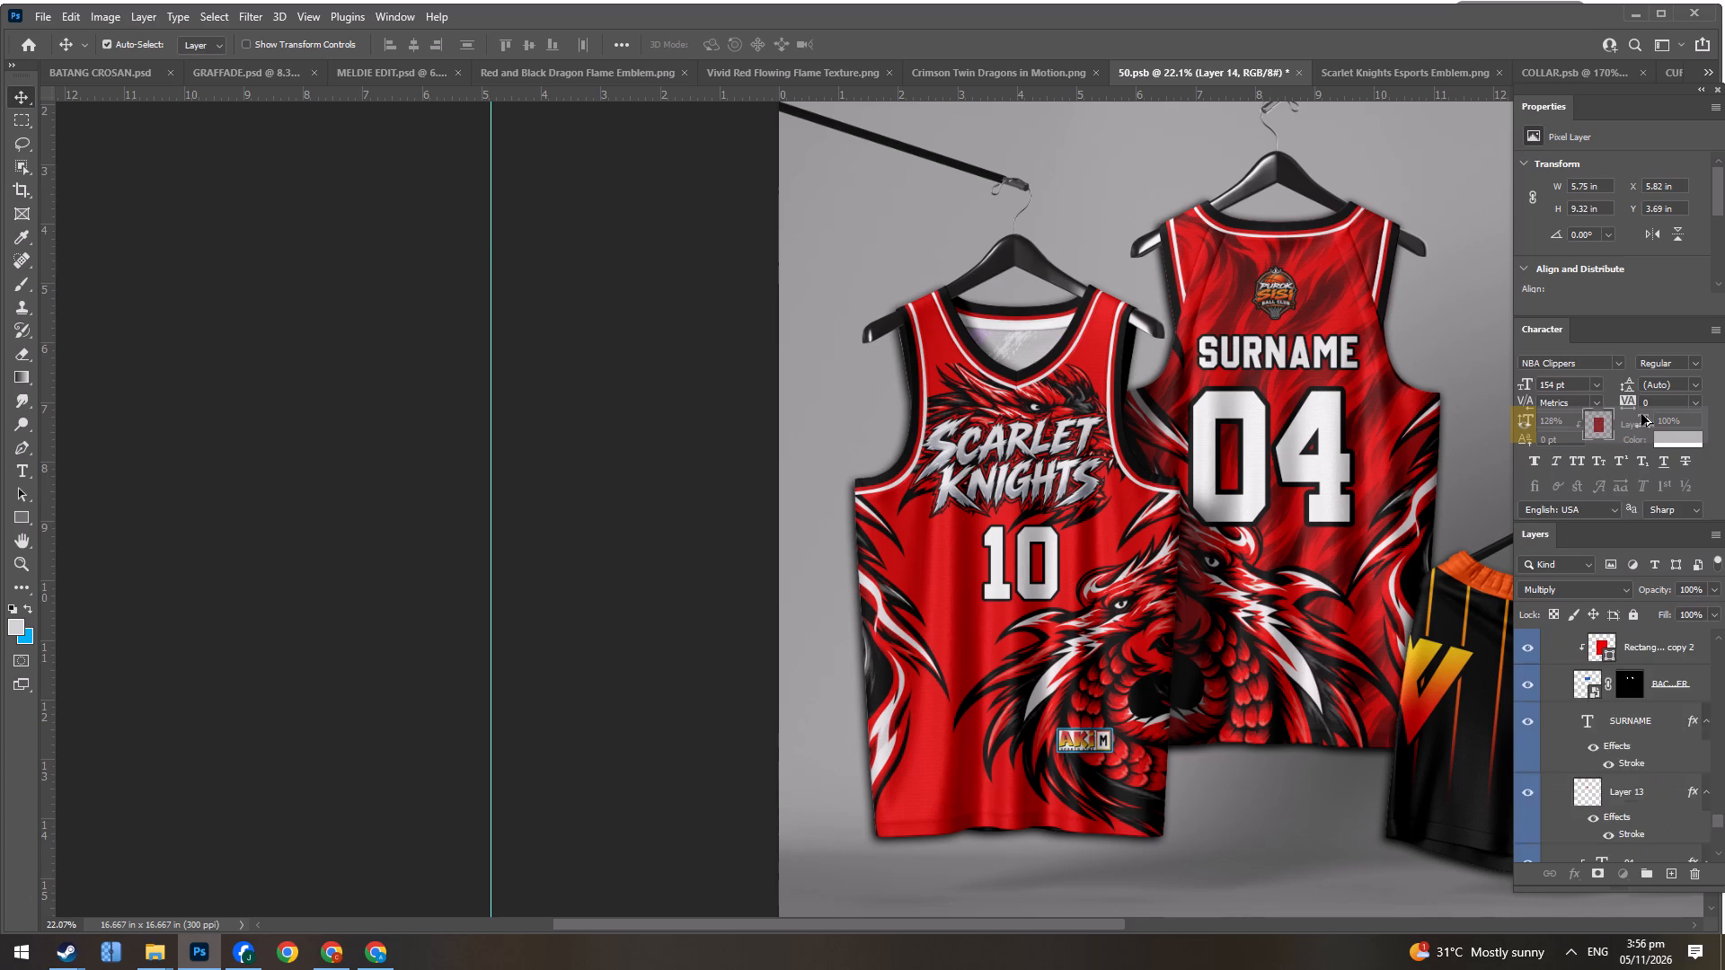
pyautogui.keyDown('alt'); pyautogui.moveTo(1641, 414); pyautogui.dragTo(1619, 463); pyautogui.keyUp('alt')
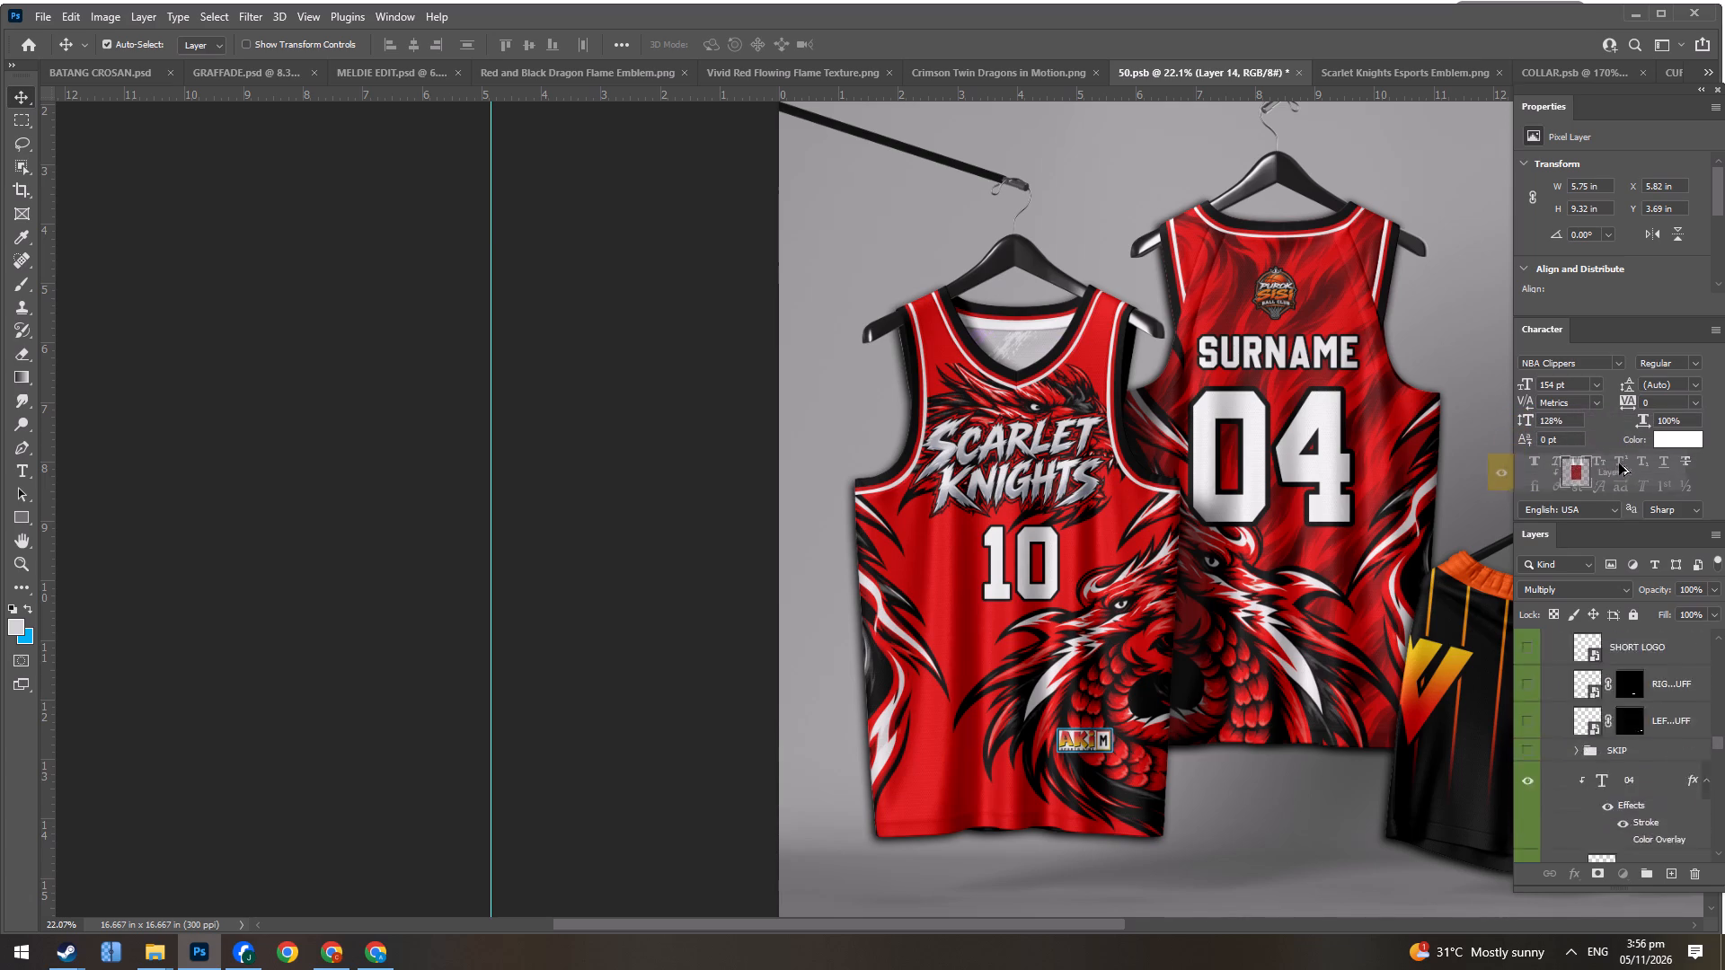
pyautogui.keyDown('alt'); pyautogui.moveTo(1619, 463); pyautogui.dragTo(1635, 809); pyautogui.keyUp('alt')
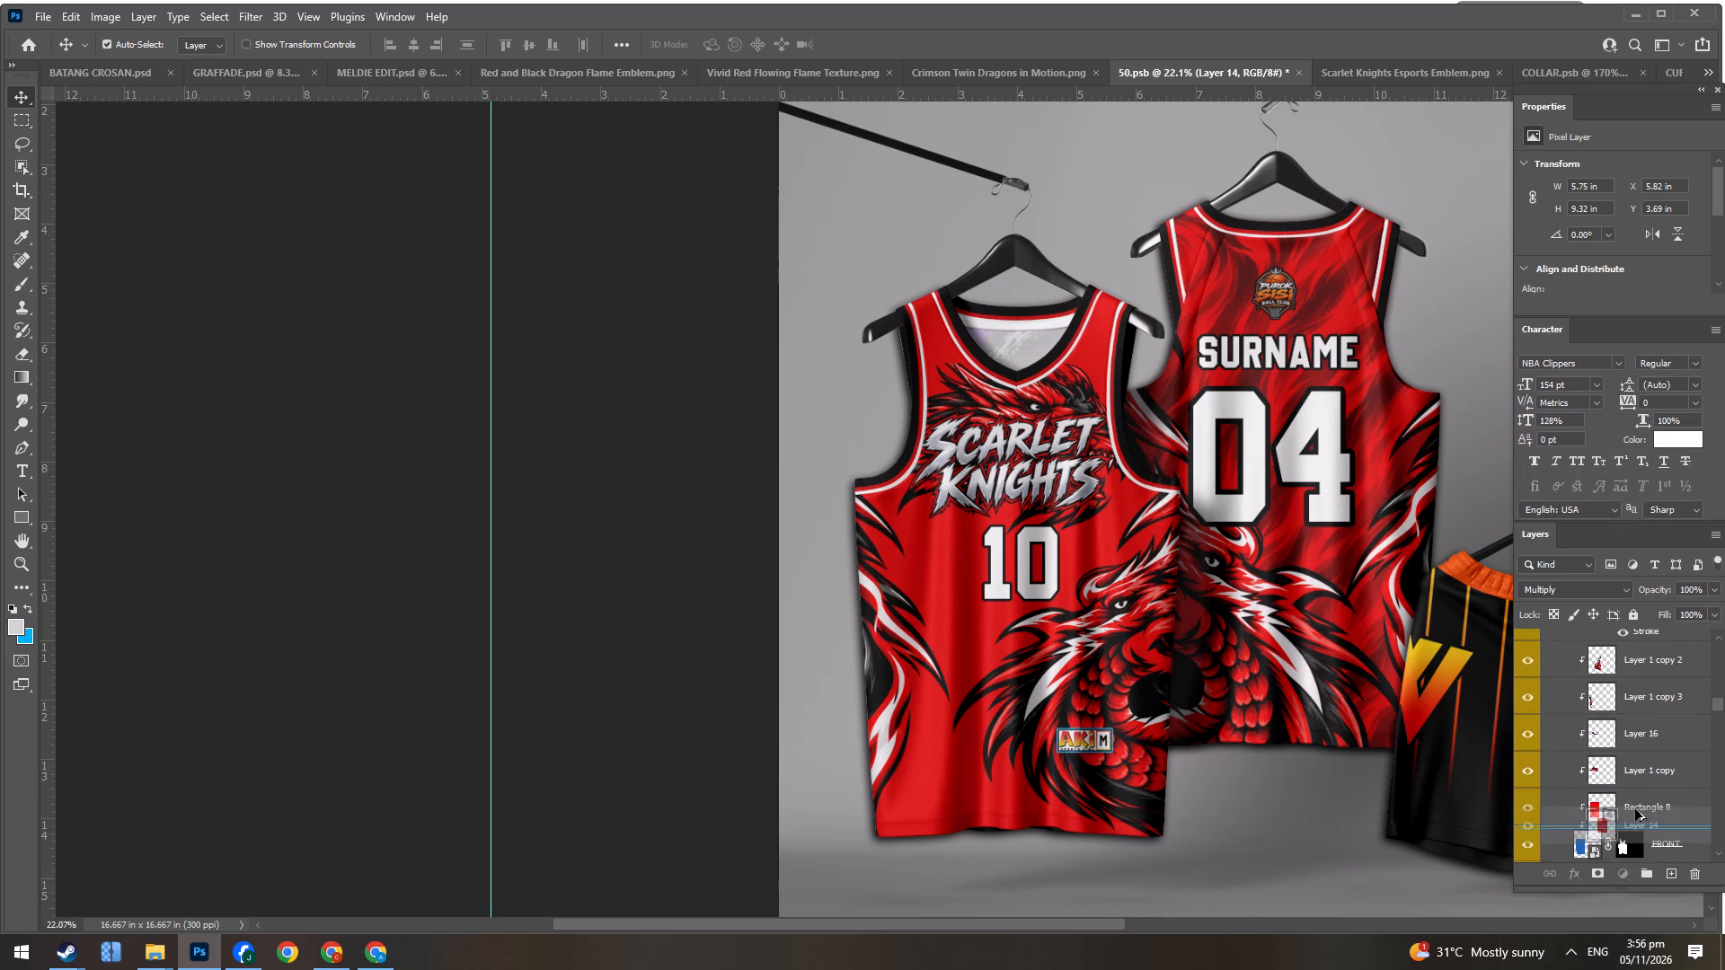
pyautogui.keyDown('alt'); pyautogui.moveTo(1635, 809); pyautogui.dragTo(1636, 789); pyautogui.keyUp('alt')
pyautogui.hotkey('ctrl', 't')
pyautogui.moveTo(1305, 593); pyautogui.dragTo(1073, 718)
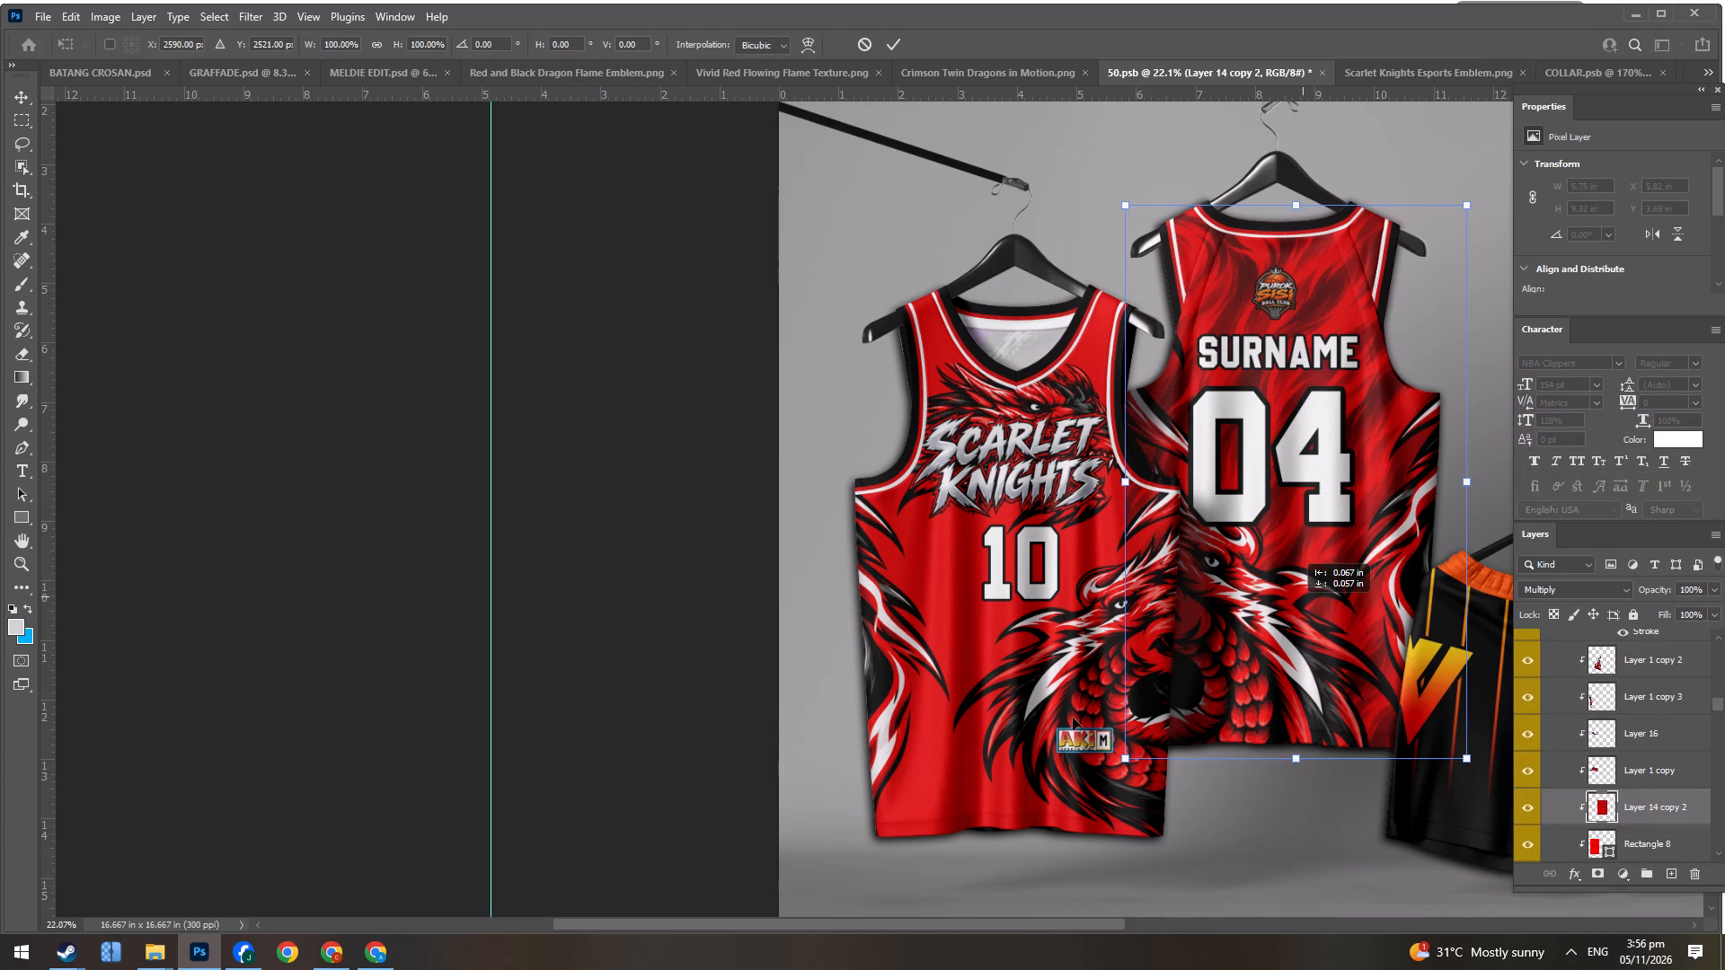
pyautogui.moveTo(1073, 718); pyautogui.dragTo(1016, 682)
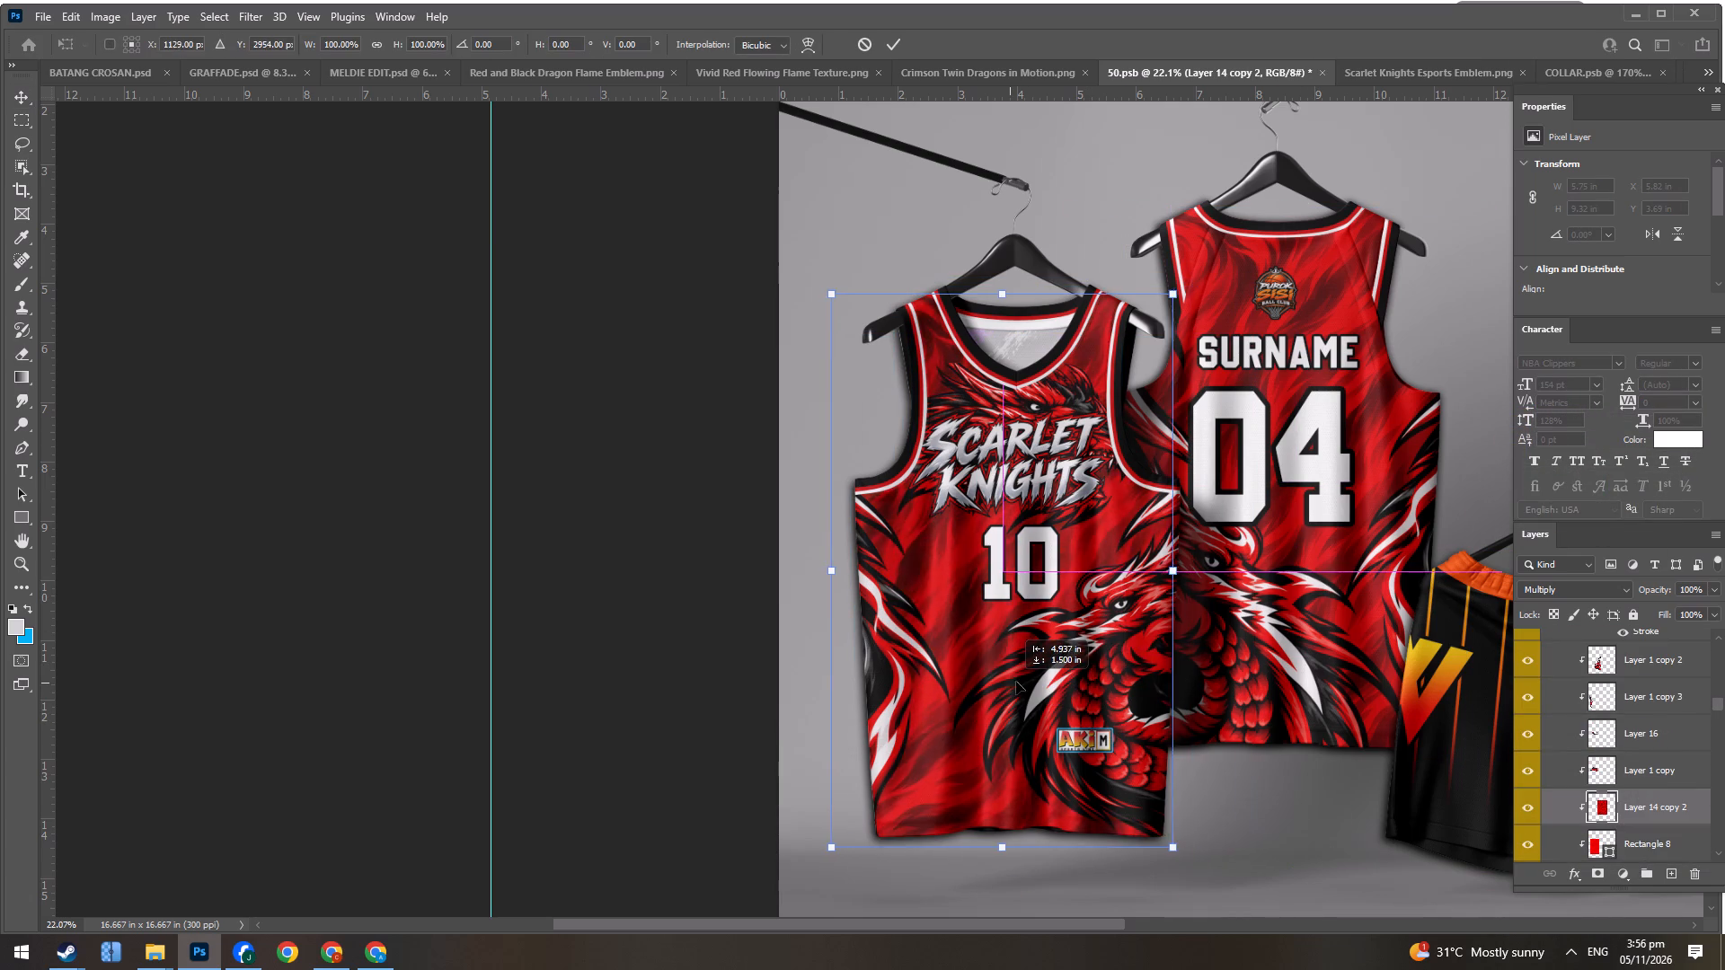
pyautogui.moveTo(1016, 682); pyautogui.dragTo(1022, 674)
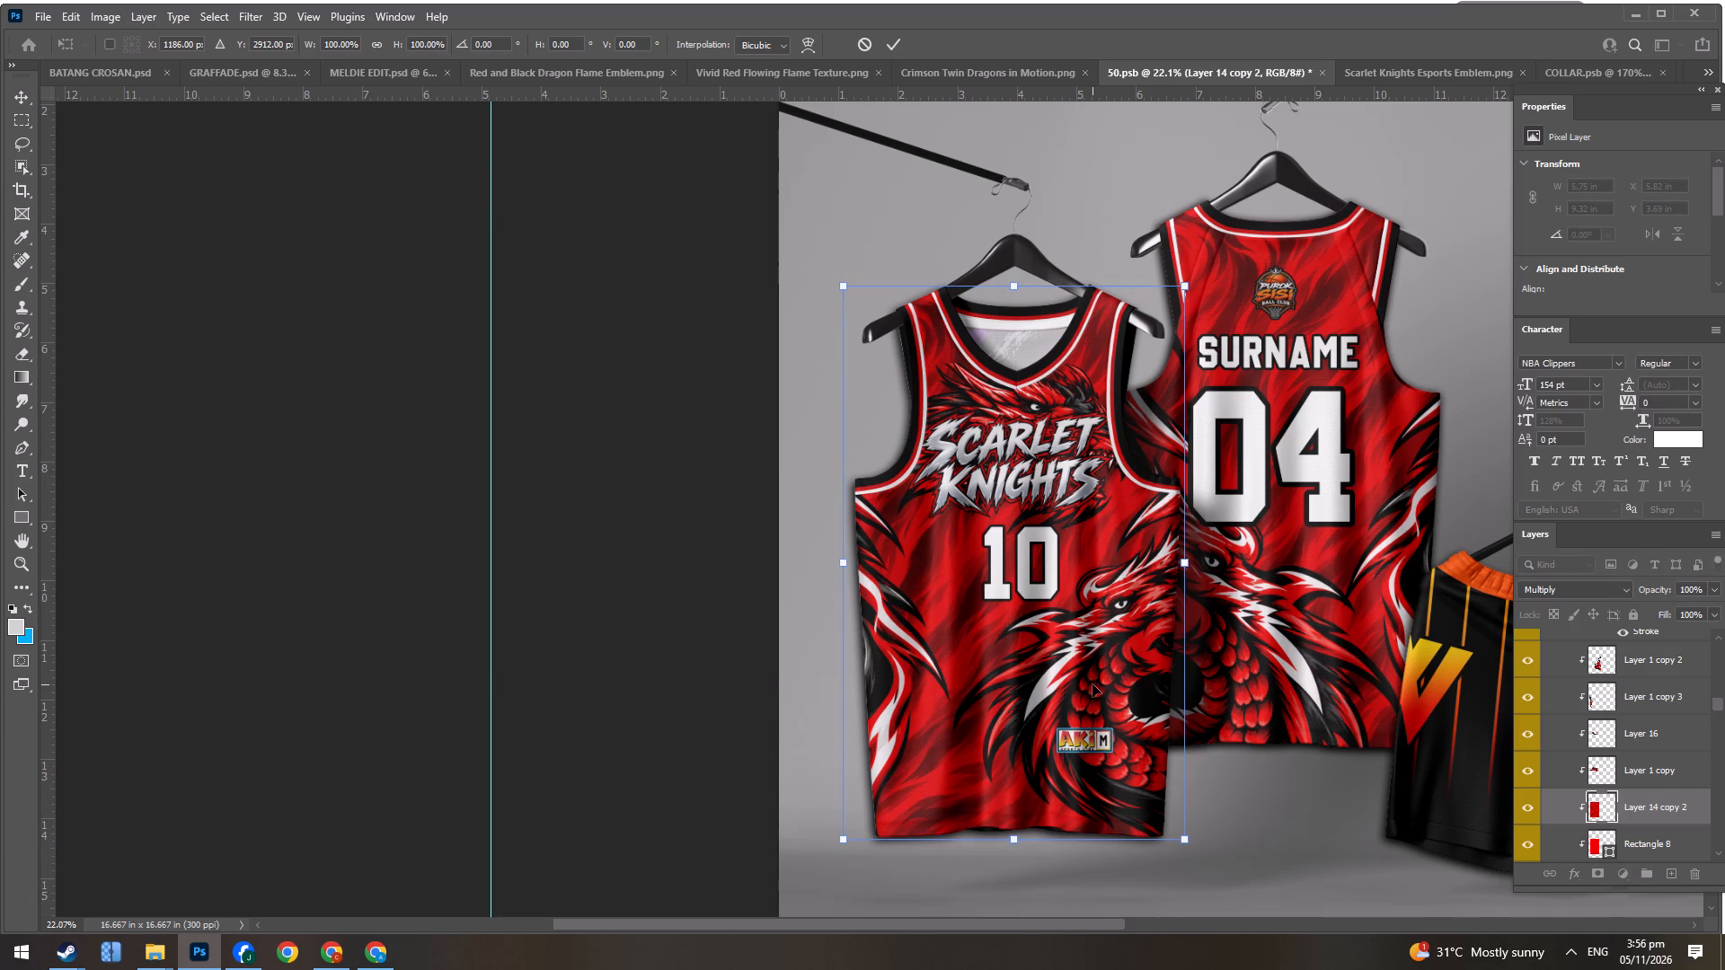
pyautogui.press('Return')
# Stretch the Scarlet Knights wordmark on the front jersey vertically to about 115% height, keeping its width.
pyautogui.keyDown('alt'); pyautogui.scroll(3, 1029, 495); pyautogui.keyUp('alt')
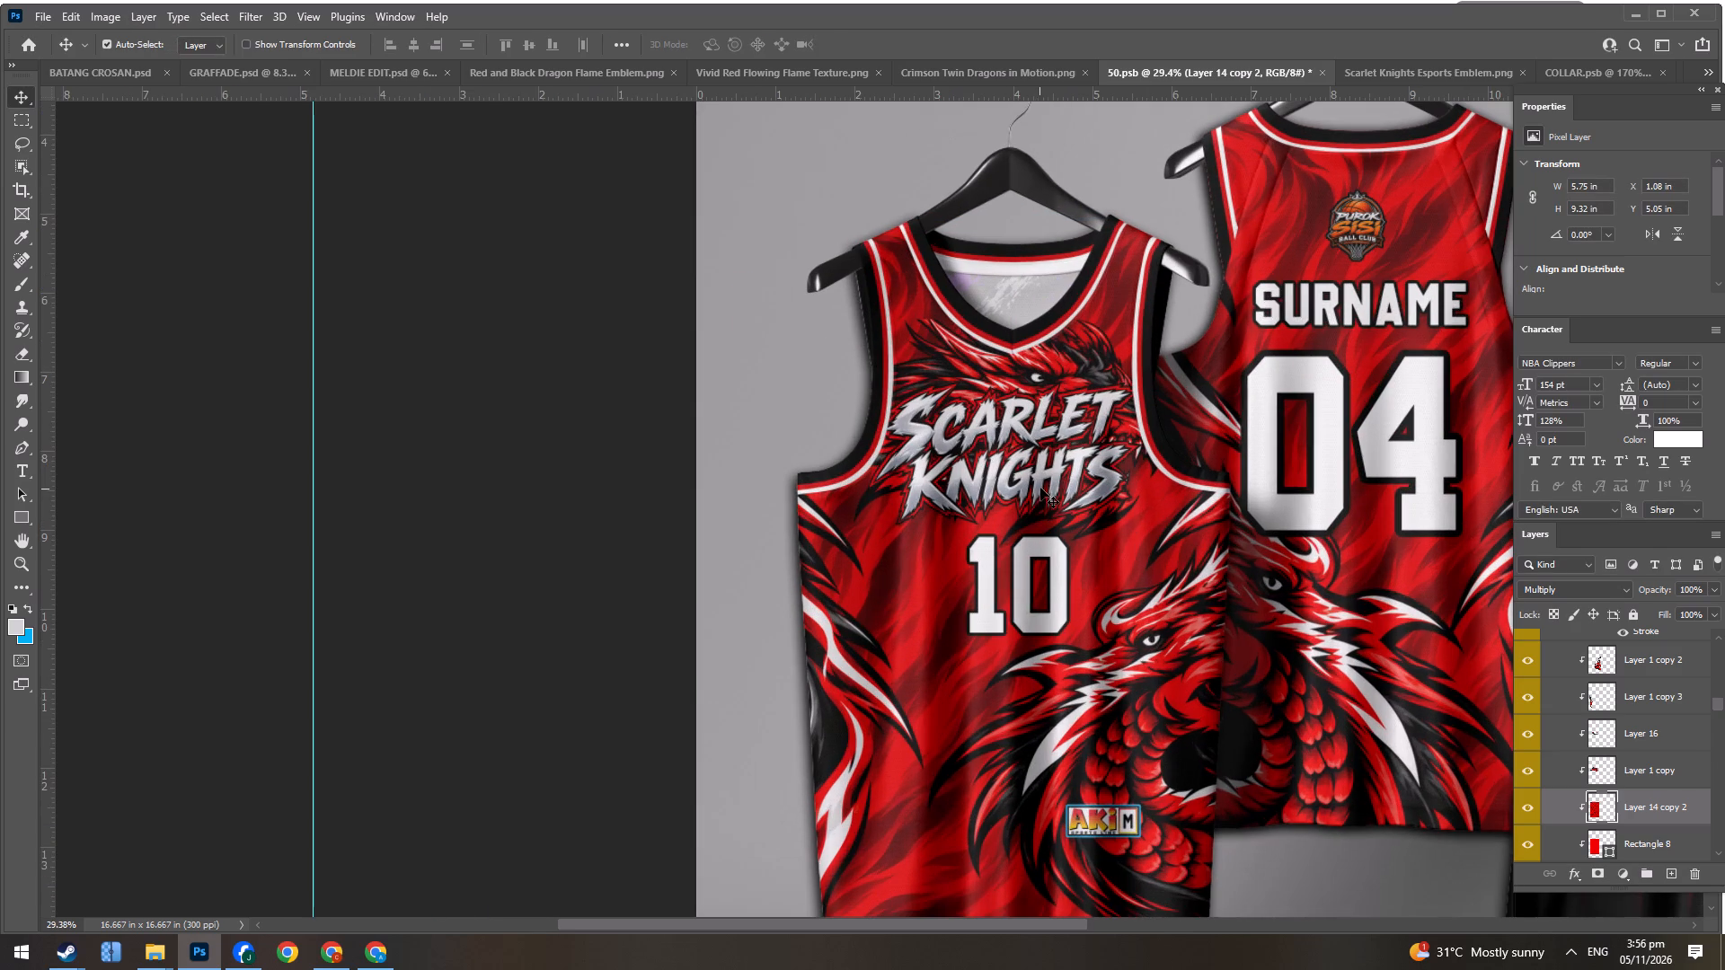
pyautogui.click(1038, 483)
pyautogui.hotkey('ctrl', 't')
pyautogui.moveTo(1011, 525); pyautogui.dragTo(1010, 549)
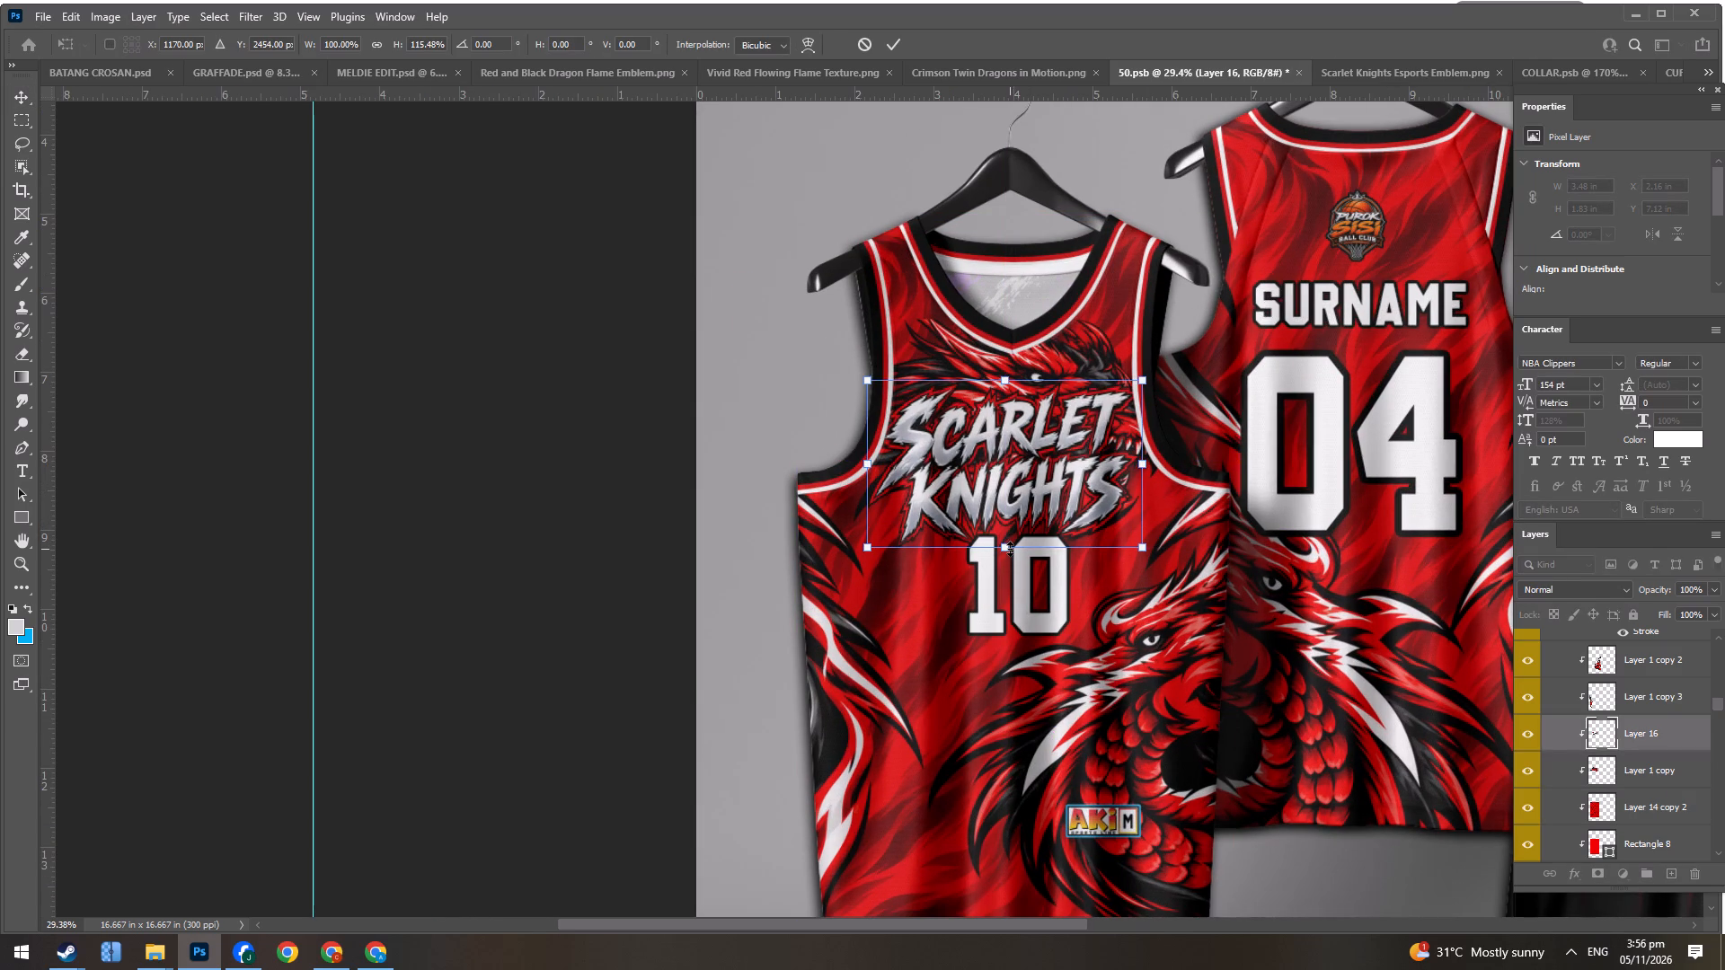
pyautogui.press('Return')
# Nudge the number 10 on the front jersey slightly down, clear of the wordmark.
pyautogui.click(1022, 573)
pyautogui.keyDown('shift'); pyautogui.moveTo(1022, 572); pyautogui.dragTo(1022, 577); pyautogui.keyUp('shift')
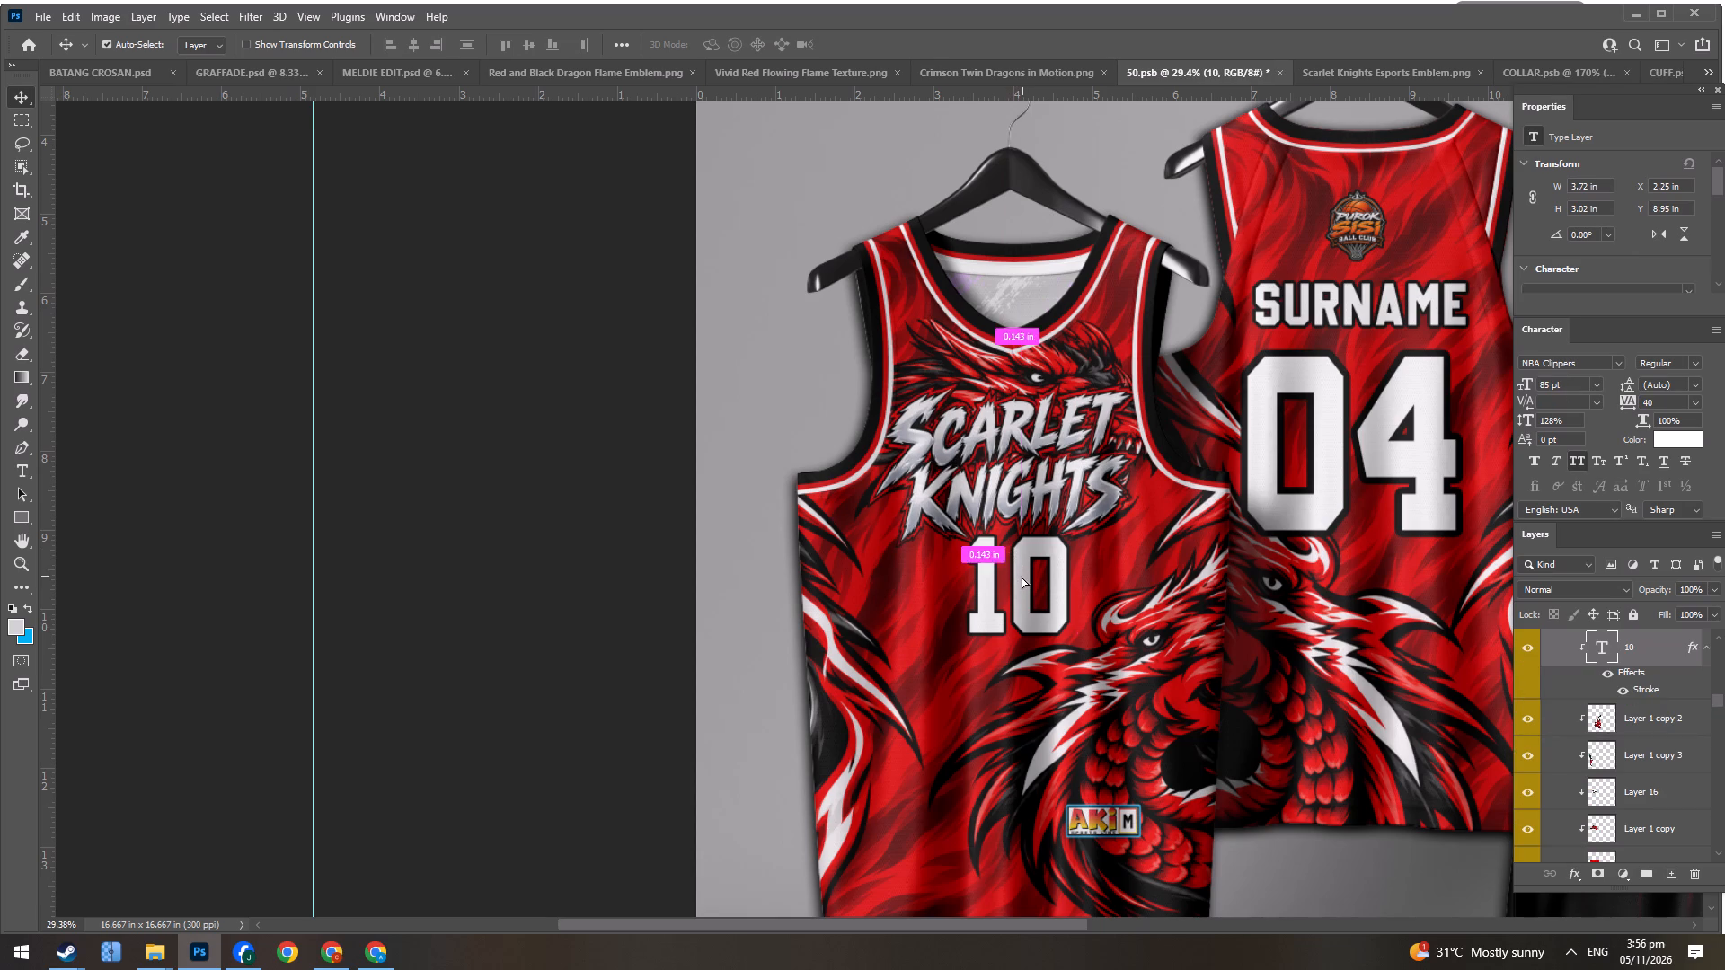
pyautogui.keyDown('shift'); pyautogui.moveTo(1022, 577); pyautogui.dragTo(1022, 583); pyautogui.keyUp('shift')
pyautogui.press('Return')
# Delete the black fill, pinstripes and V emblem from the shorts' RIGHT BACK leg.
pyautogui.keyDown('alt'); pyautogui.scroll(-3, 1022, 583); pyautogui.keyUp('alt')
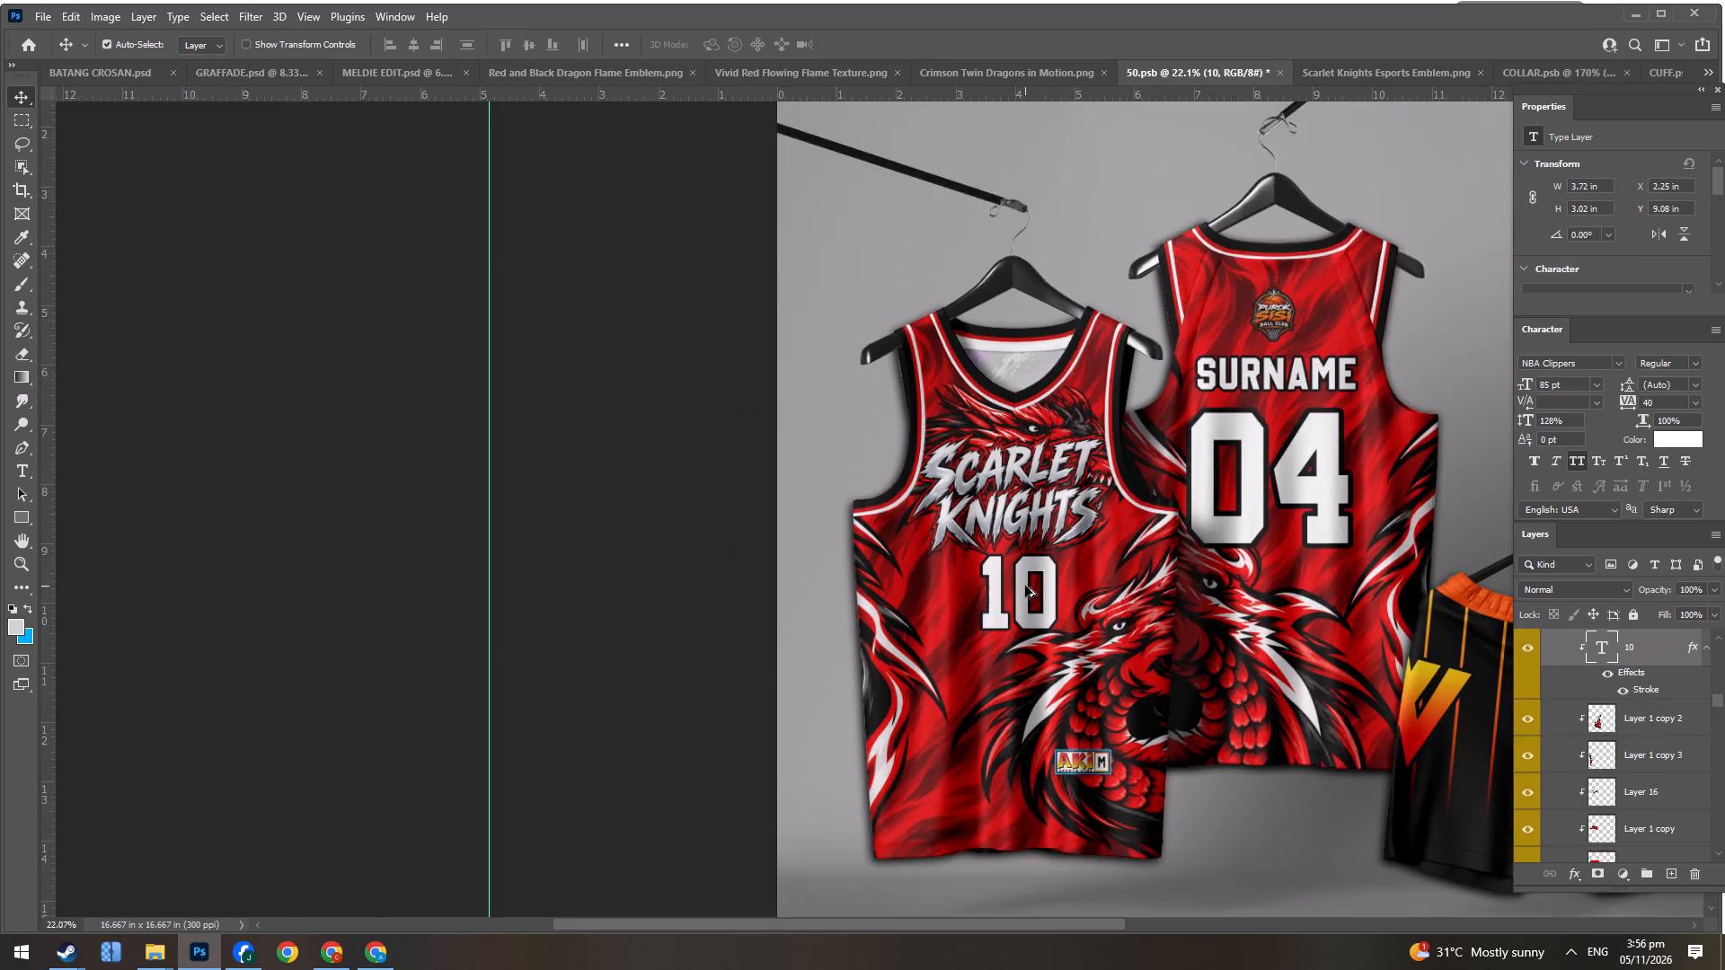
pyautogui.keyDown('alt'); pyautogui.scroll(-9, 1025, 586); pyautogui.keyUp('alt')
pyautogui.keyDown('alt'); pyautogui.scroll(2, 1073, 560); pyautogui.keyUp('alt')
pyautogui.keyDown('alt'); pyautogui.scroll(-7, 1253, 542); pyautogui.keyUp('alt')
pyautogui.keyDown('alt'); pyautogui.scroll(5, 1456, 631); pyautogui.keyUp('alt')
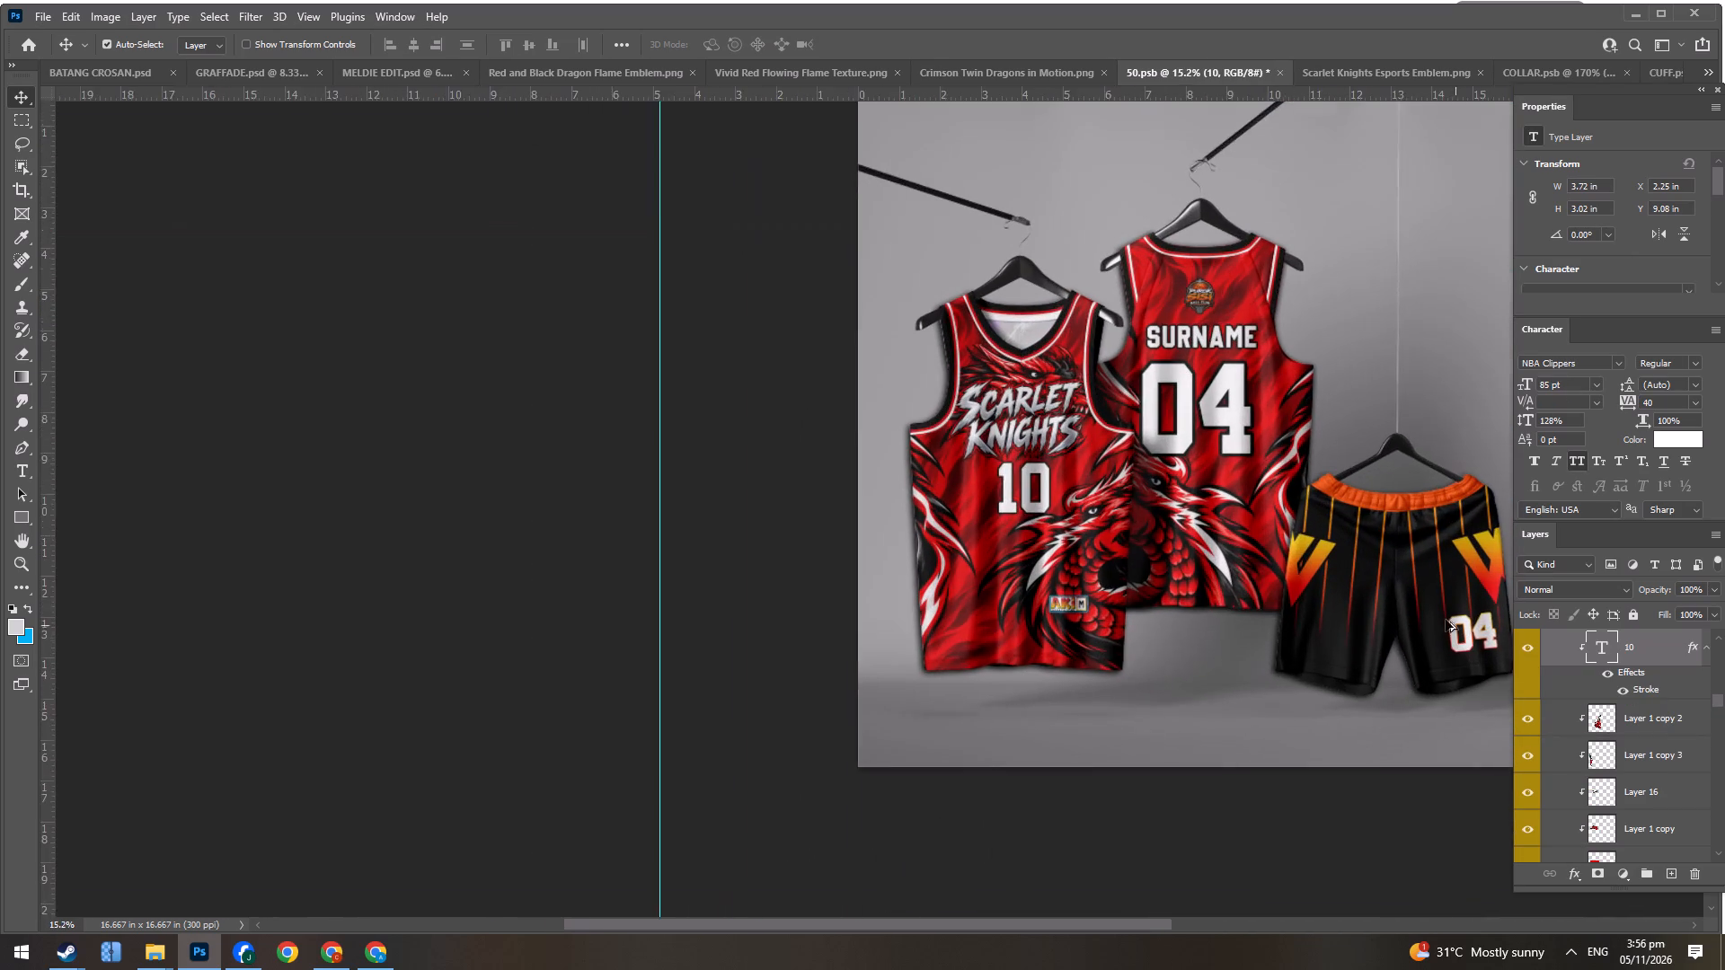
pyautogui.keyDown('alt'); pyautogui.scroll(1, 1446, 620); pyautogui.keyUp('alt')
pyautogui.click(1332, 514)
pyautogui.press('Delete')
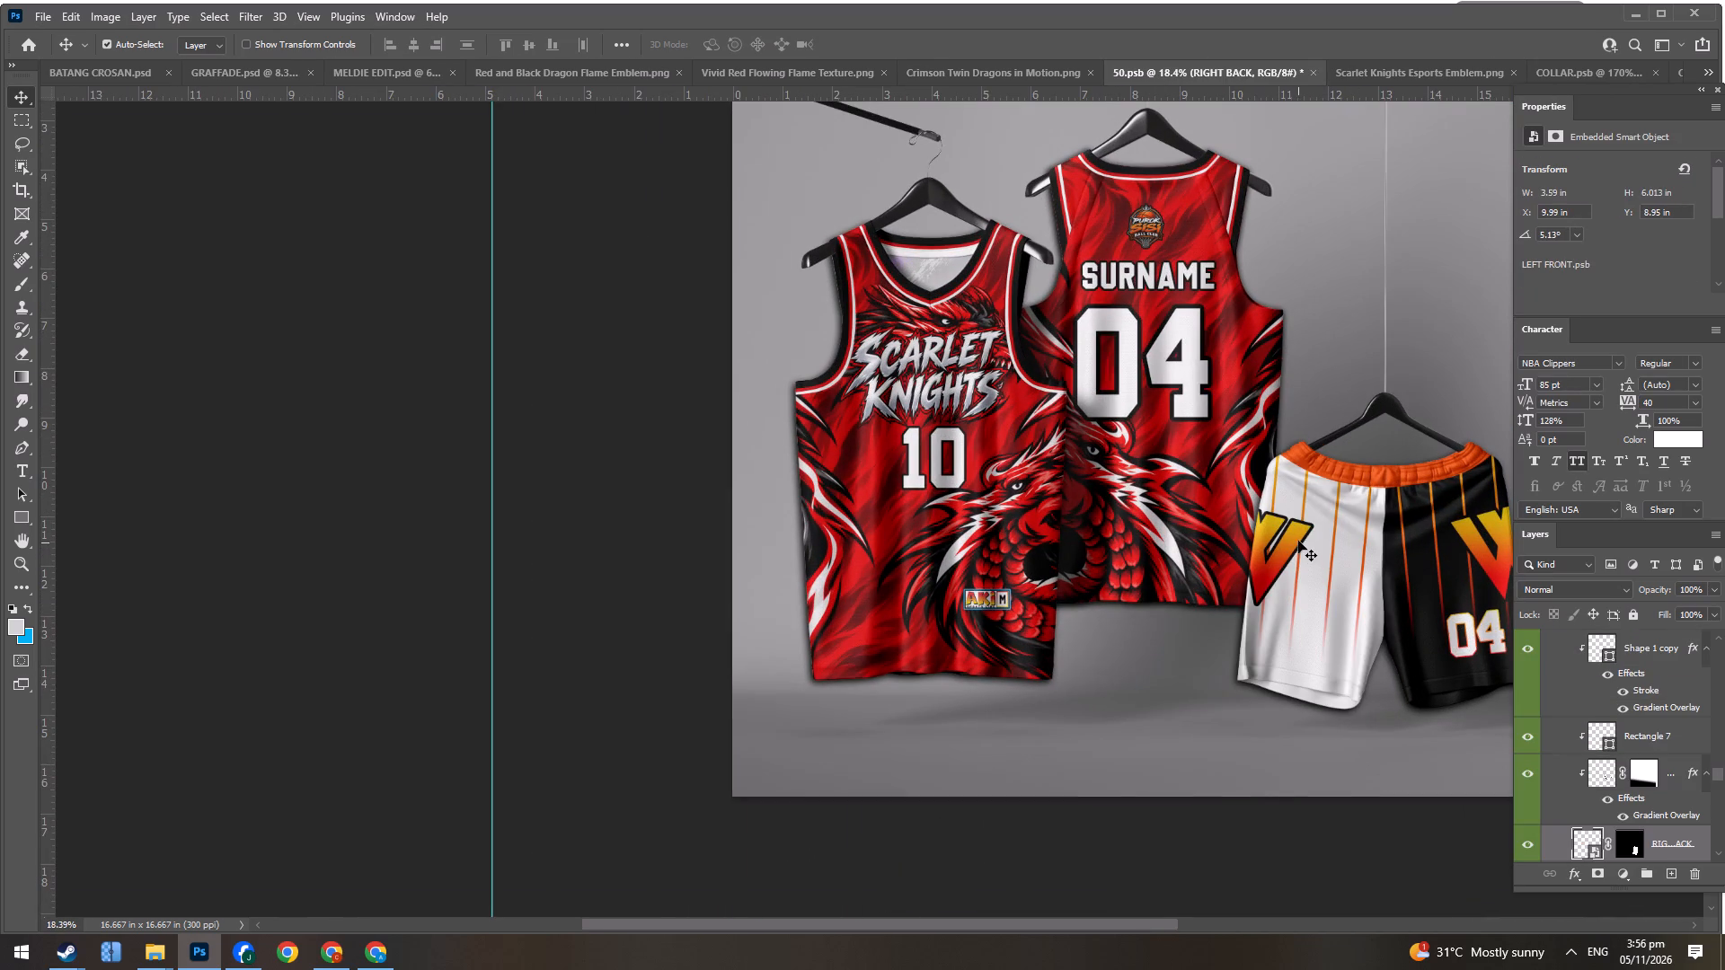
pyautogui.click(1305, 503)
pyautogui.press('Delete')
pyautogui.click(1296, 525)
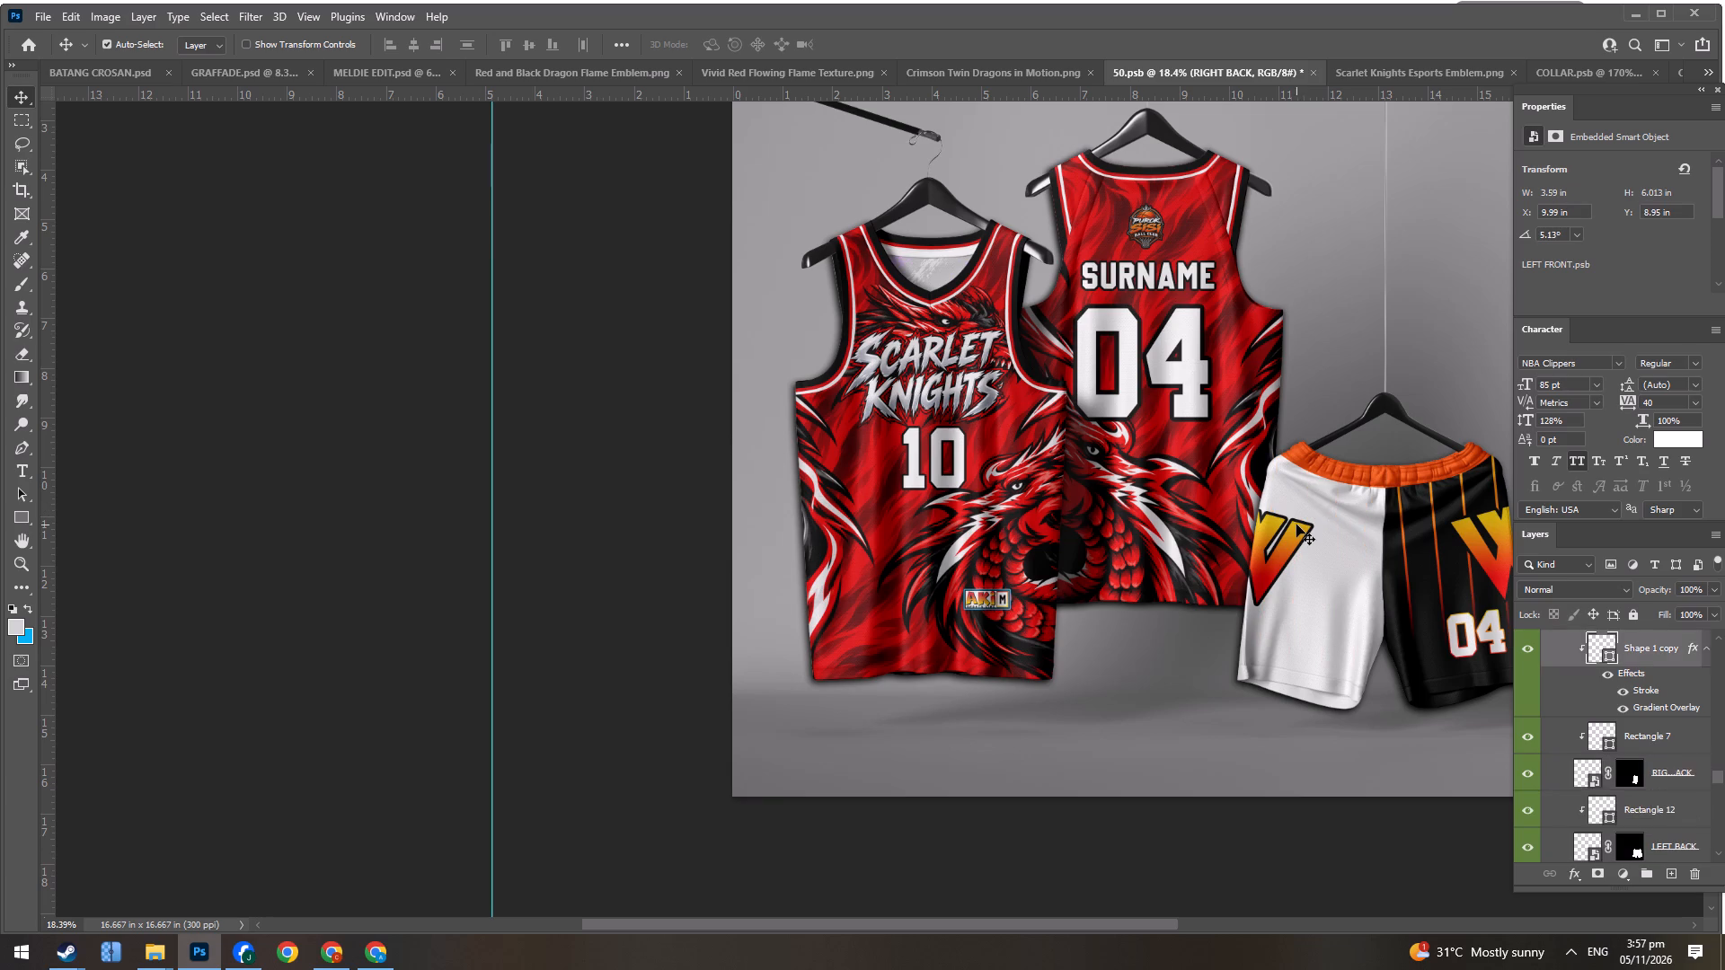
pyautogui.press('Delete')
# Delete the black fill, V emblem and pinstripes from the shorts' LEFT FRONT leg.
pyautogui.click(1404, 529)
pyautogui.press('Delete')
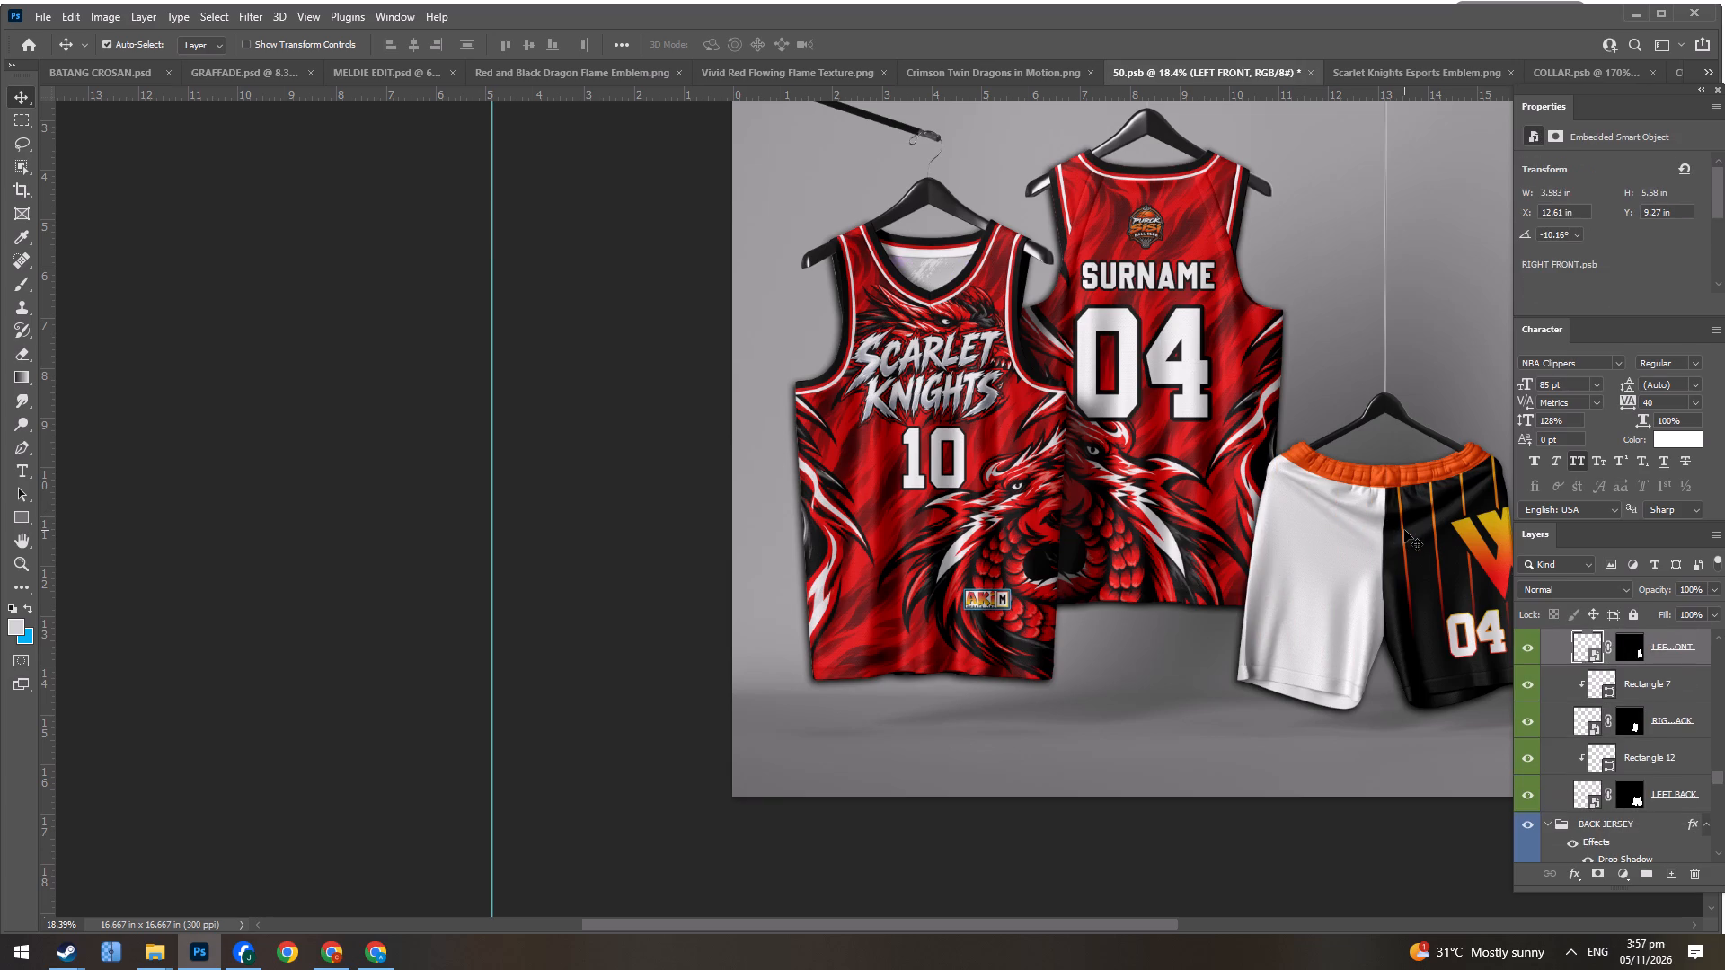
pyautogui.click(1457, 537)
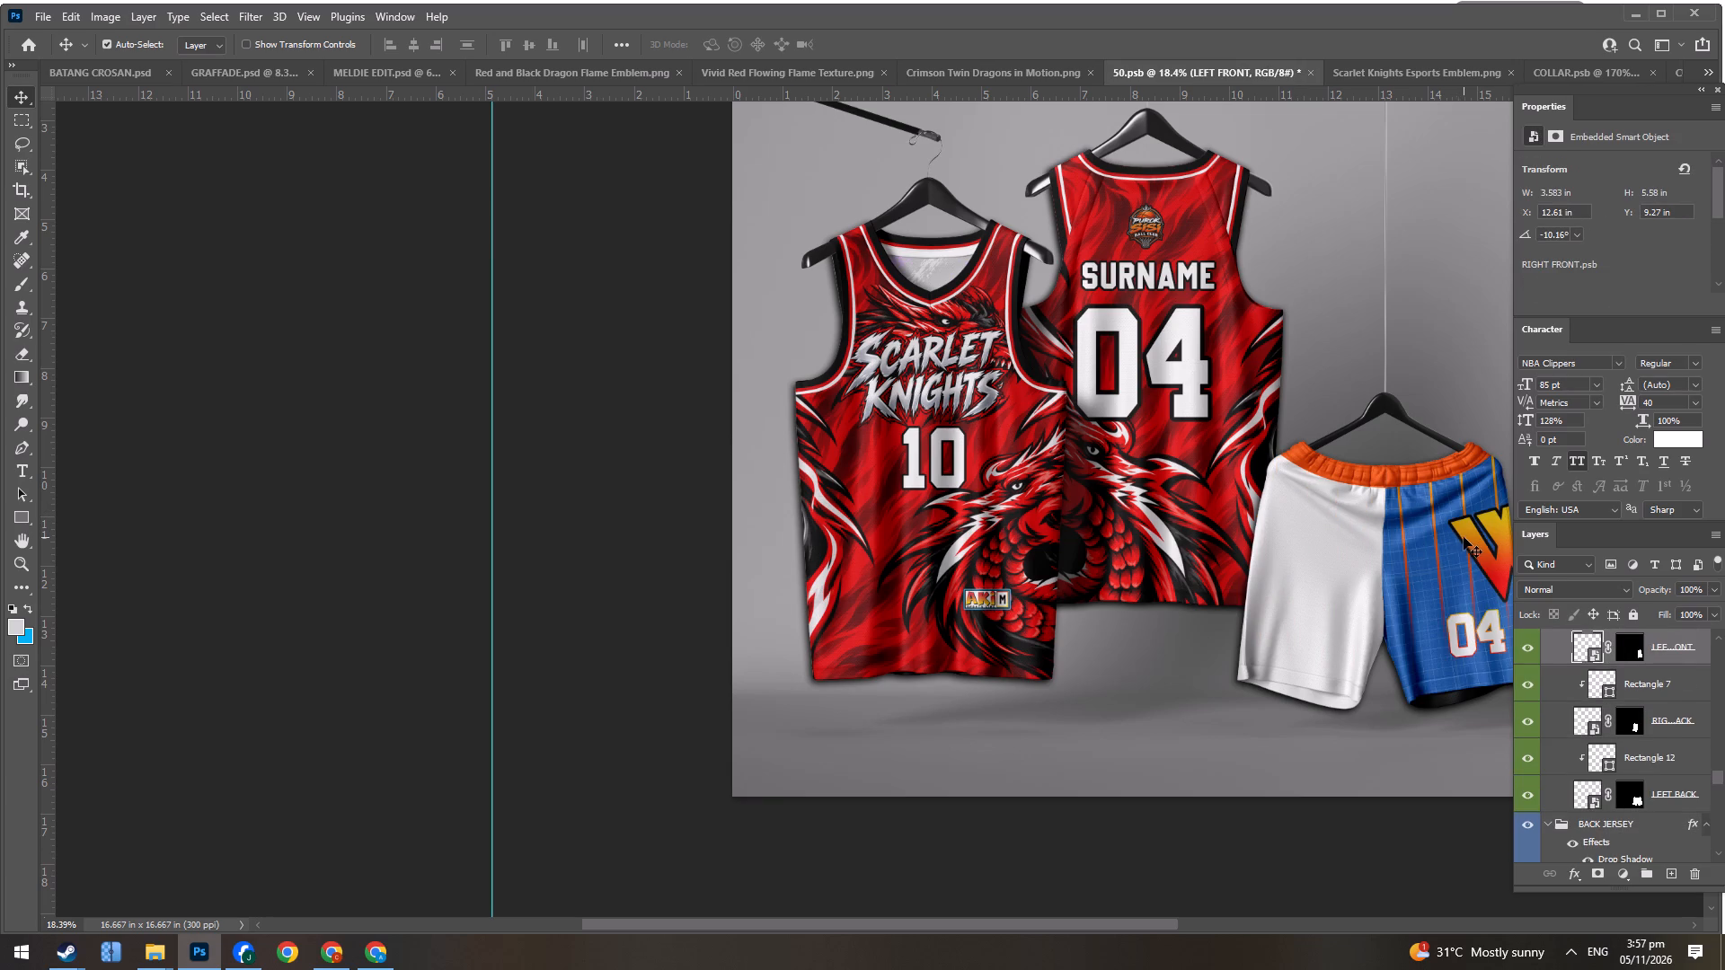
pyautogui.click(1466, 535)
pyautogui.press('Delete')
pyautogui.click(1464, 514)
pyautogui.press('Delete')
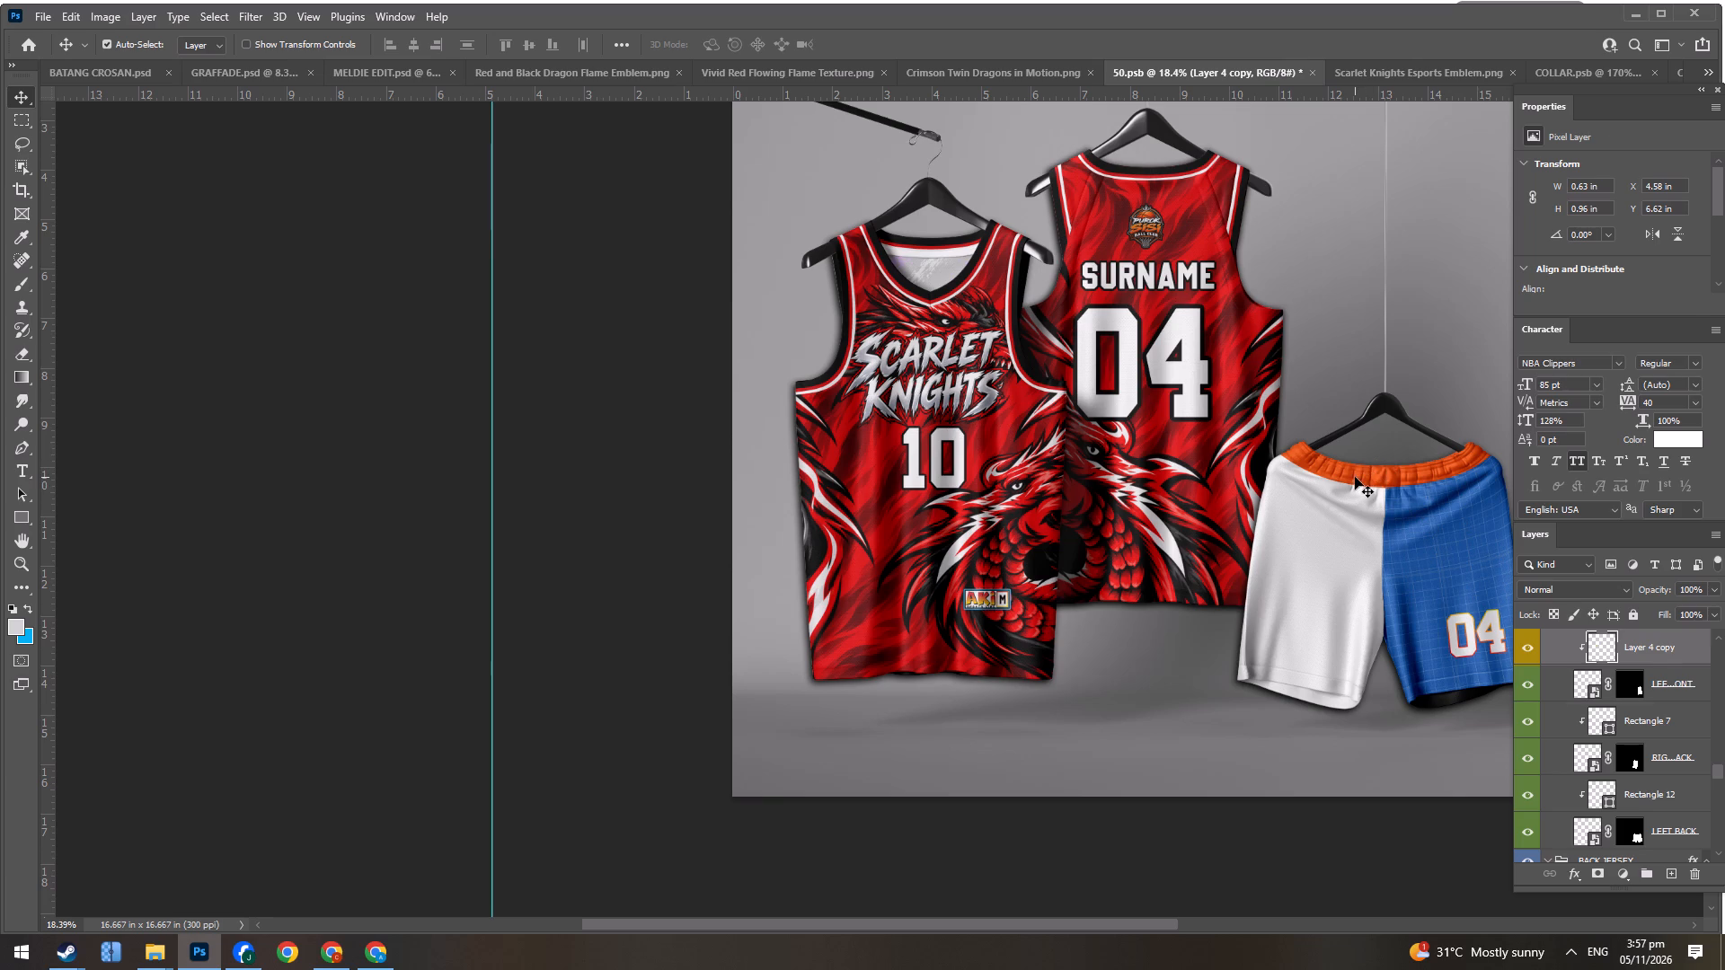
# Recolor both halves of the shorts' waistband, Rectangle 7 and Rectangle 7 copy, black.
pyautogui.click(1355, 477)
pyautogui.doubleClick(1609, 735)
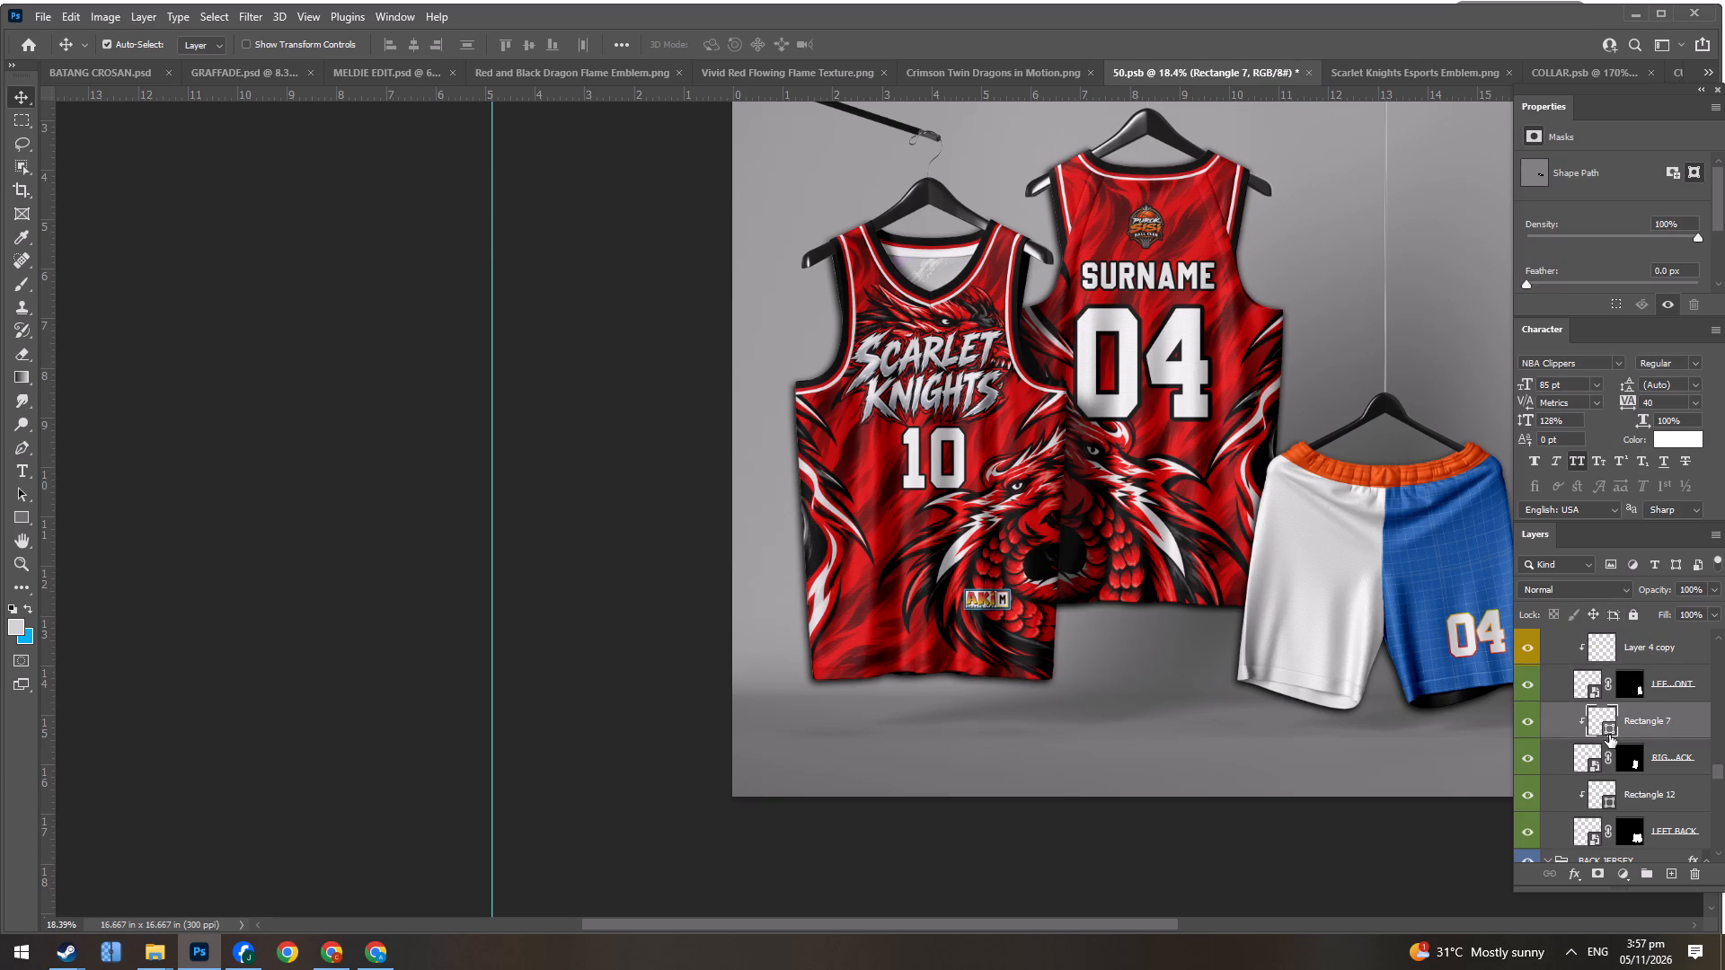
pyautogui.moveTo(1299, 850); pyautogui.dragTo(1124, 930)
pyautogui.click(1641, 621)
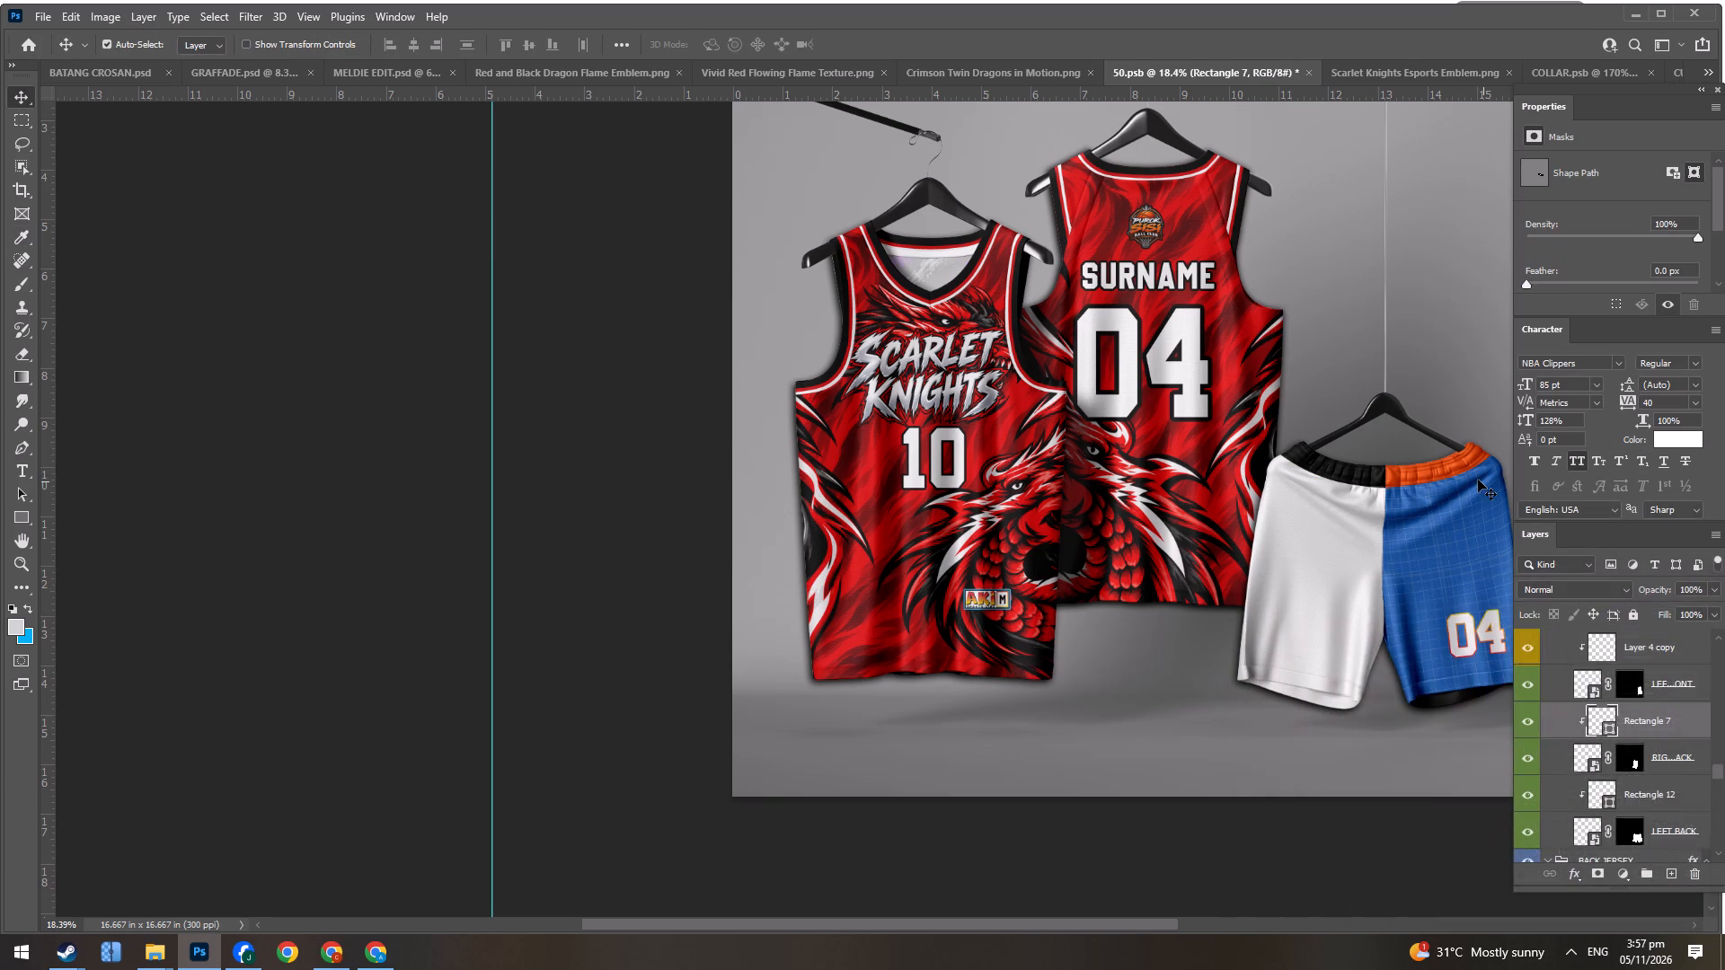
pyautogui.click(1451, 469)
pyautogui.doubleClick(1610, 652)
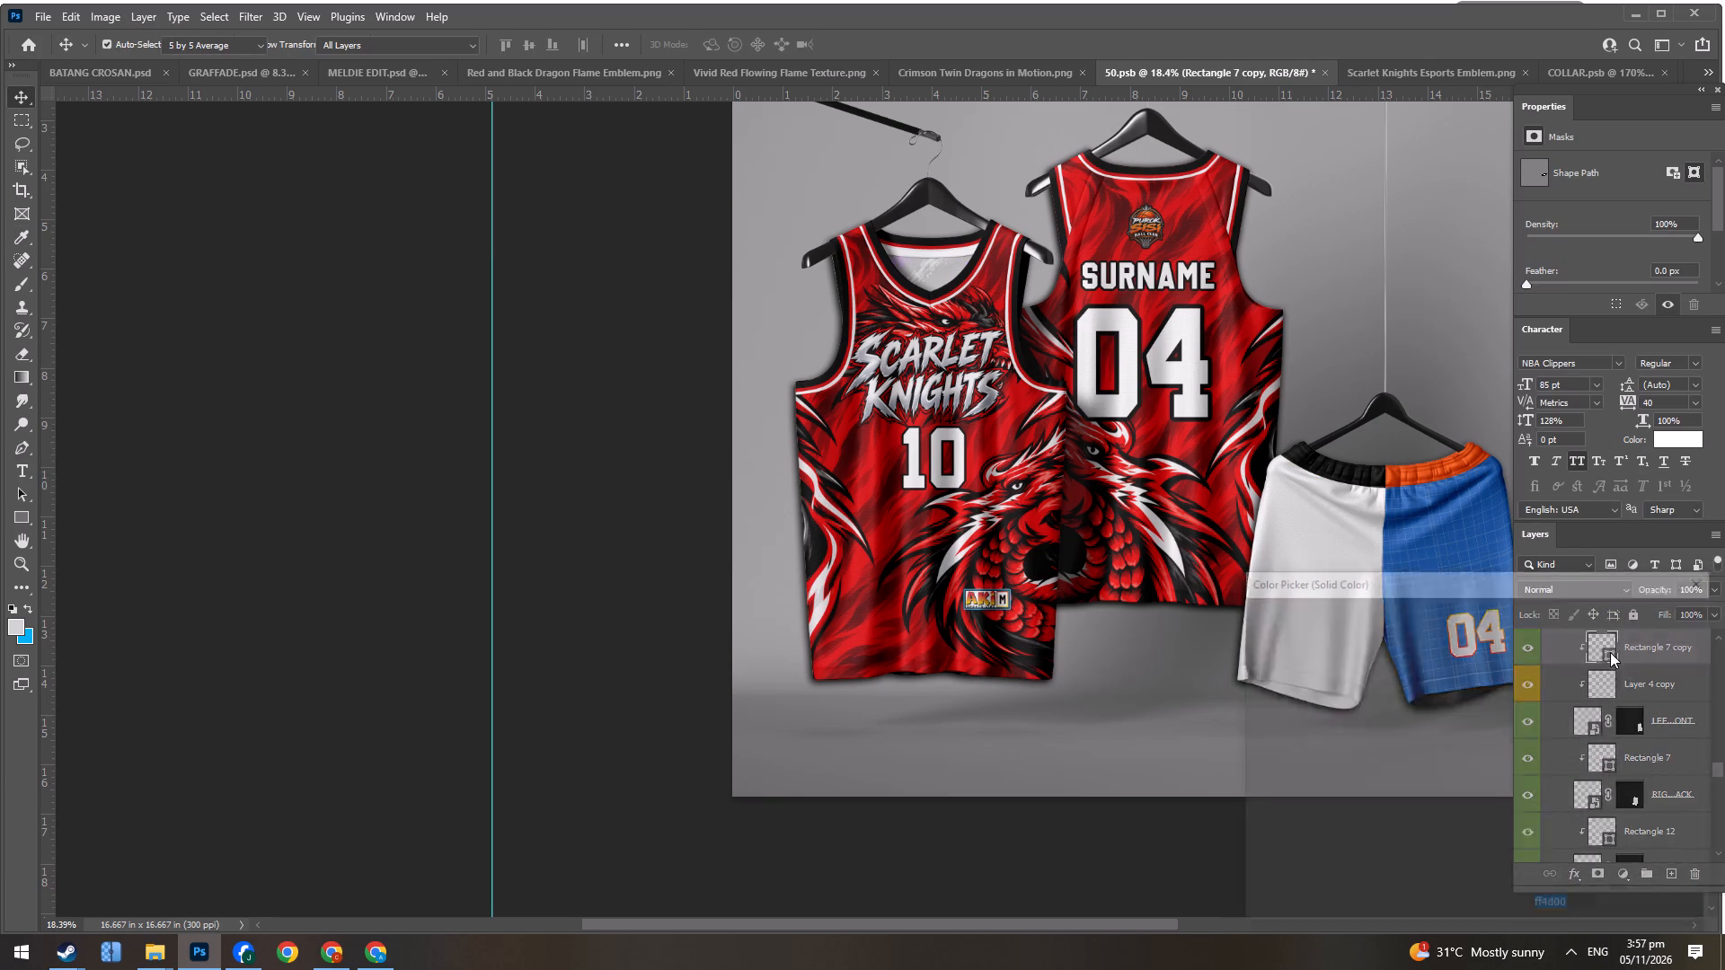
pyautogui.moveTo(1388, 779); pyautogui.dragTo(1029, 919)
pyautogui.click(1632, 610)
# Hide the Stroke effect on the shorts' number 04.
pyautogui.click(1495, 635)
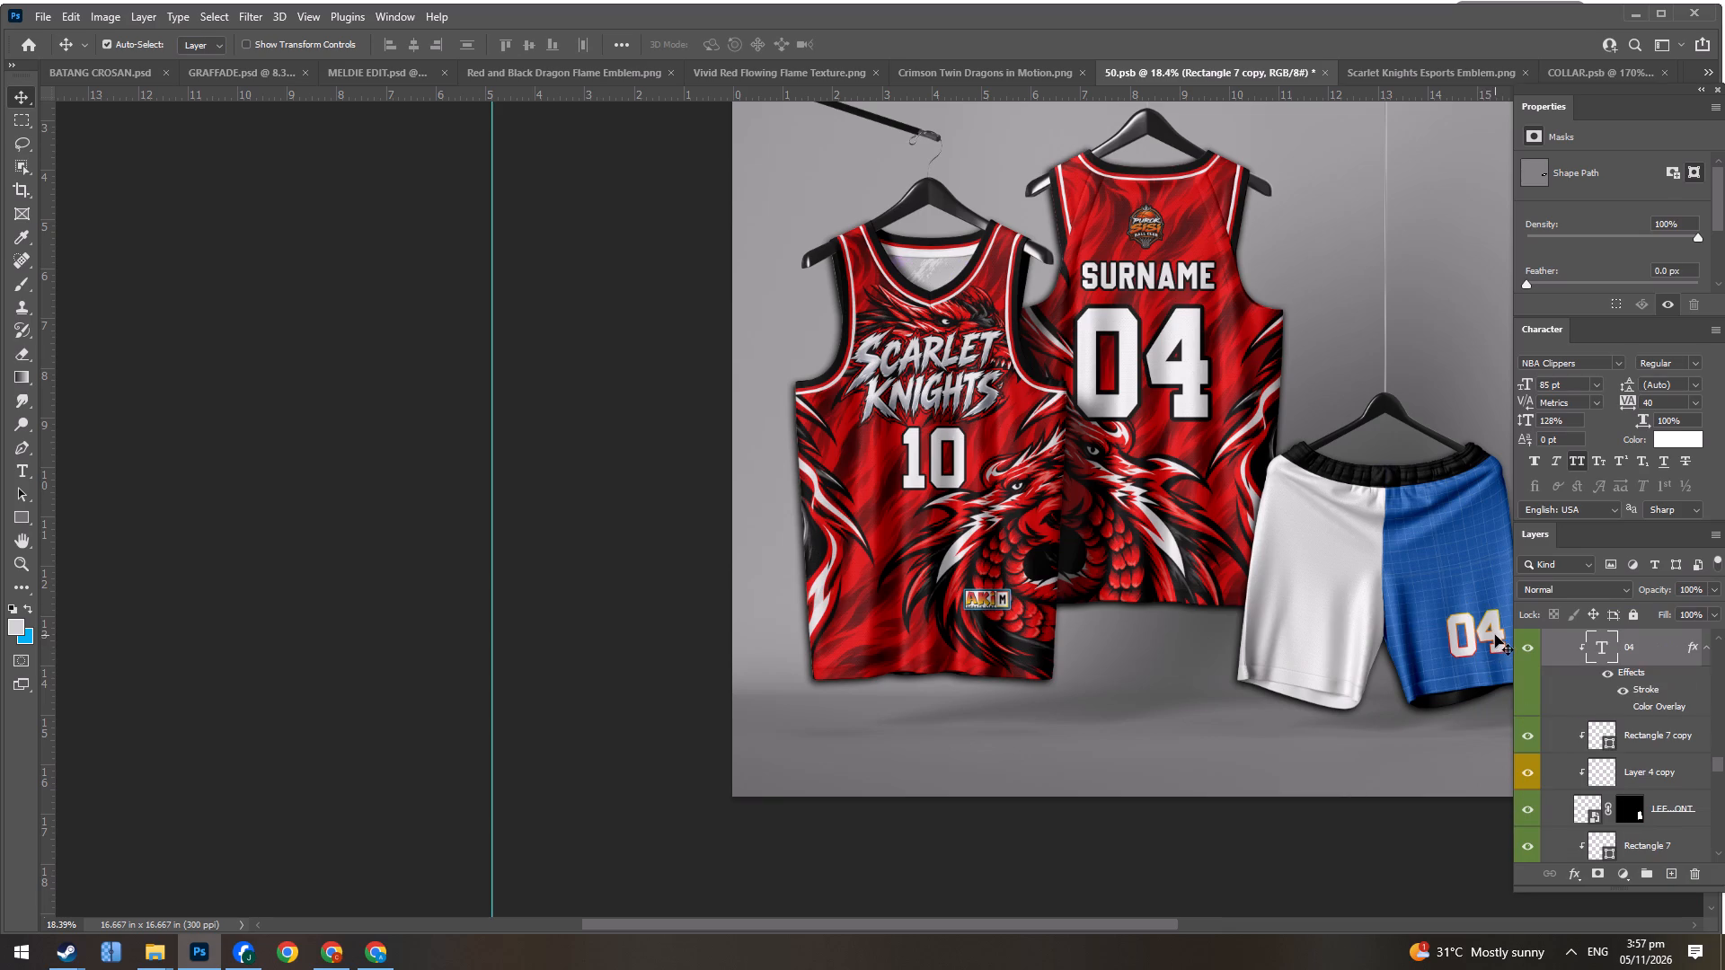
pyautogui.click(1623, 693)
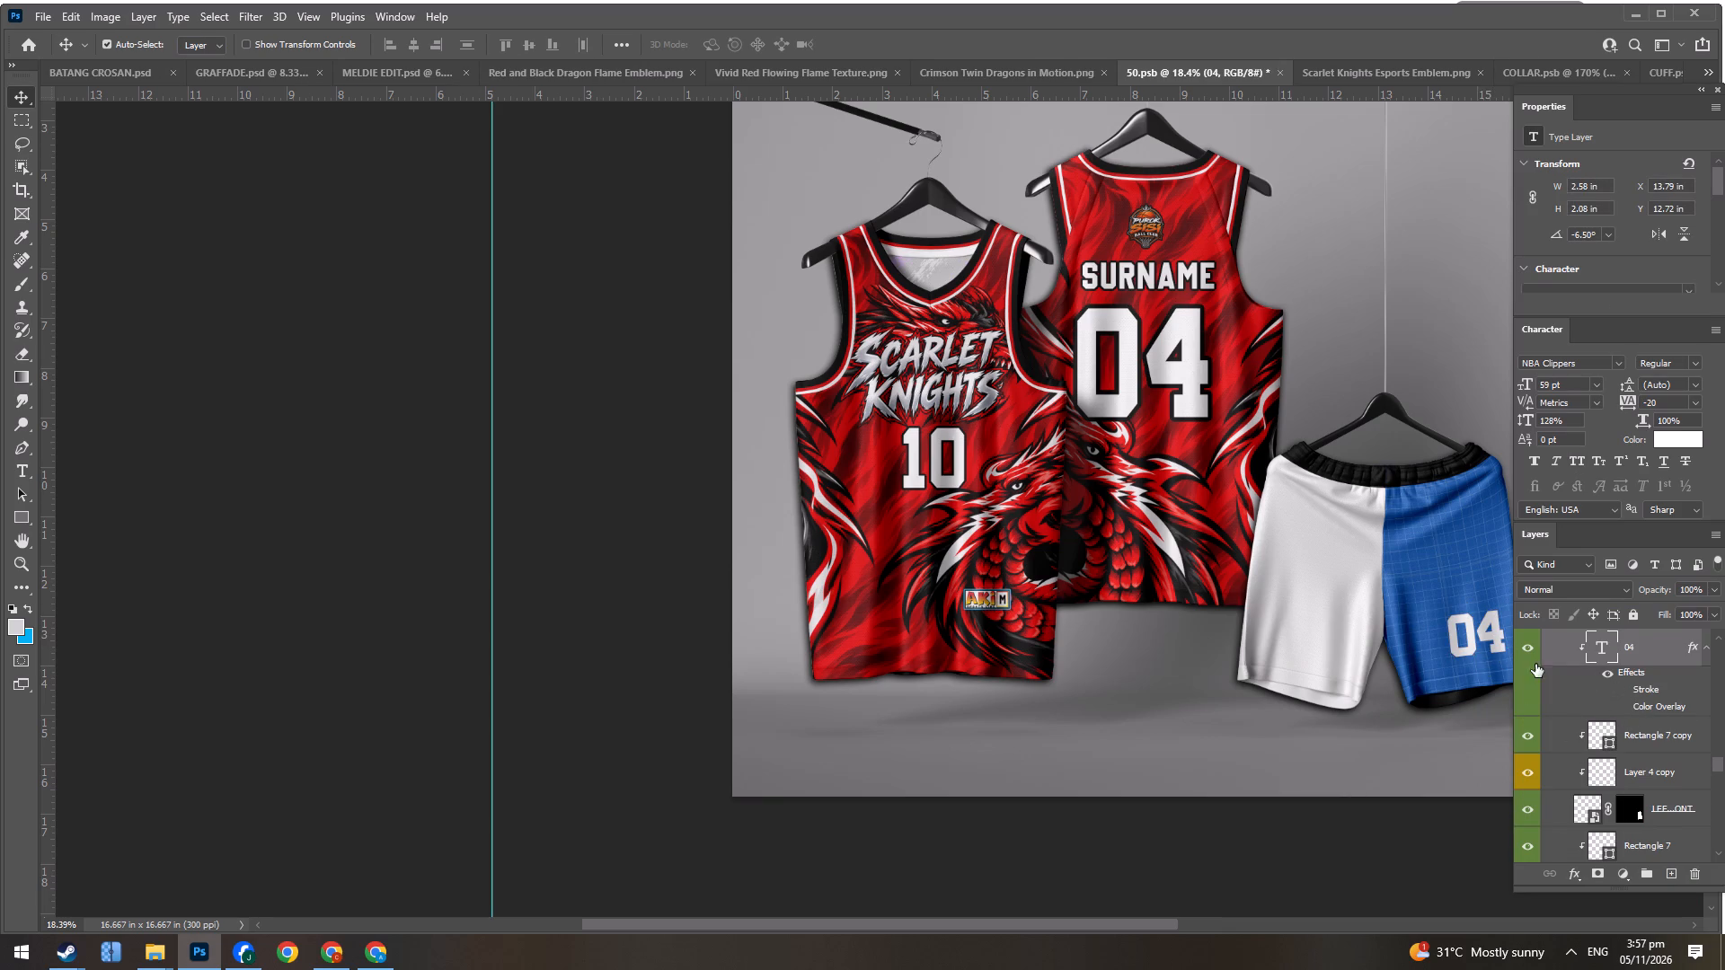
# Show the Stroke effect on the shorts' number 04 and change its fill type from gradient to solid black colour.
pyautogui.click(1614, 695)
pyautogui.click(1632, 689)
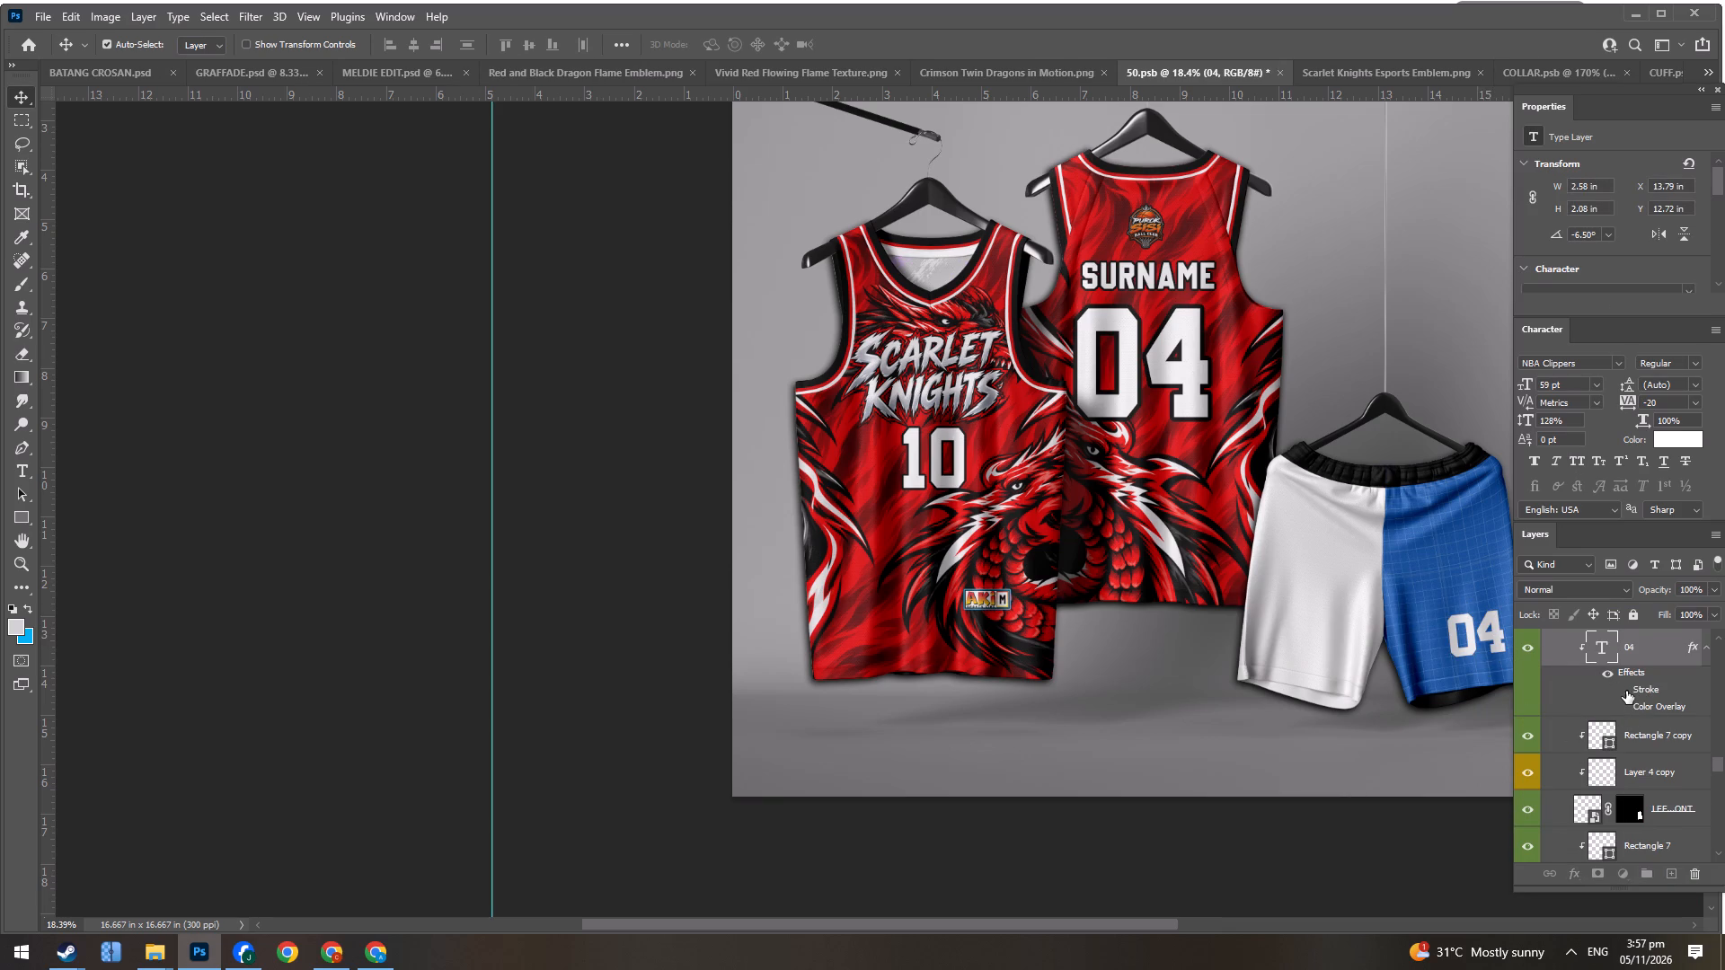
pyautogui.click(1621, 688)
pyautogui.doubleClick(1649, 688)
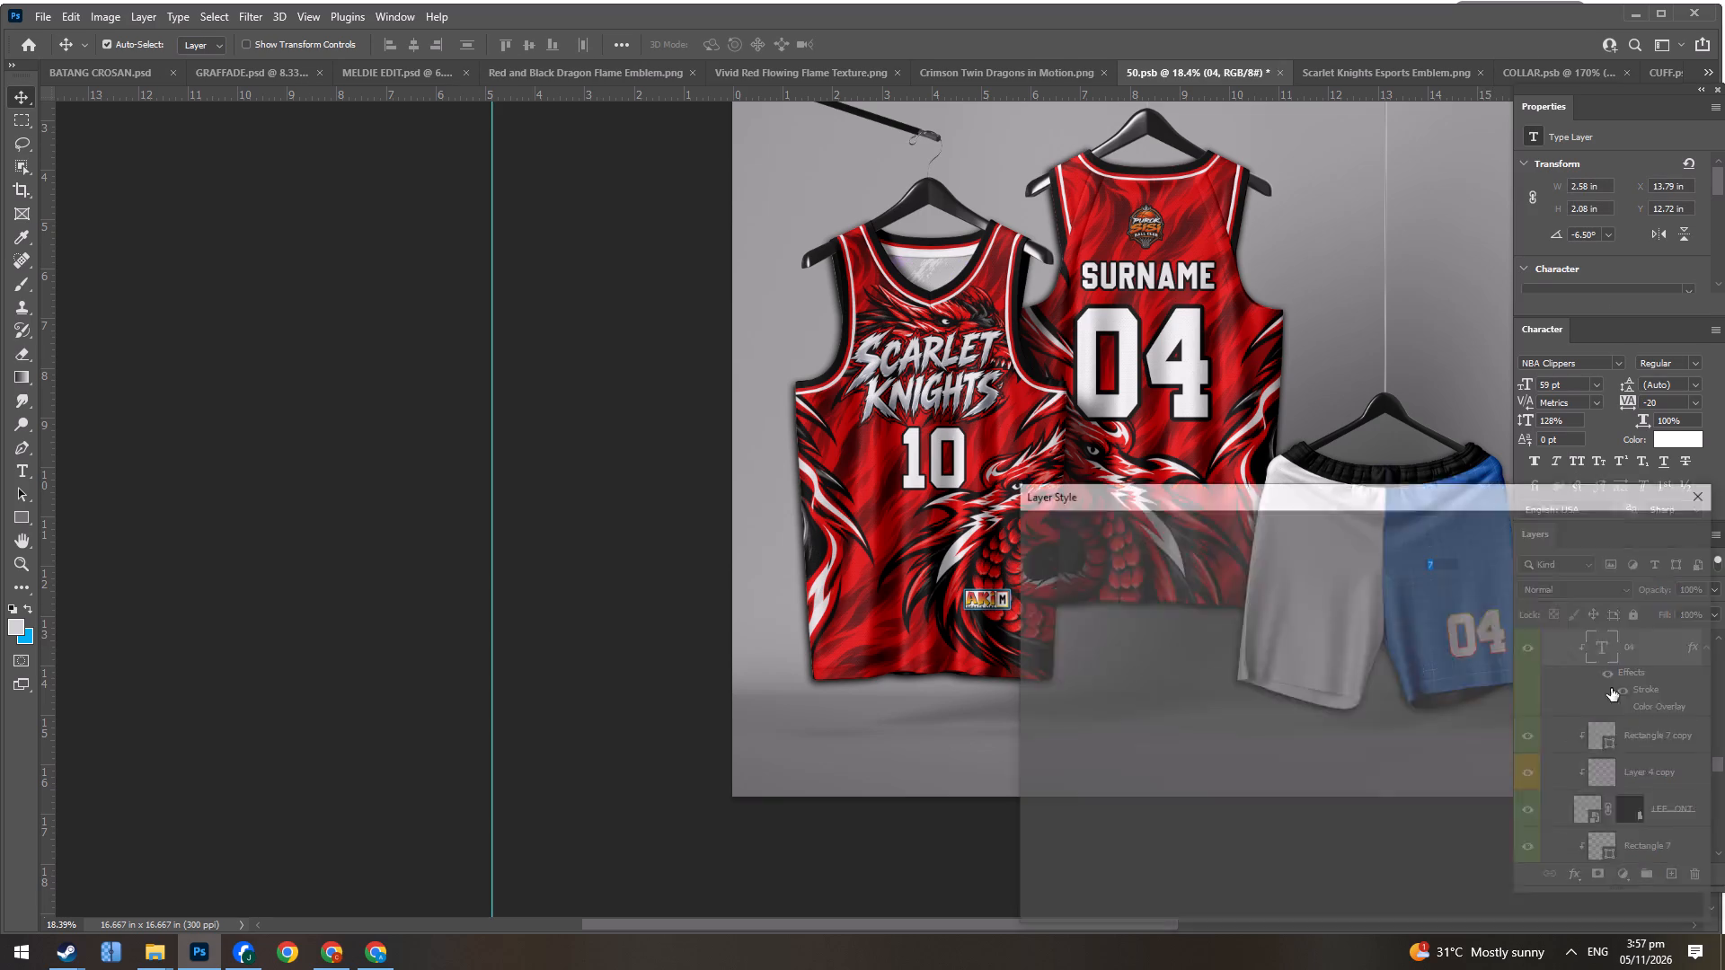
pyautogui.click(1382, 694)
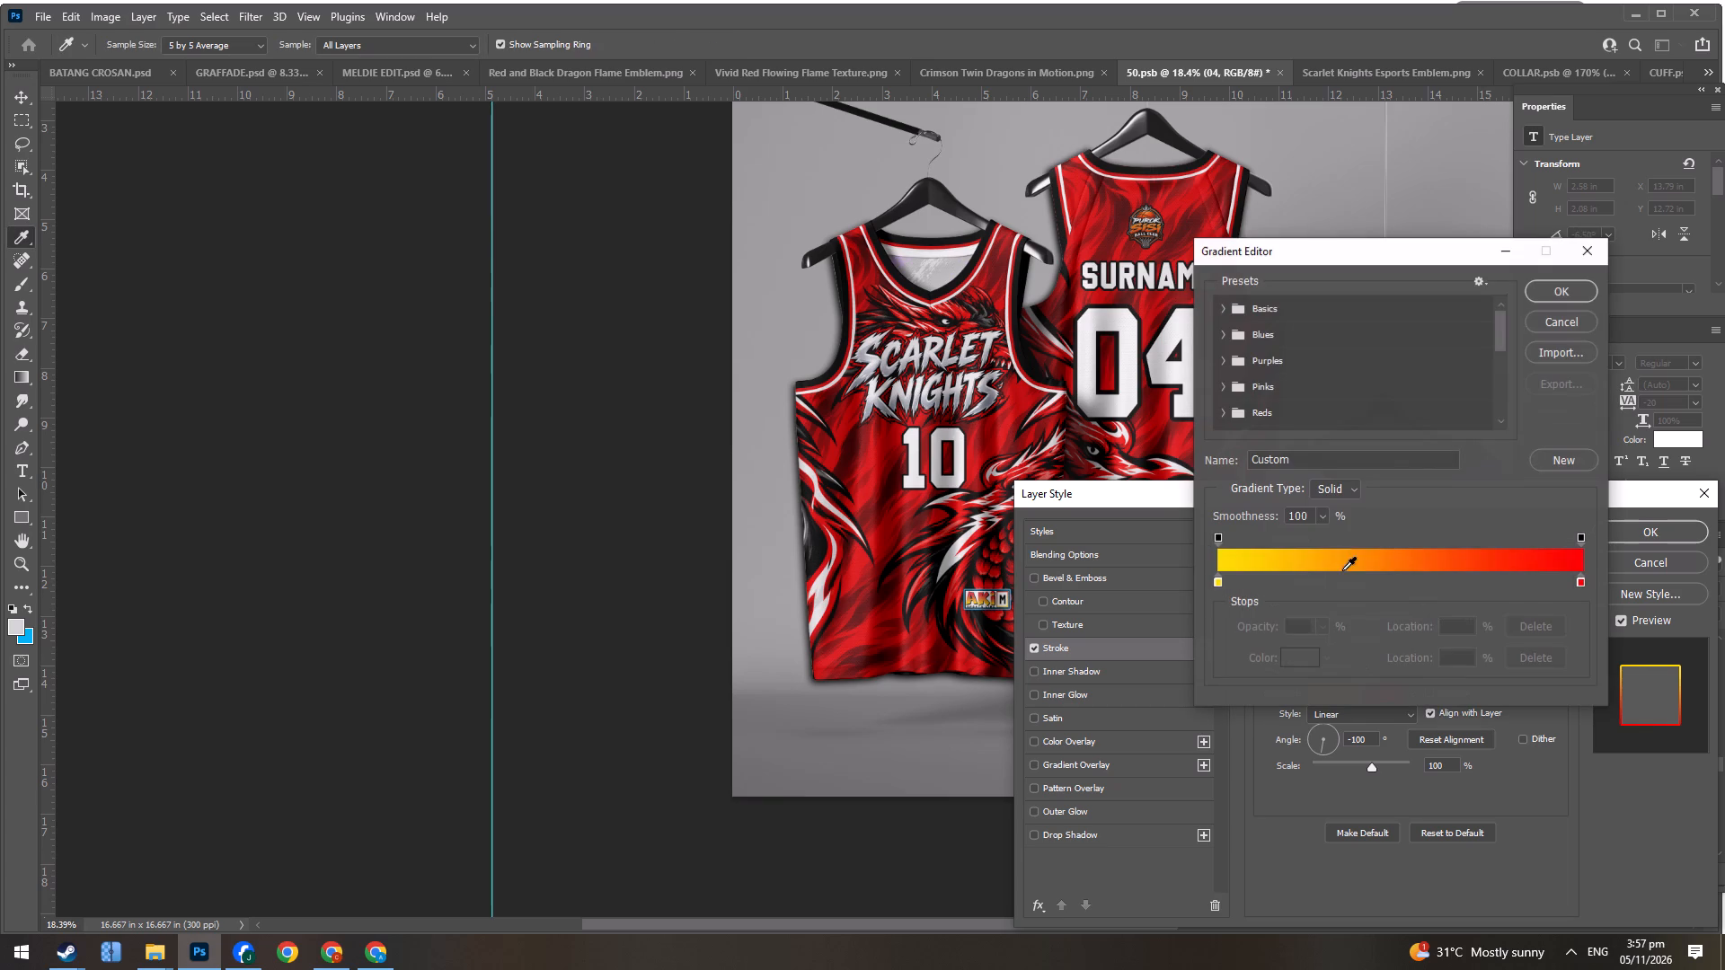
pyautogui.click(1576, 313)
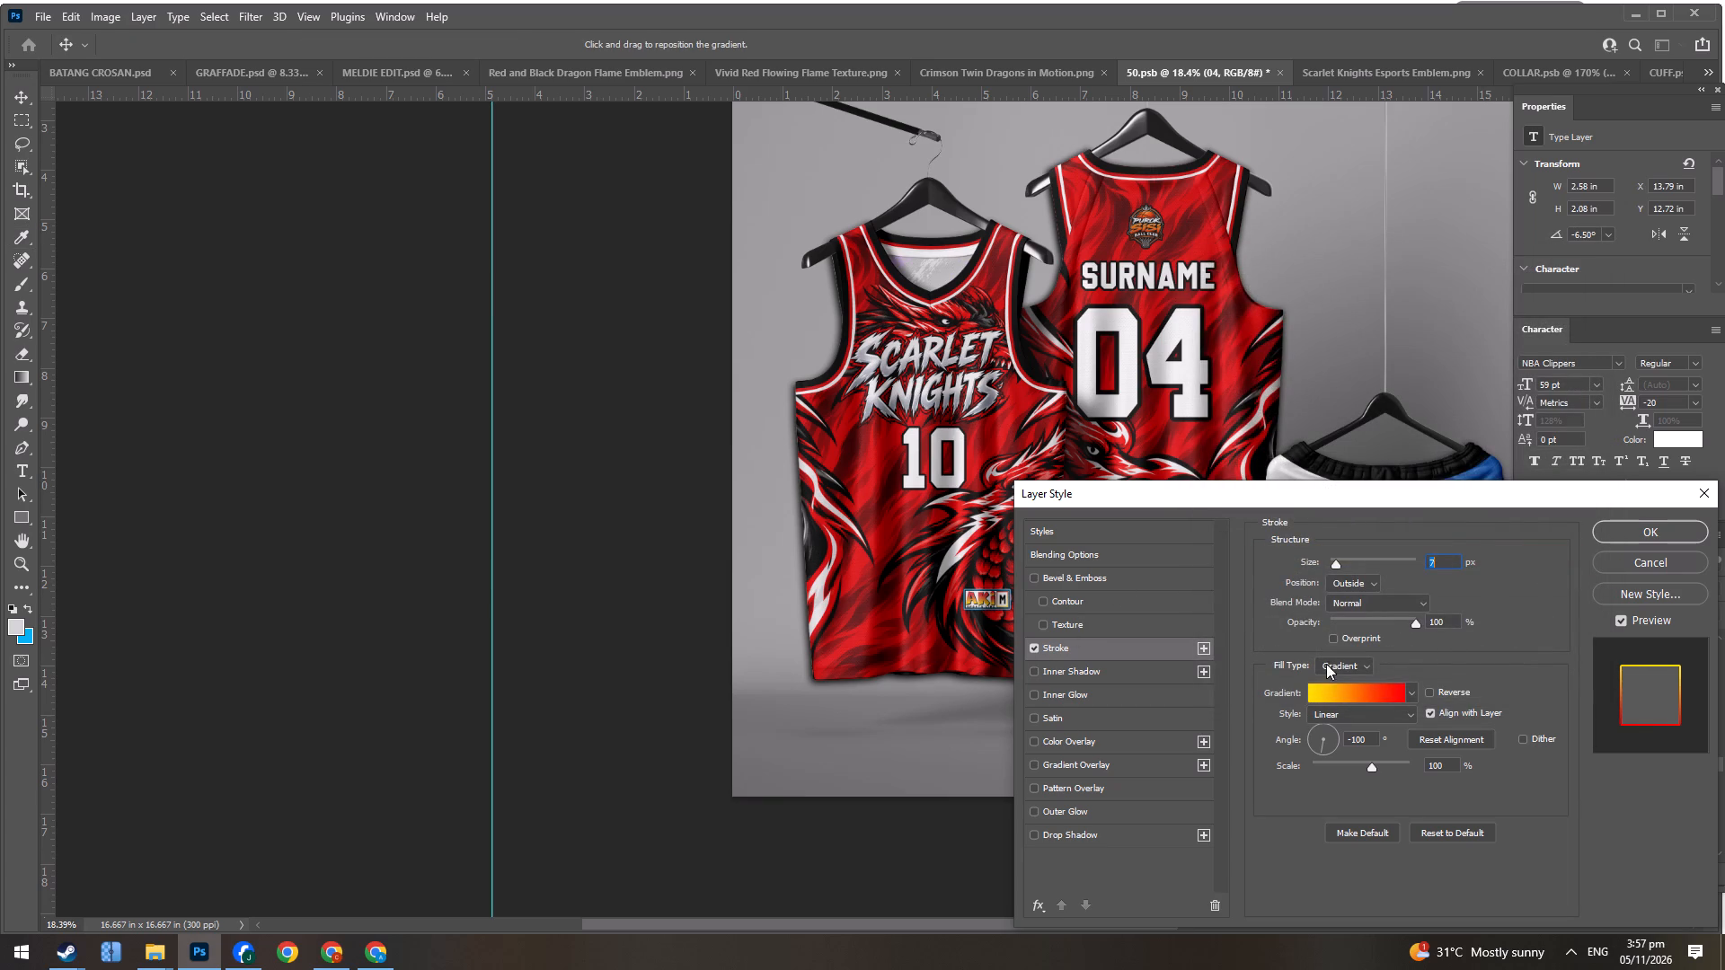
pyautogui.click(1326, 657)
pyautogui.click(1339, 679)
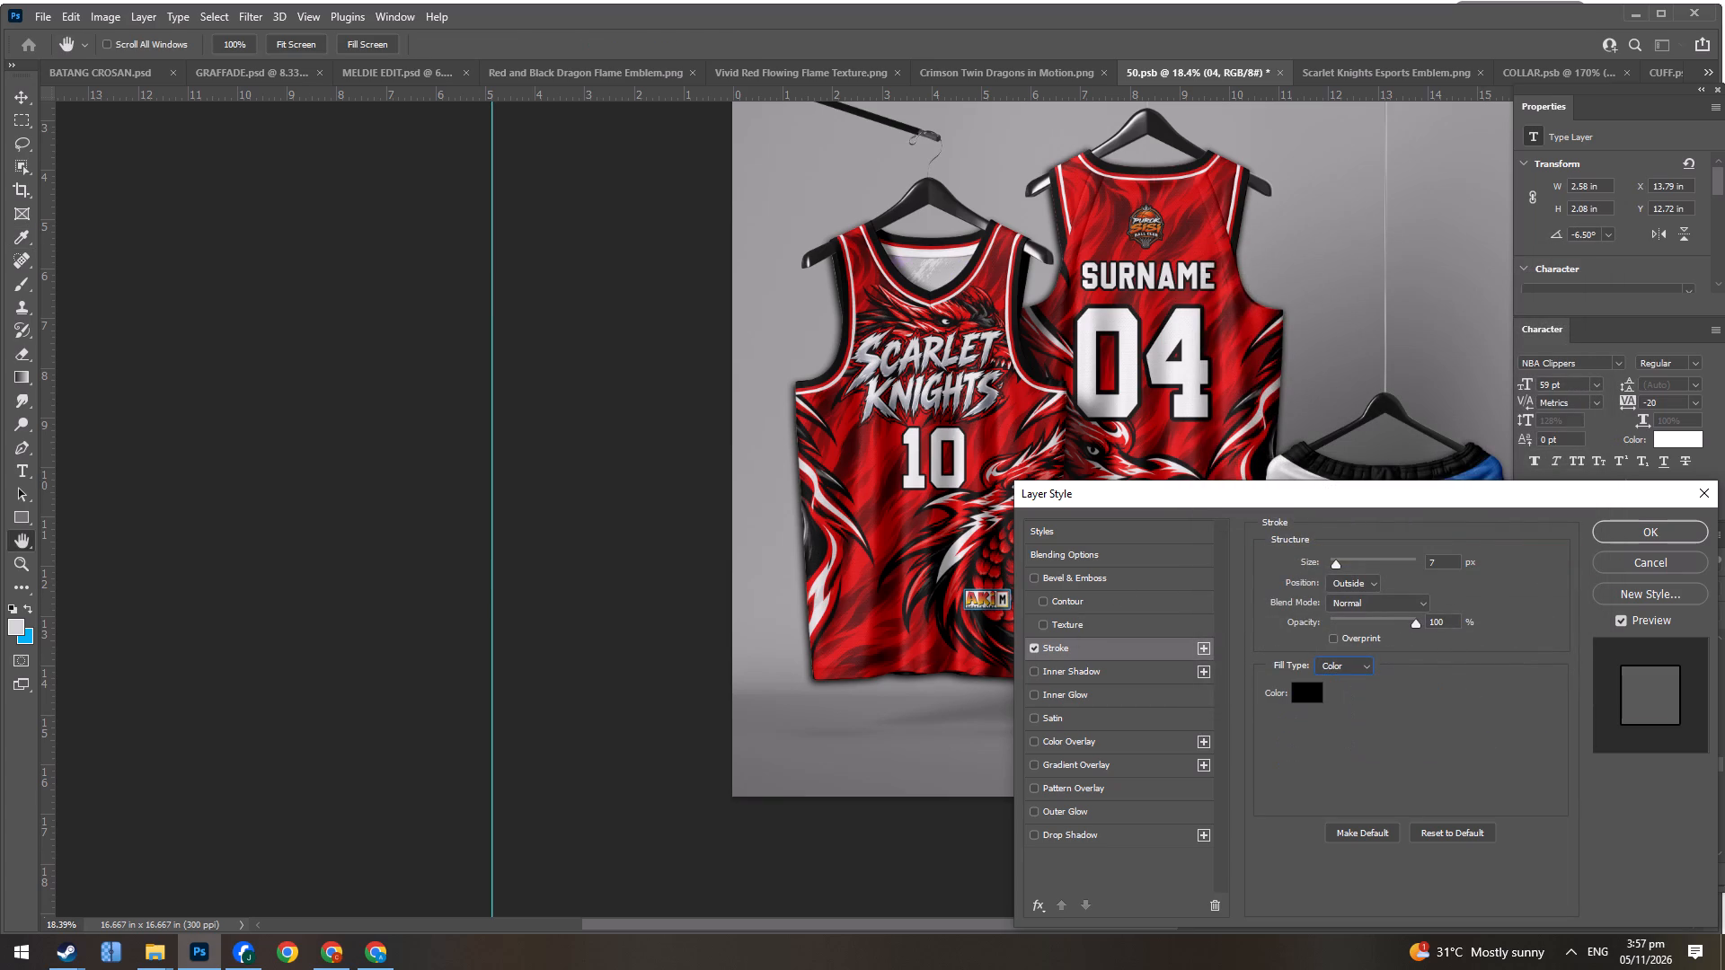
pyautogui.click(1625, 541)
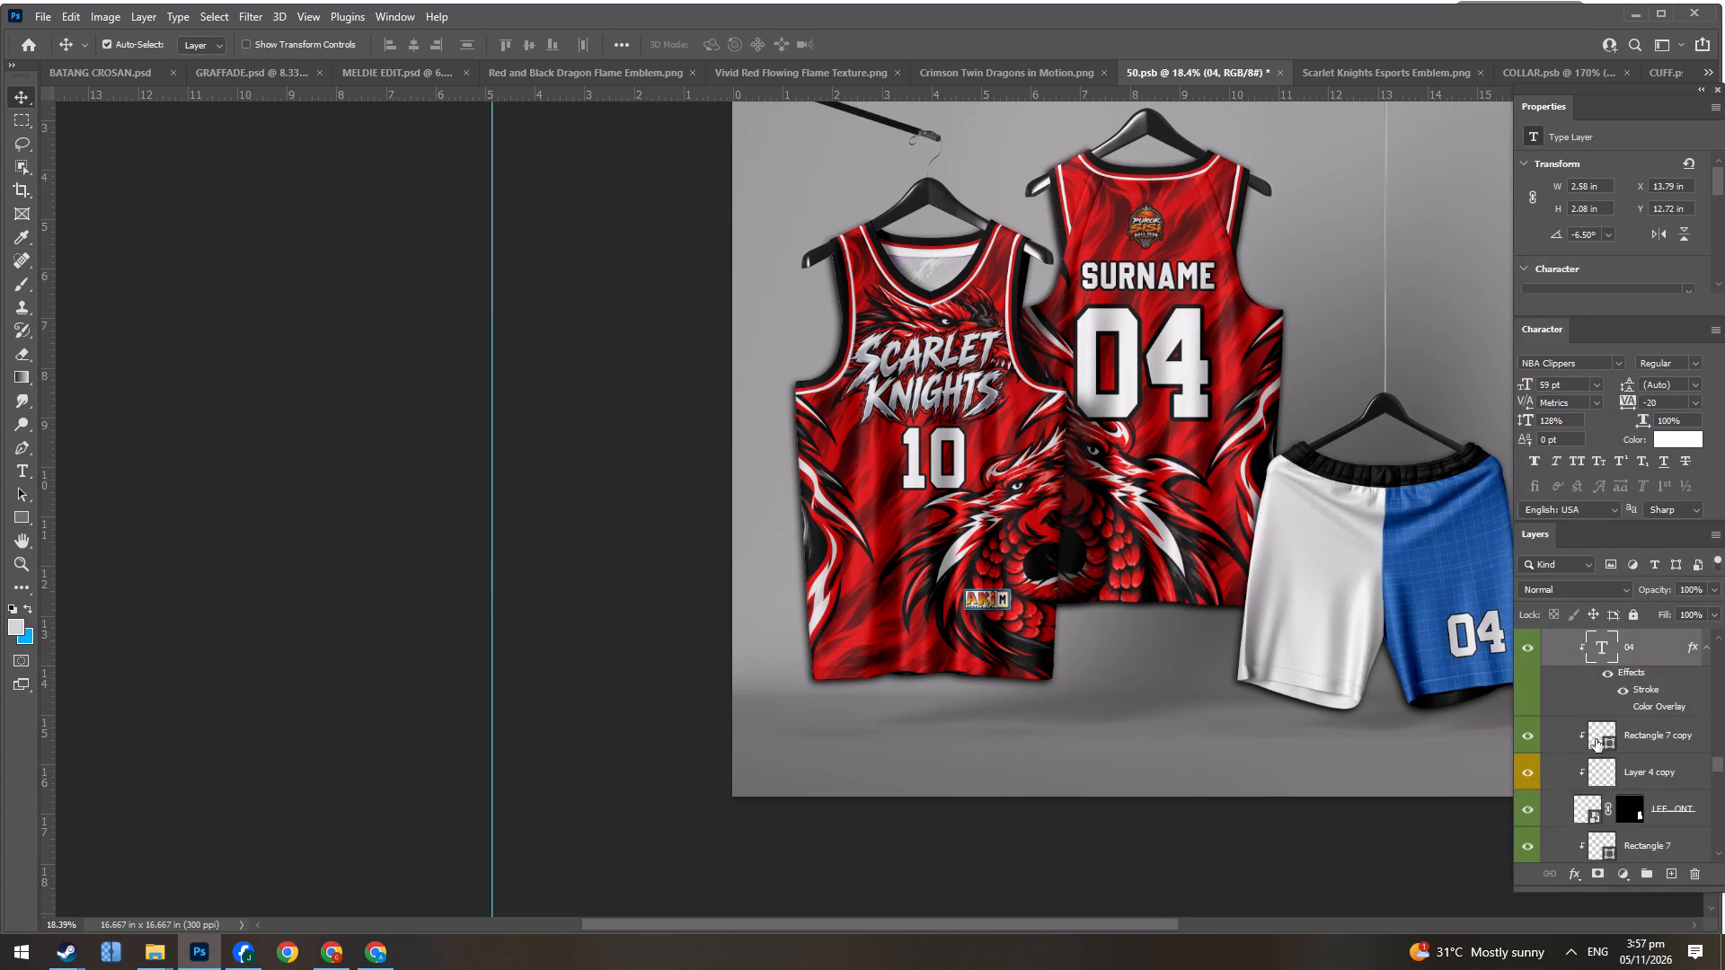
# Set the shorts' number 04 to a 56 pt font size with tracking 0.
pyautogui.doubleClick(1607, 651)
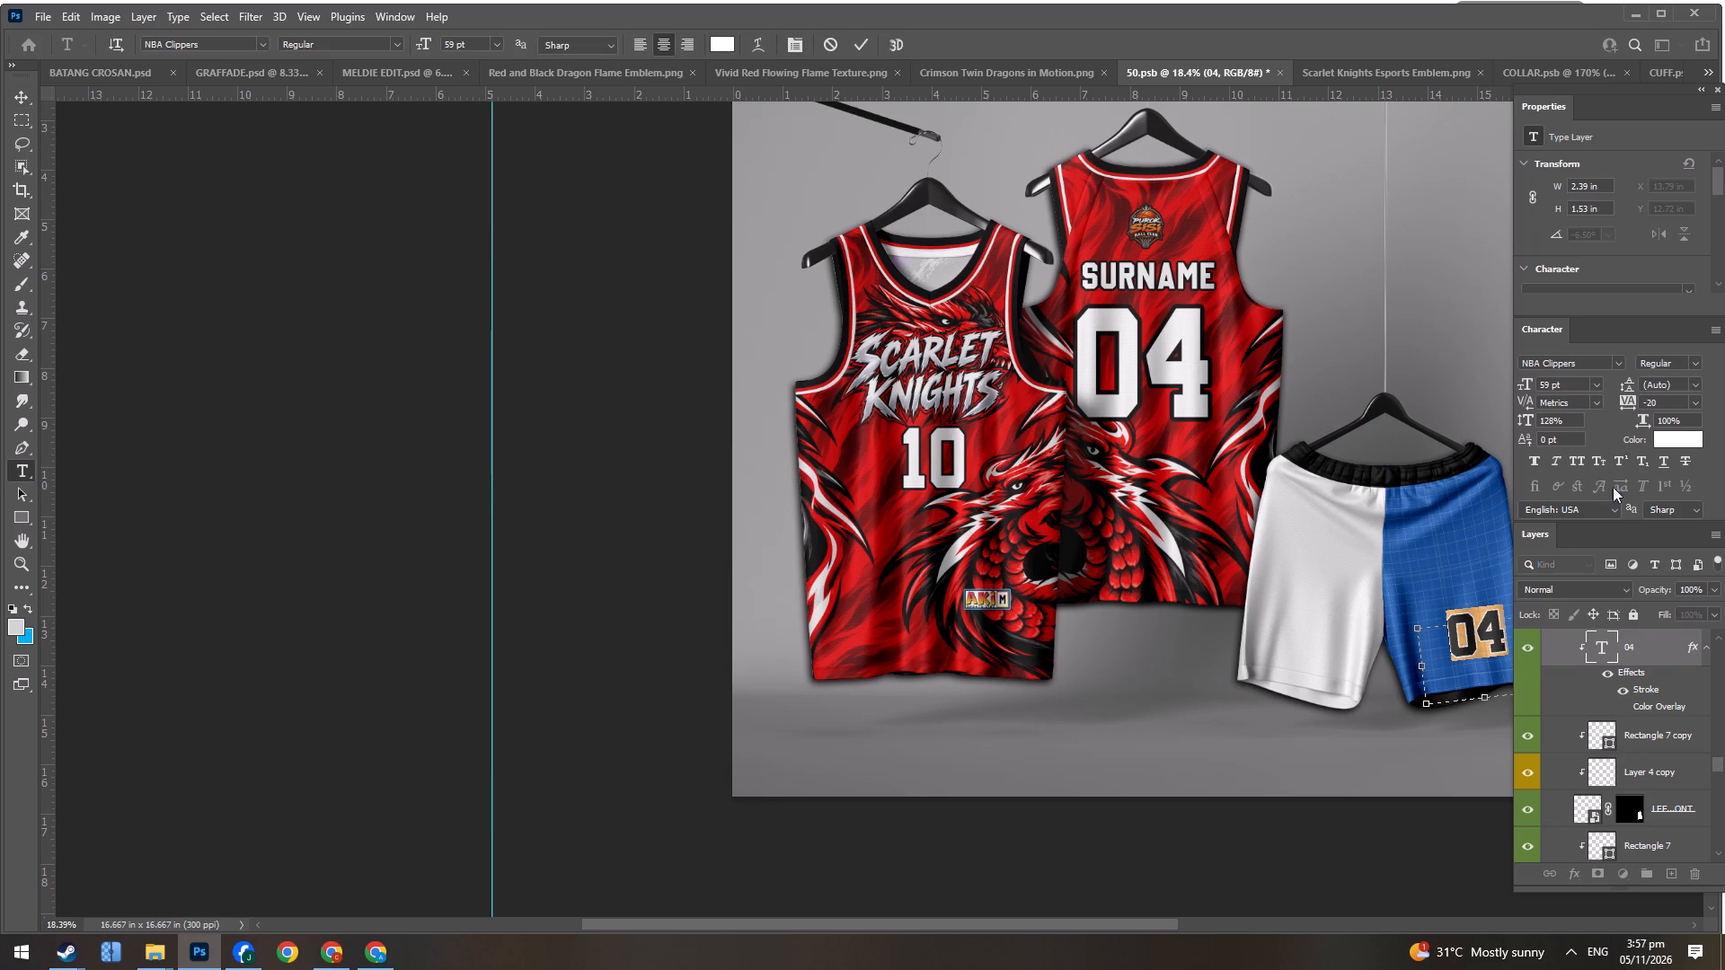
pyautogui.click(1525, 381)
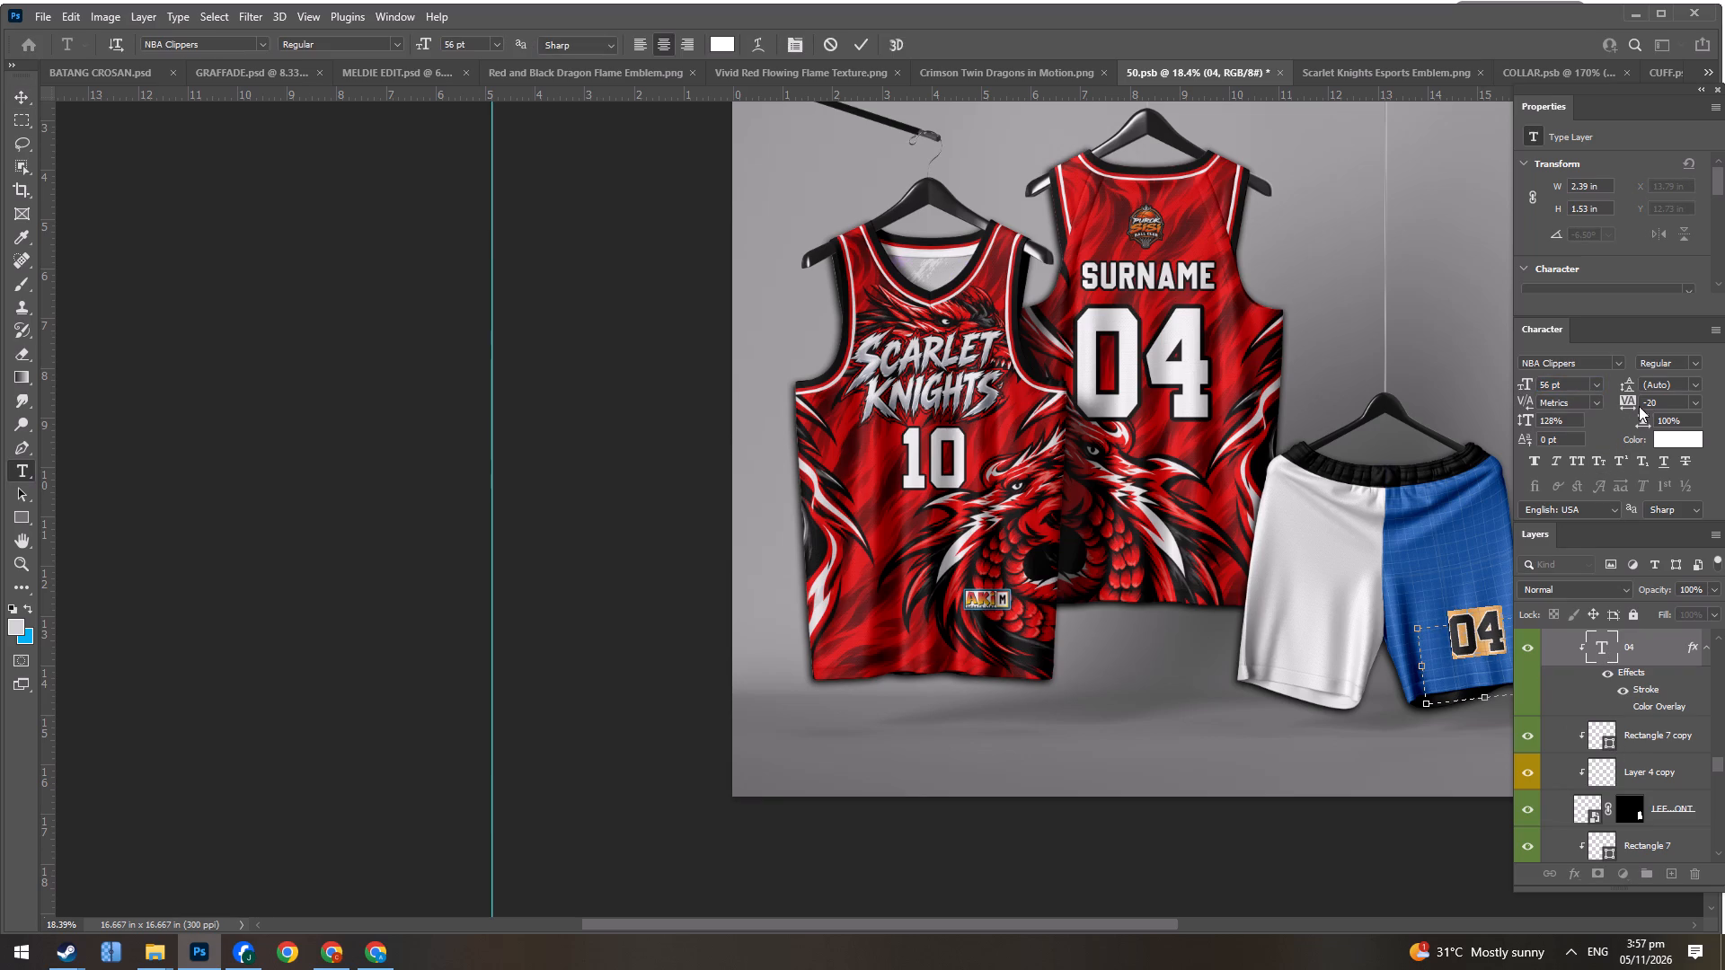
pyautogui.click(1664, 403)
pyautogui.click(1668, 403)
pyautogui.press('Up')
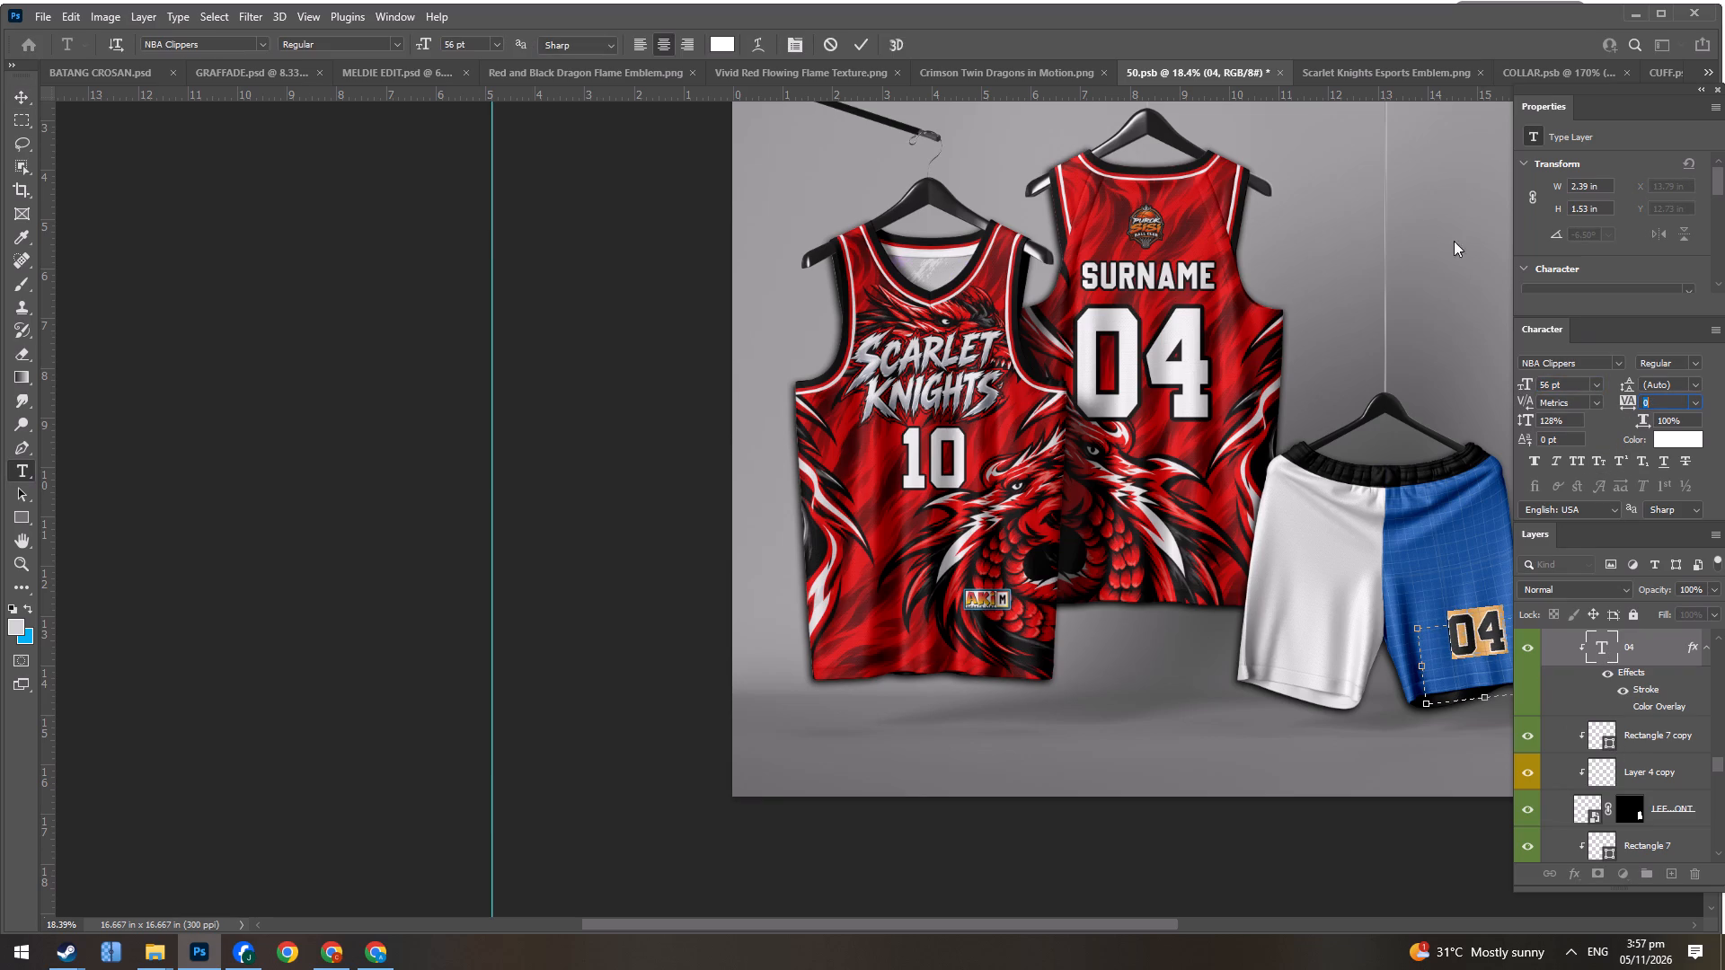
pyautogui.click(1283, 68)
pyautogui.press('Return')
pyautogui.doubleClick(846, 36)
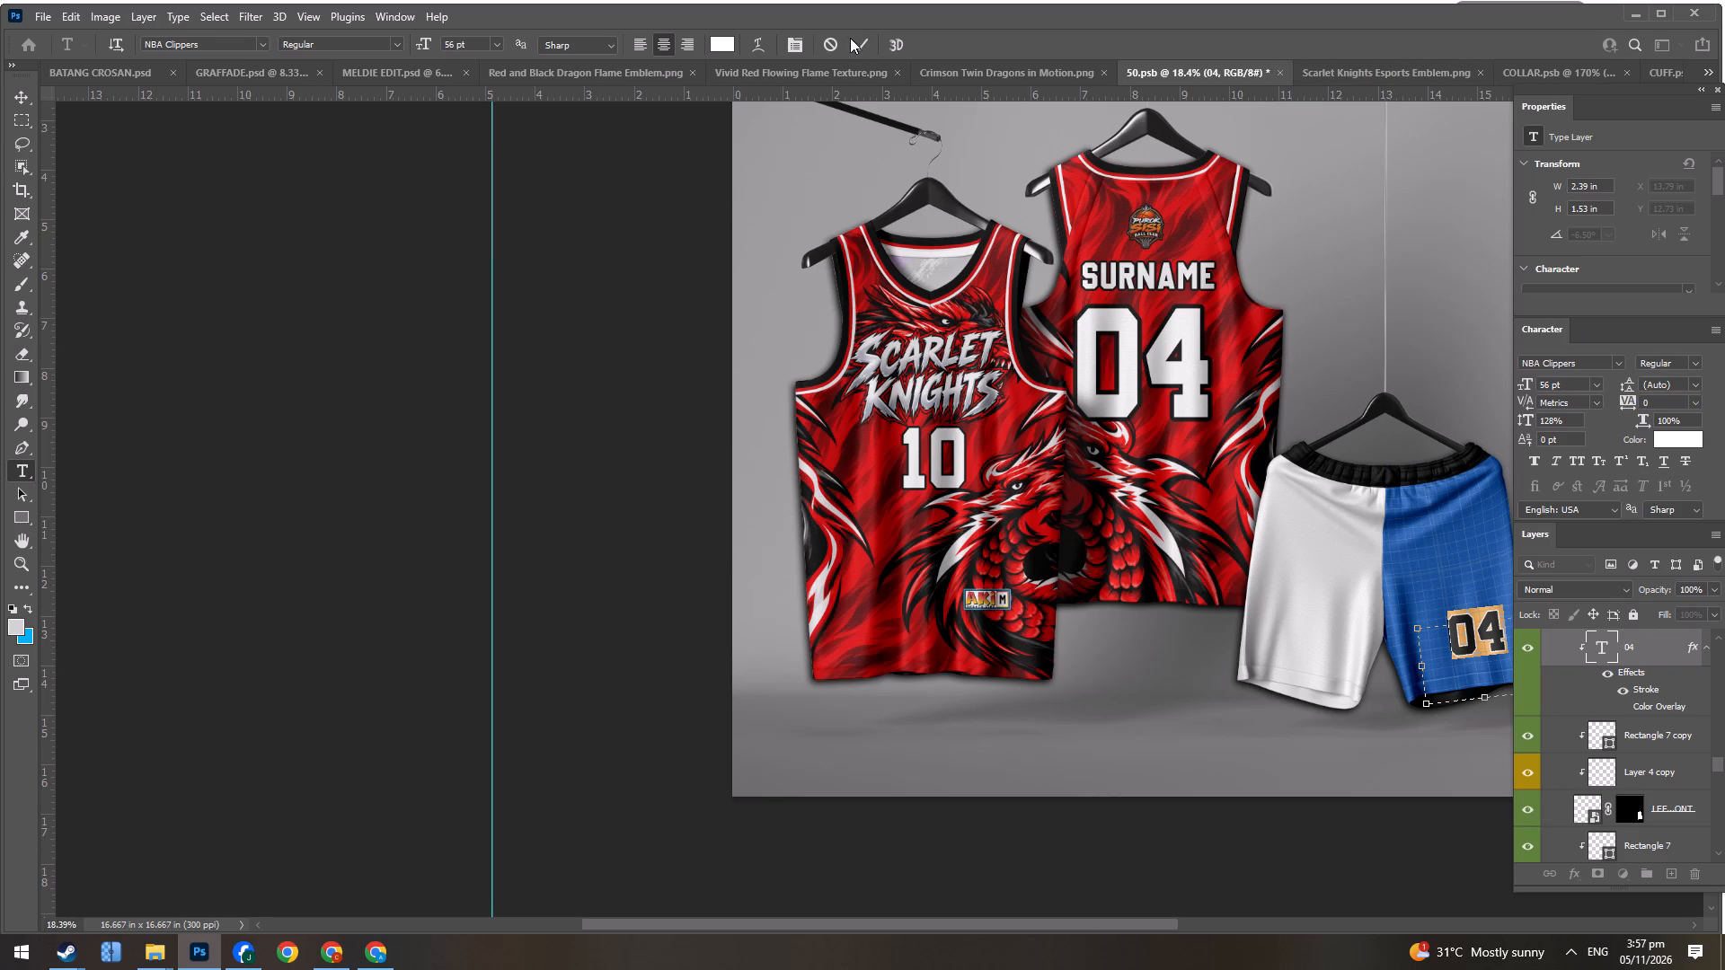
pyautogui.click(850, 38)
pyautogui.click(859, 46)
# Duplicate the back jersey's Layer 1 copy 4 and Layer 14 into the shorts, between Rectangle 7 copy and Layer 4 copy.
pyautogui.click(1430, 560)
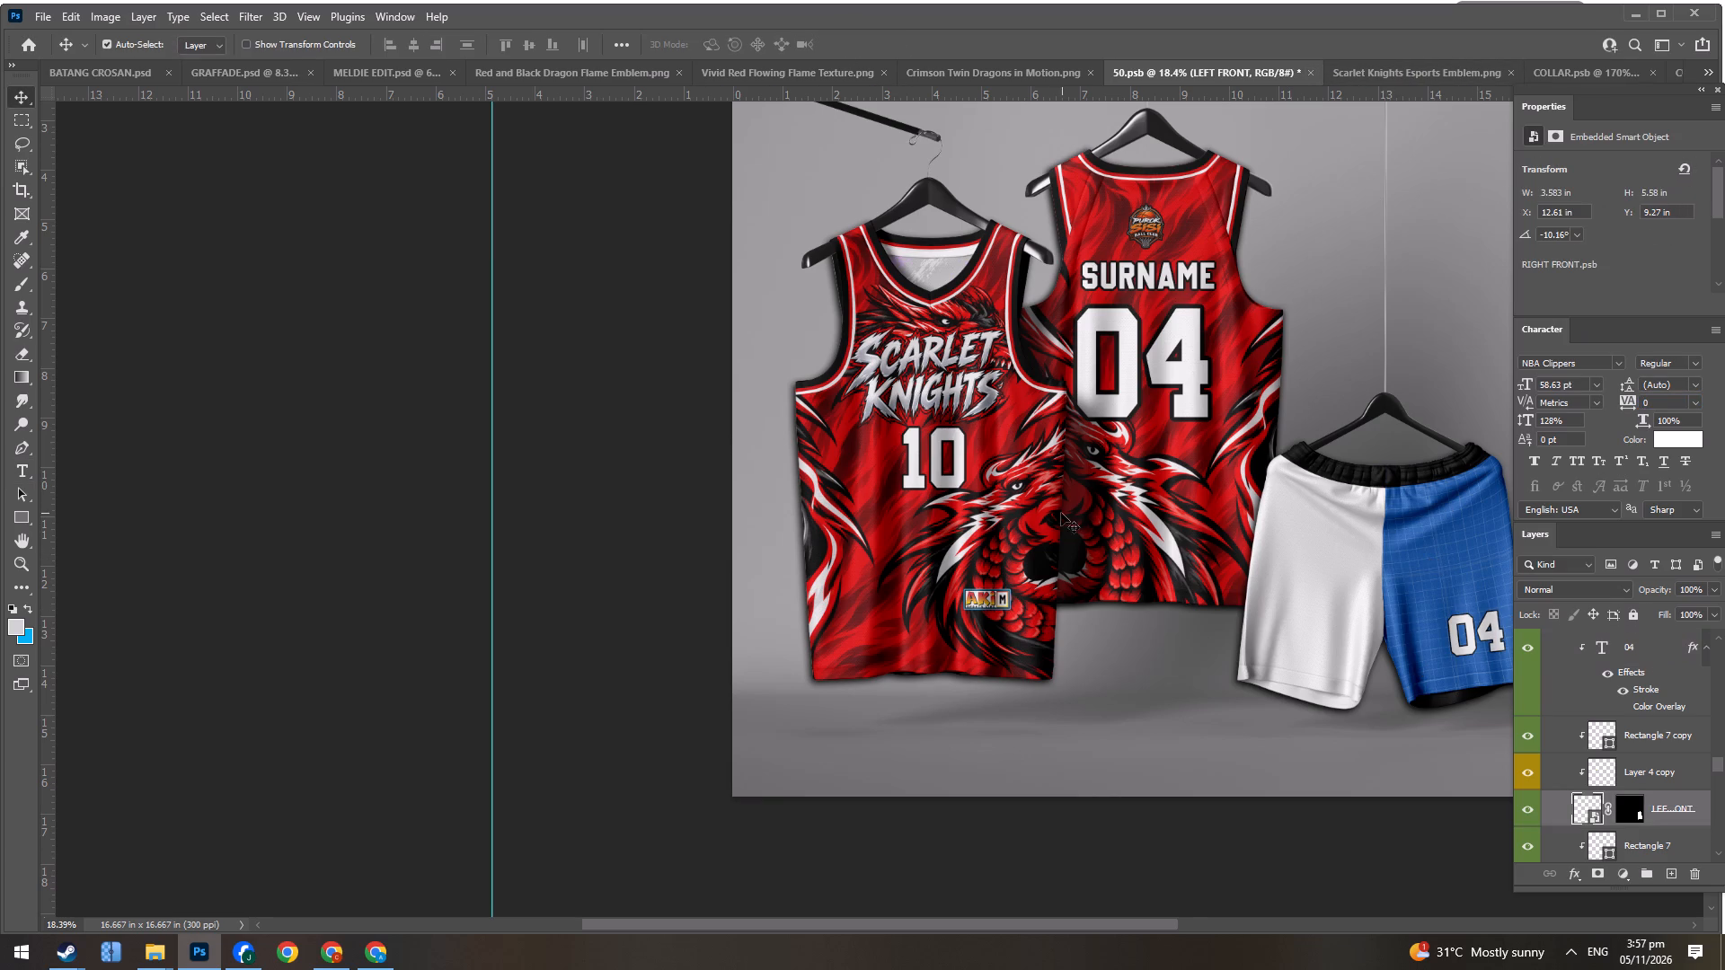
pyautogui.keyDown('alt'); pyautogui.scroll(-3, 1048, 525); pyautogui.keyUp('alt')
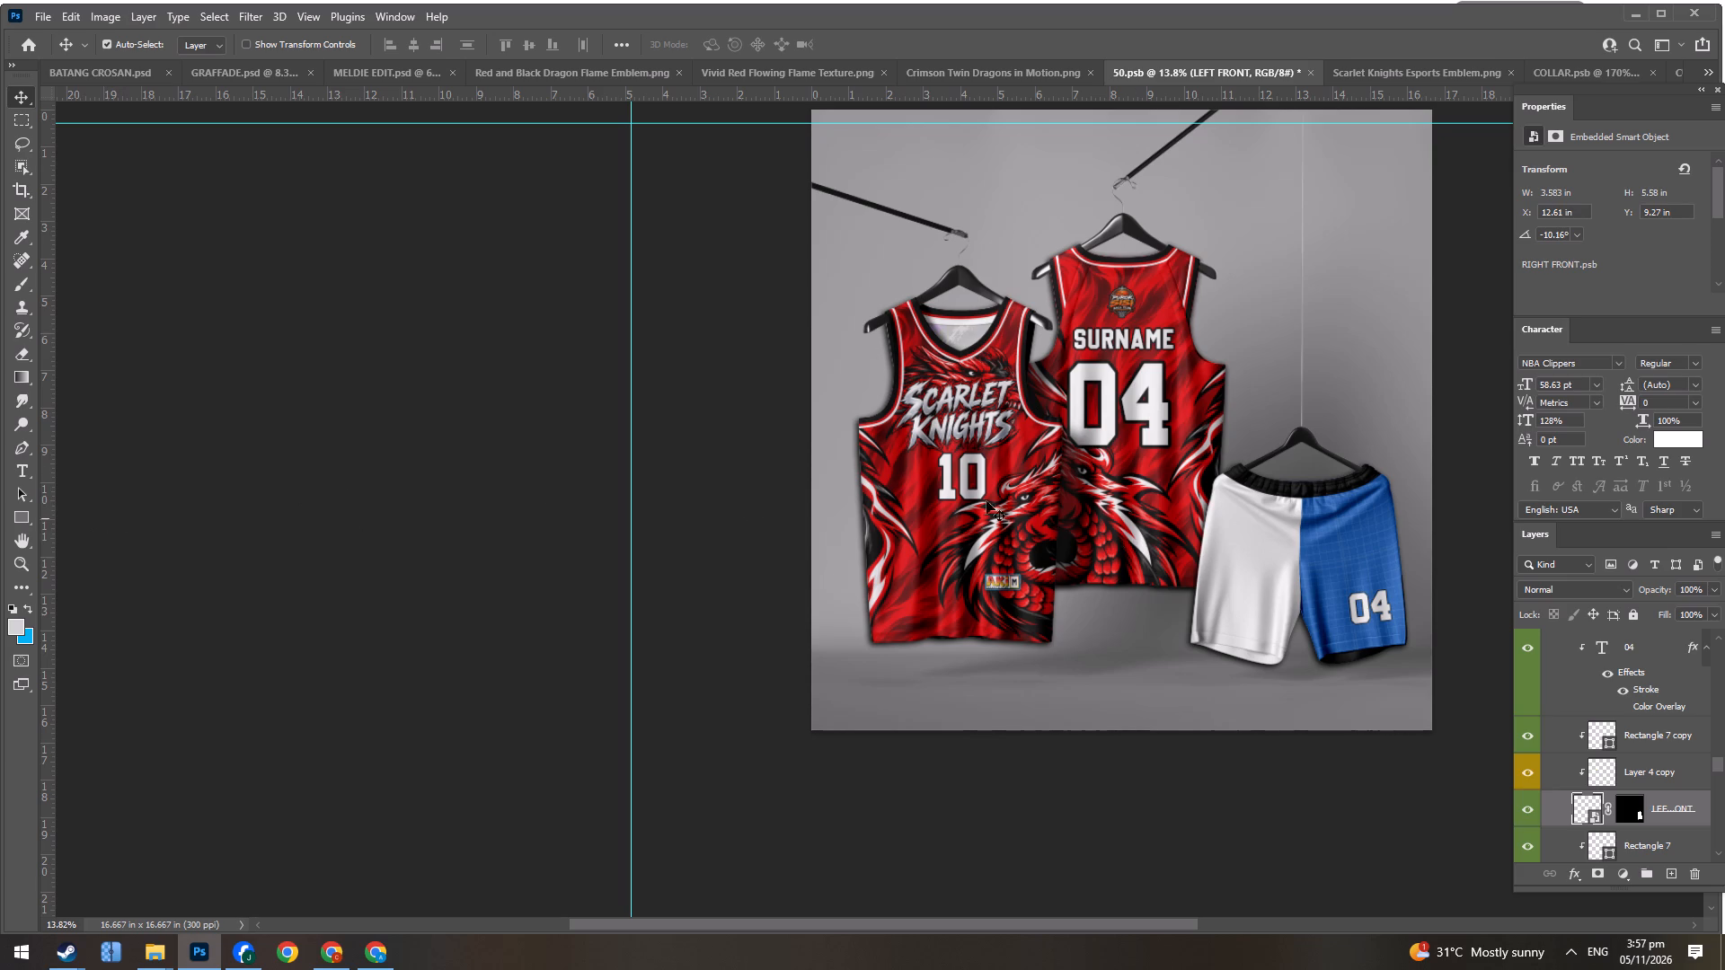
pyautogui.click(921, 495)
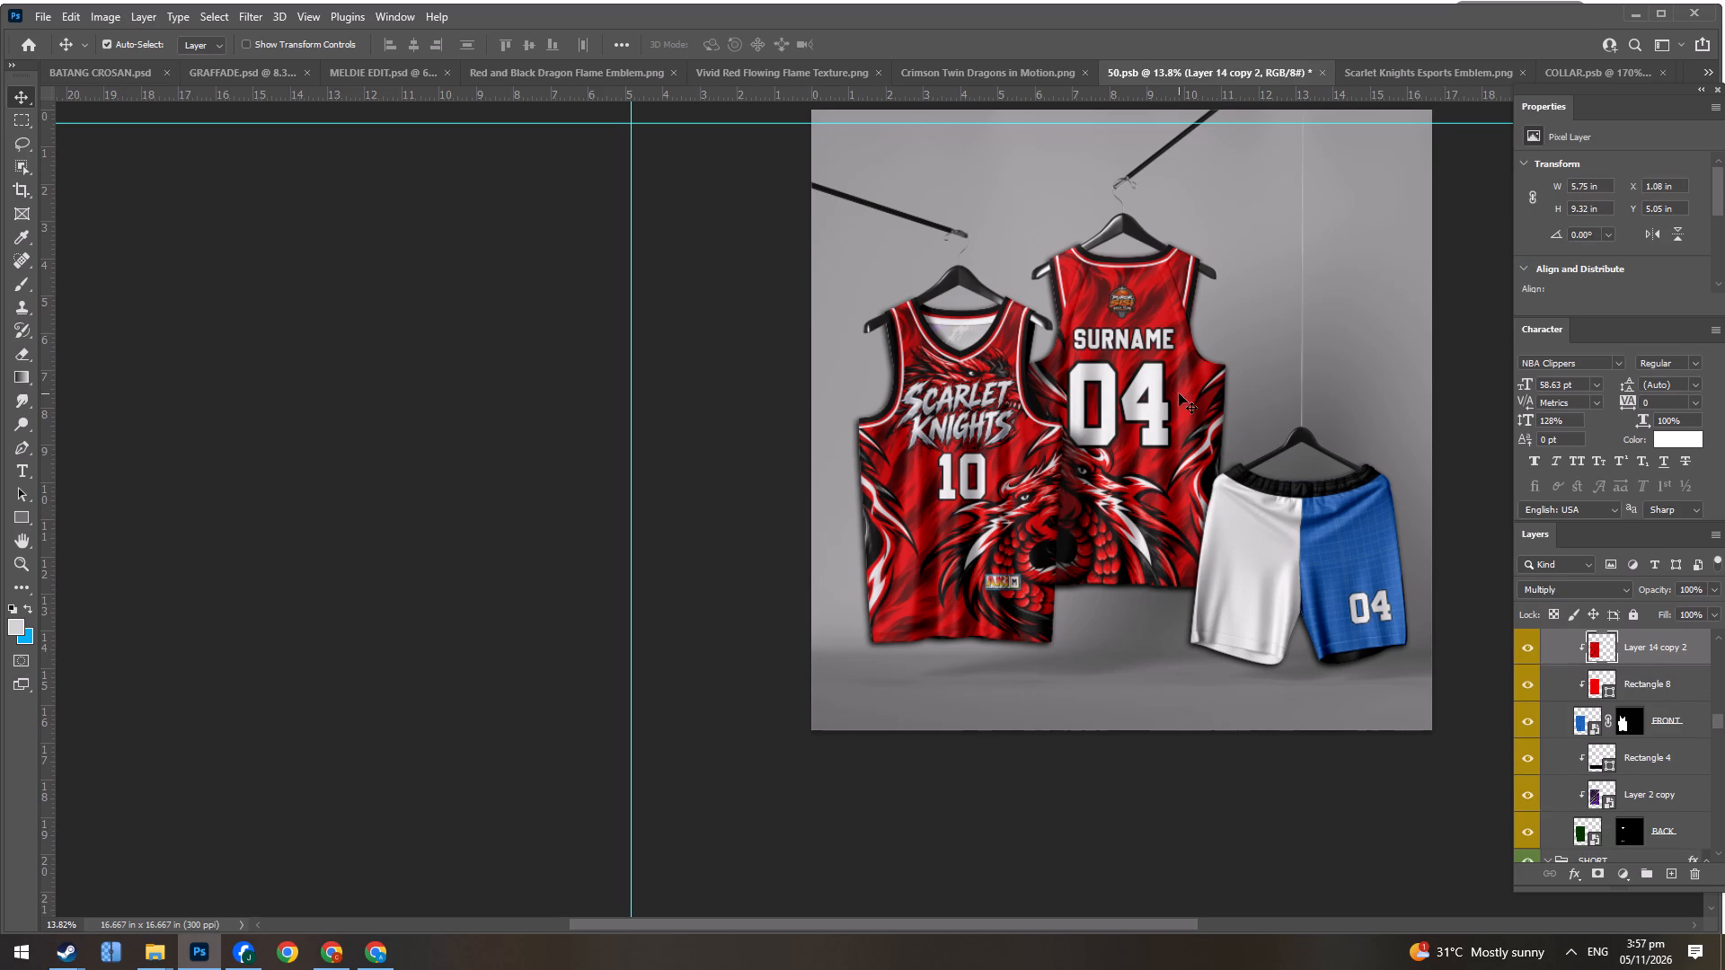
pyautogui.click(1188, 385)
pyautogui.keyDown('ctrl'); pyautogui.click(1672, 795); pyautogui.keyUp('ctrl')
pyautogui.keyDown('alt'); pyautogui.moveTo(1649, 792); pyautogui.dragTo(1676, 526); pyautogui.keyUp('alt')
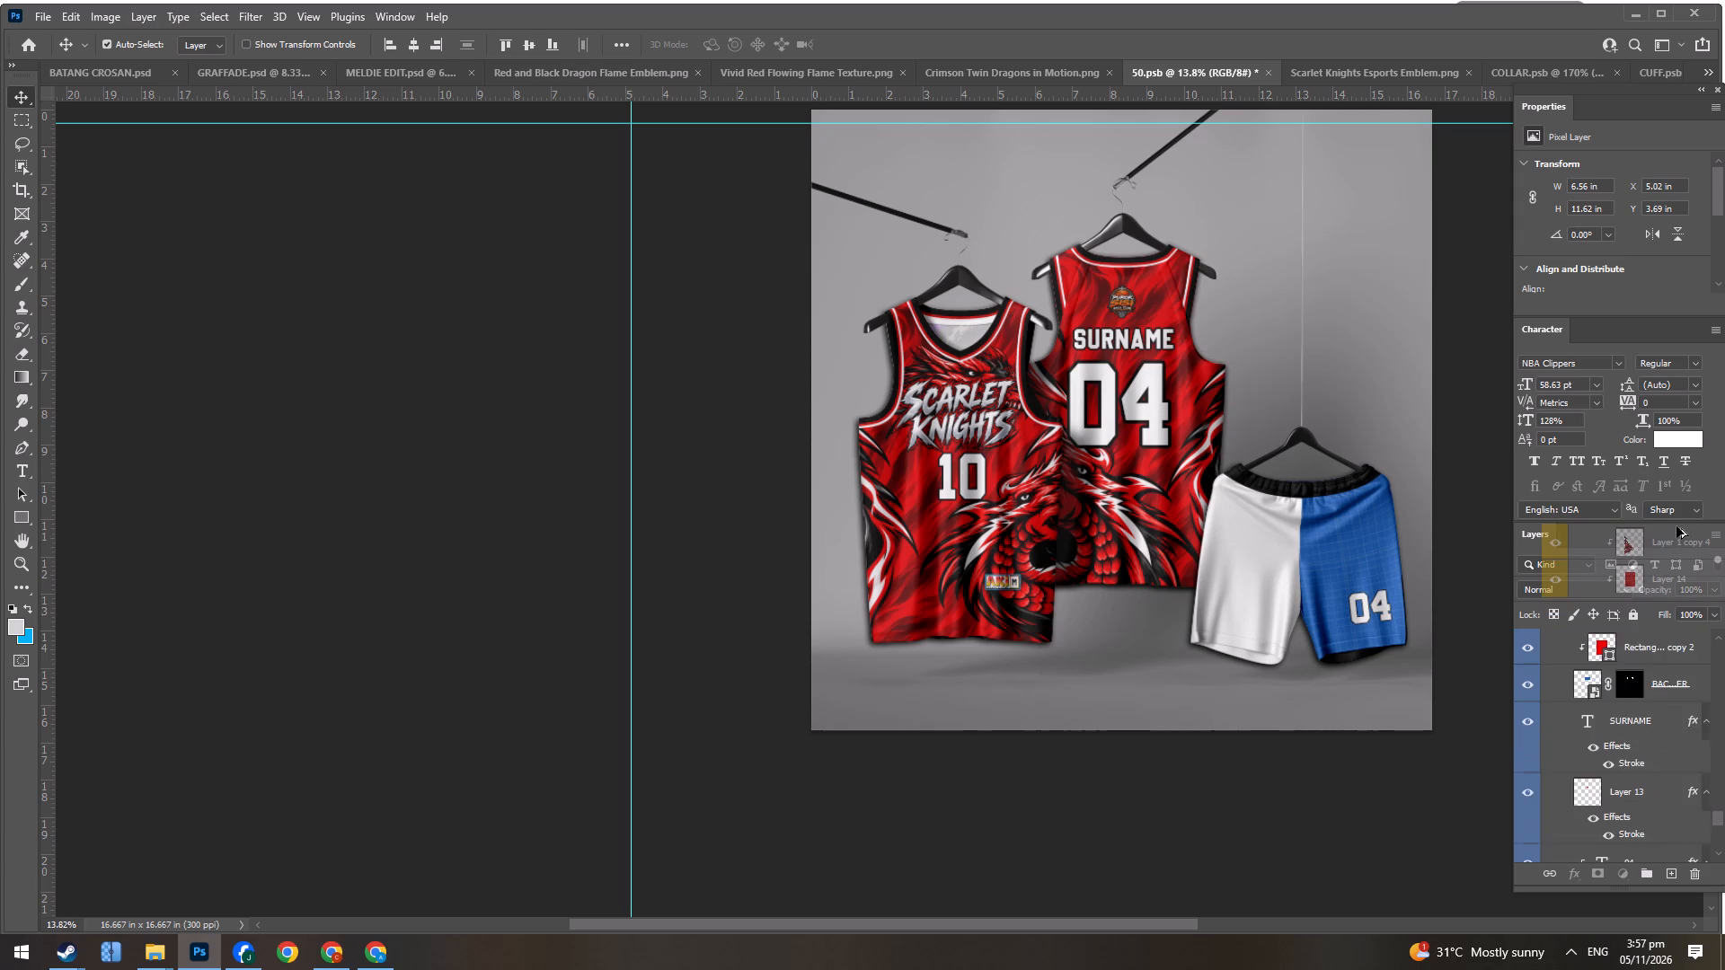
pyautogui.keyDown('alt'); pyautogui.moveTo(1676, 526); pyautogui.dragTo(1667, 474); pyautogui.keyUp('alt')
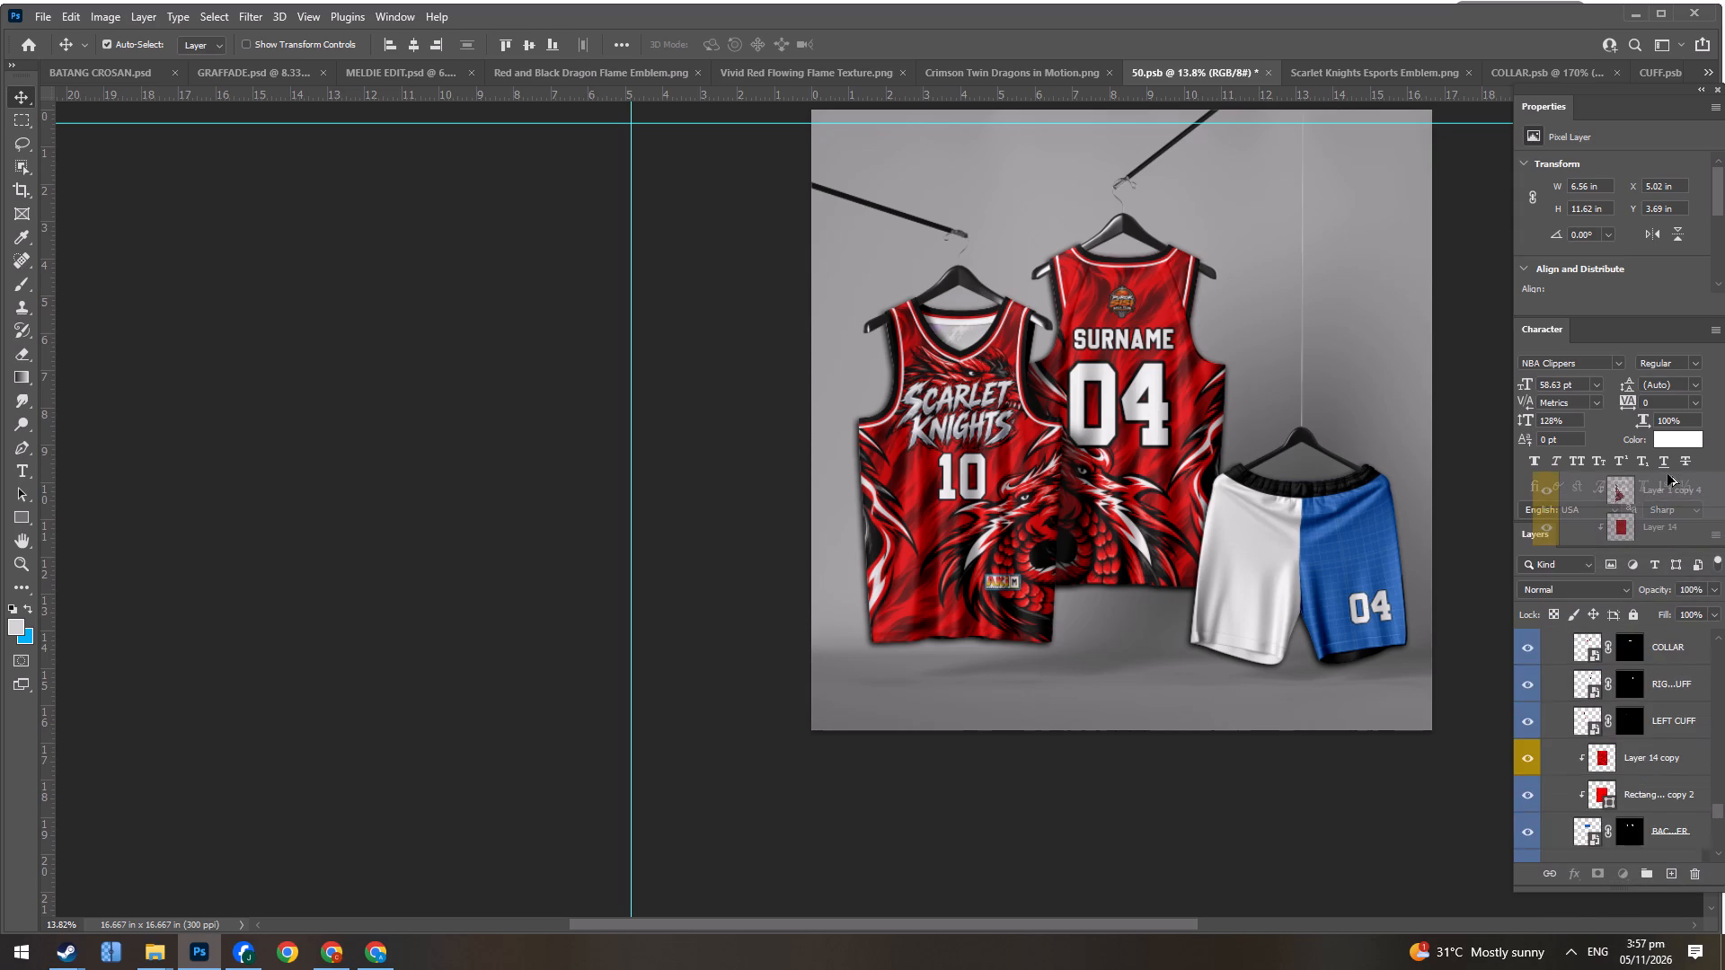
pyautogui.keyDown('alt'); pyautogui.moveTo(1667, 474); pyautogui.dragTo(1620, 729); pyautogui.keyUp('alt')
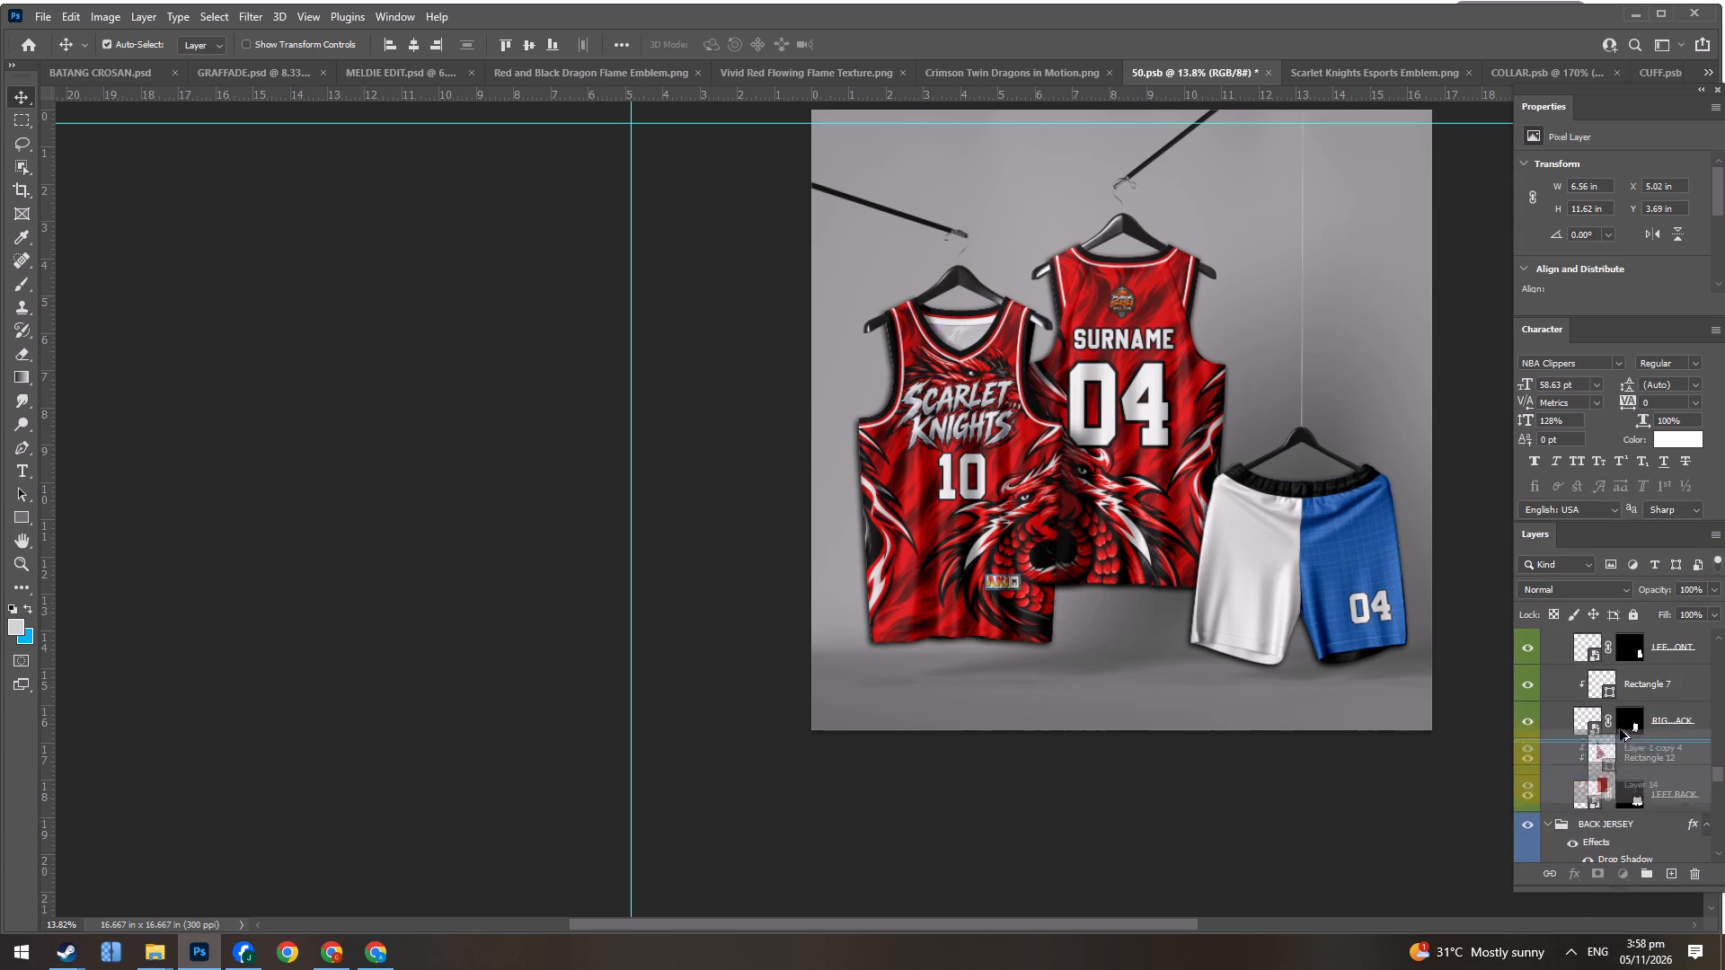
pyautogui.keyDown('alt'); pyautogui.moveTo(1620, 729); pyautogui.dragTo(1615, 669); pyautogui.keyUp('alt')
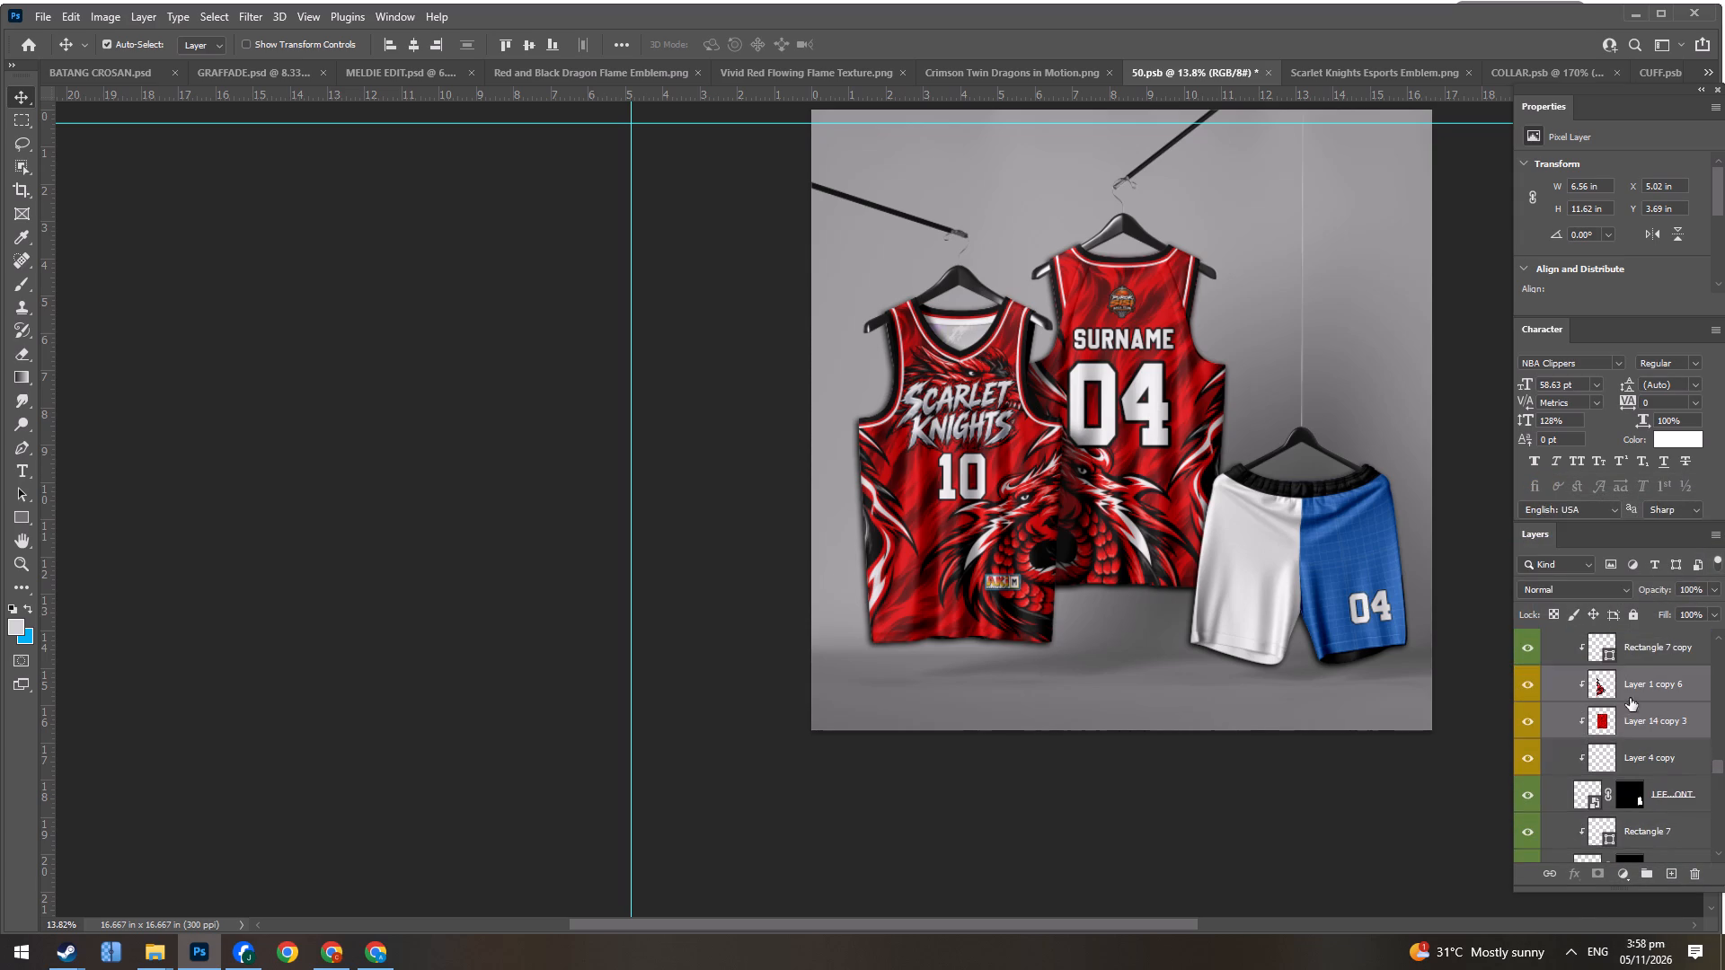
# Delete Layer 4 copy from the shorts' LEFT FRONT leg.
pyautogui.click(1668, 757)
pyautogui.press('Delete')
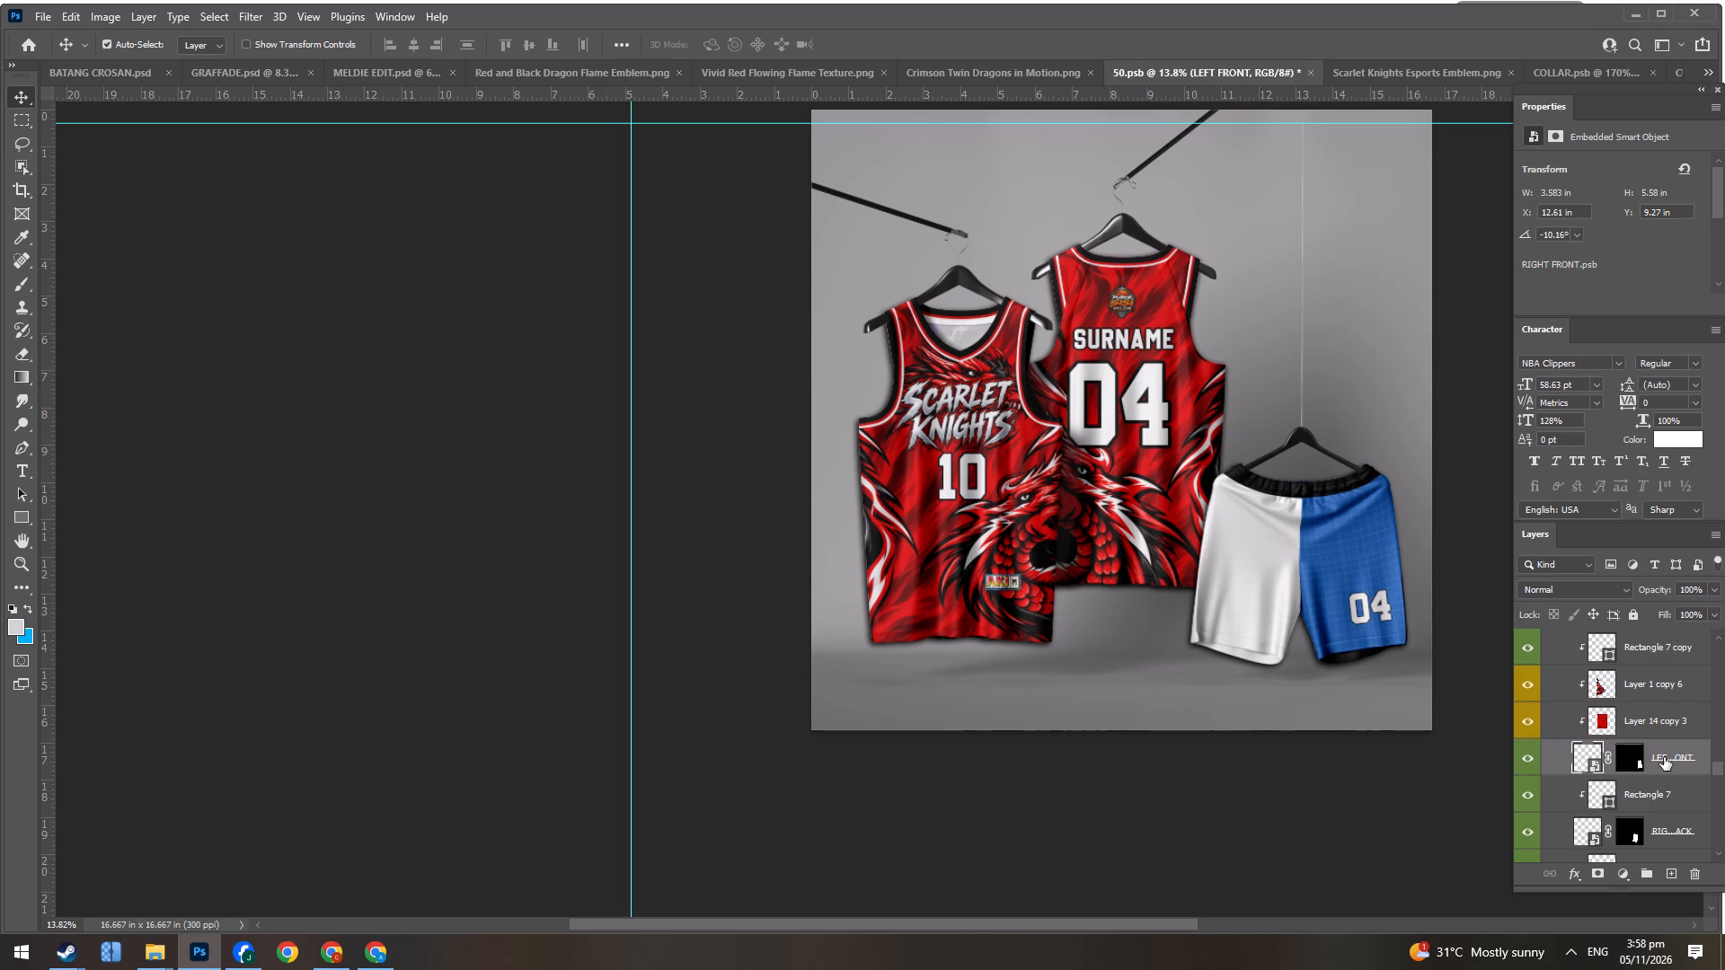
# Move the duplicated flame texture, Layer 14 copy 3, from the back jersey over the shorts' blue leg.
pyautogui.click(1641, 729)
pyautogui.hotkey('ctrl', 't')
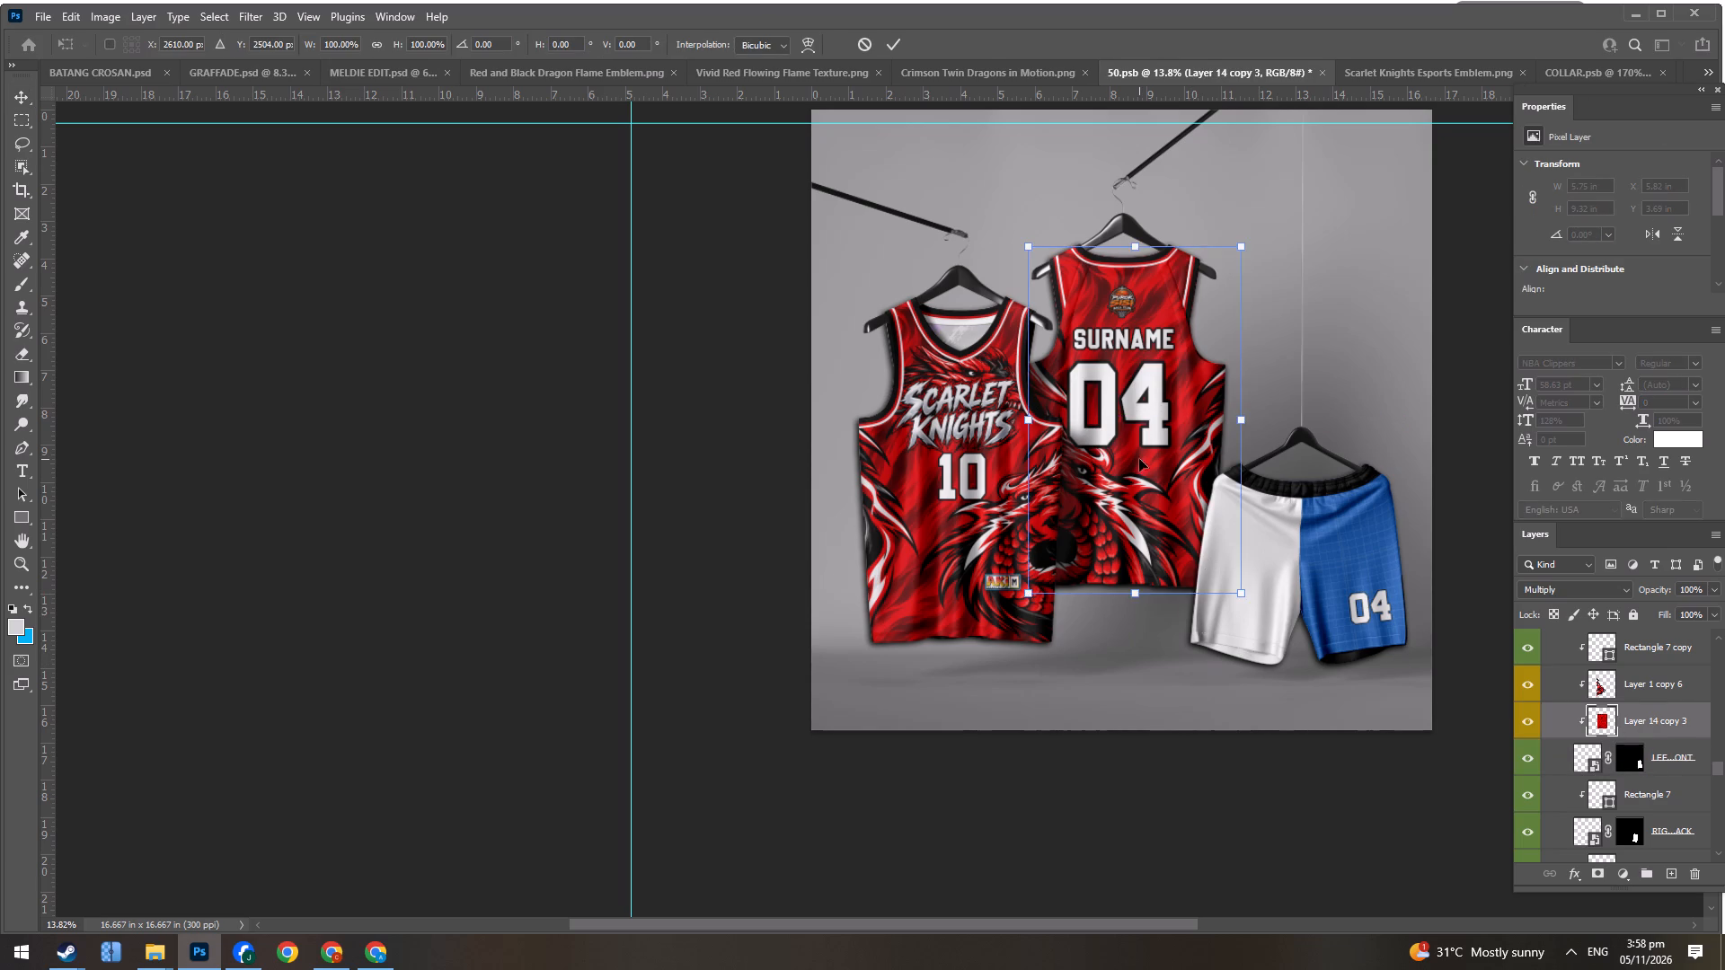
pyautogui.moveTo(1139, 459); pyautogui.dragTo(1343, 579)
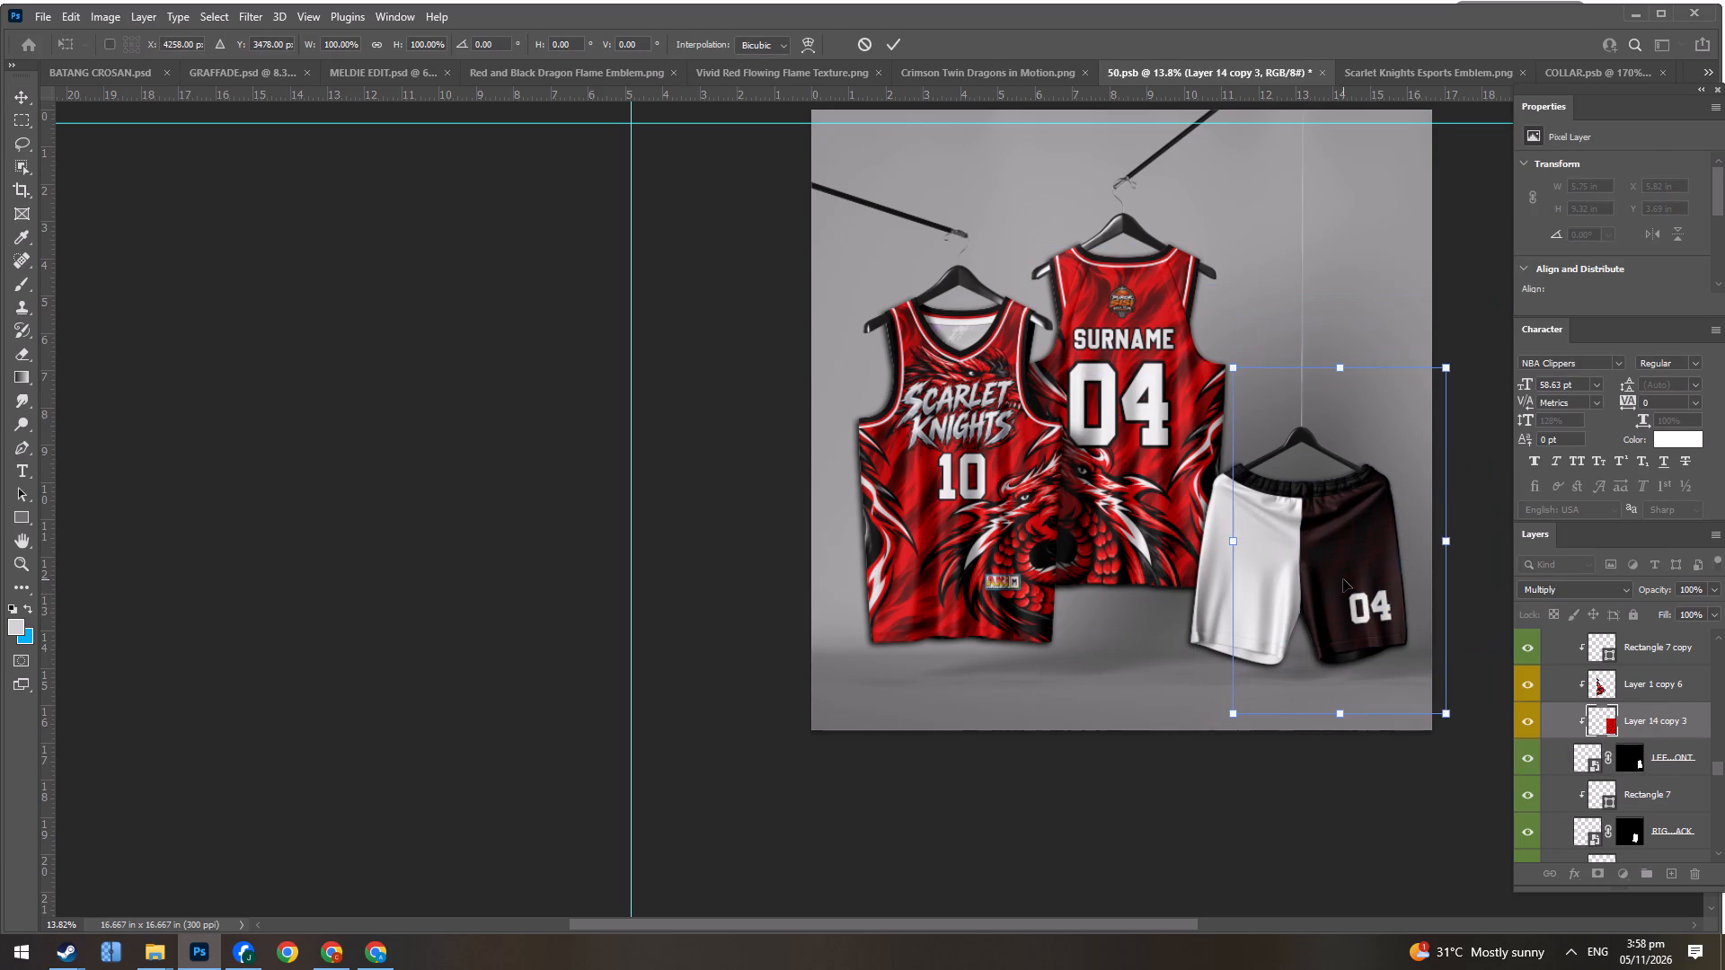
pyautogui.press('Return')
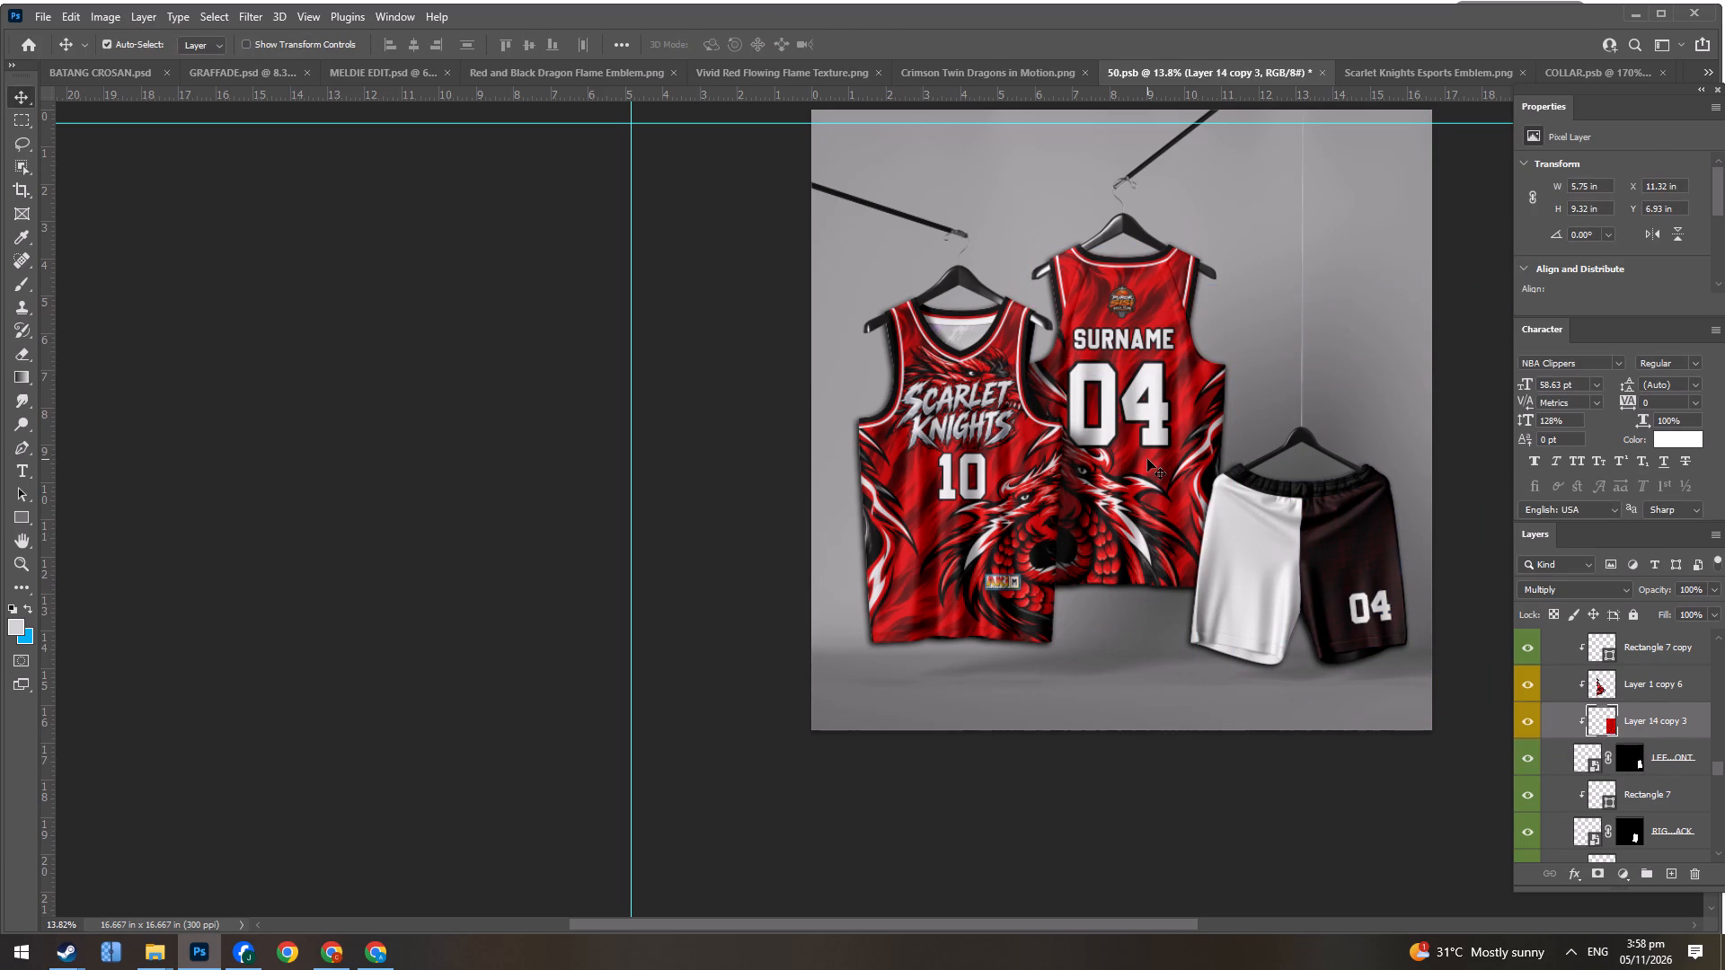
# Draw a red rectangle about 5.16 x 6.39 in over the shorts' LEFT FRONT leg, directly above its base layer.
pyautogui.click(1668, 760)
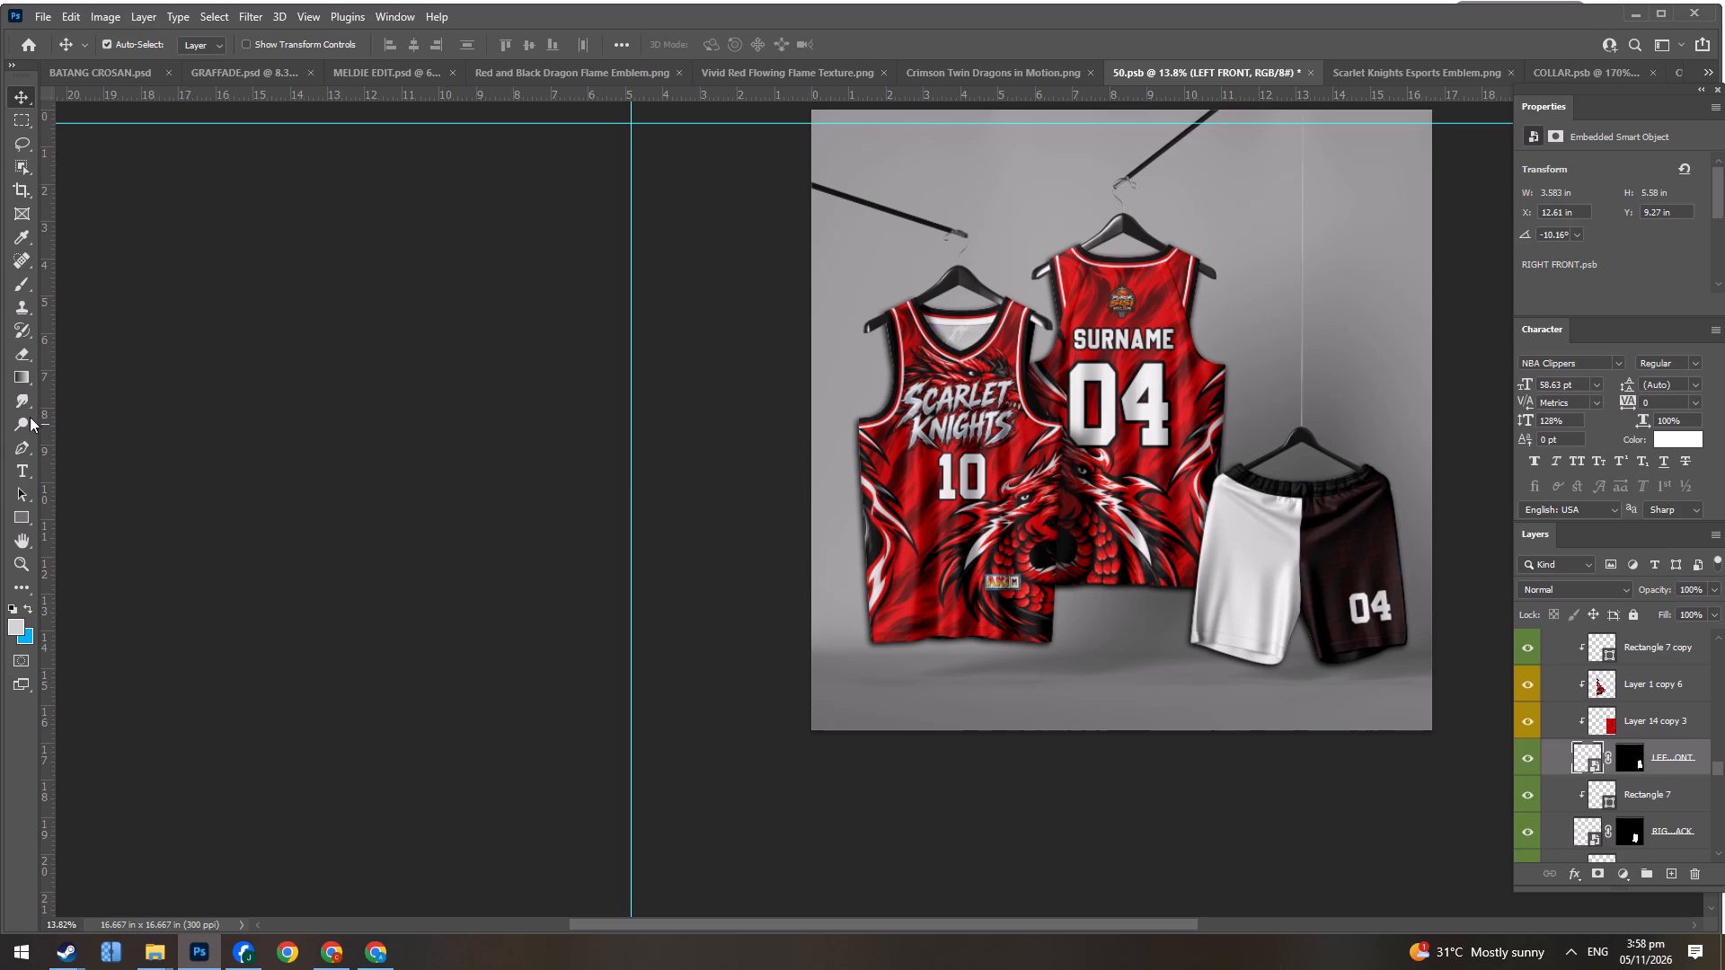
pyautogui.click(22, 506)
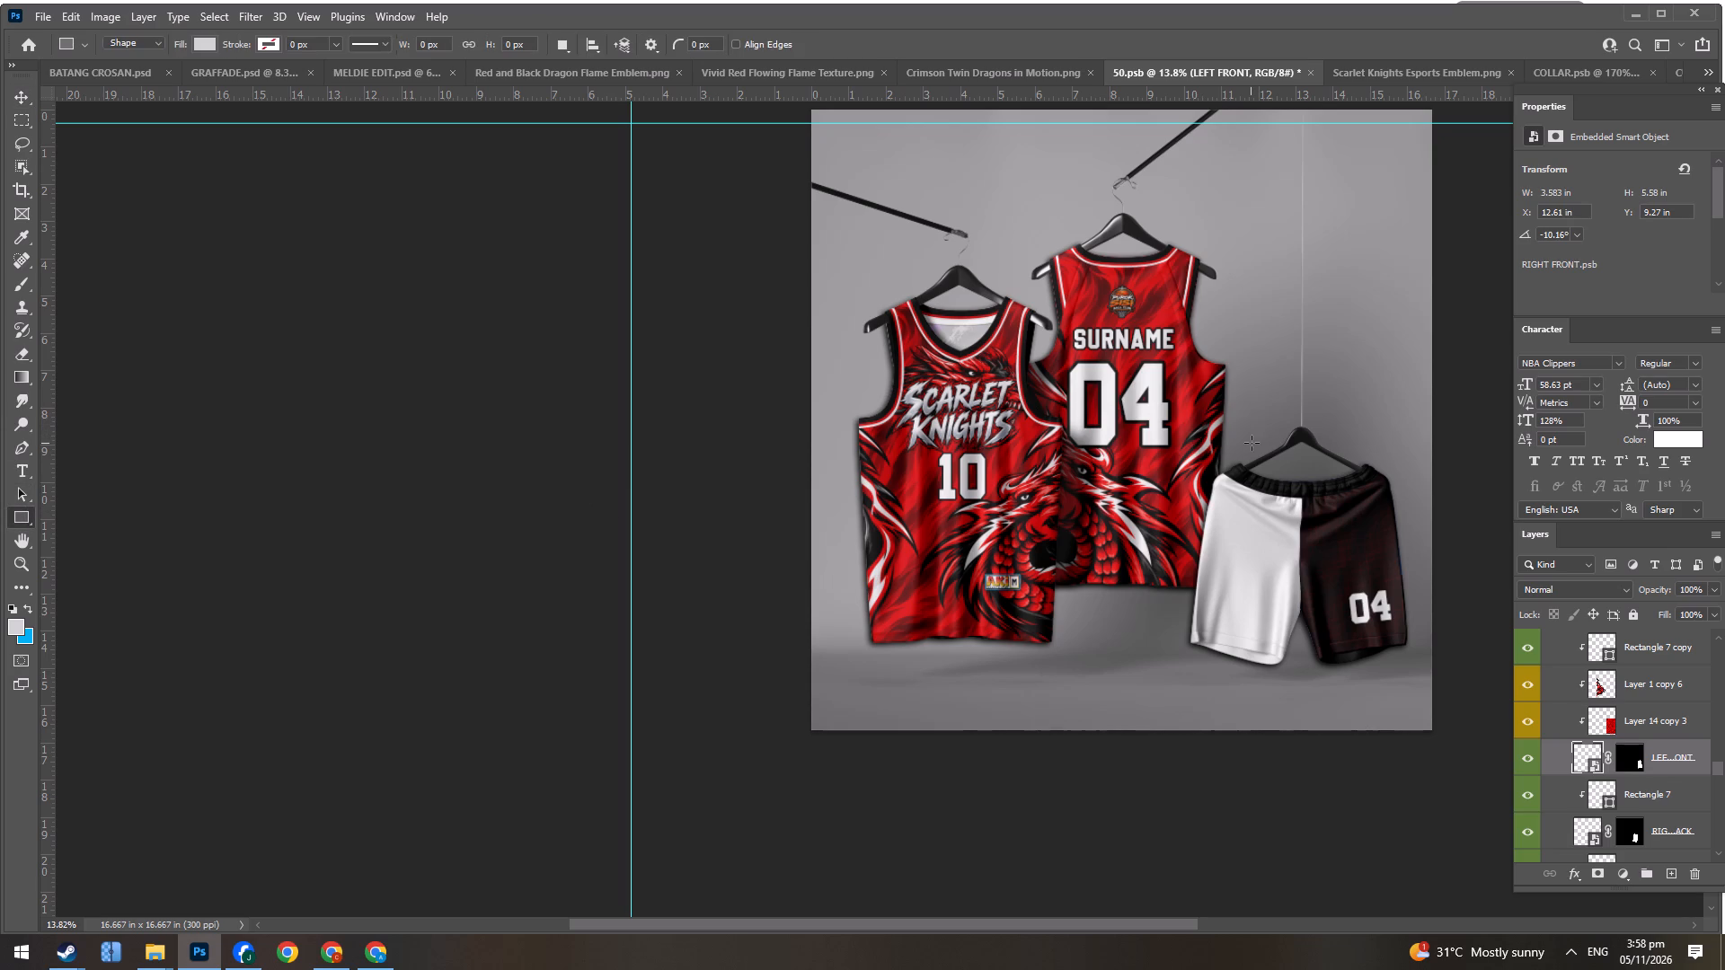
pyautogui.moveTo(1254, 443); pyautogui.dragTo(1446, 680)
pyautogui.scroll(-2, 1588, 280)
pyautogui.click(1588, 269)
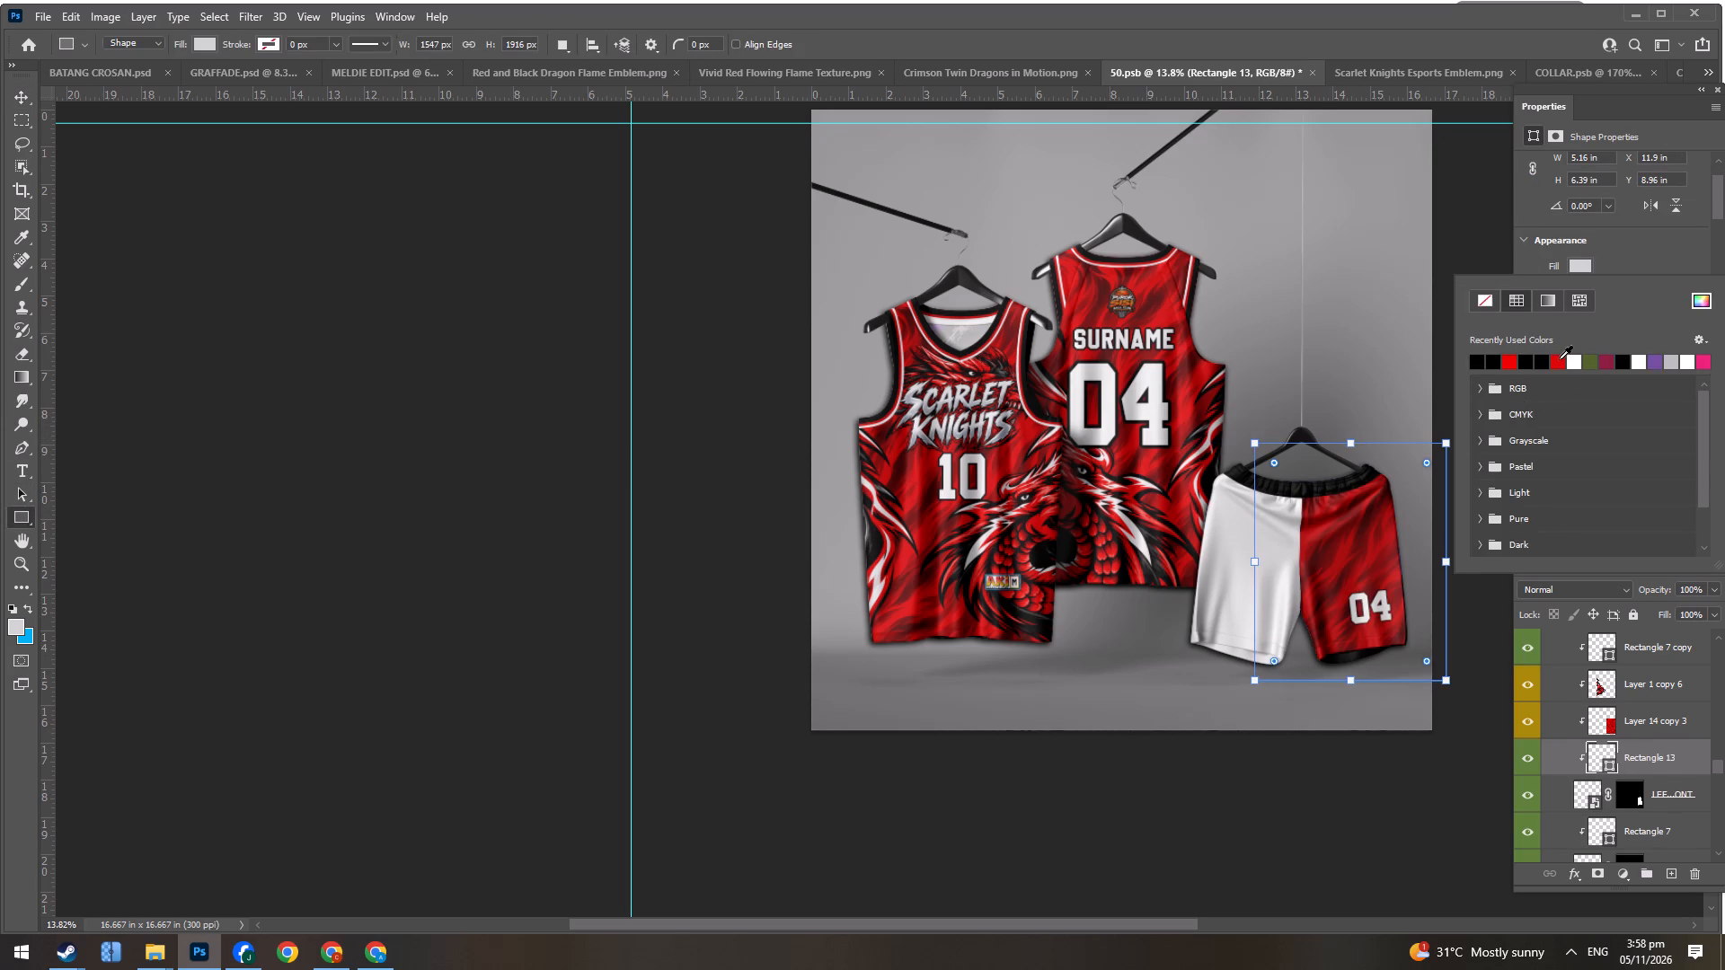
pyautogui.click(1559, 359)
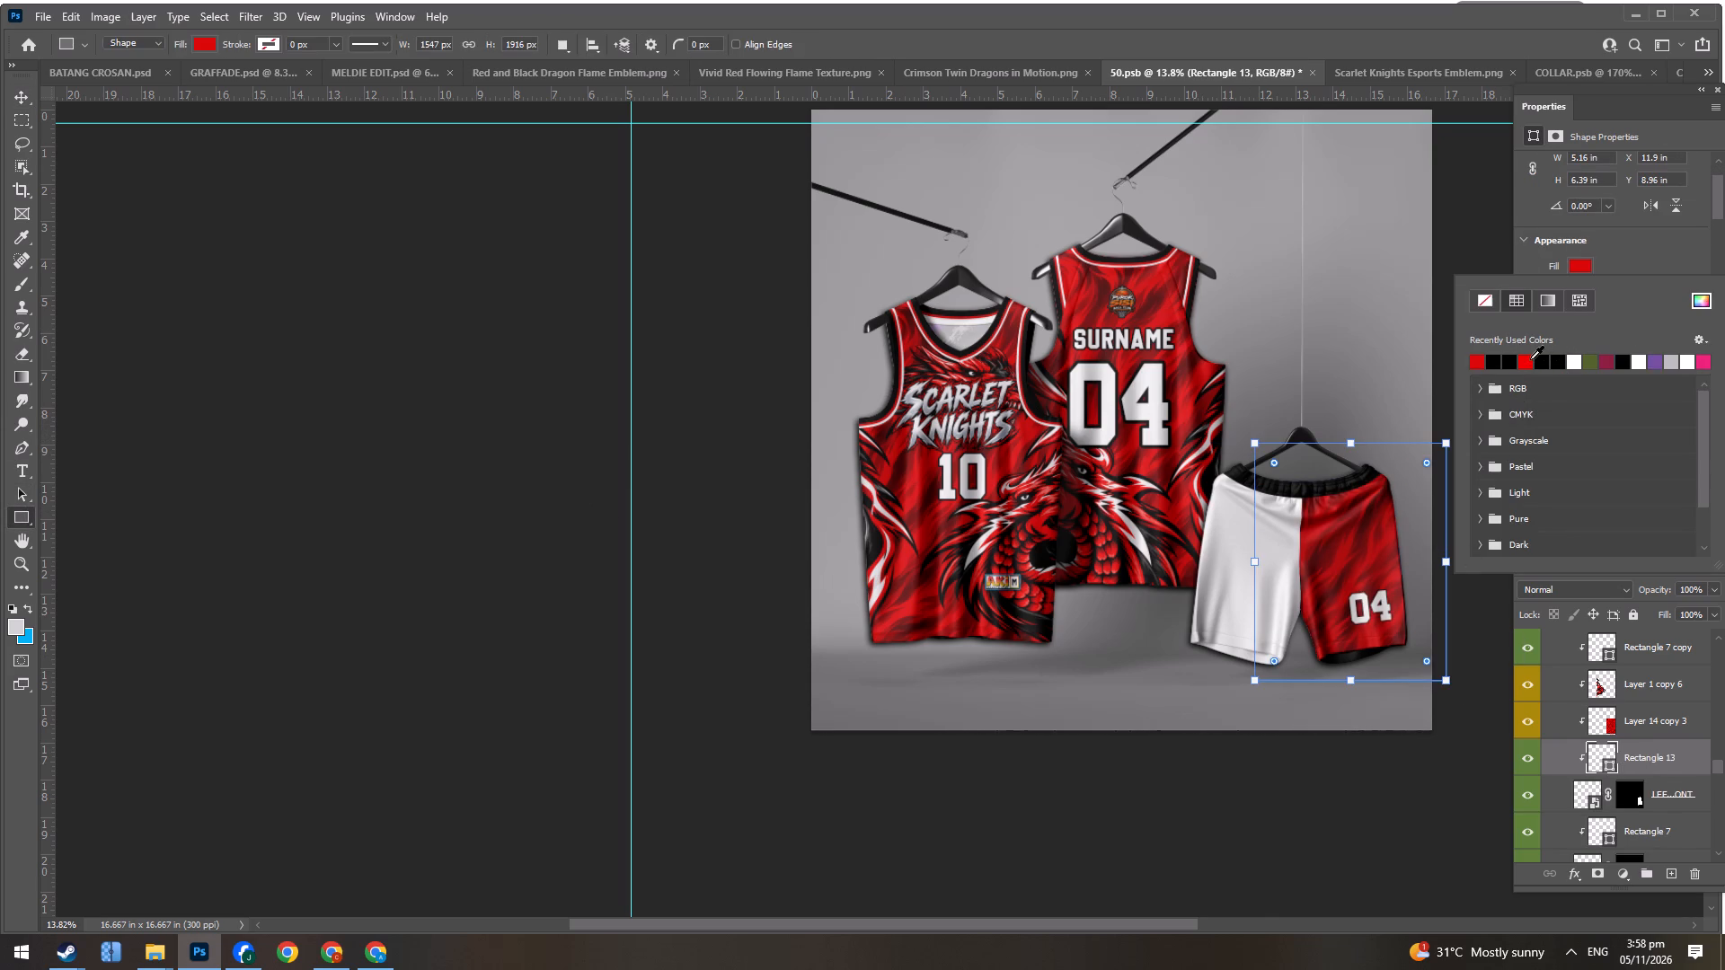
pyautogui.click(1528, 359)
pyautogui.press('Return')
pyautogui.keyDown('alt'); pyautogui.scroll(2, 1285, 518); pyautogui.keyUp('alt')
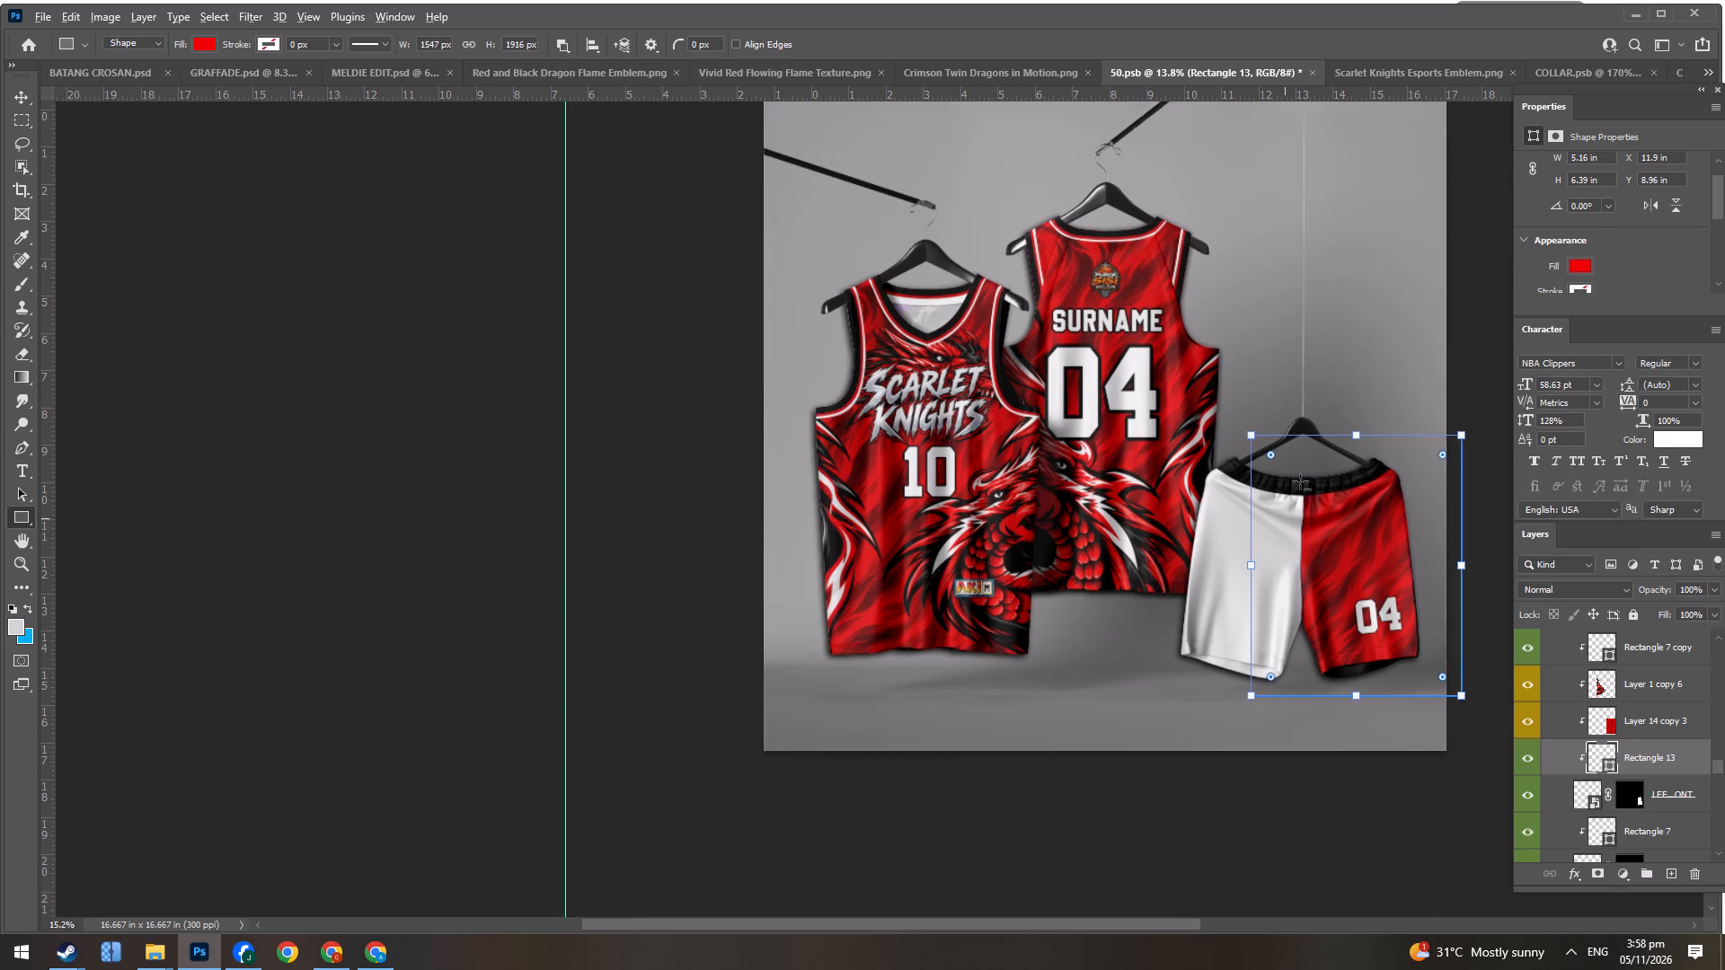
pyautogui.press('v')
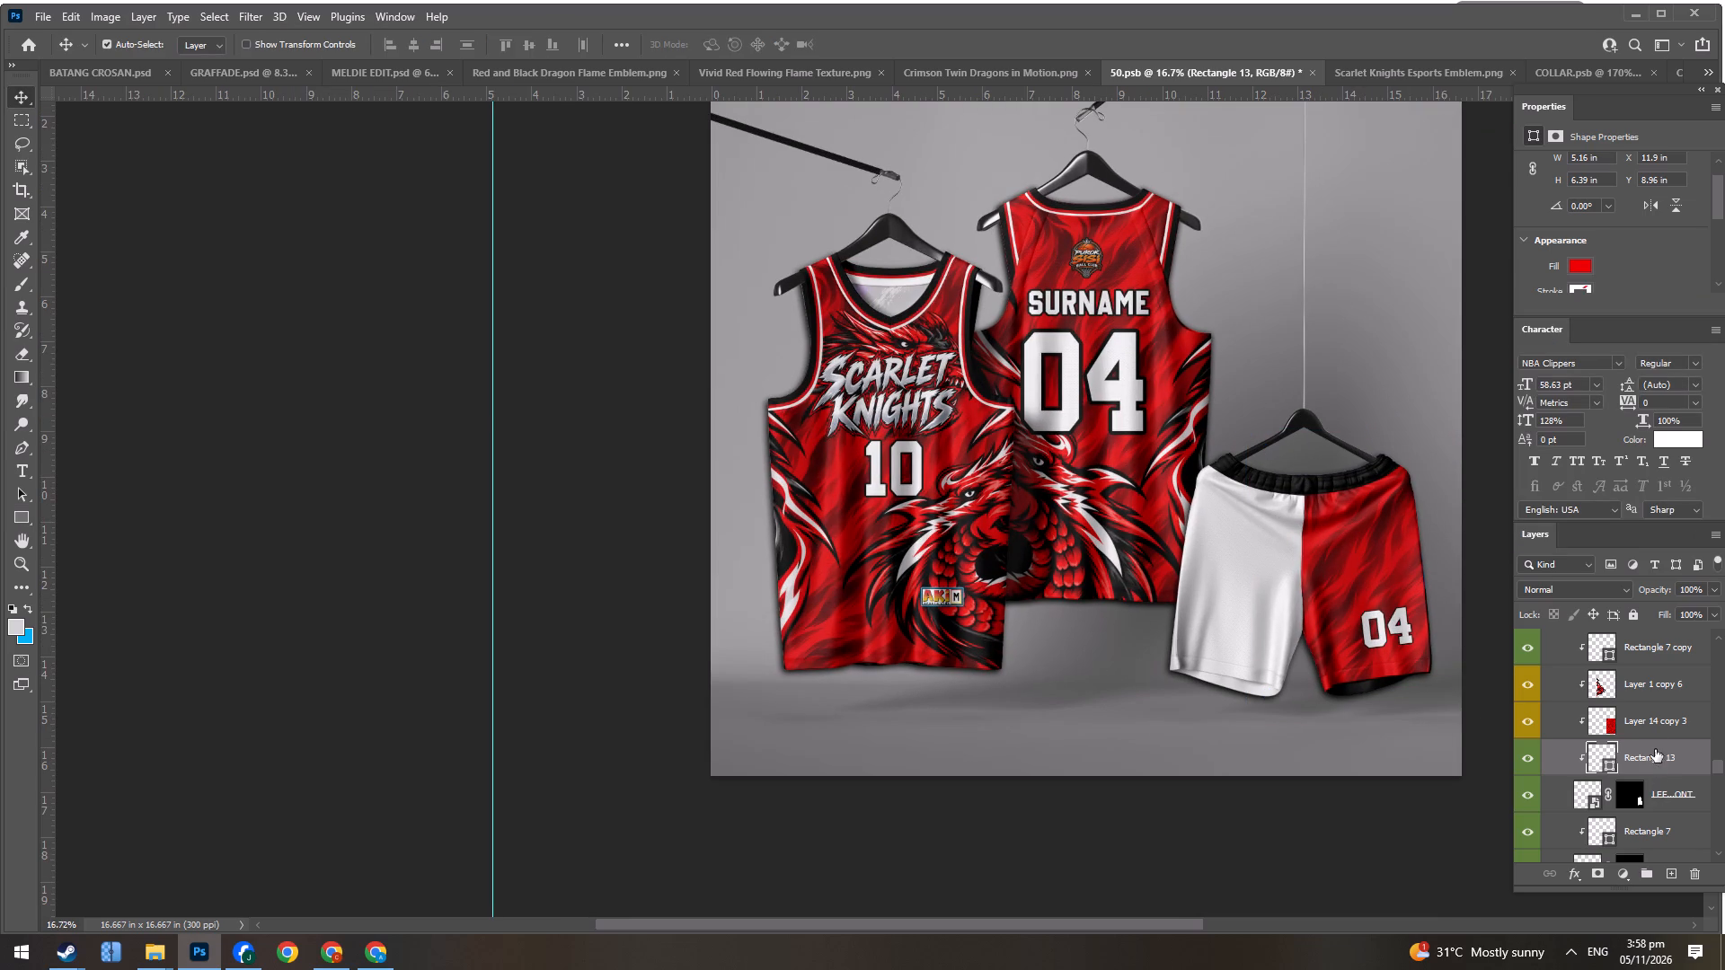
# Delete the duplicated dragon artwork, Layer 1 copy 6, from the shorts' LEFT FRONT leg.
pyautogui.click(1658, 731)
pyautogui.click(1665, 694)
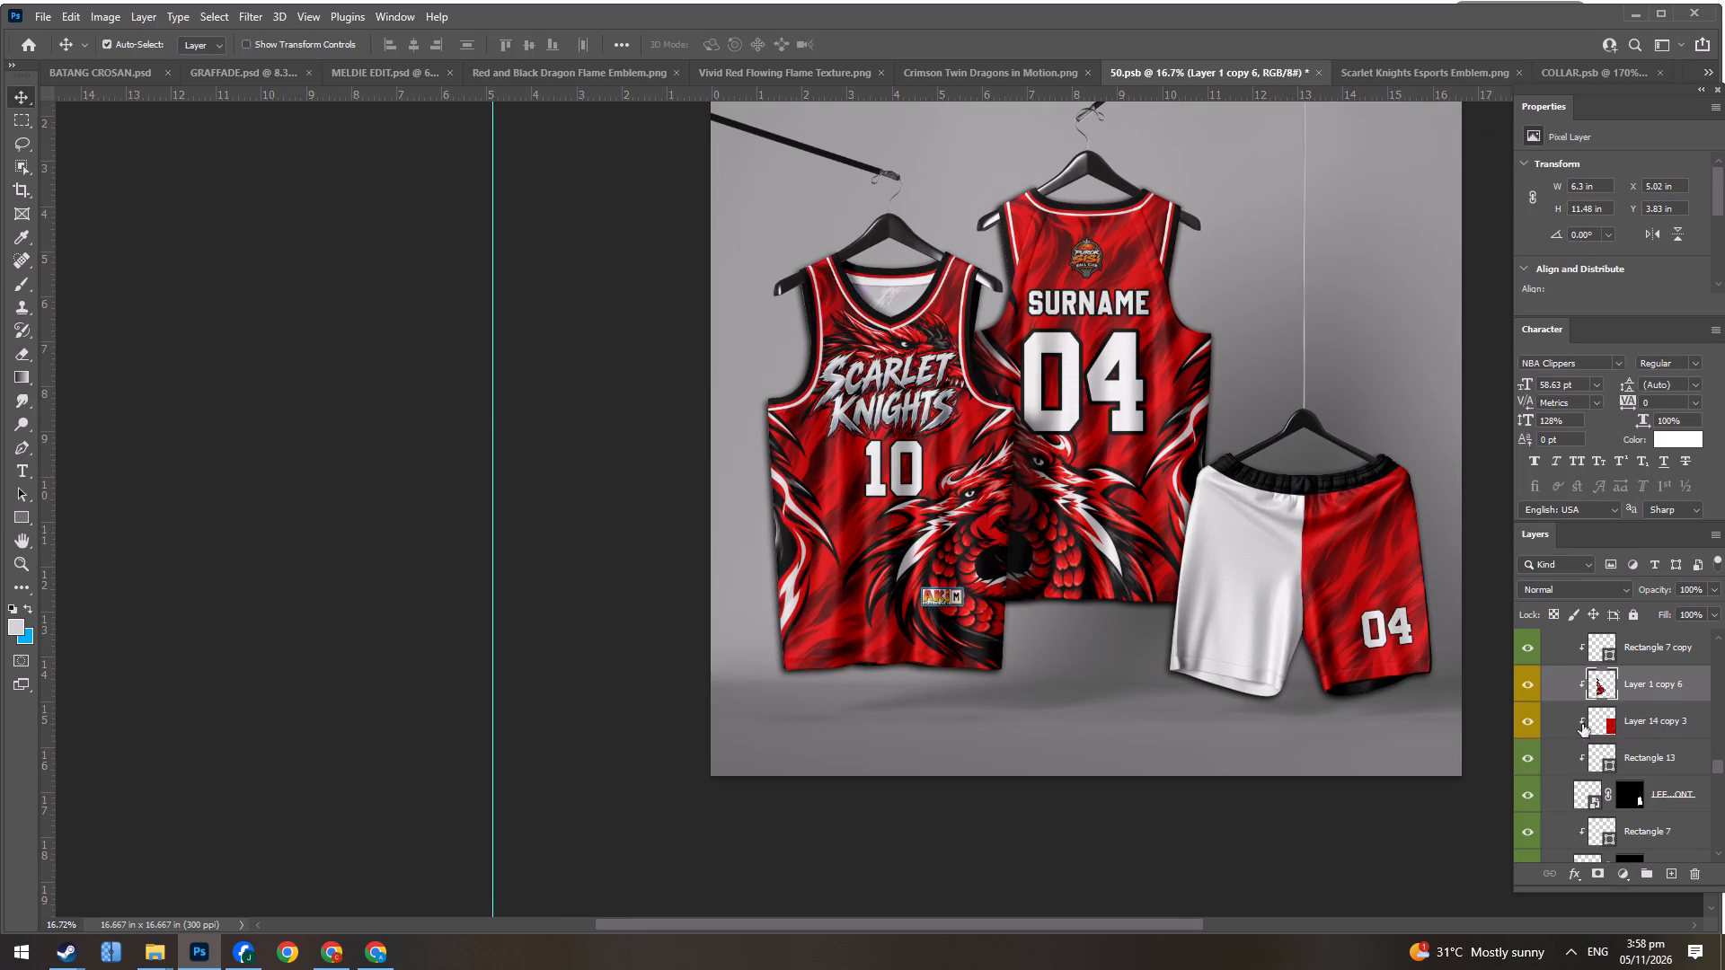
pyautogui.press('Delete')
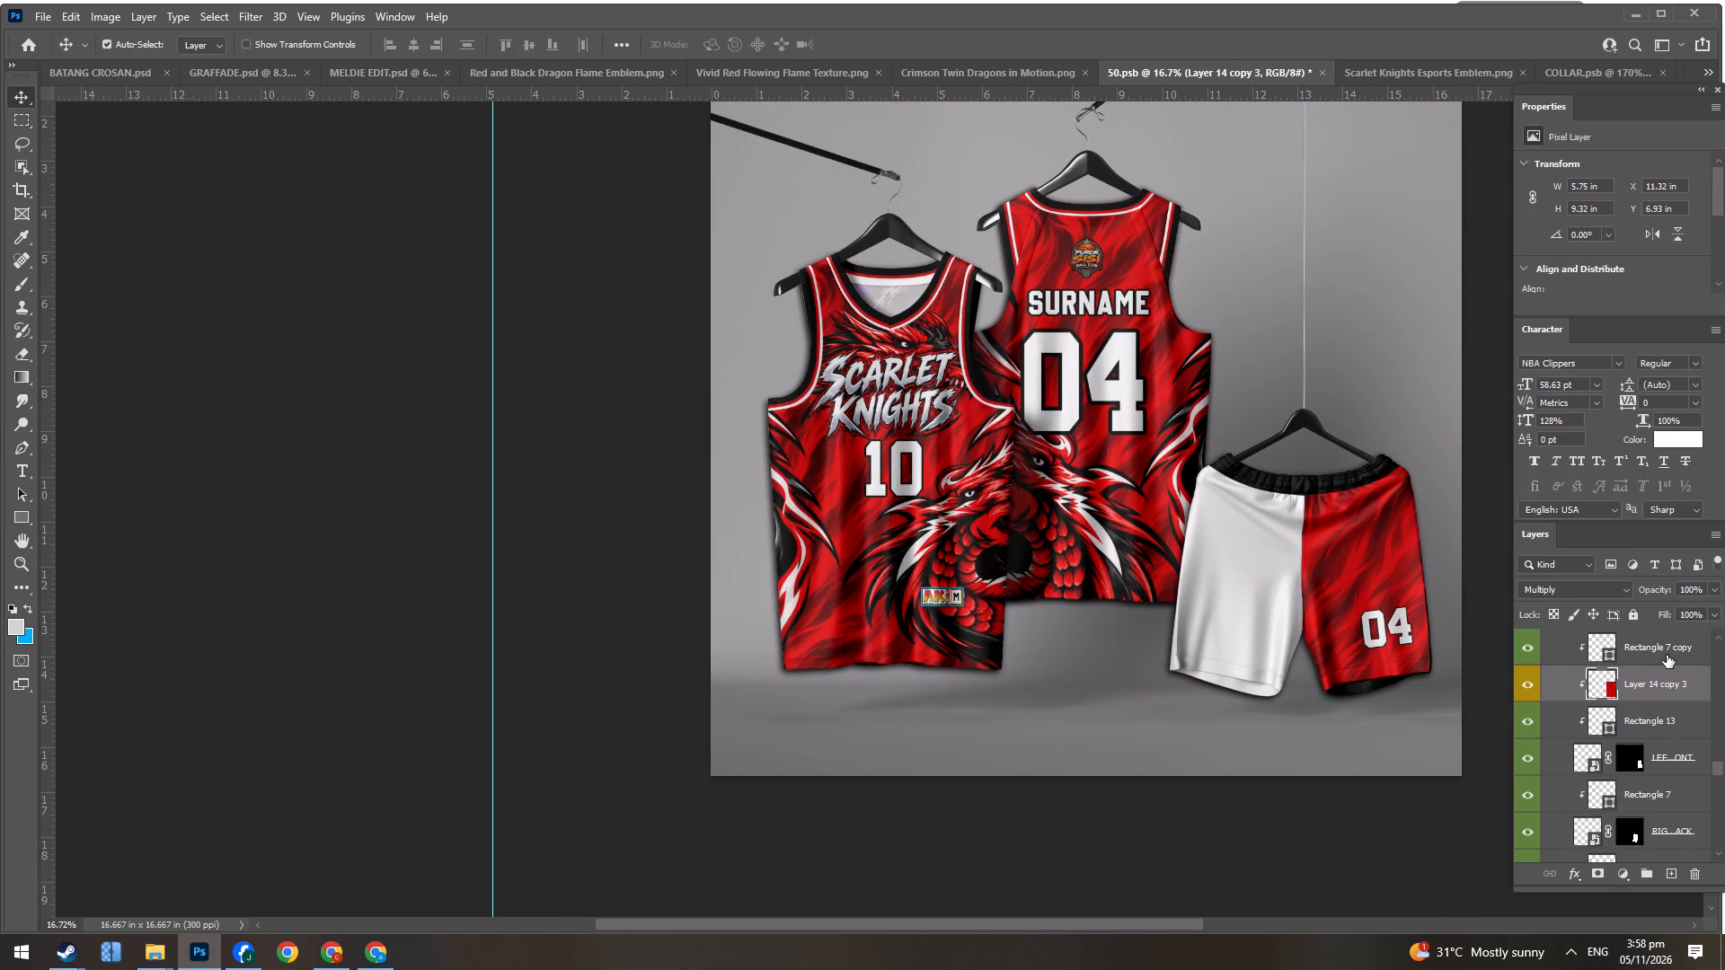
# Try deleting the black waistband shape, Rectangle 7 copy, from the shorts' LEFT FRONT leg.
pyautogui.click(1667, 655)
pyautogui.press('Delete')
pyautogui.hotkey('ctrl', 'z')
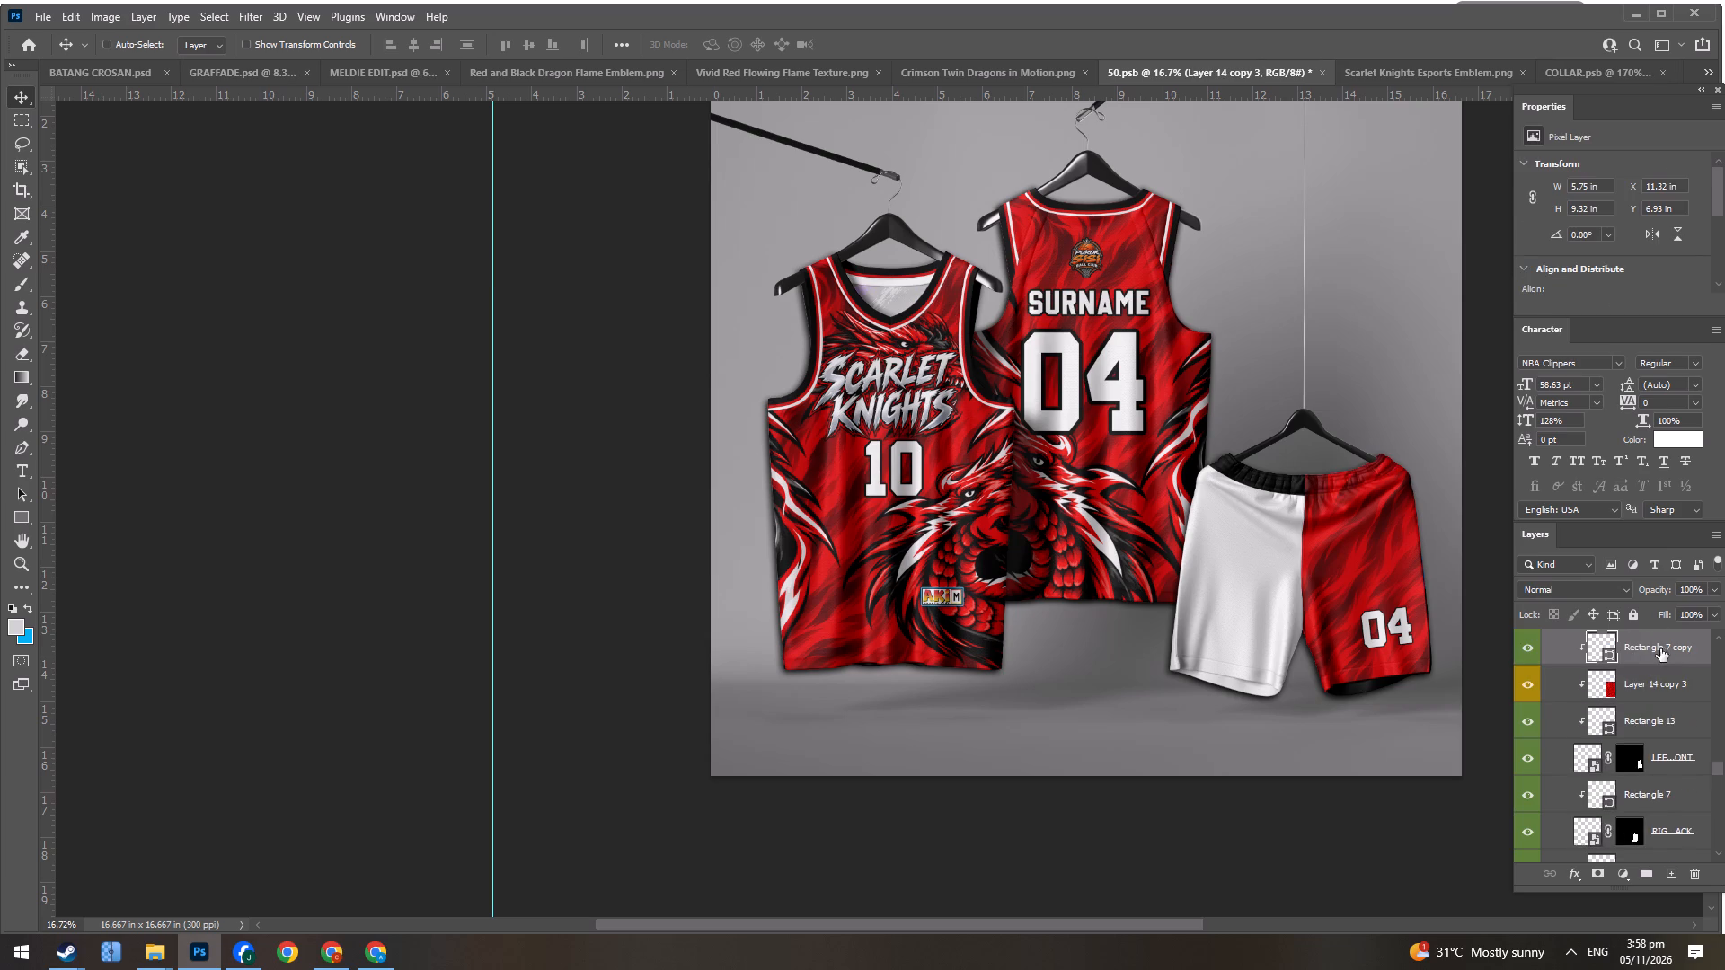
# Duplicate the flame texture Layer 14 copy 3 and red Rectangle 13 into the white shorts leg's layers, beneath Rectangle 7.
pyautogui.scroll(8, 1377, 611)
pyautogui.scroll(3, 1650, 699)
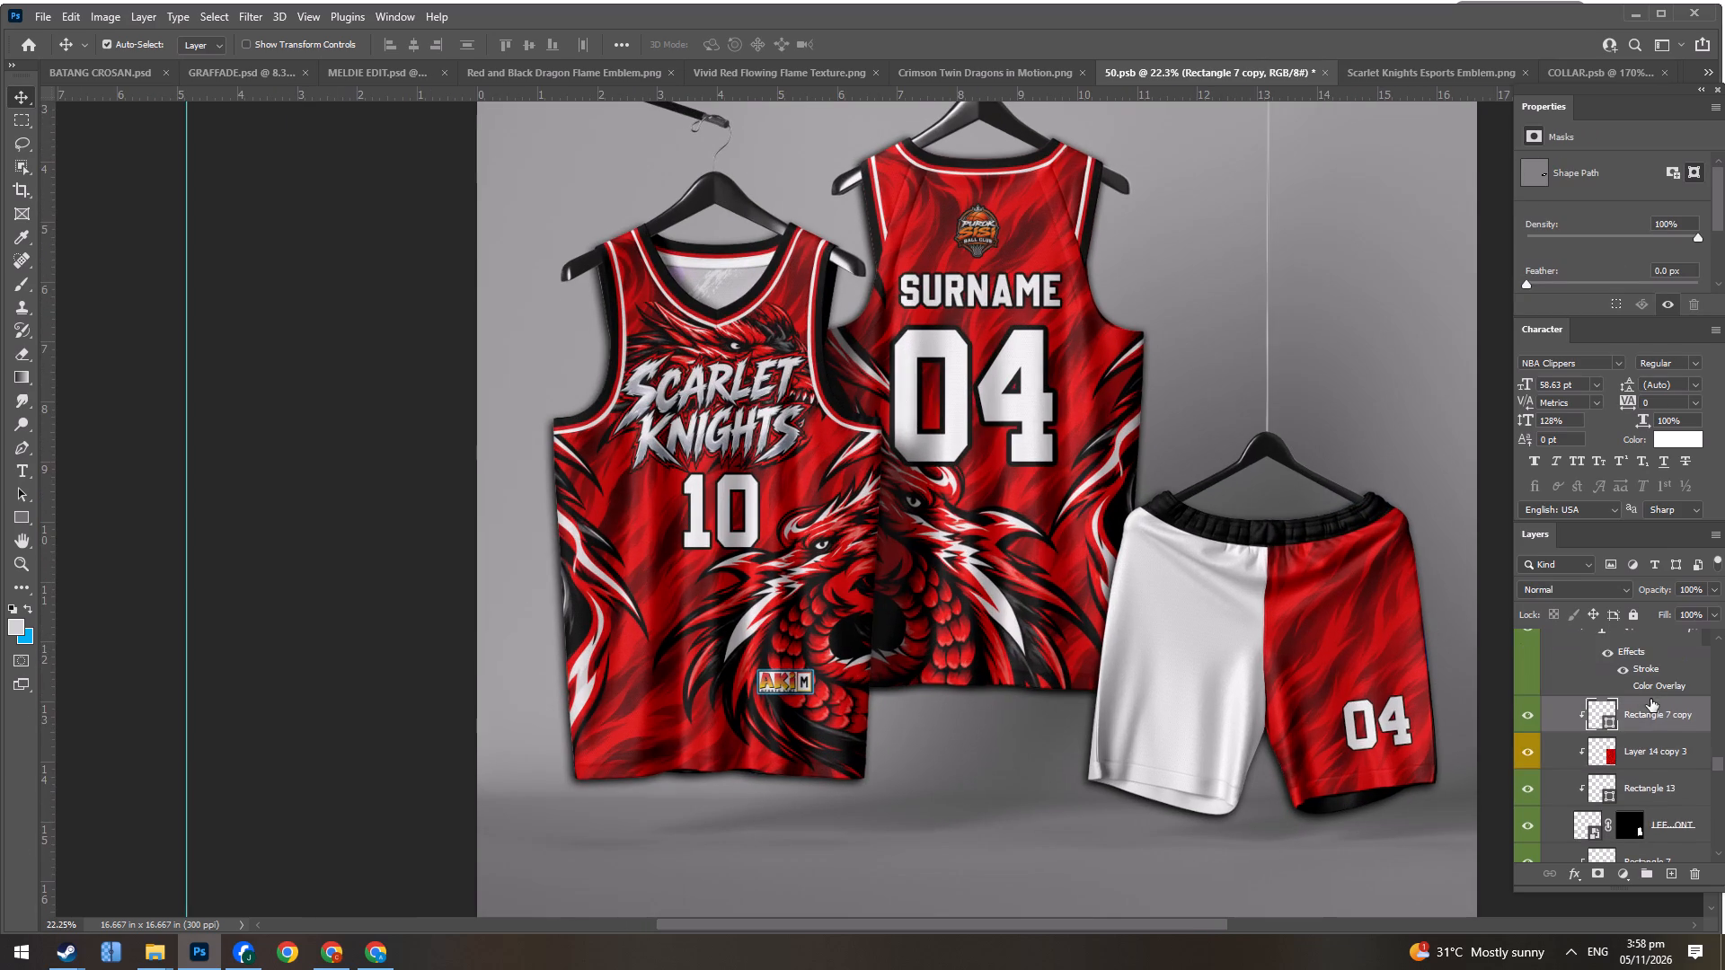
pyautogui.keyDown('ctrl'); pyautogui.click(1670, 754); pyautogui.keyUp('ctrl')
pyautogui.scroll(4, 1651, 721)
pyautogui.scroll(-3, 1658, 736)
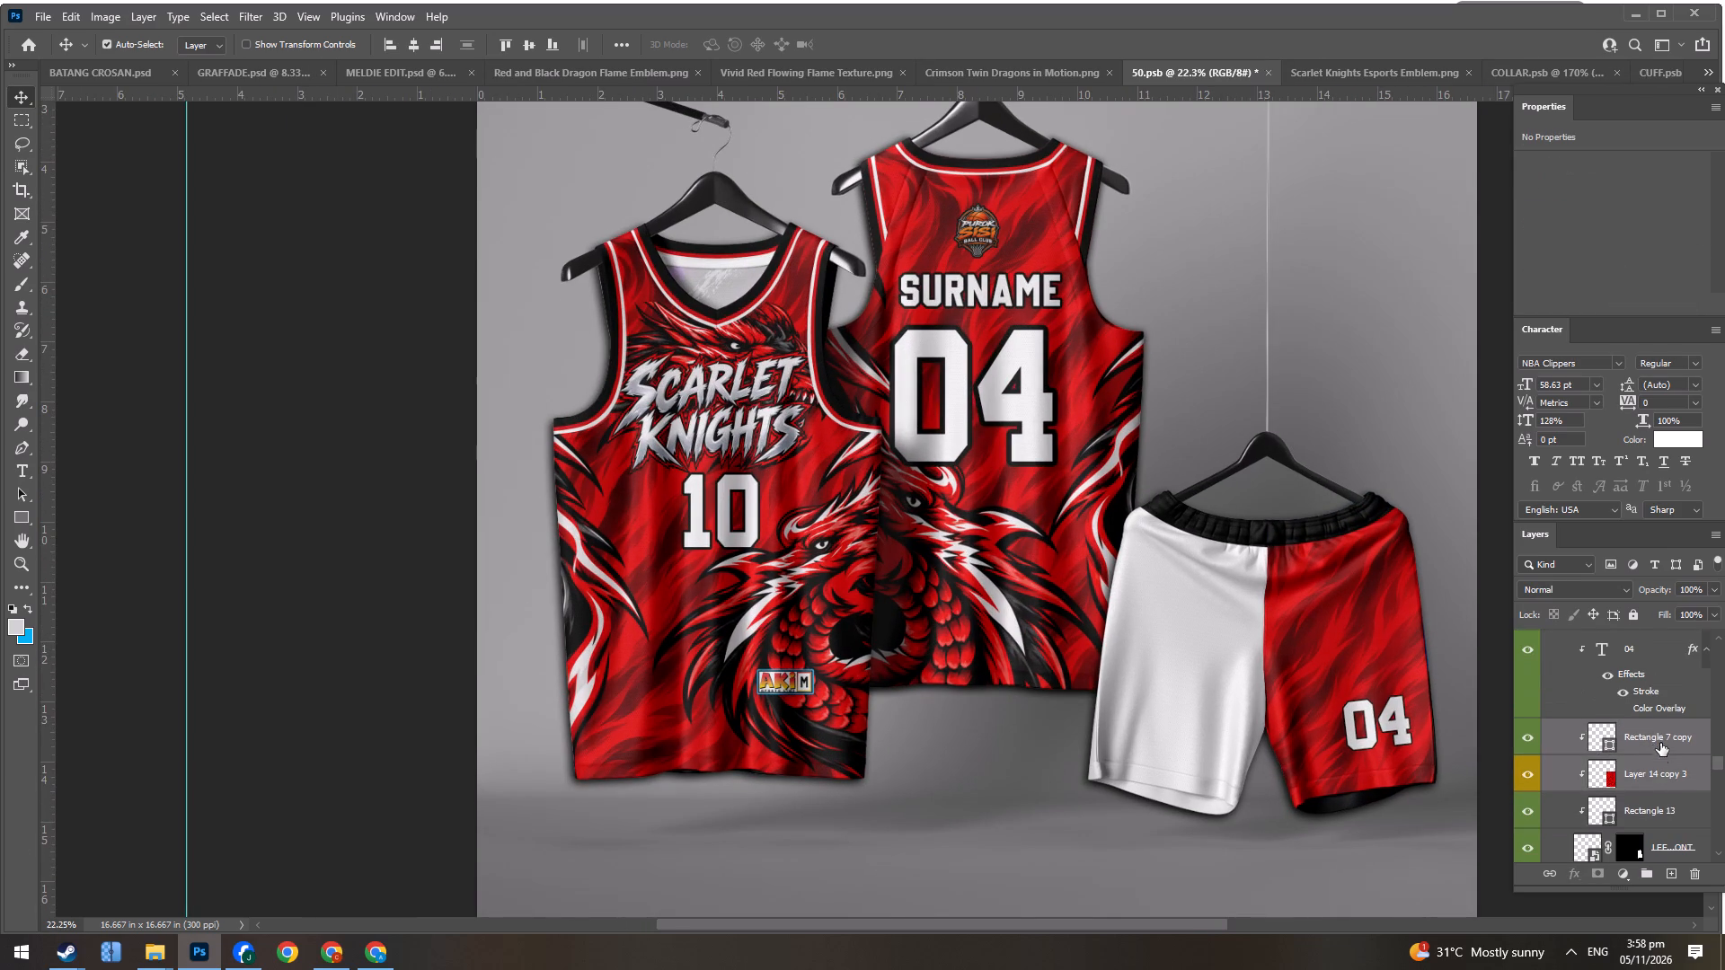
pyautogui.click(1670, 776)
pyautogui.keyDown('ctrl'); pyautogui.click(1664, 803); pyautogui.keyUp('ctrl')
pyautogui.scroll(4, 1645, 757)
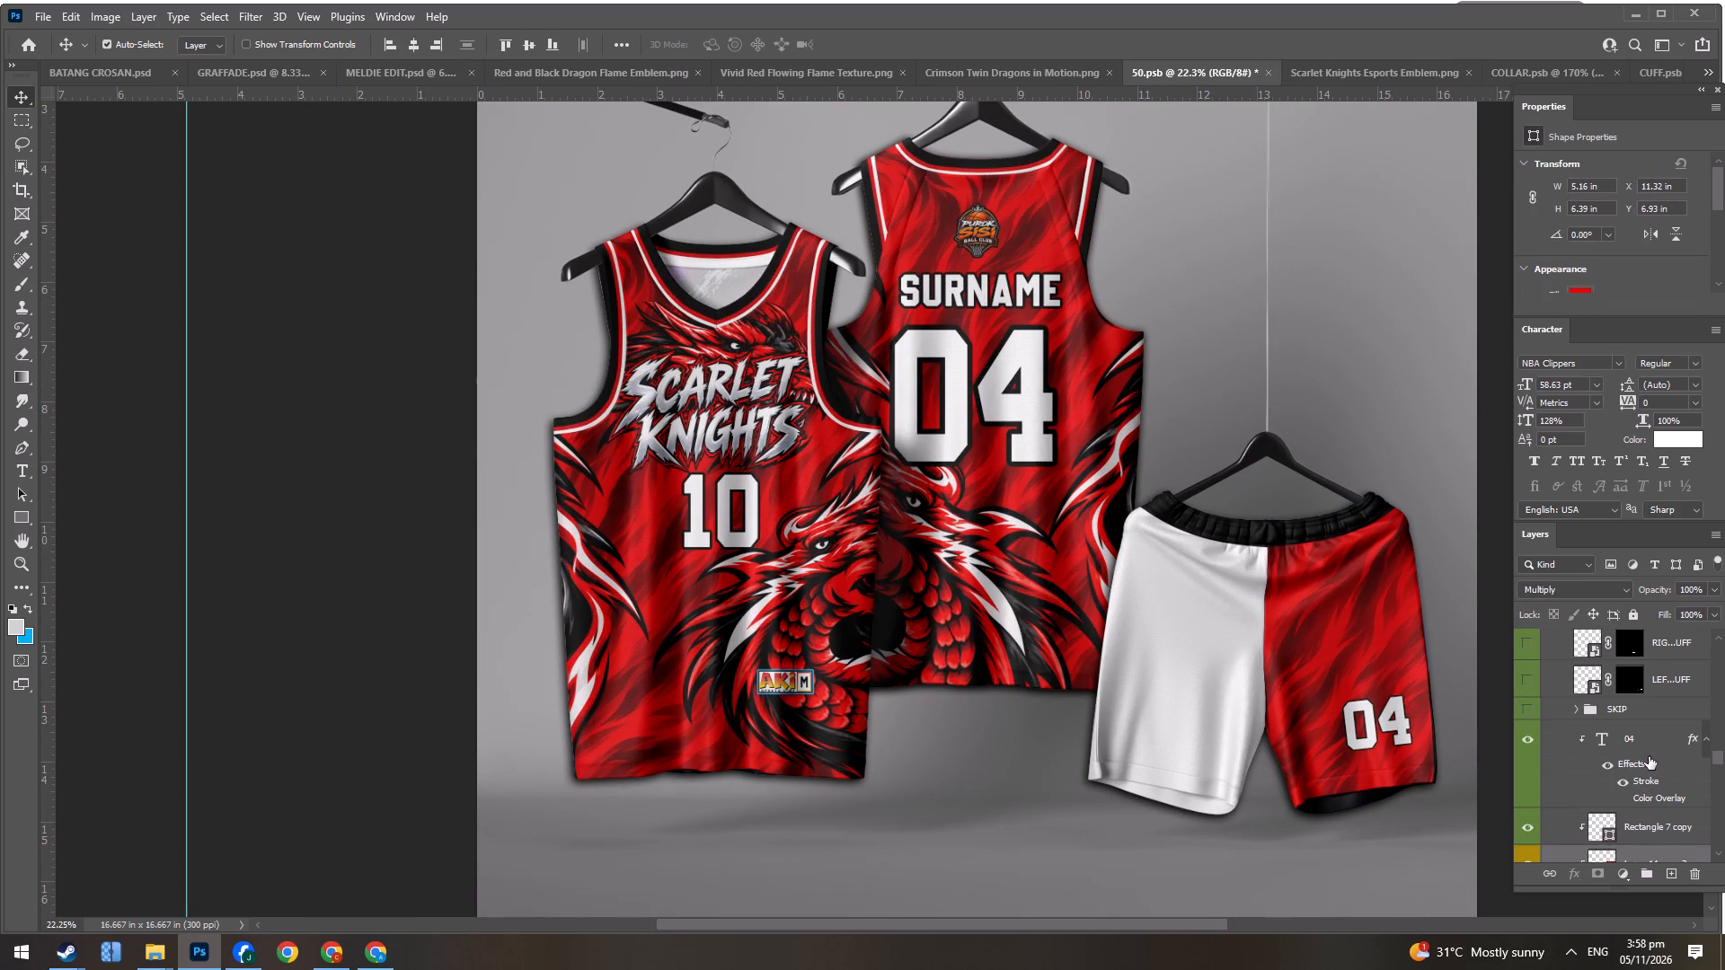
pyautogui.scroll(-7, 1649, 756)
pyautogui.keyDown('alt'); pyautogui.moveTo(1654, 743); pyautogui.dragTo(1651, 837); pyautogui.keyUp('alt')
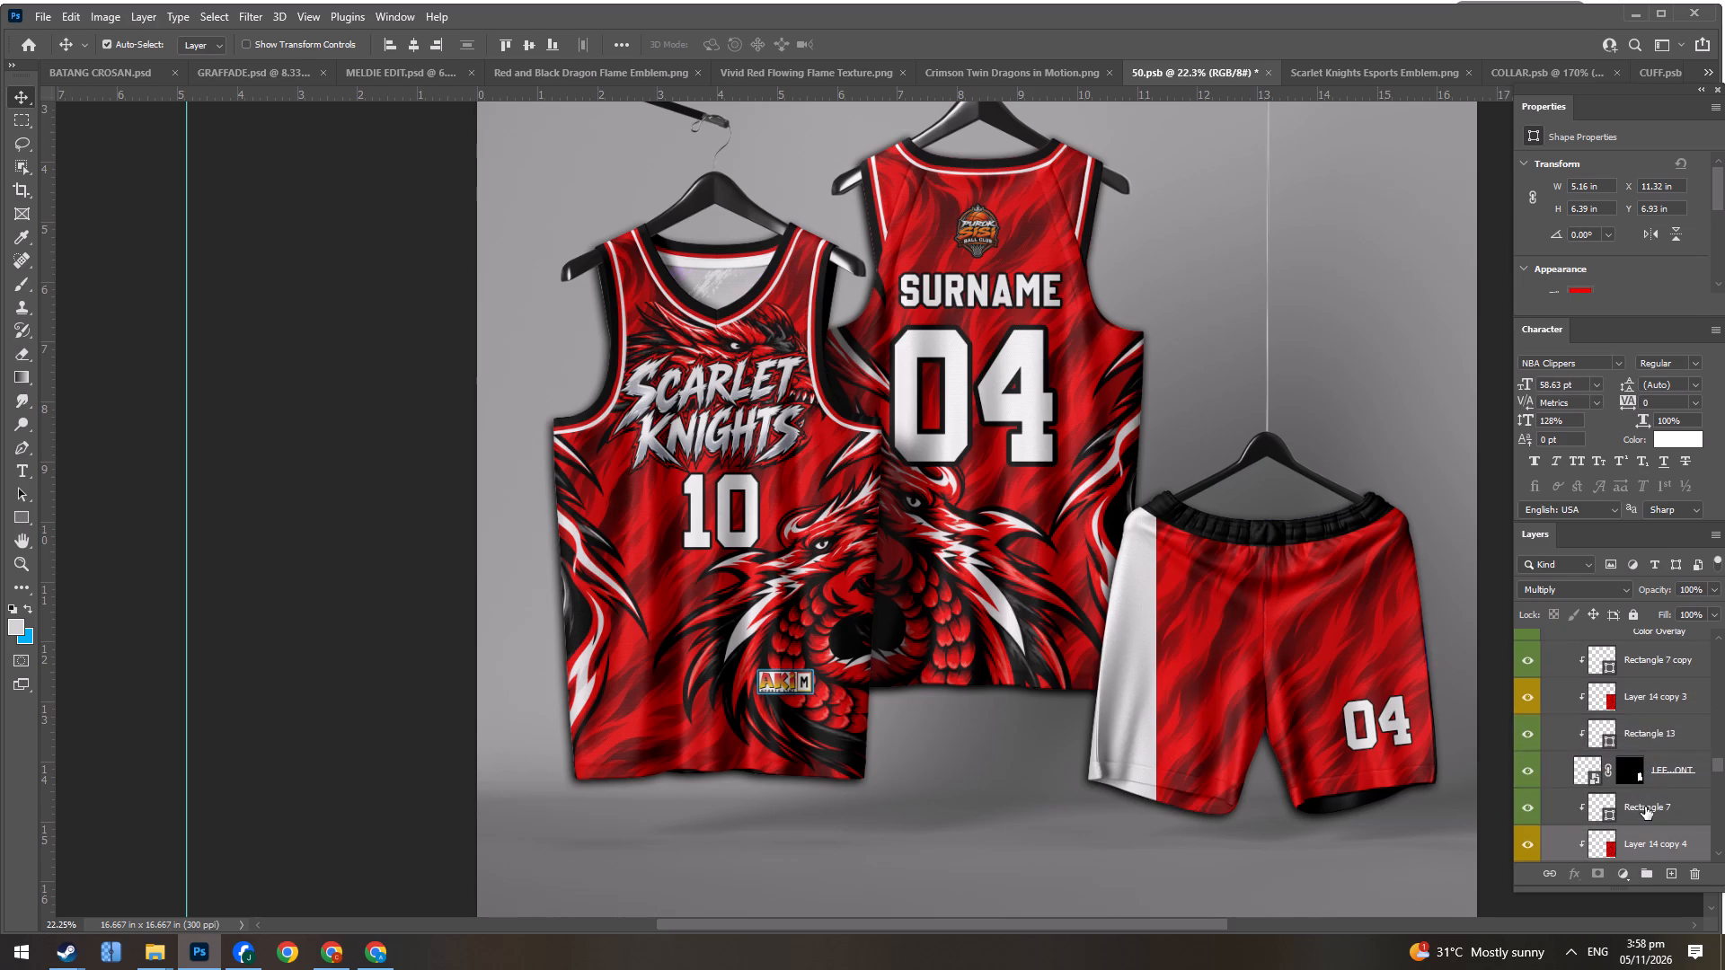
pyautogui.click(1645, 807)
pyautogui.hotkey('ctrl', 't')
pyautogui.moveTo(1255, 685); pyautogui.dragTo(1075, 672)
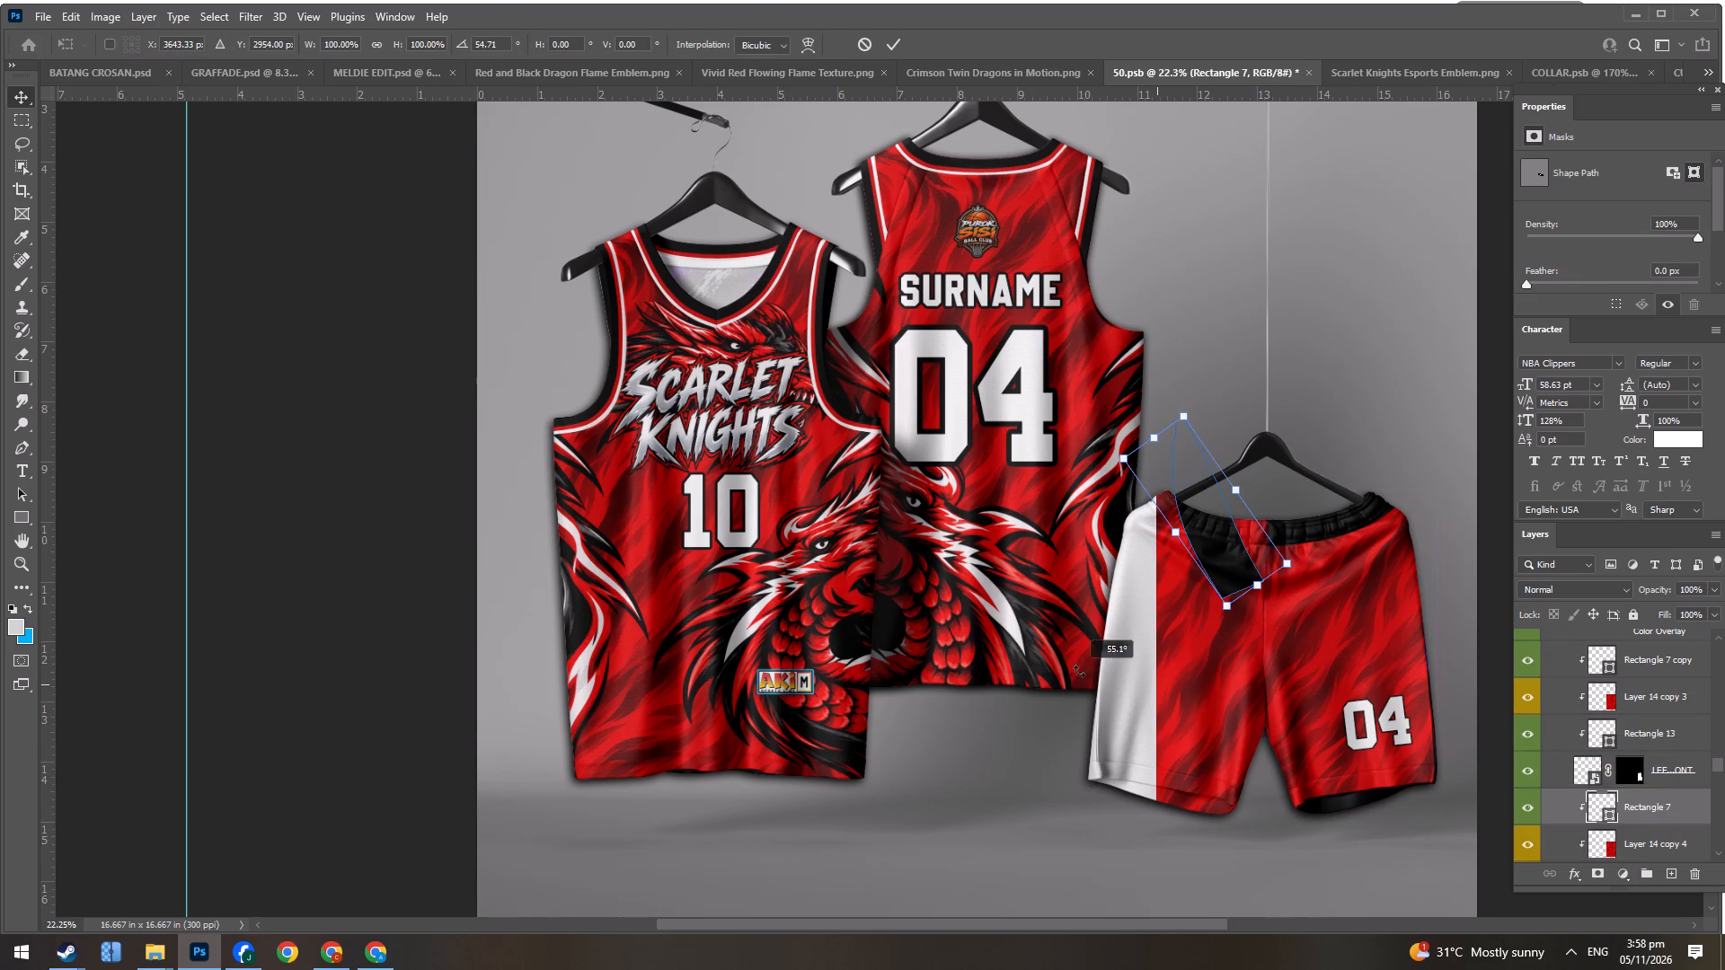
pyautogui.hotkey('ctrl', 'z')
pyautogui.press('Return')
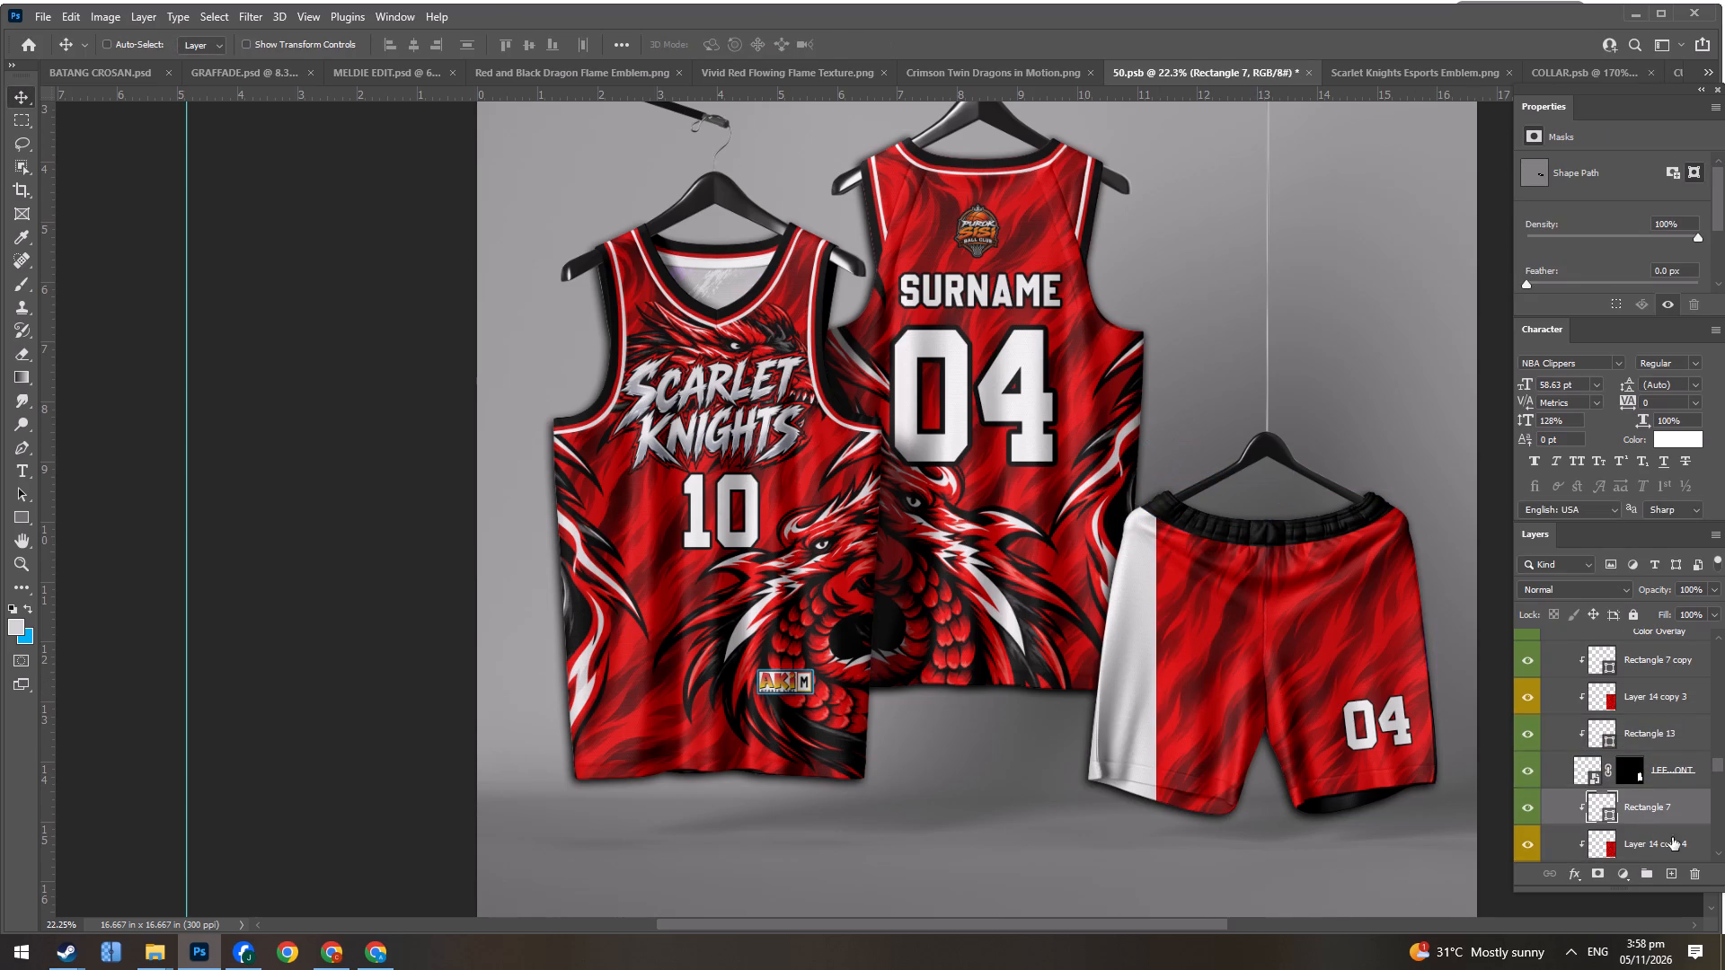
# Move the duplicated flame texture, Layer 14 copy 4, over the shorts' remaining white area and flip it horizontally.
pyautogui.click(1669, 847)
pyautogui.hotkey('ctrl', 't')
pyautogui.moveTo(1211, 692); pyautogui.dragTo(1080, 694)
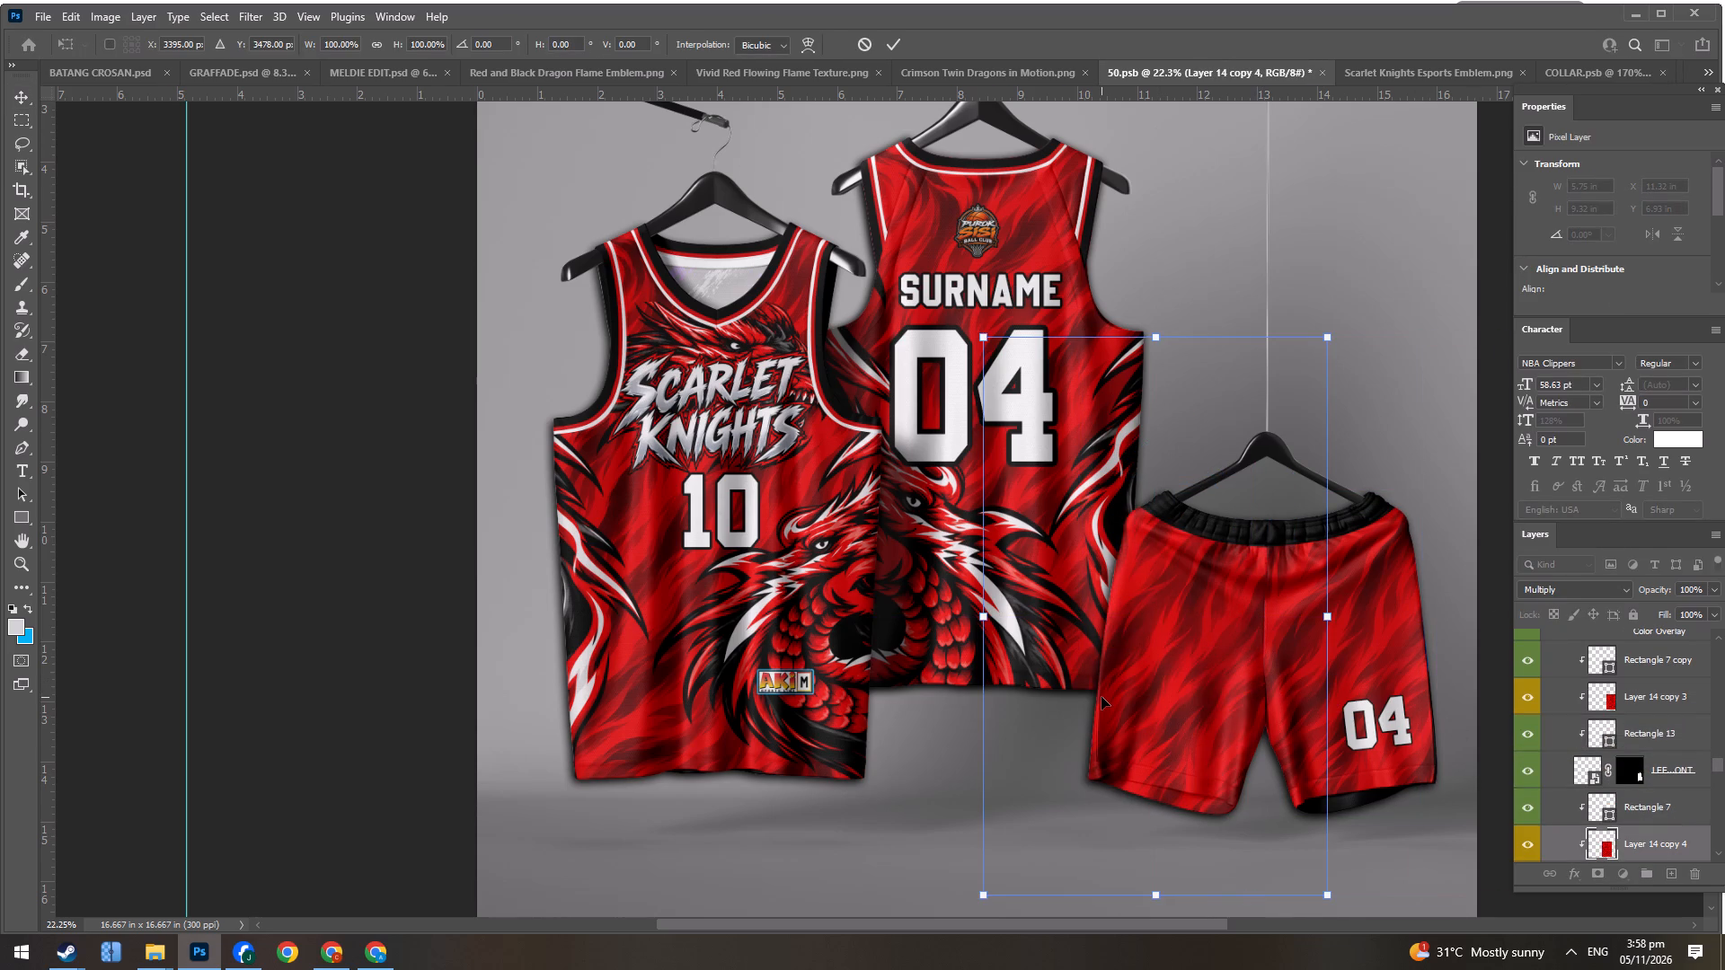
pyautogui.rightClick(1231, 551)
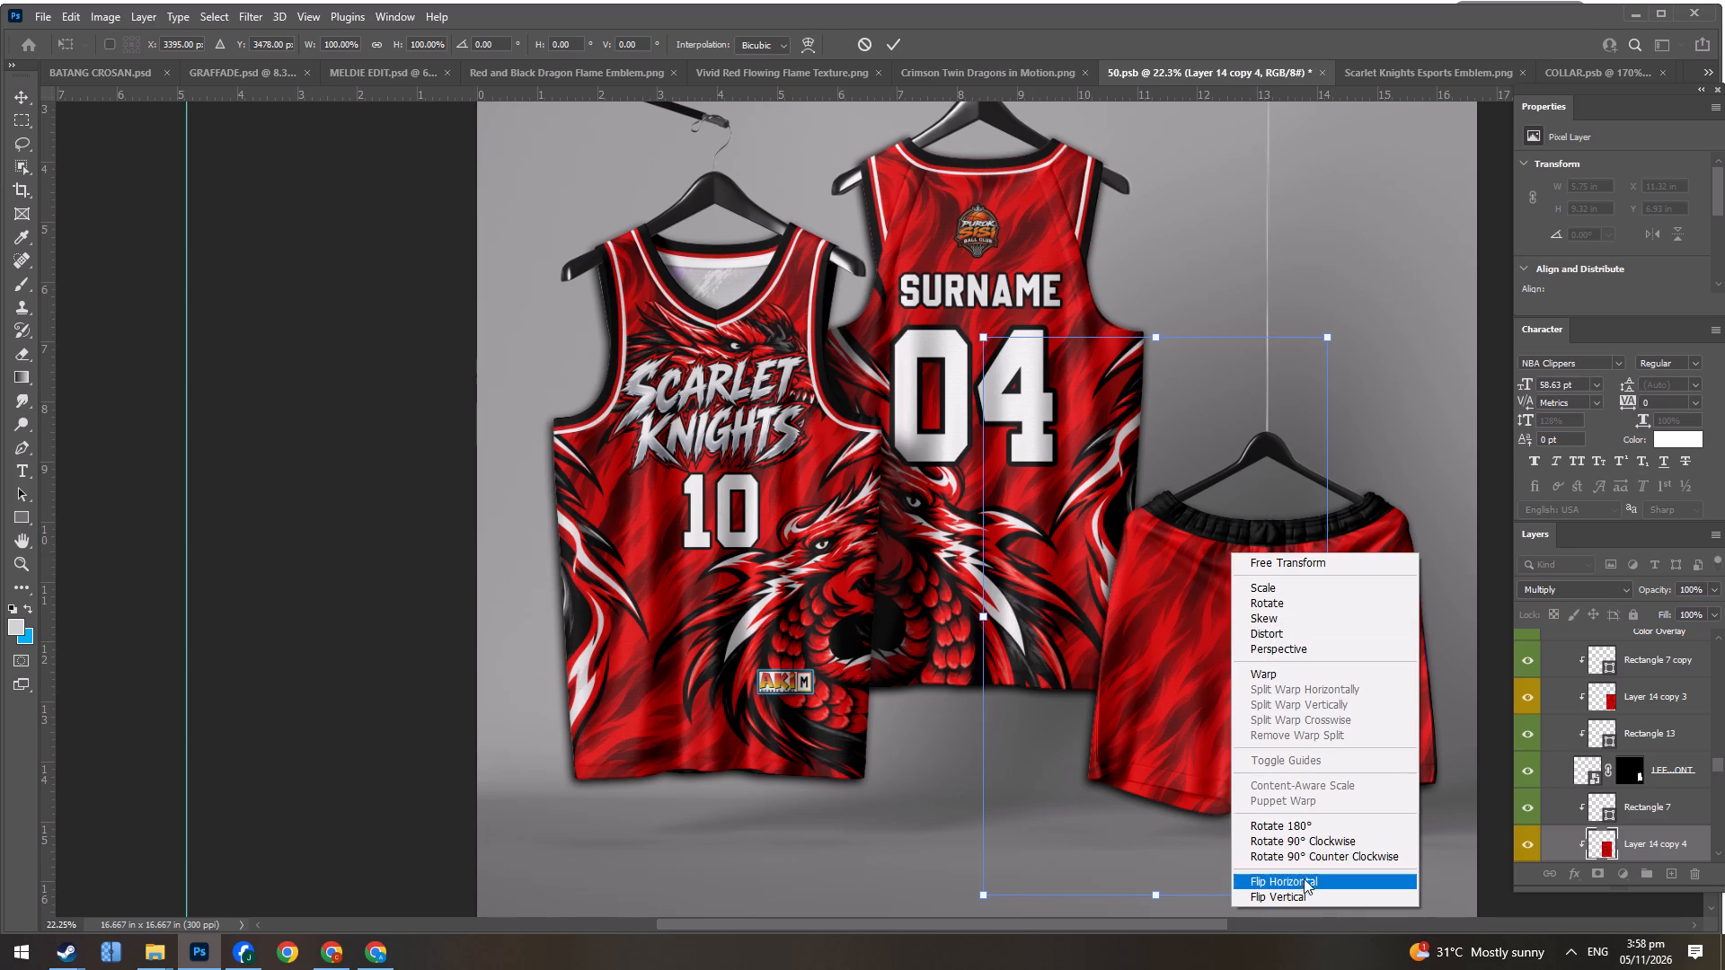
pyautogui.click(1303, 881)
# Reposition the flipped flame texture, Layer 14 copy 4, so its pattern mirrors the flames on the 04 leg.
pyautogui.moveTo(1207, 716); pyautogui.dragTo(1190, 777)
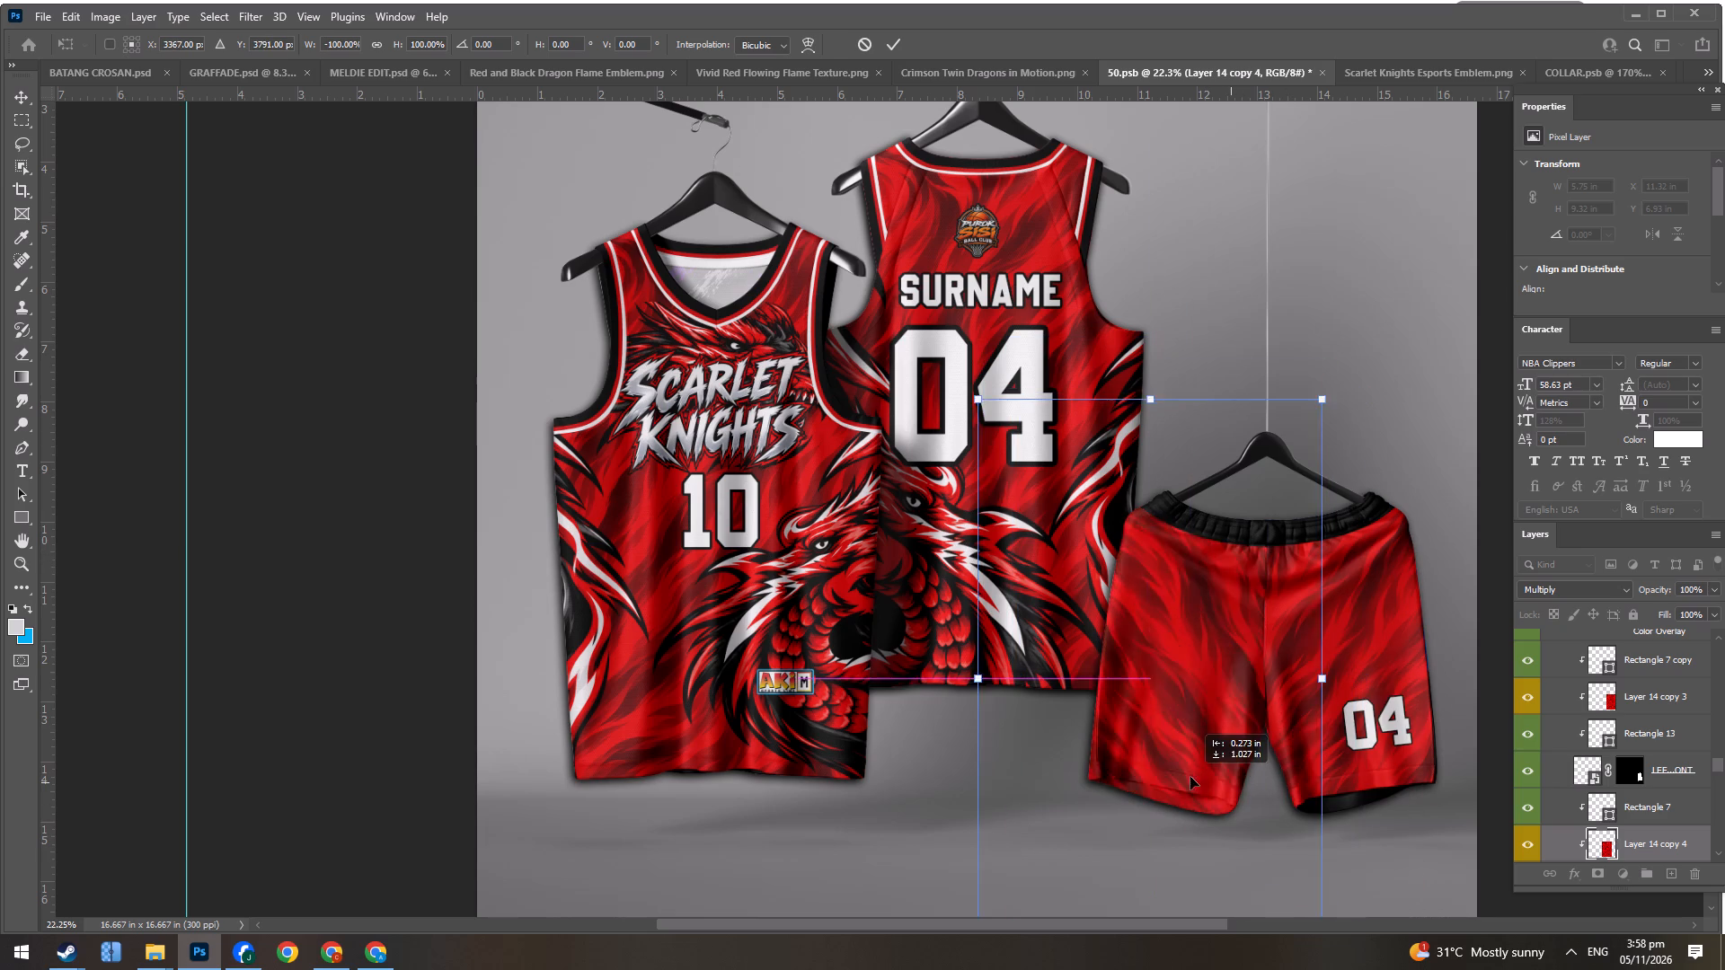
pyautogui.moveTo(1190, 777); pyautogui.dragTo(1233, 713)
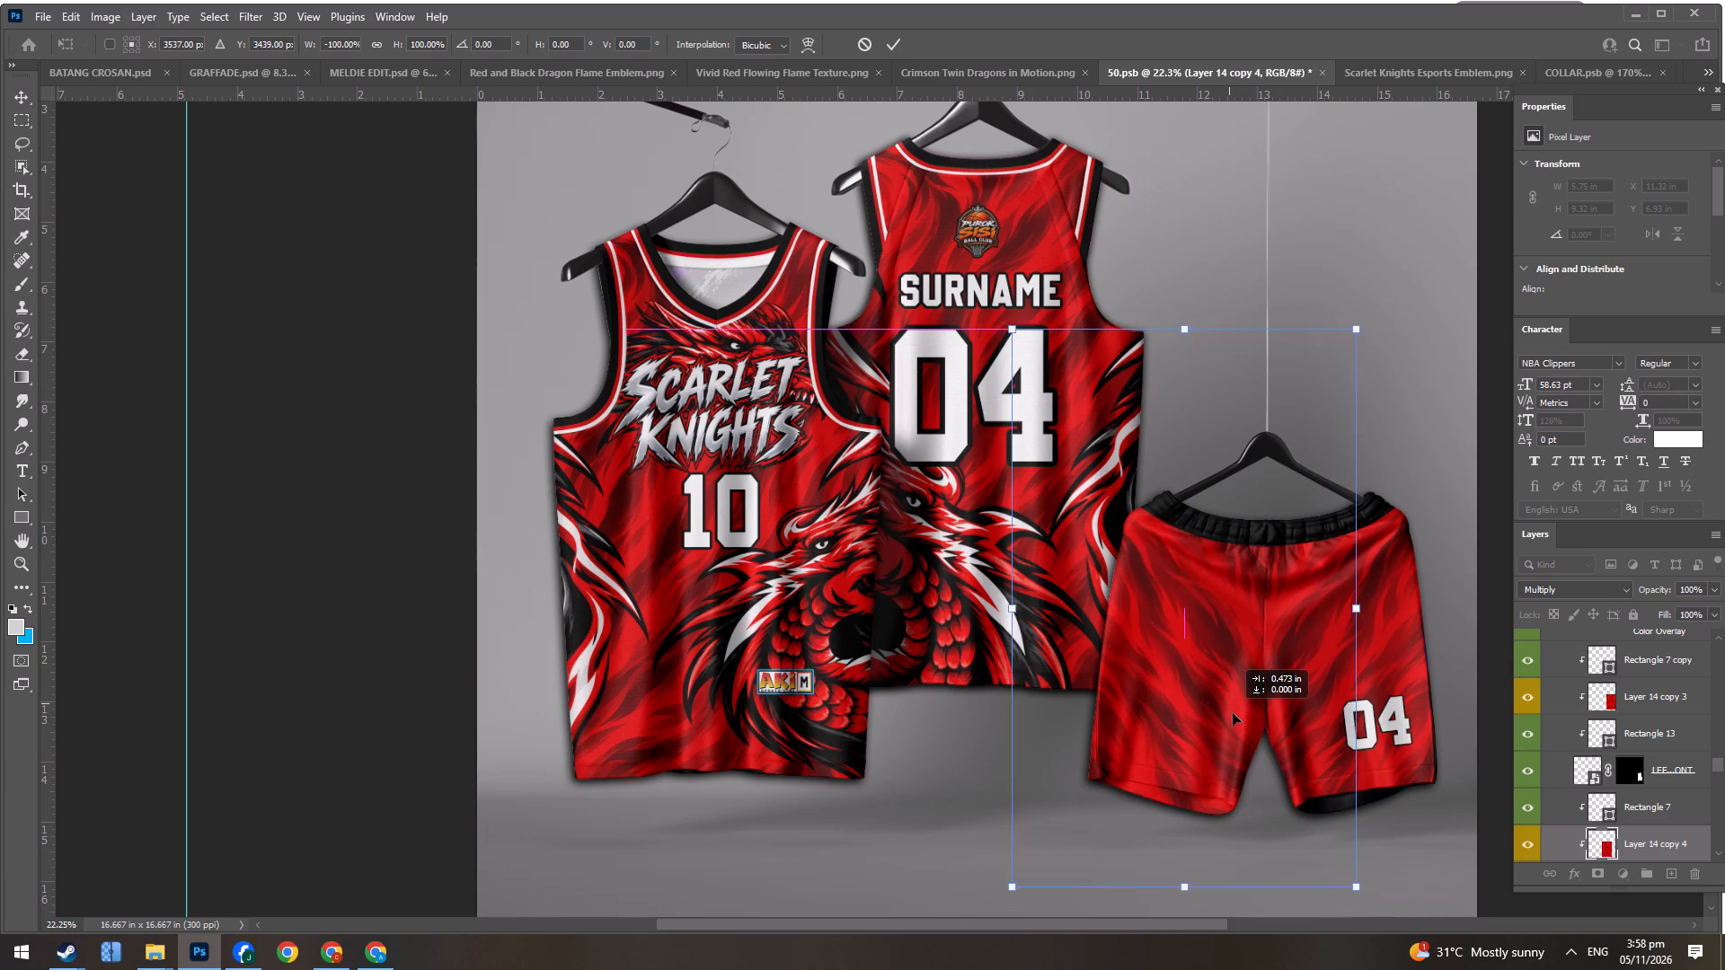
pyautogui.moveTo(1233, 713); pyautogui.dragTo(1238, 708)
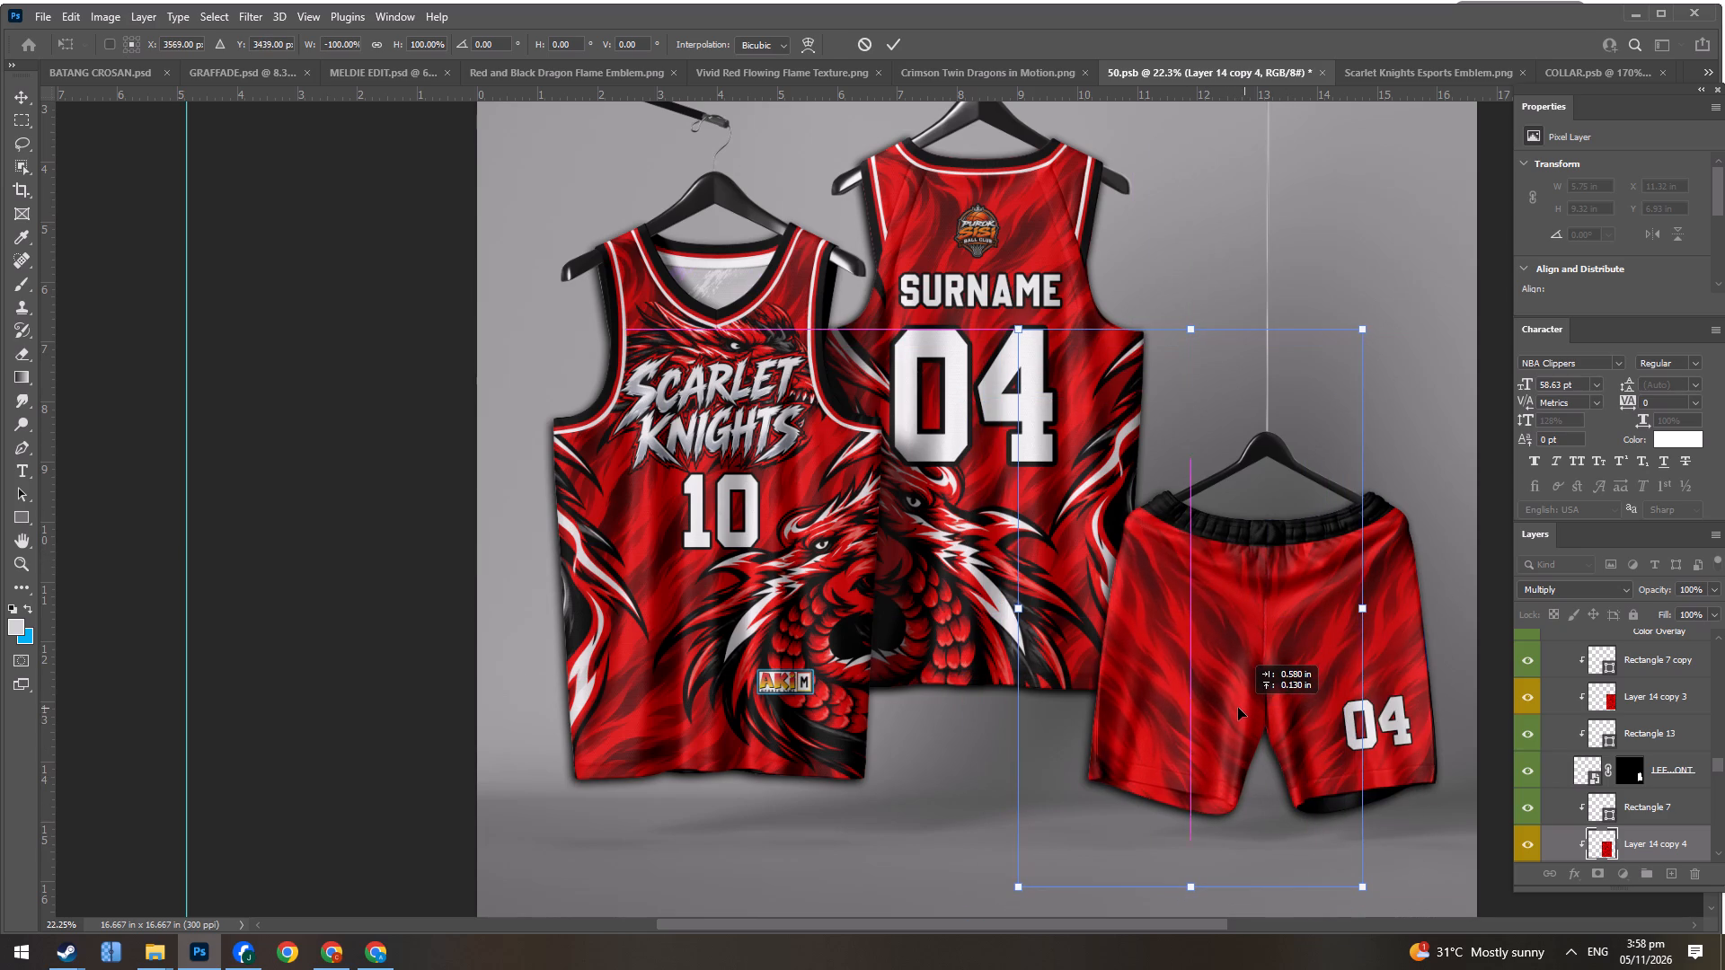
pyautogui.moveTo(1238, 708); pyautogui.dragTo(1250, 720)
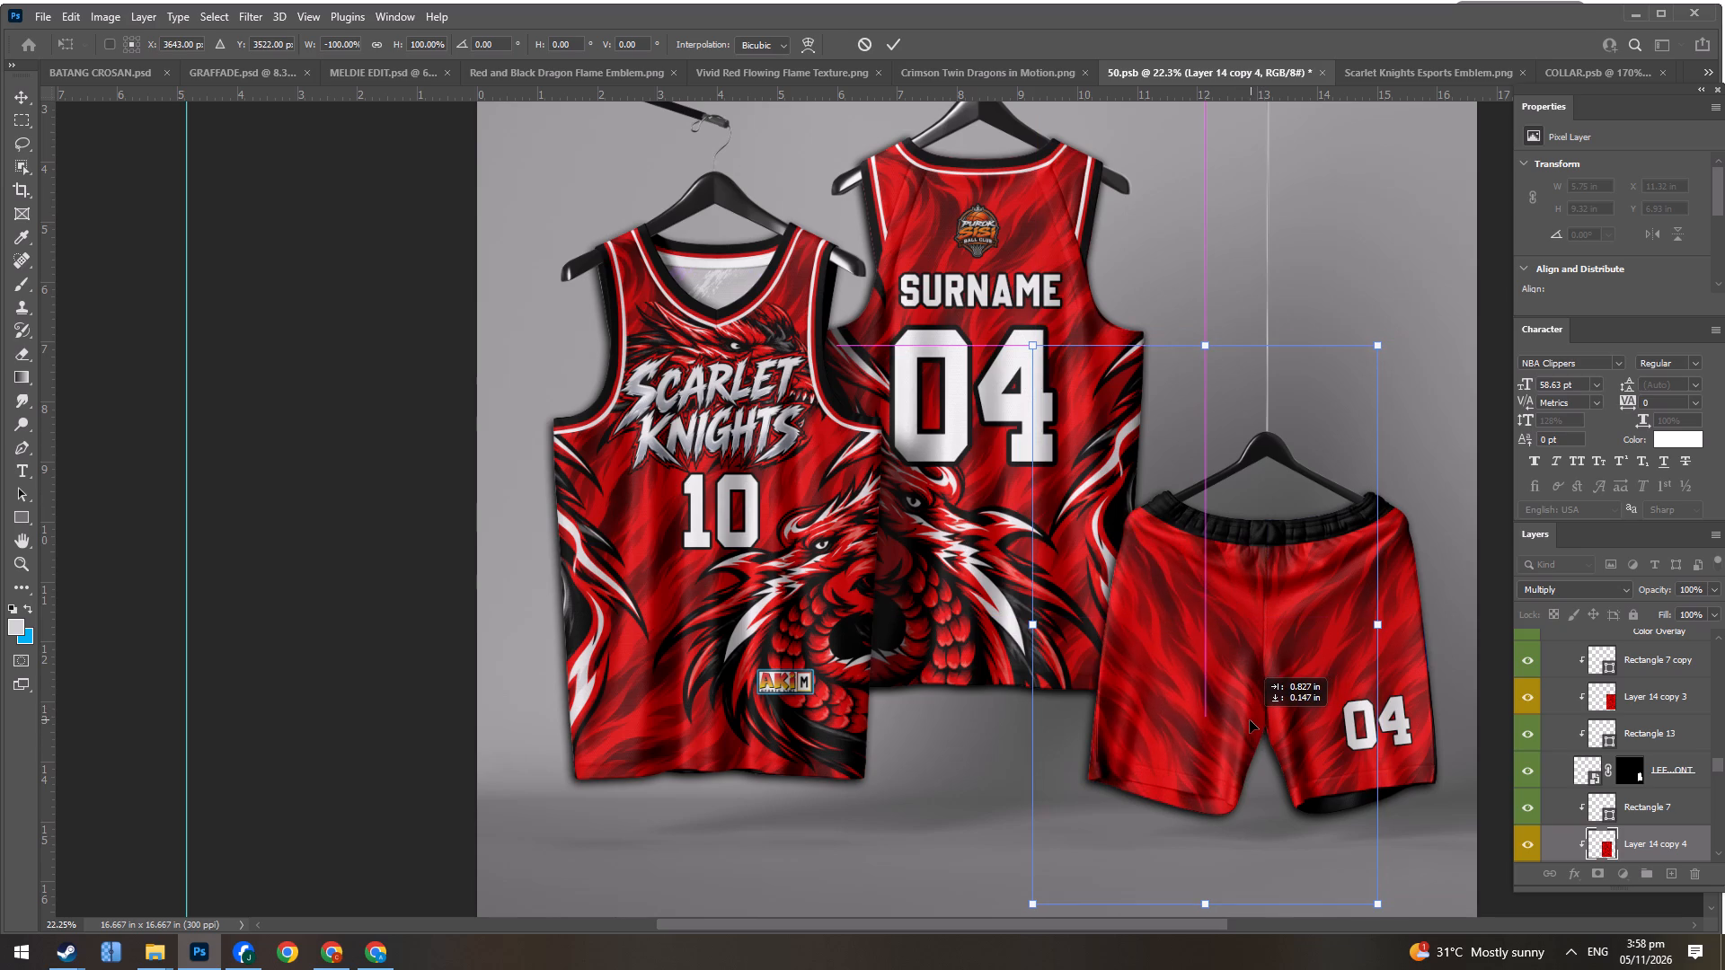
pyautogui.moveTo(1250, 720); pyautogui.dragTo(1246, 706)
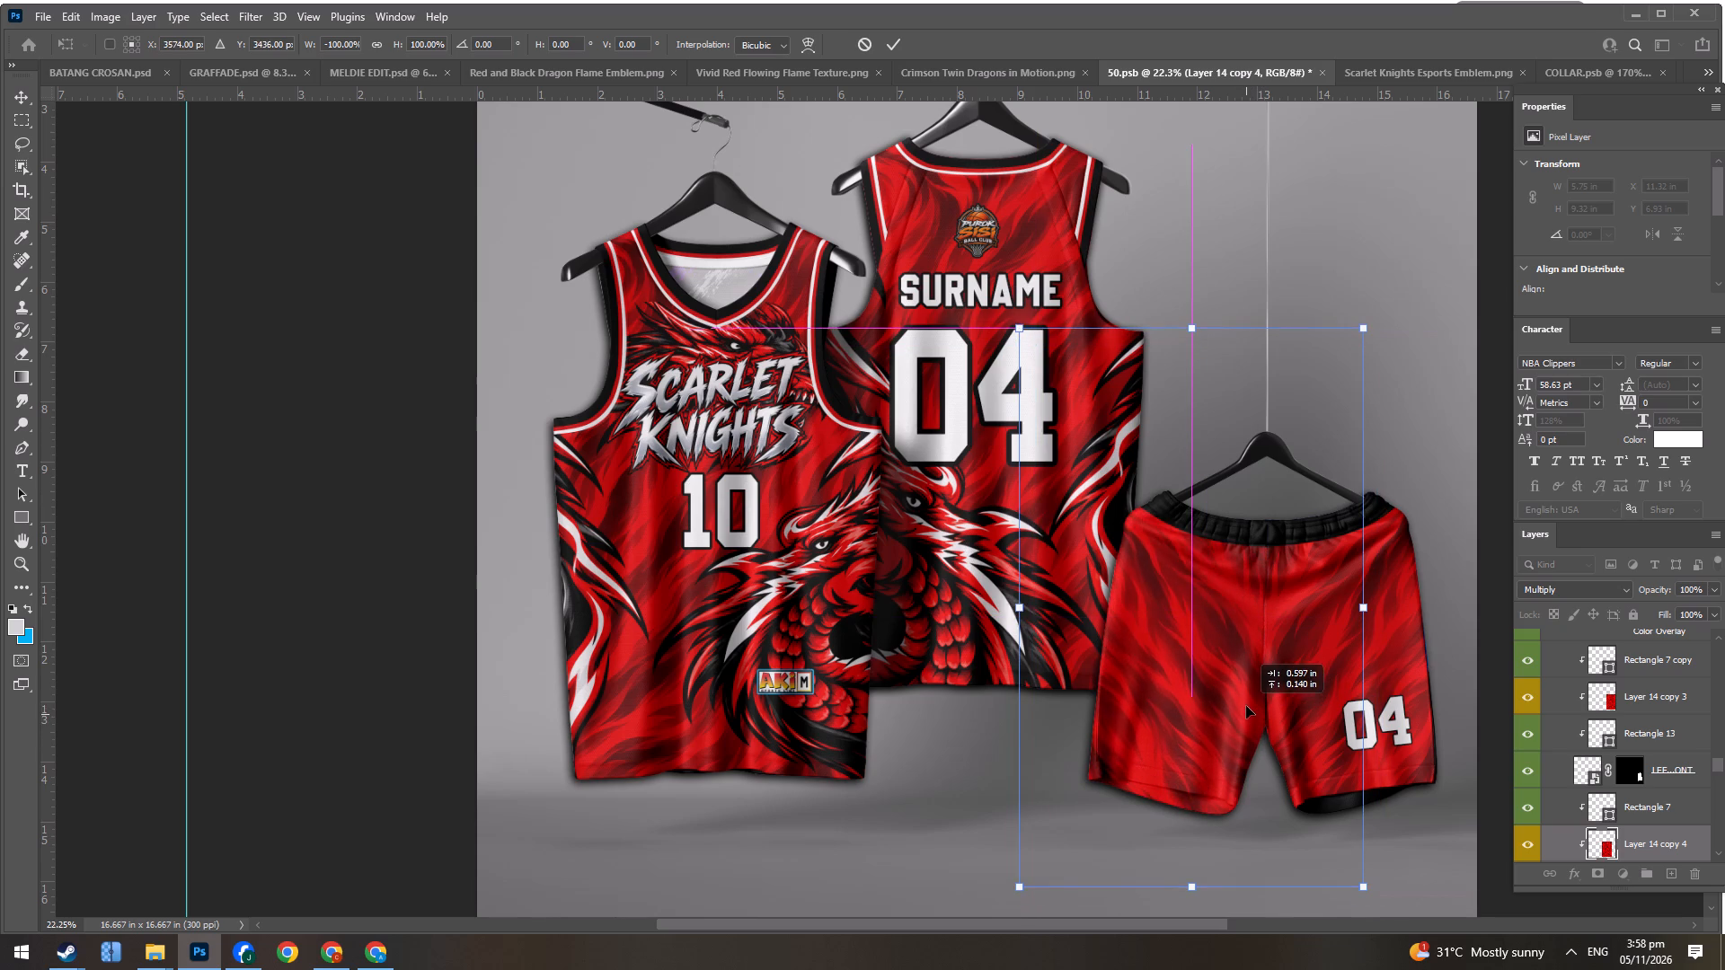
pyautogui.moveTo(1246, 706); pyautogui.dragTo(1232, 699)
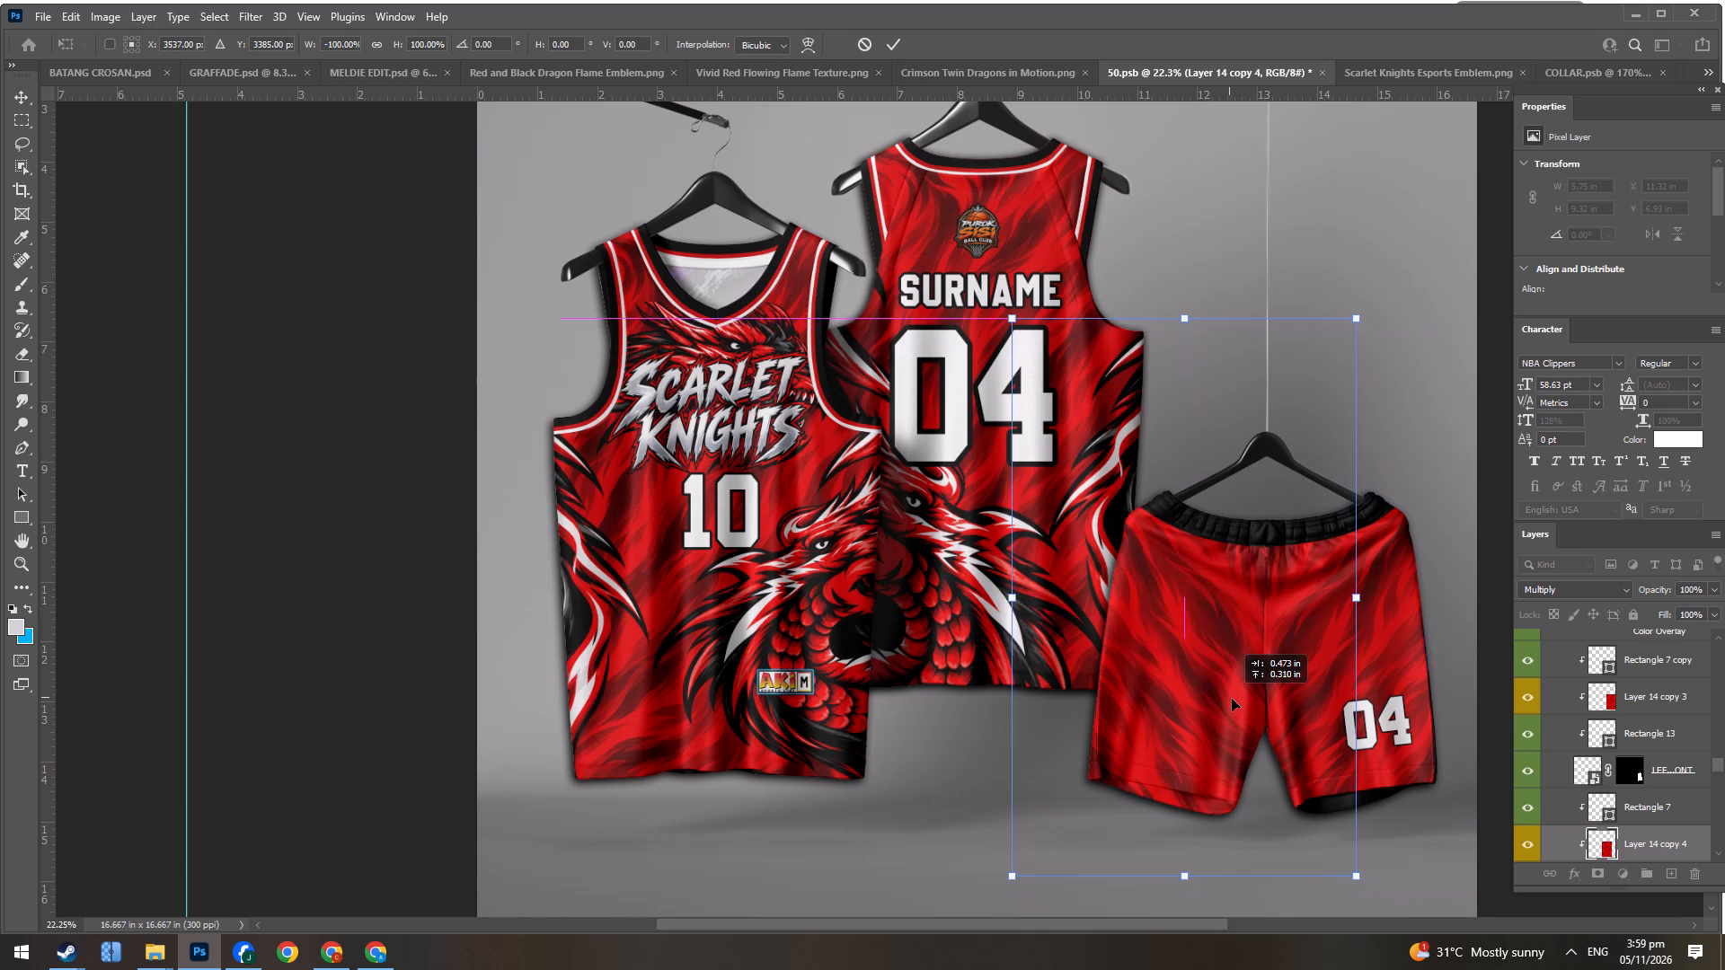
pyautogui.moveTo(1232, 699); pyautogui.dragTo(1251, 710)
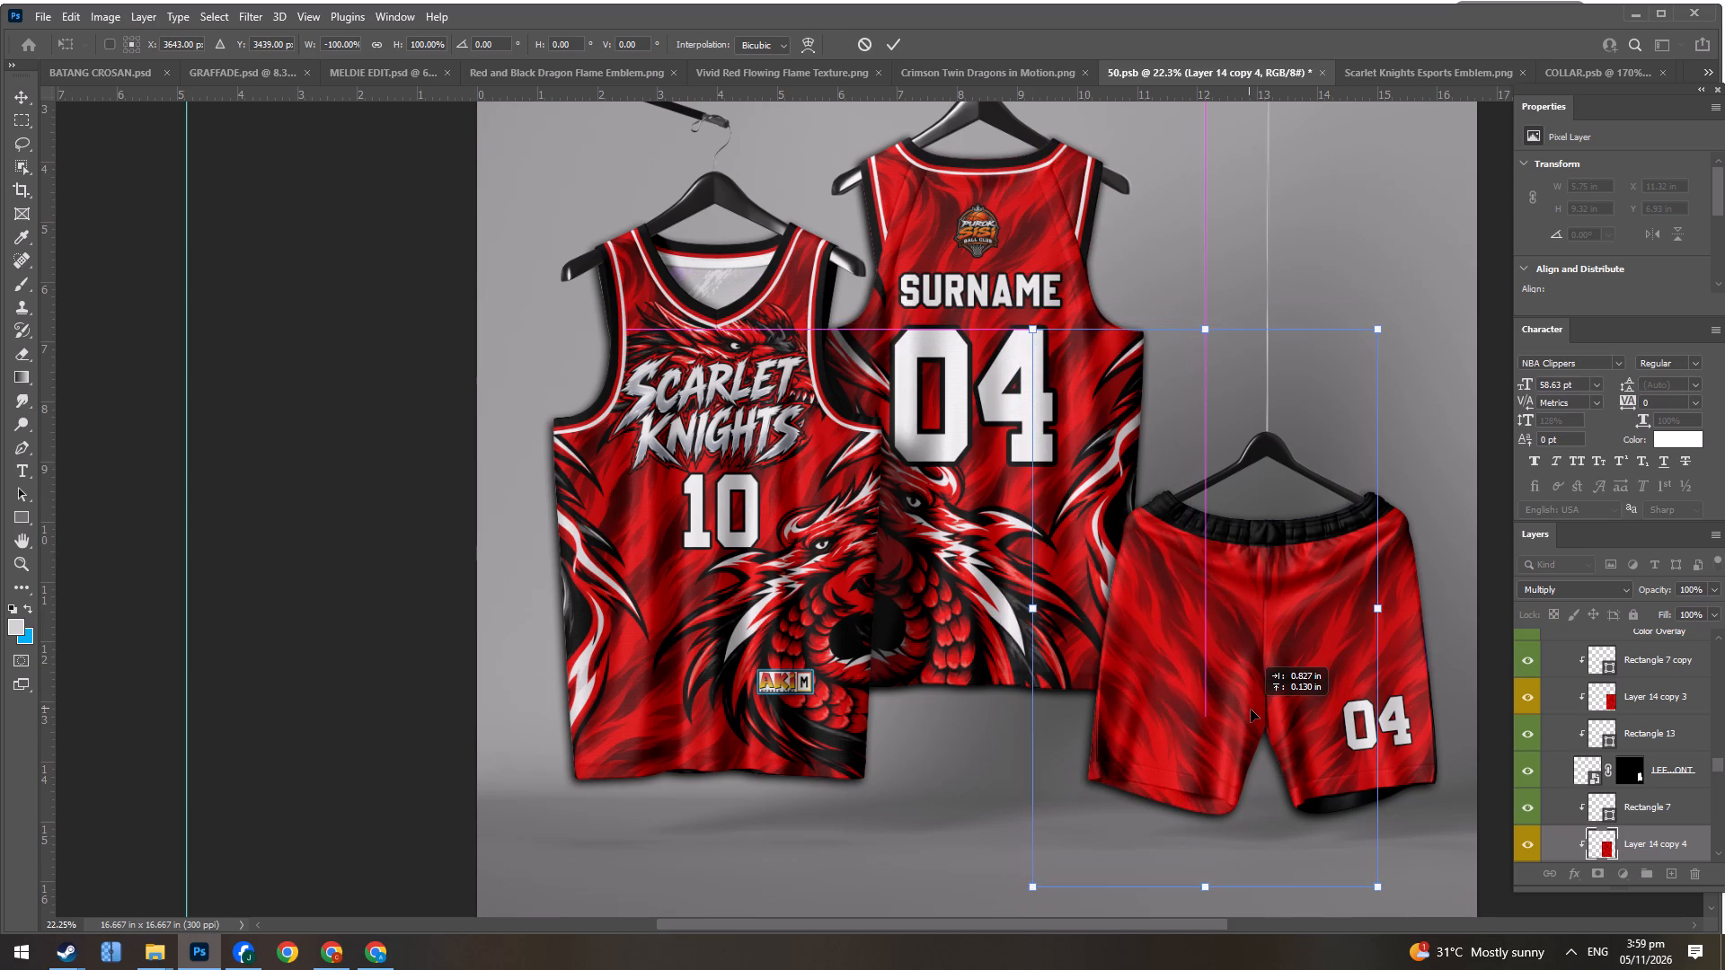
pyautogui.moveTo(1251, 710); pyautogui.dragTo(1252, 719)
pyautogui.click(1231, 716)
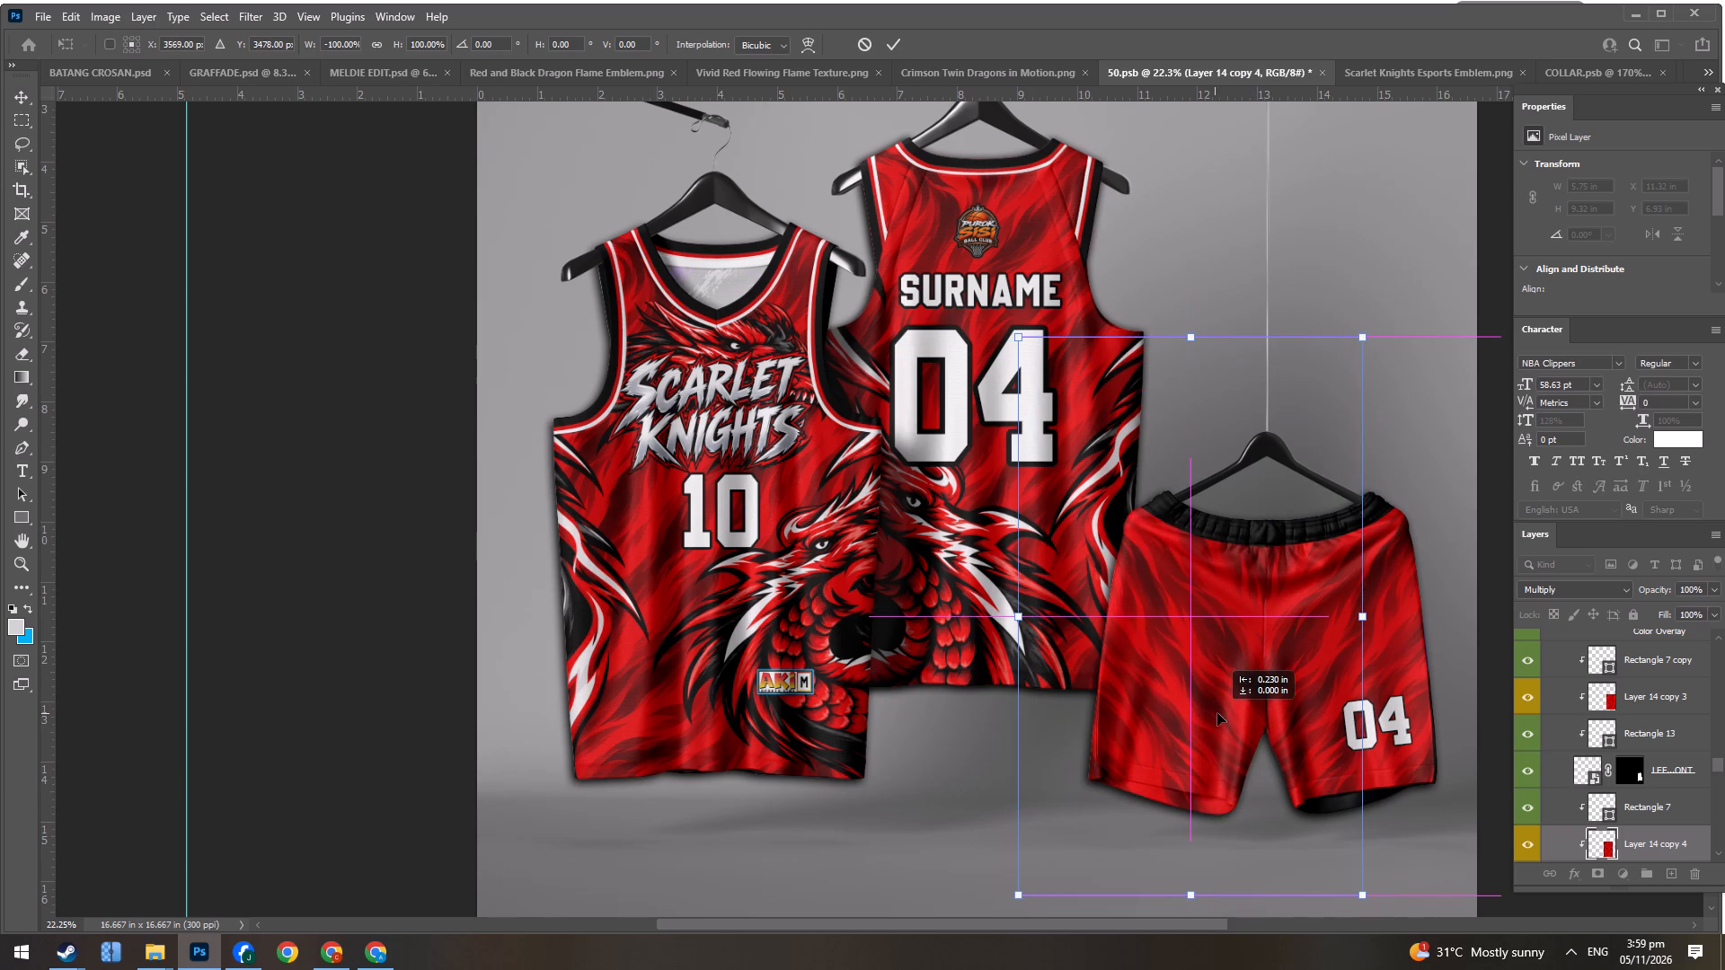
pyautogui.keyDown('alt'); pyautogui.scroll(6, 1224, 711); pyautogui.keyUp('alt')
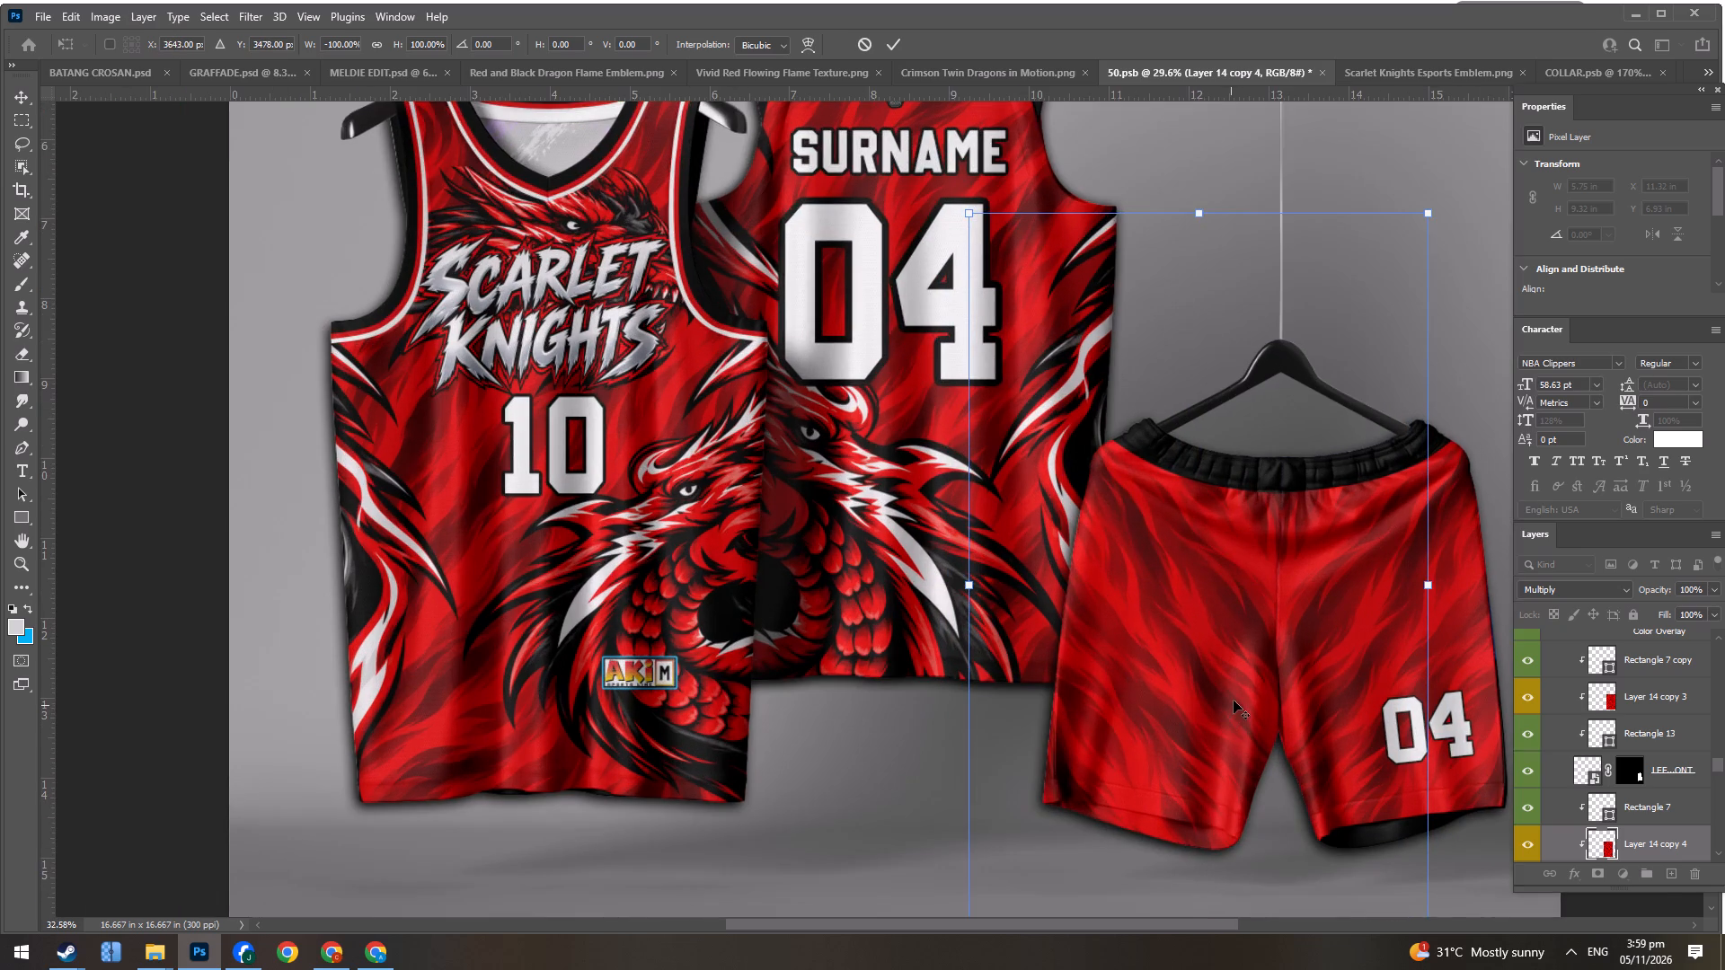
pyautogui.click(1264, 657)
pyautogui.moveTo(1253, 663); pyautogui.dragTo(1238, 669)
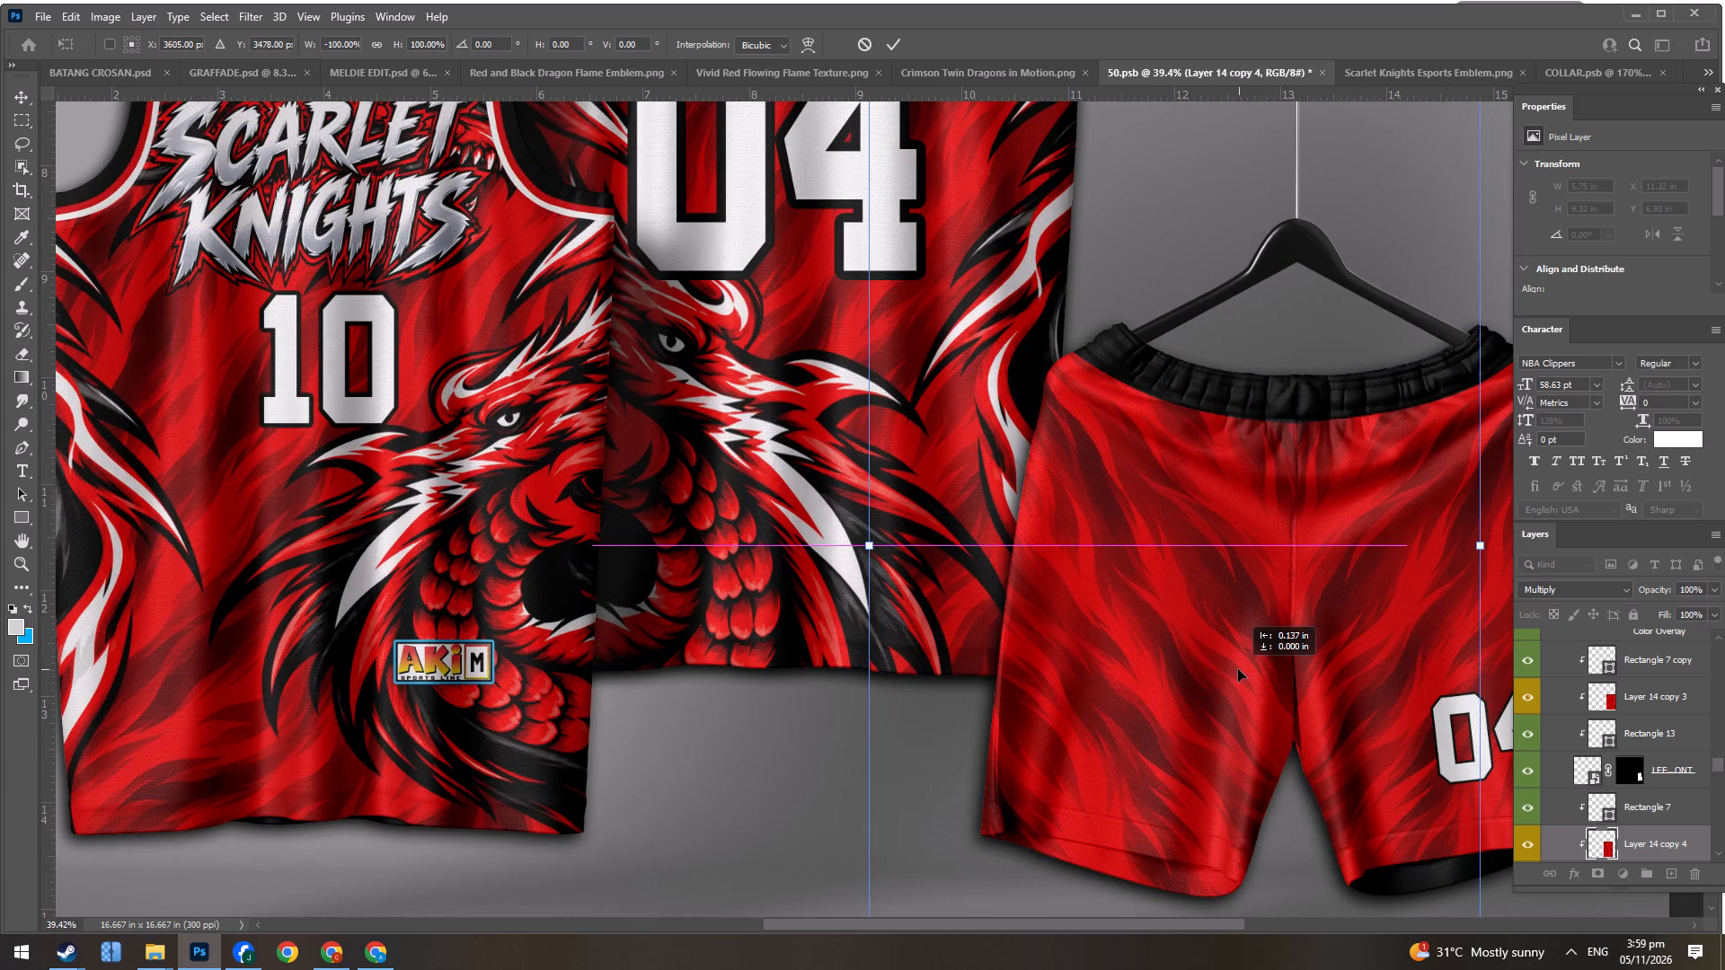
pyautogui.moveTo(1238, 669); pyautogui.dragTo(1232, 669)
# Fine-tune the flipped flame texture's horizontal position so the flames meet symmetrically at the shorts' centre seam.
pyautogui.keyDown('alt'); pyautogui.scroll(-10, 1229, 687); pyautogui.keyUp('alt')
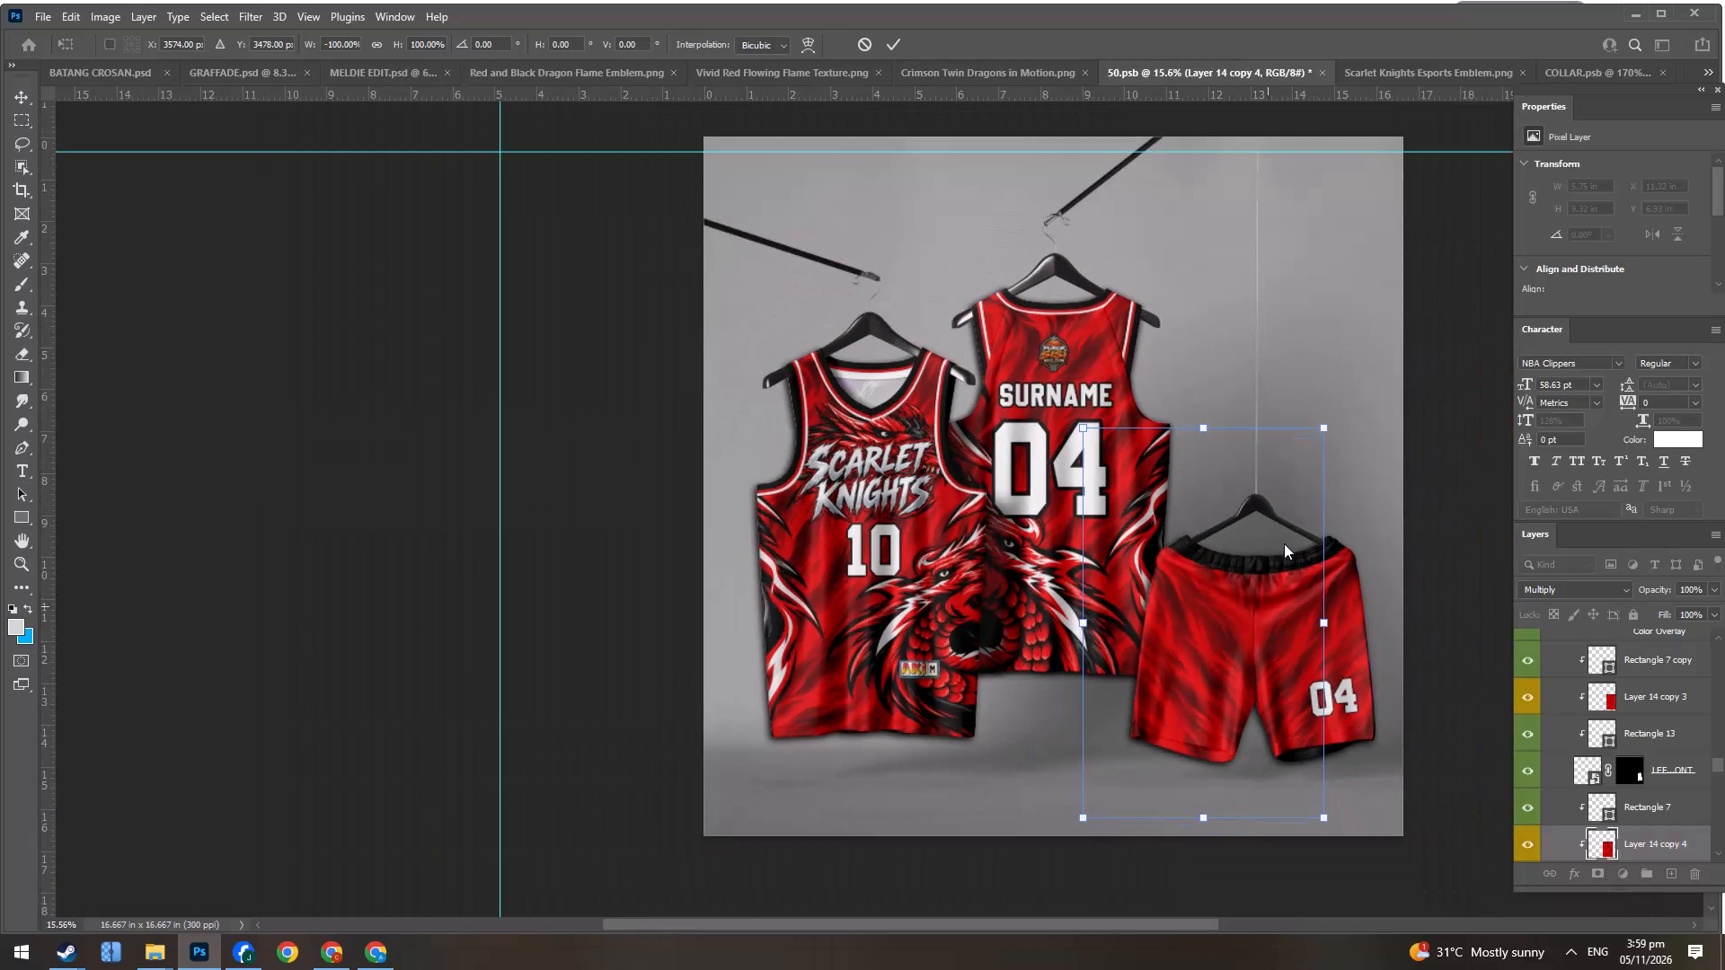
pyautogui.keyDown('alt'); pyautogui.scroll(20, 1287, 680); pyautogui.keyUp('alt')
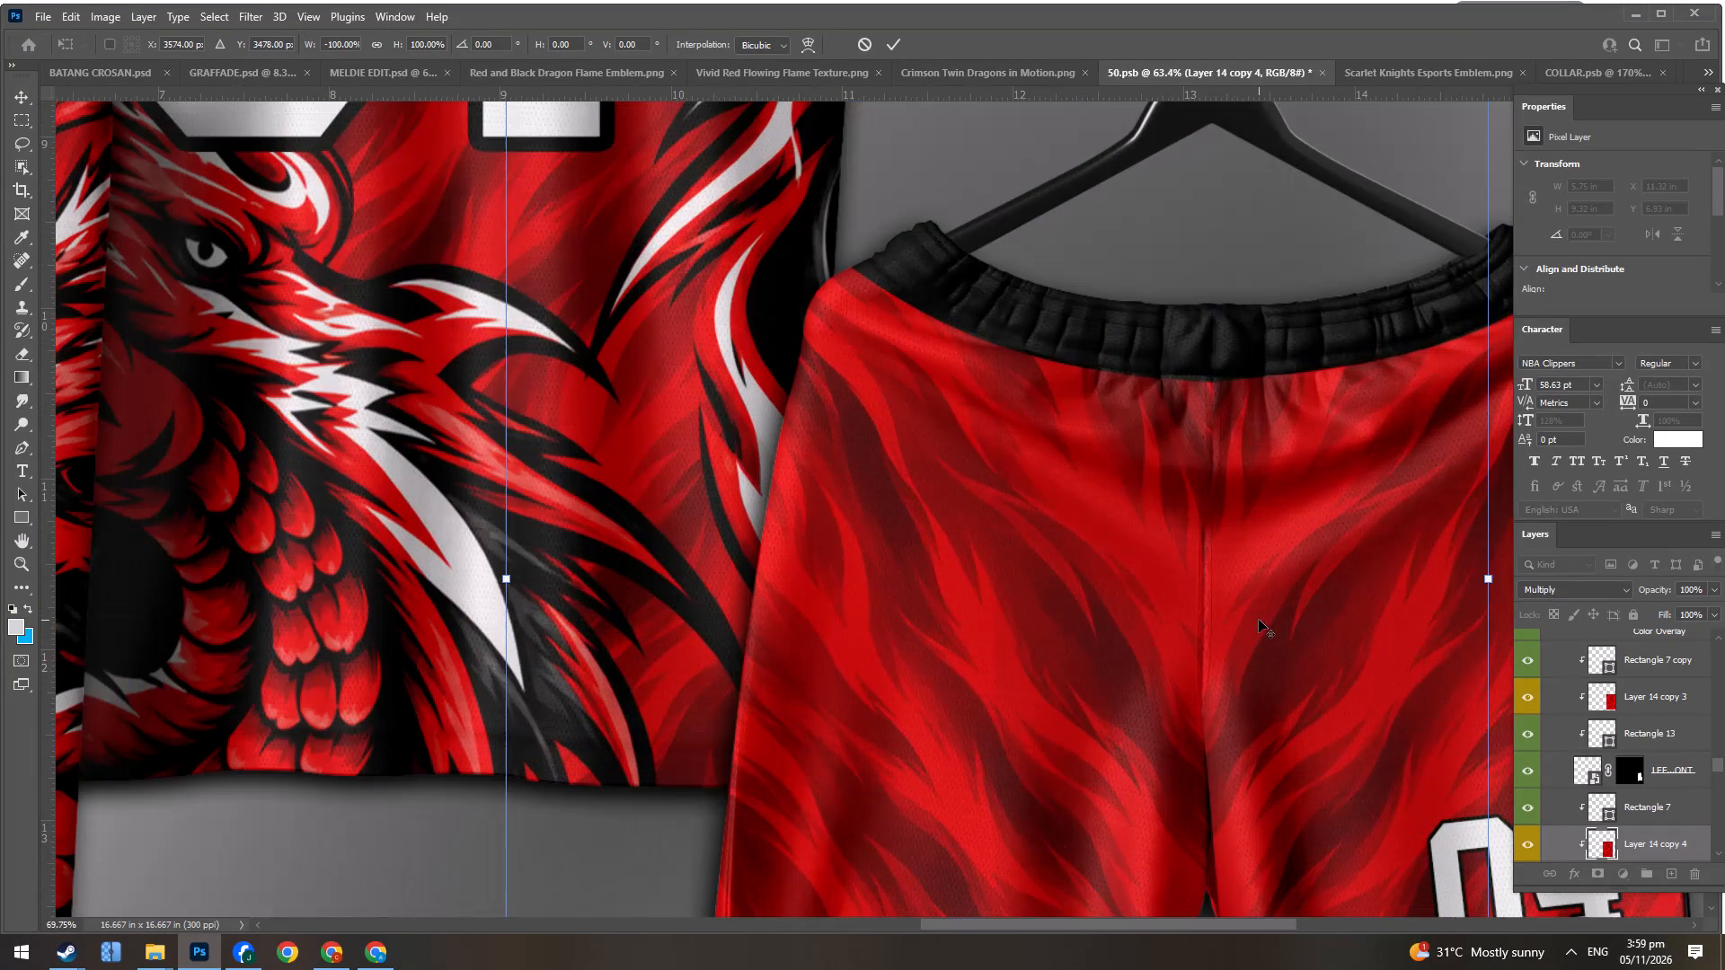
pyautogui.keyDown('alt'); pyautogui.scroll(1, 1259, 620); pyautogui.keyUp('alt')
pyautogui.click(1120, 620)
pyautogui.click(1150, 613)
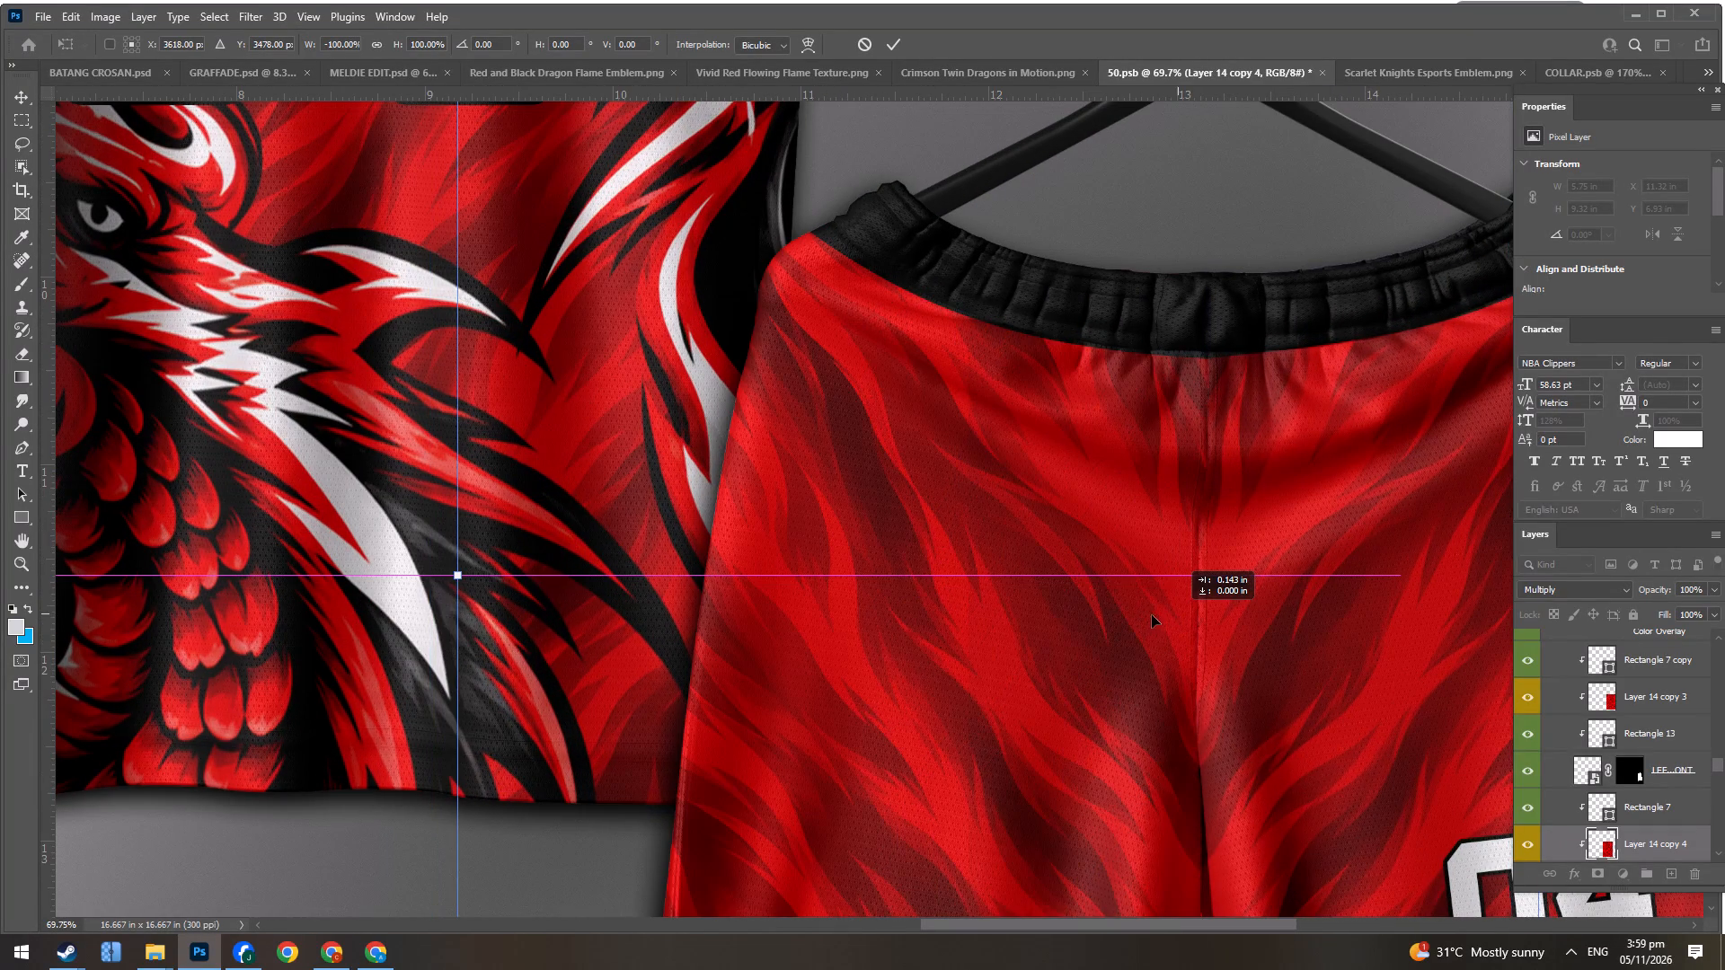
pyautogui.moveTo(1164, 617); pyautogui.dragTo(1190, 613)
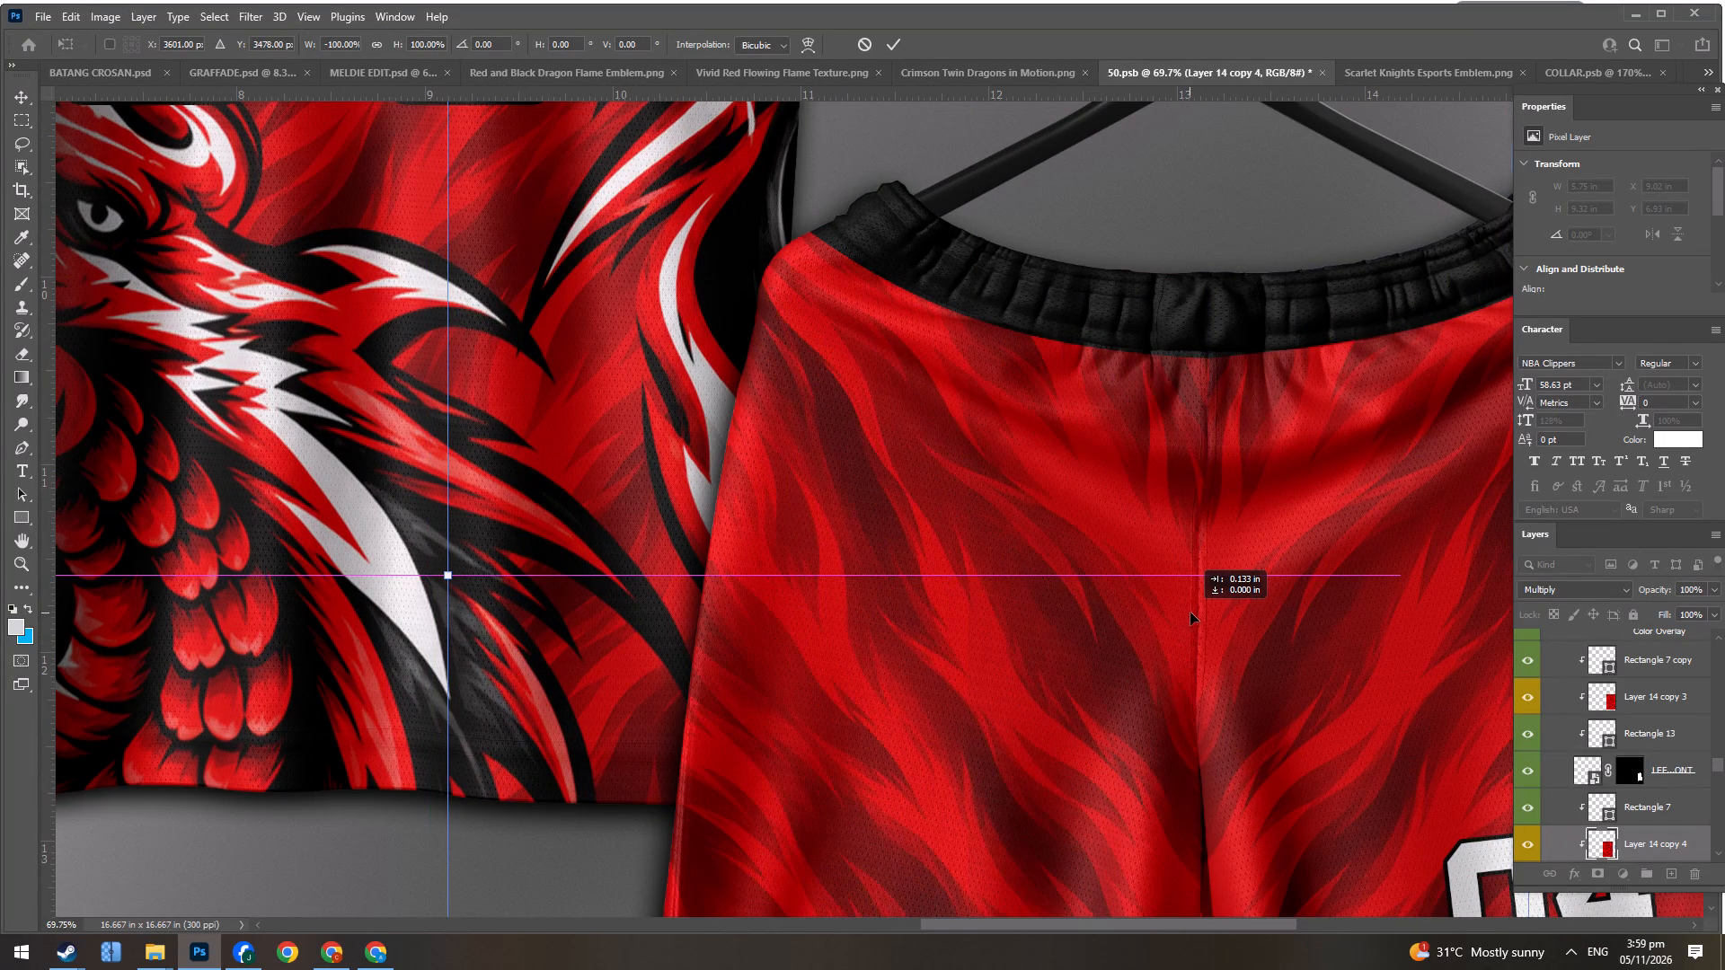
pyautogui.moveTo(1190, 613); pyautogui.dragTo(1192, 612)
pyautogui.press('Return')
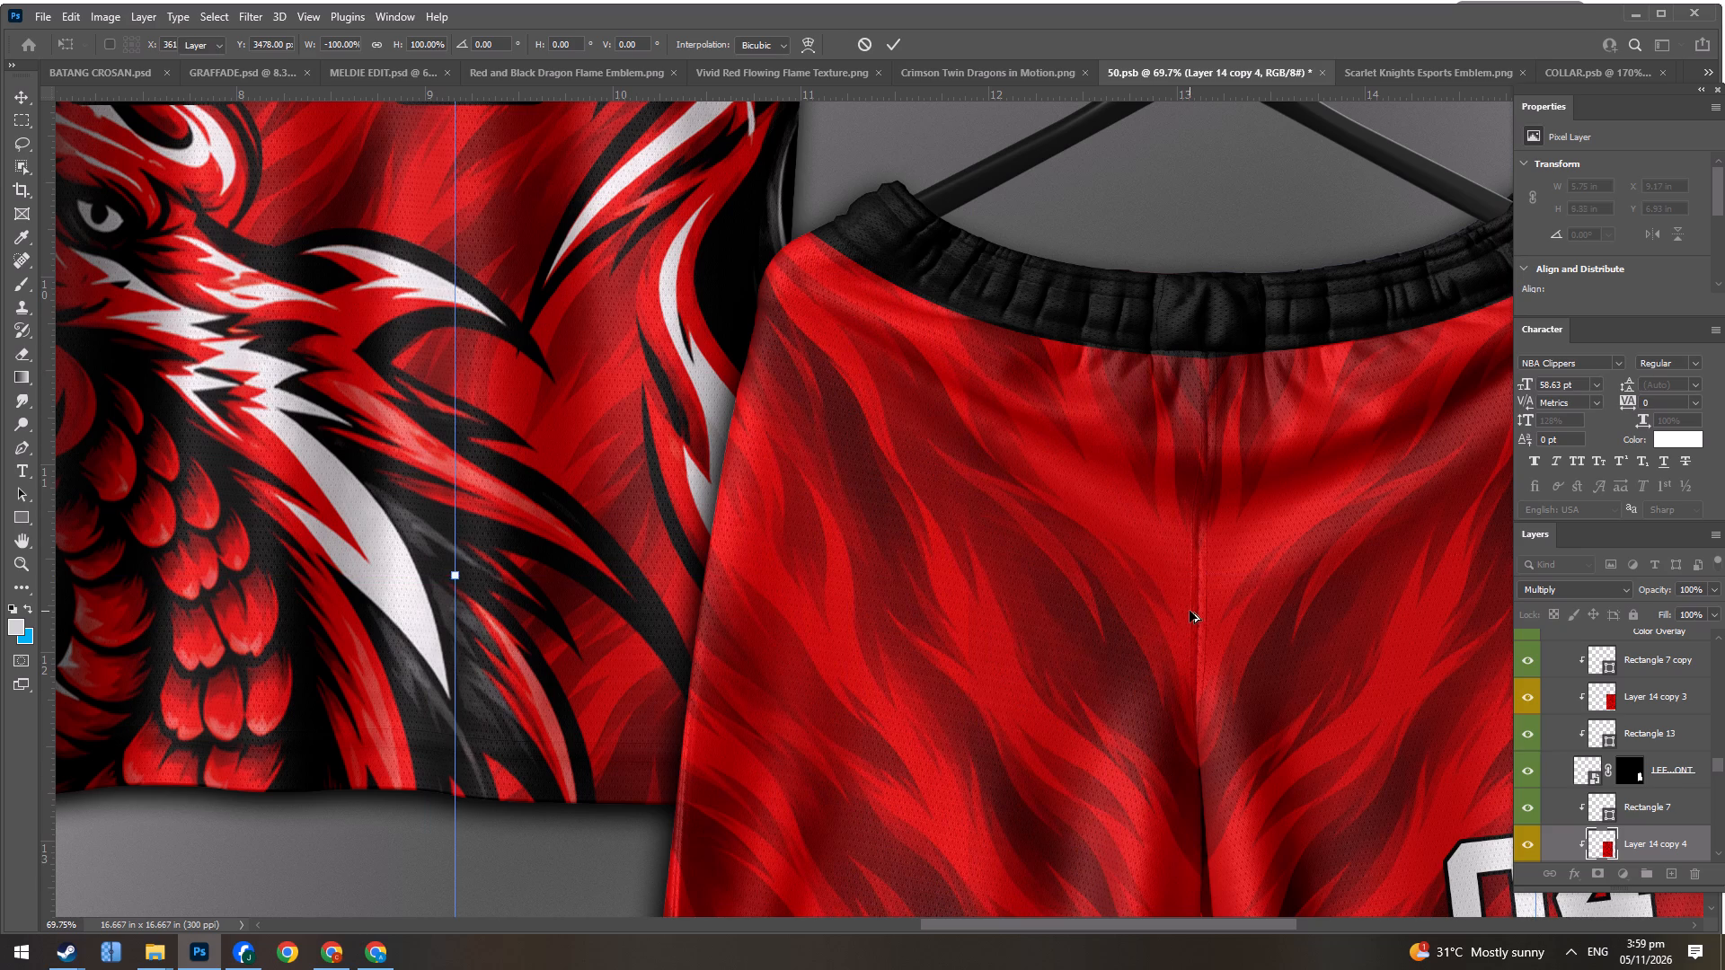
# Duplicate the back jersey's dragon artwork, Layer 1 copy 5, into the shorts' LEFT FRONT layers, directly above Layer 14 copy 3.
pyautogui.keyDown('alt'); pyautogui.scroll(-7, 1192, 609); pyautogui.keyUp('alt')
pyautogui.keyDown('alt'); pyautogui.scroll(-16, 1193, 609); pyautogui.keyUp('alt')
pyautogui.scroll(8, 1214, 578)
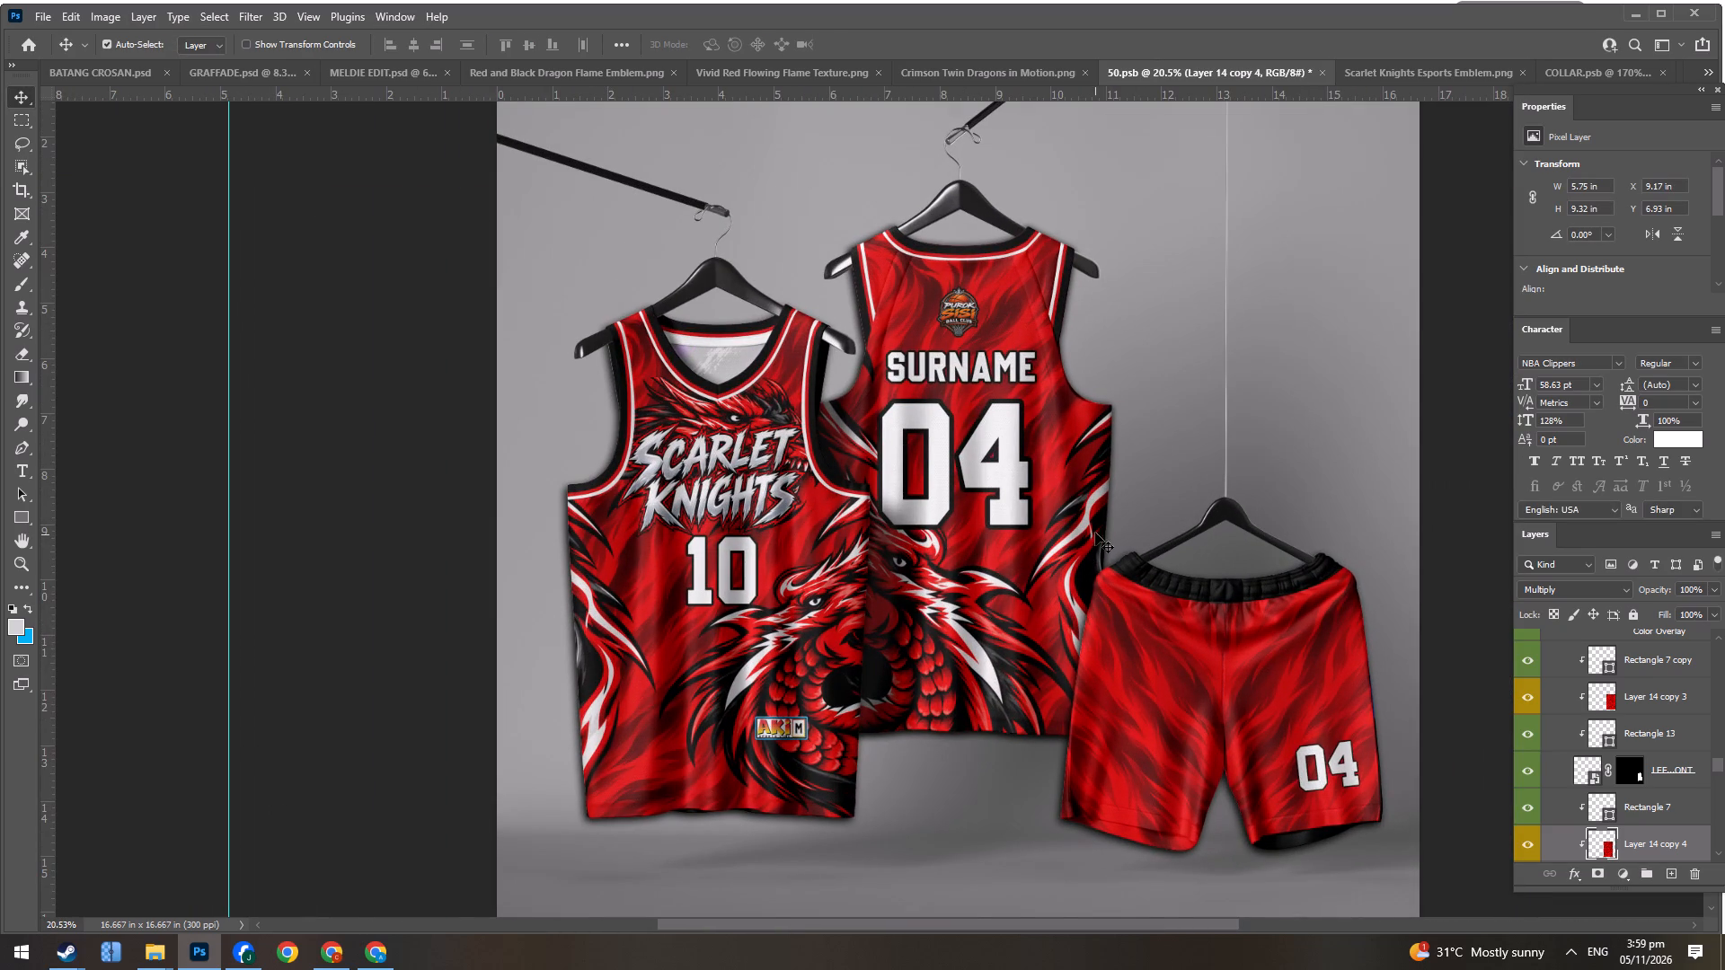
pyautogui.click(1090, 532)
pyautogui.keyDown('alt'); pyautogui.moveTo(1661, 842); pyautogui.dragTo(1654, 472); pyautogui.keyUp('alt')
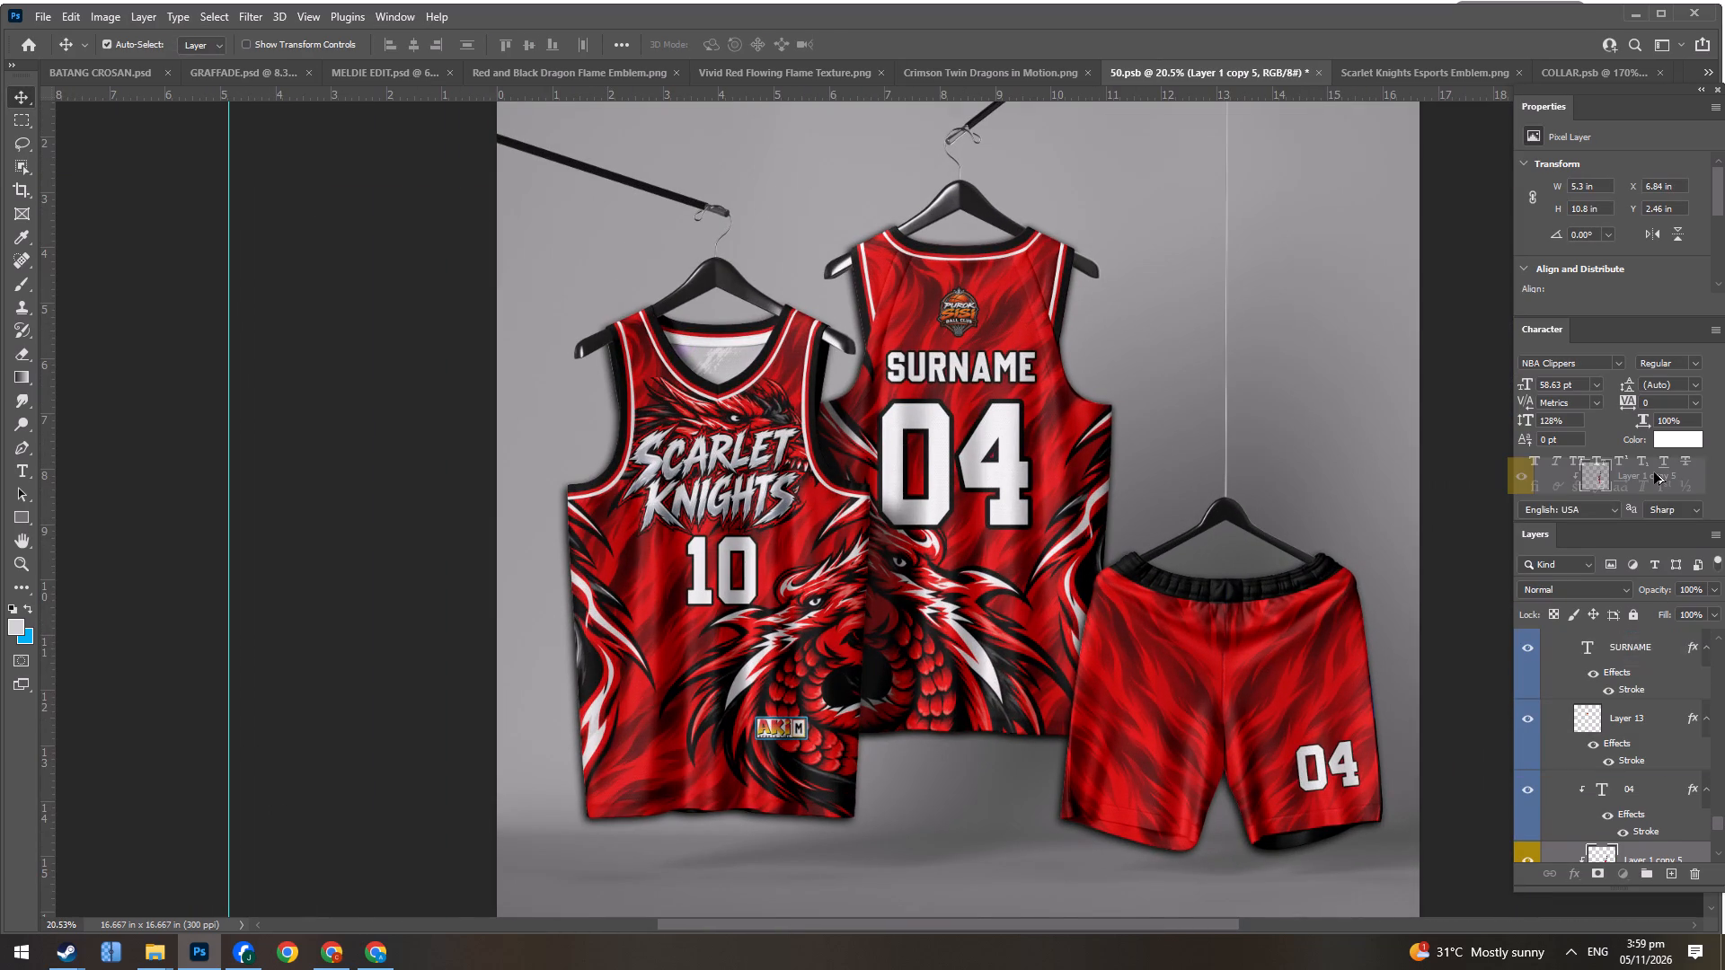
pyautogui.keyDown('alt'); pyautogui.moveTo(1654, 472); pyautogui.dragTo(1652, 537); pyautogui.keyUp('alt')
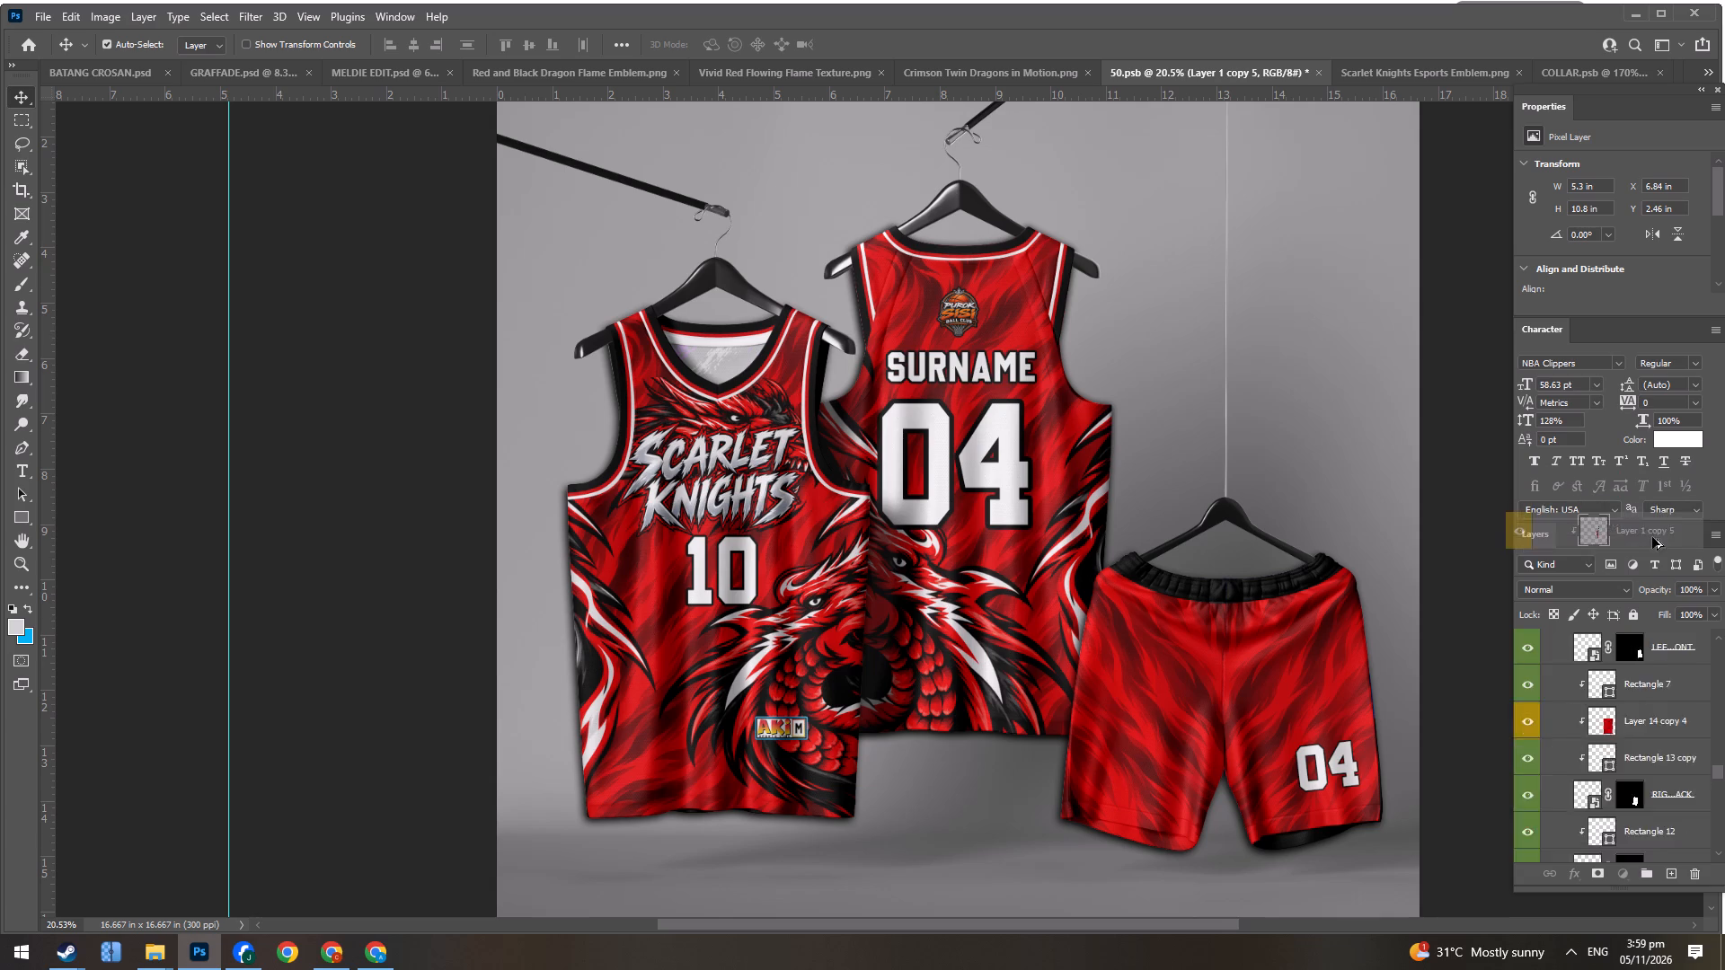
pyautogui.keyDown('alt'); pyautogui.moveTo(1652, 537); pyautogui.dragTo(1630, 757); pyautogui.keyUp('alt')
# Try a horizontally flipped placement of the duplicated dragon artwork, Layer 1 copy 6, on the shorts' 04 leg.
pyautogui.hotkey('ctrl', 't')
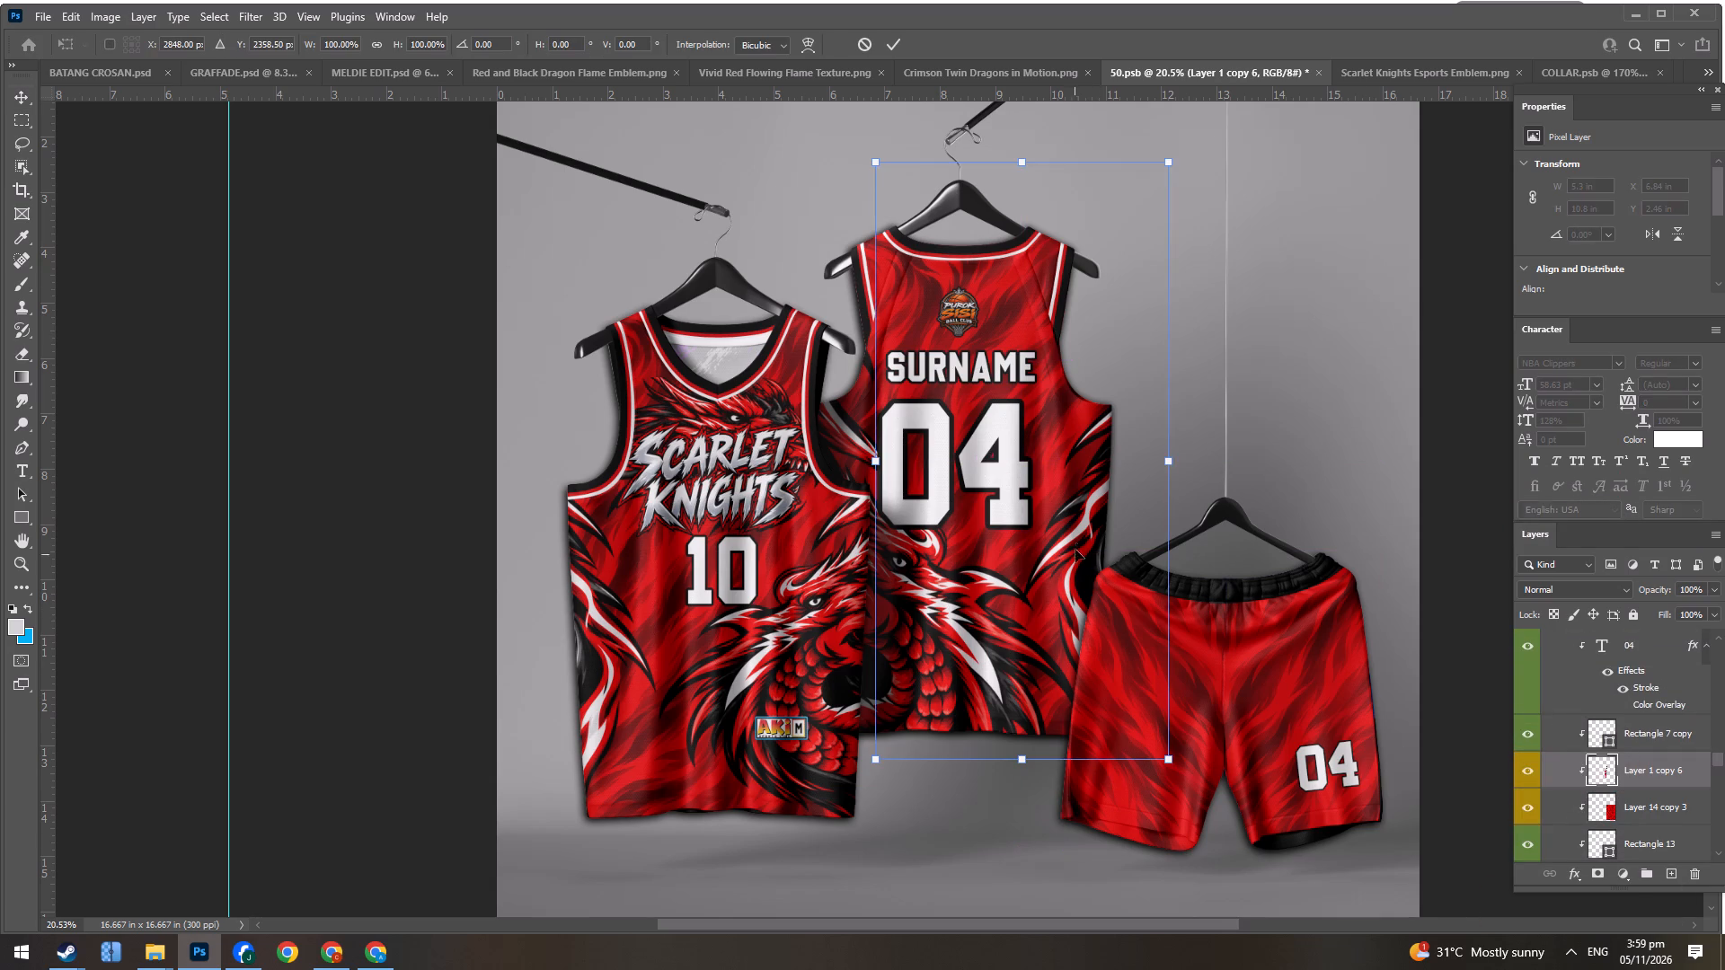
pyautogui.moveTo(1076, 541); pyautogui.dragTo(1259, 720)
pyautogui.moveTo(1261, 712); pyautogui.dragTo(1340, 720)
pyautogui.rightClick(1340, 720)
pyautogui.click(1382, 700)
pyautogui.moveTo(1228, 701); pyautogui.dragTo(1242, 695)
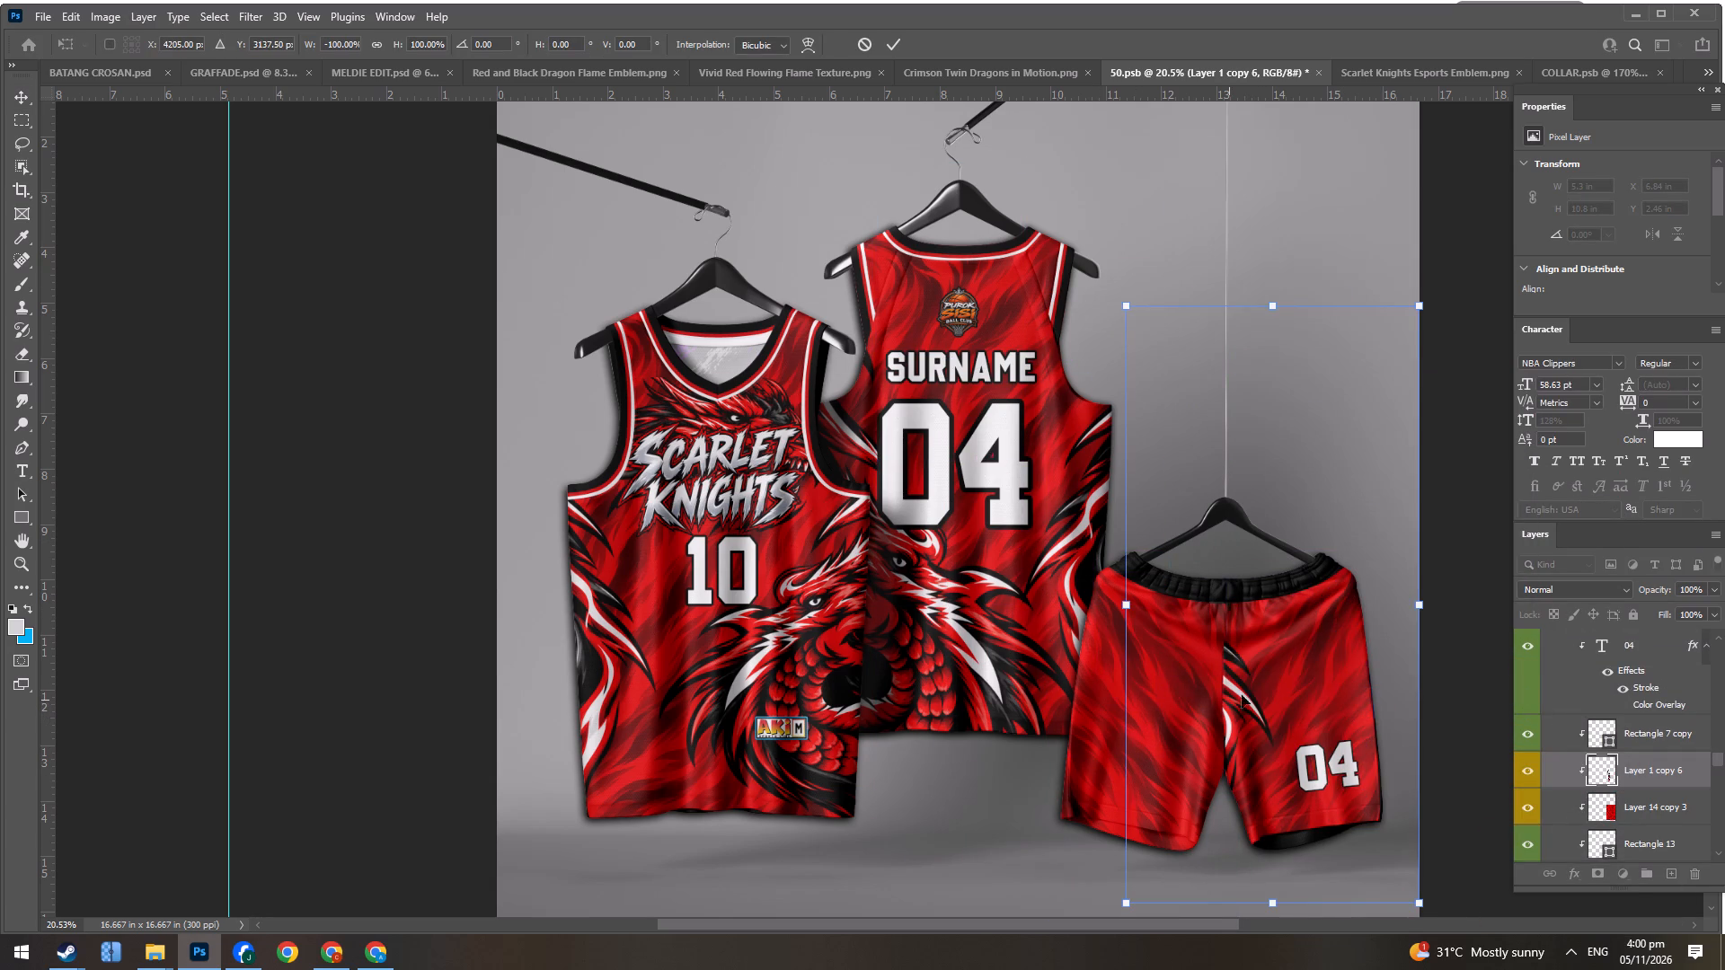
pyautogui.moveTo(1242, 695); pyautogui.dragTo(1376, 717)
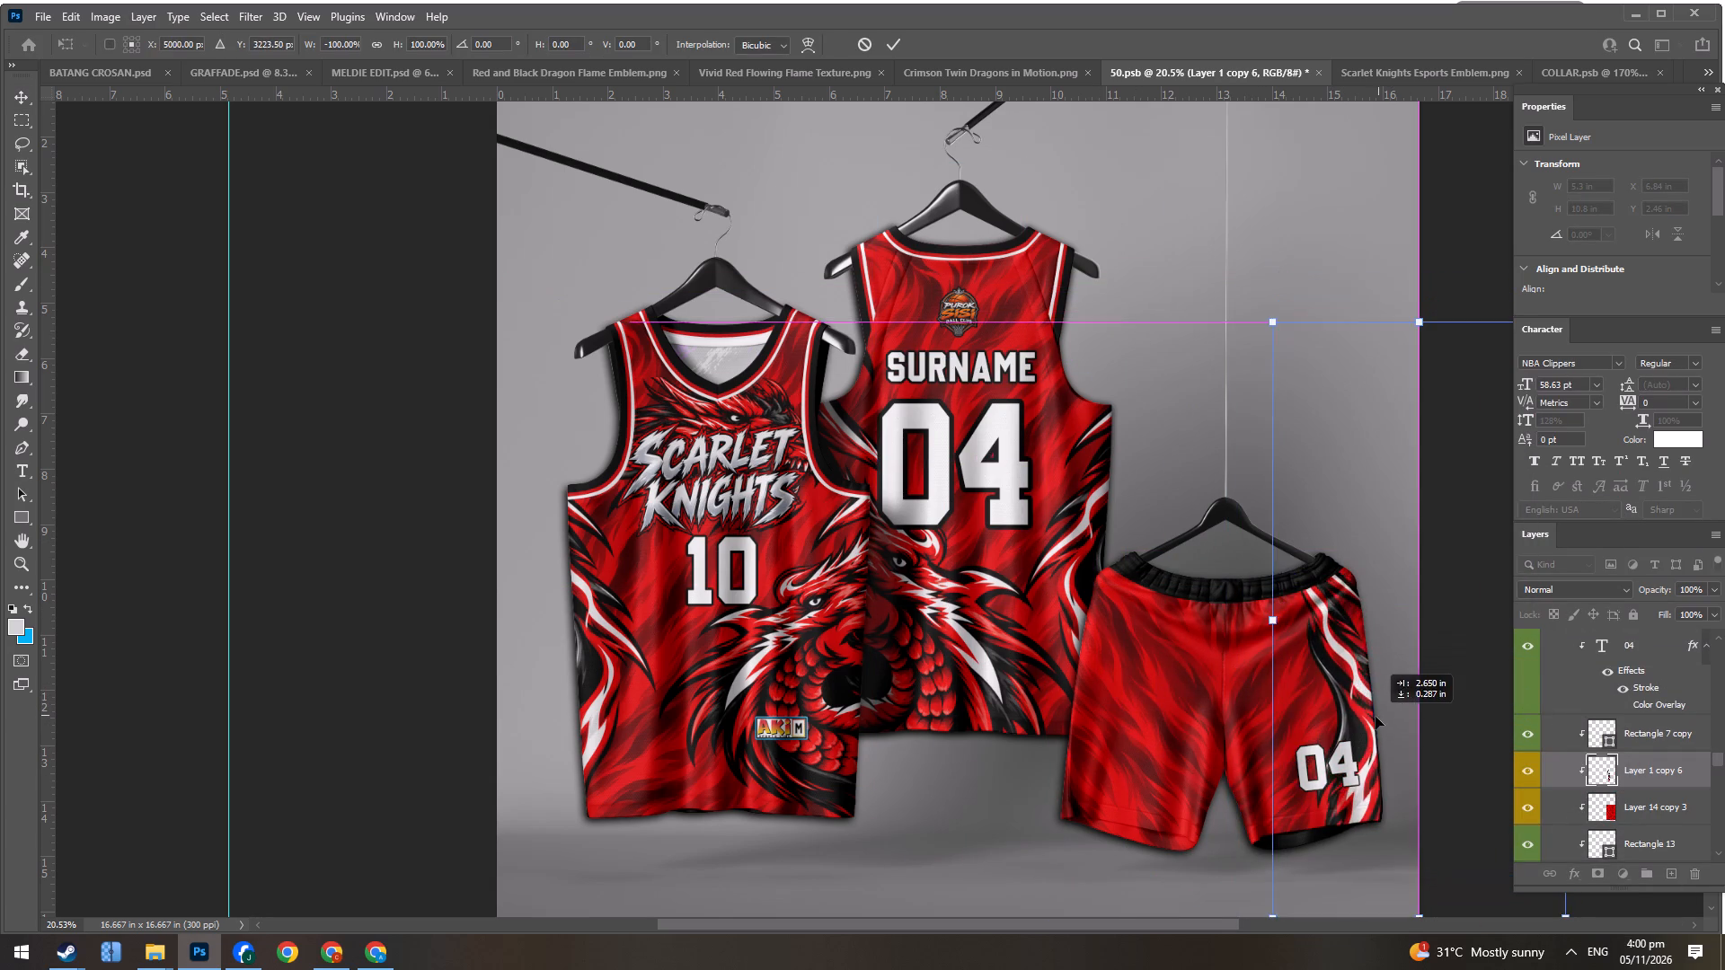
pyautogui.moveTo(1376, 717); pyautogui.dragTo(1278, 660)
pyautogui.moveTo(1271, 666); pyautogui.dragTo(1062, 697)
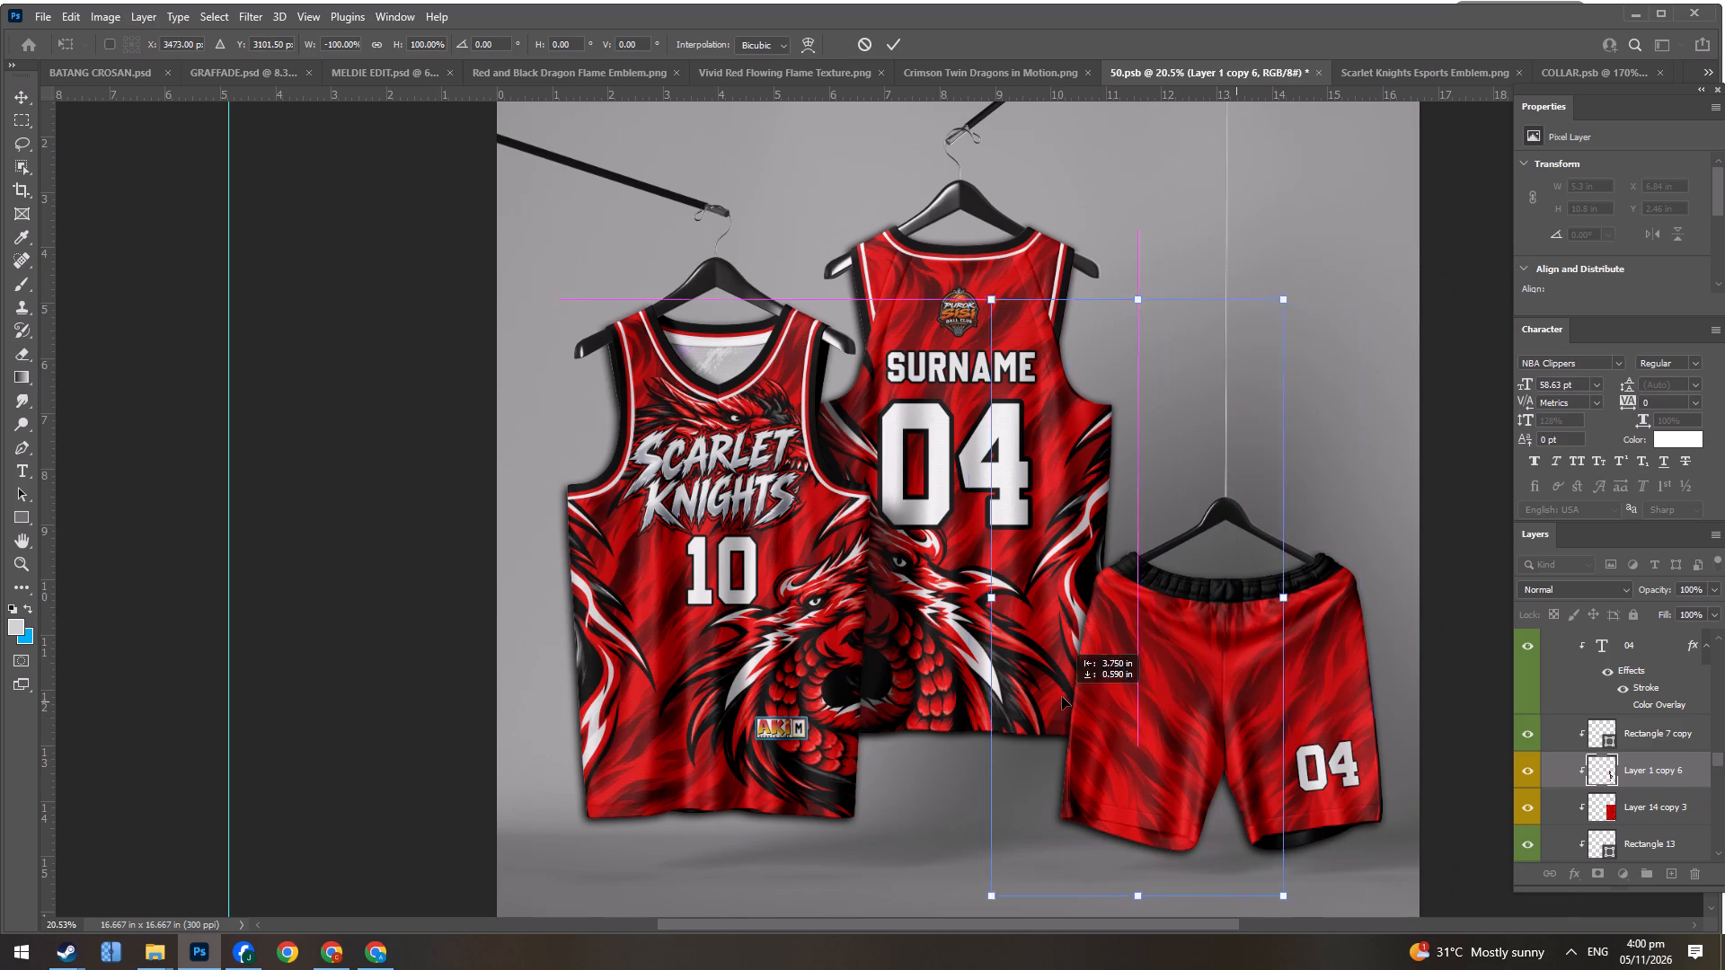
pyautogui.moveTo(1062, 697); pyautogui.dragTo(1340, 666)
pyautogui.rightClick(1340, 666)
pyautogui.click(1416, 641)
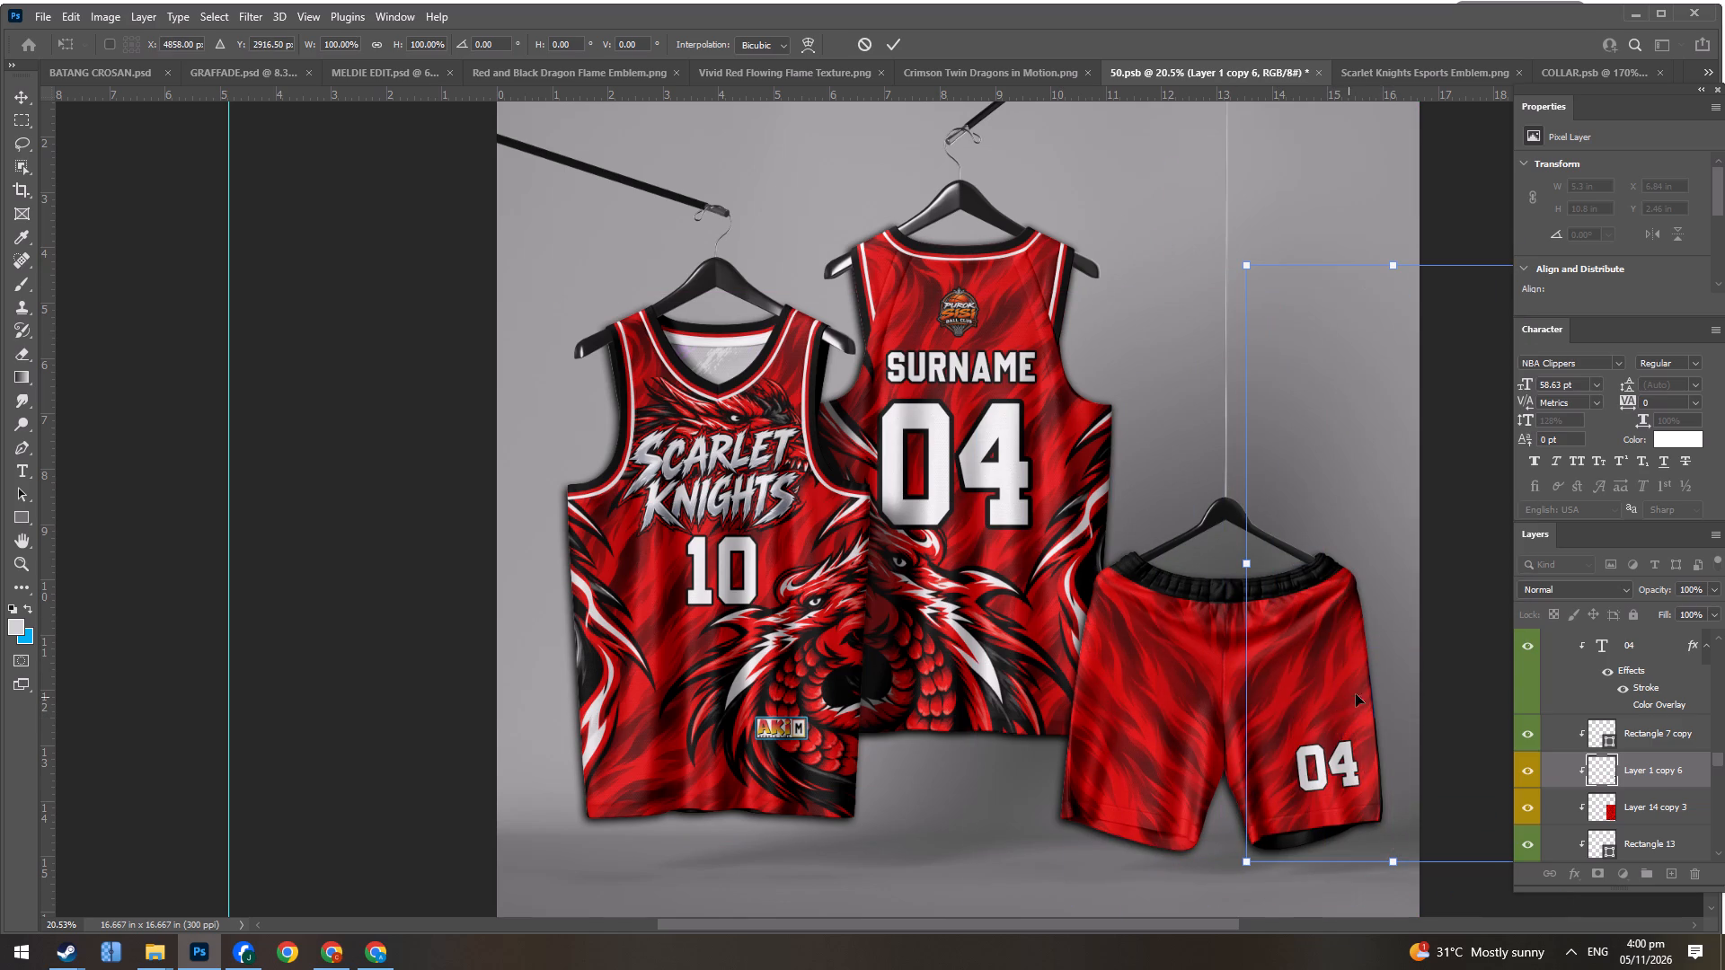
# Position the flipped dragon artwork, Layer 1 copy 6, along the outer edge of the 04 leg, rotated about -8°.
pyautogui.moveTo(1356, 694); pyautogui.dragTo(1265, 707)
pyautogui.moveTo(1346, 232); pyautogui.dragTo(1345, 232)
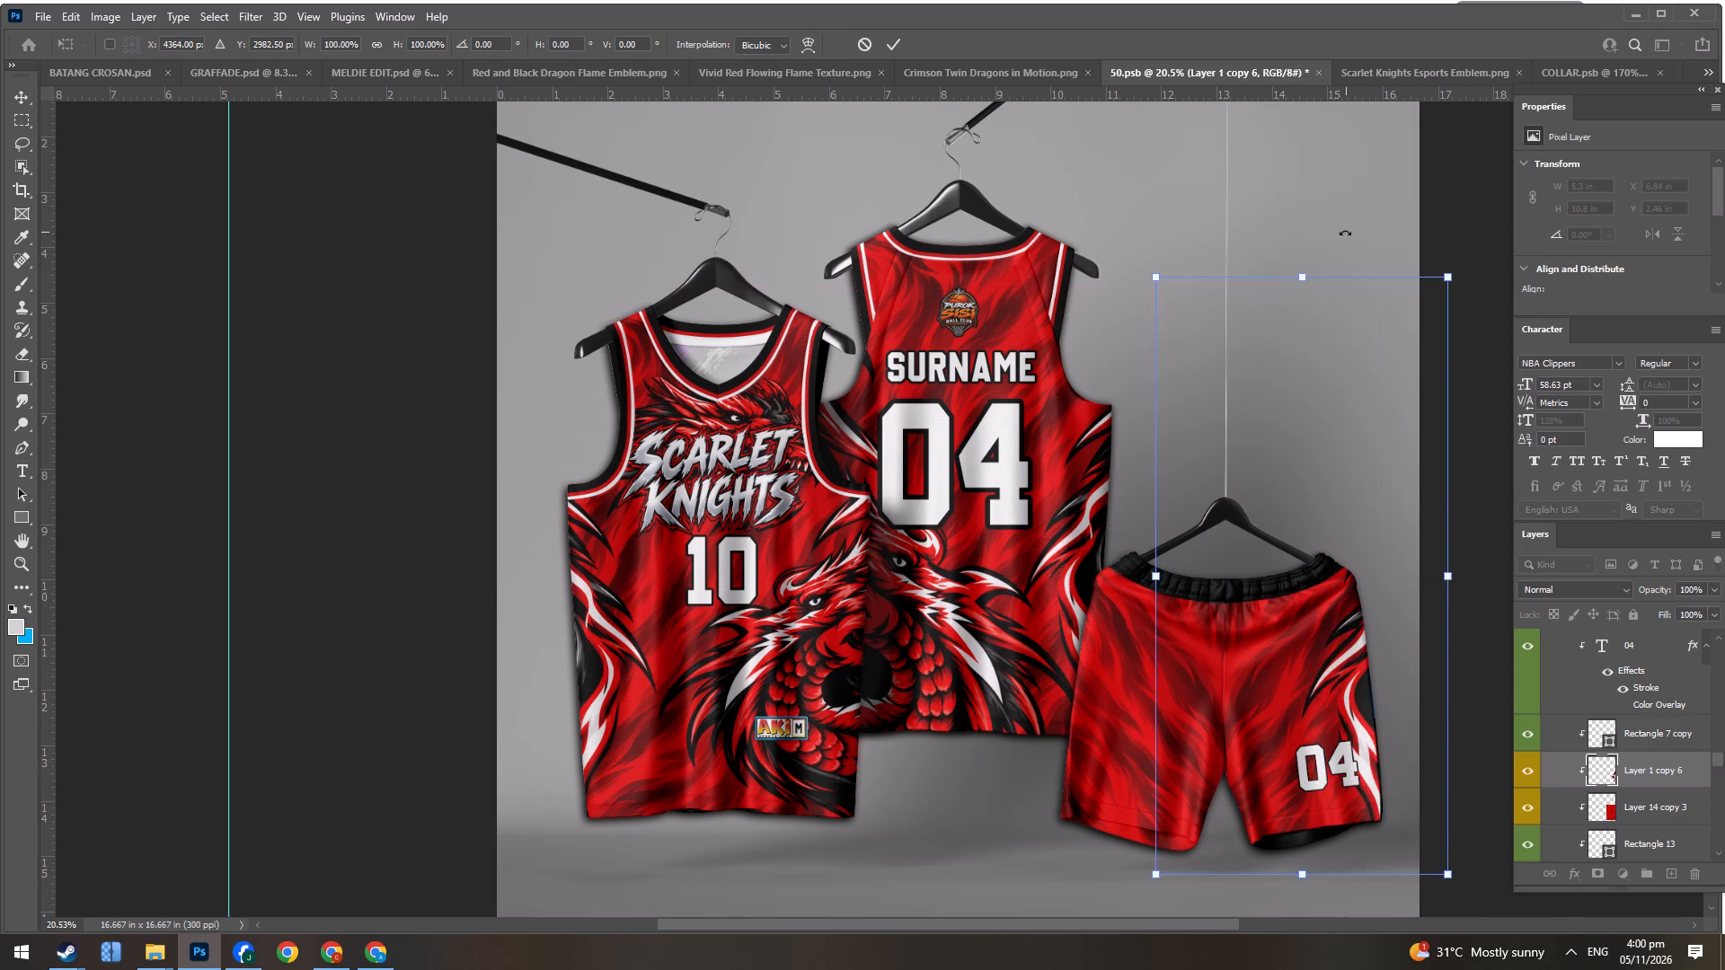
pyautogui.moveTo(1345, 232); pyautogui.dragTo(1205, 254)
pyautogui.moveTo(1316, 594); pyautogui.dragTo(1259, 653)
pyautogui.moveTo(1449, 569); pyautogui.dragTo(1455, 621)
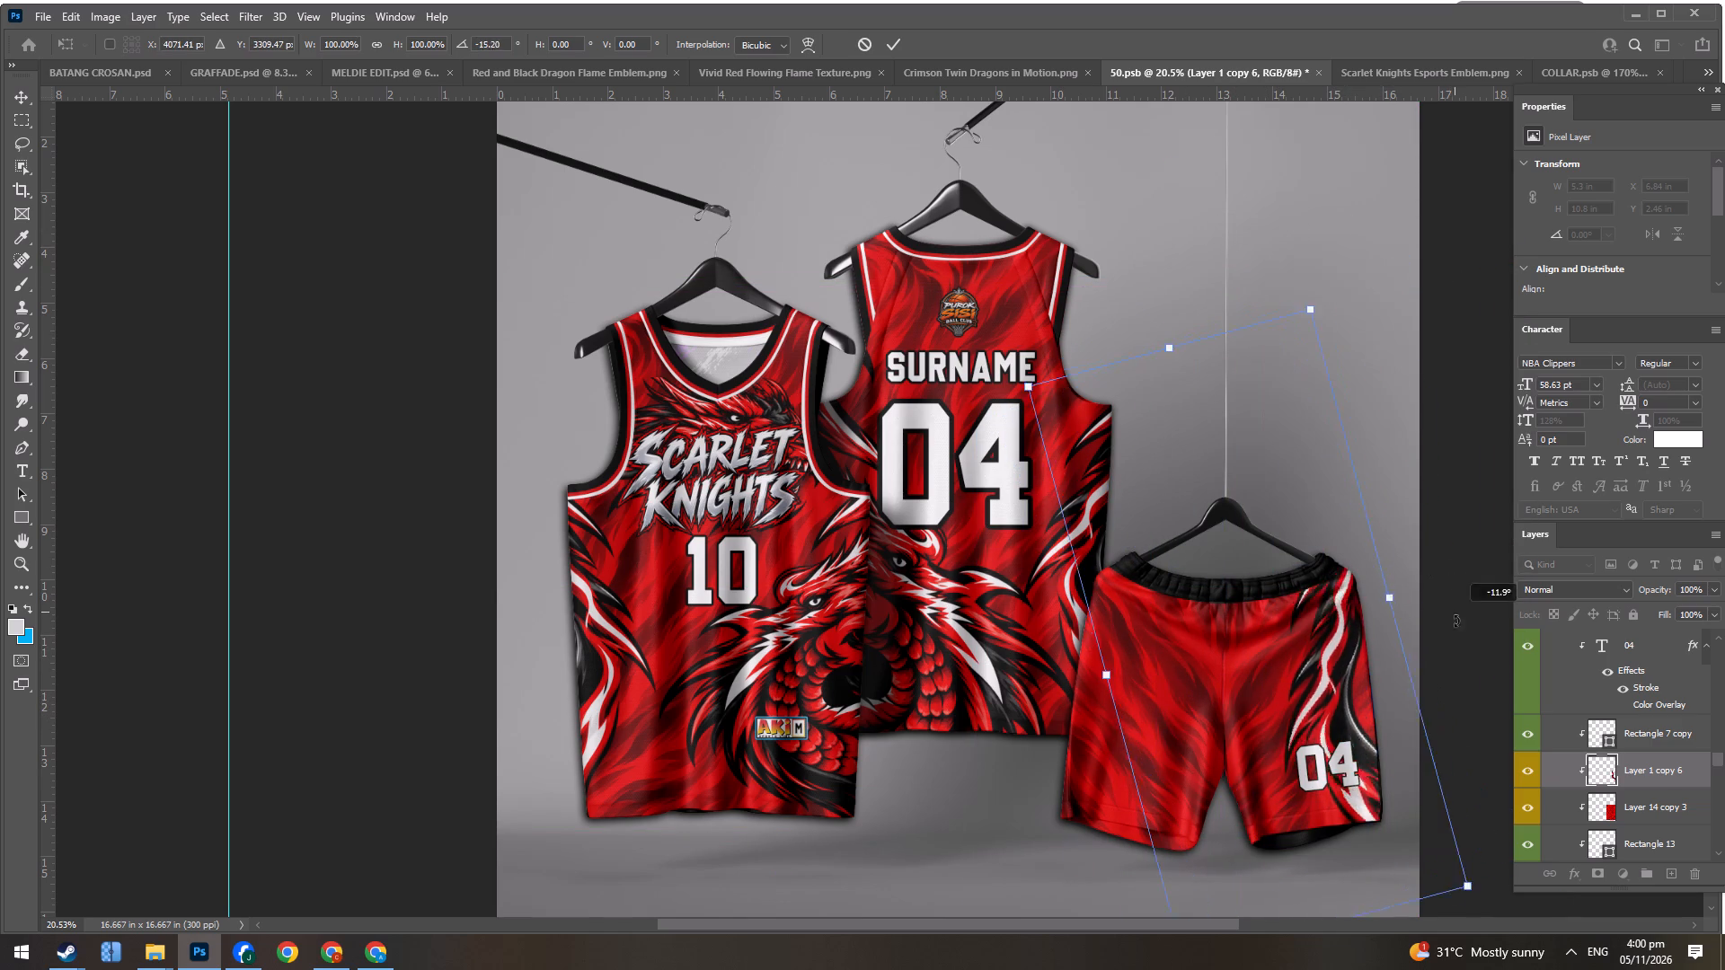
pyautogui.moveTo(1455, 621); pyautogui.dragTo(1456, 626)
pyautogui.moveTo(1323, 628); pyautogui.dragTo(1349, 602)
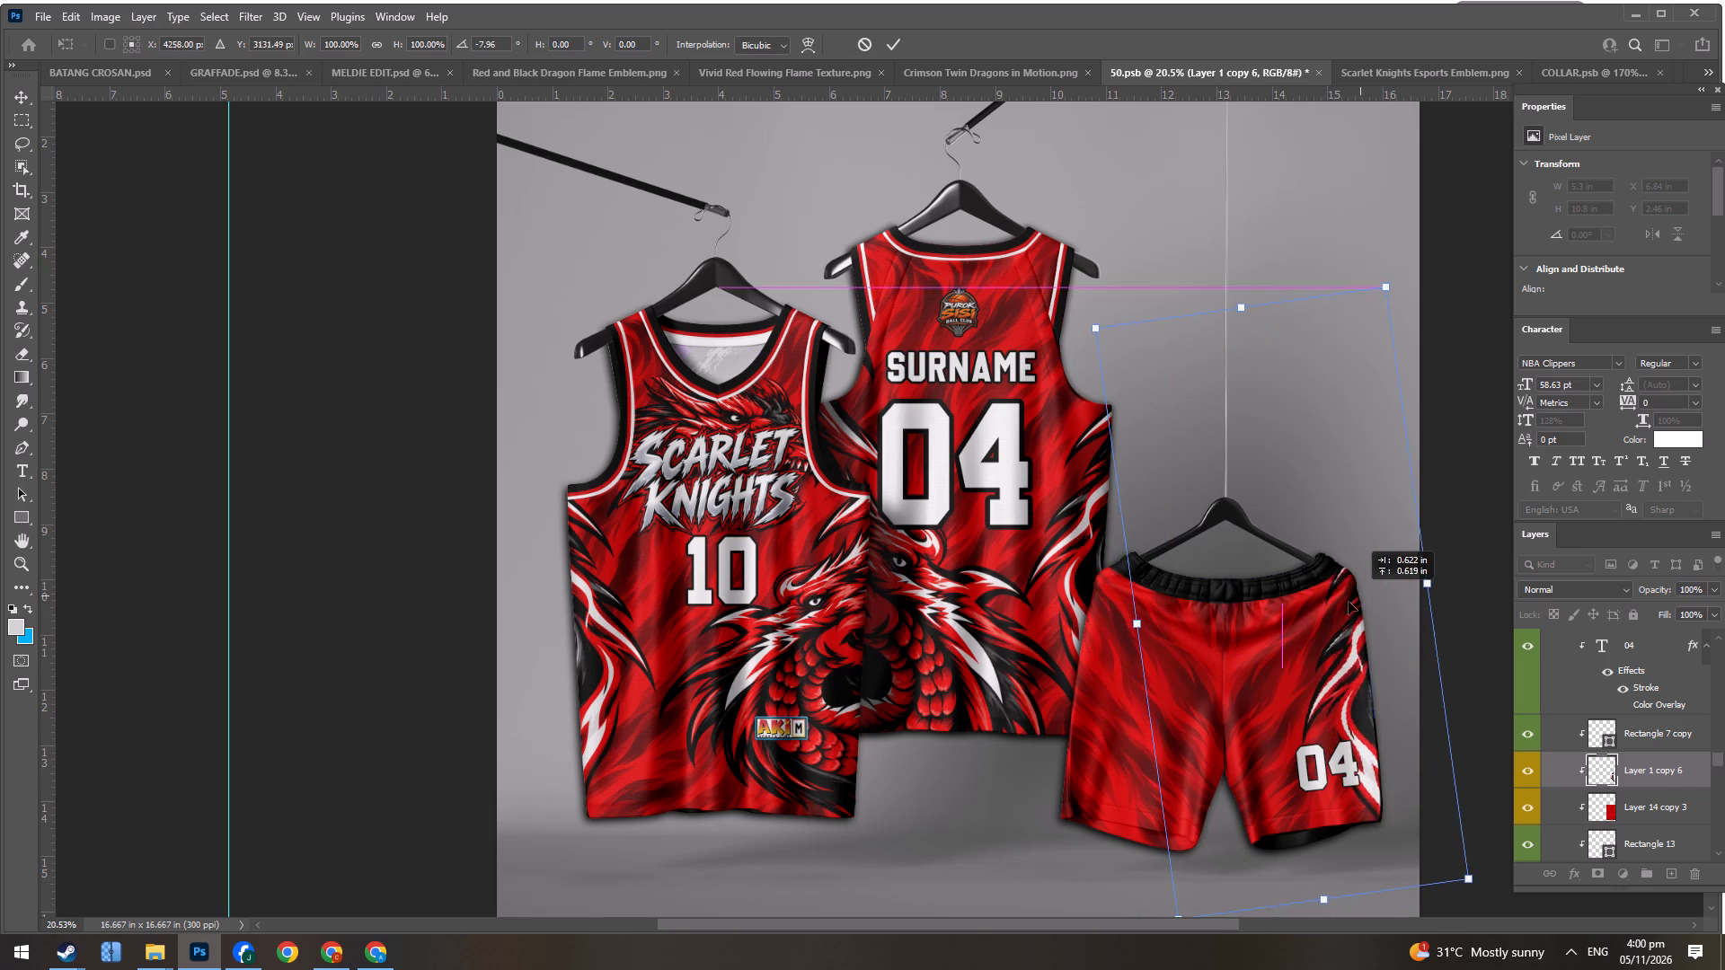
pyautogui.moveTo(1349, 602); pyautogui.dragTo(1310, 514)
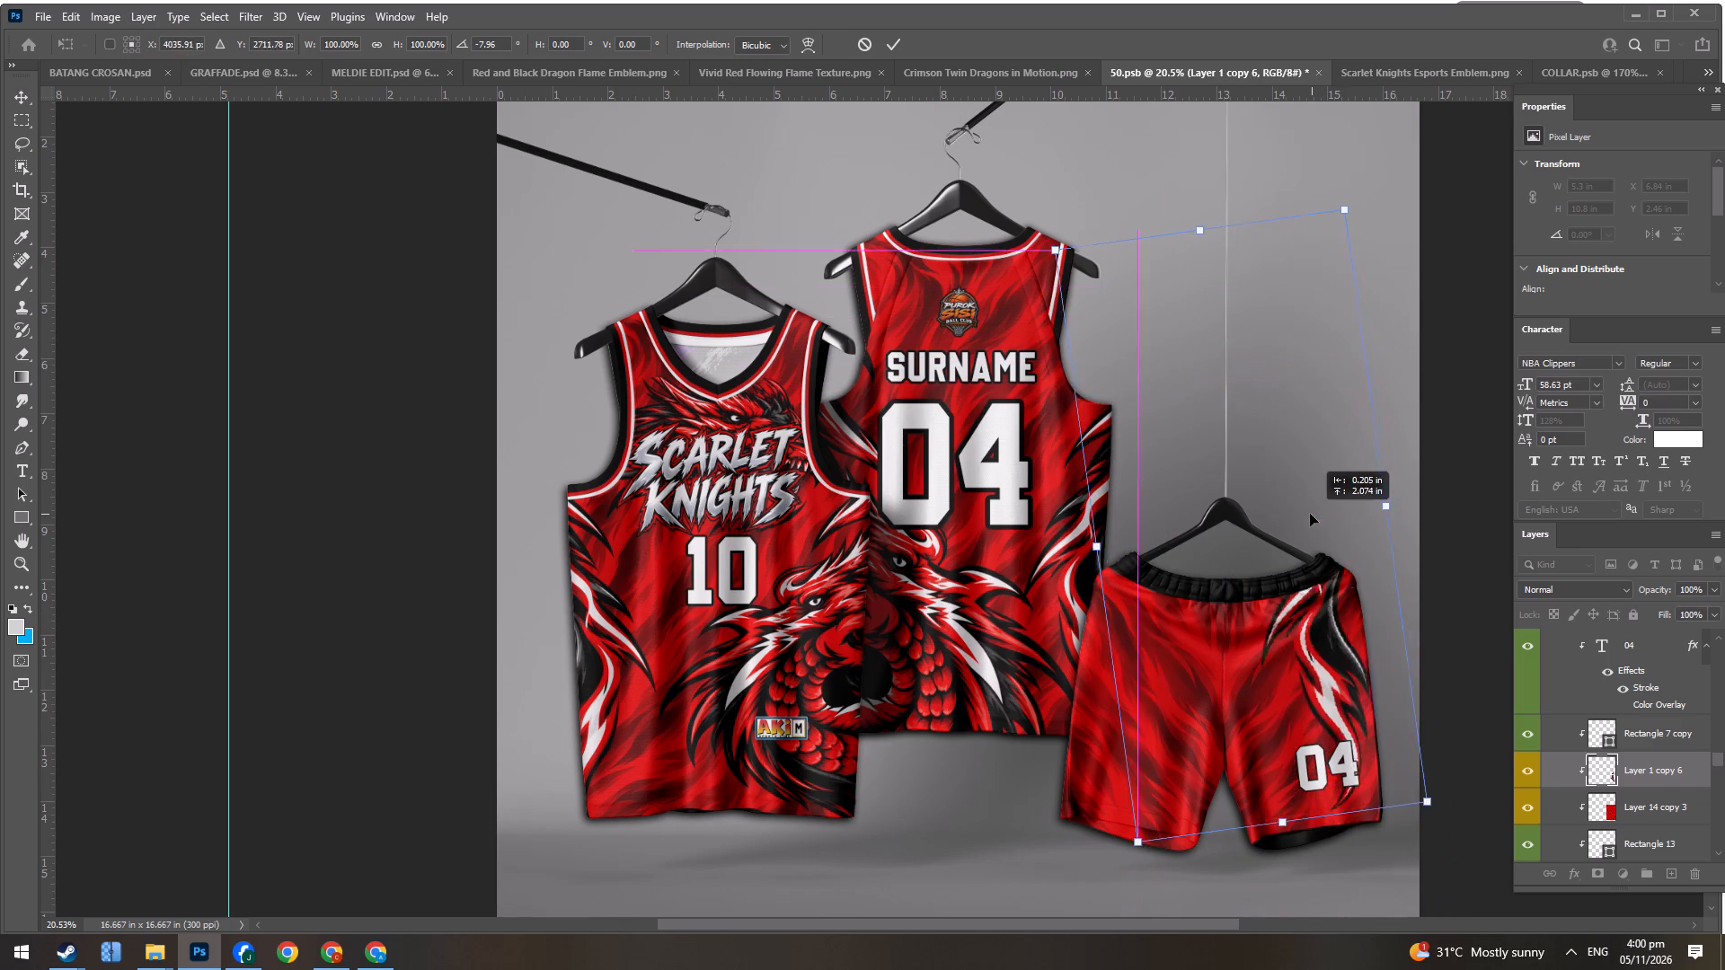
pyautogui.moveTo(1310, 514); pyautogui.dragTo(1351, 594)
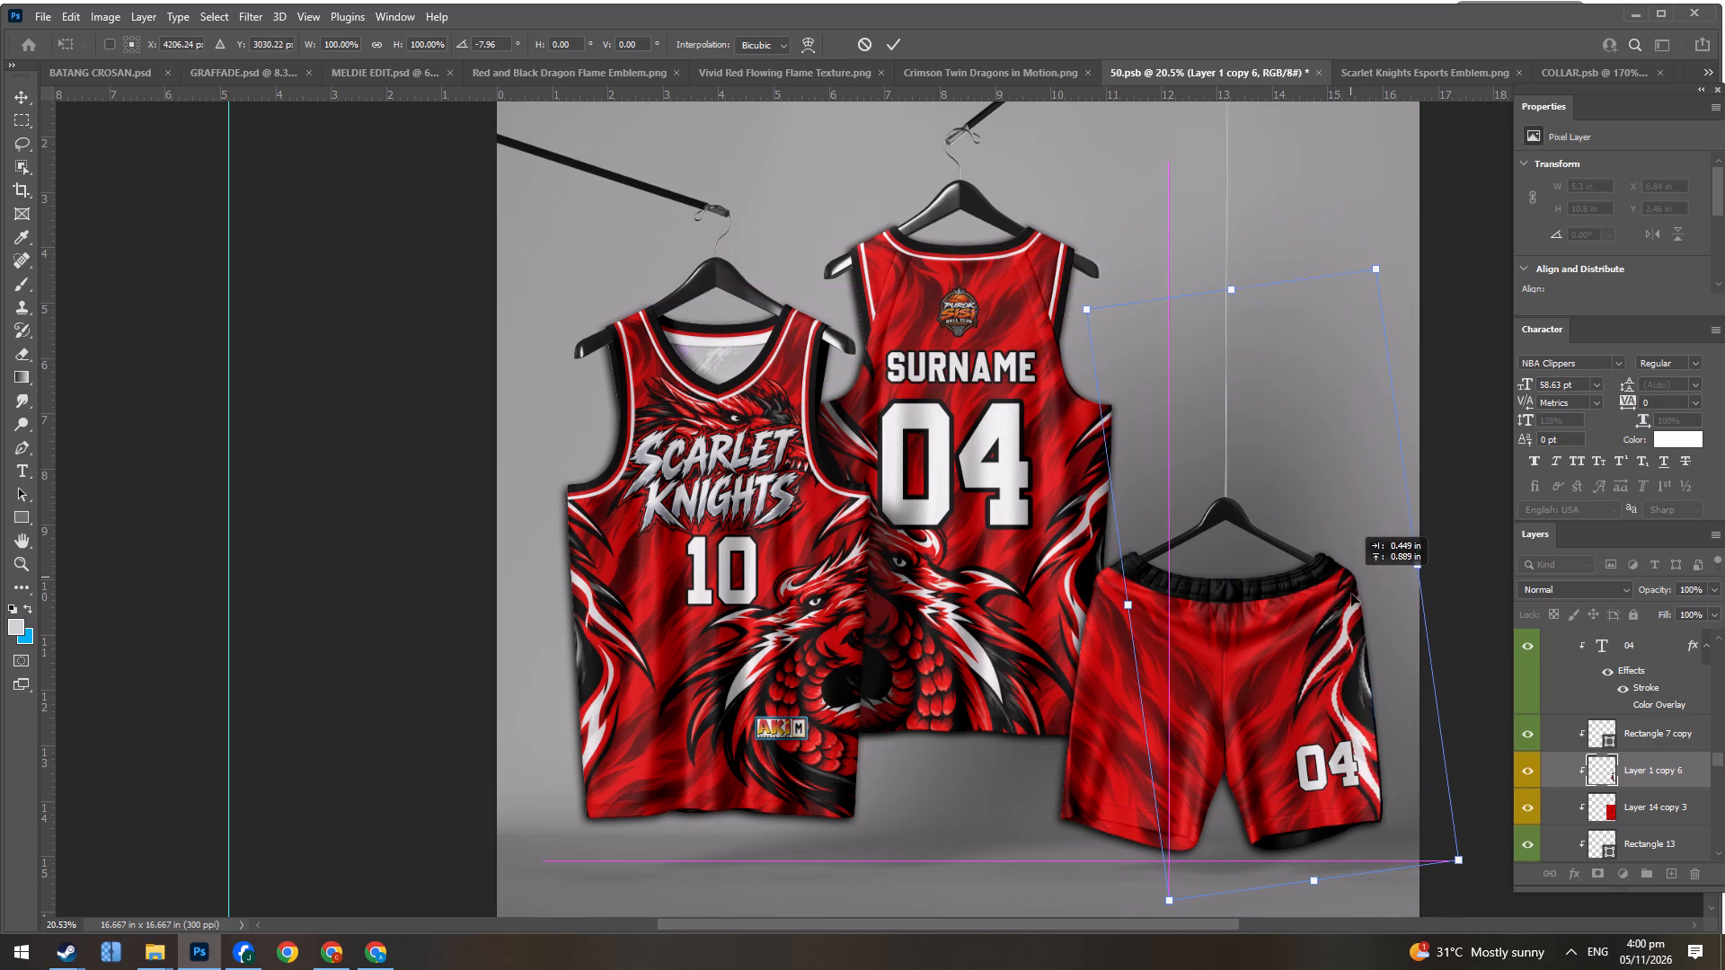
pyautogui.moveTo(1351, 594); pyautogui.dragTo(1354, 647)
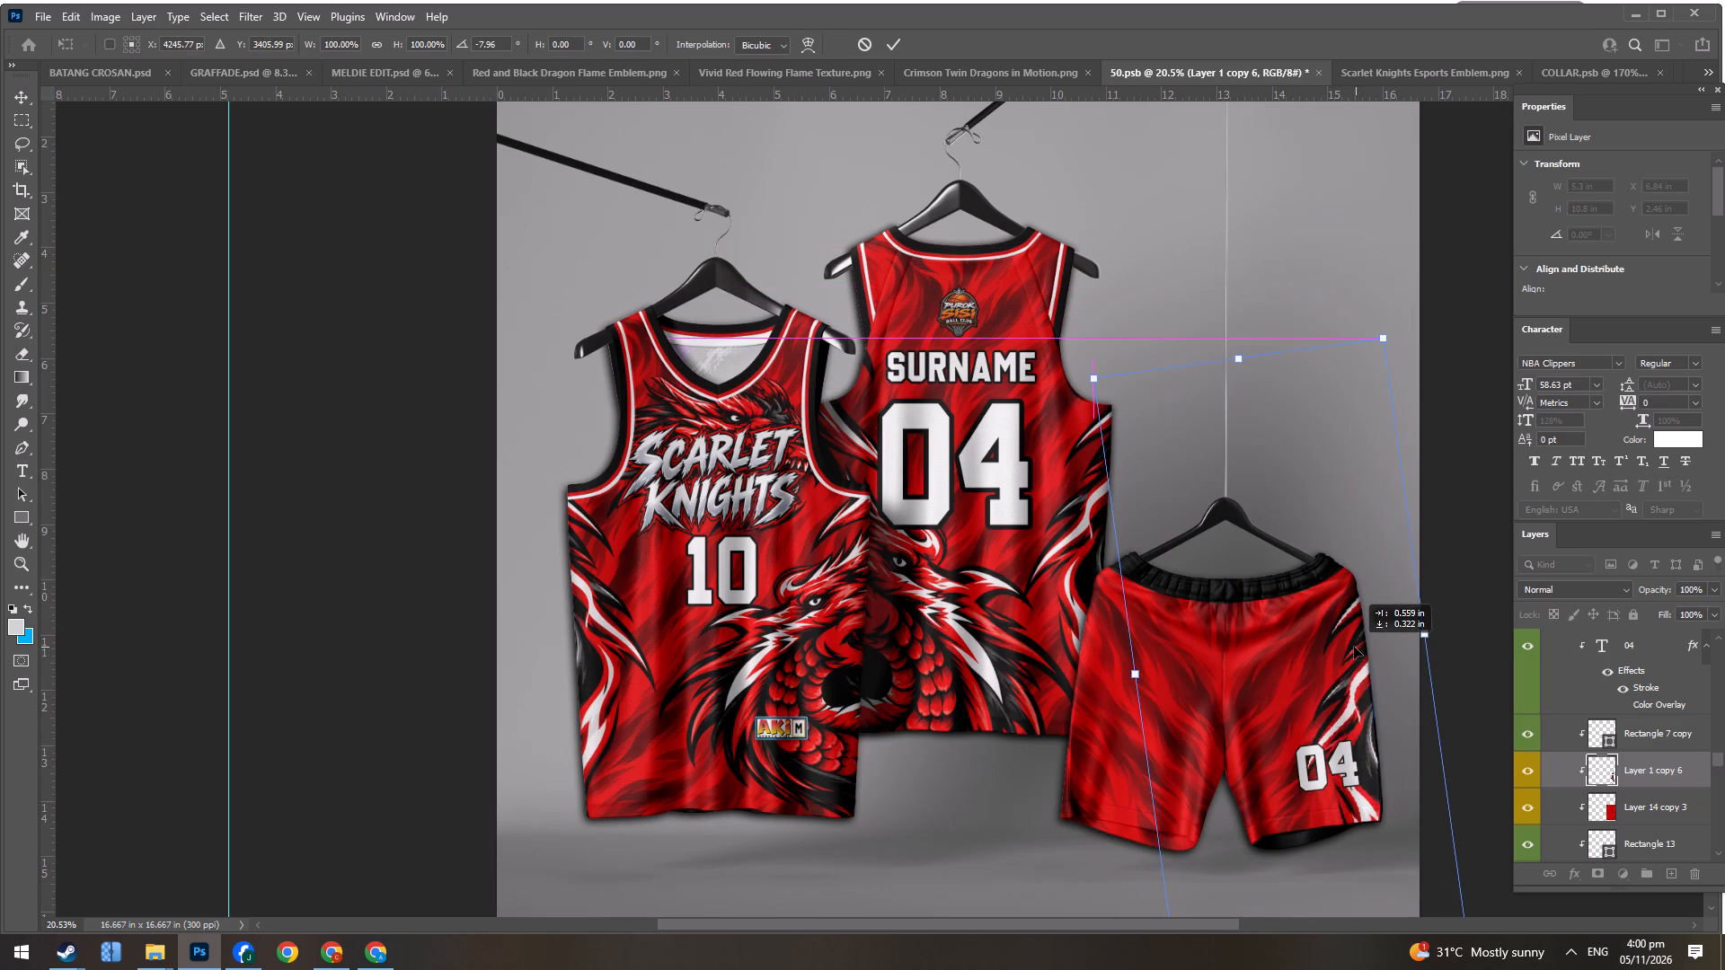
pyautogui.moveTo(1354, 647); pyautogui.dragTo(1353, 647)
pyautogui.press('Return')
# Rotate Layer 1 copy 6 a further -6.7° or so and realign it along the 04 leg's side seam.
pyautogui.scroll(-3, 1369, 679)
pyautogui.keyDown('alt'); pyautogui.scroll(4, 1367, 681); pyautogui.keyUp('alt')
pyautogui.click(1340, 646)
pyautogui.moveTo(1340, 635); pyautogui.dragTo(1311, 704)
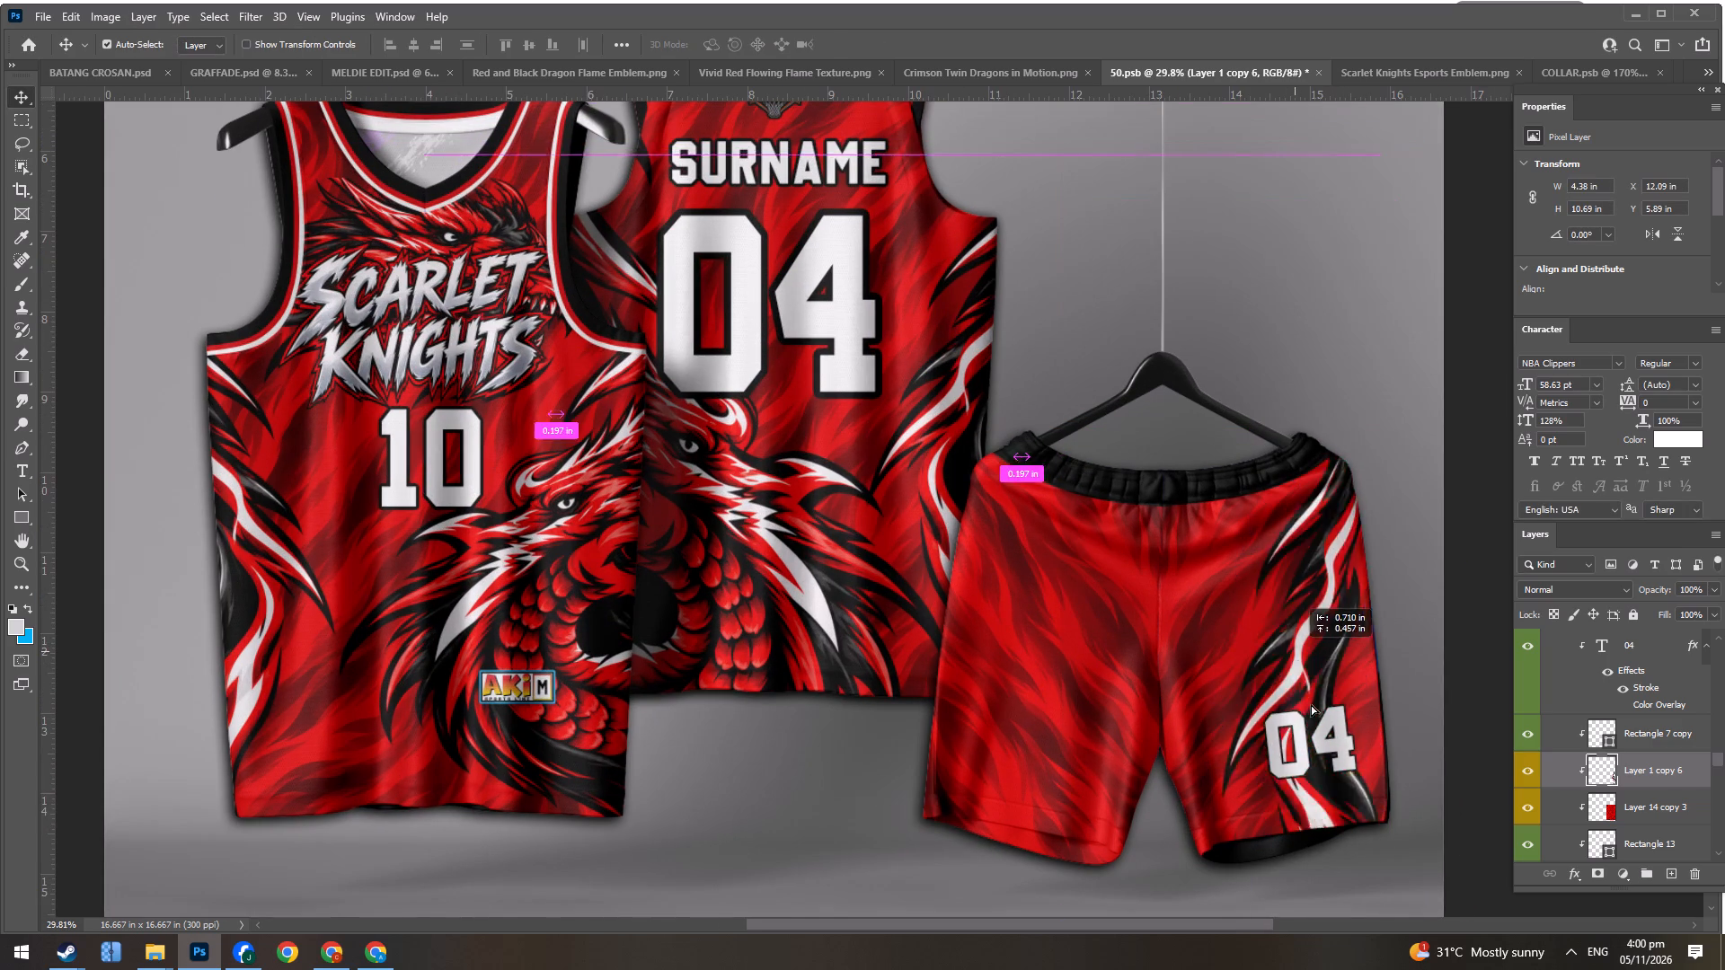
pyautogui.moveTo(1311, 704); pyautogui.dragTo(1305, 589)
pyautogui.hotkey('ctrl', 't')
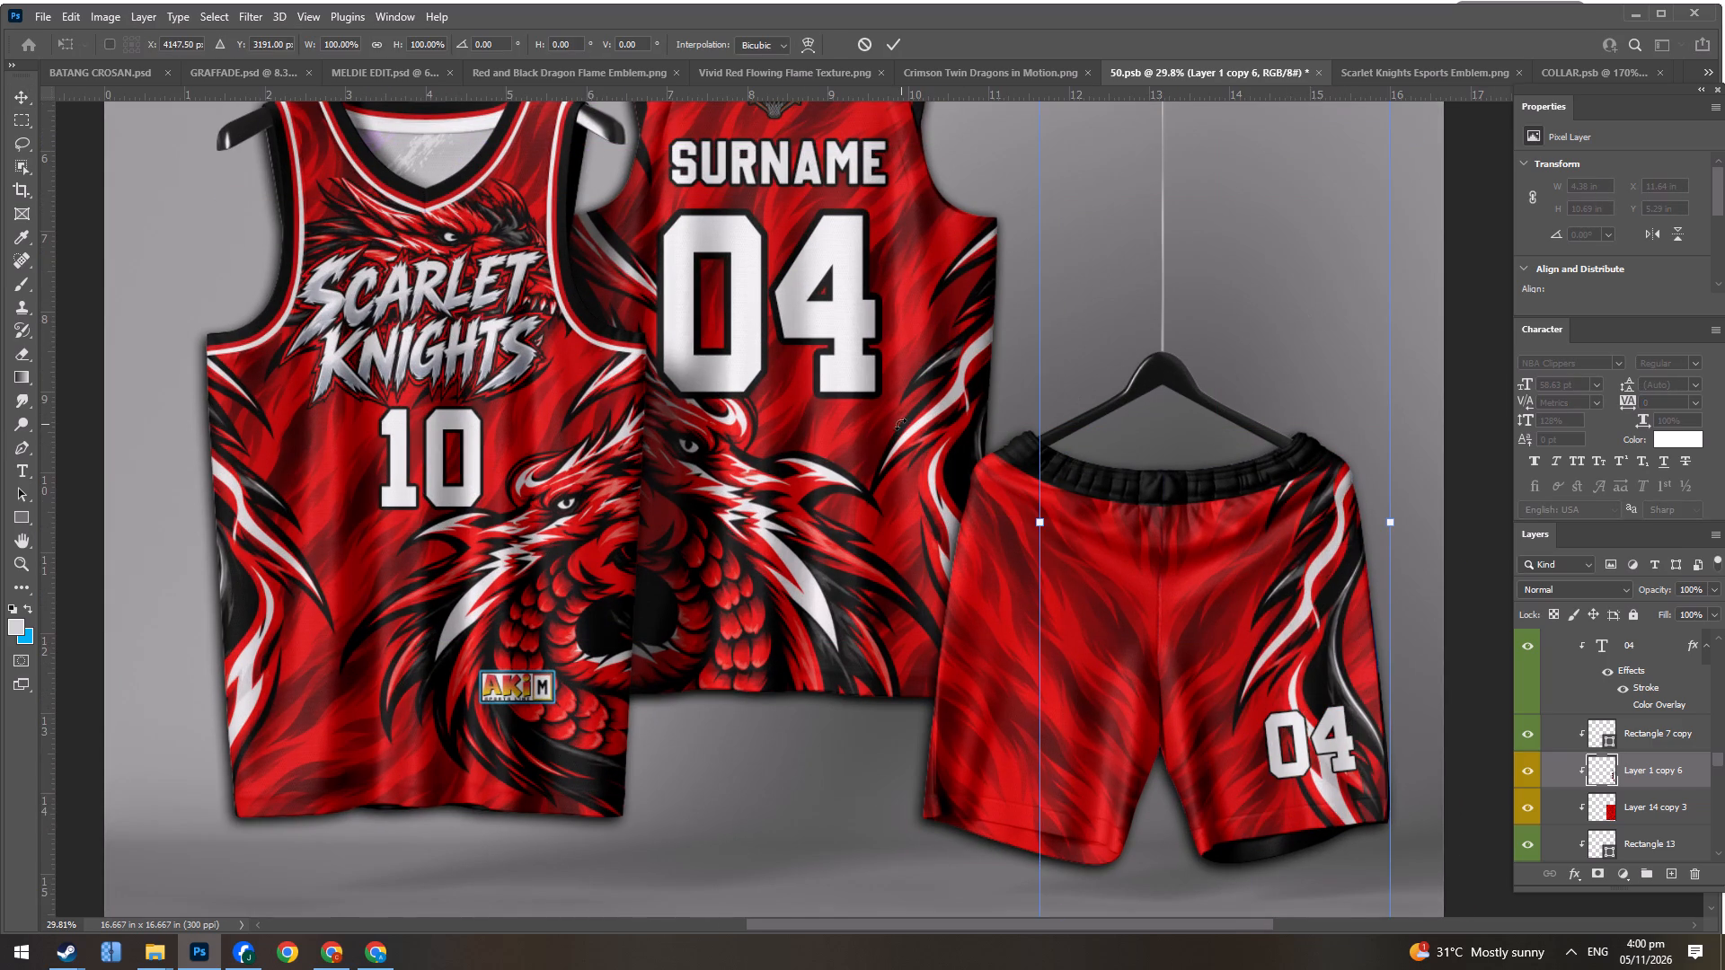
pyautogui.moveTo(900, 424); pyautogui.dragTo(860, 458)
pyautogui.moveTo(1367, 579); pyautogui.dragTo(1395, 588)
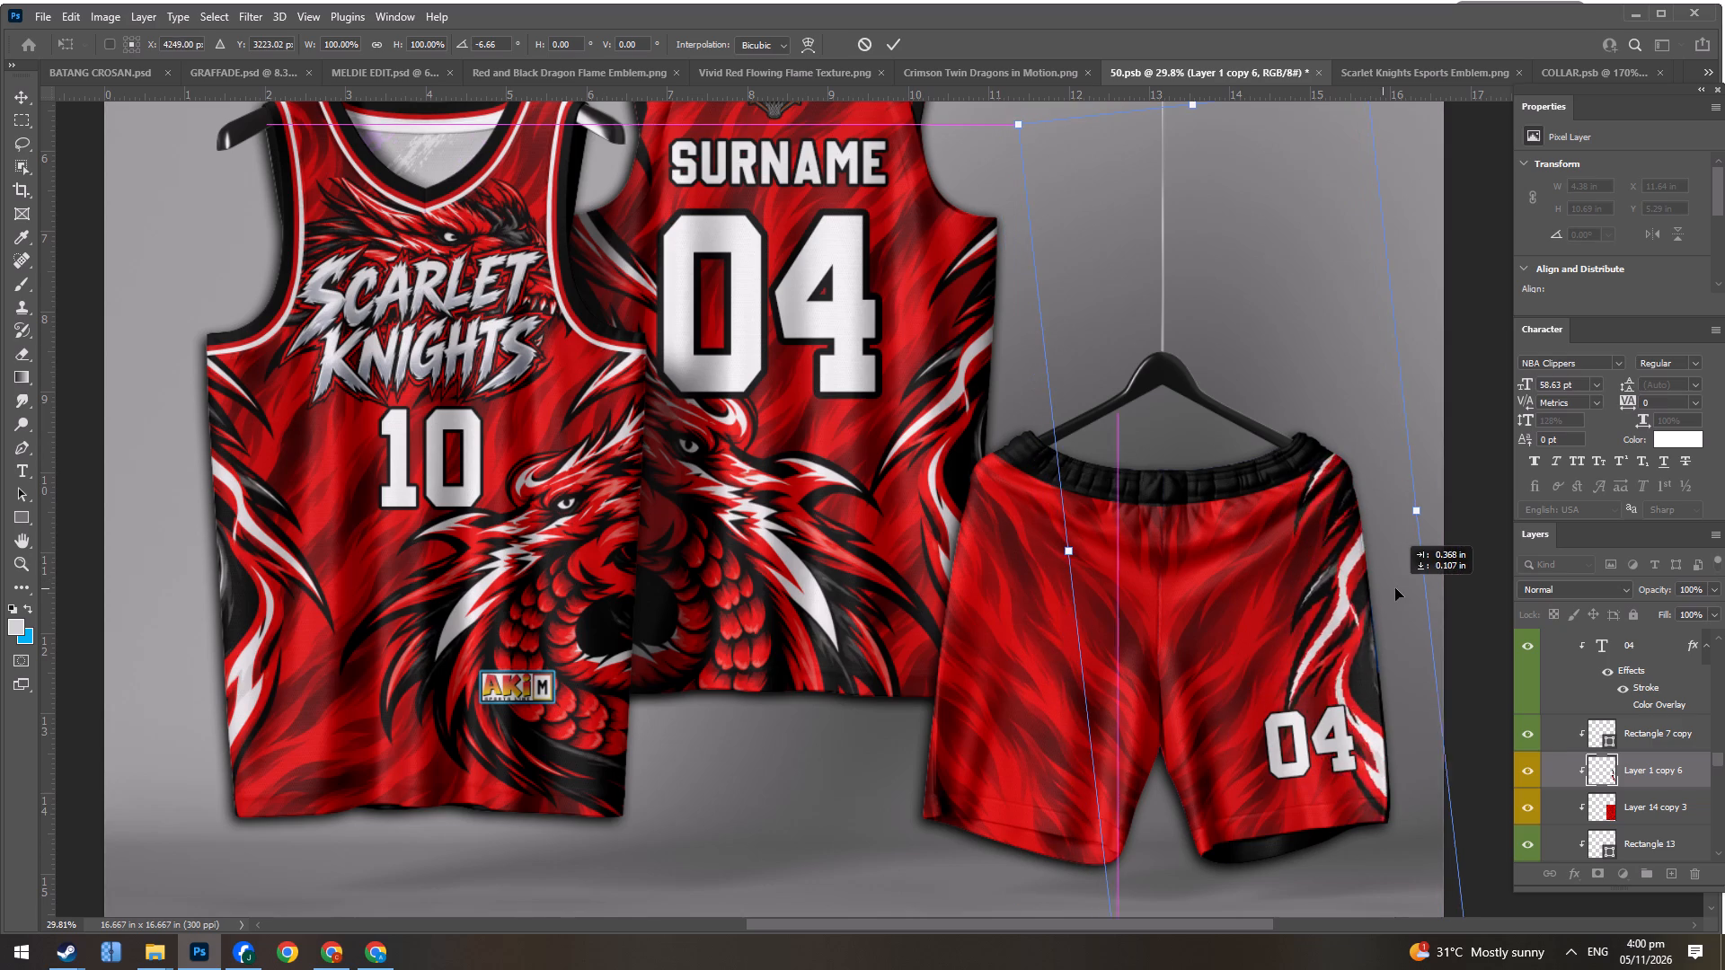
pyautogui.moveTo(1395, 588); pyautogui.dragTo(1395, 653)
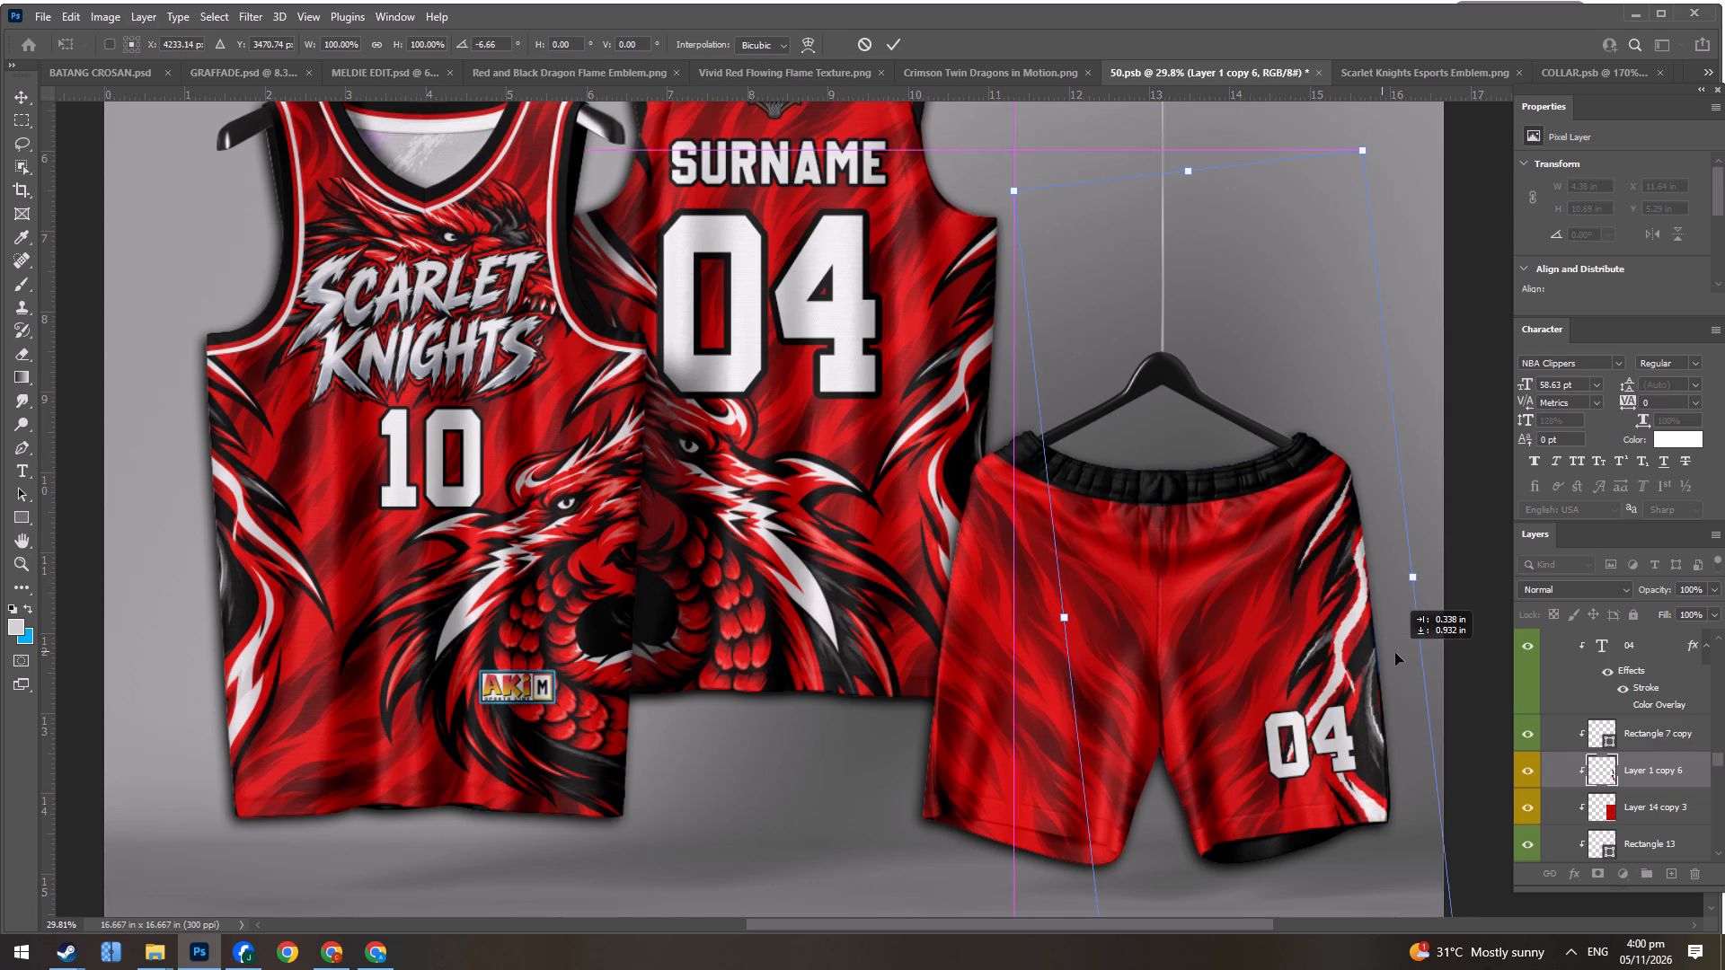
pyautogui.moveTo(1395, 653); pyautogui.dragTo(1394, 619)
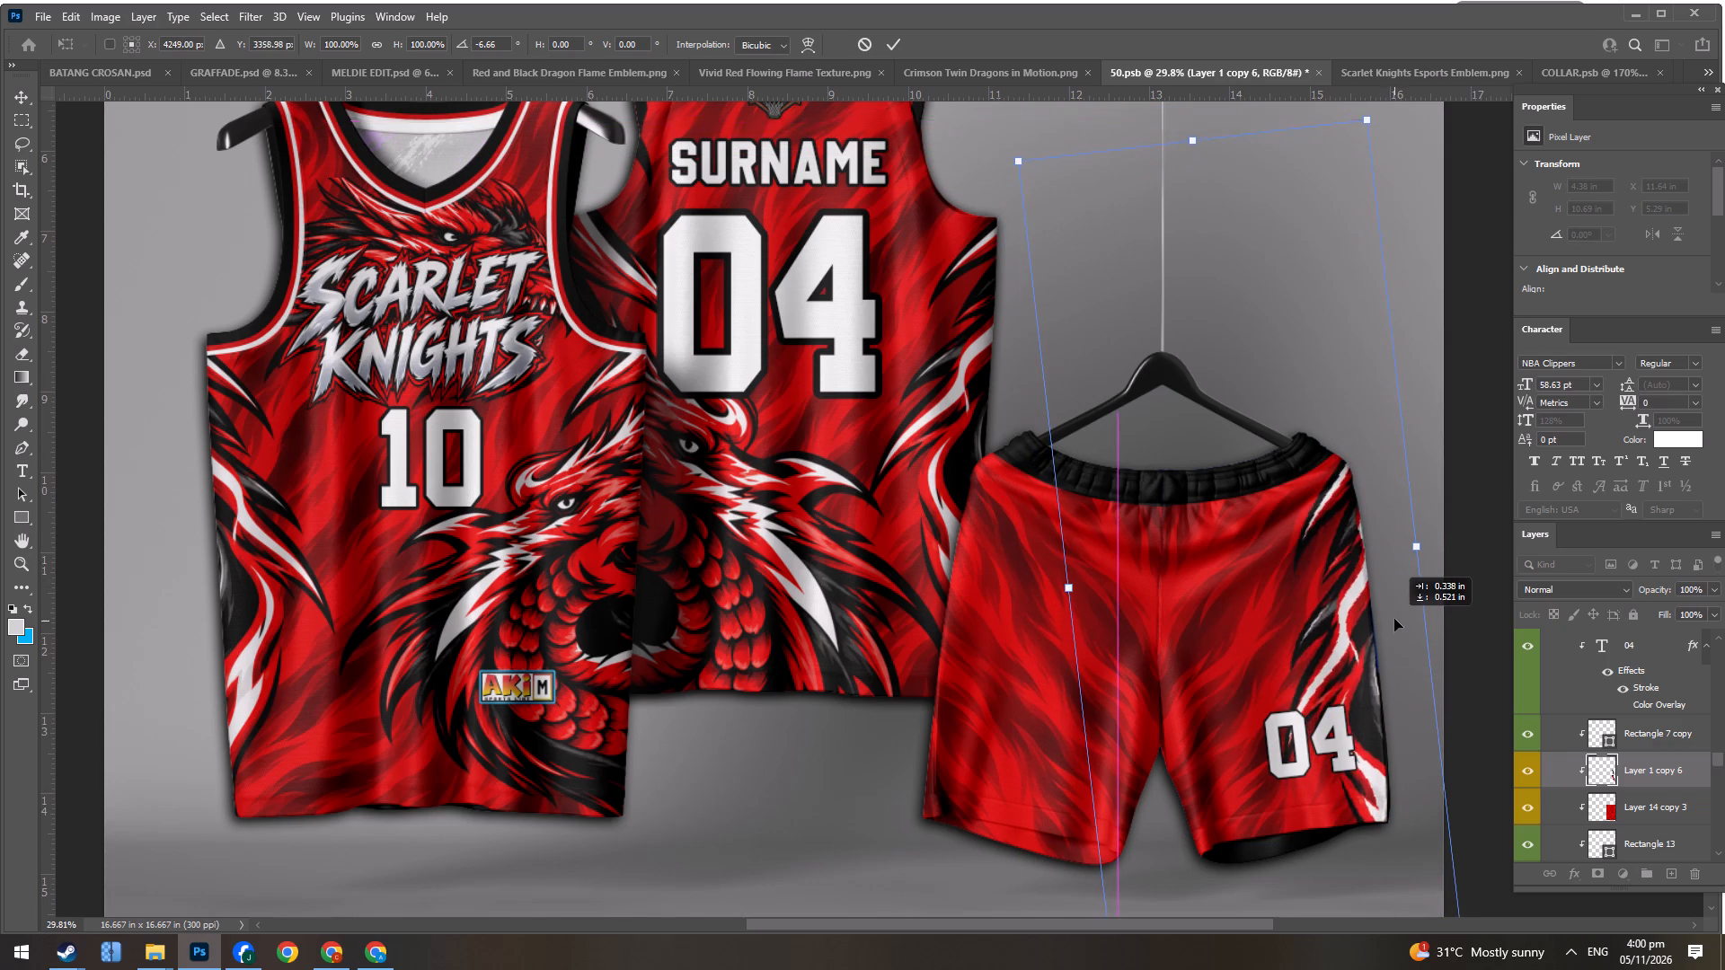
pyautogui.moveTo(1394, 619); pyautogui.dragTo(1395, 619)
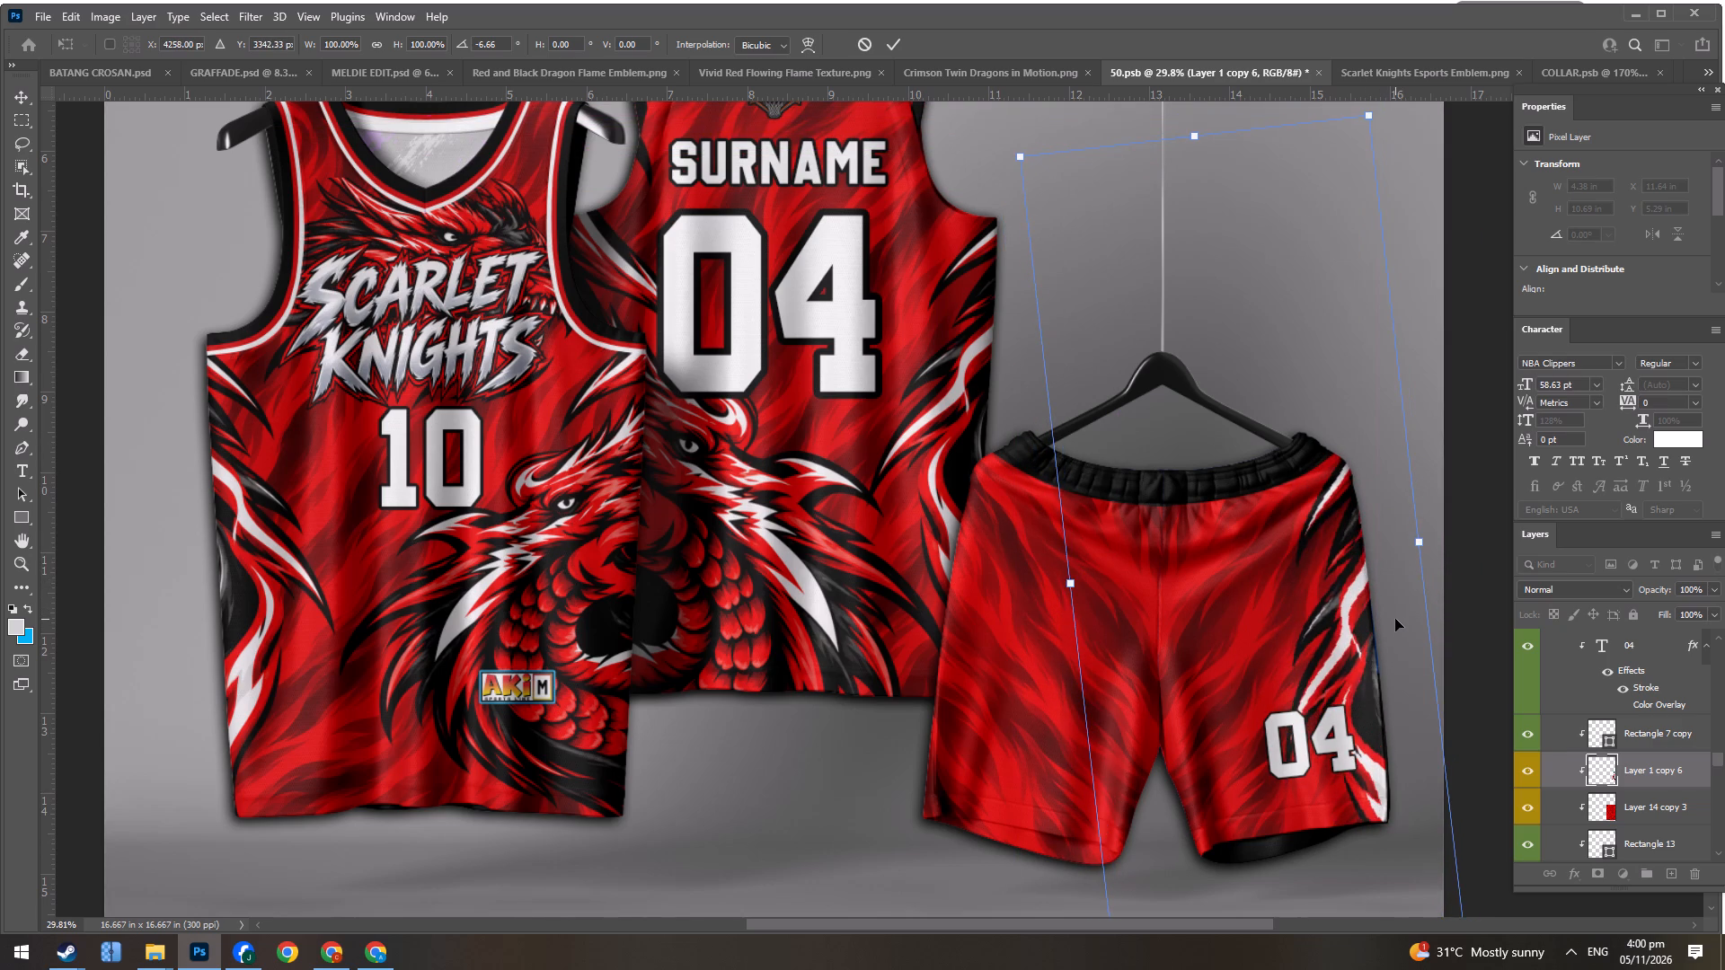
pyautogui.press('Return')
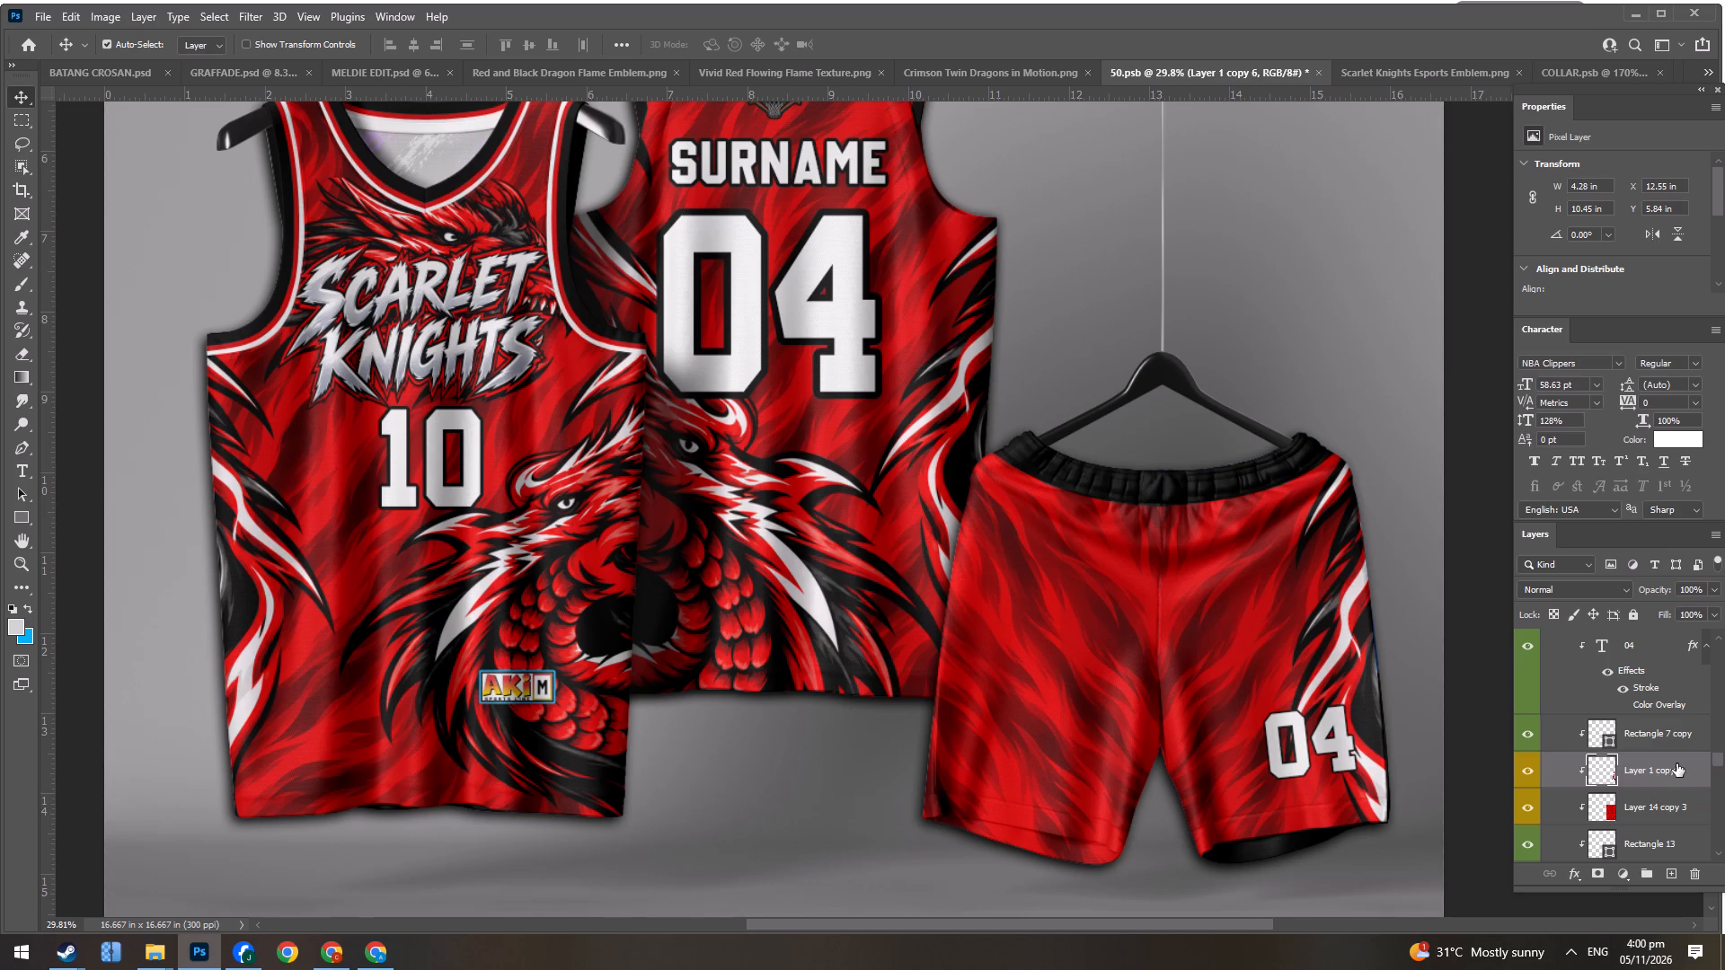
# Duplicate Layer 1 copy 6 directly below Rectangle 7 and place it mirrored on the shorts' opposite leg.
pyautogui.keyDown('alt'); pyautogui.moveTo(1662, 768); pyautogui.dragTo(1659, 969); pyautogui.keyUp('alt')
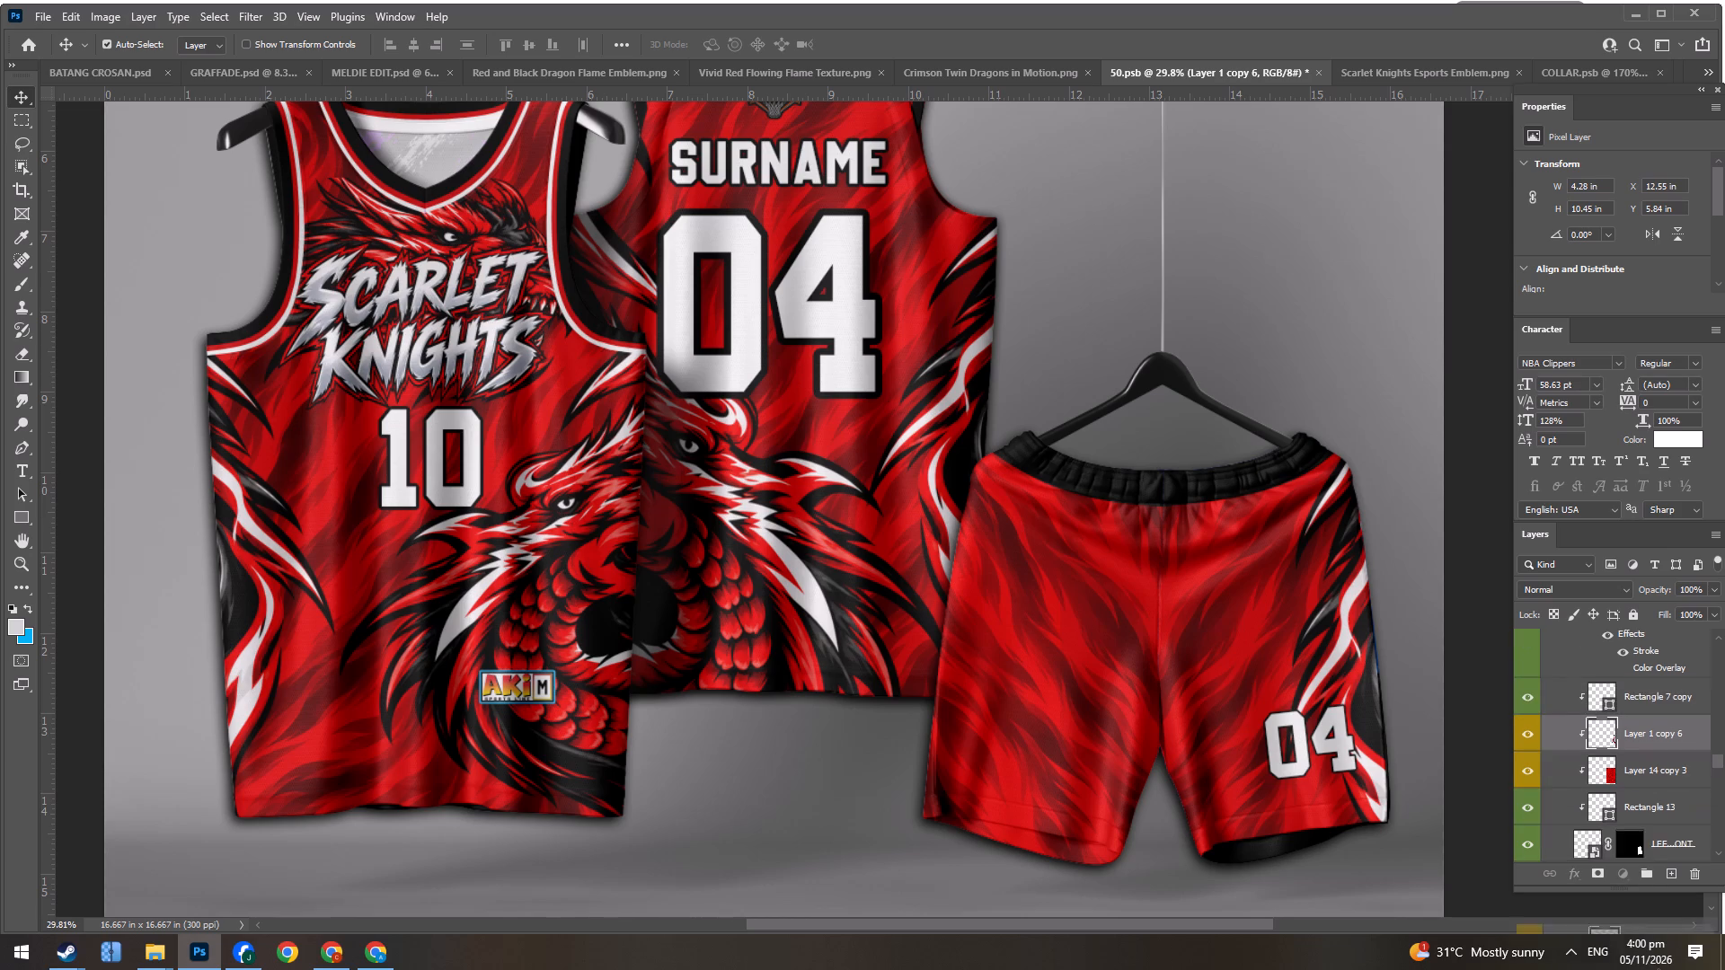
# Duplicate Layer 1 copy 6 directly below Rectangle 7, flip it horizontally, and align it along the outer edge of the shorts' plain leg.
pyautogui.keyDown('alt'); pyautogui.moveTo(1659, 969); pyautogui.dragTo(1655, 739); pyautogui.keyUp('alt')
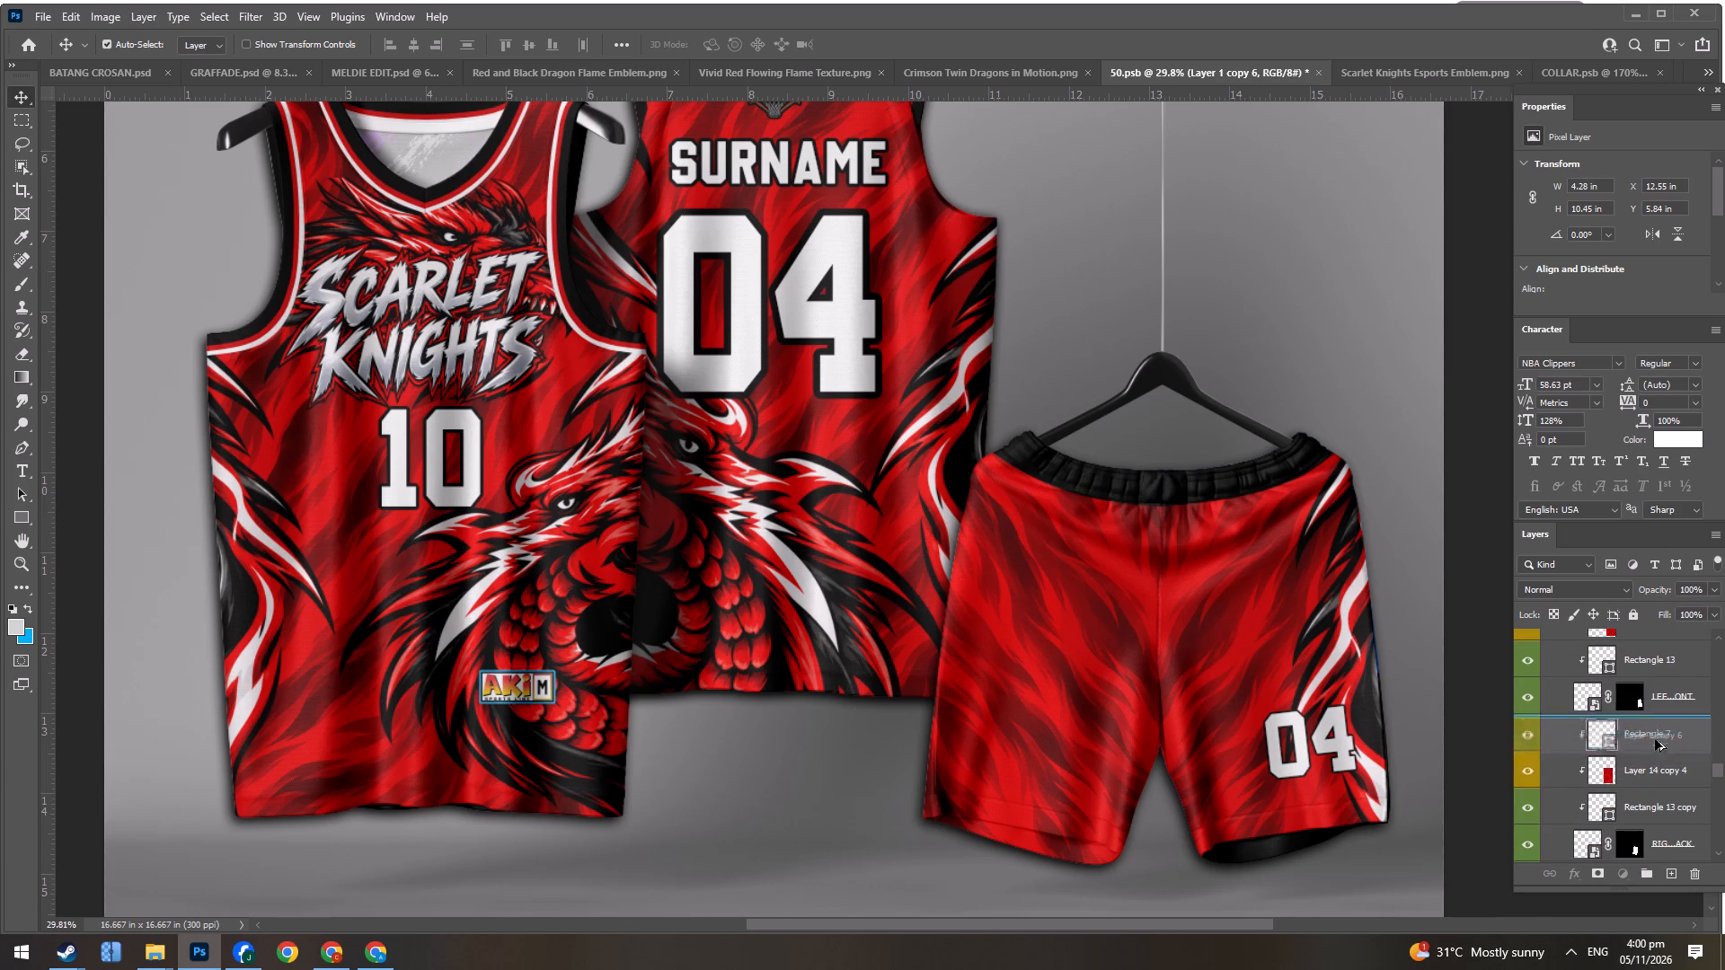
pyautogui.keyDown('alt'); pyautogui.moveTo(1655, 739); pyautogui.dragTo(1655, 752); pyautogui.keyUp('alt')
pyautogui.hotkey('ctrl', 't')
pyautogui.moveTo(1322, 652); pyautogui.dragTo(913, 650)
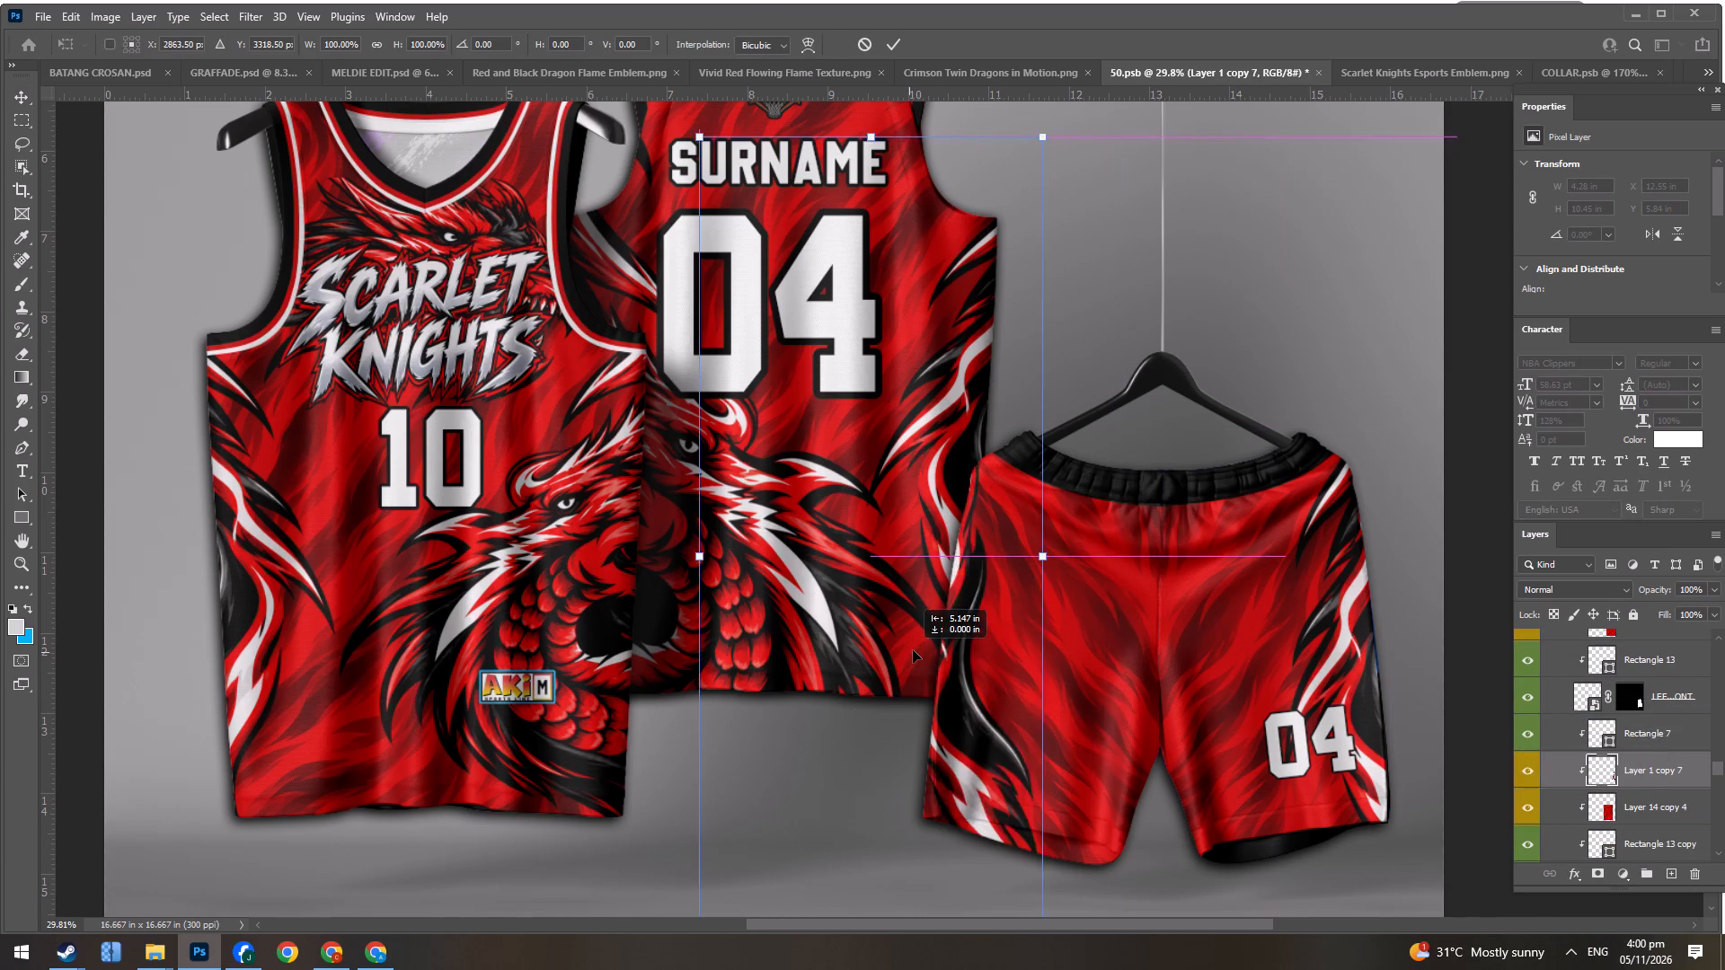
pyautogui.moveTo(913, 650); pyautogui.dragTo(1037, 646)
pyautogui.rightClick(1036, 645)
pyautogui.click(1099, 611)
pyautogui.moveTo(932, 669); pyautogui.dragTo(988, 662)
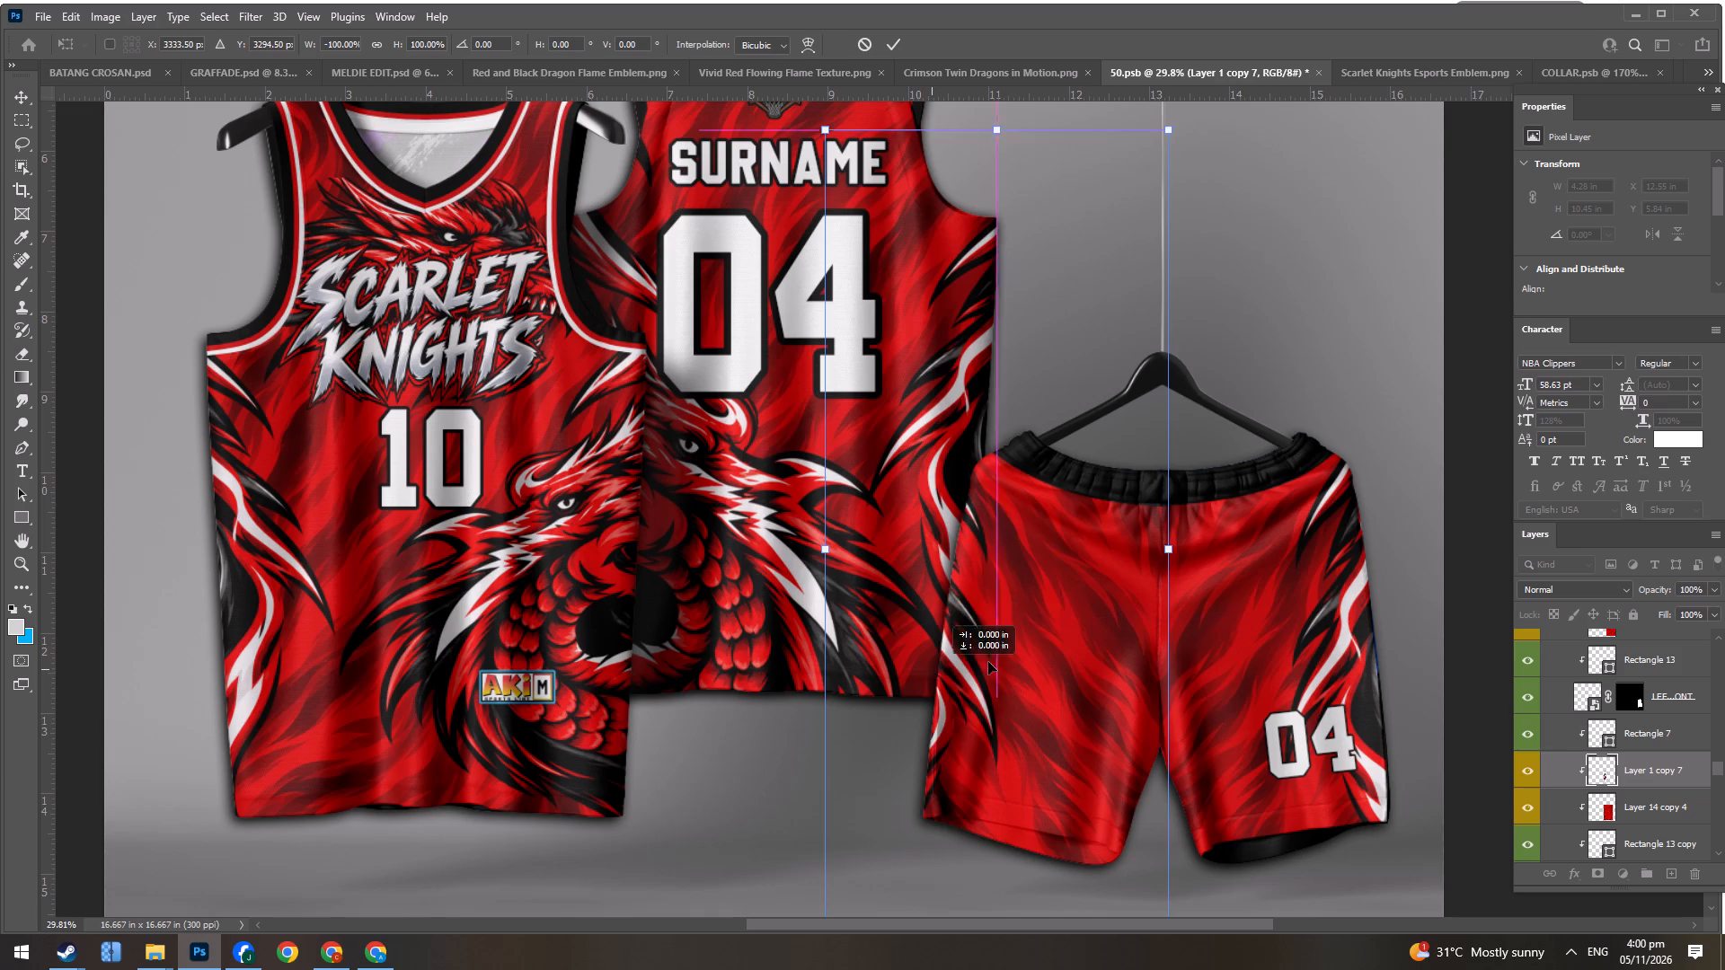
pyautogui.moveTo(988, 662); pyautogui.dragTo(963, 676)
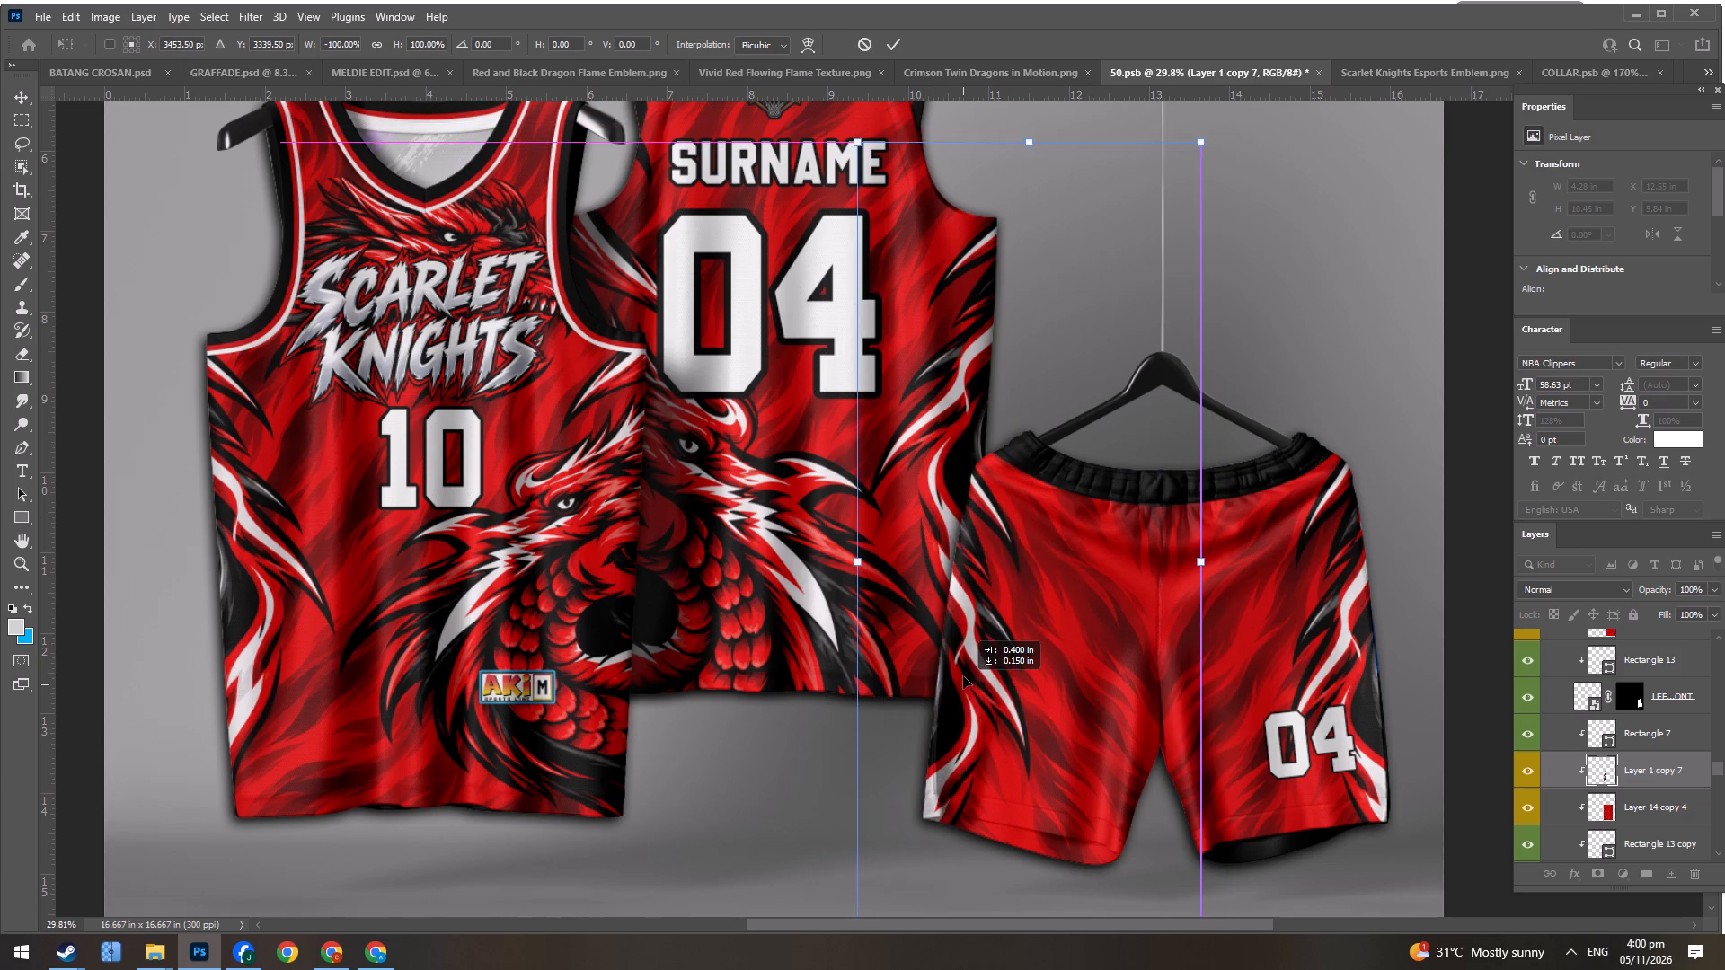
pyautogui.moveTo(963, 676); pyautogui.dragTo(972, 677)
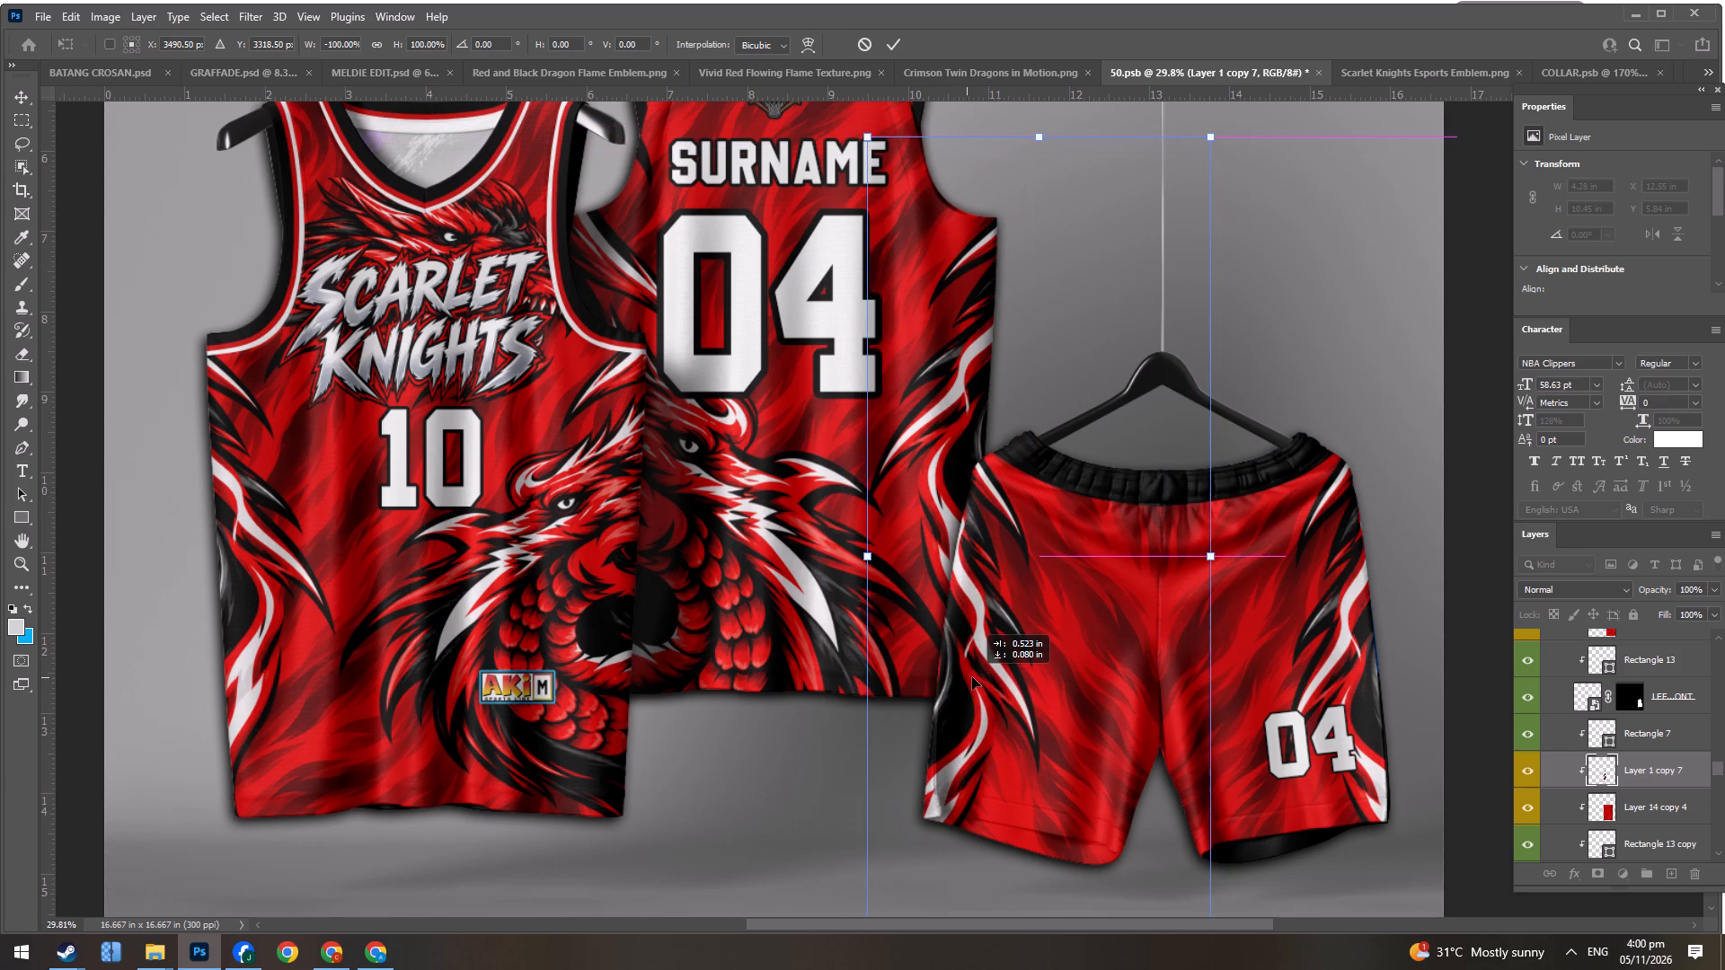
pyautogui.moveTo(972, 677); pyautogui.dragTo(968, 677)
pyautogui.press('Return')
# Compare the mockup's jersey and shorts artwork with the Scarlet Knights uniform reference picture in Google Chrome.
pyautogui.keyDown('alt'); pyautogui.scroll(-4, 1002, 662); pyautogui.keyUp('alt')
pyautogui.scroll(2, 1137, 602)
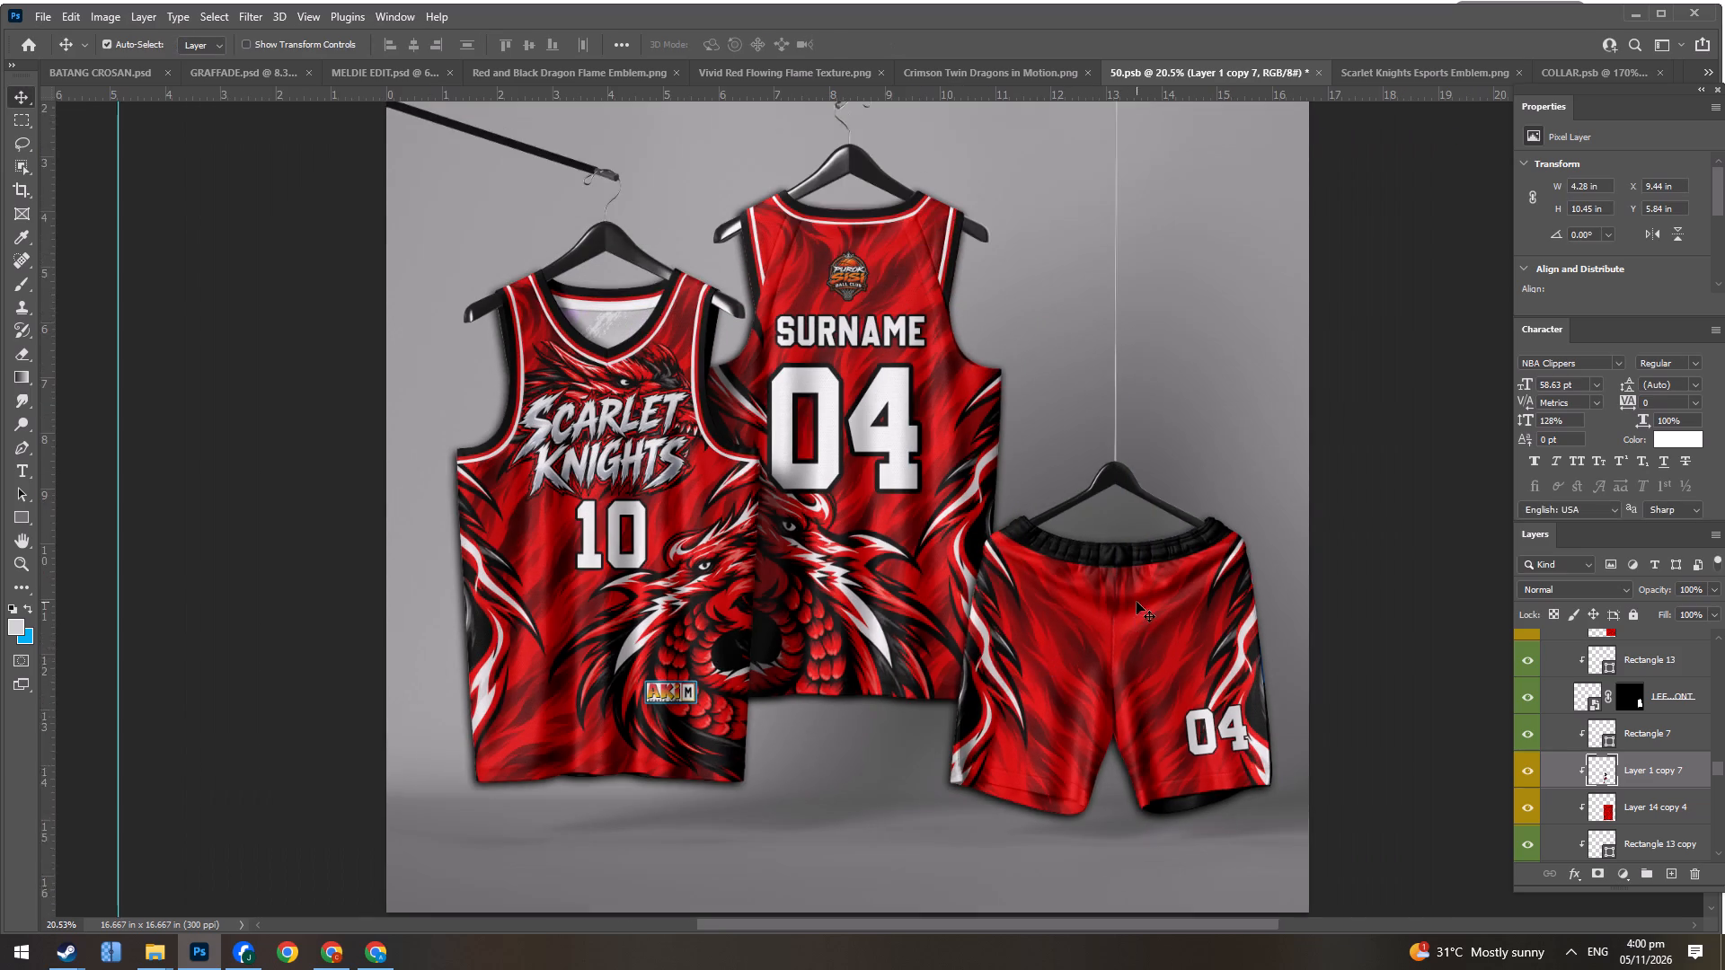
pyautogui.scroll(4, 1137, 602)
pyautogui.hotkey('alt', 'Tab')
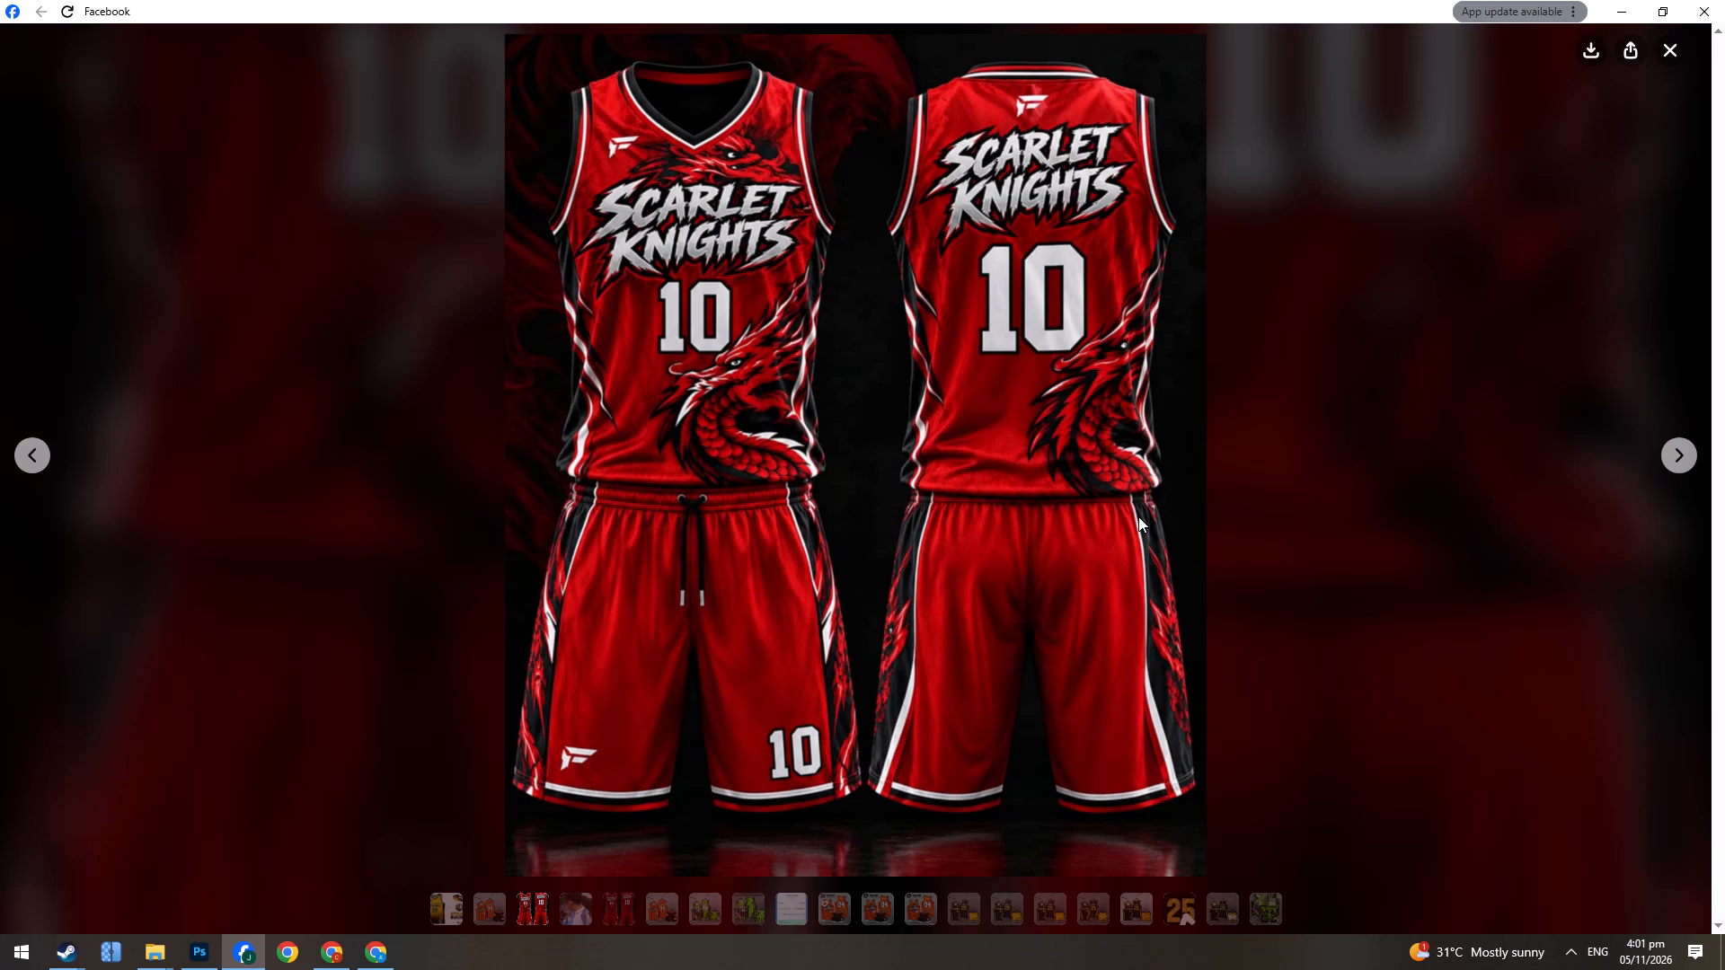
pyautogui.hotkey('alt', 'Tab')
pyautogui.keyDown('alt'); pyautogui.scroll(-4, 956, 372); pyautogui.keyUp('alt')
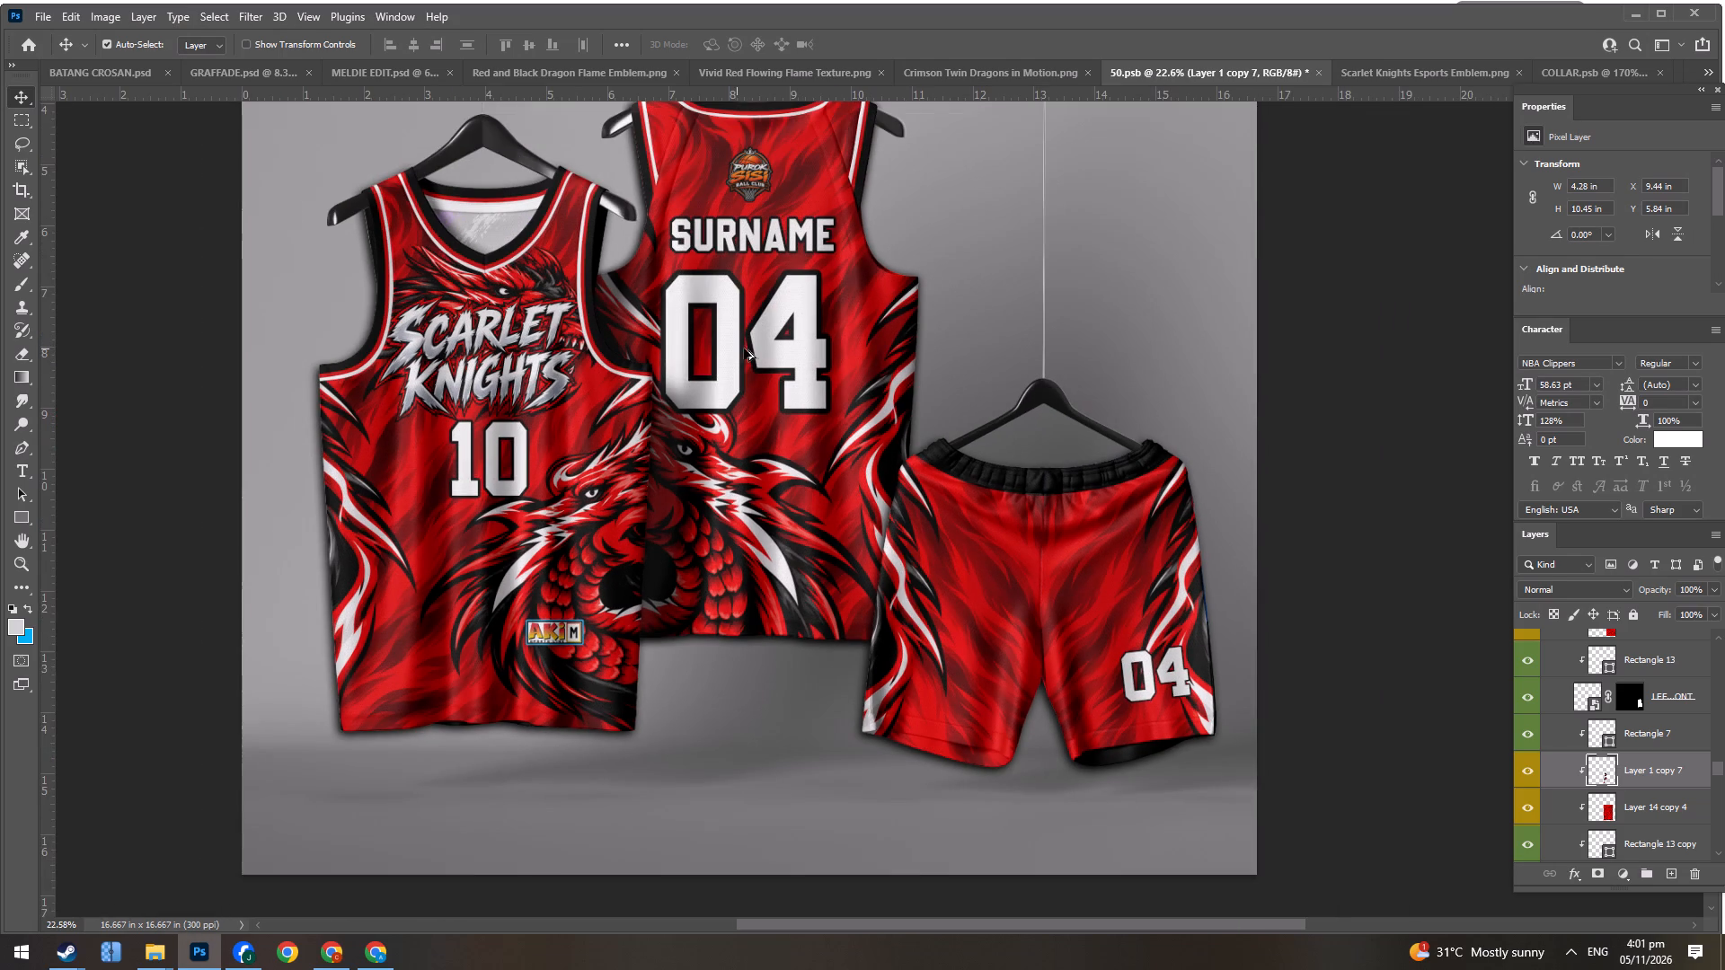
pyautogui.scroll(4, 765, 312)
pyautogui.keyDown('alt'); pyautogui.scroll(4, 790, 298); pyautogui.keyUp('alt')
pyautogui.hotkey('alt', 'Tab')
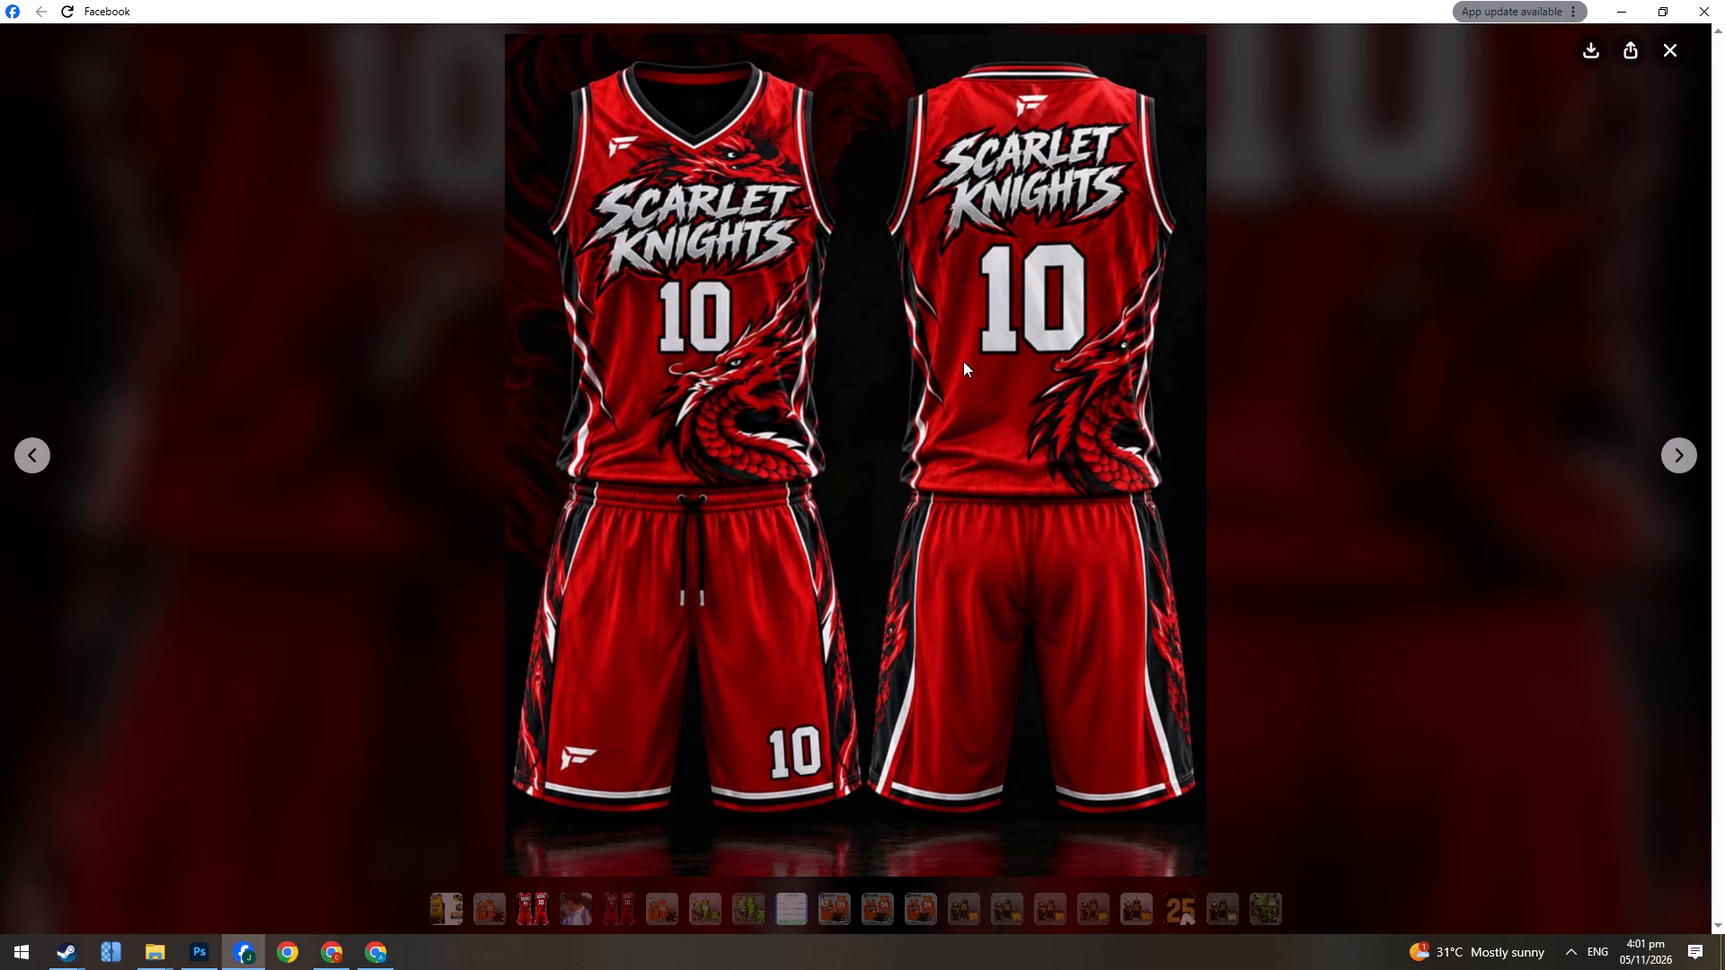
pyautogui.hotkey('alt', 'Tab')
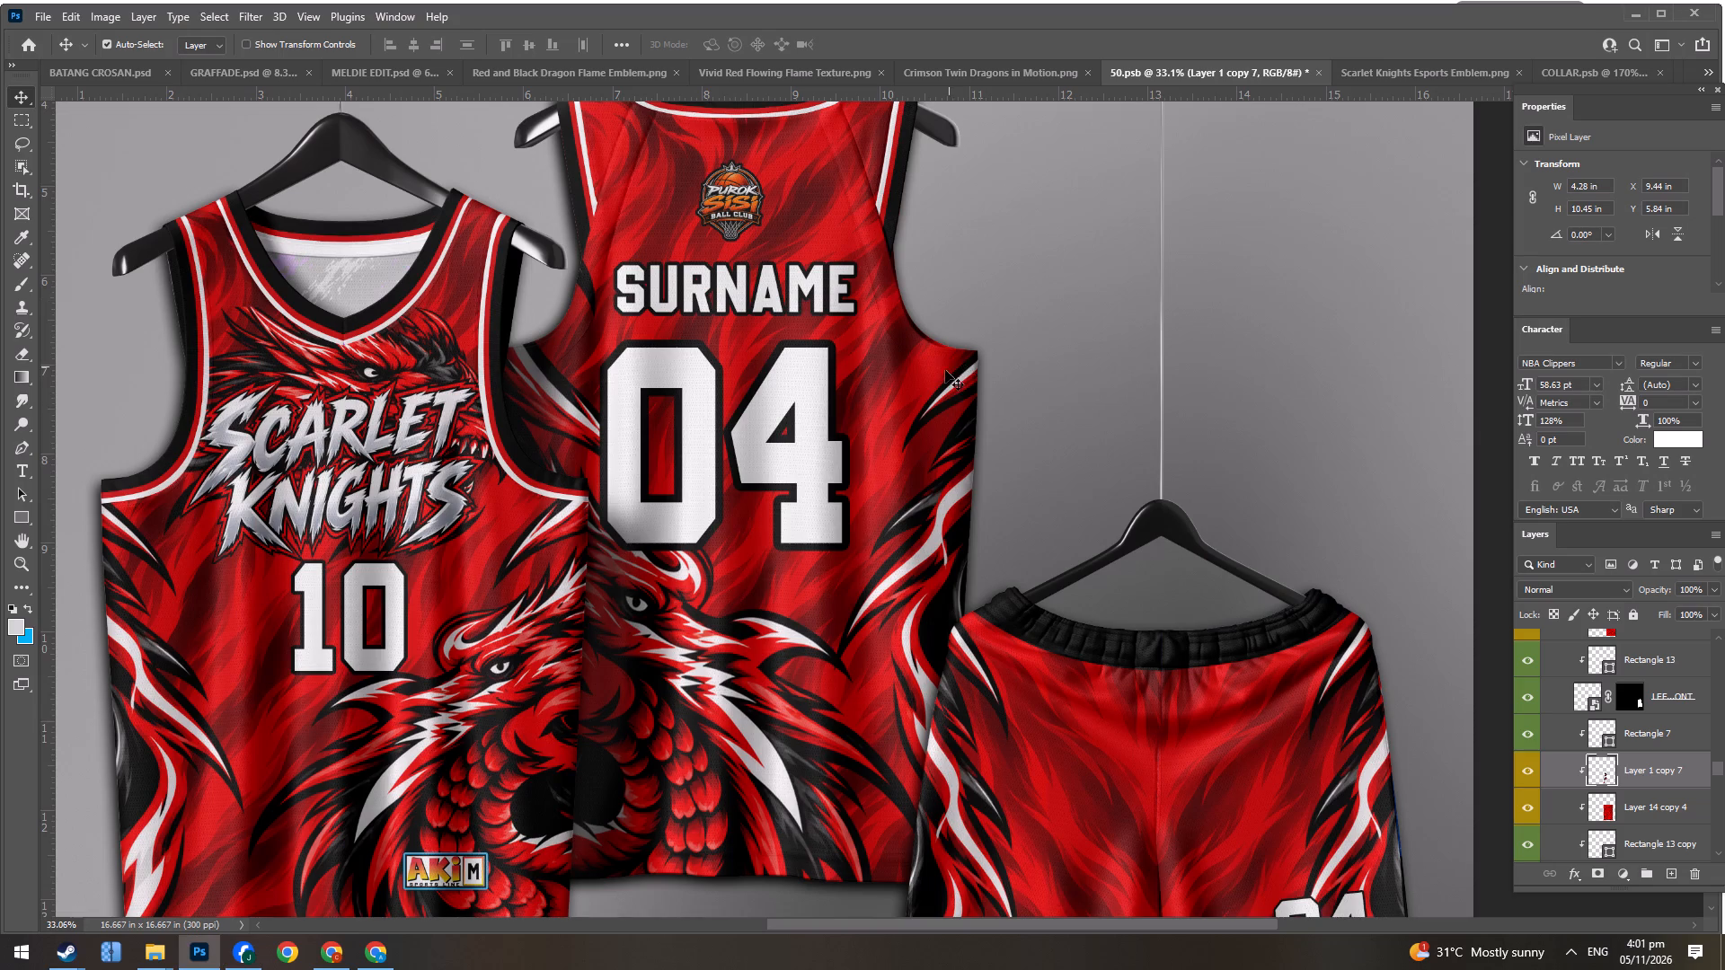
# Shift Layer 1 copy 6 inward on the 04 leg and widen it to about 110%, keeping its height at 100%.
pyautogui.scroll(-12, 900, 512)
pyautogui.keyDown('alt'); pyautogui.scroll(12, 1141, 616); pyautogui.keyUp('alt')
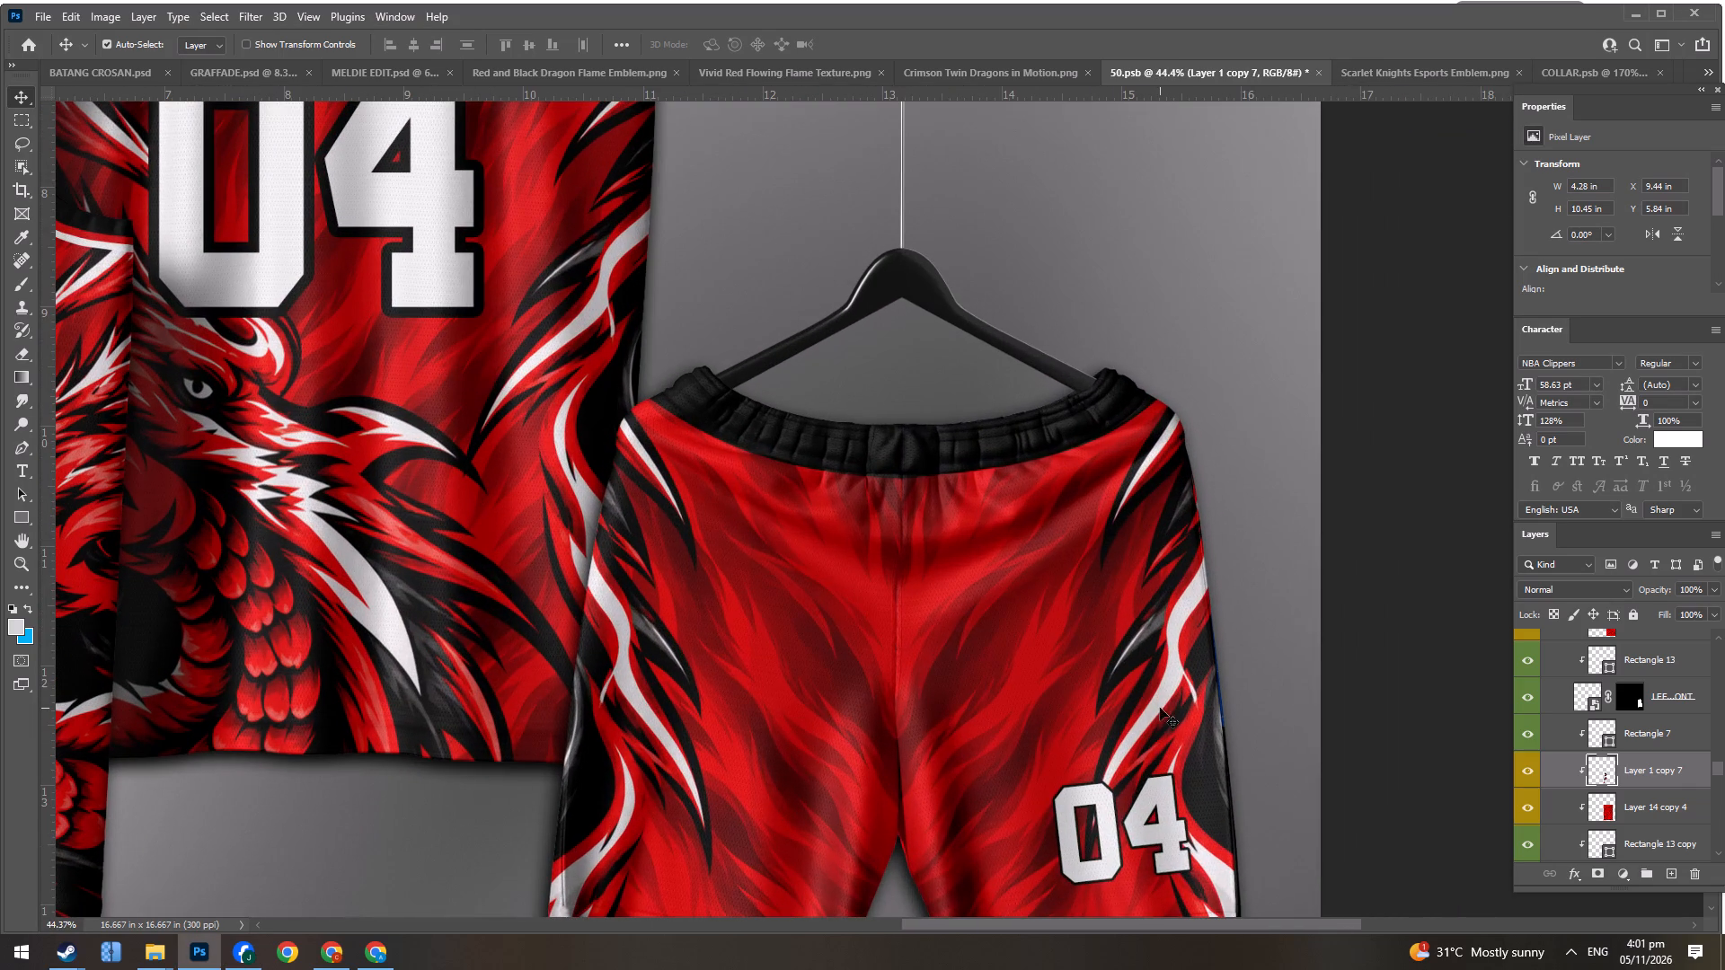
pyautogui.moveTo(1195, 743); pyautogui.dragTo(1168, 748)
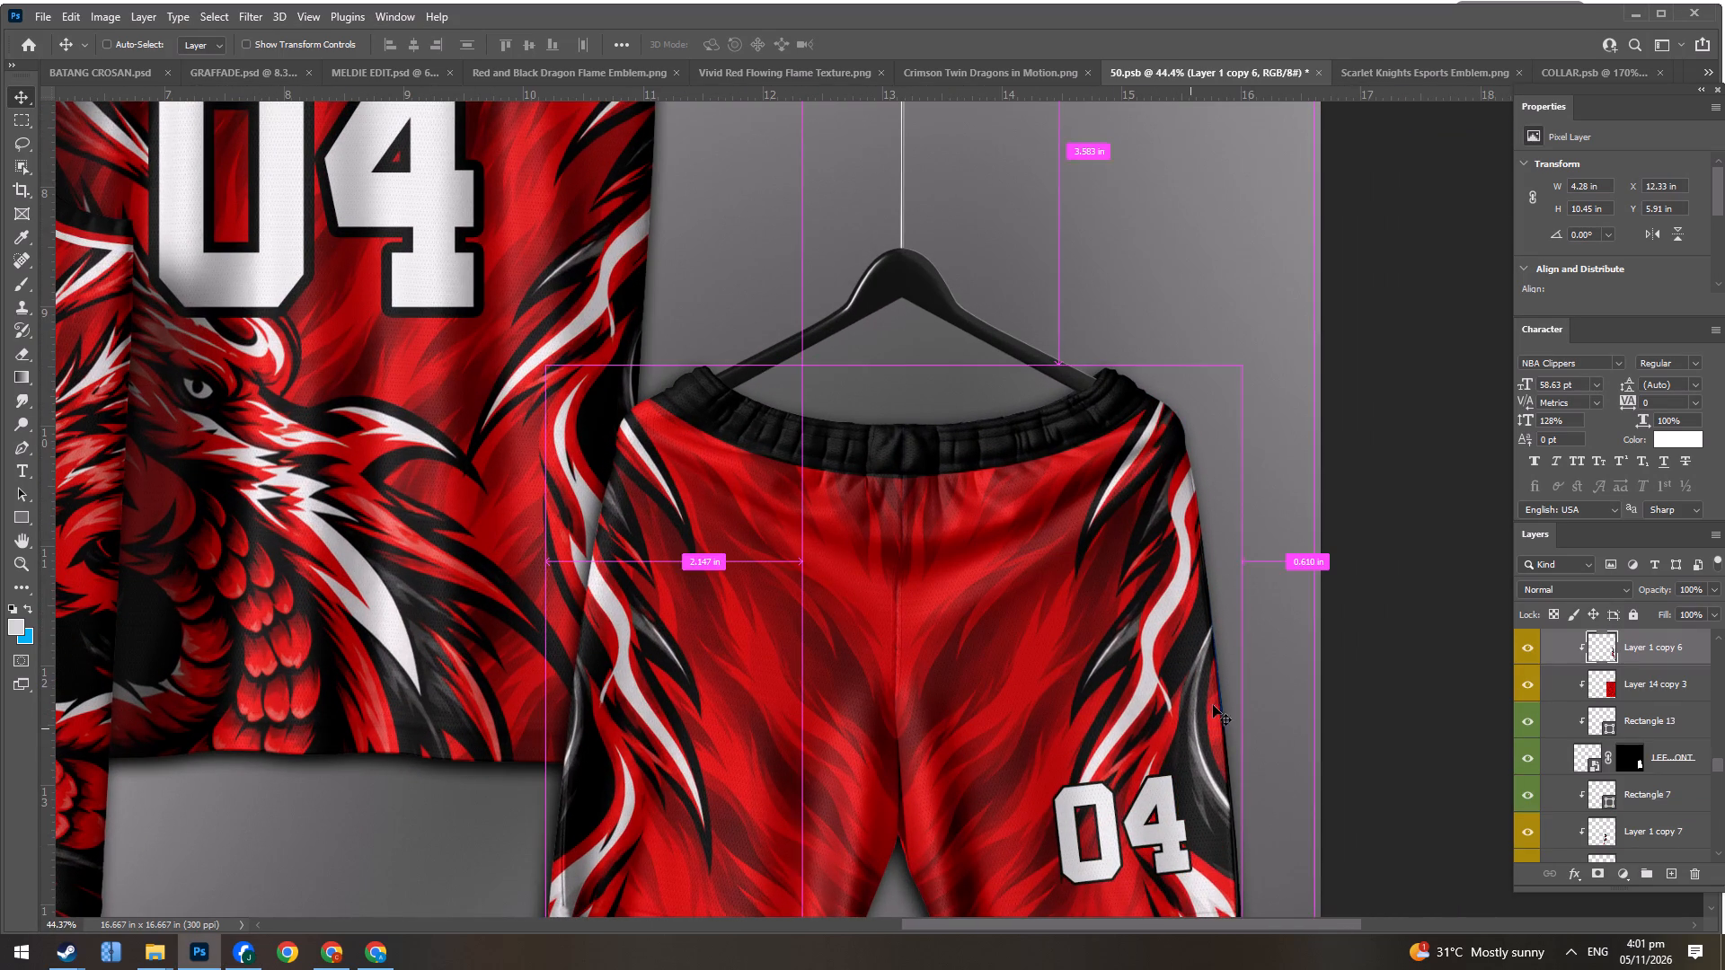
pyautogui.hotkey('ctrl', 't')
pyautogui.scroll(-12, 1196, 704)
pyautogui.click(1261, 637)
pyautogui.moveTo(1260, 608); pyautogui.dragTo(1276, 608)
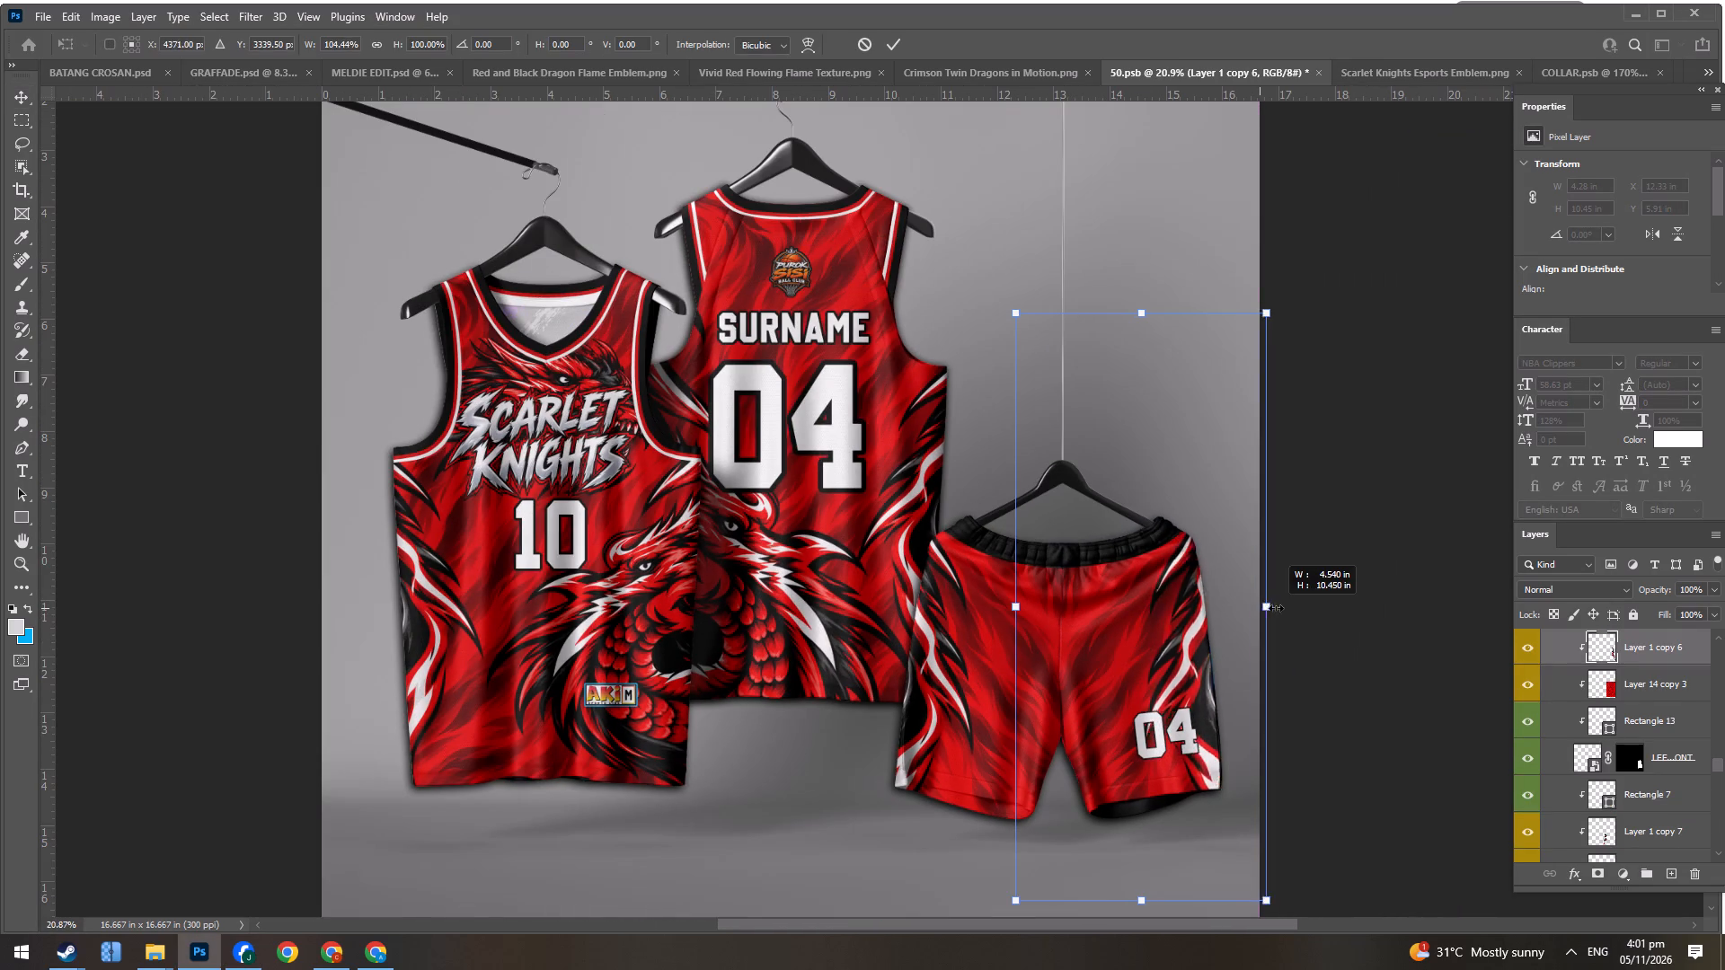
pyautogui.moveTo(1276, 608); pyautogui.dragTo(1280, 608)
pyautogui.moveTo(1216, 621); pyautogui.dragTo(1204, 622)
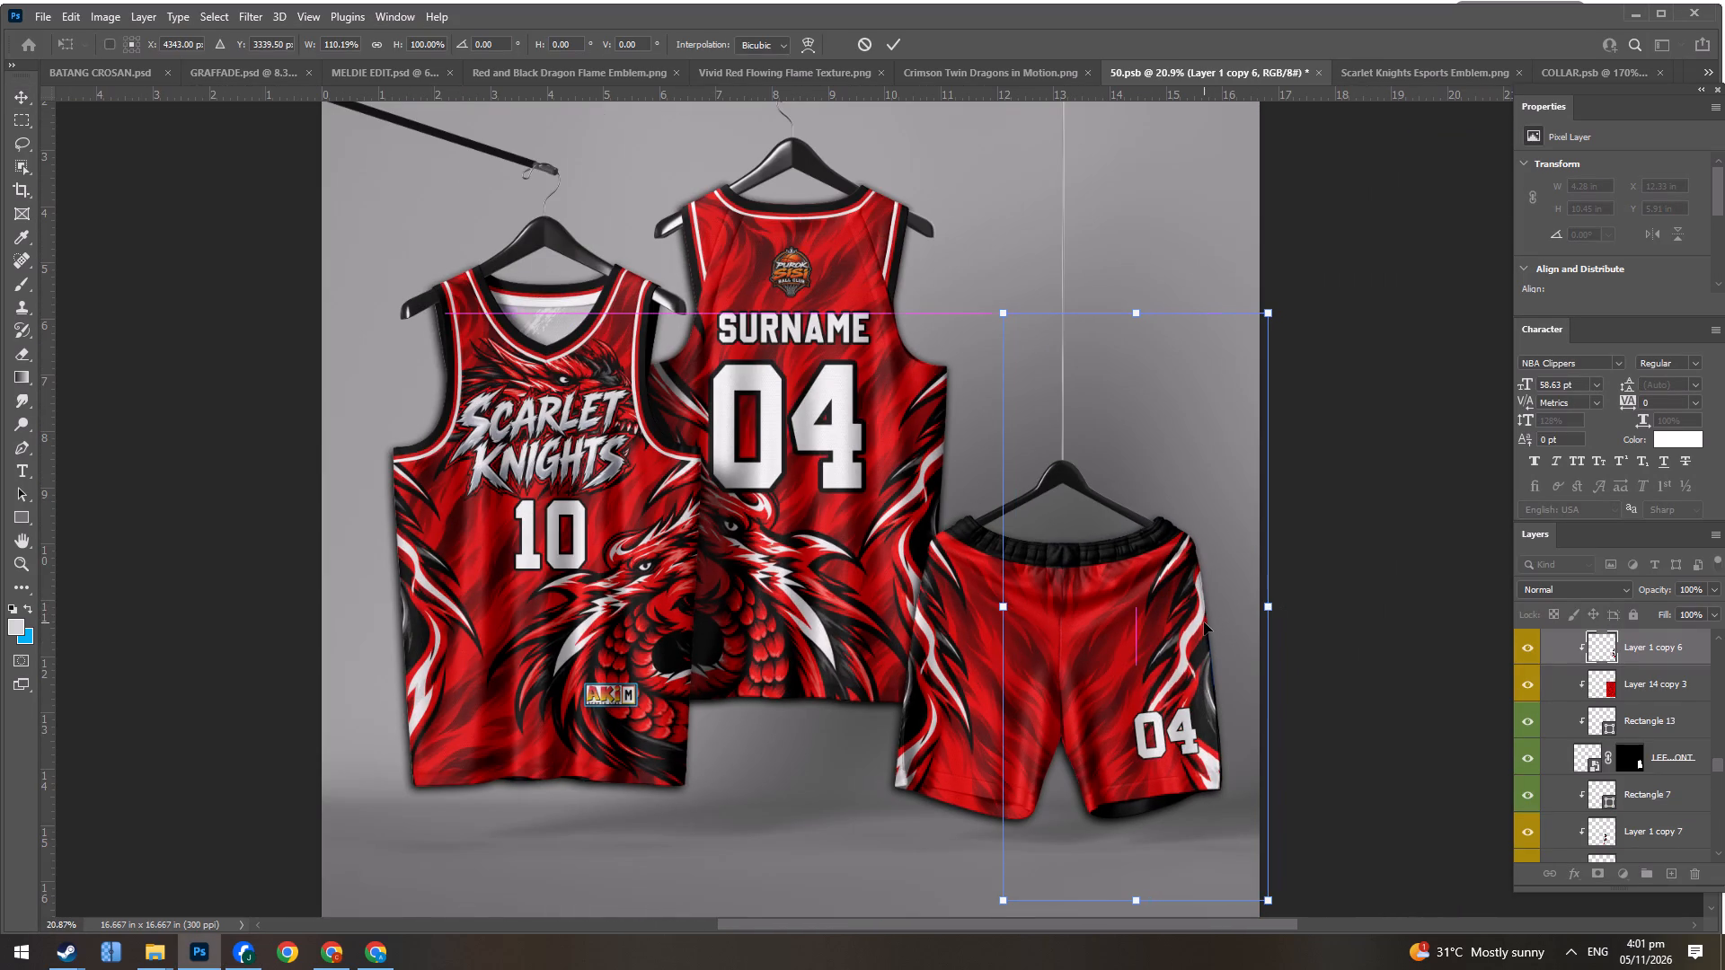
pyautogui.press('Return')
# Select the mirrored side artwork, Layer 1 copy 7, on the shorts' plain leg.
pyautogui.keyDown('alt'); pyautogui.scroll(3, 977, 695); pyautogui.keyUp('alt')
pyautogui.click(928, 660)
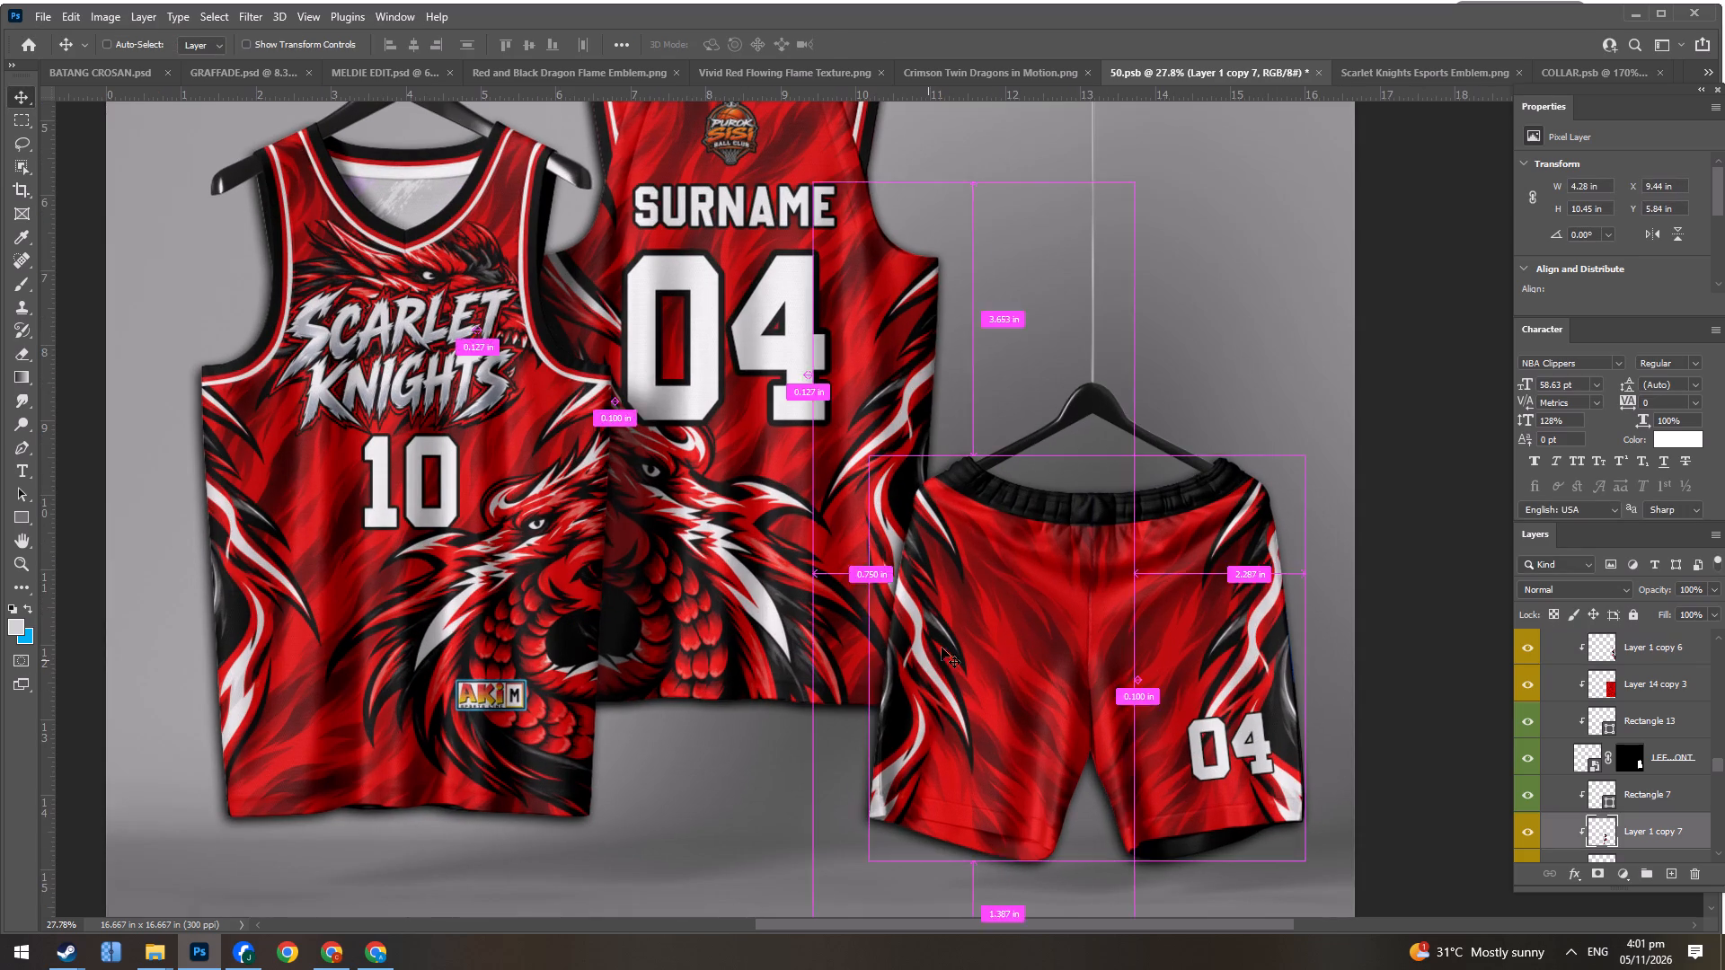
# Widen the mirrored dragon accent to about 111% and rotate it about 0.4° to fit the opposite leg.
pyautogui.hotkey('ctrl', 't')
pyautogui.moveTo(1138, 578); pyautogui.dragTo(1164, 578)
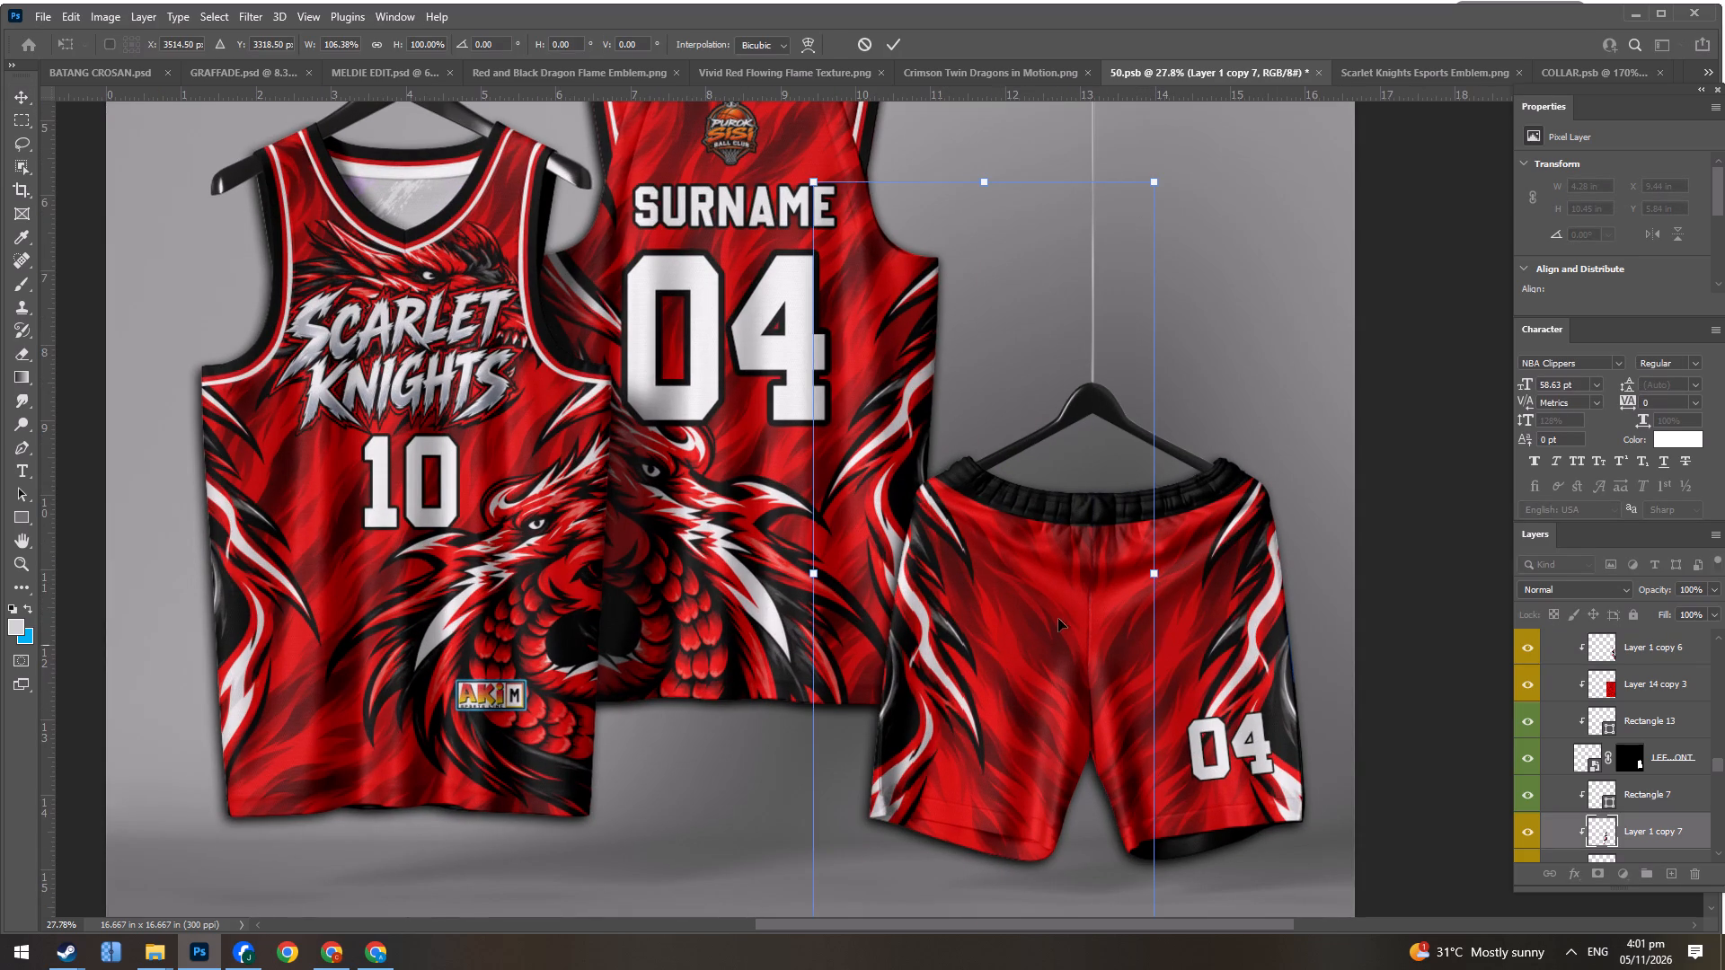
pyautogui.moveTo(1216, 411); pyautogui.dragTo(1227, 421)
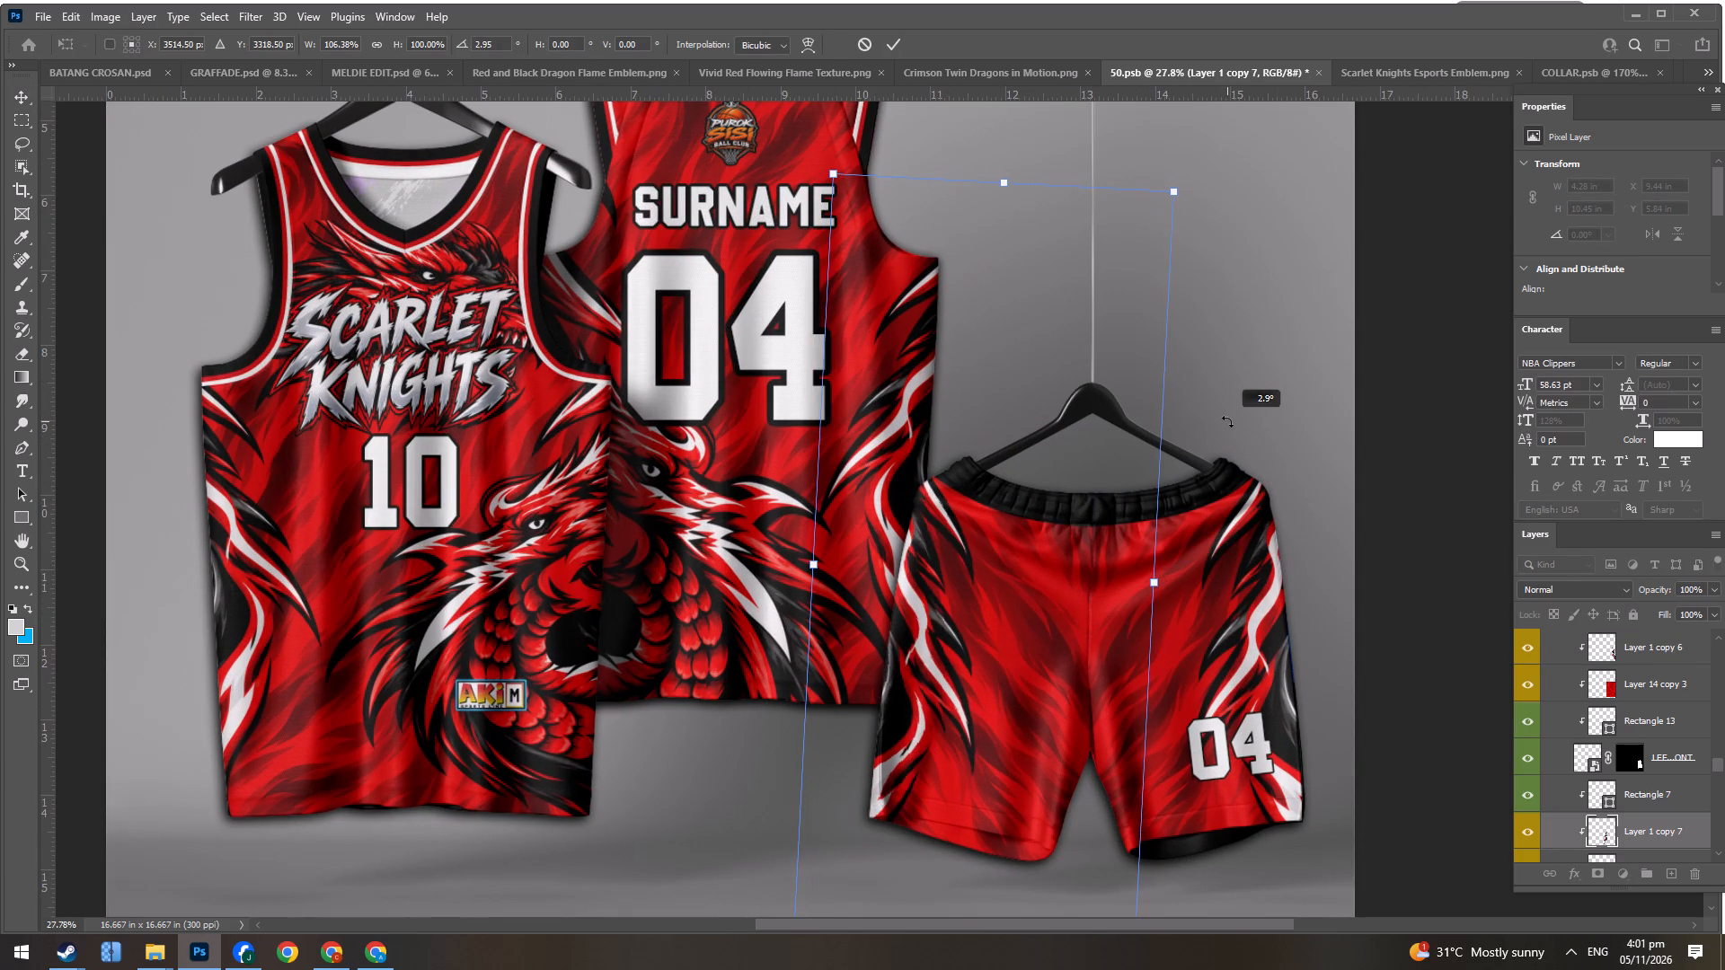
pyautogui.moveTo(1227, 421); pyautogui.dragTo(1224, 418)
pyautogui.moveTo(1160, 578); pyautogui.dragTo(1171, 578)
pyautogui.click(1245, 510)
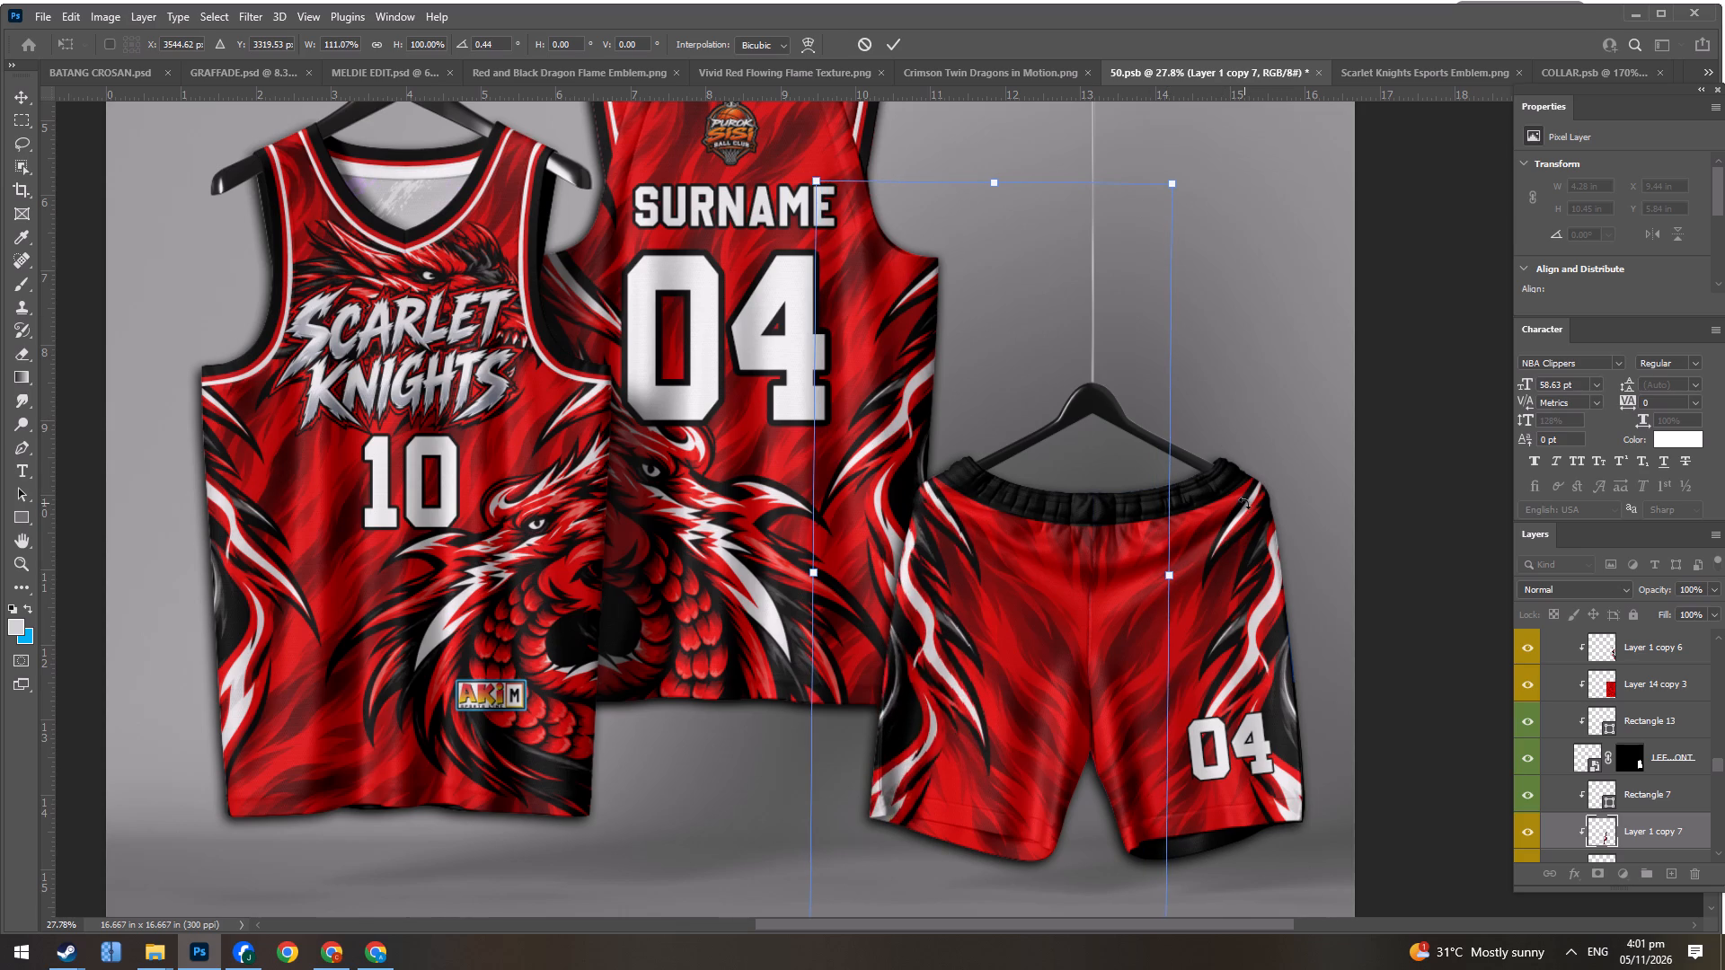
pyautogui.press('Return')
# Set the font size of the shorts' 04 number to 53 pt.
pyautogui.keyDown('alt'); pyautogui.scroll(-9, 1217, 516); pyautogui.keyUp('alt')
pyautogui.scroll(8, 1225, 533)
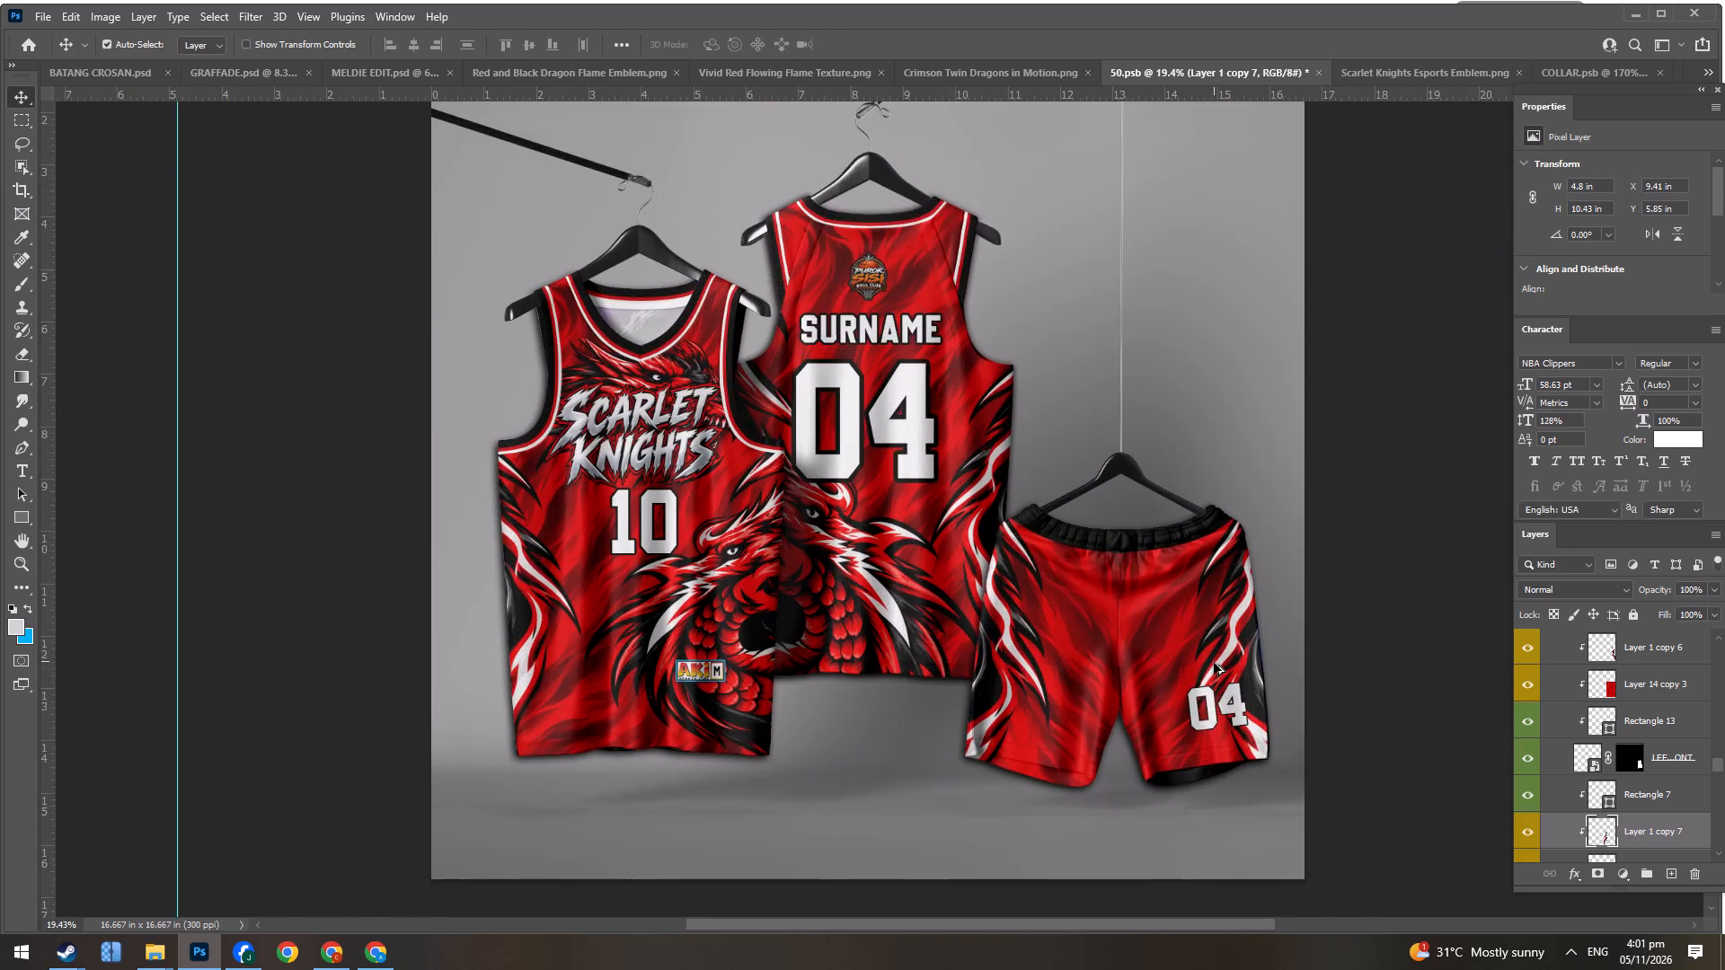
pyautogui.scroll(4, 1214, 663)
pyautogui.keyDown('alt'); pyautogui.scroll(3, 1237, 705); pyautogui.keyUp('alt')
pyautogui.click(1243, 730)
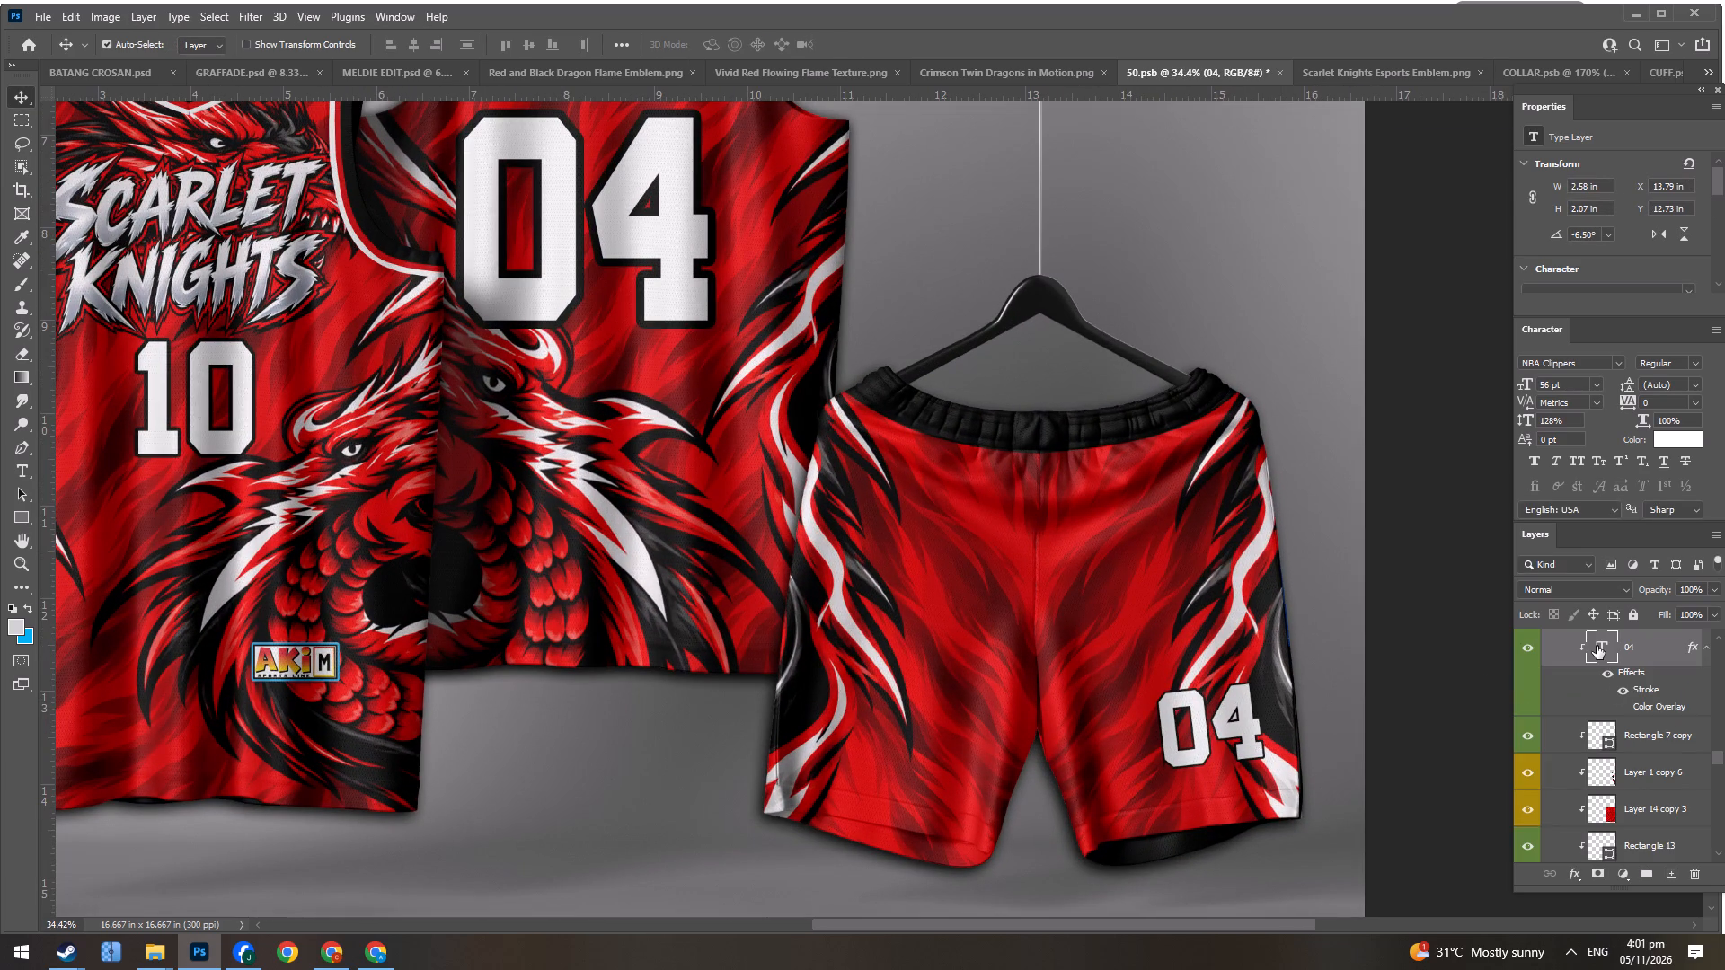
pyautogui.doubleClick(1597, 646)
pyautogui.click(1526, 384)
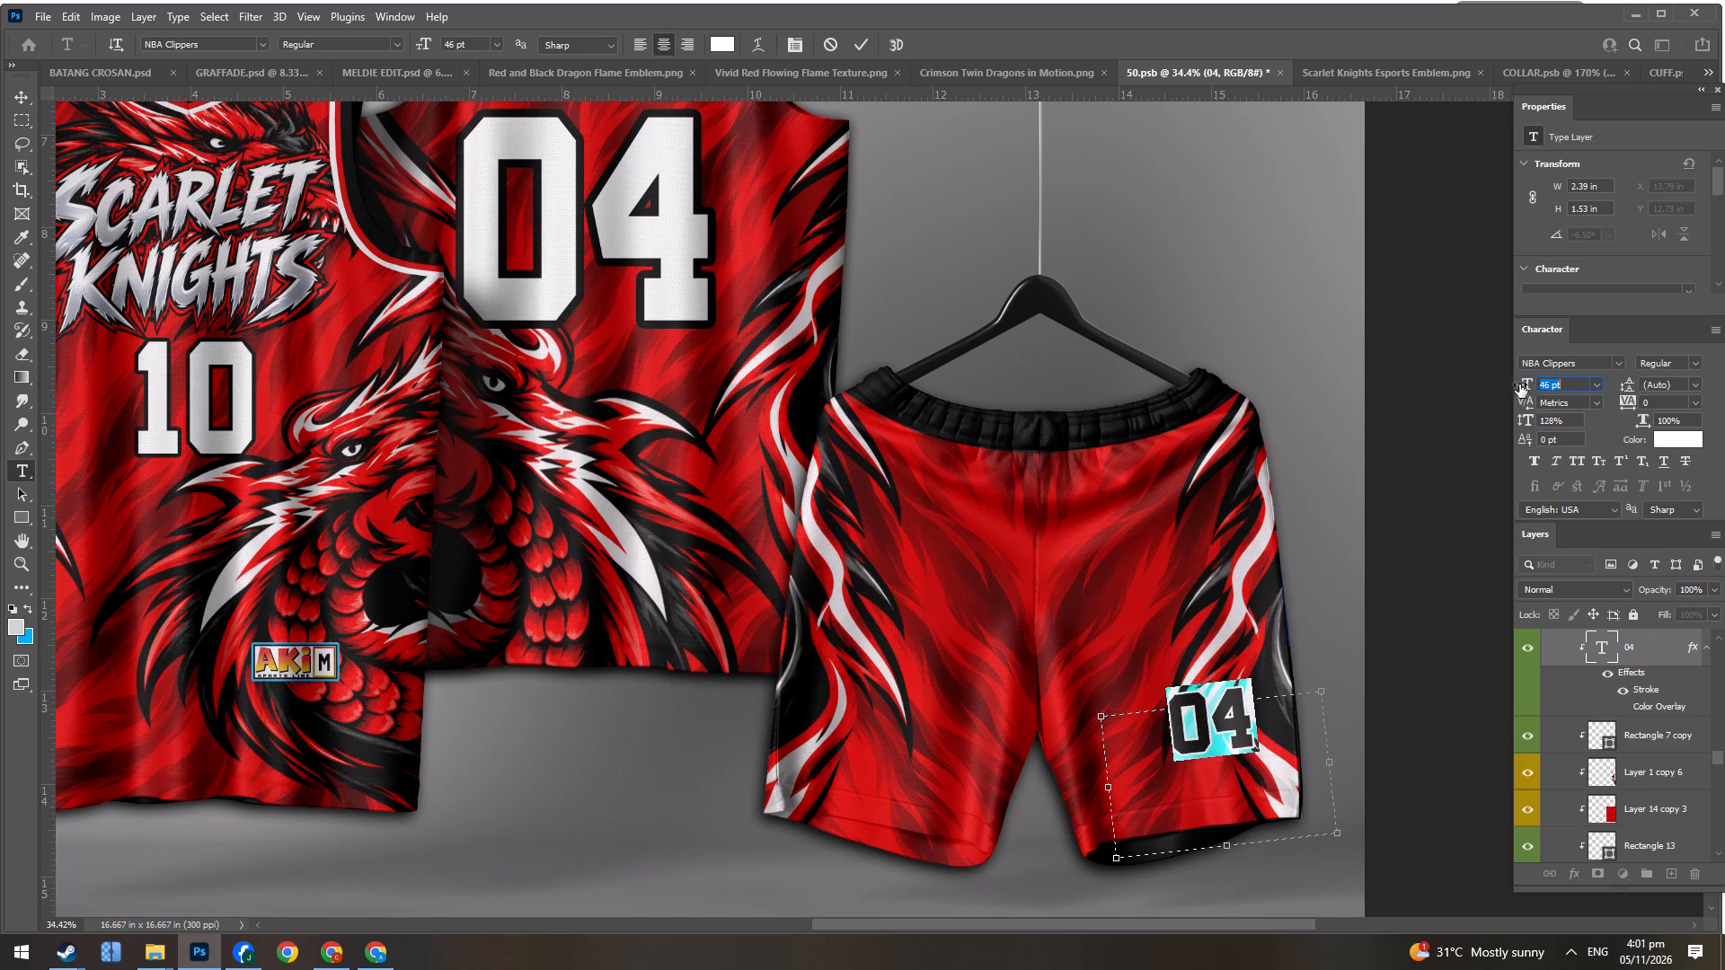
pyautogui.press('Return')
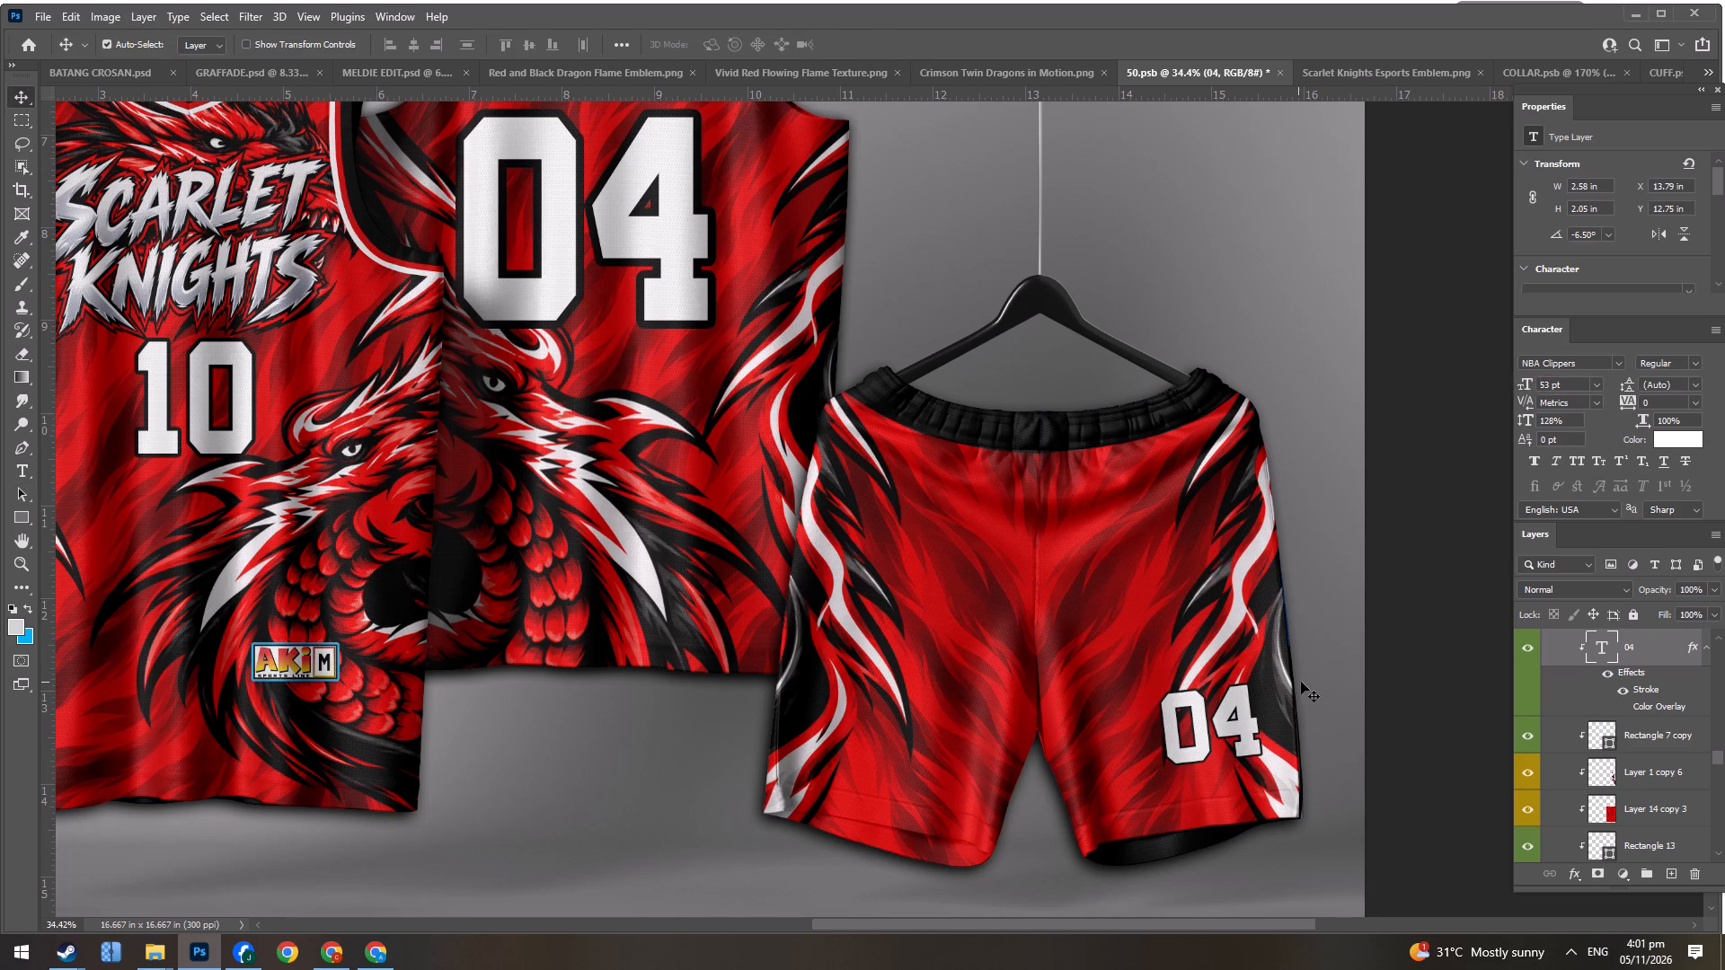
# Adjust the size of the black outside stroke on the shorts' 04 number.
pyautogui.scroll(-2, 1348, 732)
pyautogui.doubleClick(1649, 683)
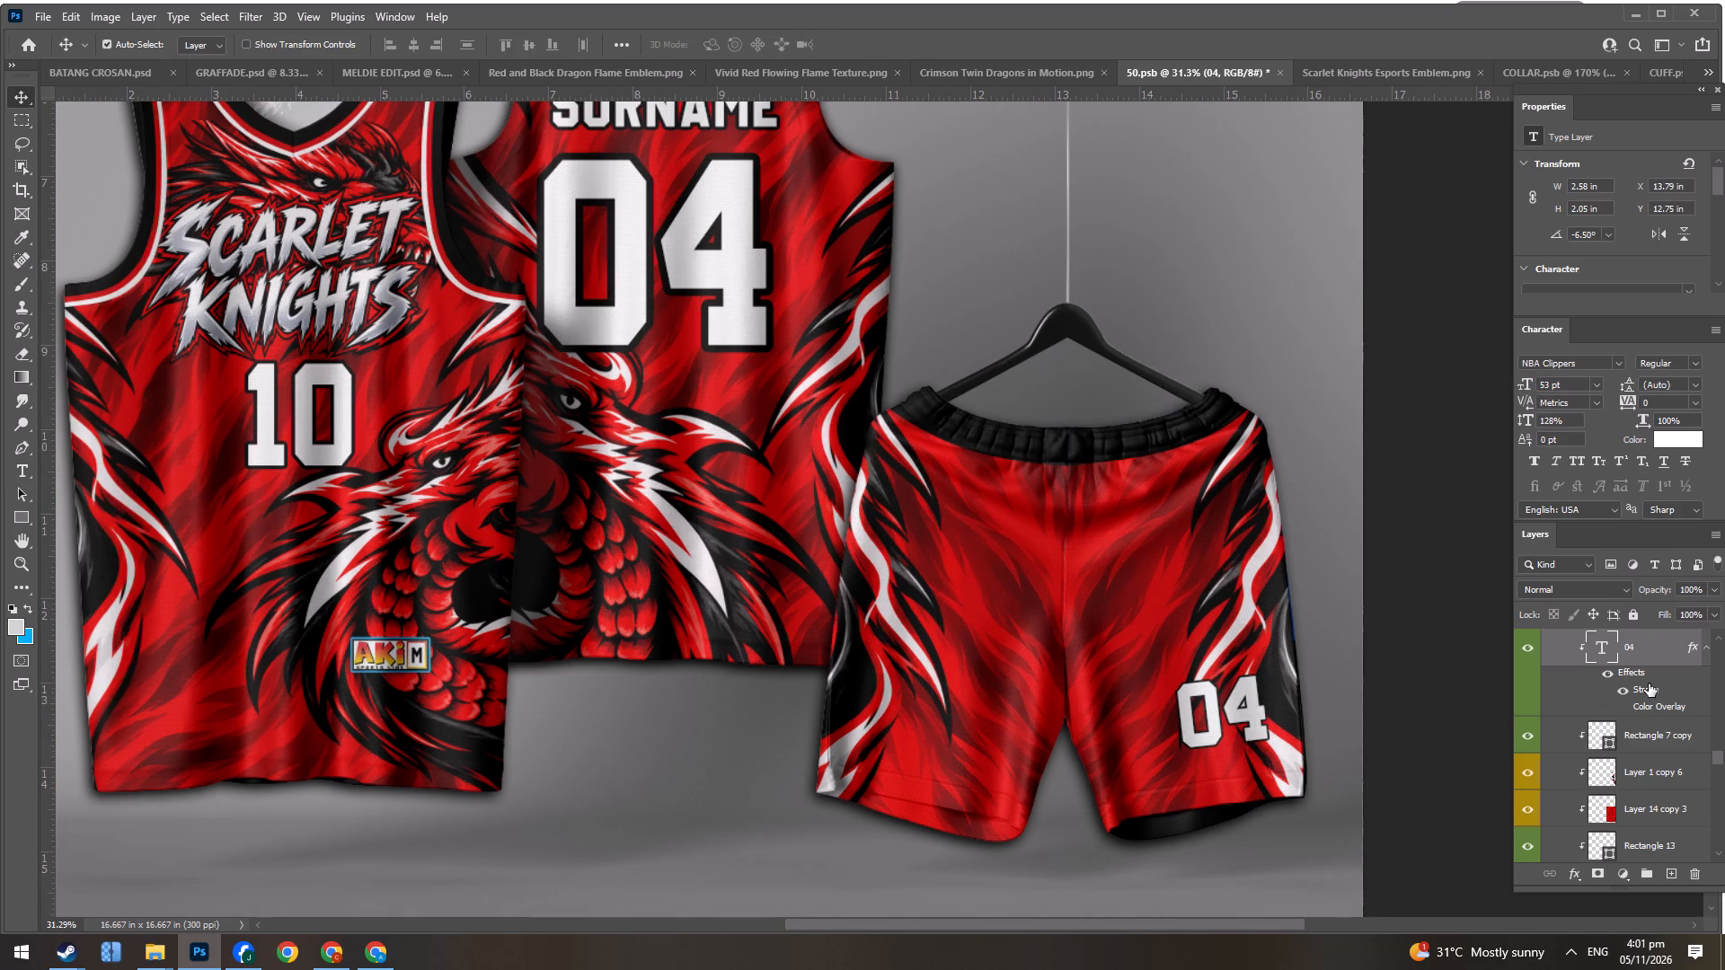
pyautogui.click(1339, 562)
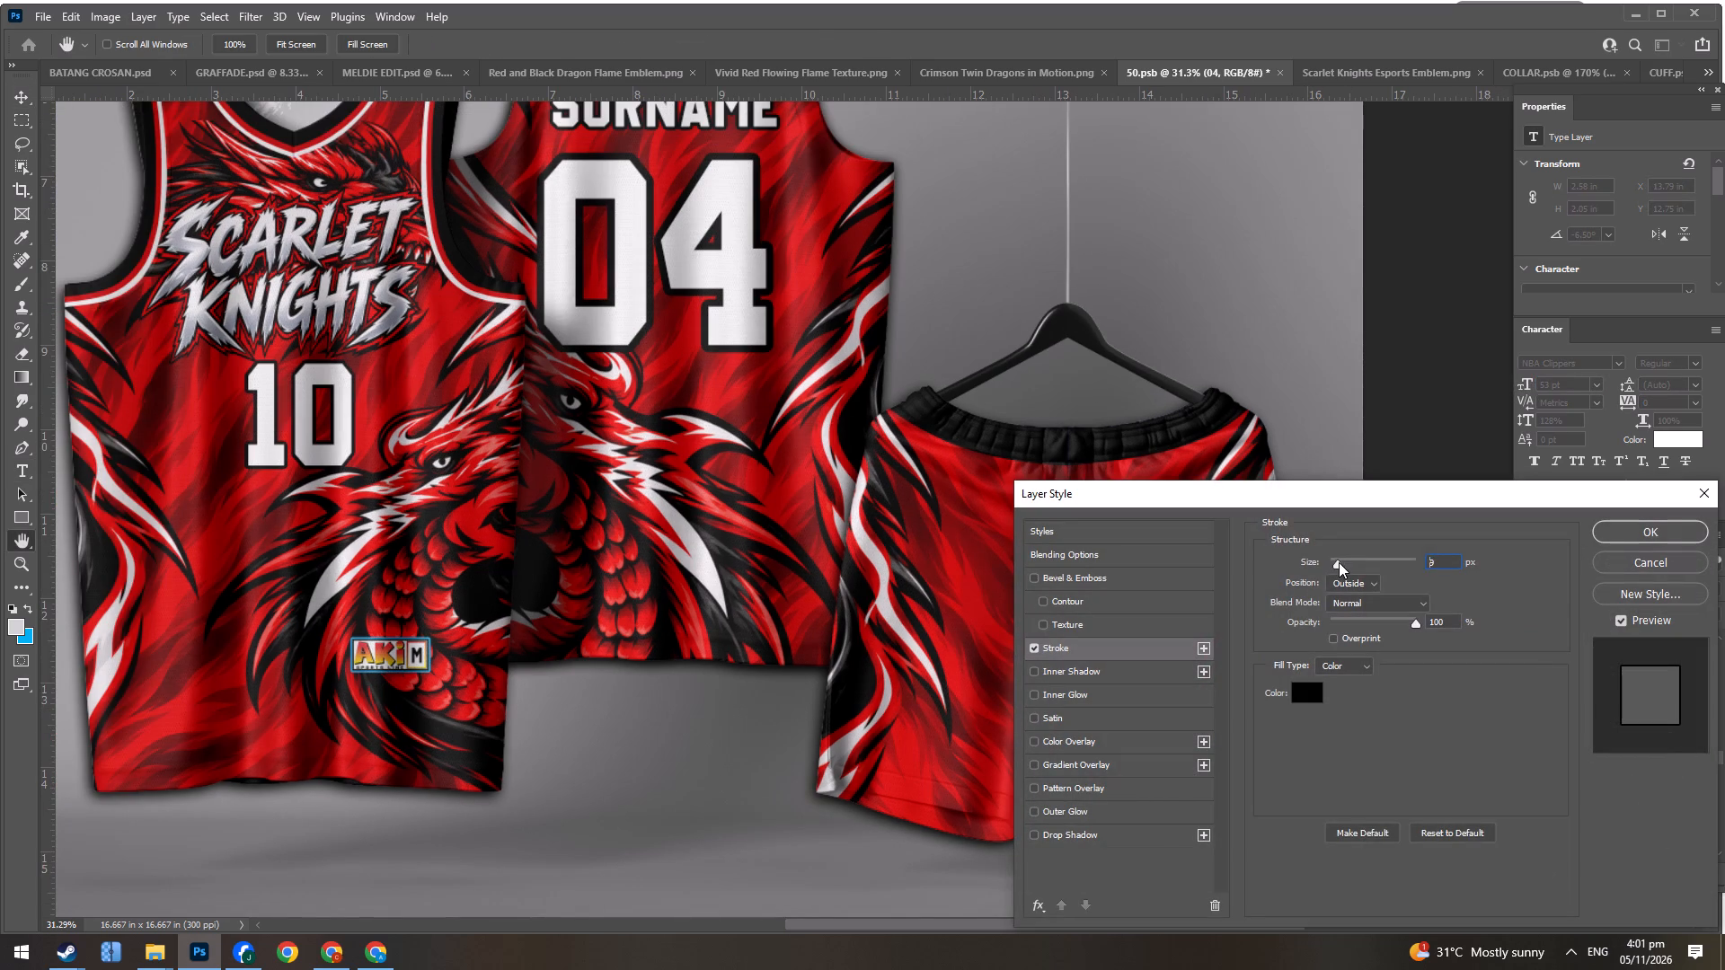
pyautogui.click(1623, 525)
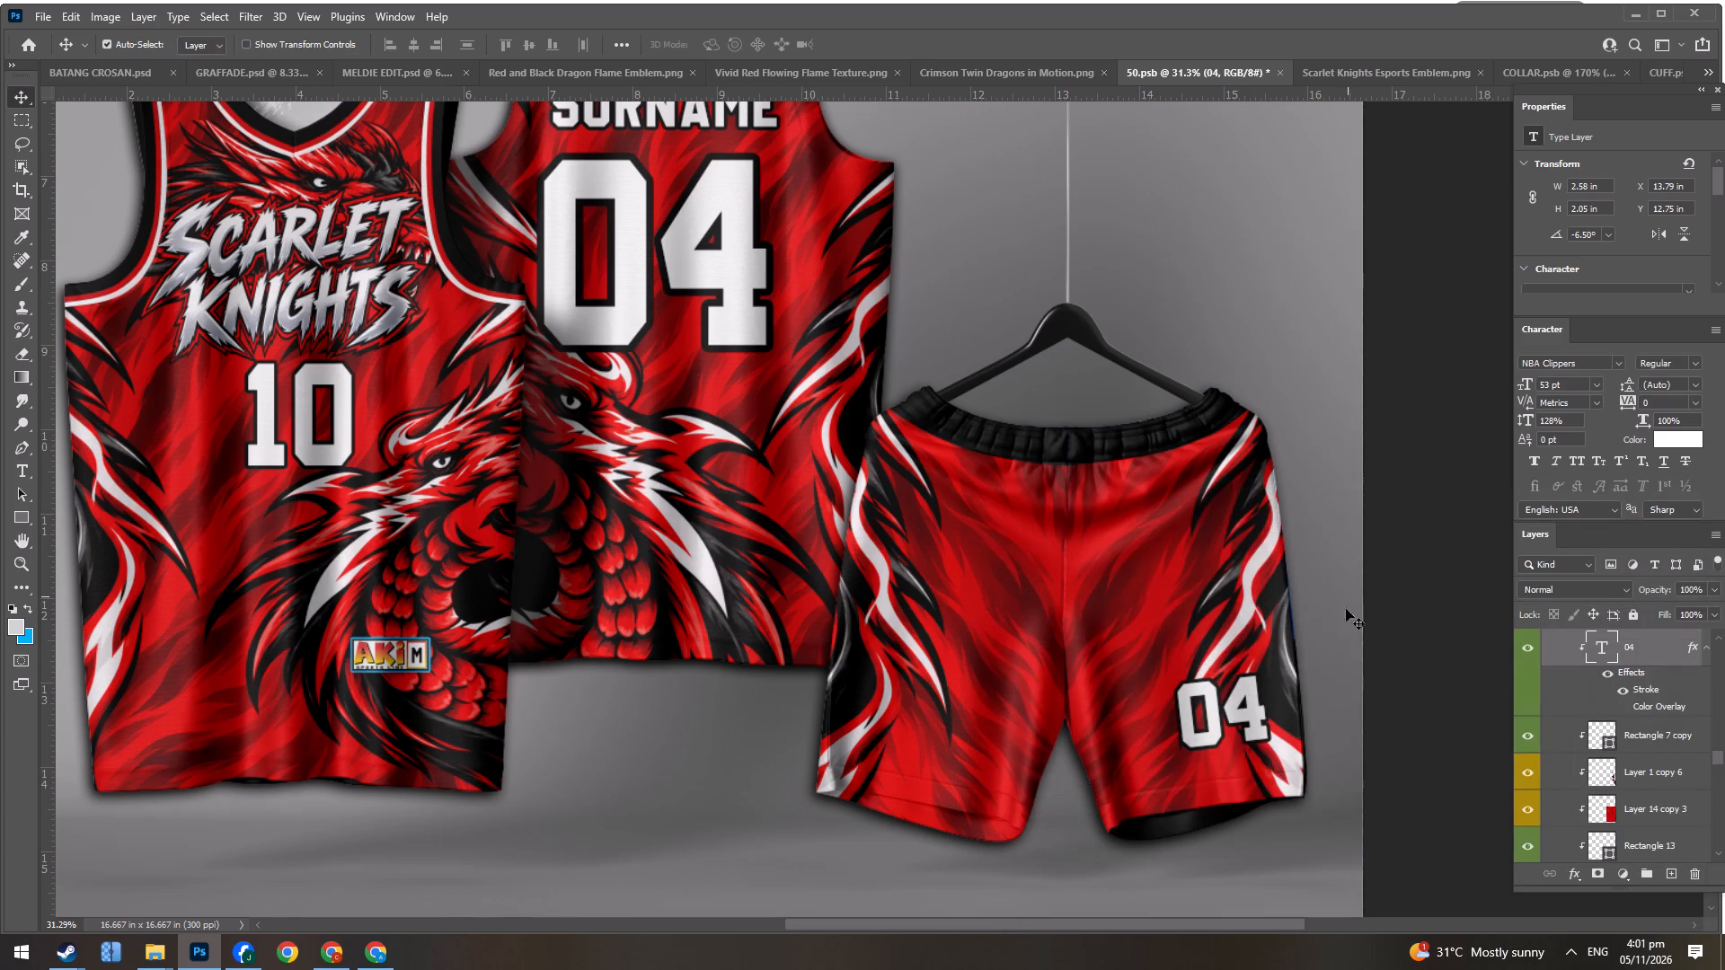
# Examine the shorts' side accents and the overall uniform composition.
pyautogui.keyDown('alt'); pyautogui.scroll(-5, 1146, 690); pyautogui.keyUp('alt')
pyautogui.scroll(3, 1148, 643)
pyautogui.keyDown('alt'); pyautogui.scroll(1, 1123, 638); pyautogui.keyUp('alt')
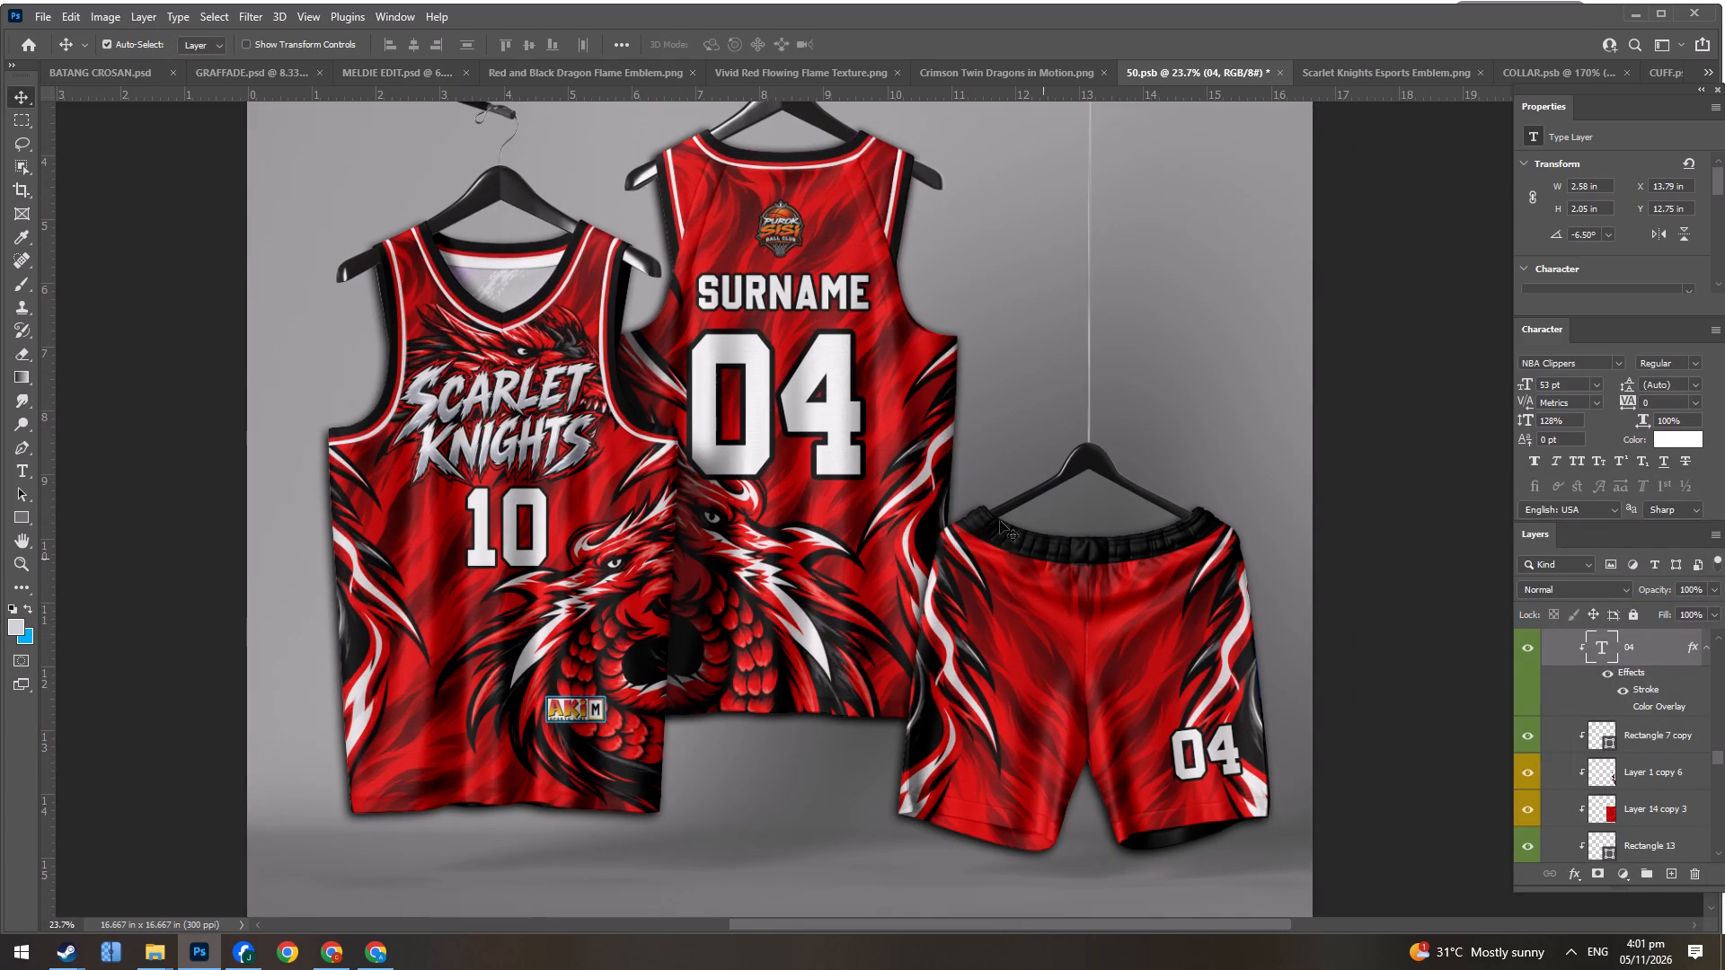
pyautogui.scroll(2, 871, 398)
pyautogui.keyDown('alt'); pyautogui.scroll(-4, 1009, 528); pyautogui.keyUp('alt')
pyautogui.keyDown('alt'); pyautogui.scroll(4, 1029, 582); pyautogui.keyUp('alt')
pyautogui.keyDown('alt'); pyautogui.scroll(-8, 1029, 587); pyautogui.keyUp('alt')
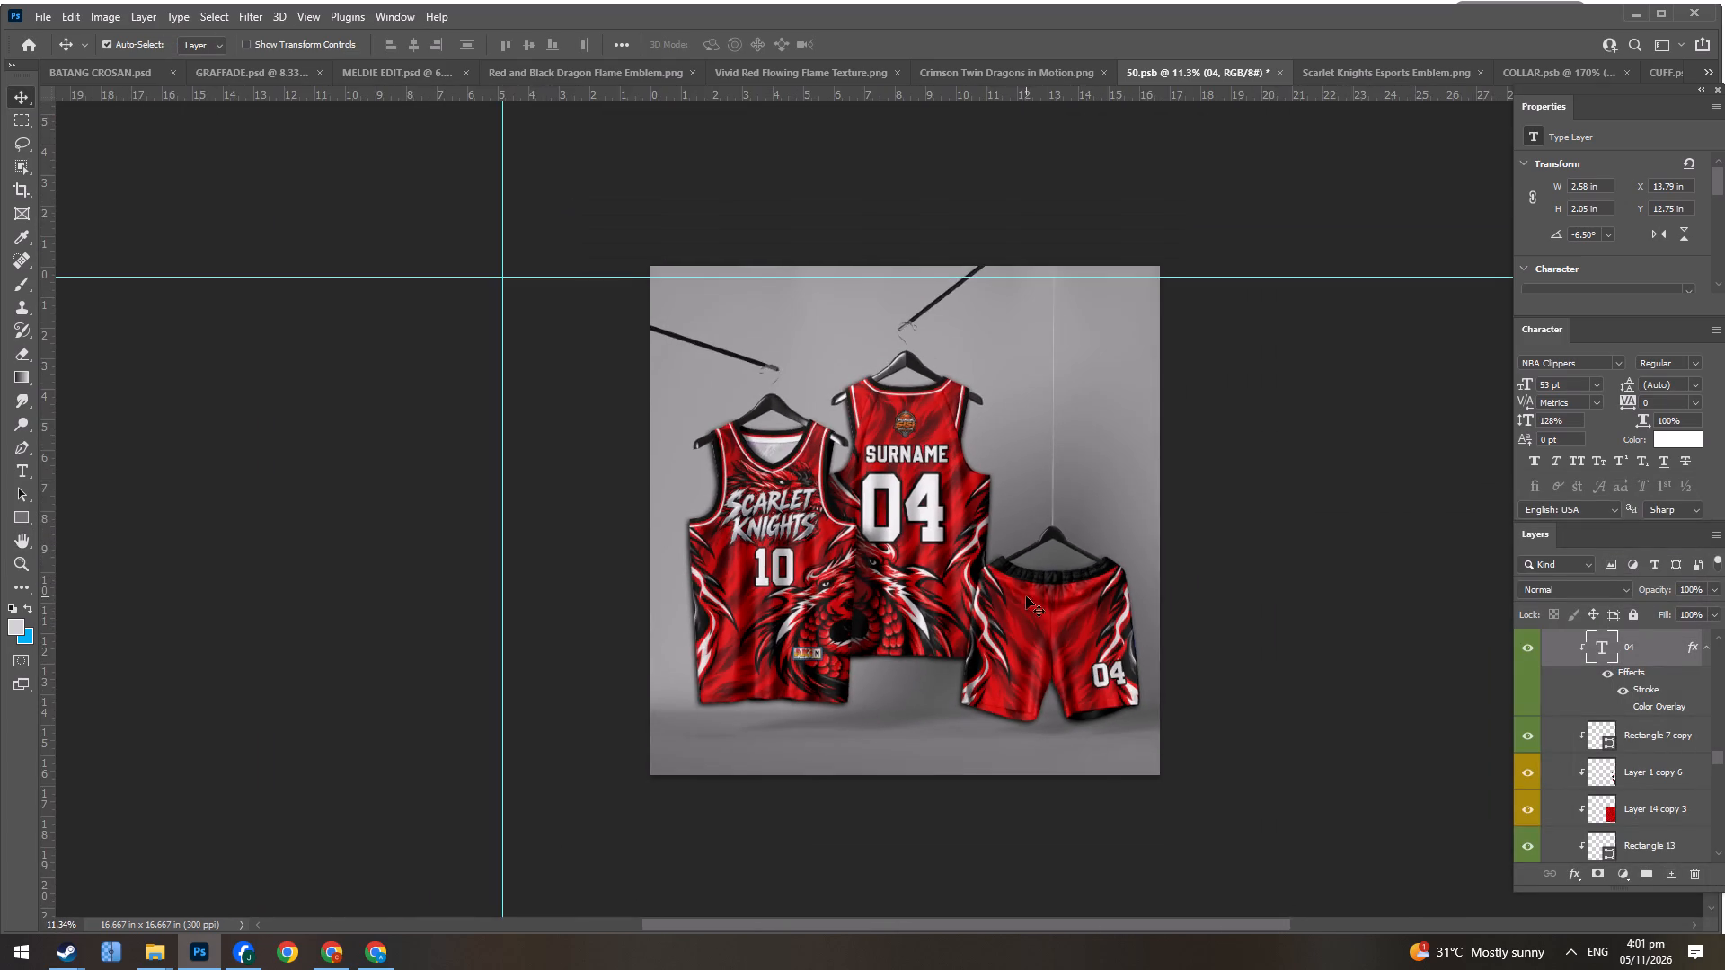
pyautogui.keyDown('alt'); pyautogui.scroll(5, 886, 621); pyautogui.keyUp('alt')
# Adjust the Color Fill 1 background to a slightly darker neutral grey.
pyautogui.click(1208, 397)
pyautogui.scroll(-2, 1623, 780)
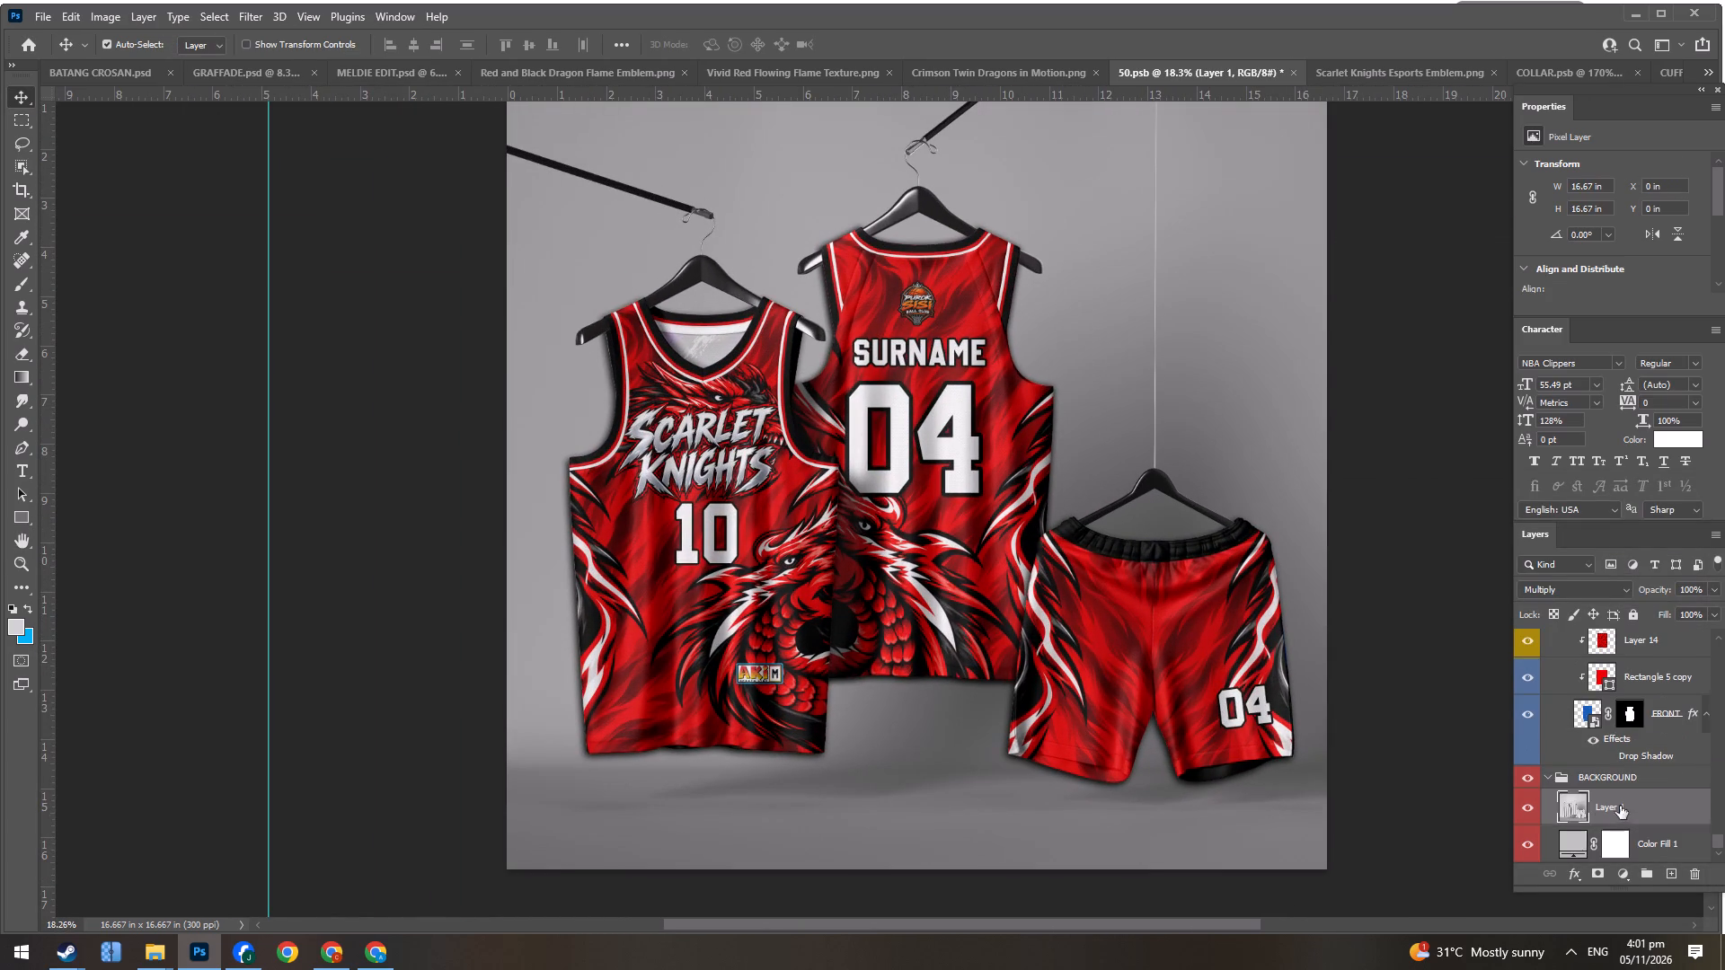
pyautogui.click(1570, 833)
pyautogui.doubleClick(1570, 844)
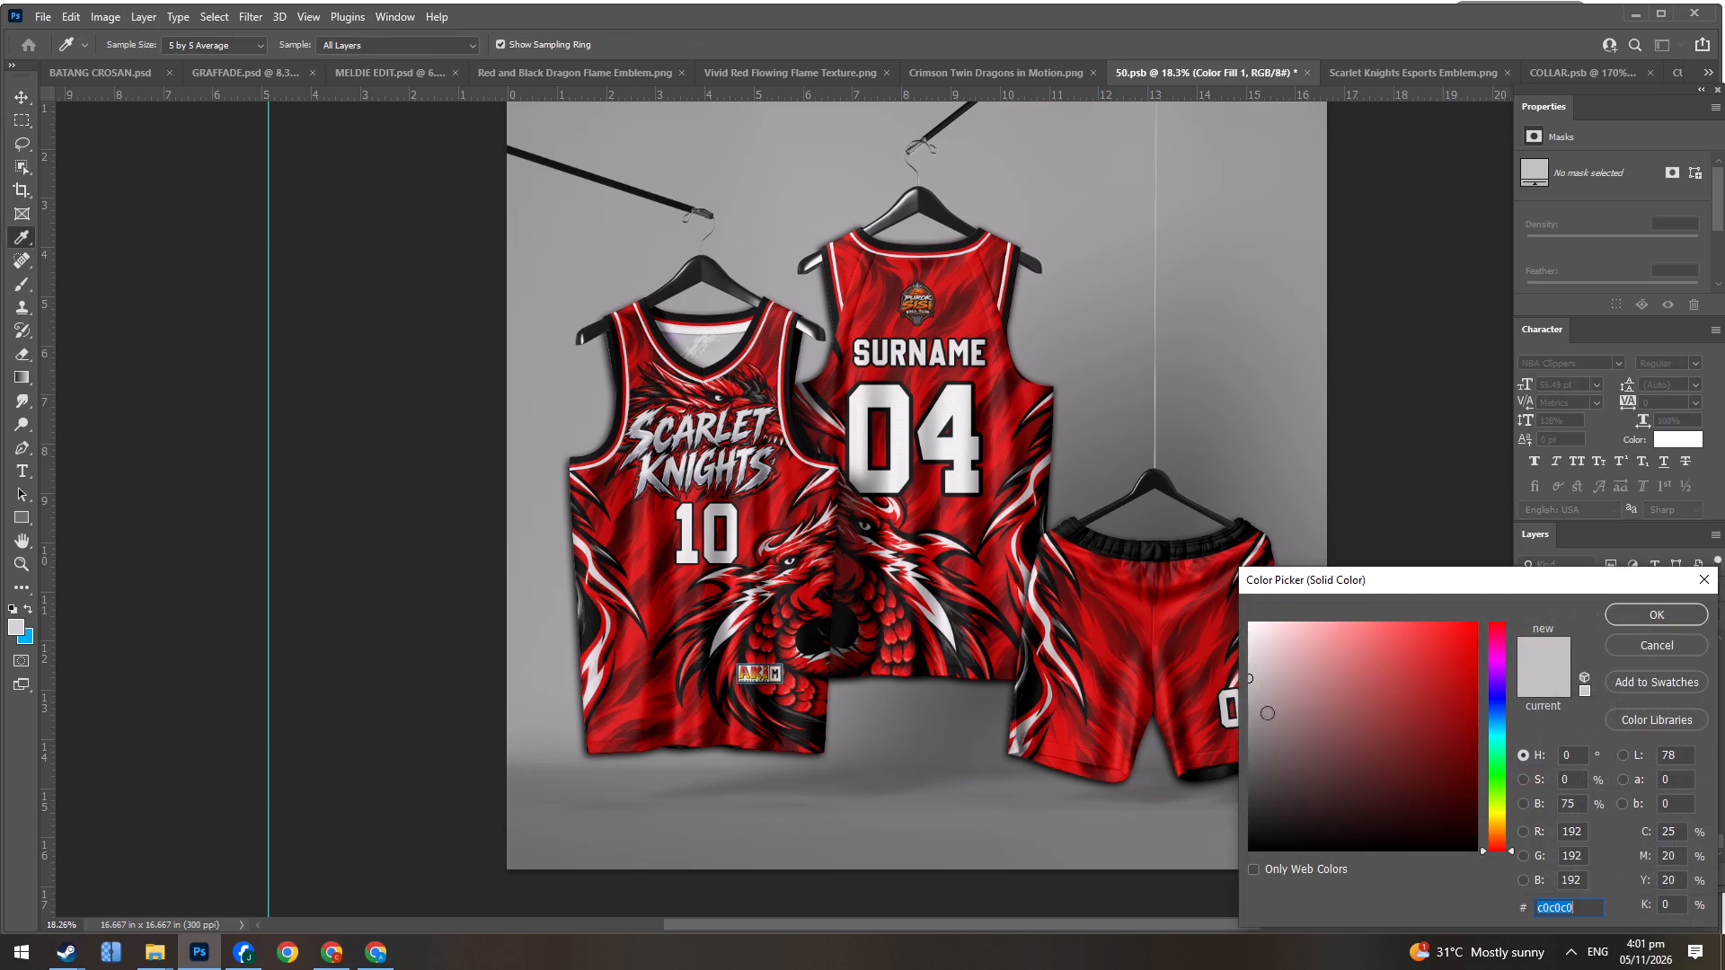
pyautogui.moveTo(1252, 697); pyautogui.dragTo(1134, 658)
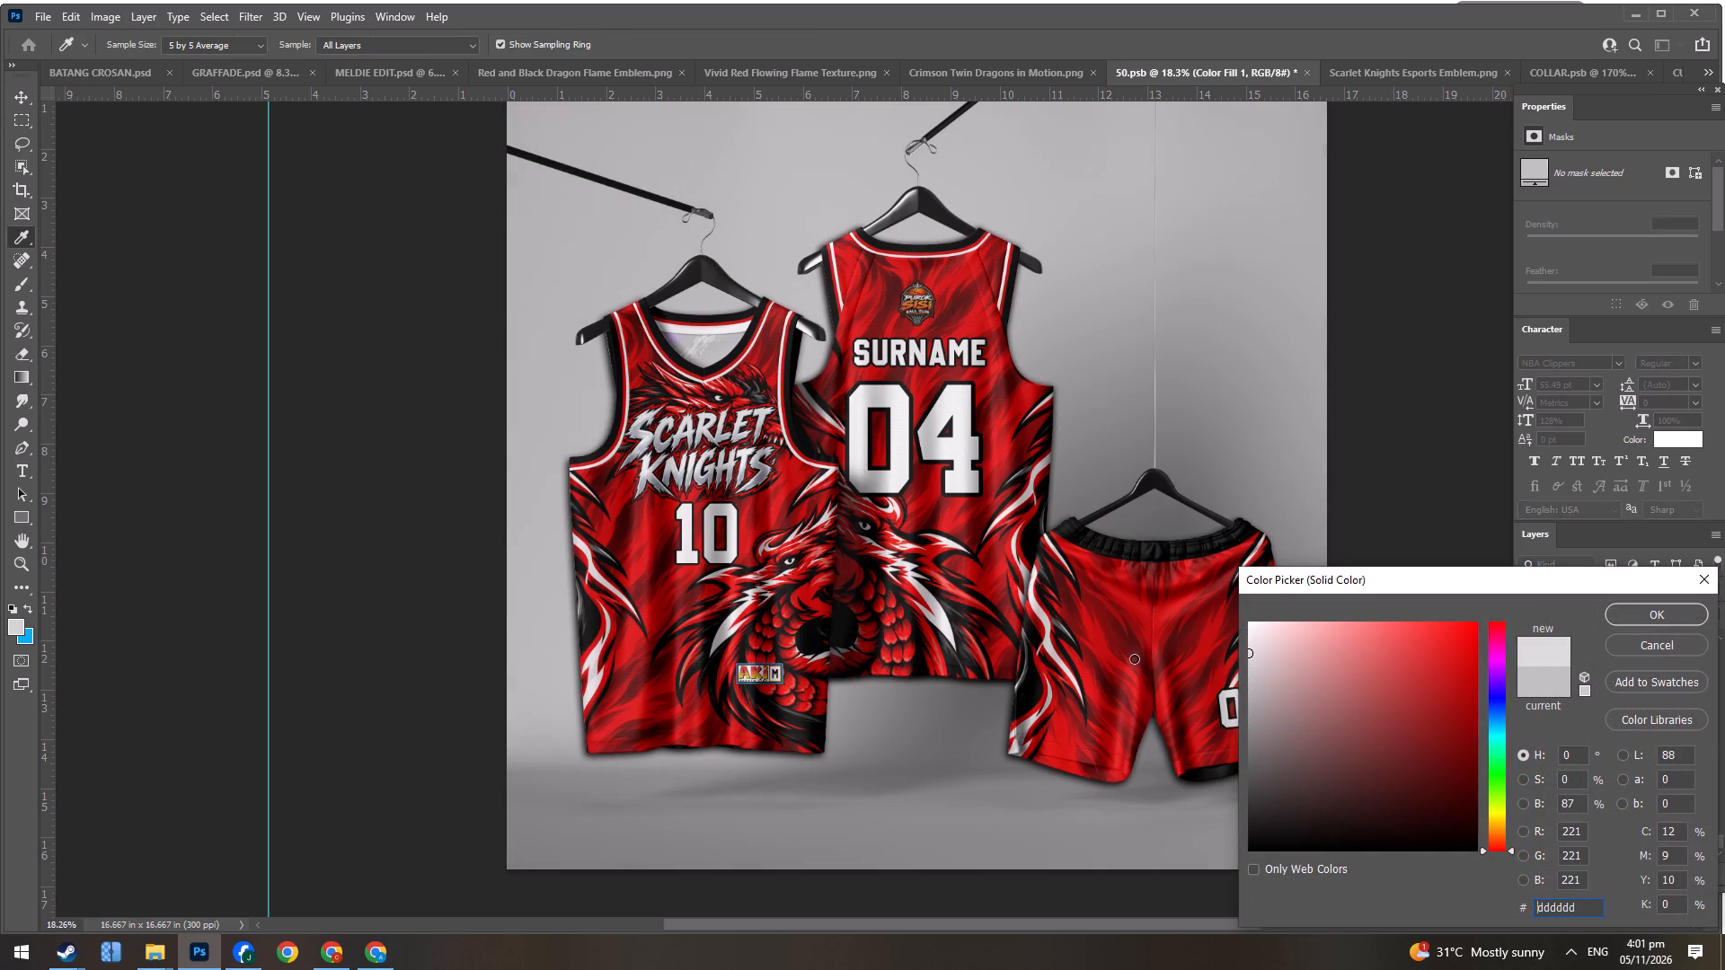
pyautogui.moveTo(1134, 658); pyautogui.dragTo(1135, 683)
pyautogui.click(1649, 596)
pyautogui.click(1644, 612)
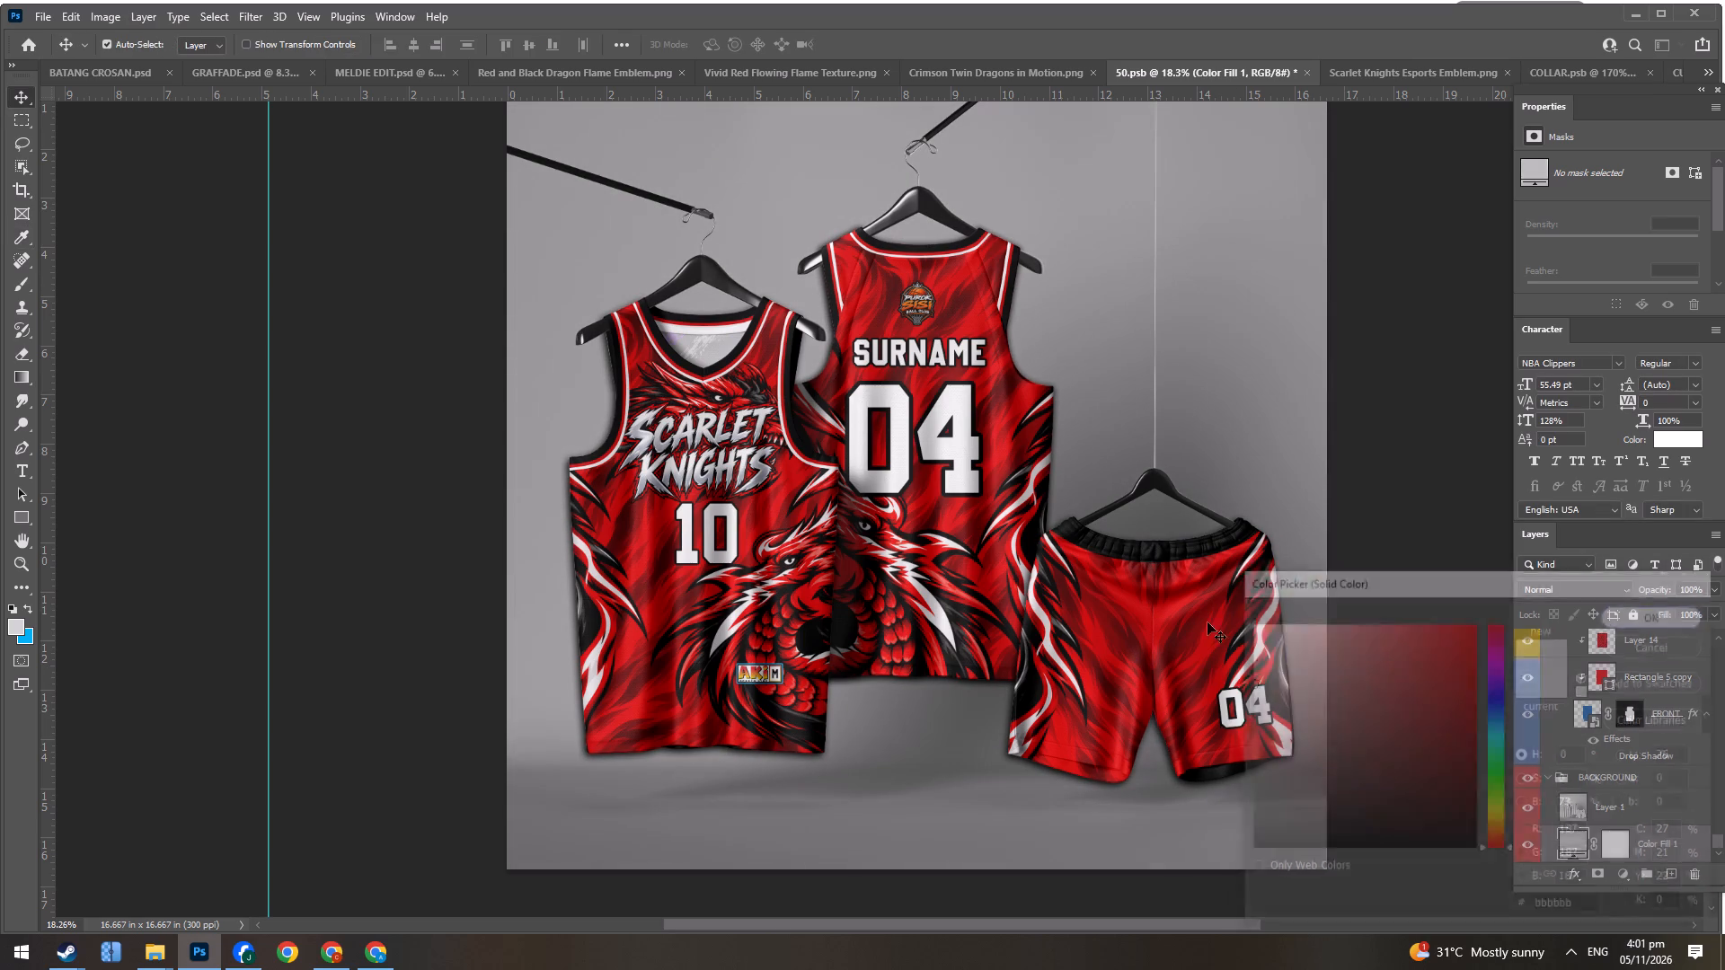
# Duplicate the back jersey's Purok Sisi logo, Layer 13, into the BACKGROUND group between Layer 1 and Color Fill 1.
pyautogui.keyDown('alt'); pyautogui.scroll(-5, 1051, 619); pyautogui.keyUp('alt')
pyautogui.keyDown('alt'); pyautogui.scroll(3, 1026, 559); pyautogui.keyUp('alt')
pyautogui.keyDown('alt'); pyautogui.scroll(2, 948, 371); pyautogui.keyUp('alt')
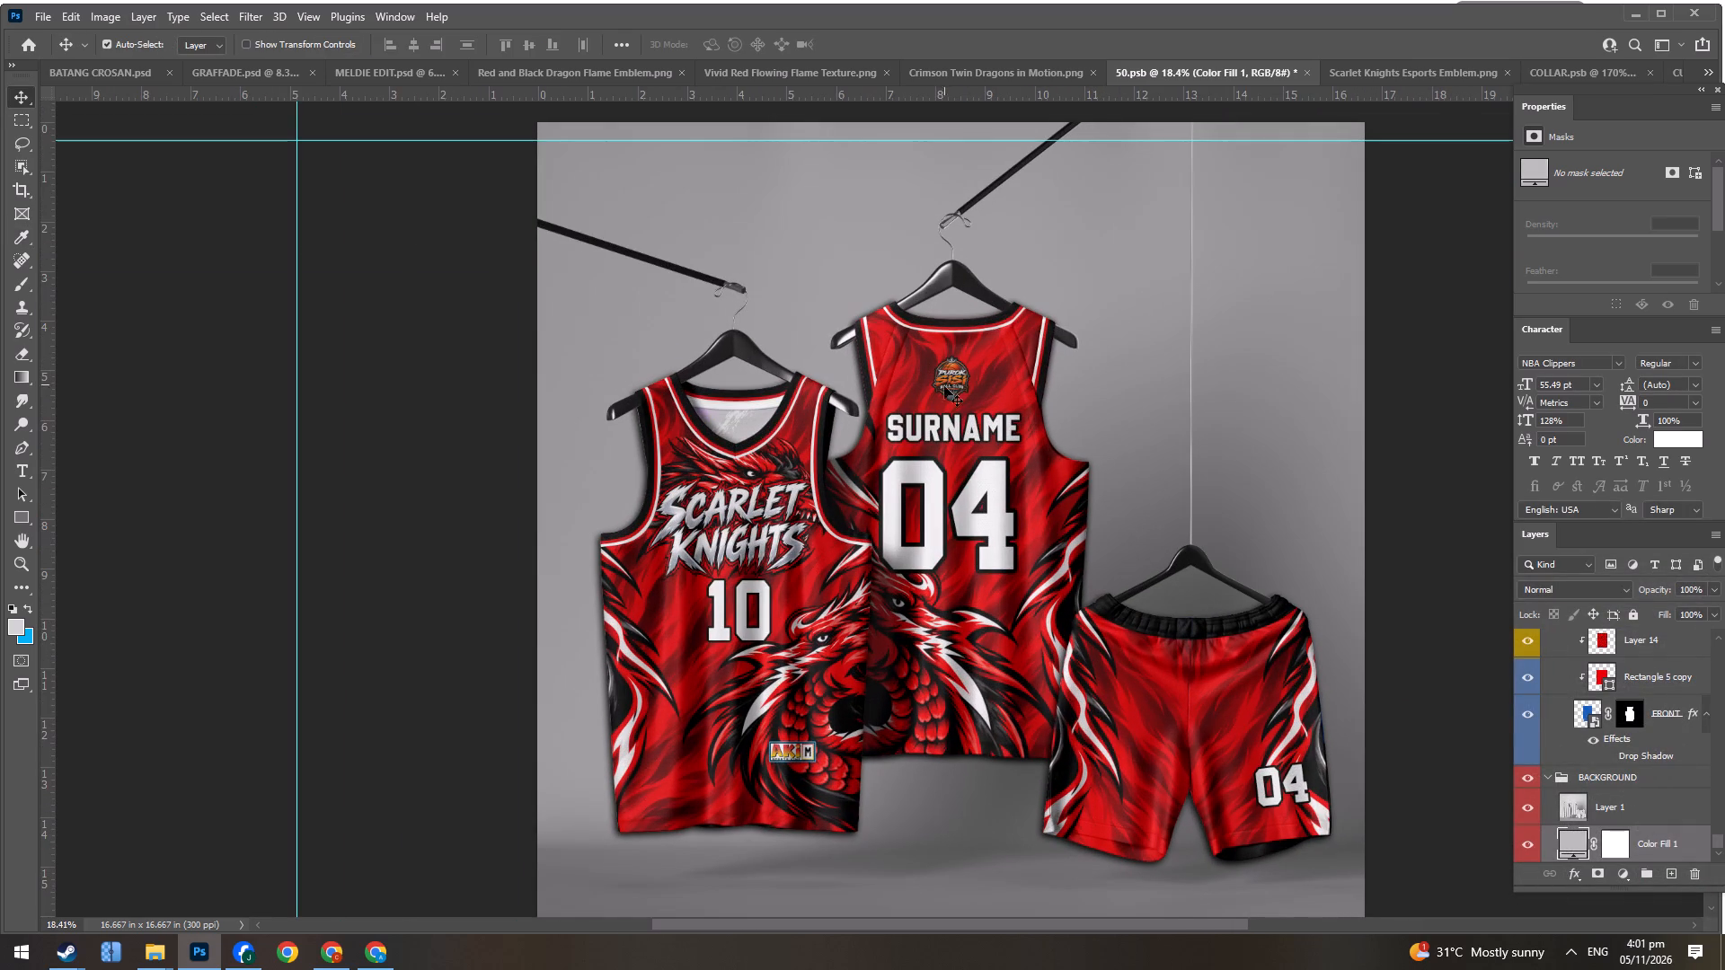
pyautogui.click(959, 381)
pyautogui.scroll(4, 1614, 681)
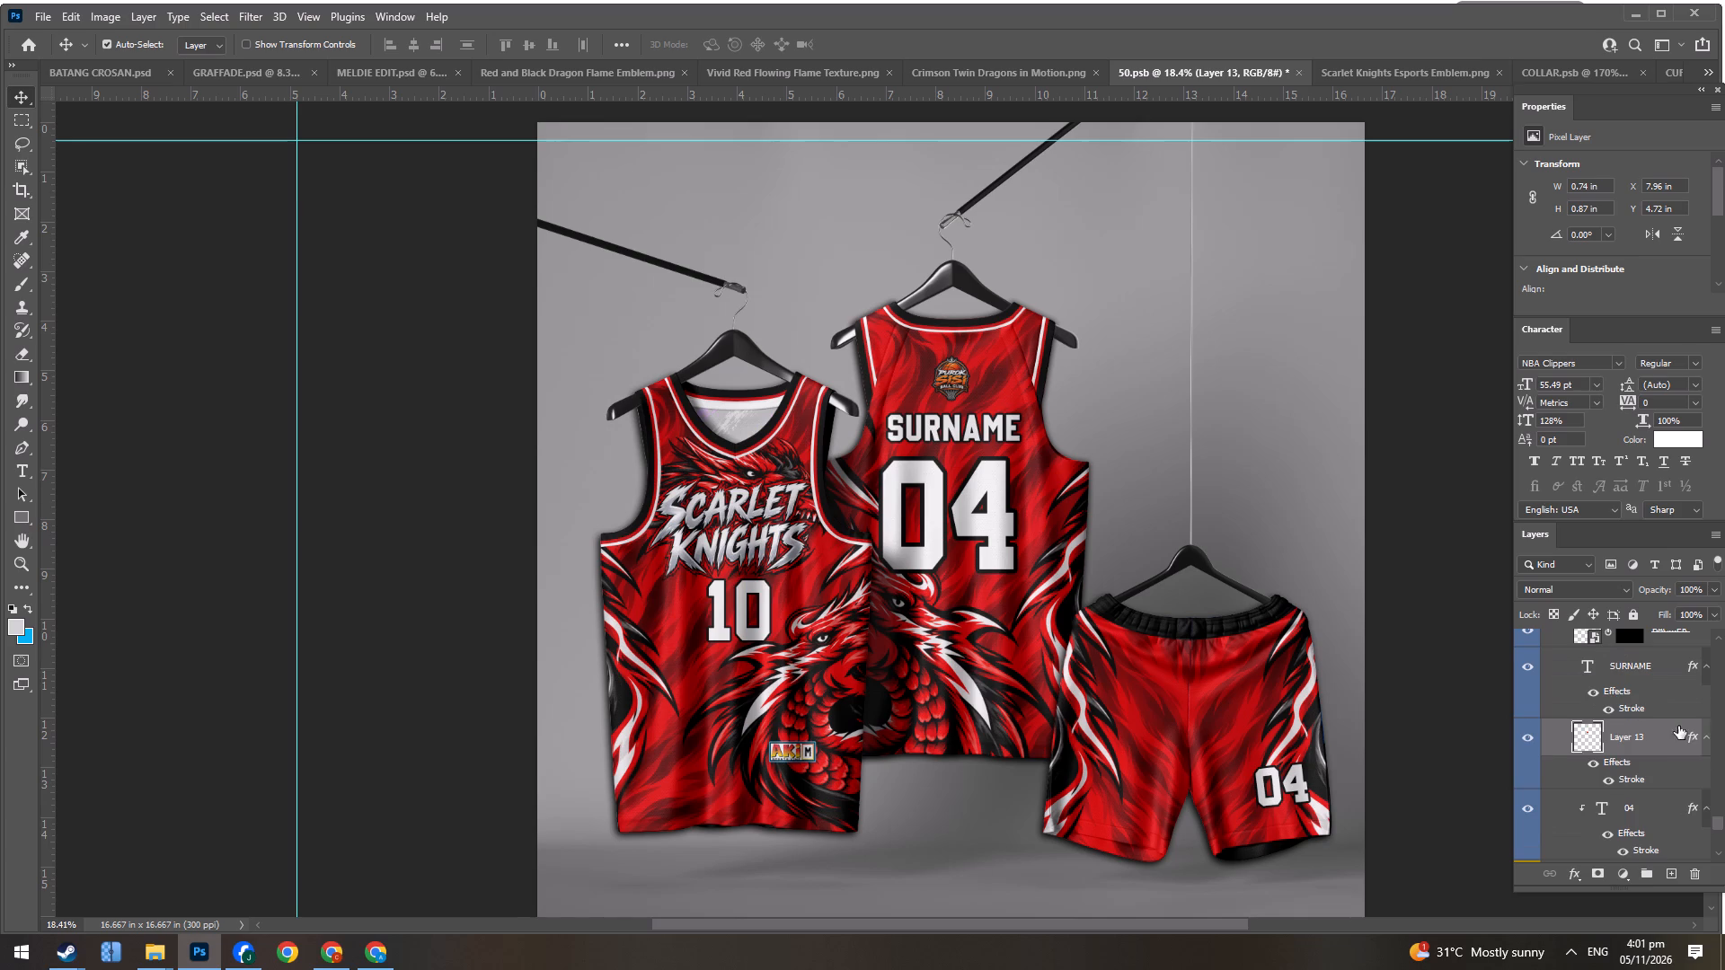
pyautogui.keyDown('alt'); pyautogui.moveTo(1682, 736); pyautogui.dragTo(1596, 969); pyautogui.keyUp('alt')
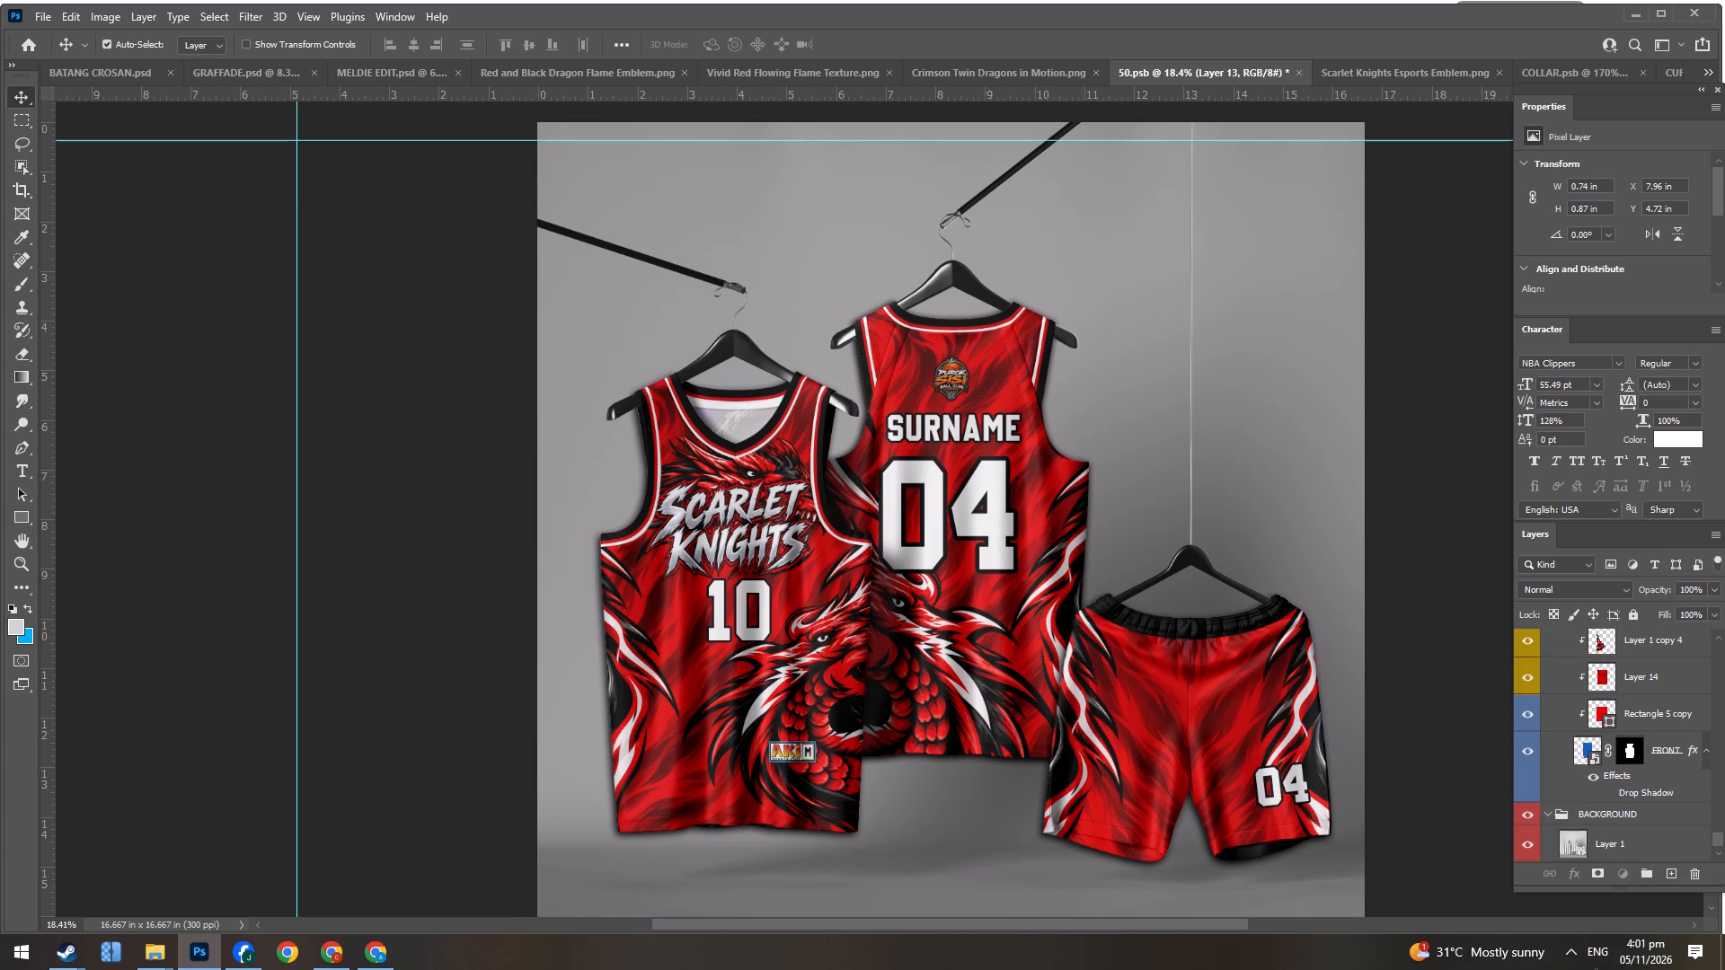
pyautogui.keyDown('alt'); pyautogui.moveTo(1596, 969); pyautogui.dragTo(1602, 811); pyautogui.keyUp('alt')
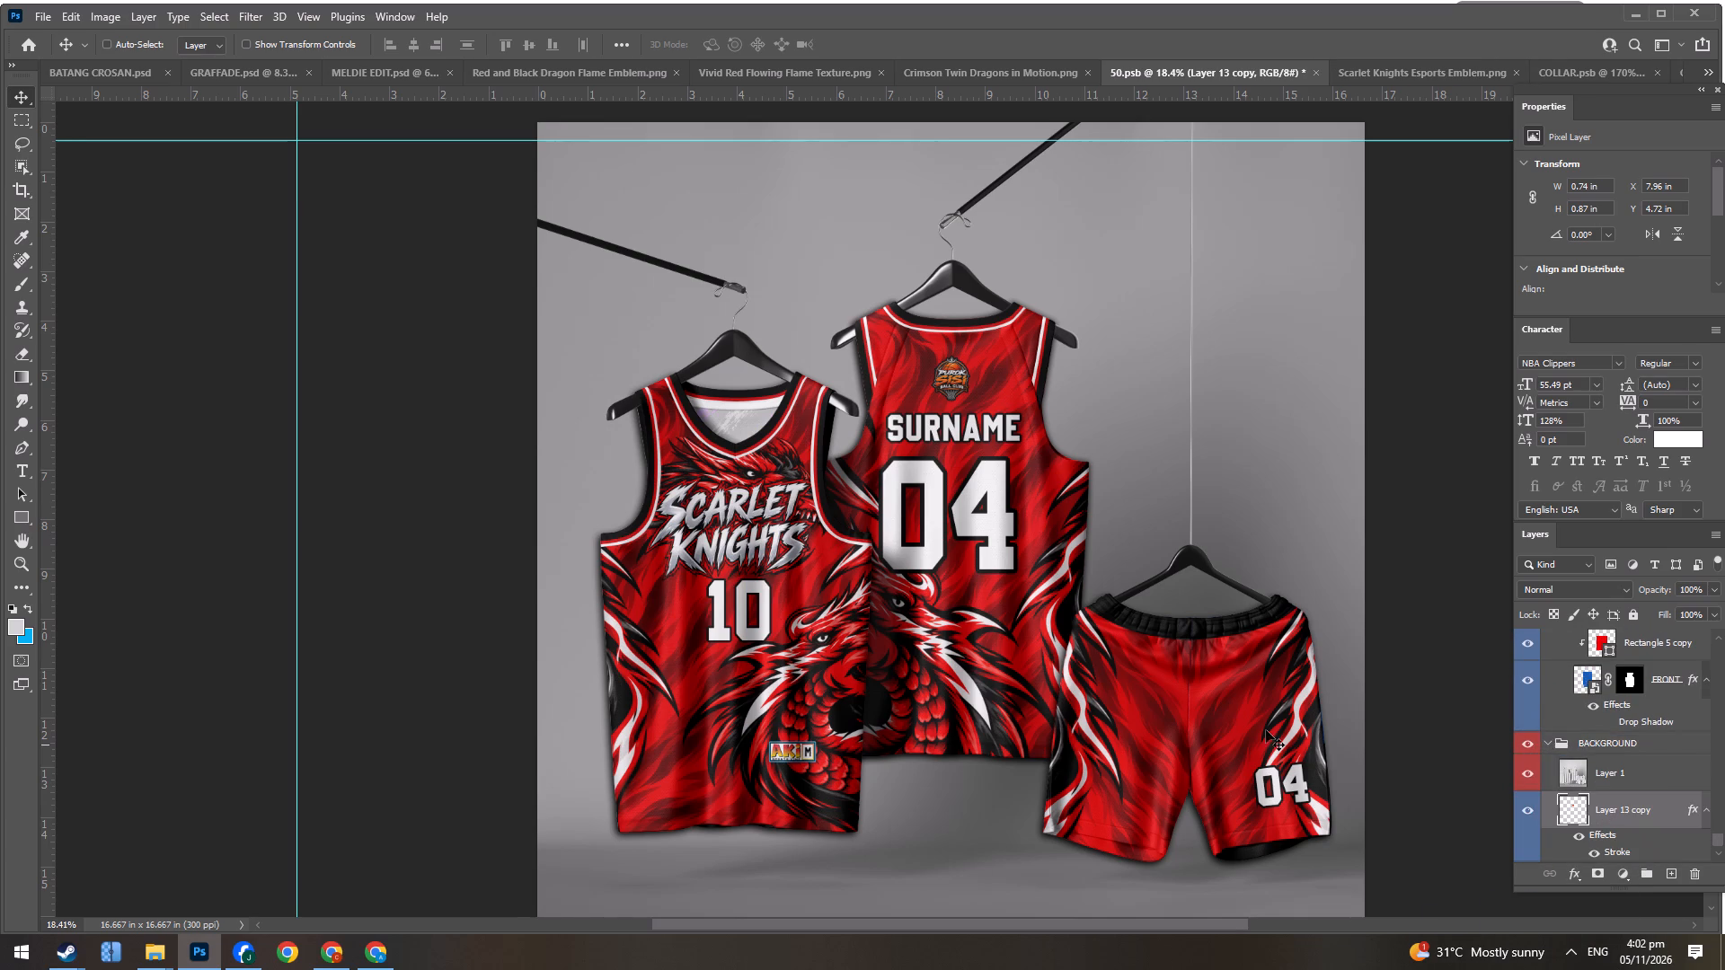
# Enlarge the background logo copy, Layer 13 copy, to span the canvas at about 16.67 by 16.57 in.
pyautogui.hotkey('ctrl', 't')
pyautogui.keyDown('shift'); pyautogui.moveTo(969, 399); pyautogui.dragTo(1113, 554); pyautogui.keyUp('shift')
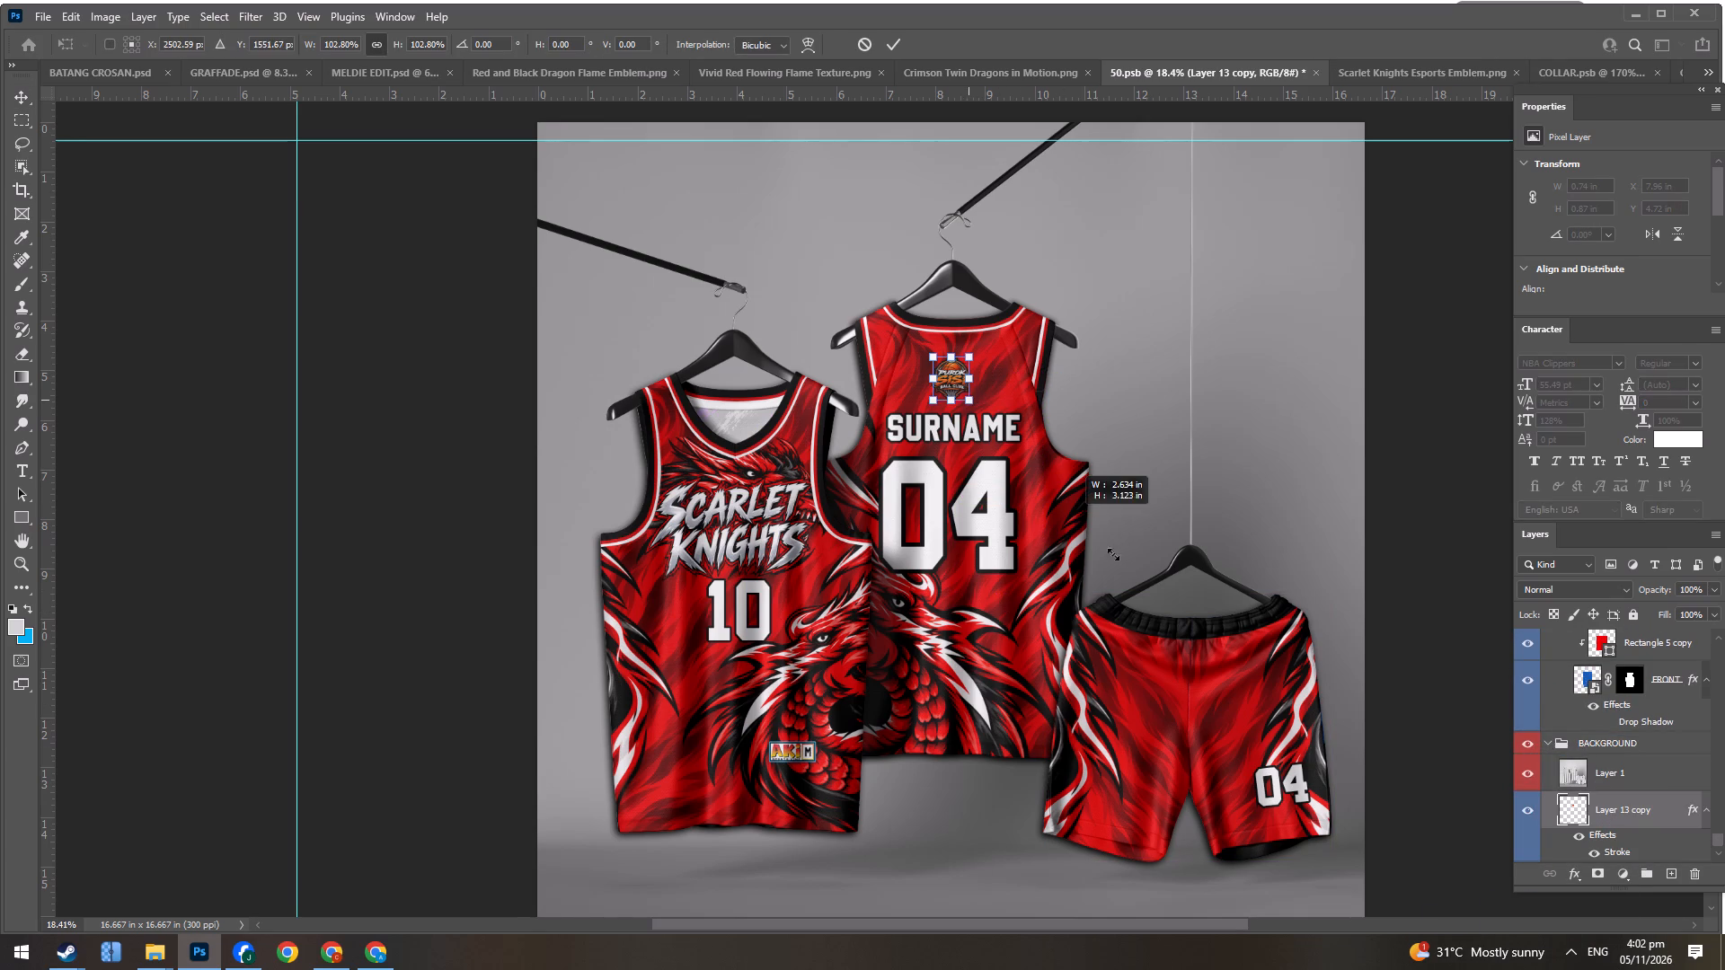
pyautogui.keyDown('shift'); pyautogui.moveTo(1113, 554); pyautogui.dragTo(1466, 866); pyautogui.keyUp('shift')
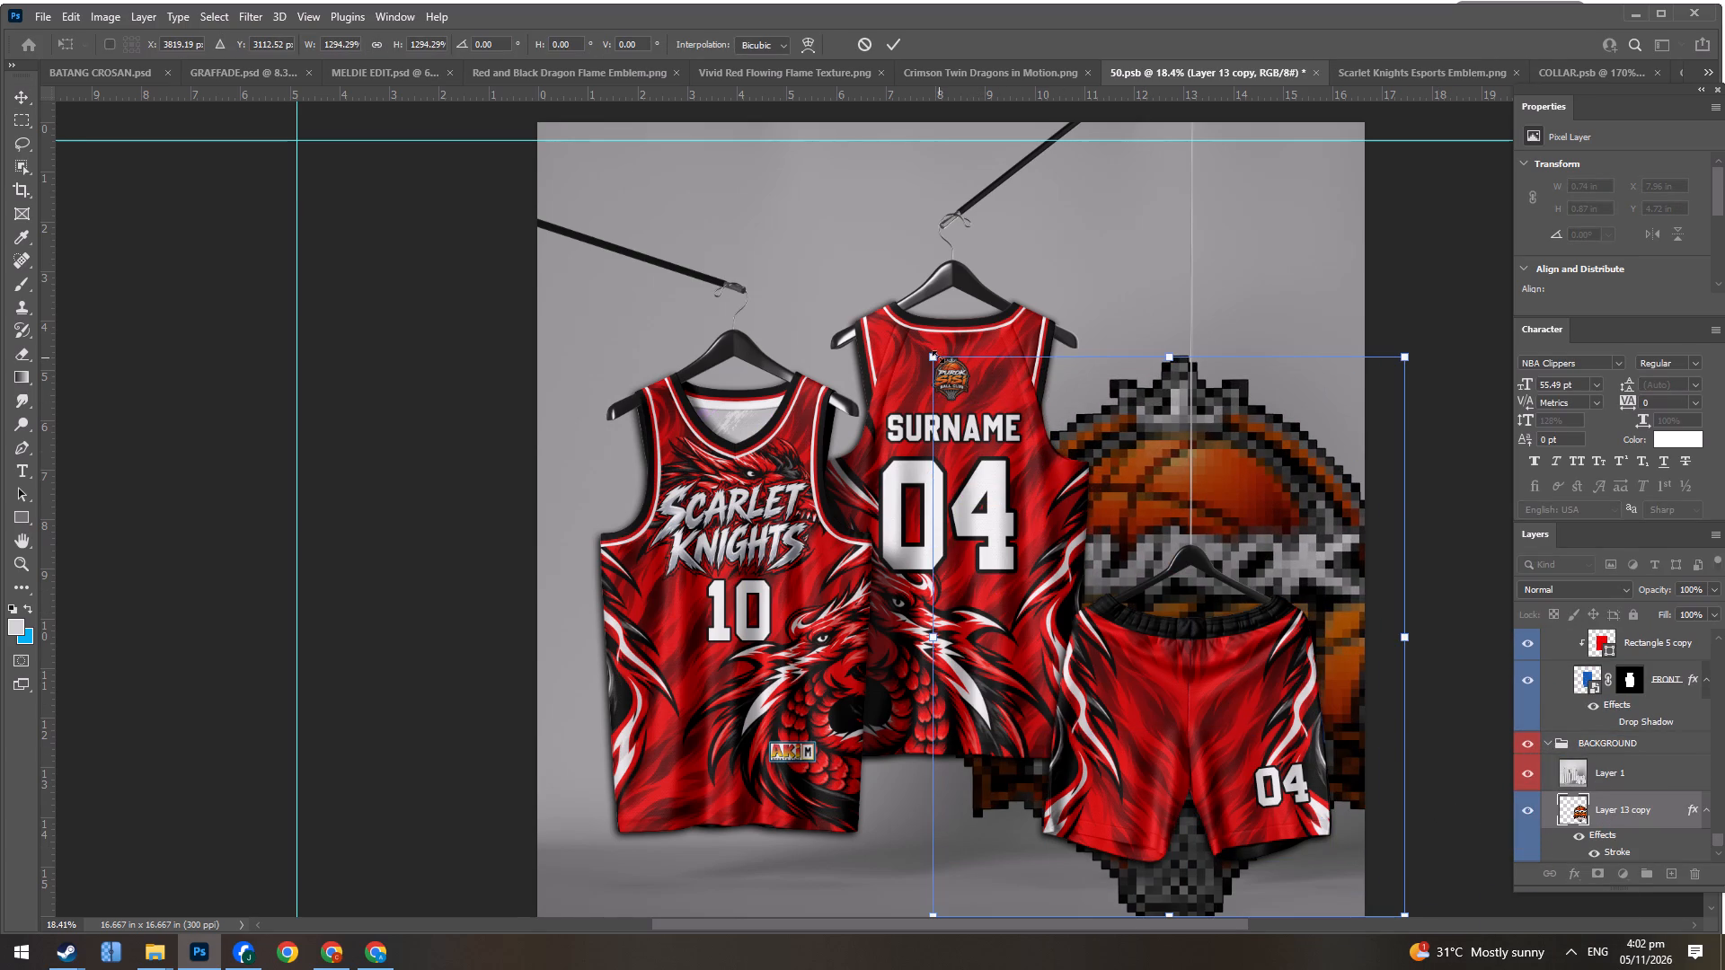
pyautogui.keyDown('shift'); pyautogui.moveTo(936, 357); pyautogui.dragTo(629, 178); pyautogui.keyUp('shift')
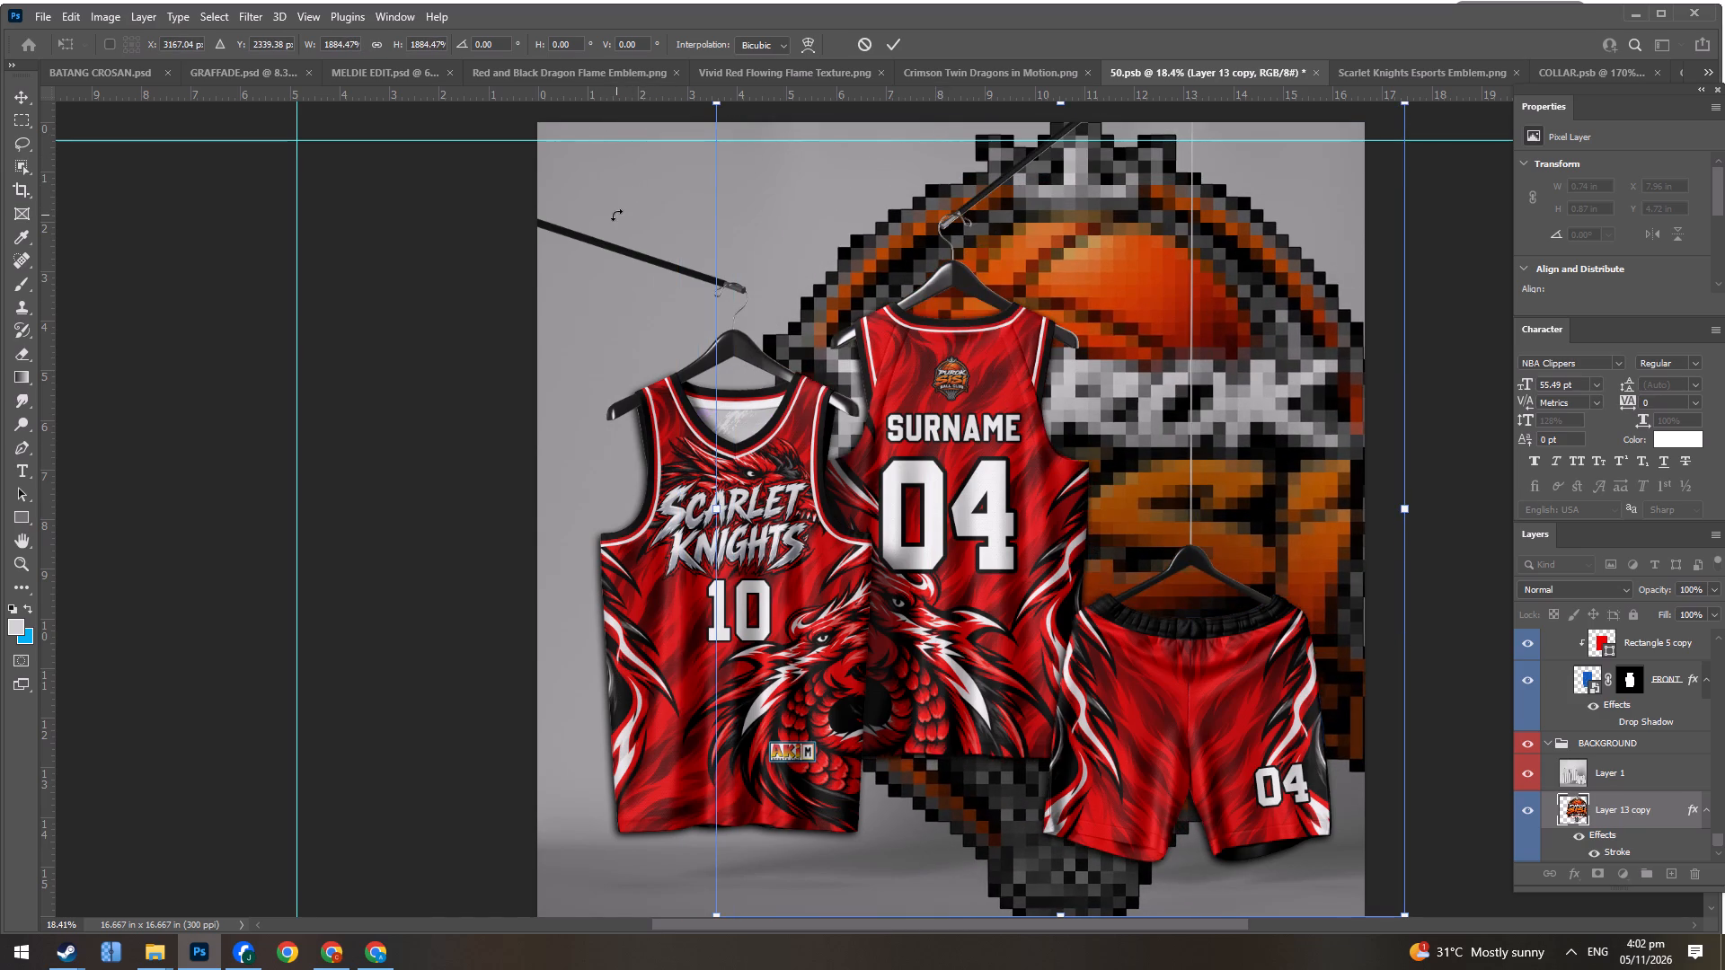
pyautogui.keyDown('alt'); pyautogui.scroll(-6, 687, 240); pyautogui.keyUp('alt')
pyautogui.click(876, 356)
pyautogui.moveTo(958, 376); pyautogui.dragTo(886, 387)
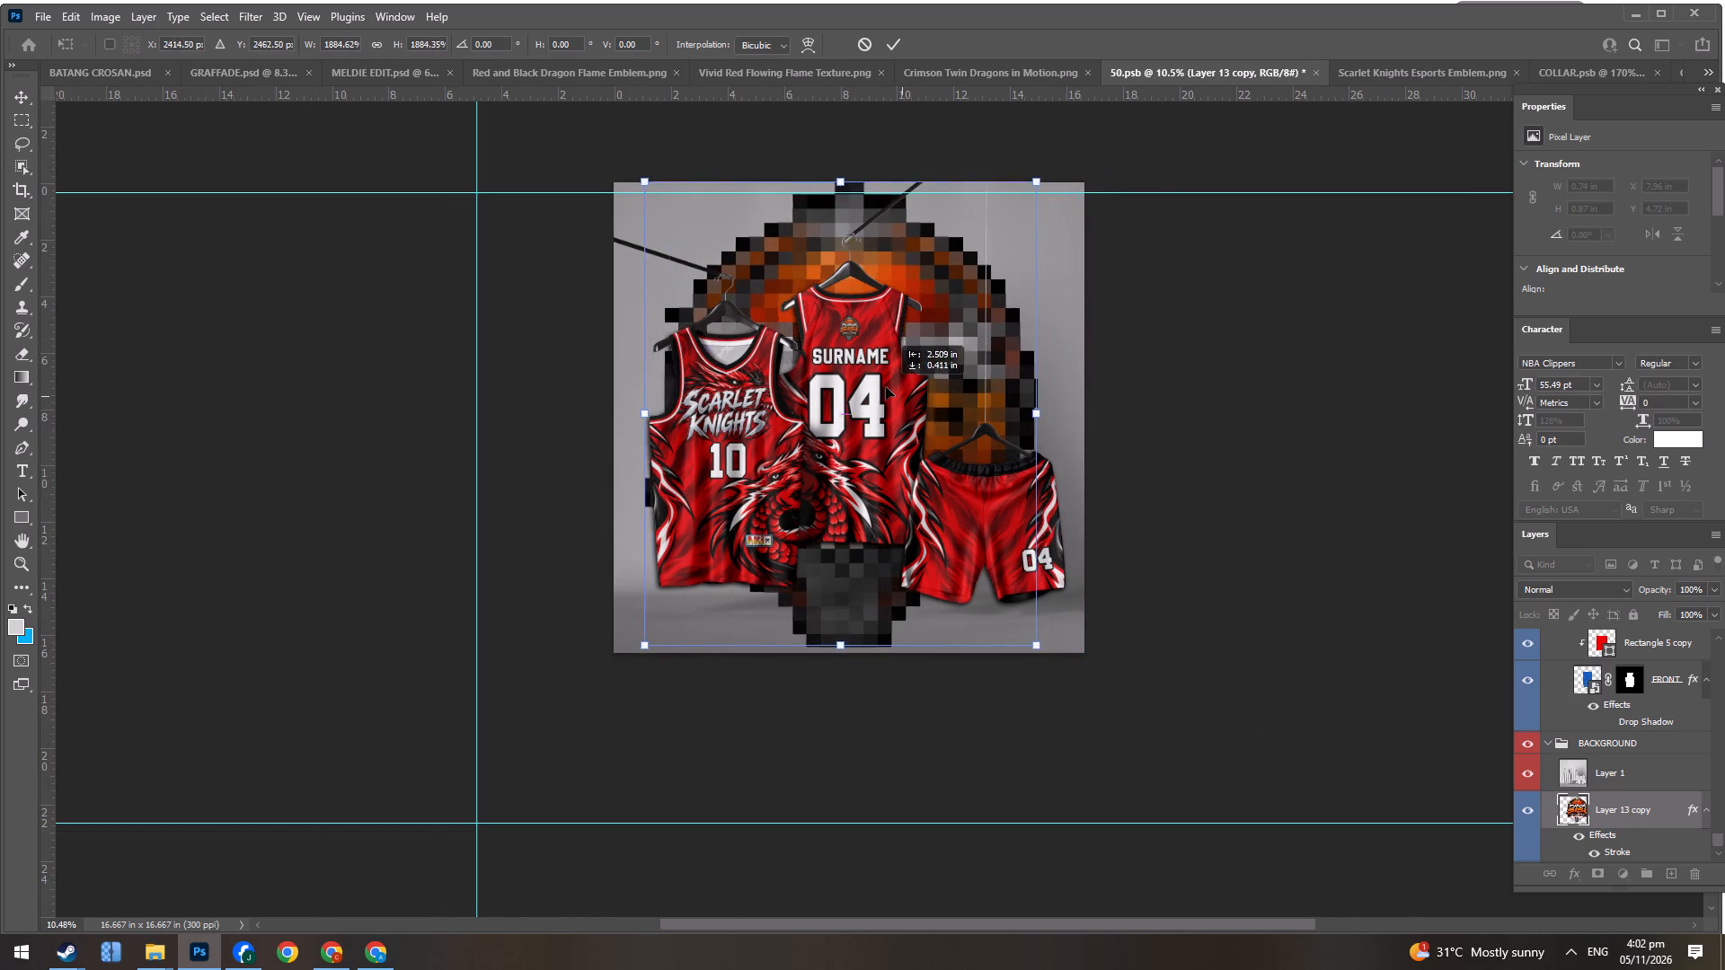
pyautogui.moveTo(886, 387); pyautogui.dragTo(889, 398)
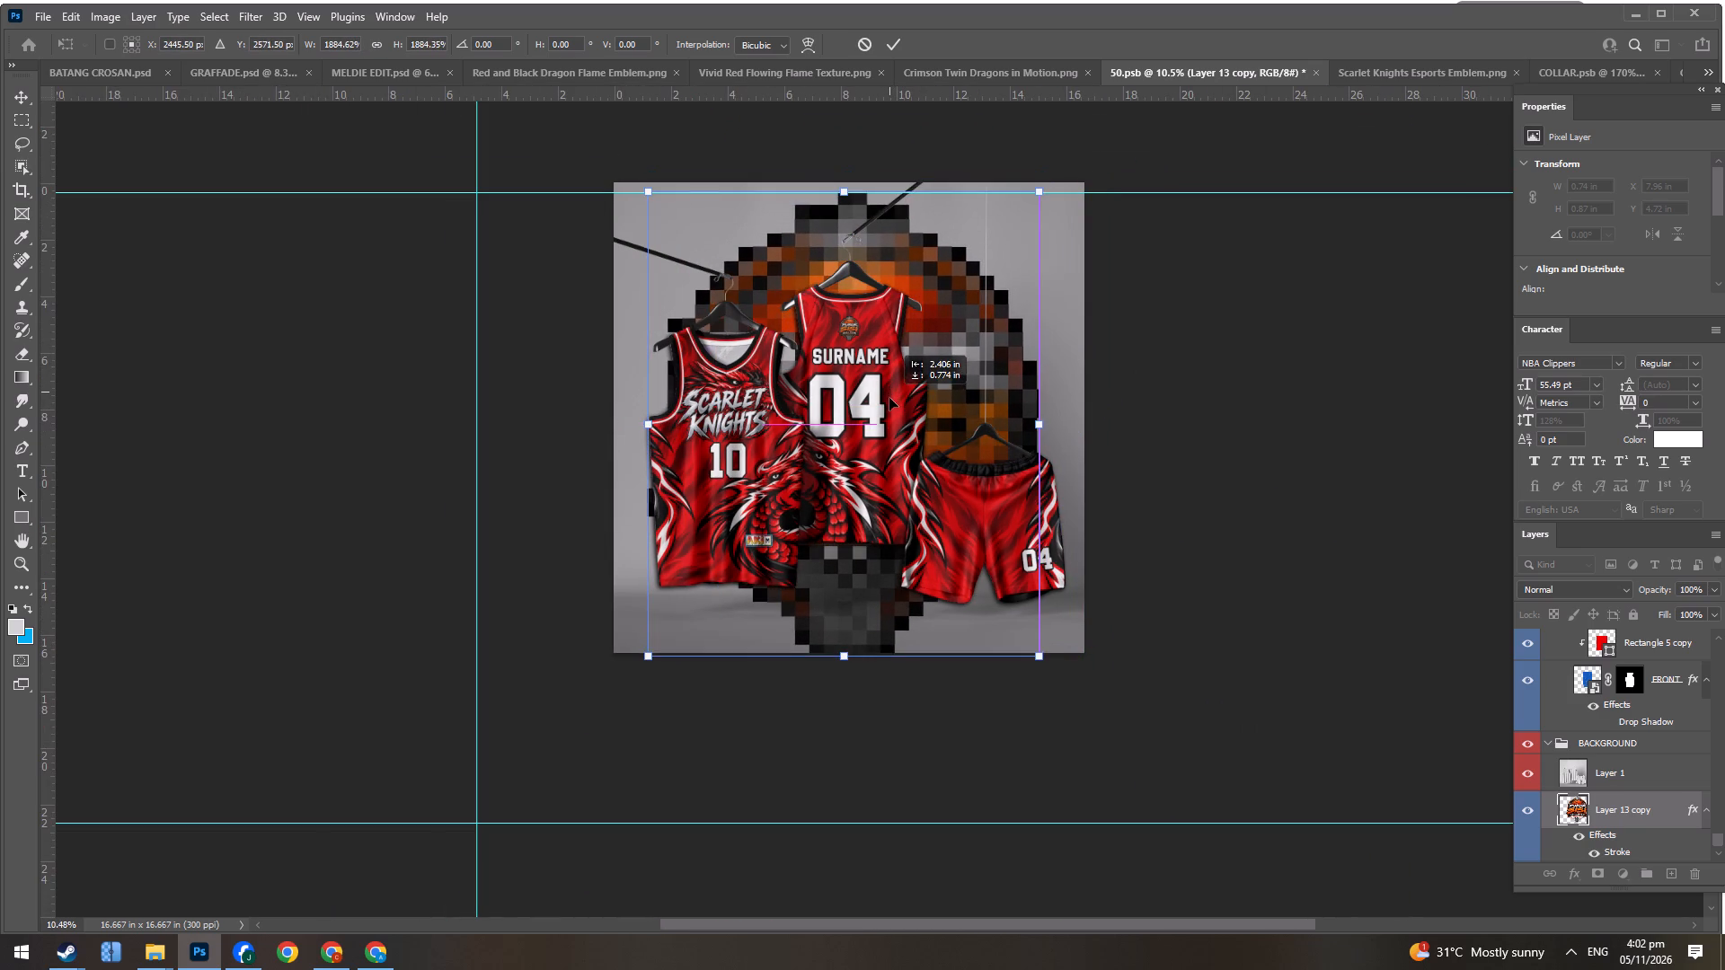
pyautogui.moveTo(889, 398); pyautogui.dragTo(889, 392)
pyautogui.click(843, 184)
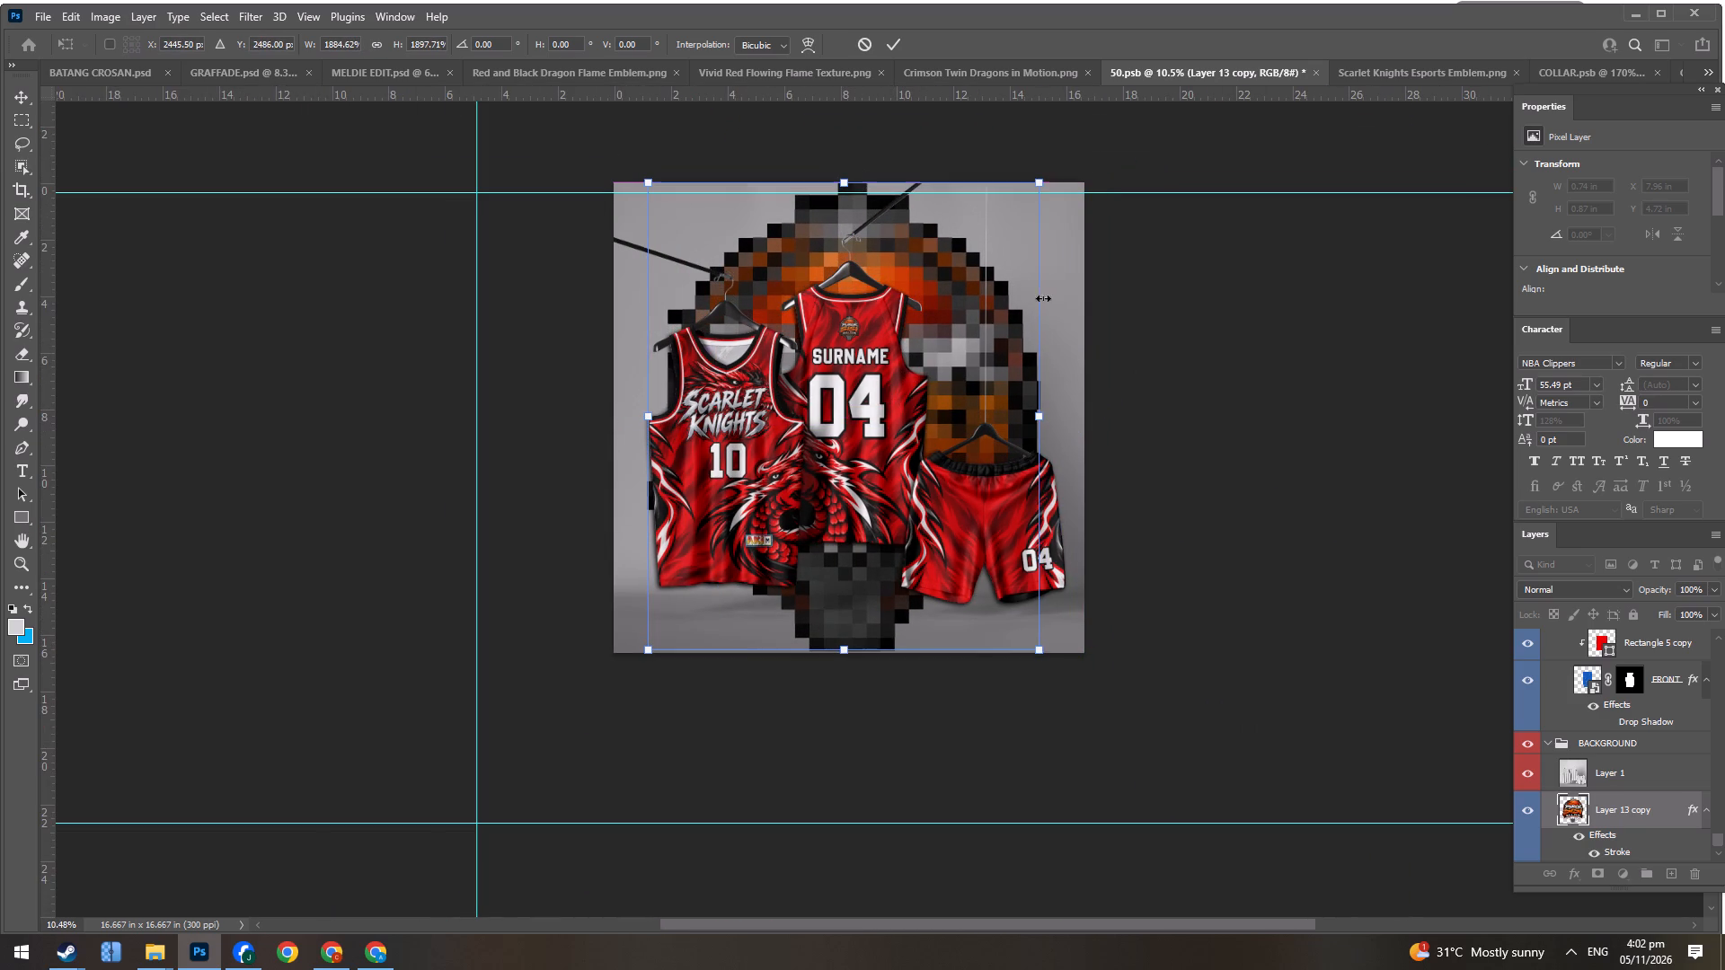
pyautogui.moveTo(1042, 410); pyautogui.dragTo(1084, 414)
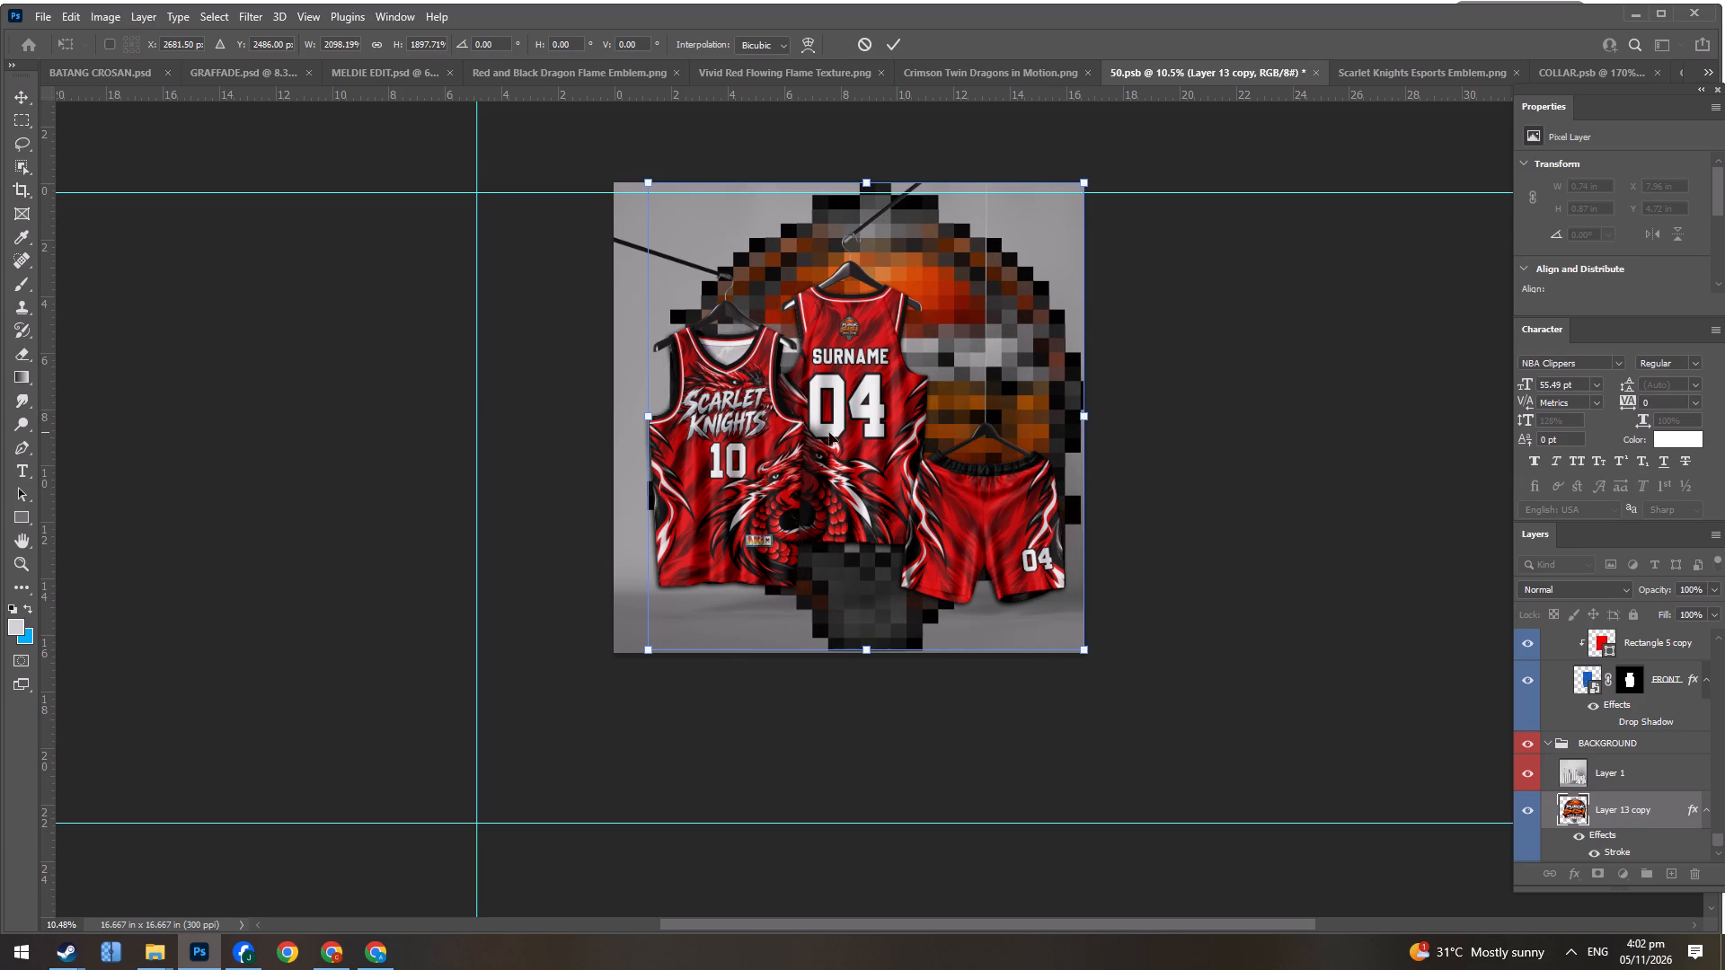
pyautogui.moveTo(650, 416); pyautogui.dragTo(618, 410)
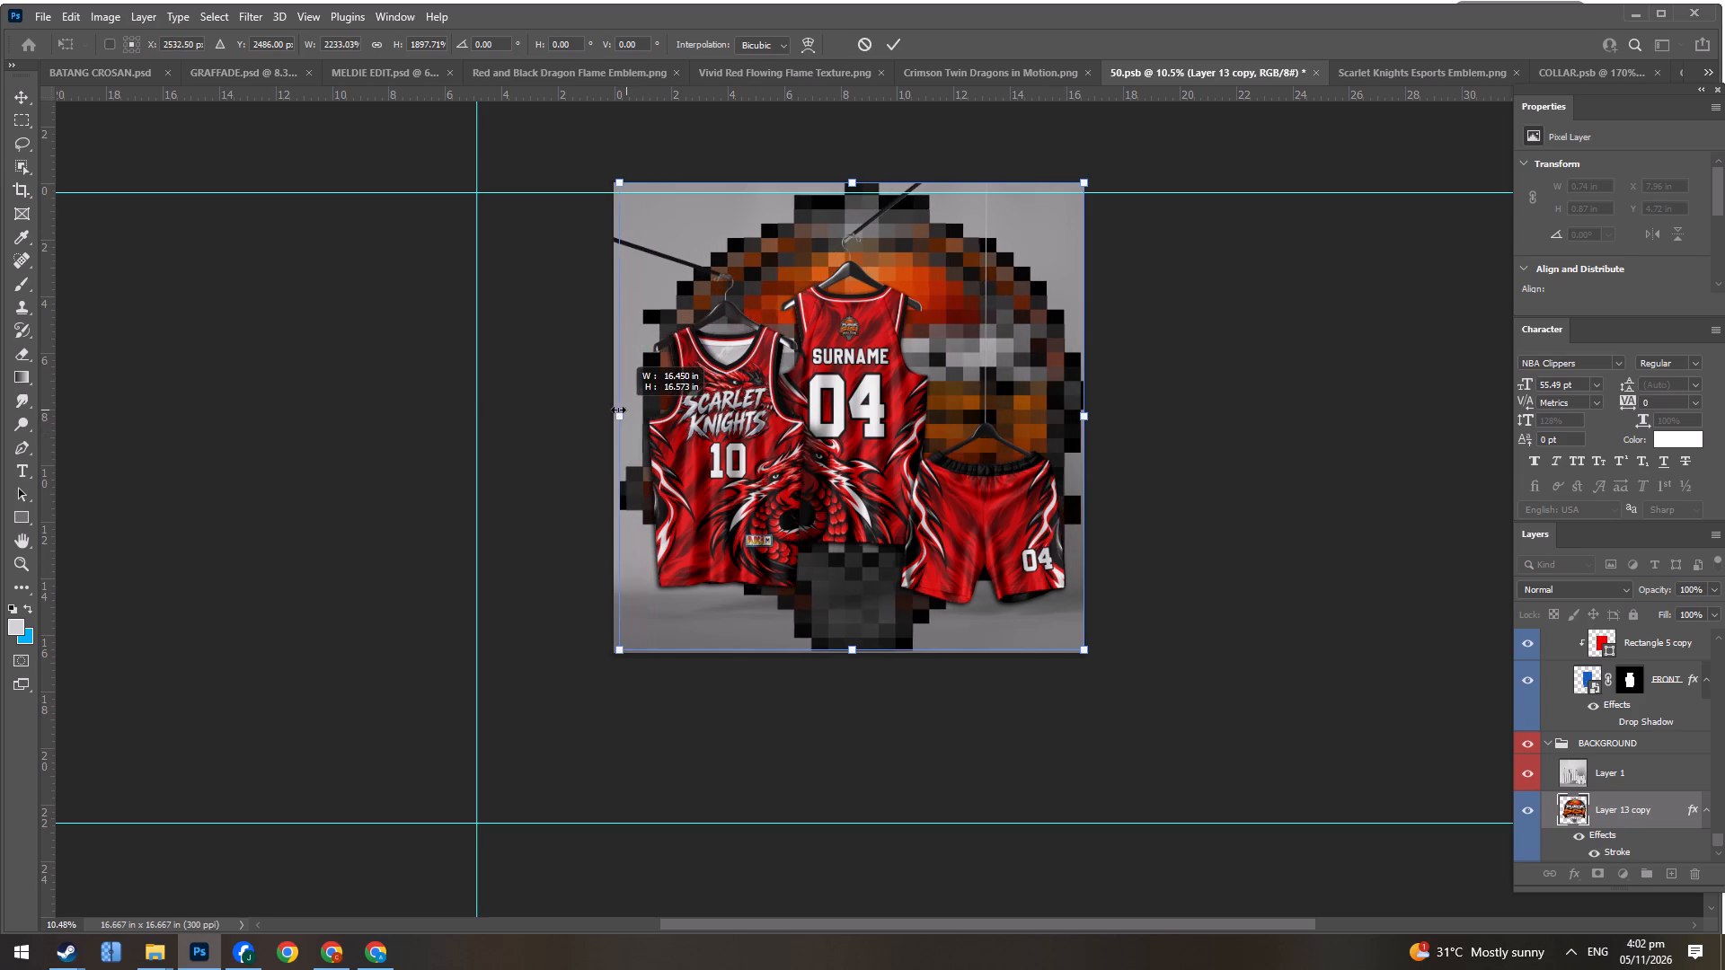
pyautogui.moveTo(618, 410); pyautogui.dragTo(614, 410)
pyautogui.press('Return')
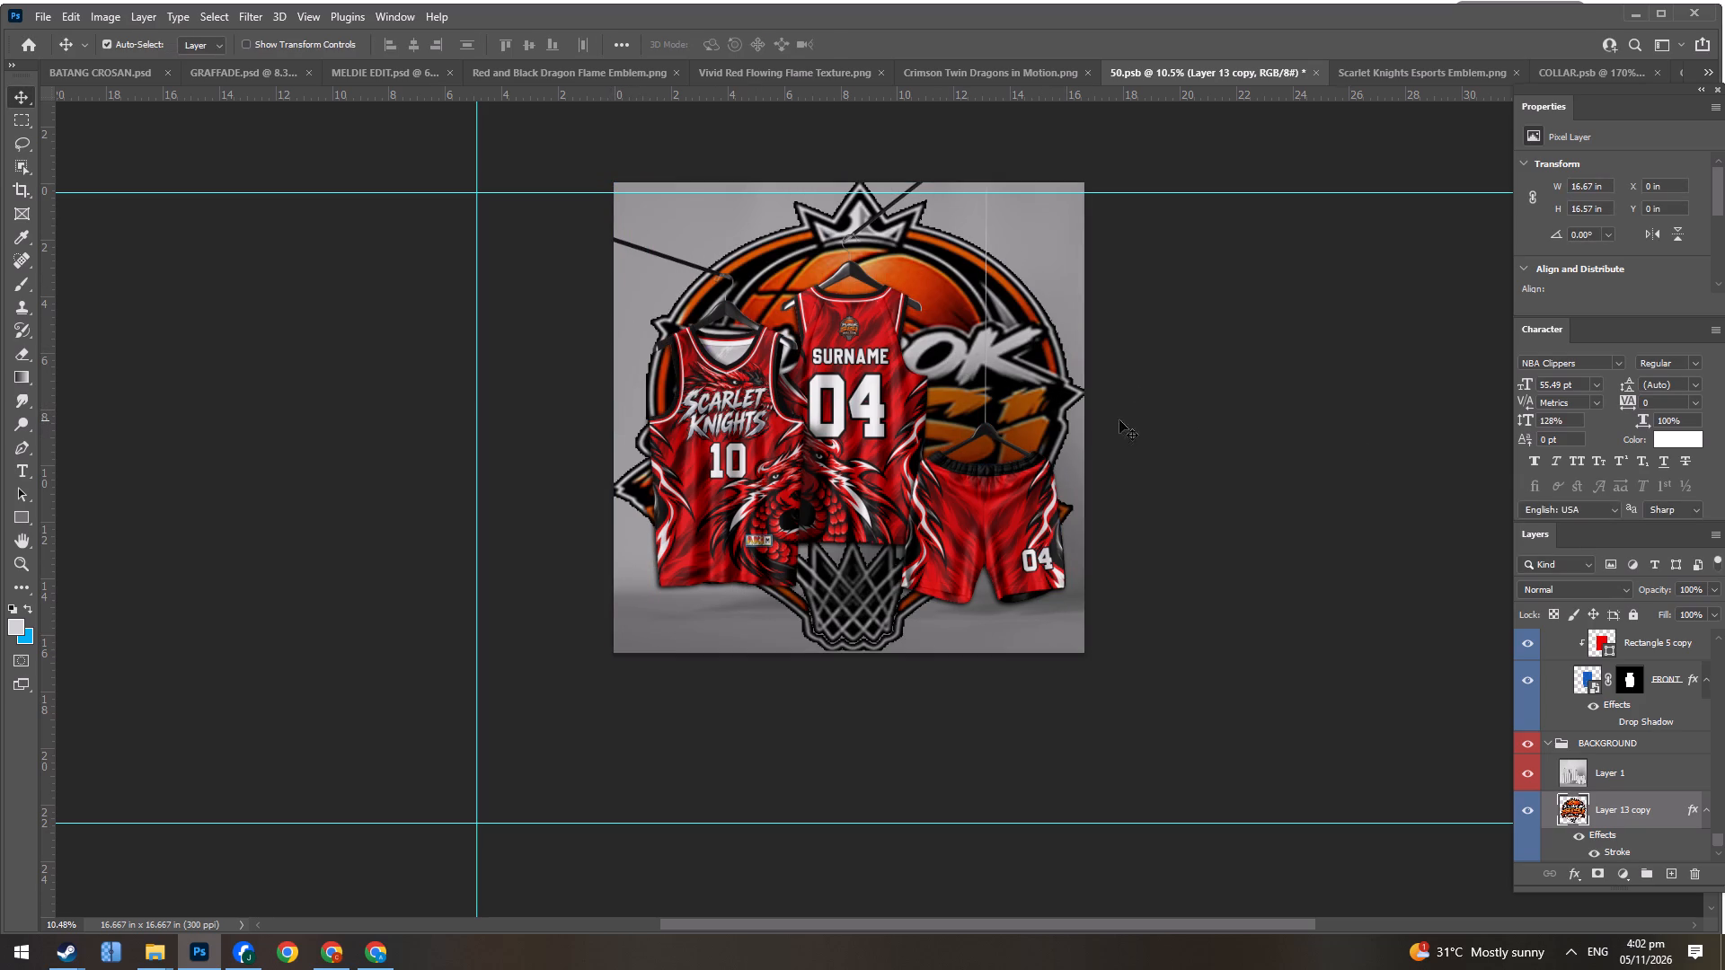
# Enlarge and reposition the background logo beyond the canvas edges, to about 19.1 in wide by 23.8 in high.
pyautogui.hotkey('ctrl', 't')
pyautogui.moveTo(854, 177); pyautogui.dragTo(852, 167)
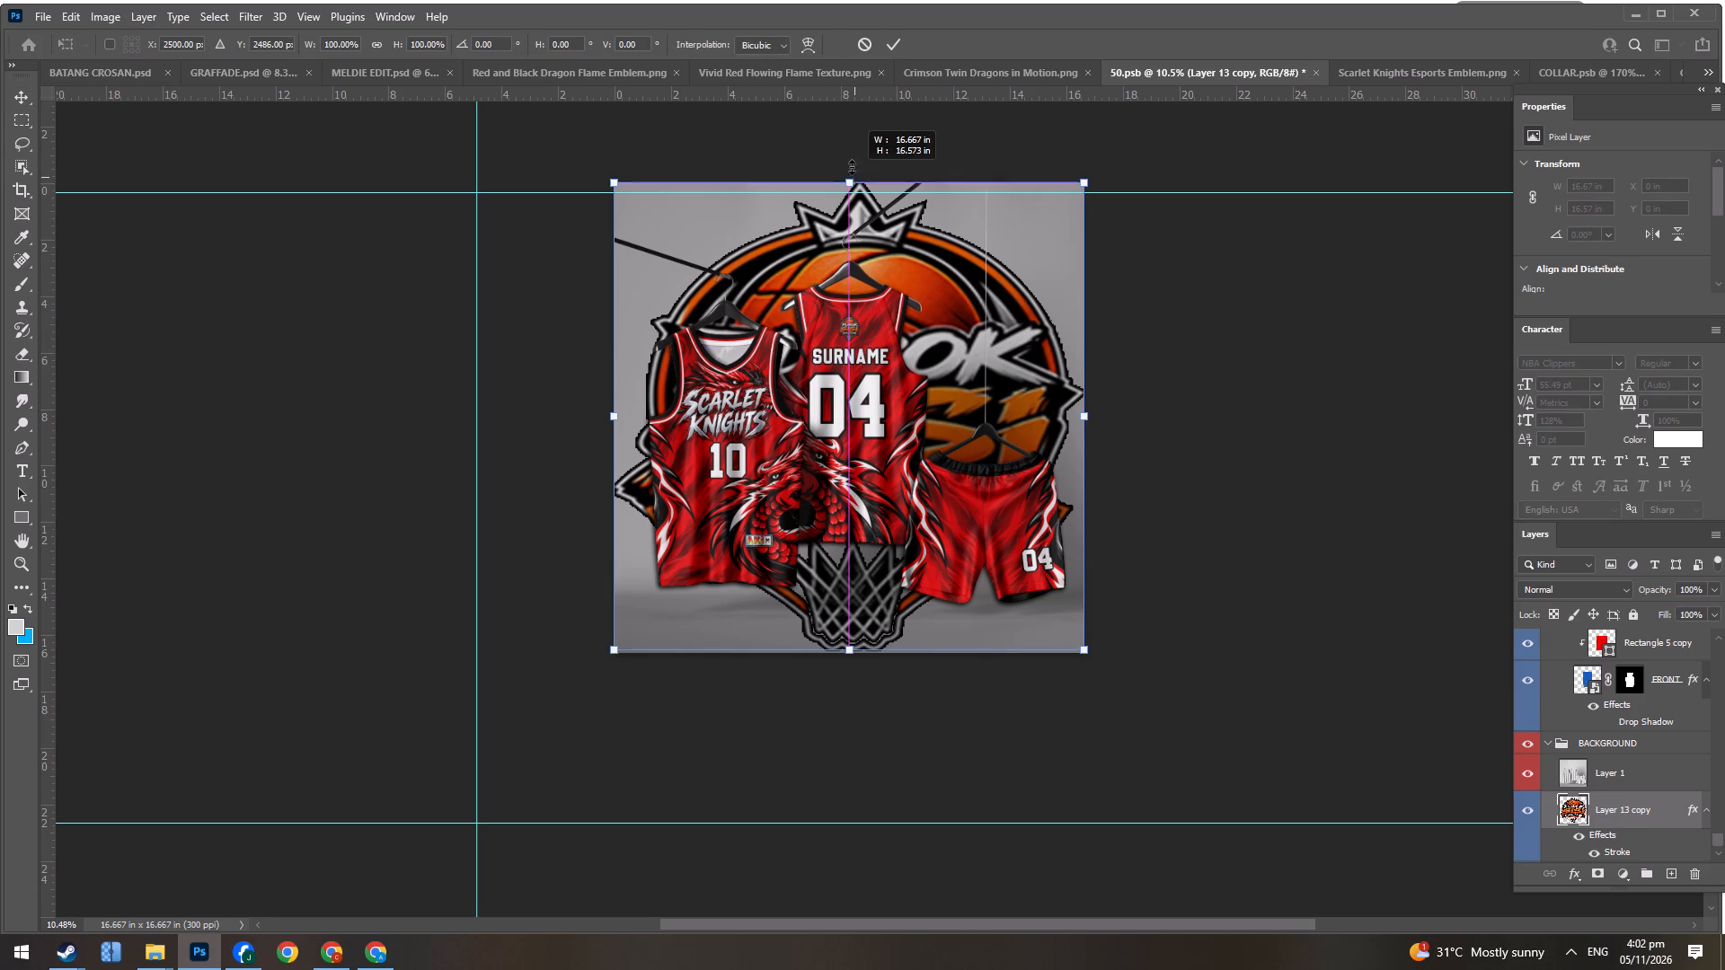
pyautogui.moveTo(852, 167); pyautogui.dragTo(854, 146)
pyautogui.moveTo(850, 648); pyautogui.dragTo(856, 707)
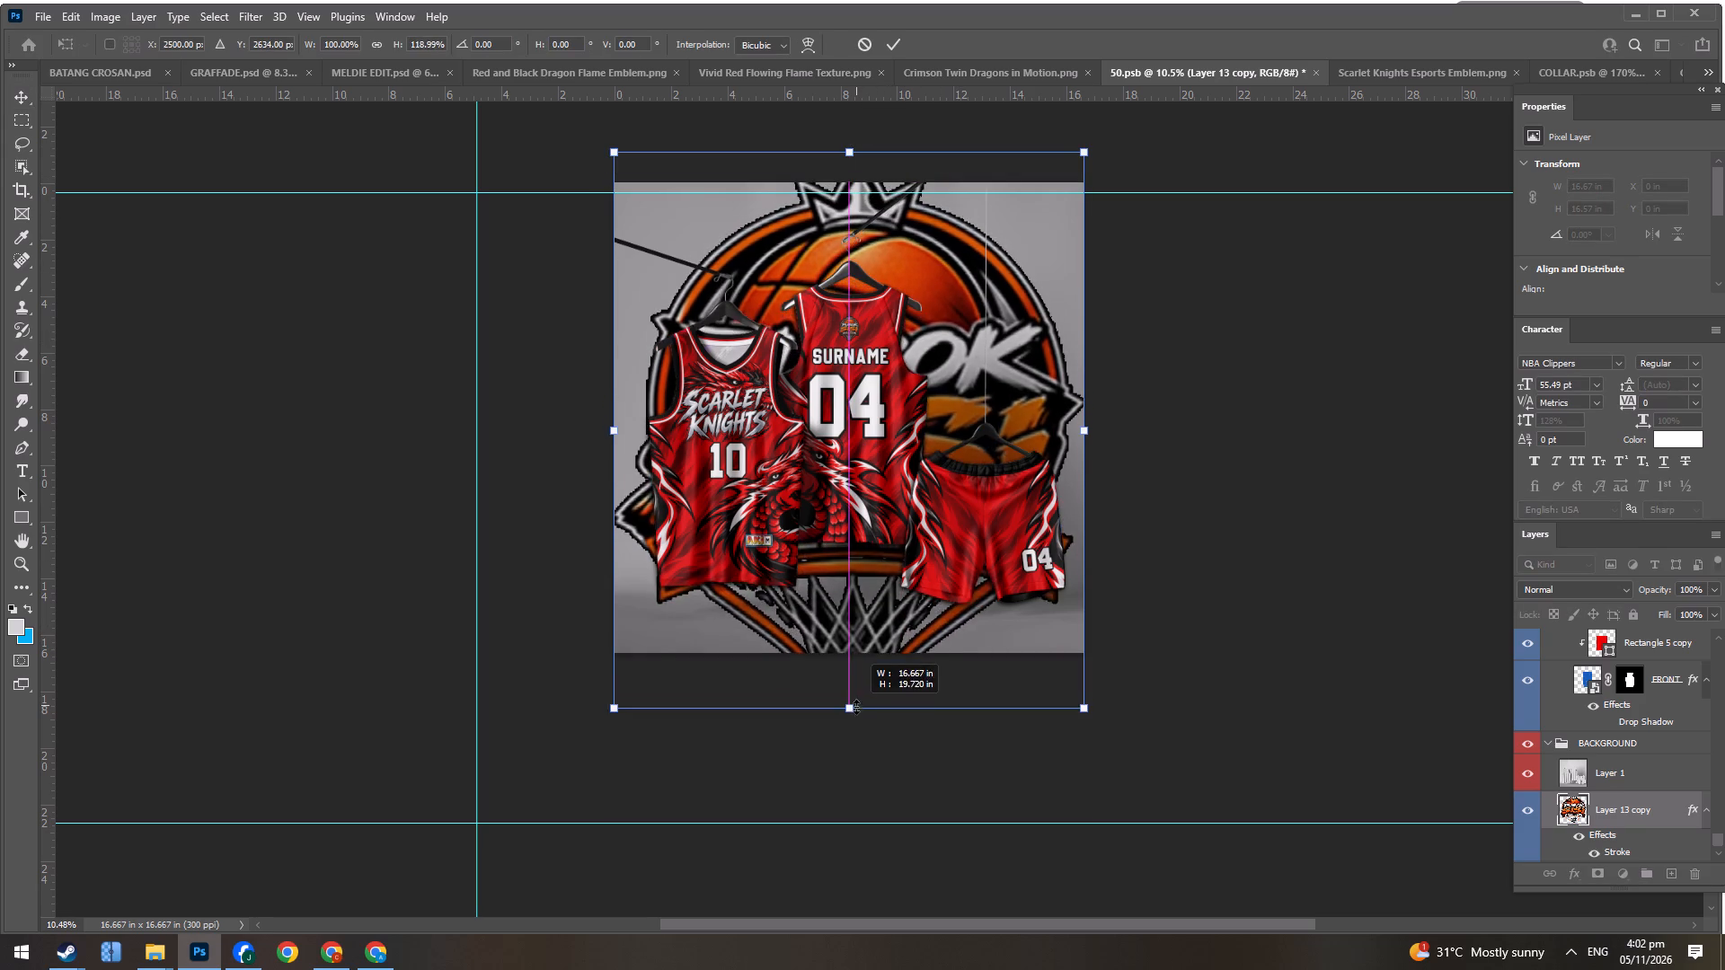
pyautogui.moveTo(856, 707); pyautogui.dragTo(874, 738)
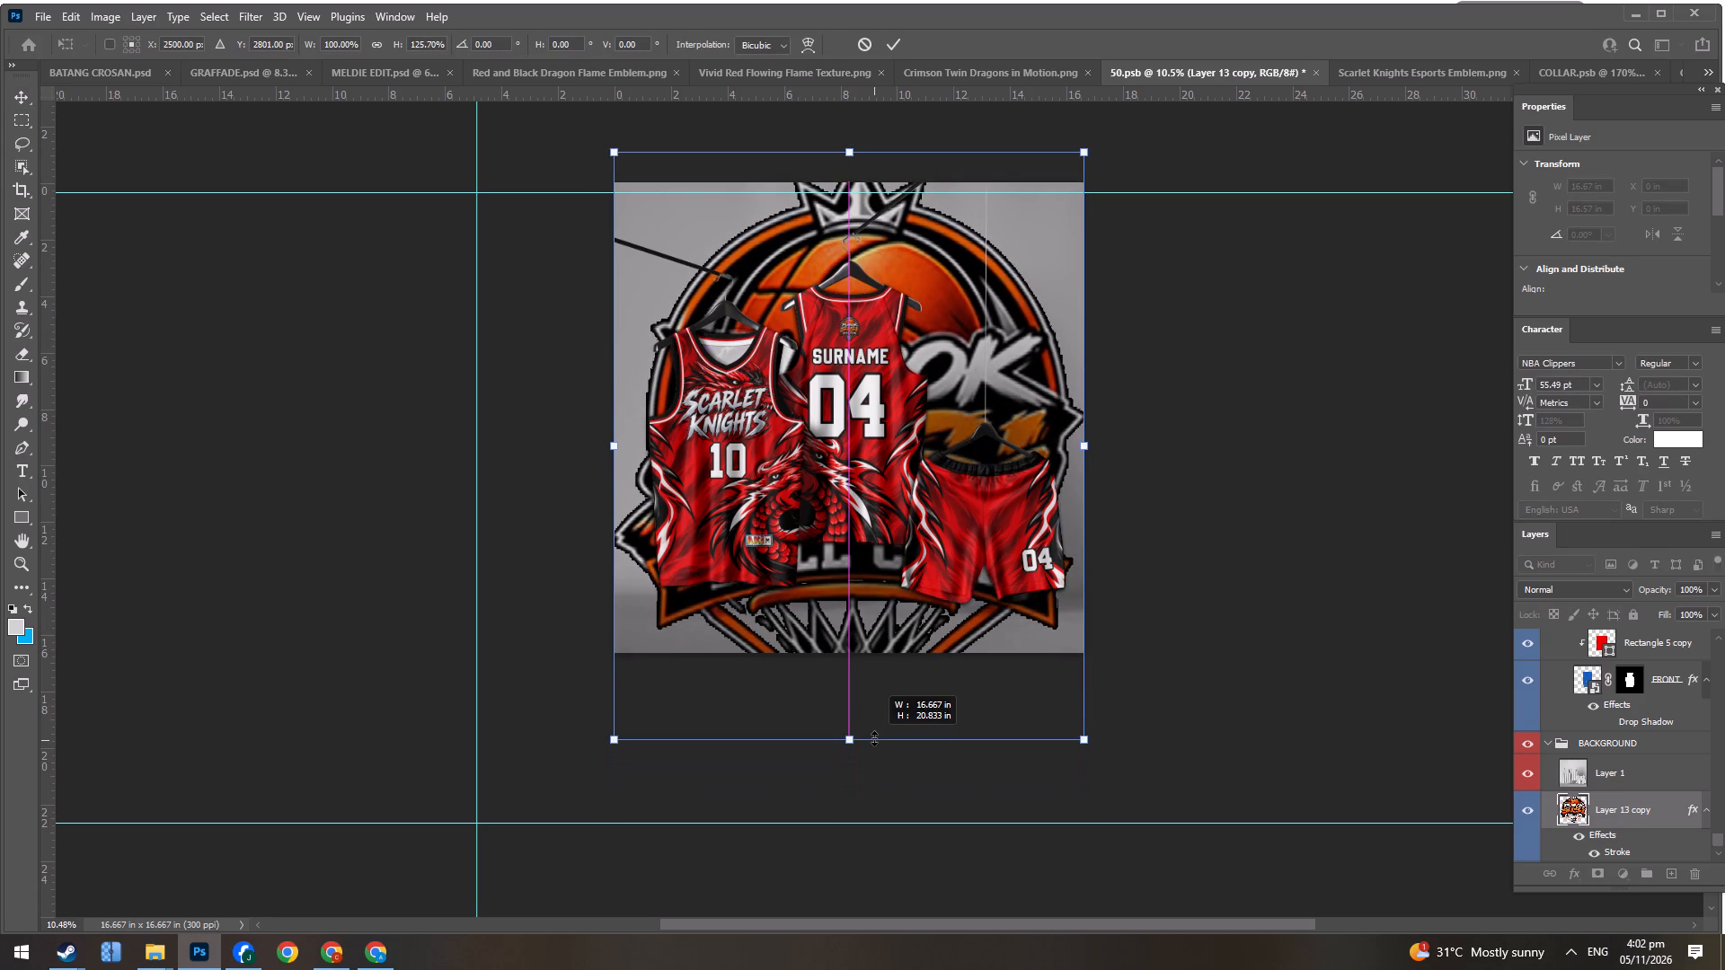
pyautogui.moveTo(874, 738); pyautogui.dragTo(875, 736)
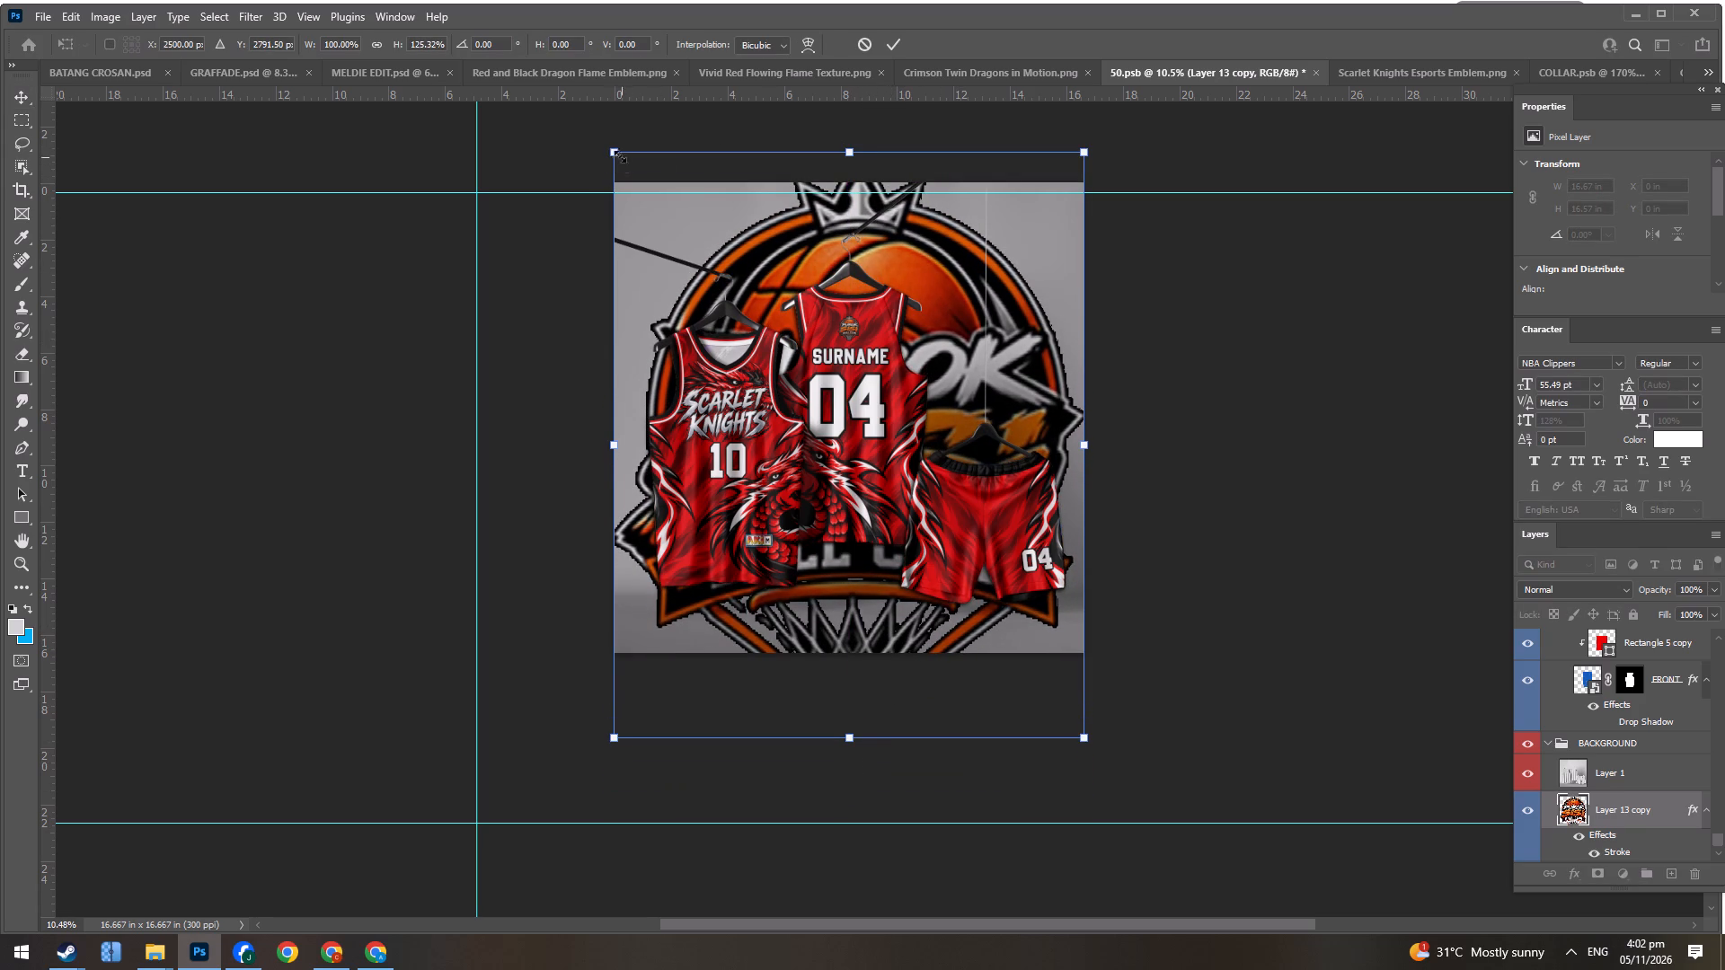
pyautogui.keyDown('shift'); pyautogui.moveTo(615, 152); pyautogui.dragTo(720, 348); pyautogui.keyUp('shift')
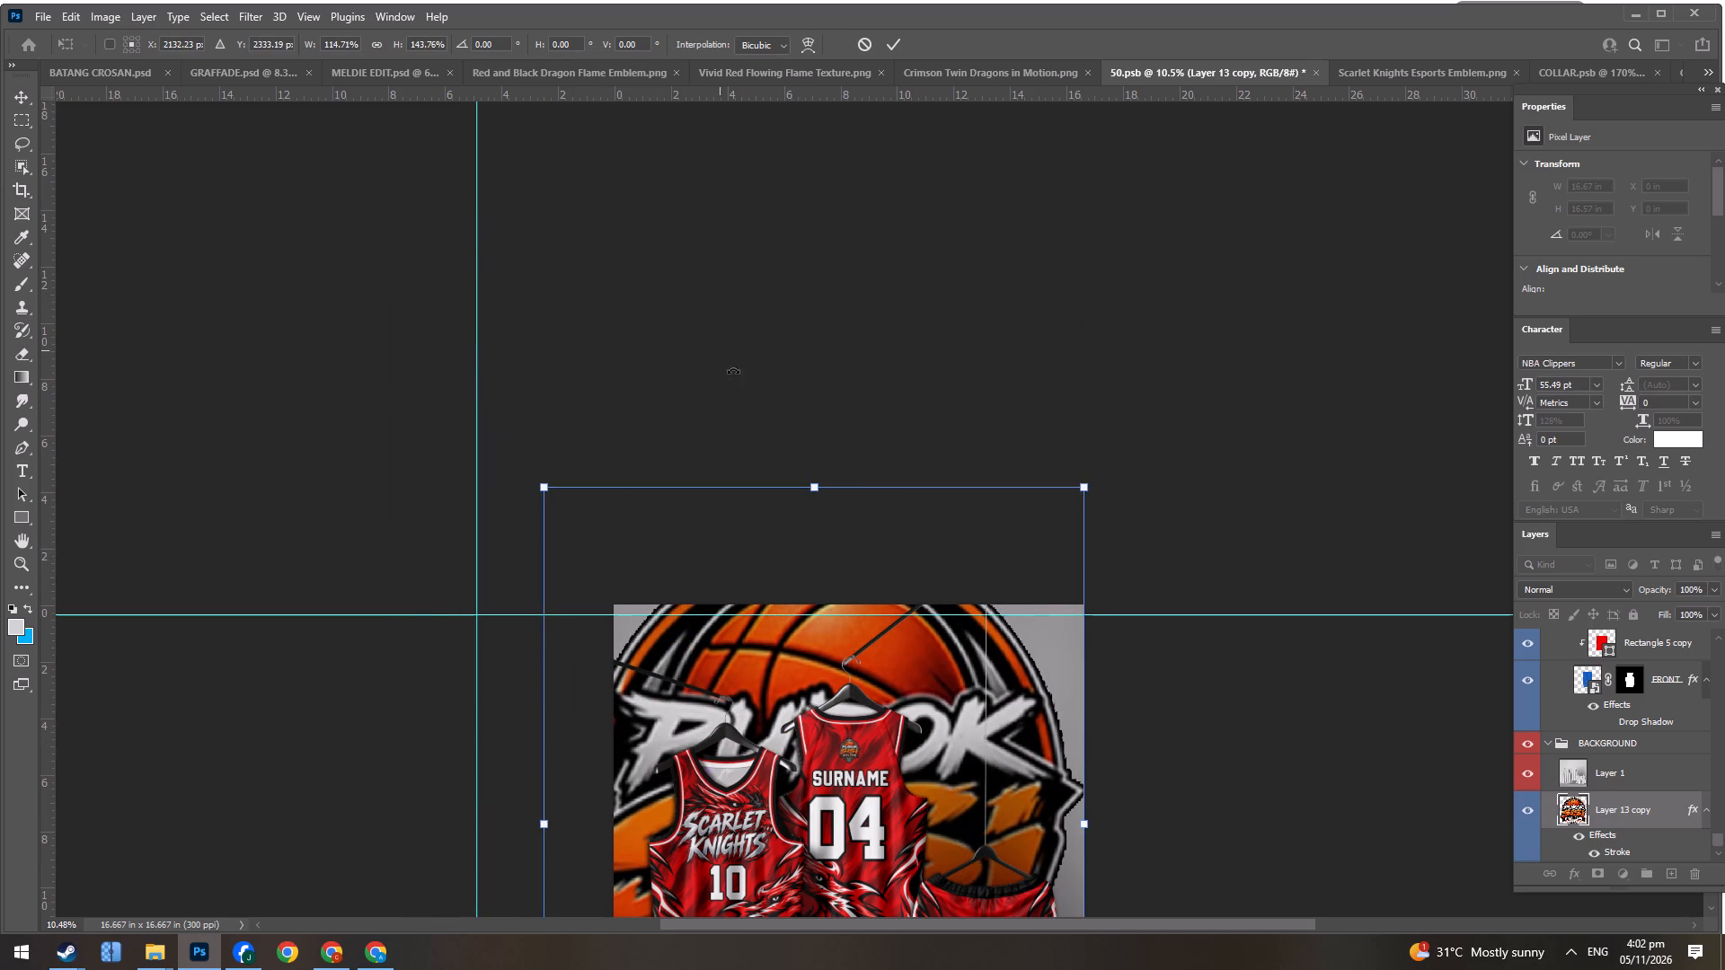
pyautogui.scroll(-8, 889, 587)
pyautogui.moveTo(935, 726); pyautogui.dragTo(957, 674)
pyautogui.scroll(-2, 958, 674)
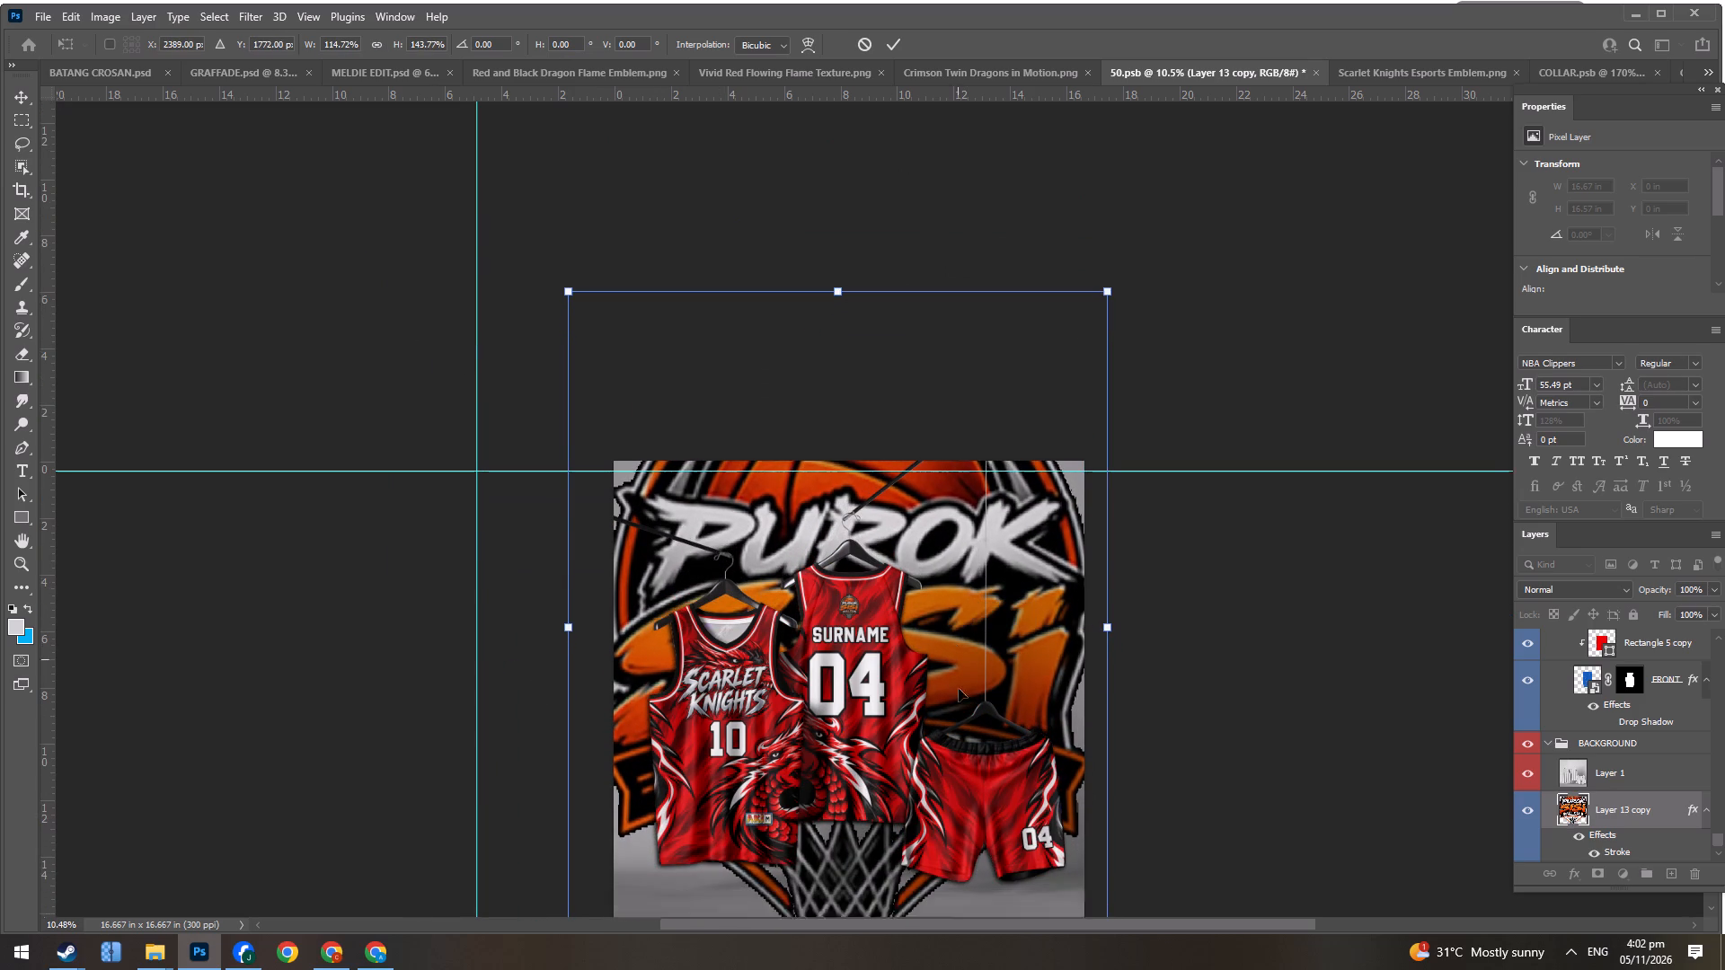
pyautogui.scroll(-7, 959, 689)
pyautogui.press('Return')
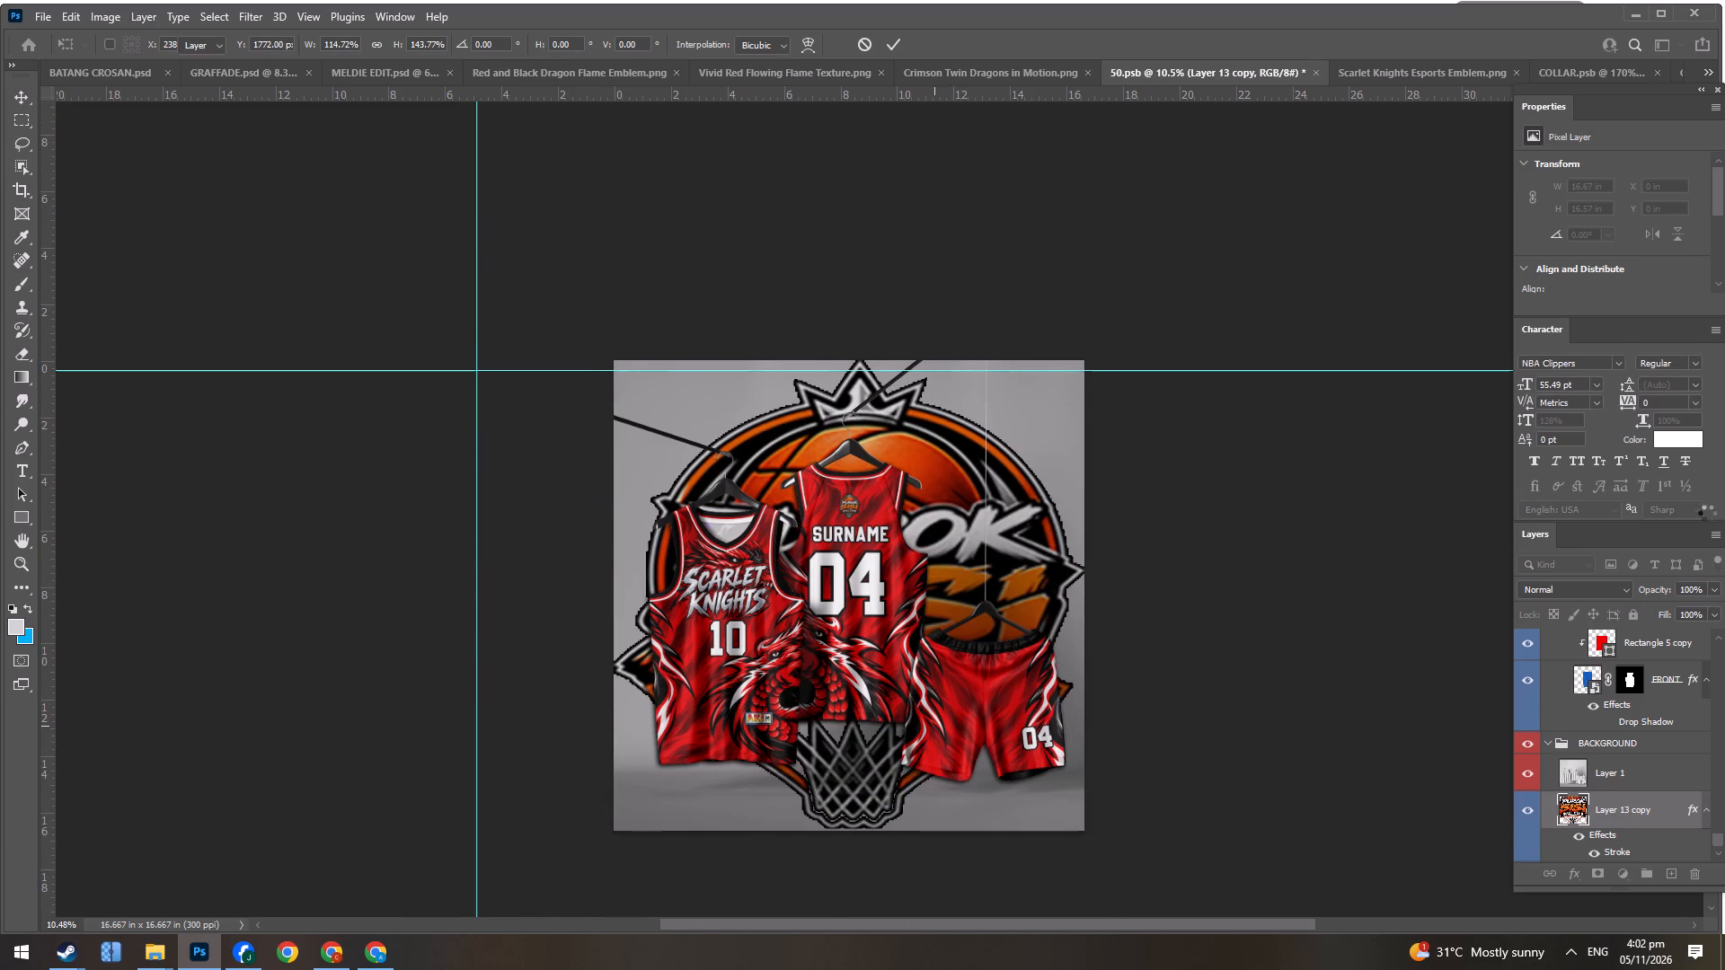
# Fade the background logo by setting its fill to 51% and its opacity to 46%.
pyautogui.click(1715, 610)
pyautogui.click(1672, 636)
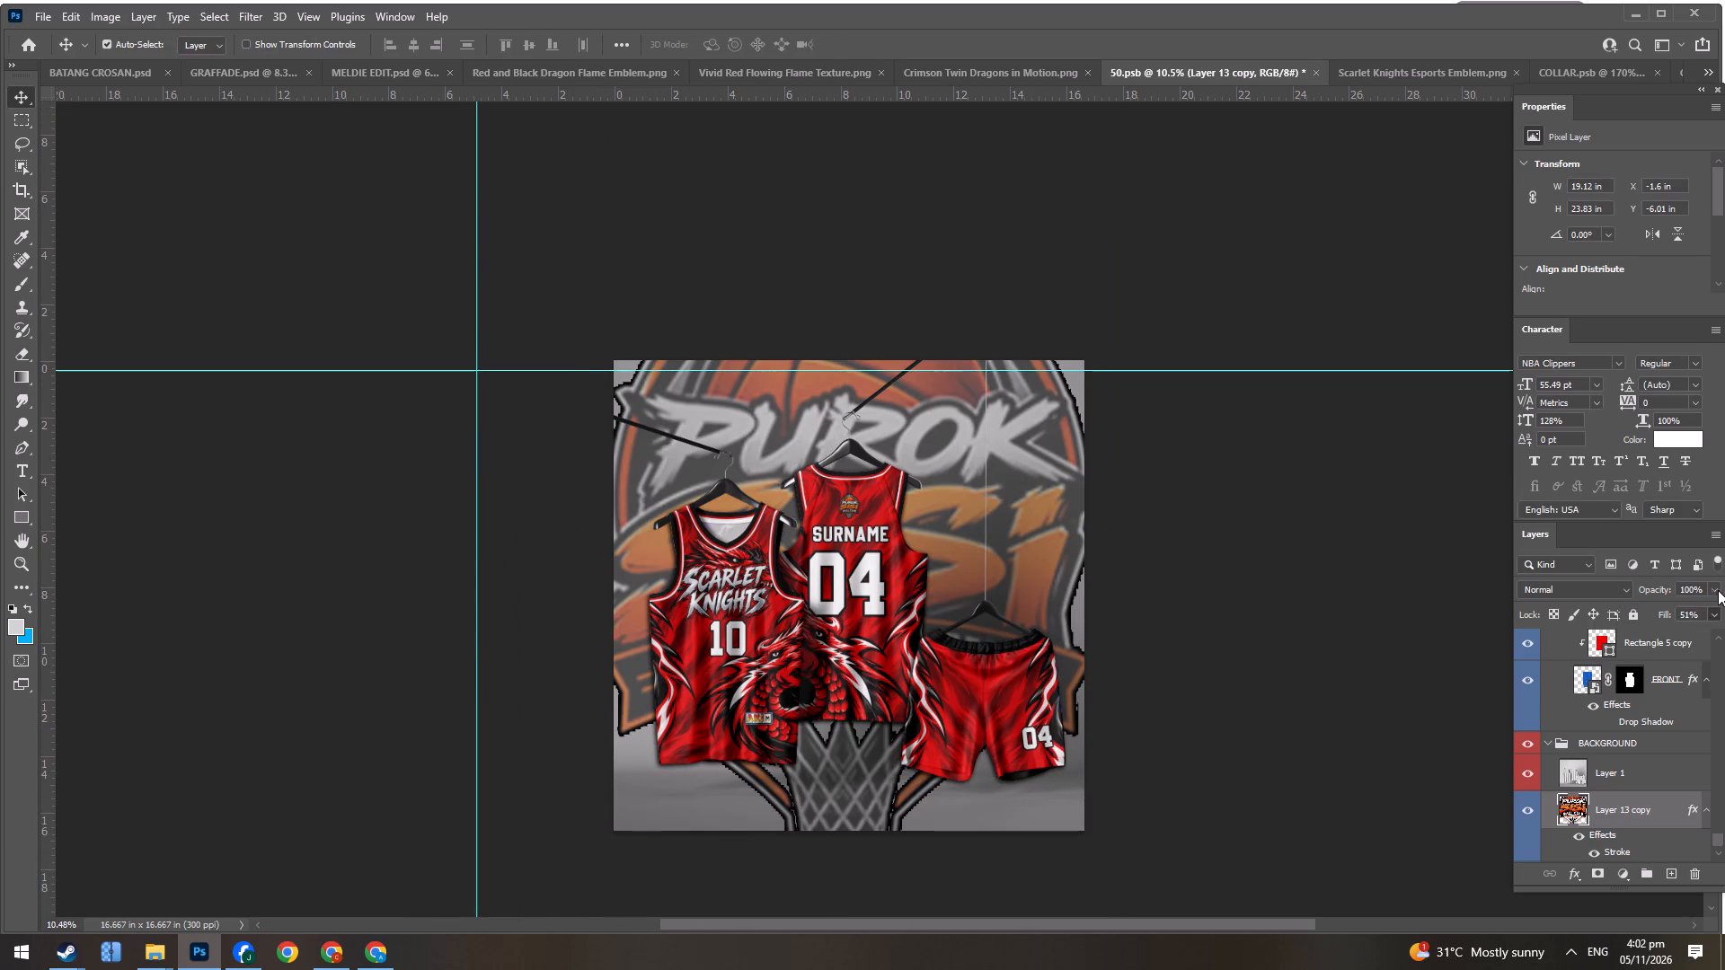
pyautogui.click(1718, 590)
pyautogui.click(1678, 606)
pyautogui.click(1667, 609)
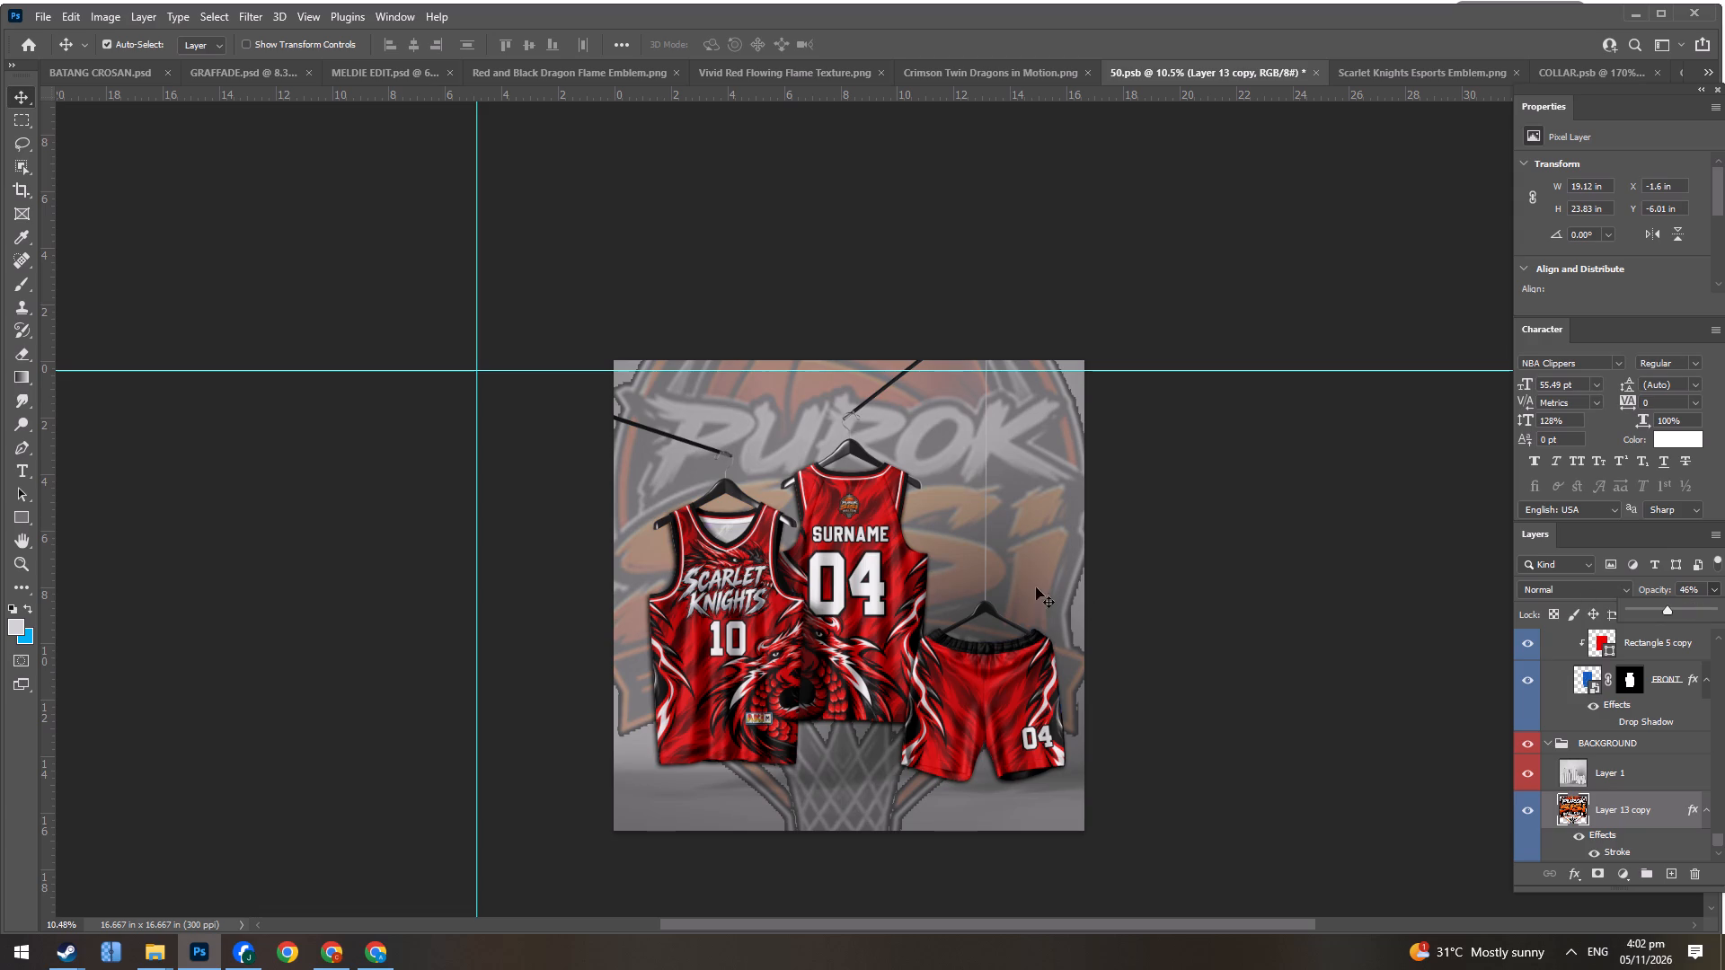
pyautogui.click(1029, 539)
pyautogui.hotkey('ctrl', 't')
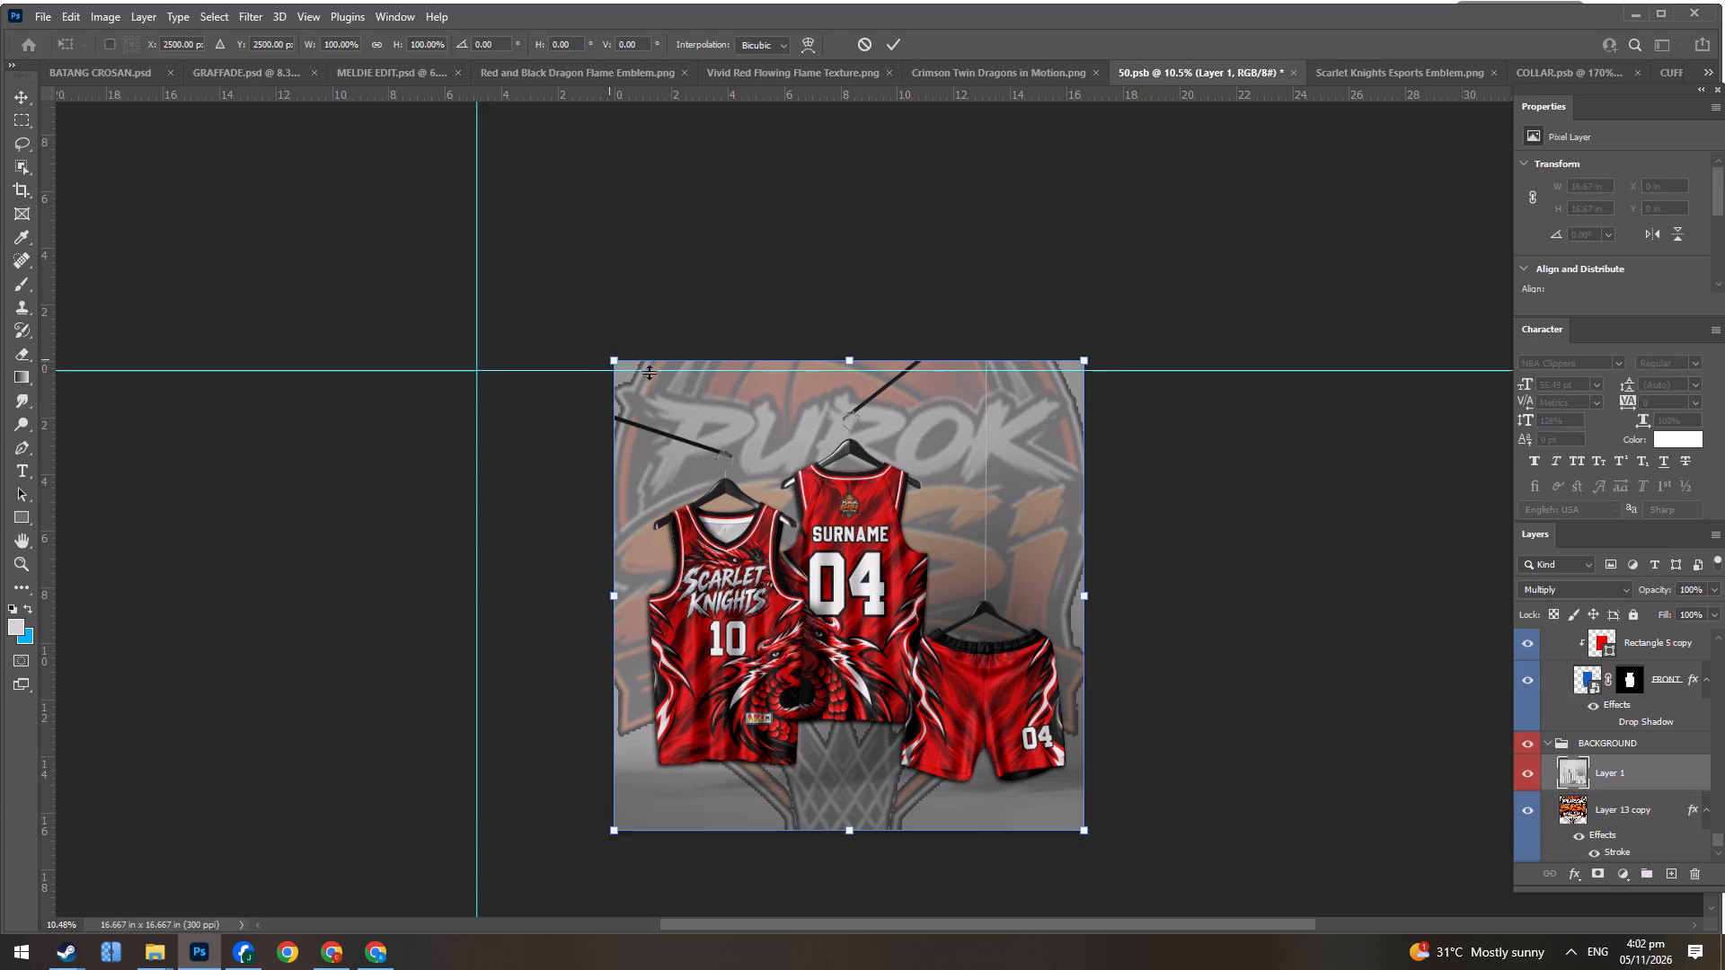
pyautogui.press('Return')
# Stretch the background logo, Layer 13 copy, past both sides of the canvas, to about 23.26 by 23.26 in.
pyautogui.click(1653, 833)
pyautogui.hotkey('ctrl', 't')
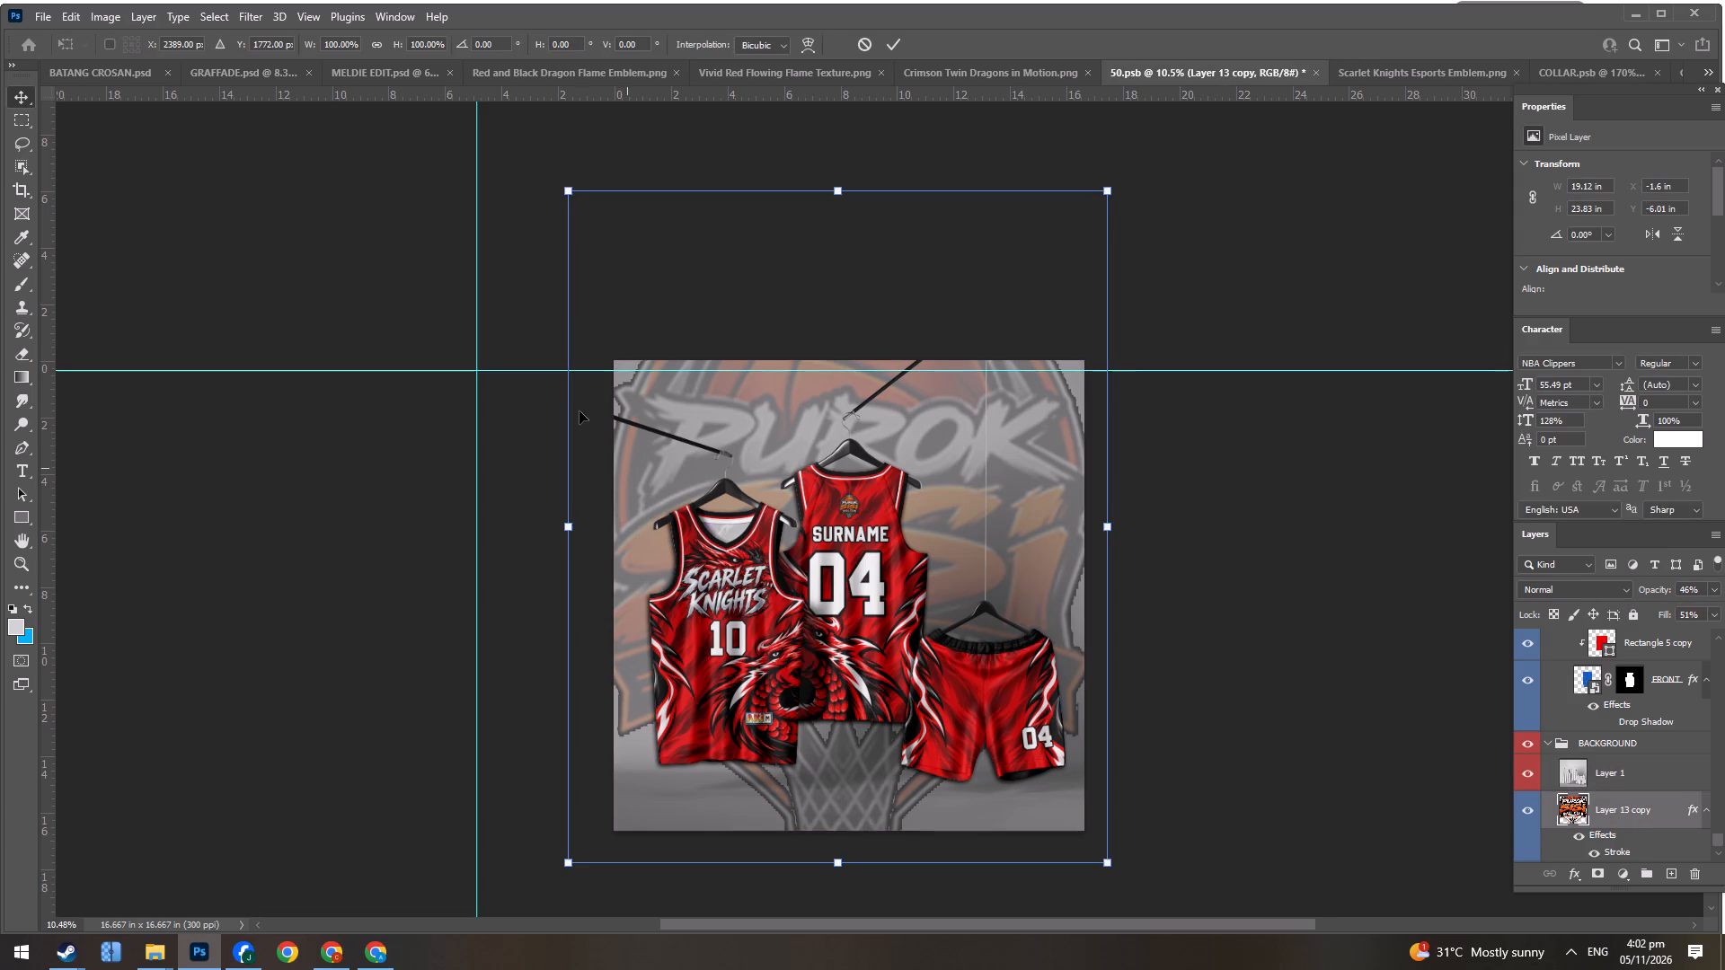
pyautogui.moveTo(571, 525); pyautogui.dragTo(519, 531)
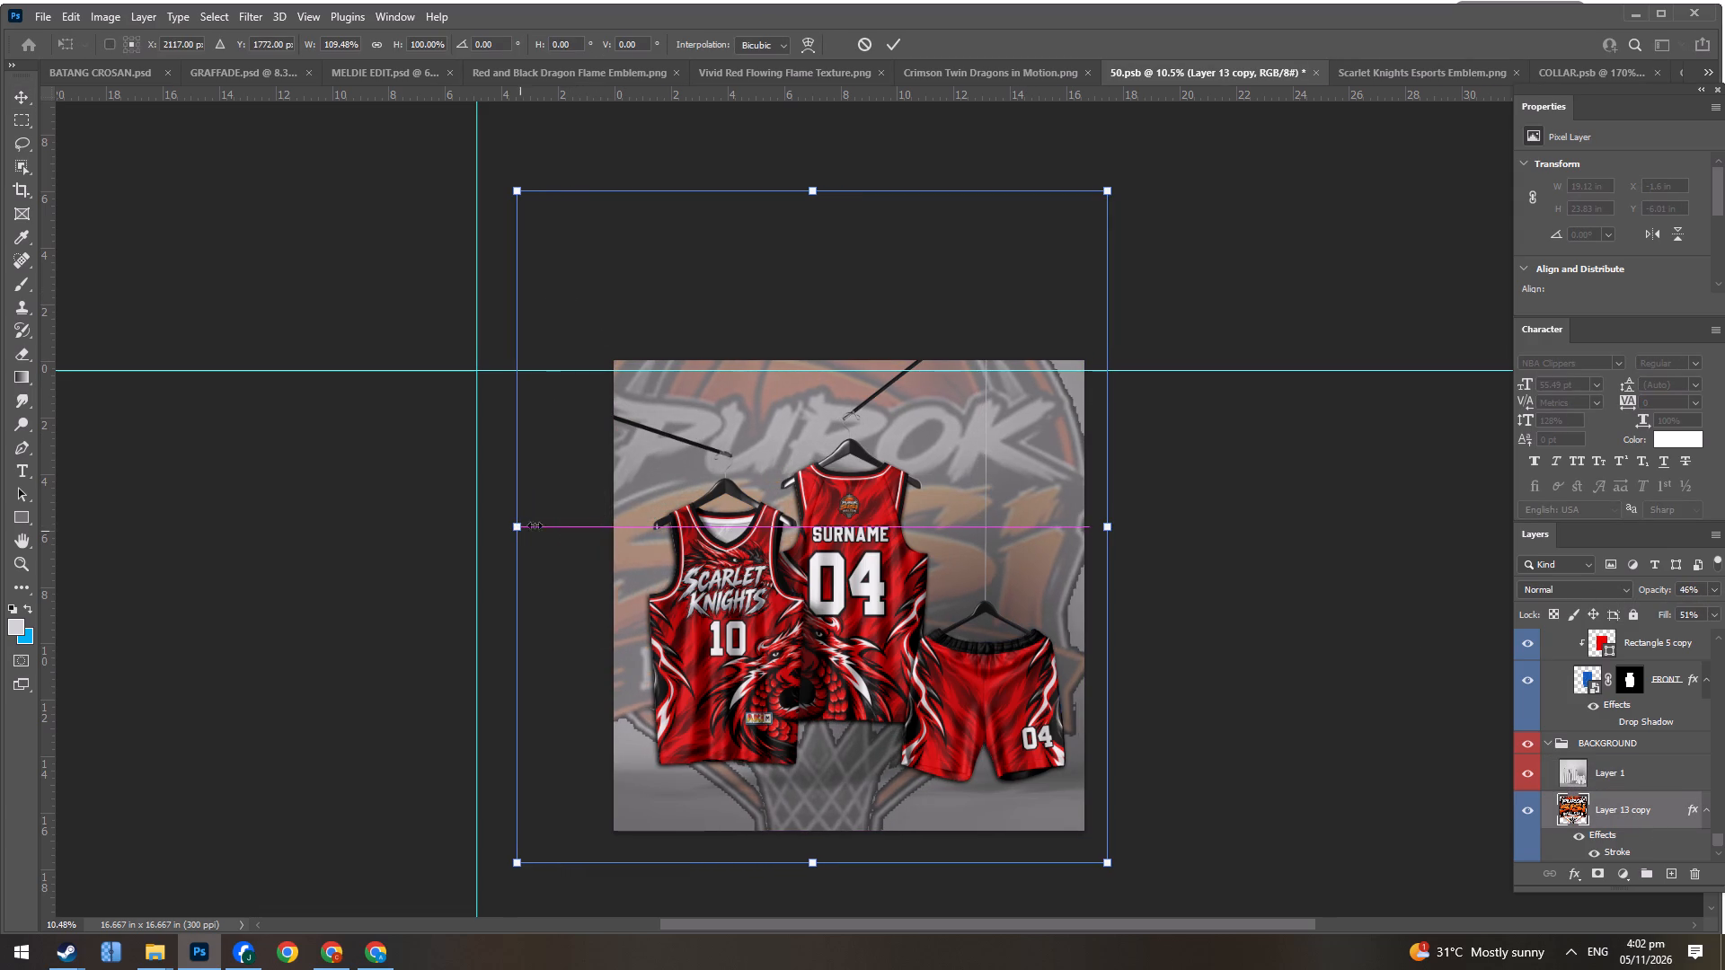
pyautogui.moveTo(1106, 525); pyautogui.dragTo(1172, 535)
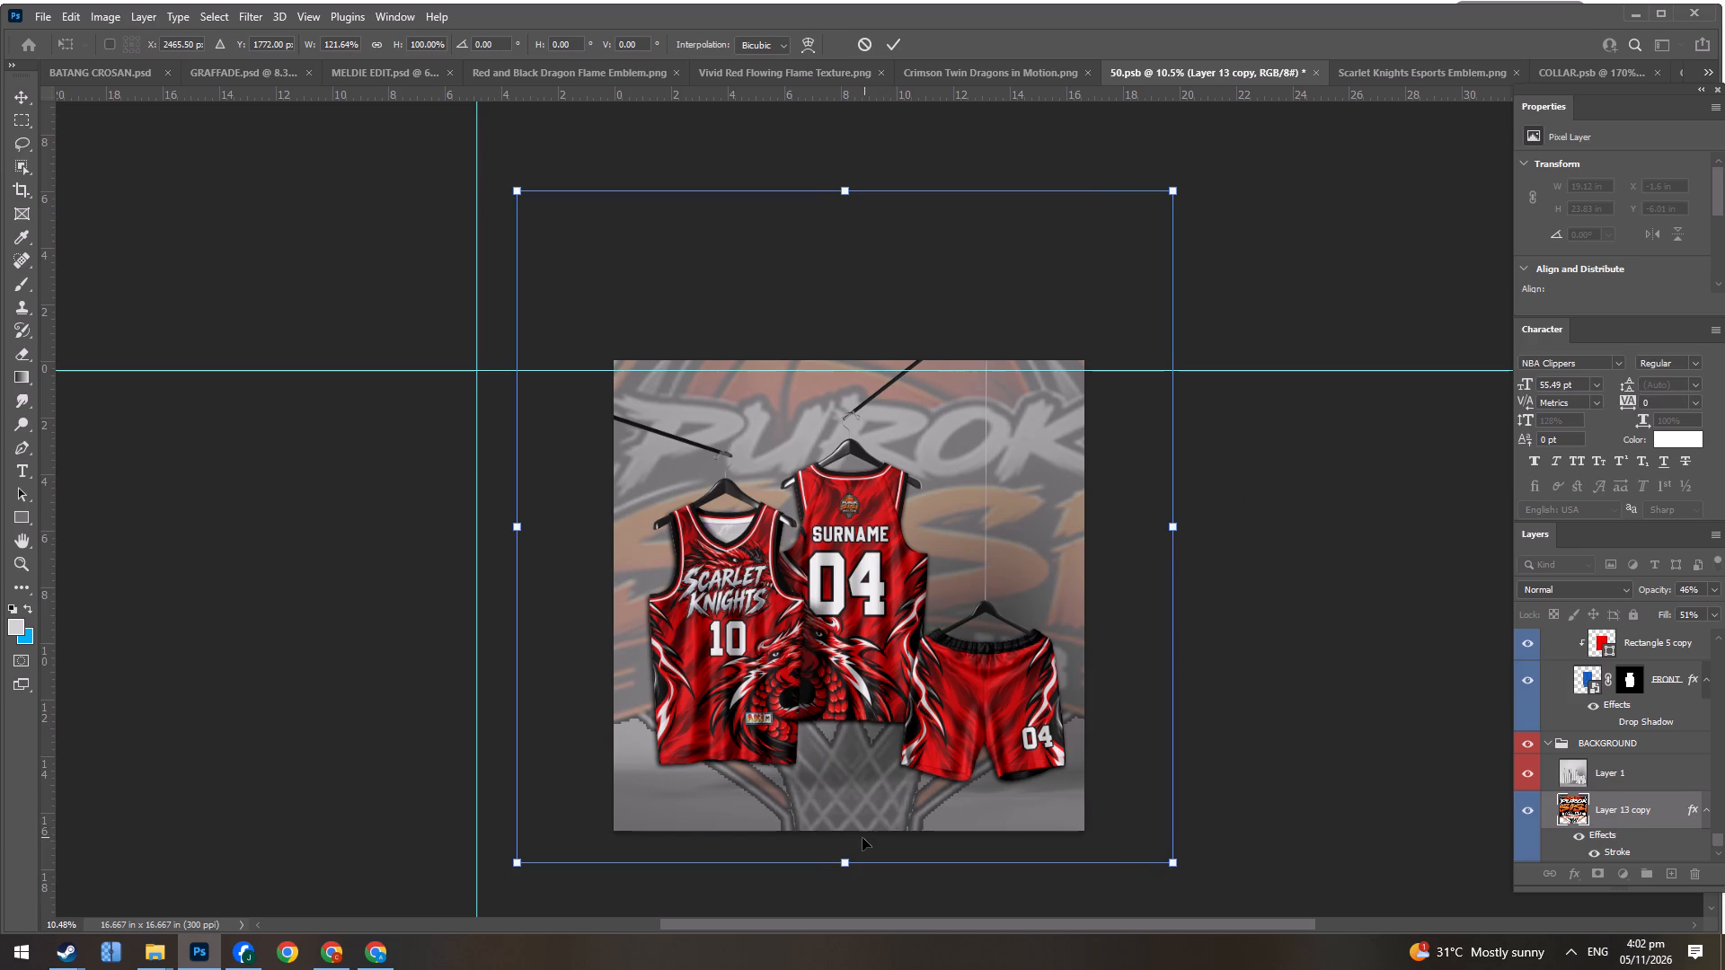
pyautogui.moveTo(843, 868); pyautogui.dragTo(885, 889)
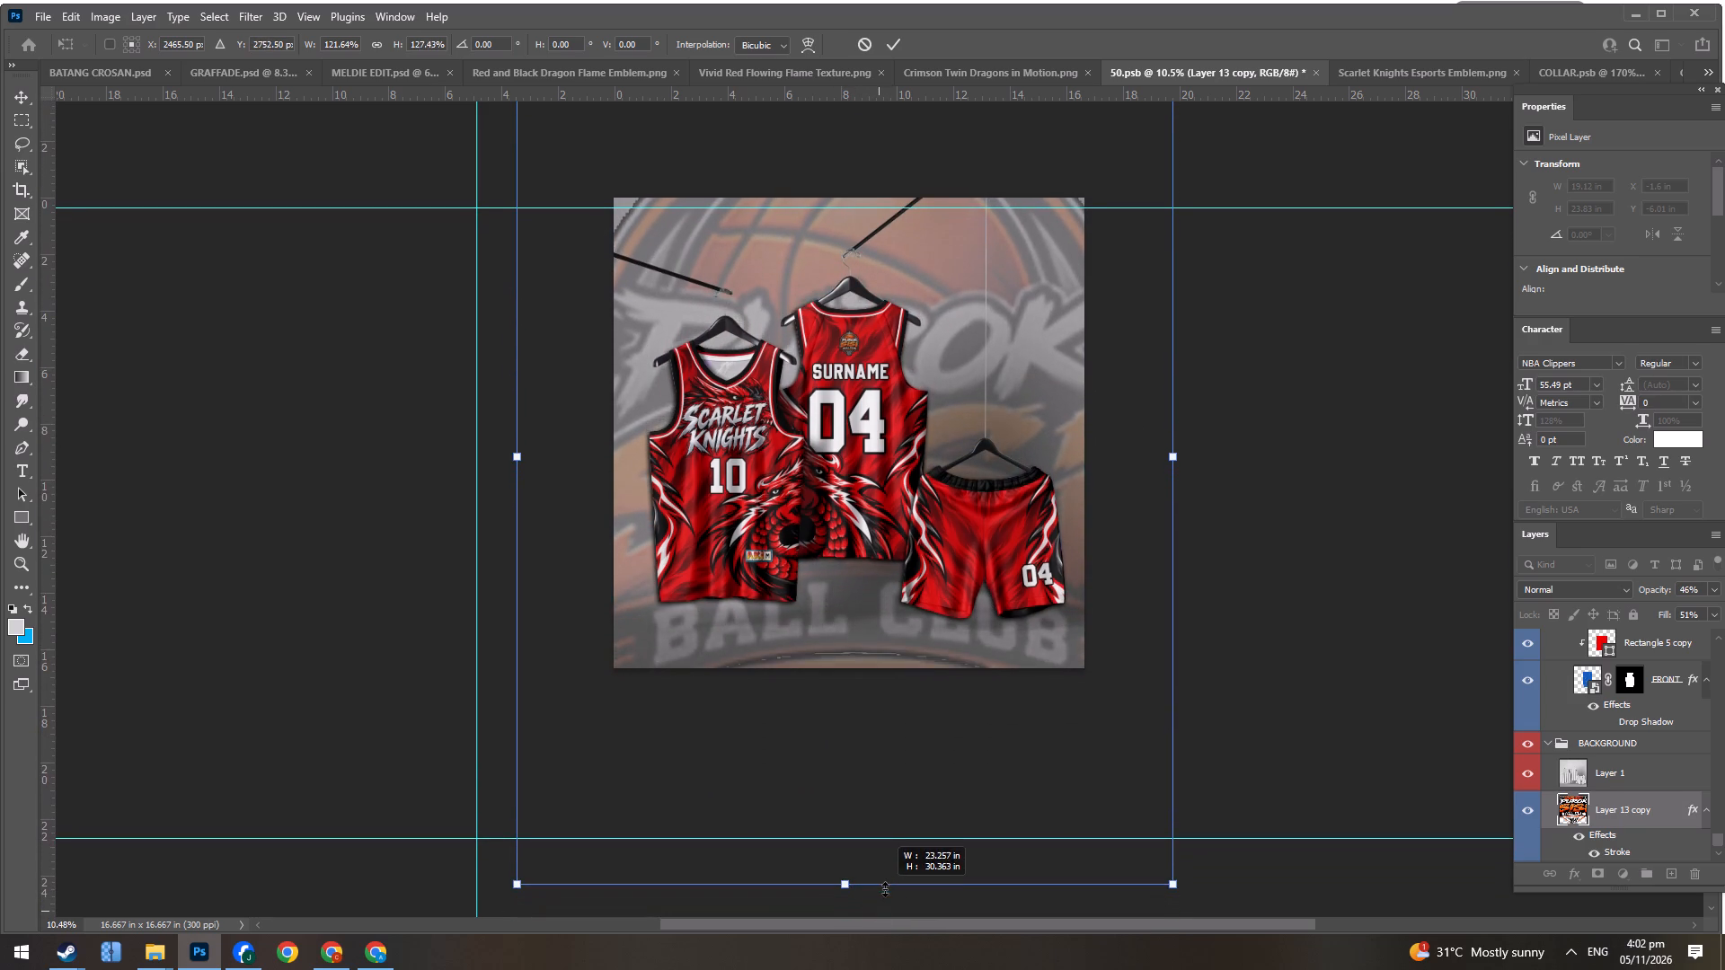
pyautogui.moveTo(885, 889); pyautogui.dragTo(889, 910)
pyautogui.keyDown('alt'); pyautogui.scroll(-5, 904, 737); pyautogui.keyUp('alt')
pyautogui.scroll(4, 924, 662)
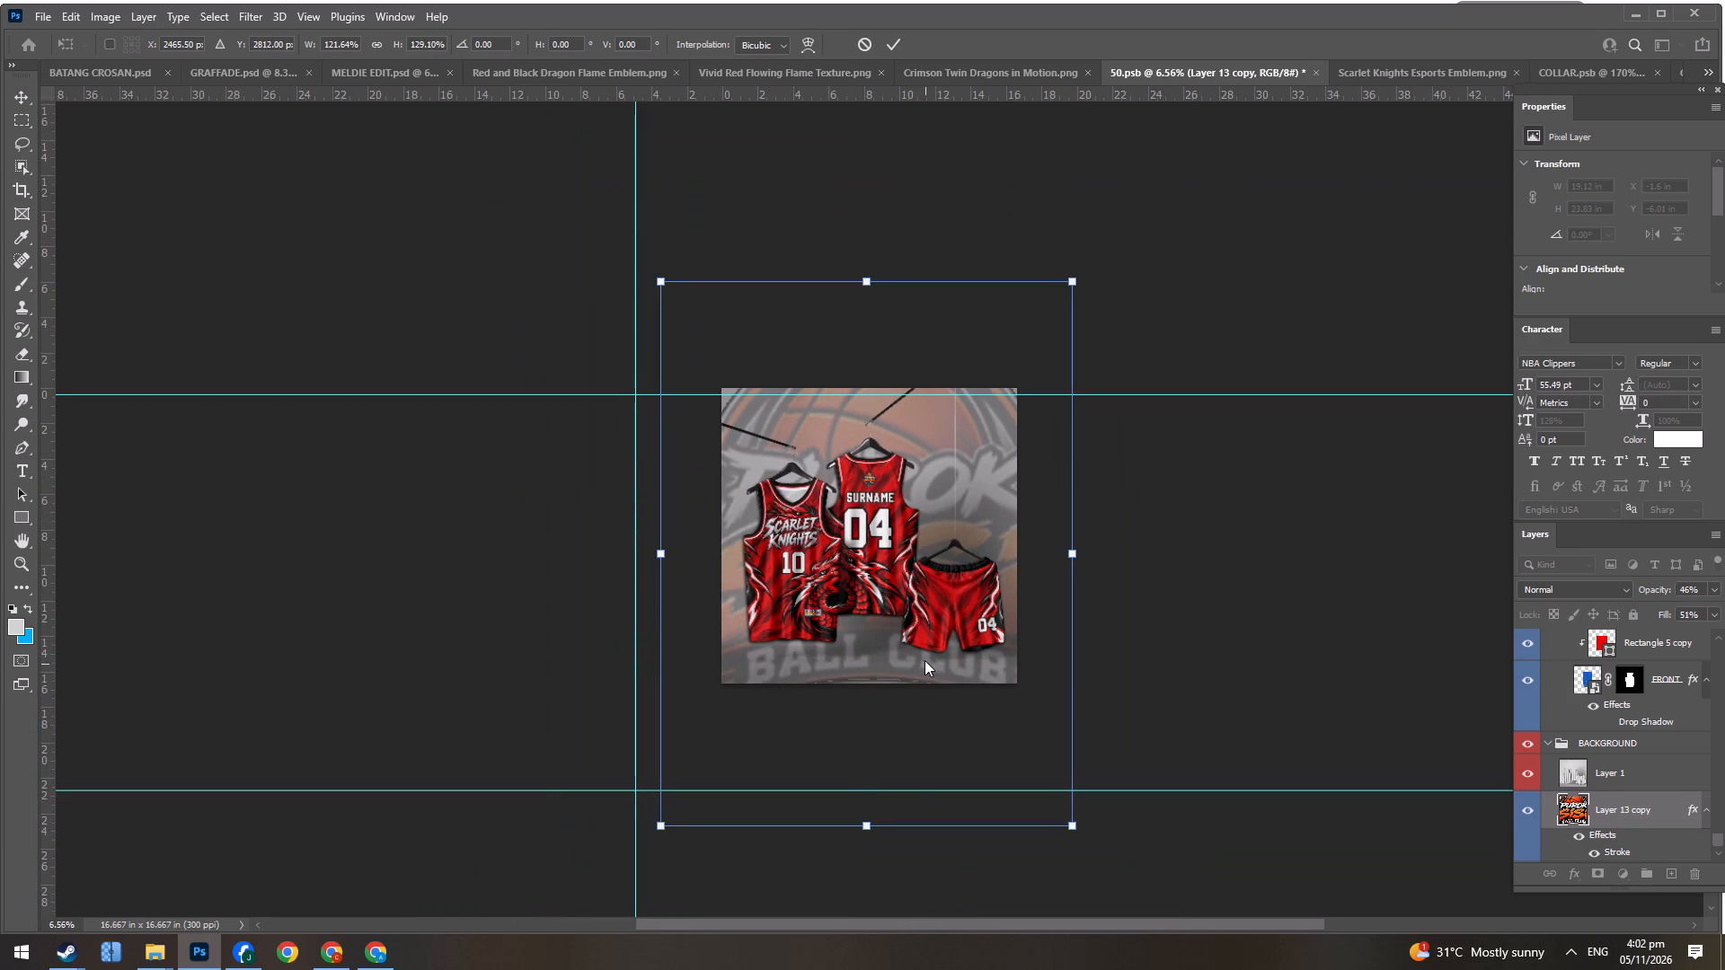
pyautogui.click(843, 784)
pyautogui.moveTo(869, 833); pyautogui.dragTo(883, 713)
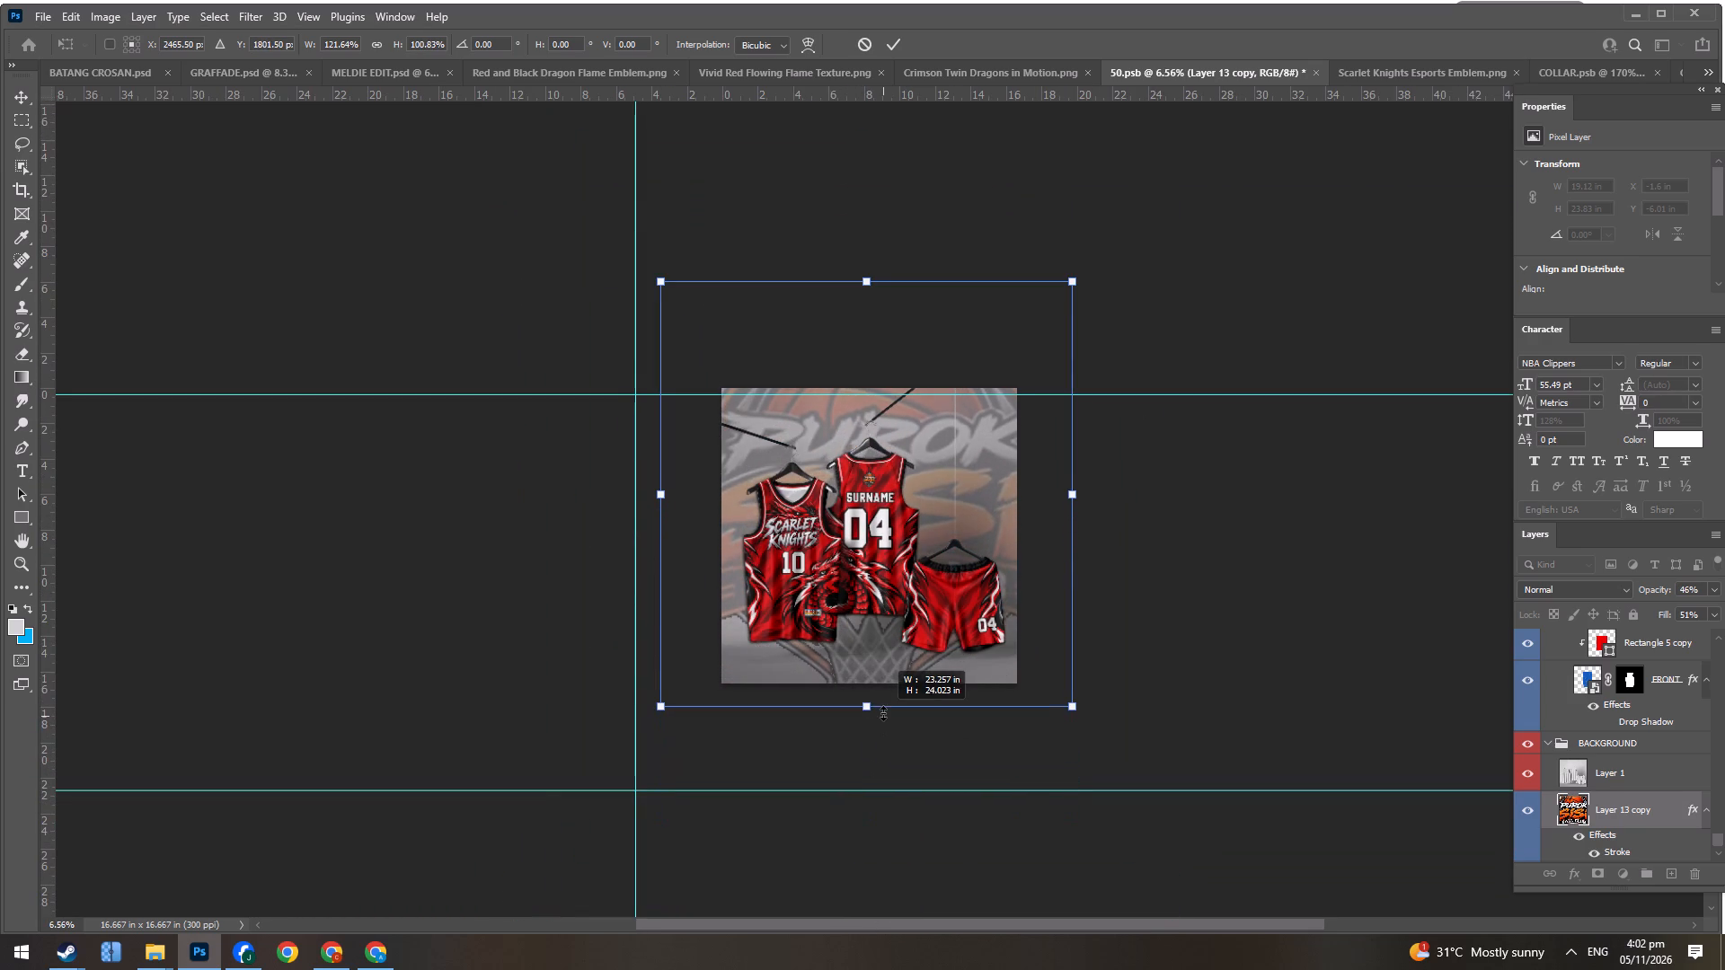
pyautogui.moveTo(883, 713); pyautogui.dragTo(889, 700)
pyautogui.press('Return')
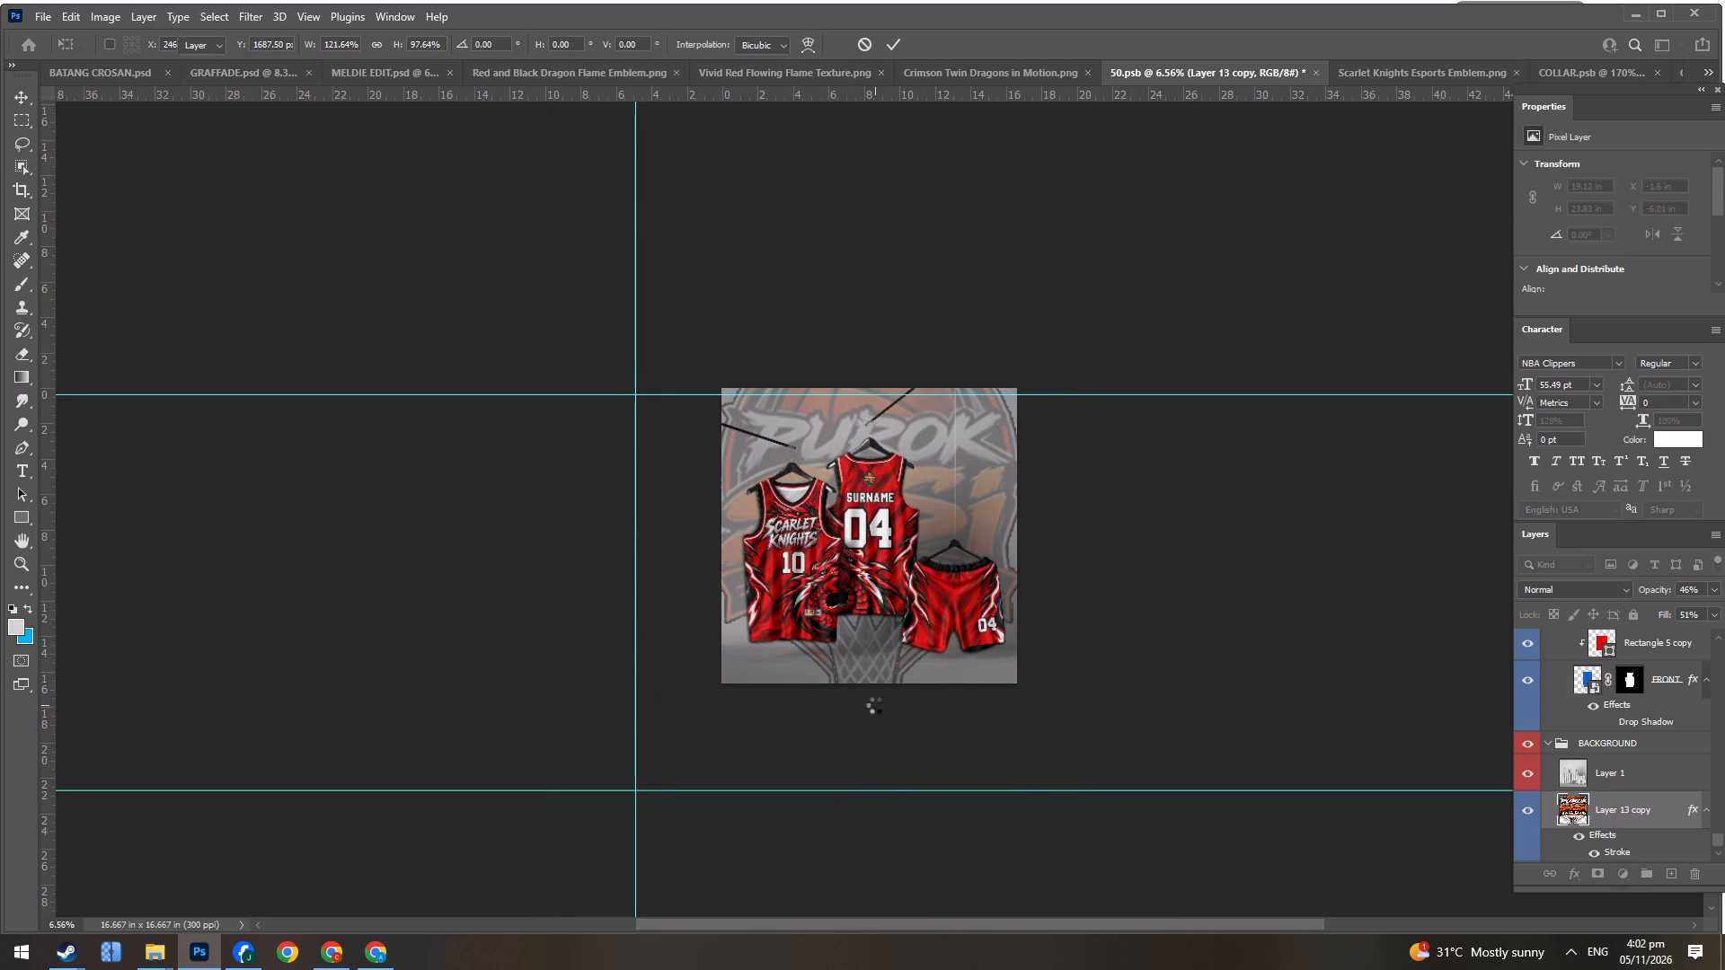
# Fade the background logo by setting its opacity to 50% and its fill to 20%.
pyautogui.keyDown('alt'); pyautogui.scroll(11, 1013, 578); pyautogui.keyUp('alt')
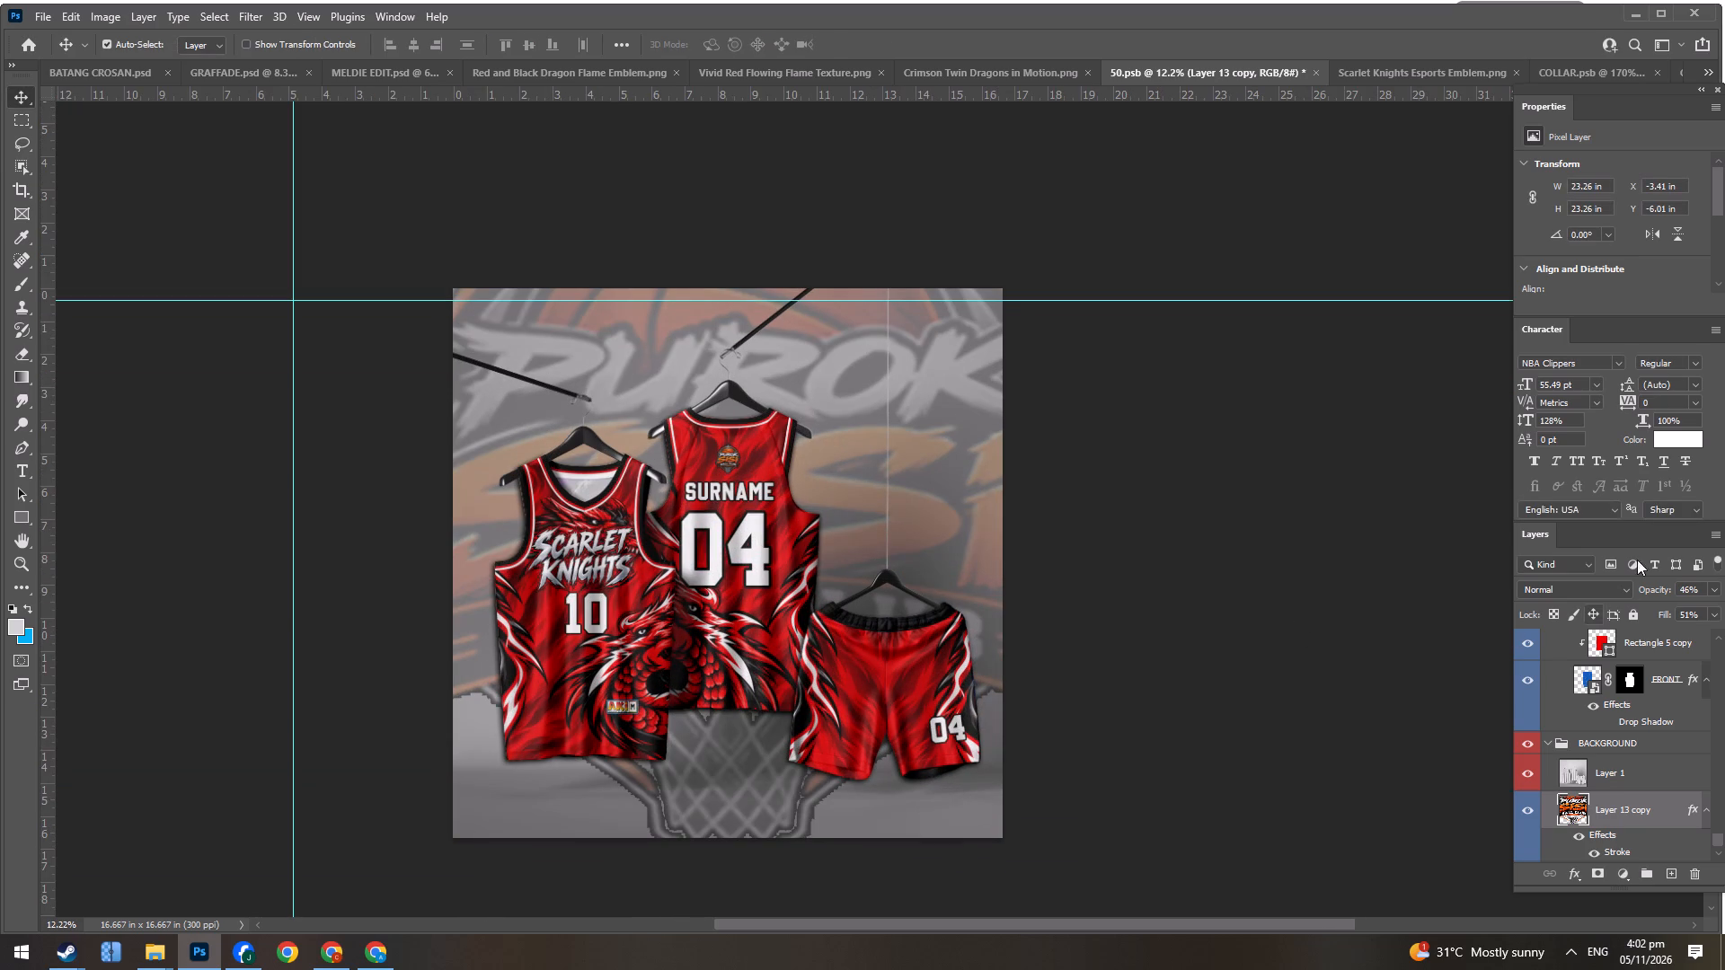
pyautogui.click(1712, 587)
pyautogui.click(1649, 607)
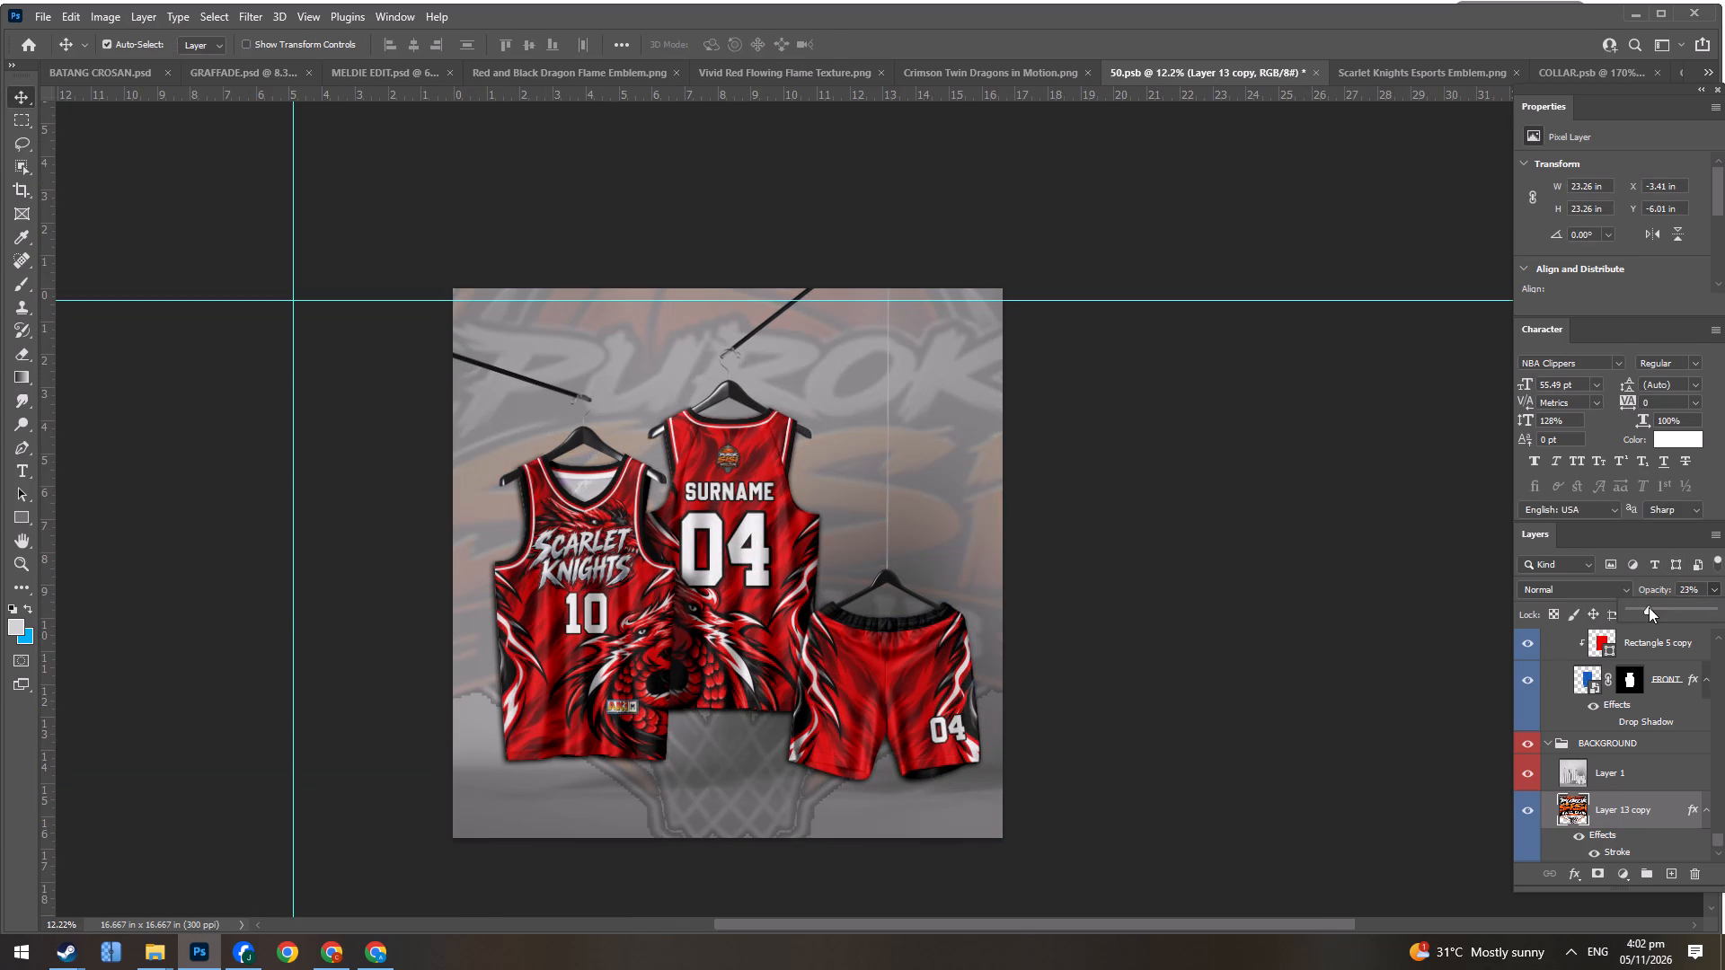
pyautogui.click(1670, 611)
pyautogui.click(1724, 517)
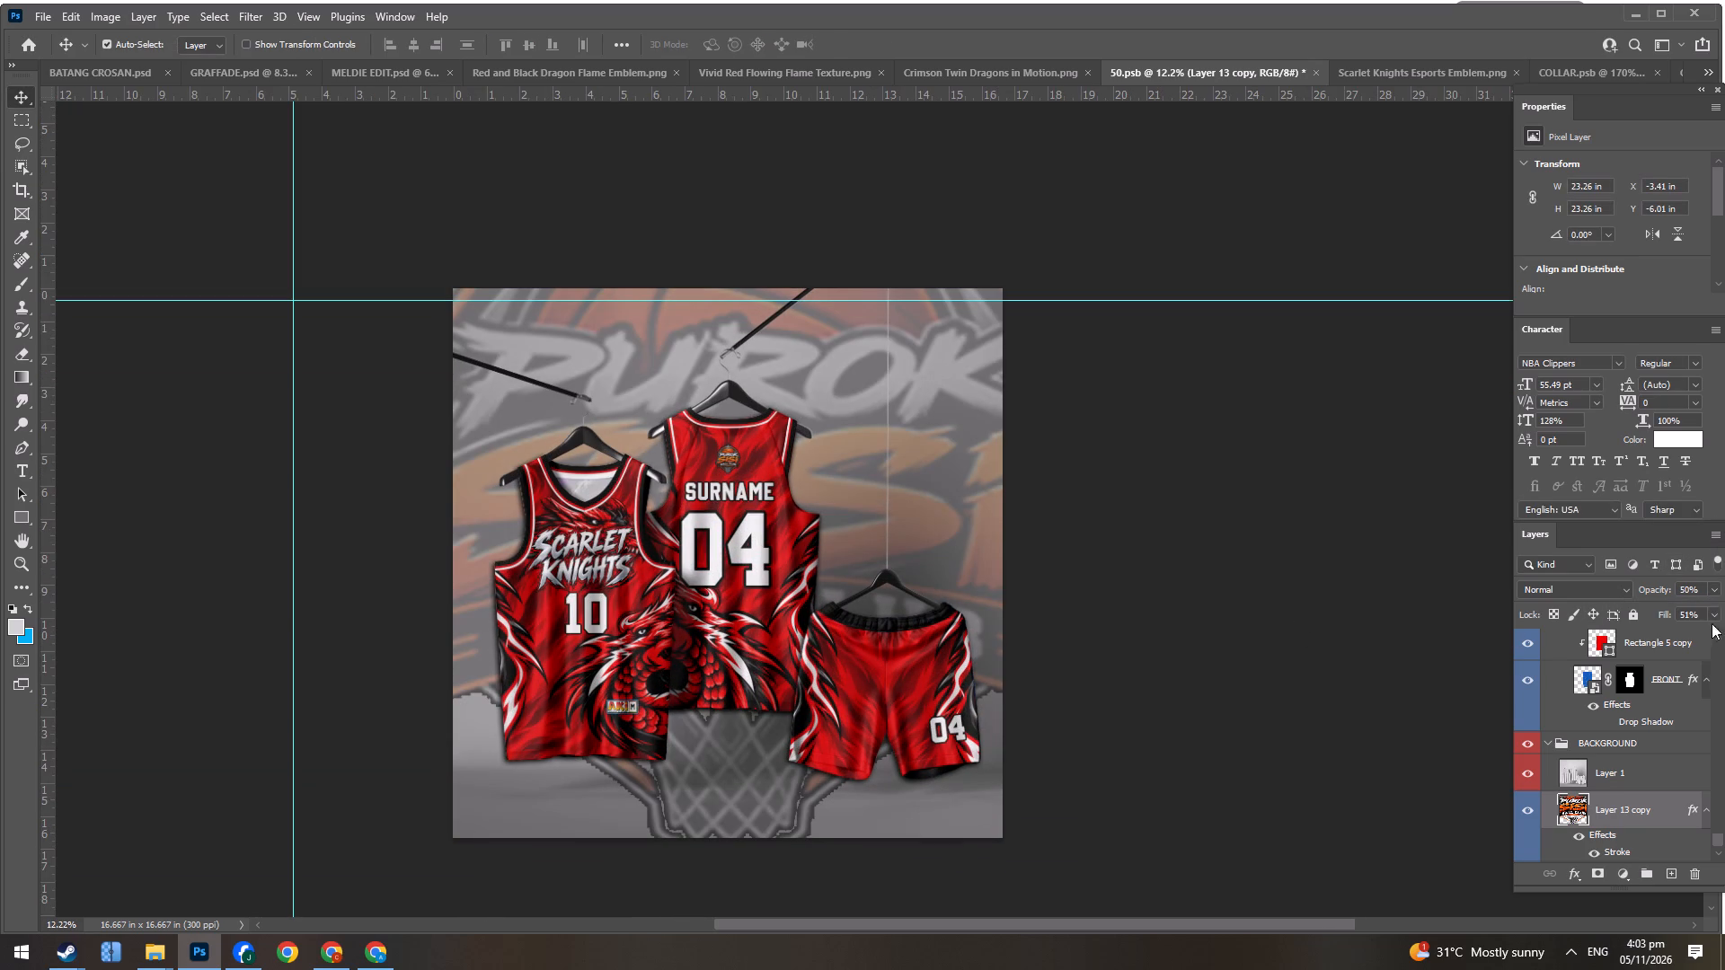
pyautogui.click(1714, 609)
pyautogui.moveTo(1670, 631); pyautogui.dragTo(1646, 634)
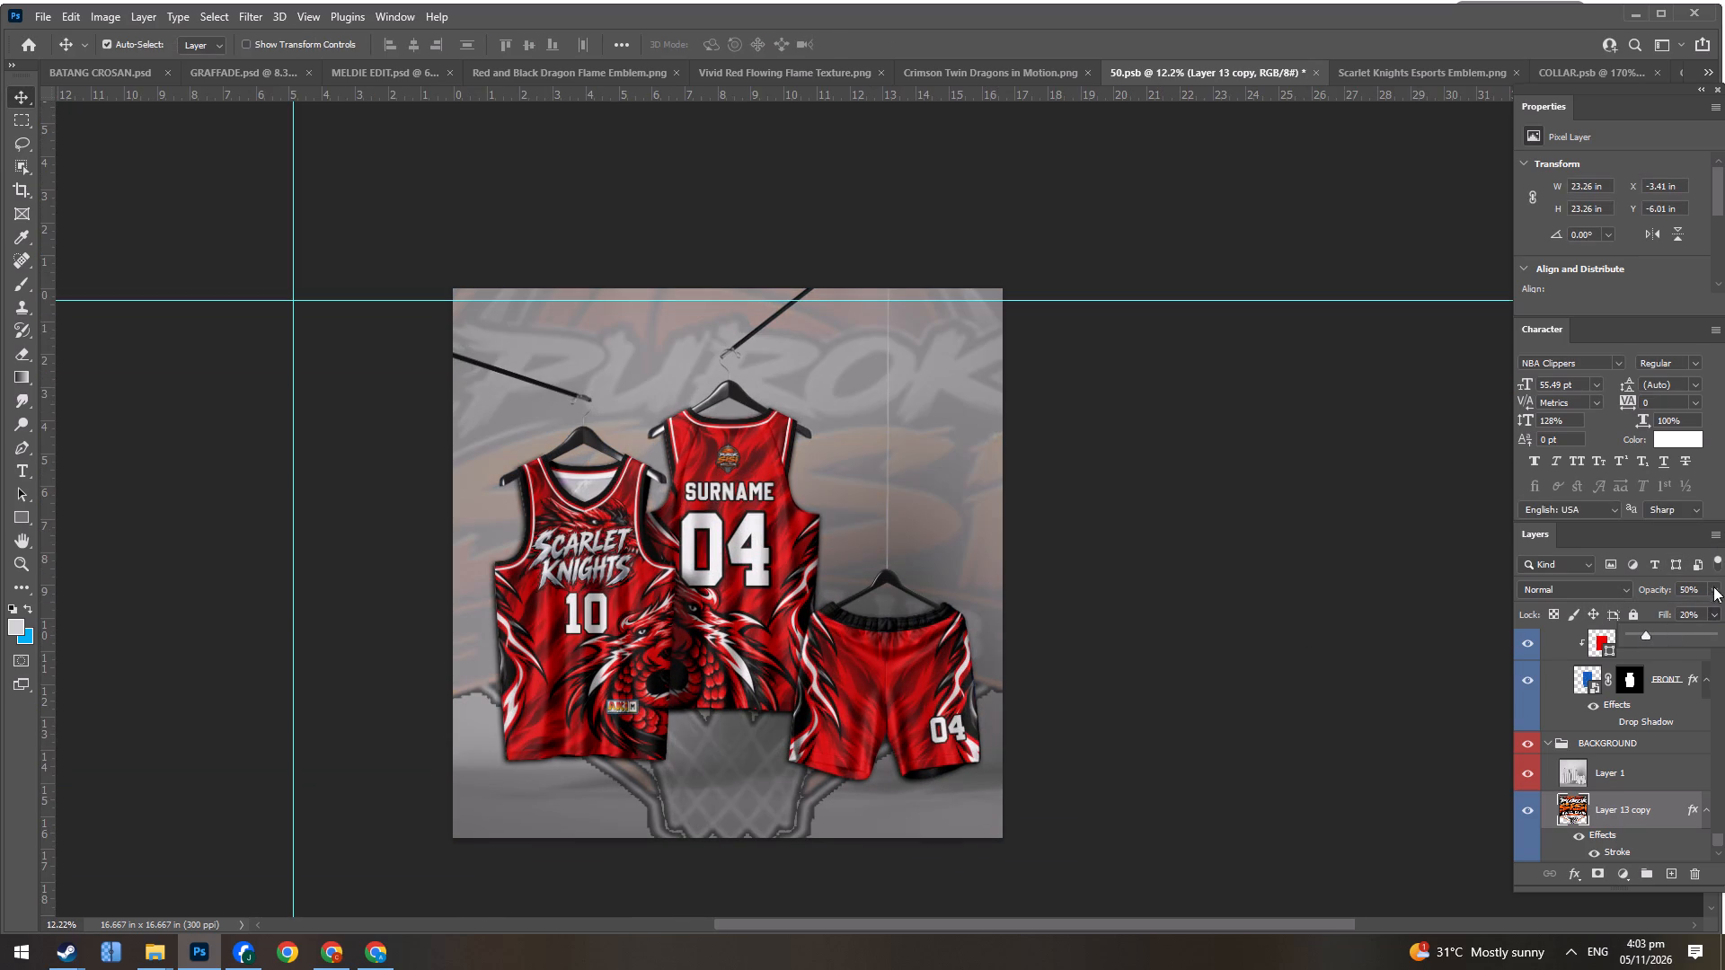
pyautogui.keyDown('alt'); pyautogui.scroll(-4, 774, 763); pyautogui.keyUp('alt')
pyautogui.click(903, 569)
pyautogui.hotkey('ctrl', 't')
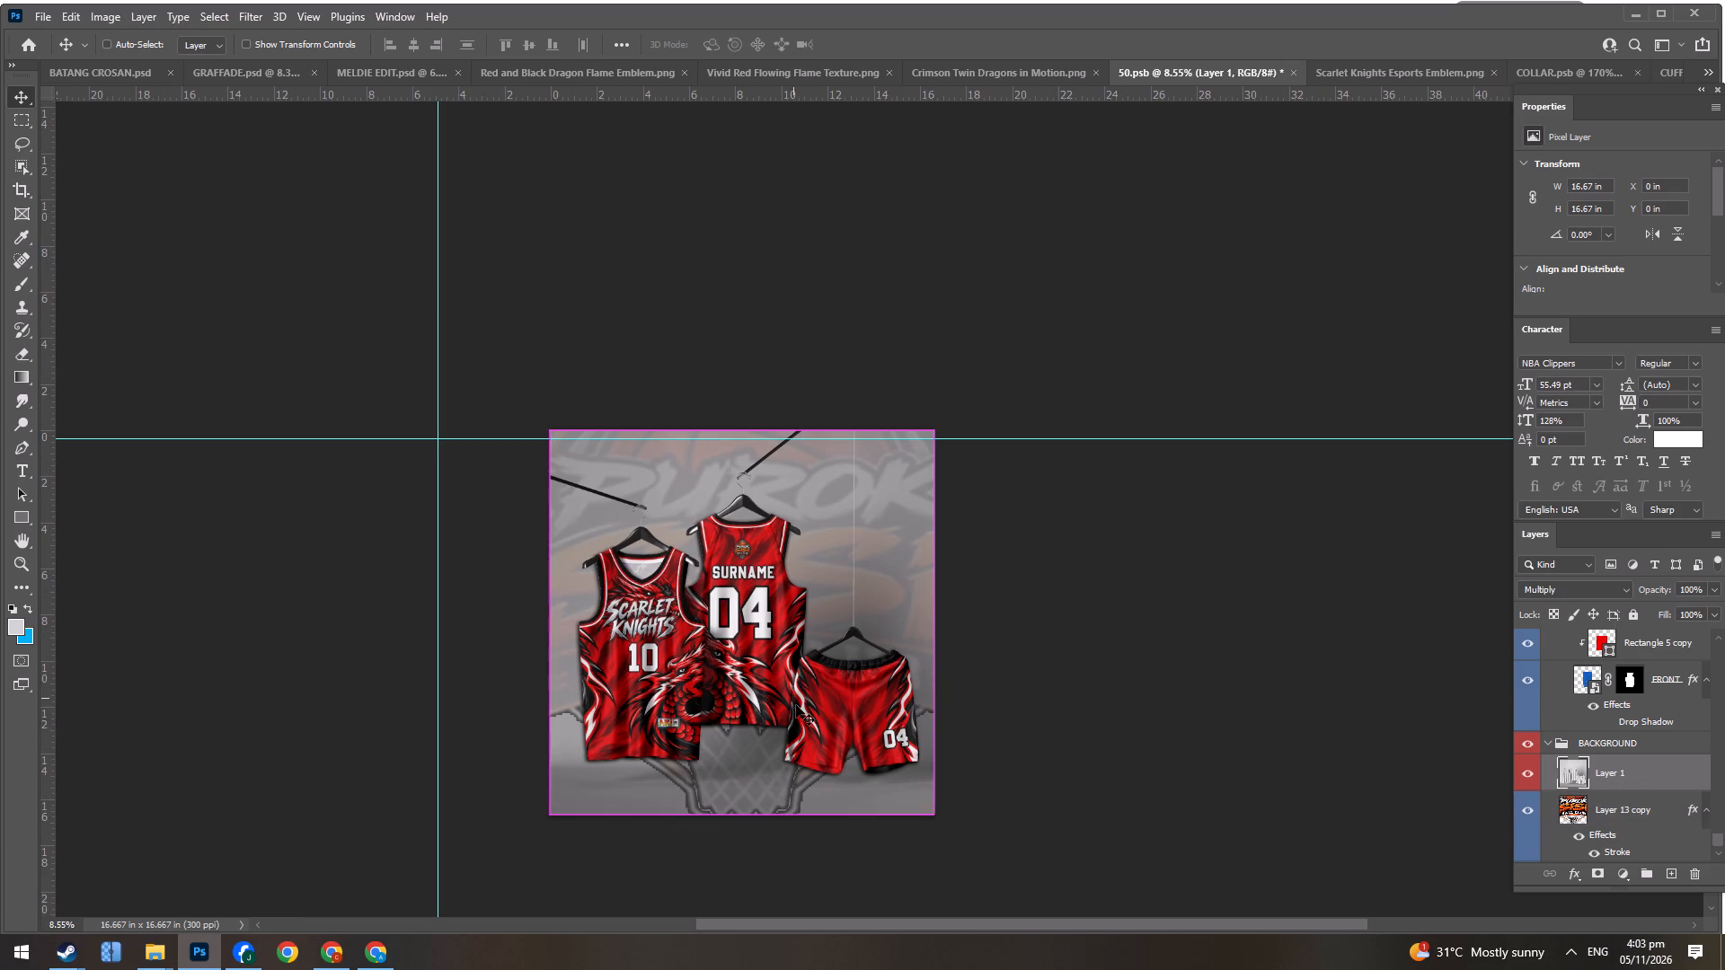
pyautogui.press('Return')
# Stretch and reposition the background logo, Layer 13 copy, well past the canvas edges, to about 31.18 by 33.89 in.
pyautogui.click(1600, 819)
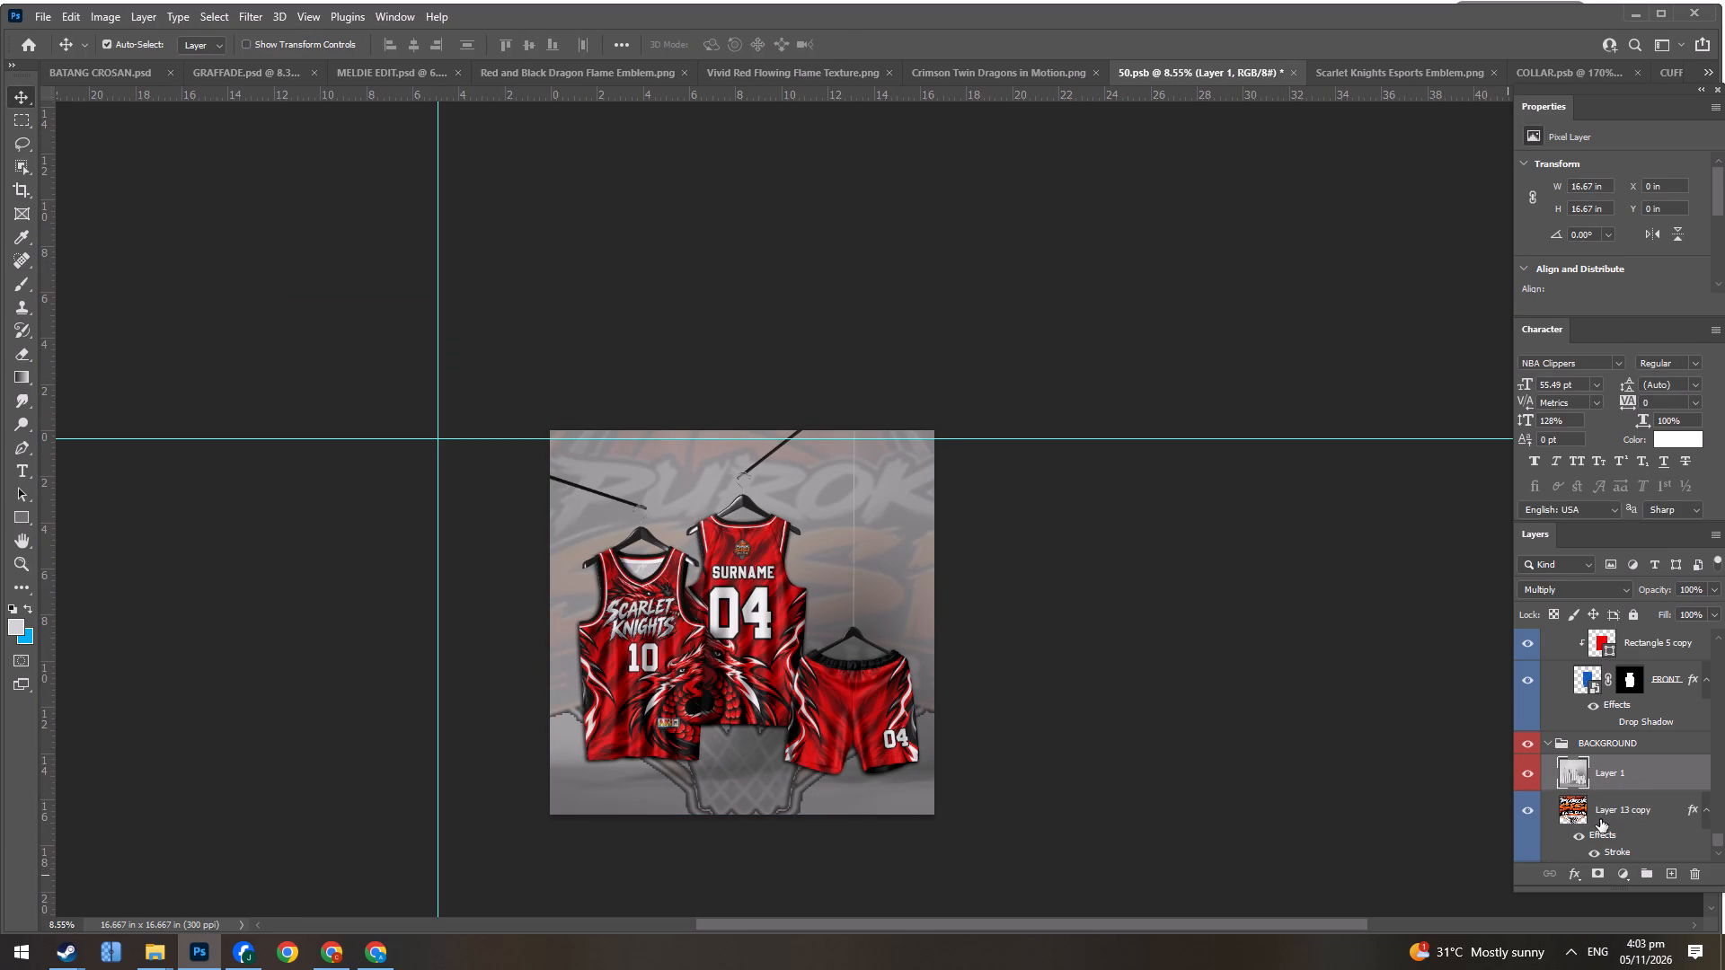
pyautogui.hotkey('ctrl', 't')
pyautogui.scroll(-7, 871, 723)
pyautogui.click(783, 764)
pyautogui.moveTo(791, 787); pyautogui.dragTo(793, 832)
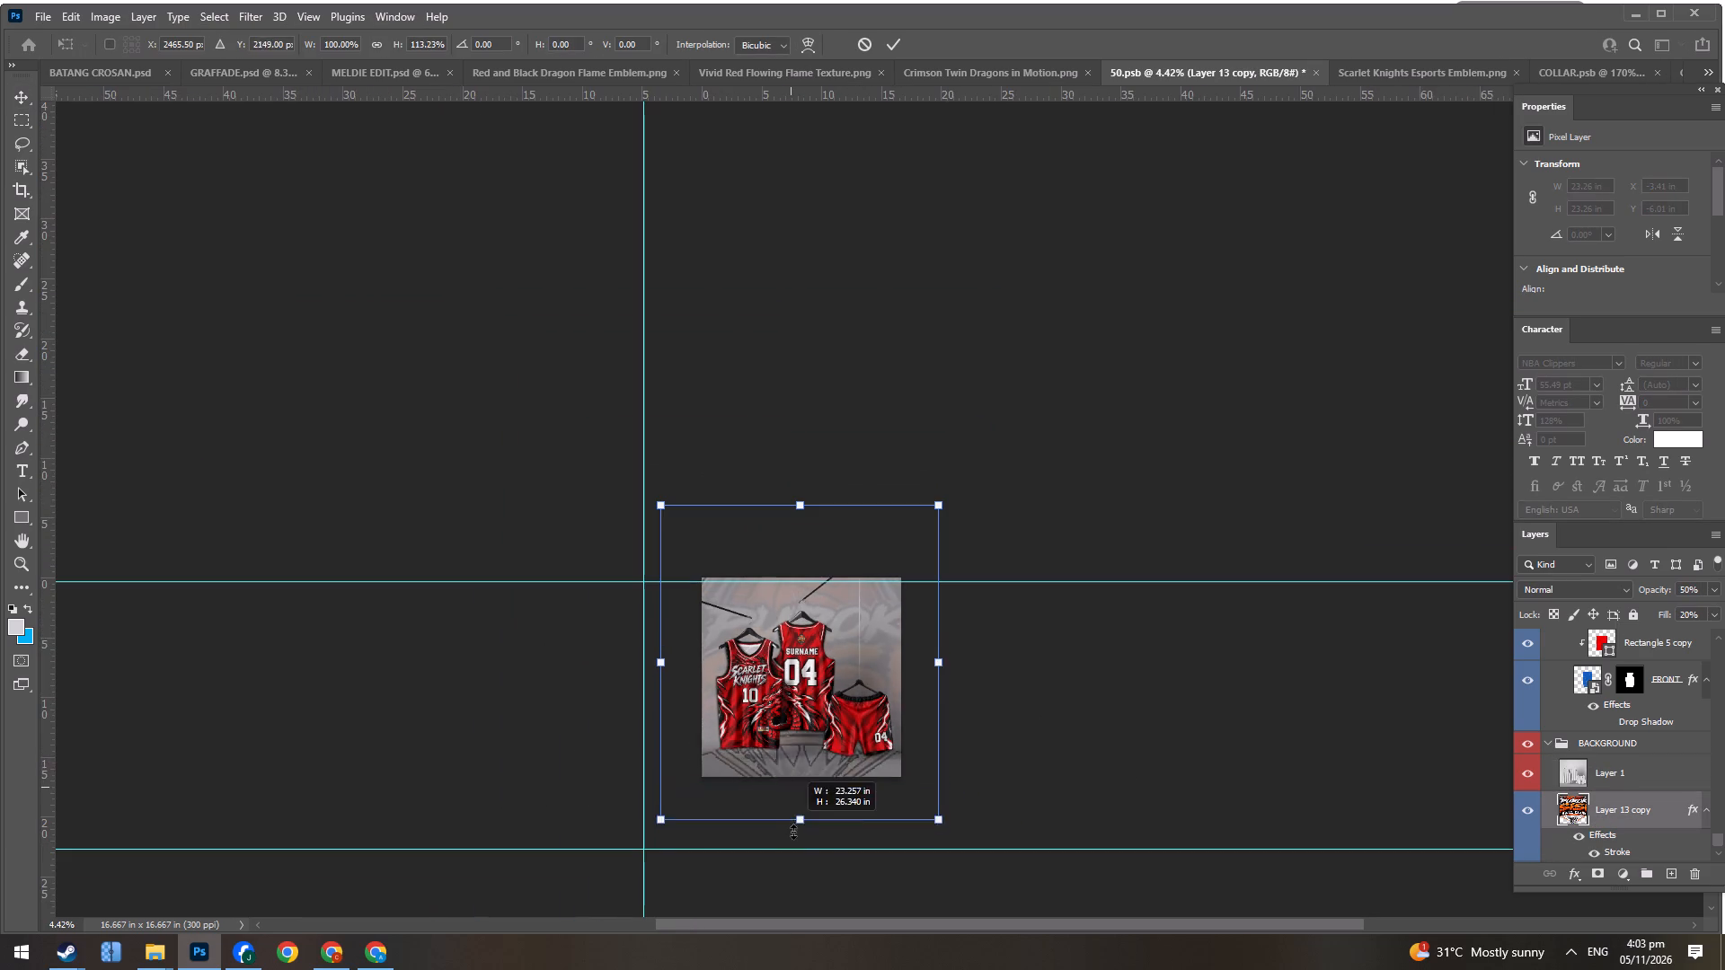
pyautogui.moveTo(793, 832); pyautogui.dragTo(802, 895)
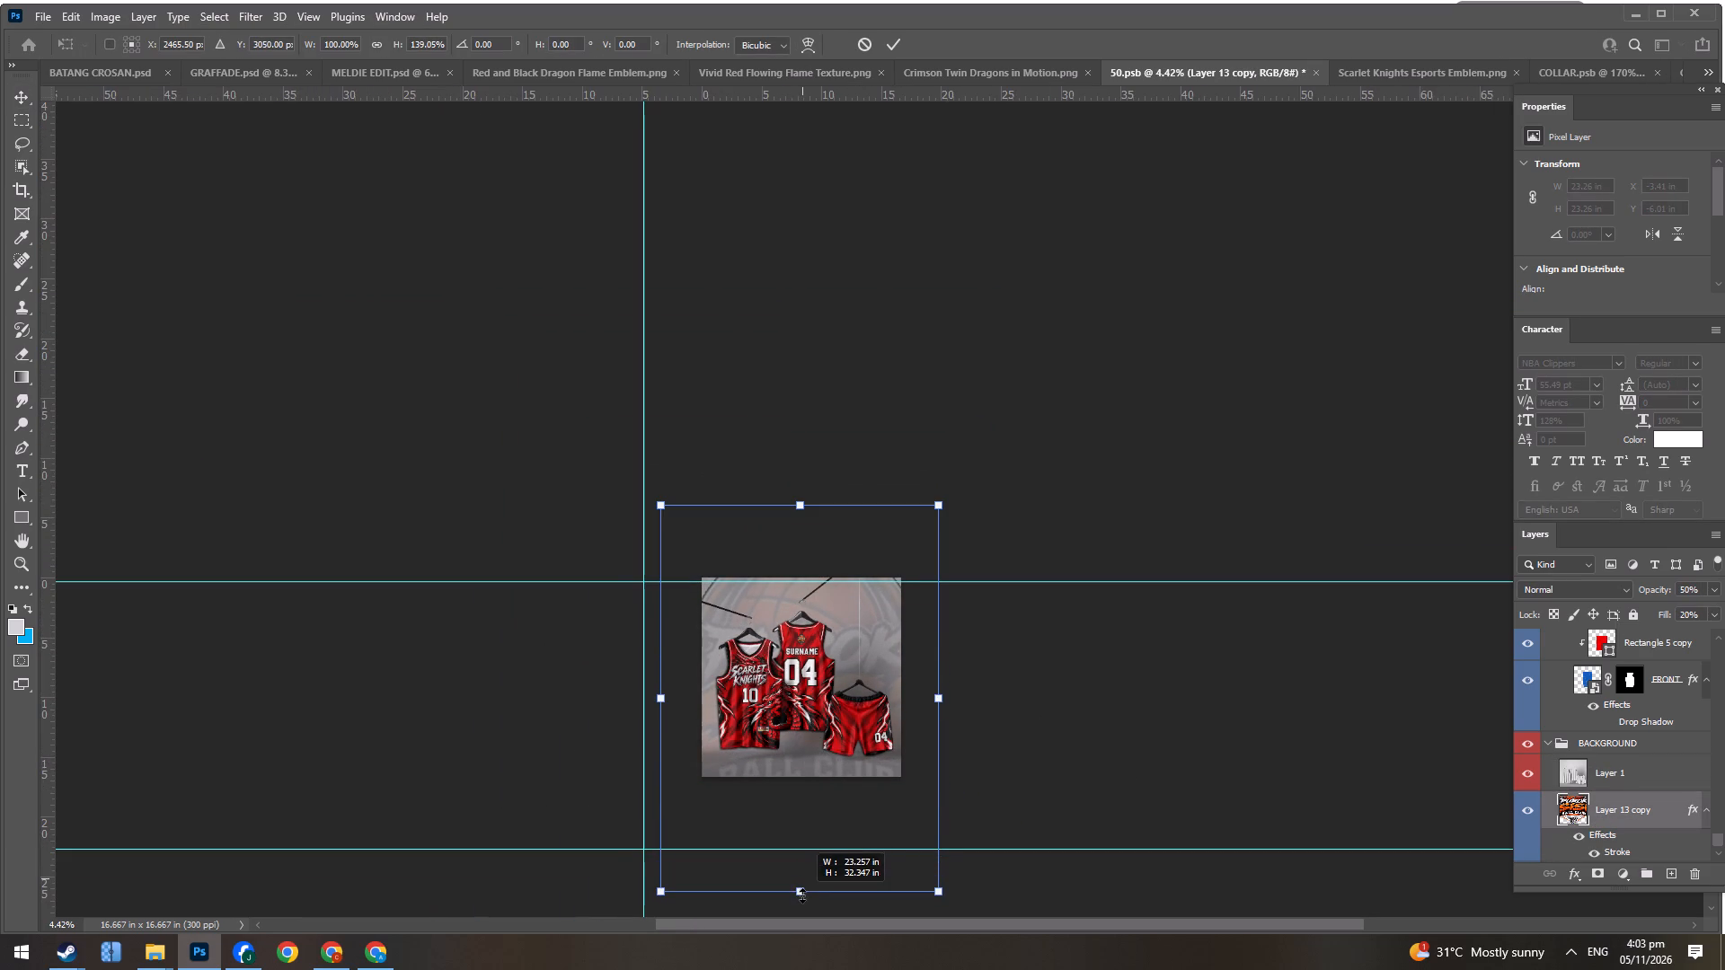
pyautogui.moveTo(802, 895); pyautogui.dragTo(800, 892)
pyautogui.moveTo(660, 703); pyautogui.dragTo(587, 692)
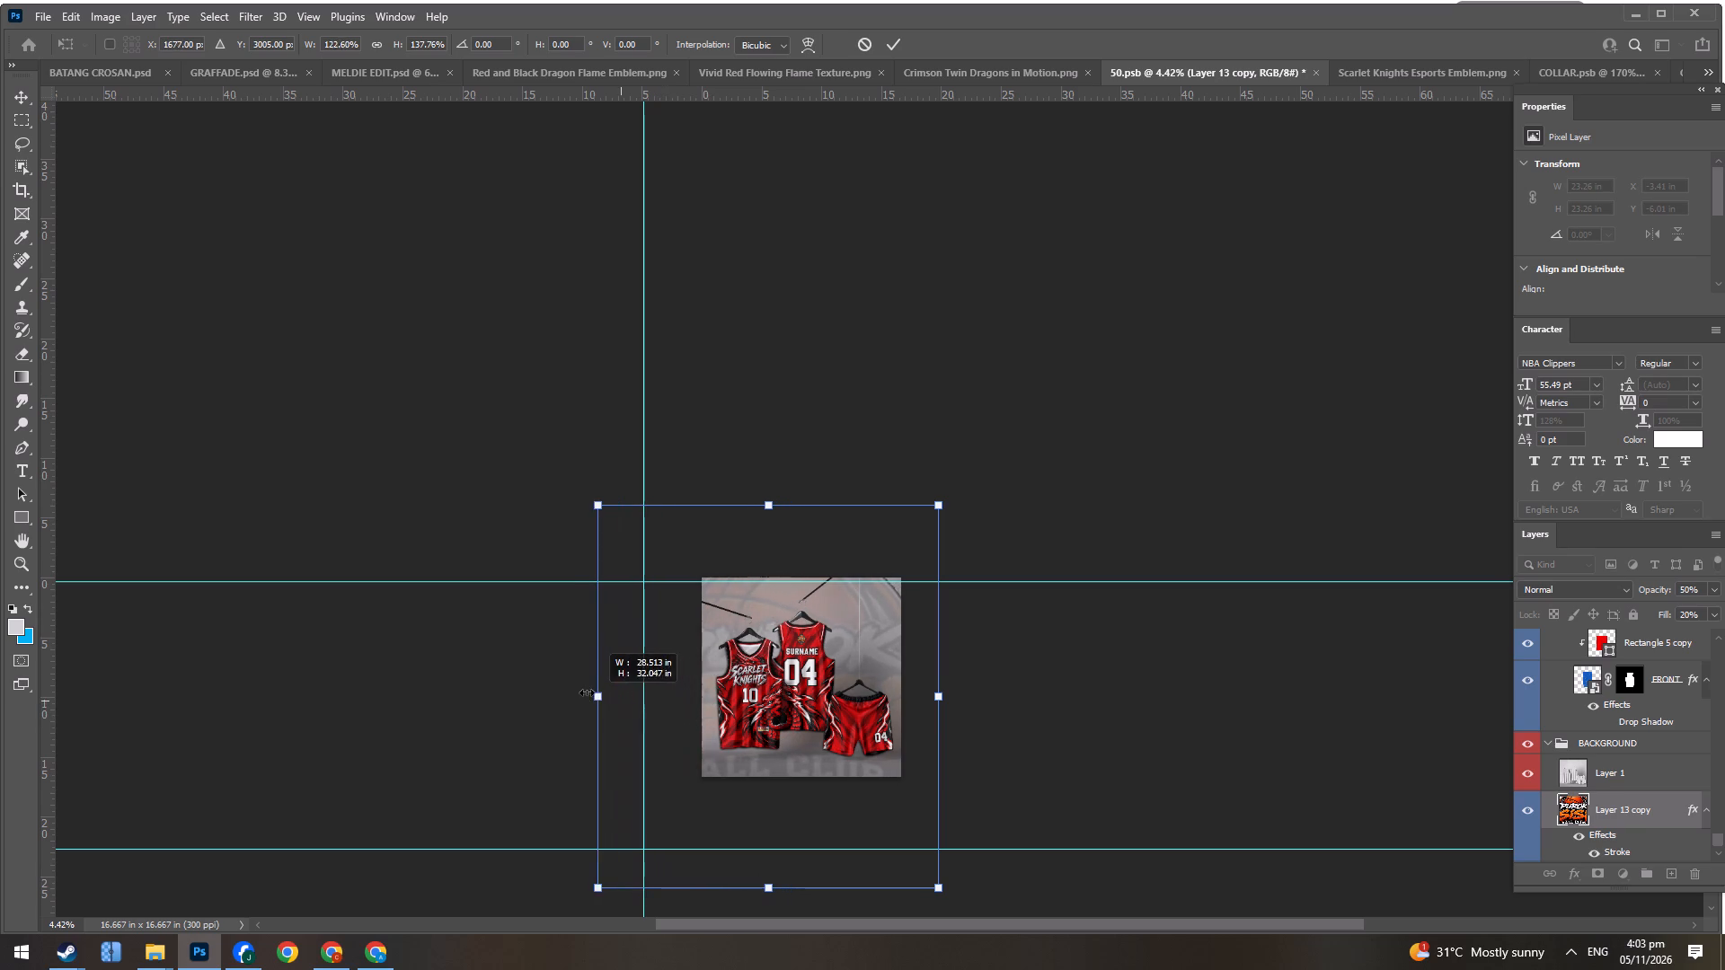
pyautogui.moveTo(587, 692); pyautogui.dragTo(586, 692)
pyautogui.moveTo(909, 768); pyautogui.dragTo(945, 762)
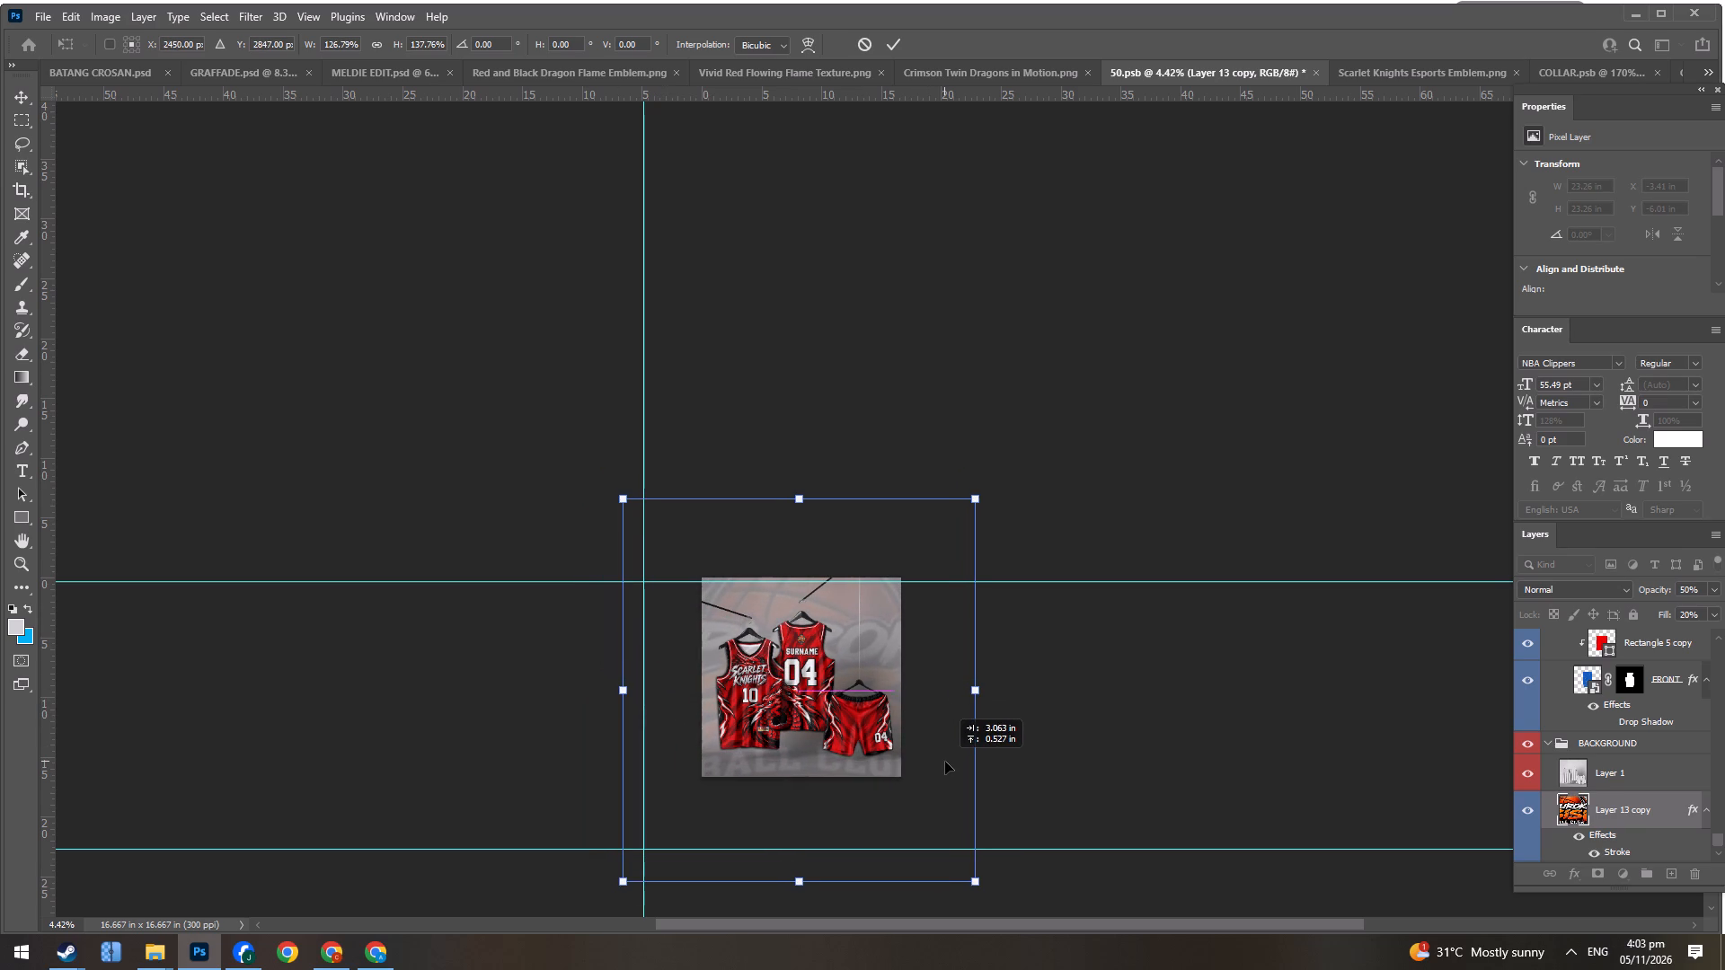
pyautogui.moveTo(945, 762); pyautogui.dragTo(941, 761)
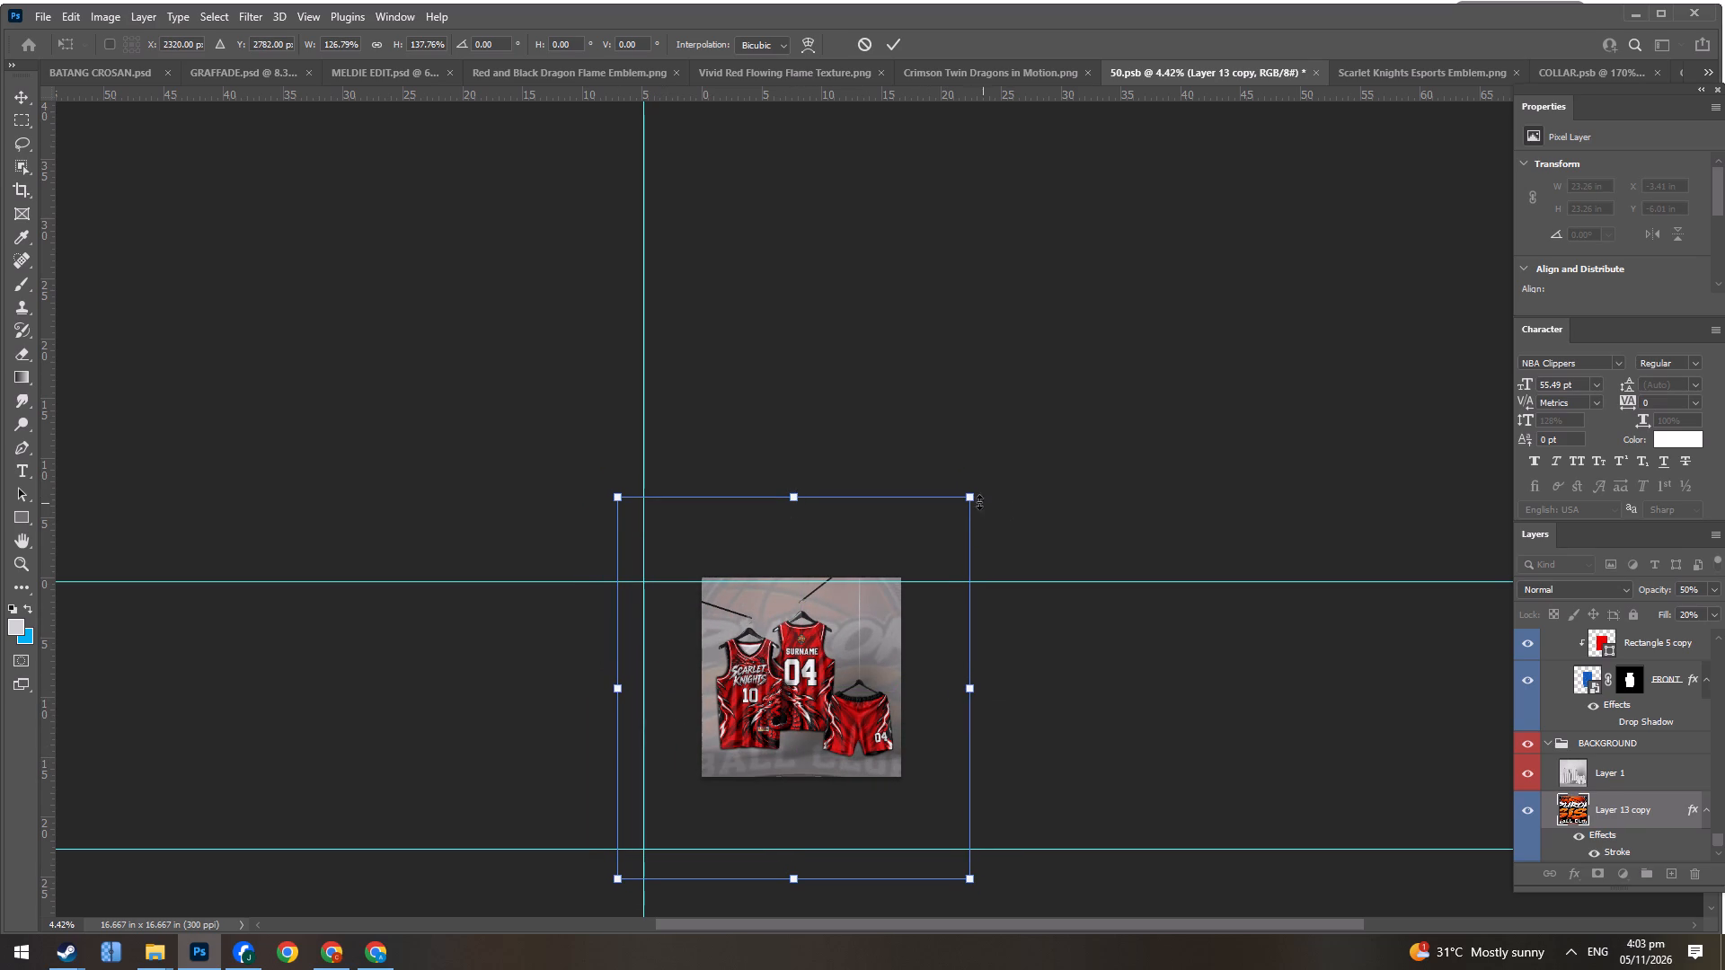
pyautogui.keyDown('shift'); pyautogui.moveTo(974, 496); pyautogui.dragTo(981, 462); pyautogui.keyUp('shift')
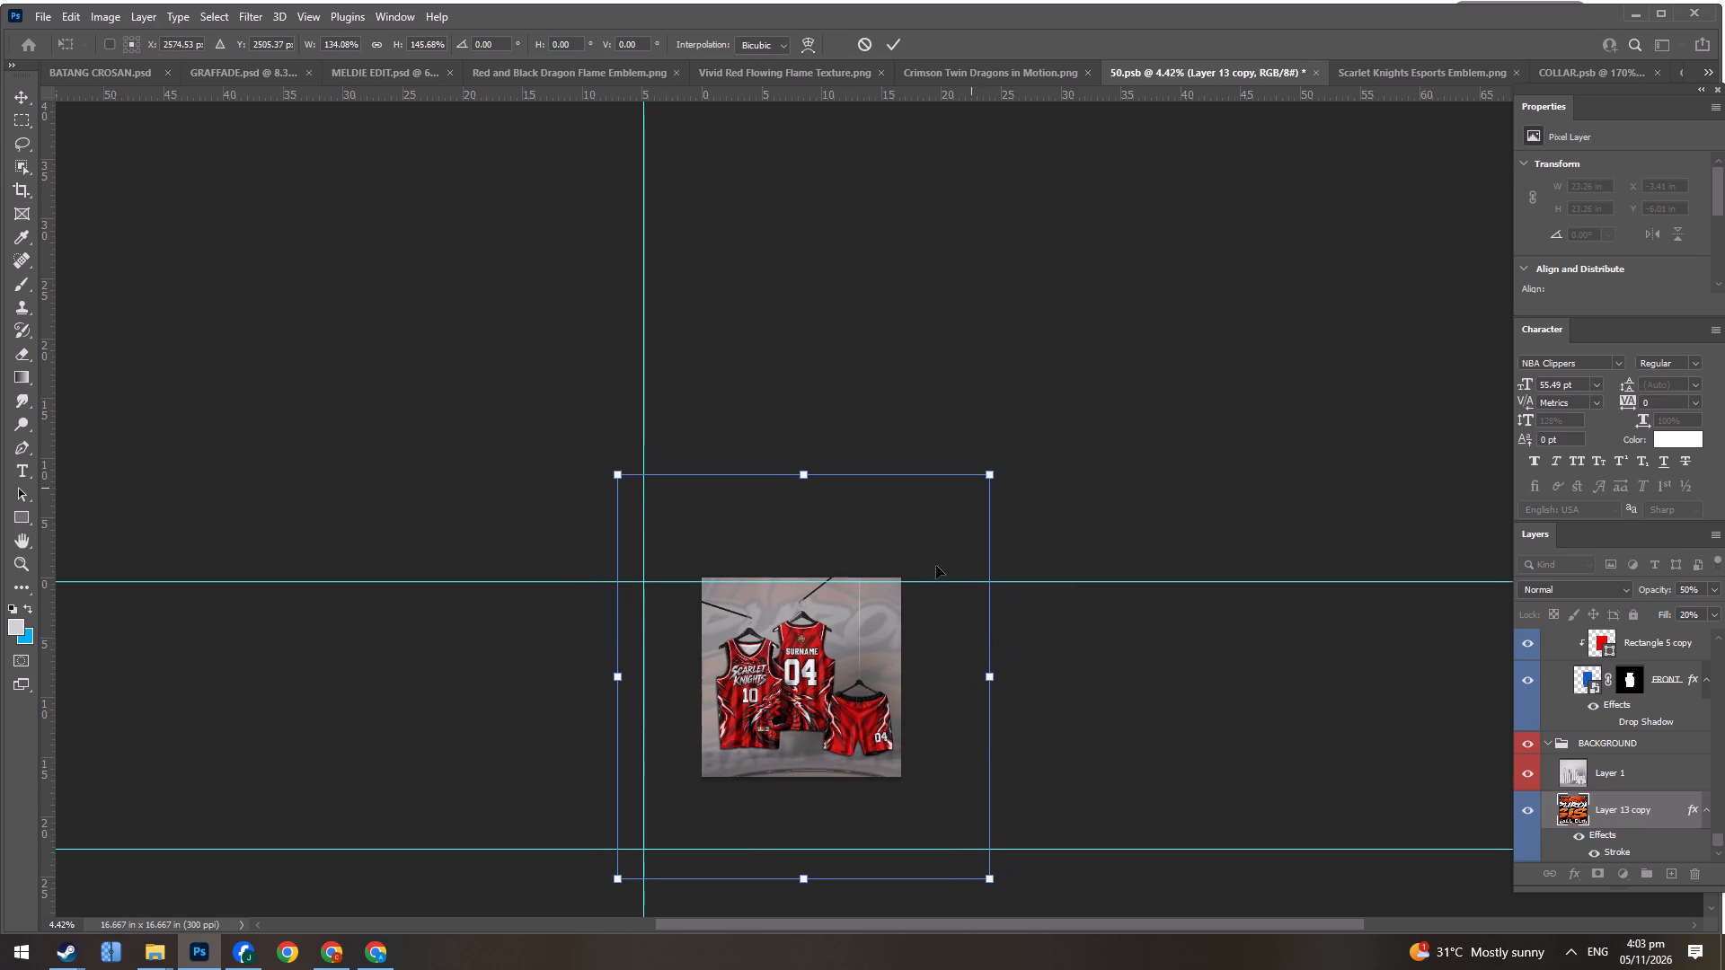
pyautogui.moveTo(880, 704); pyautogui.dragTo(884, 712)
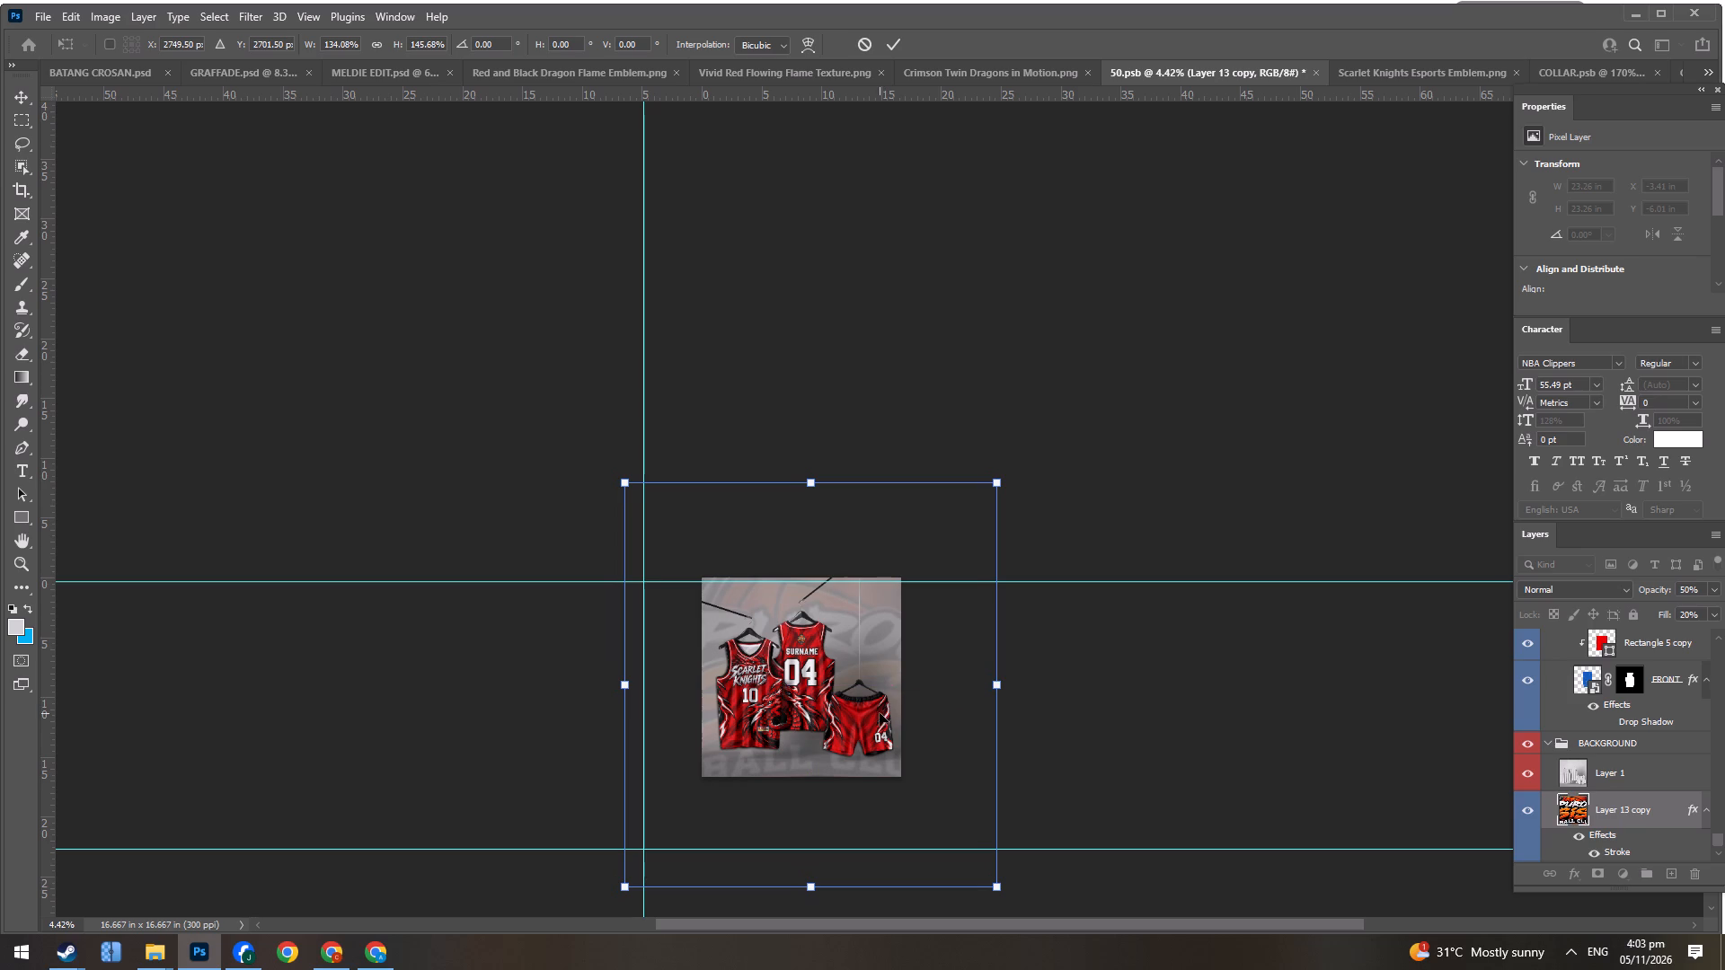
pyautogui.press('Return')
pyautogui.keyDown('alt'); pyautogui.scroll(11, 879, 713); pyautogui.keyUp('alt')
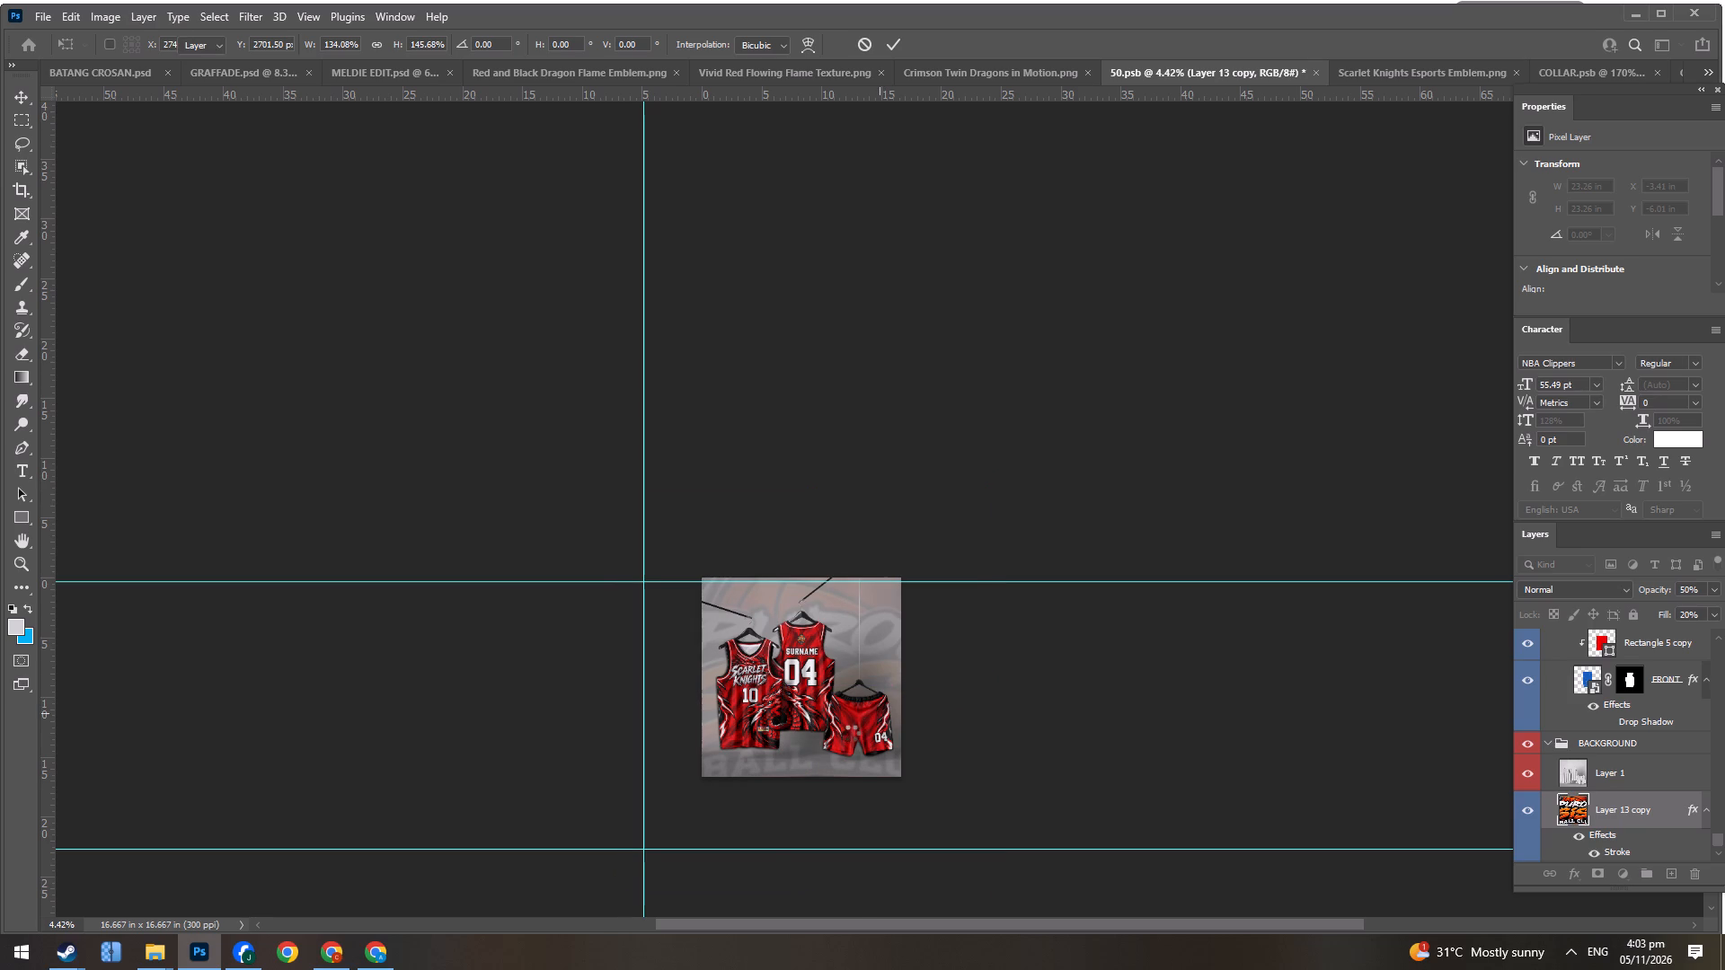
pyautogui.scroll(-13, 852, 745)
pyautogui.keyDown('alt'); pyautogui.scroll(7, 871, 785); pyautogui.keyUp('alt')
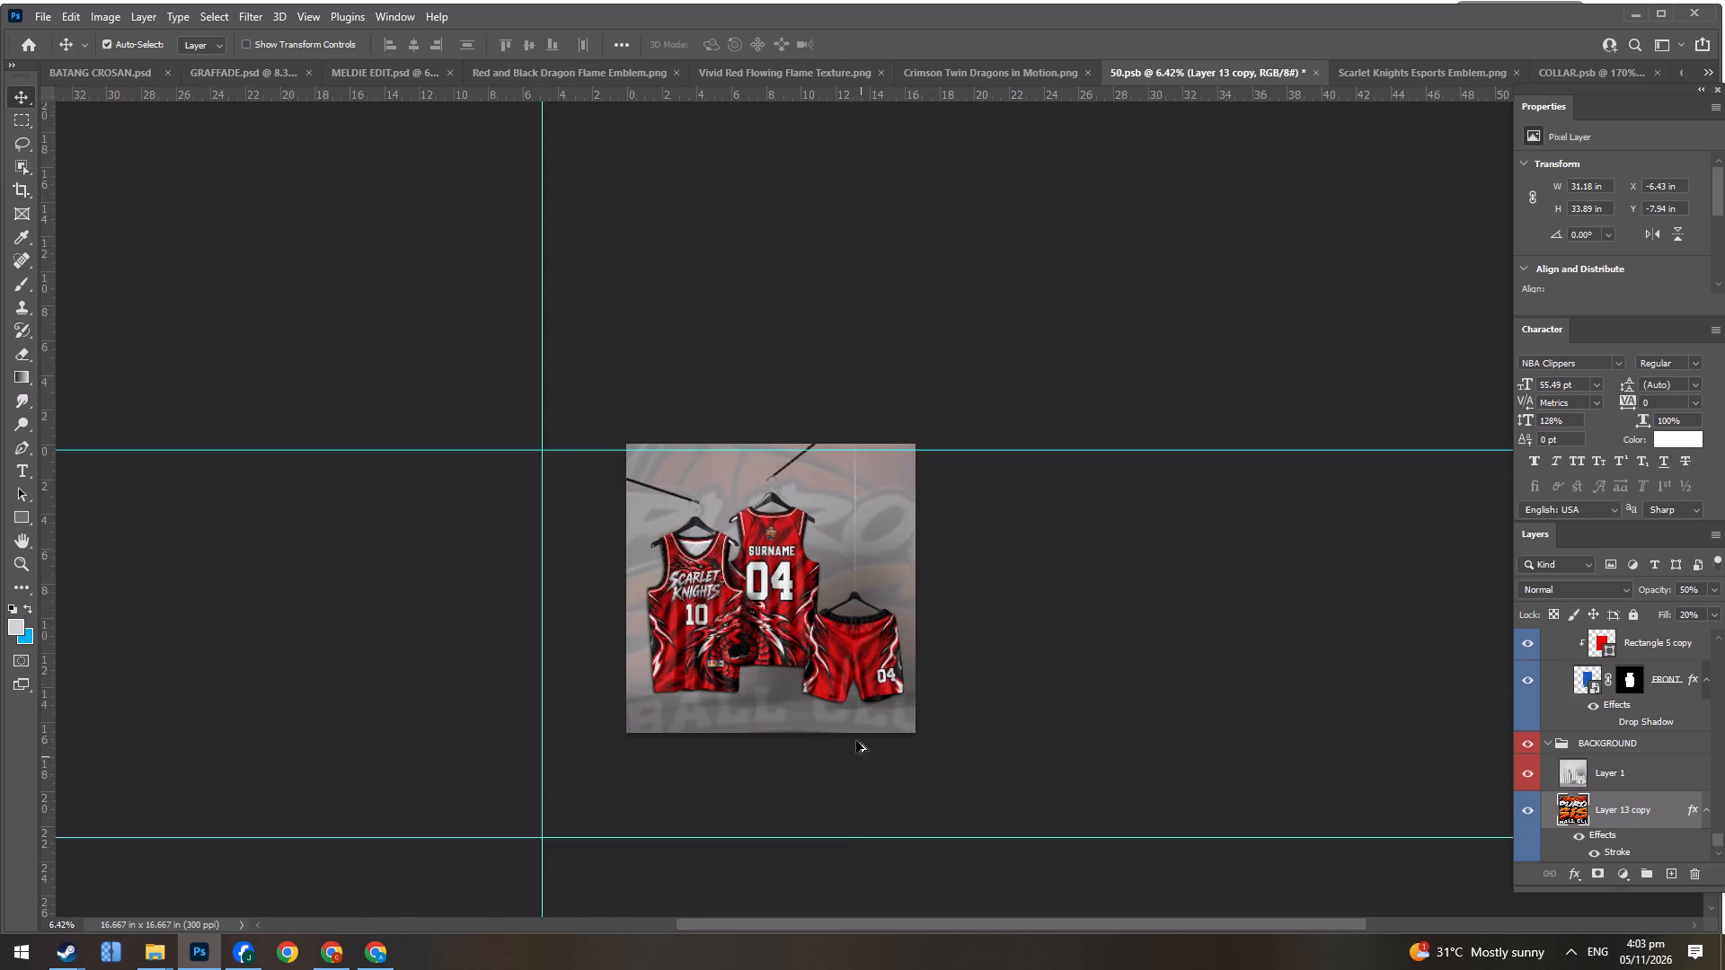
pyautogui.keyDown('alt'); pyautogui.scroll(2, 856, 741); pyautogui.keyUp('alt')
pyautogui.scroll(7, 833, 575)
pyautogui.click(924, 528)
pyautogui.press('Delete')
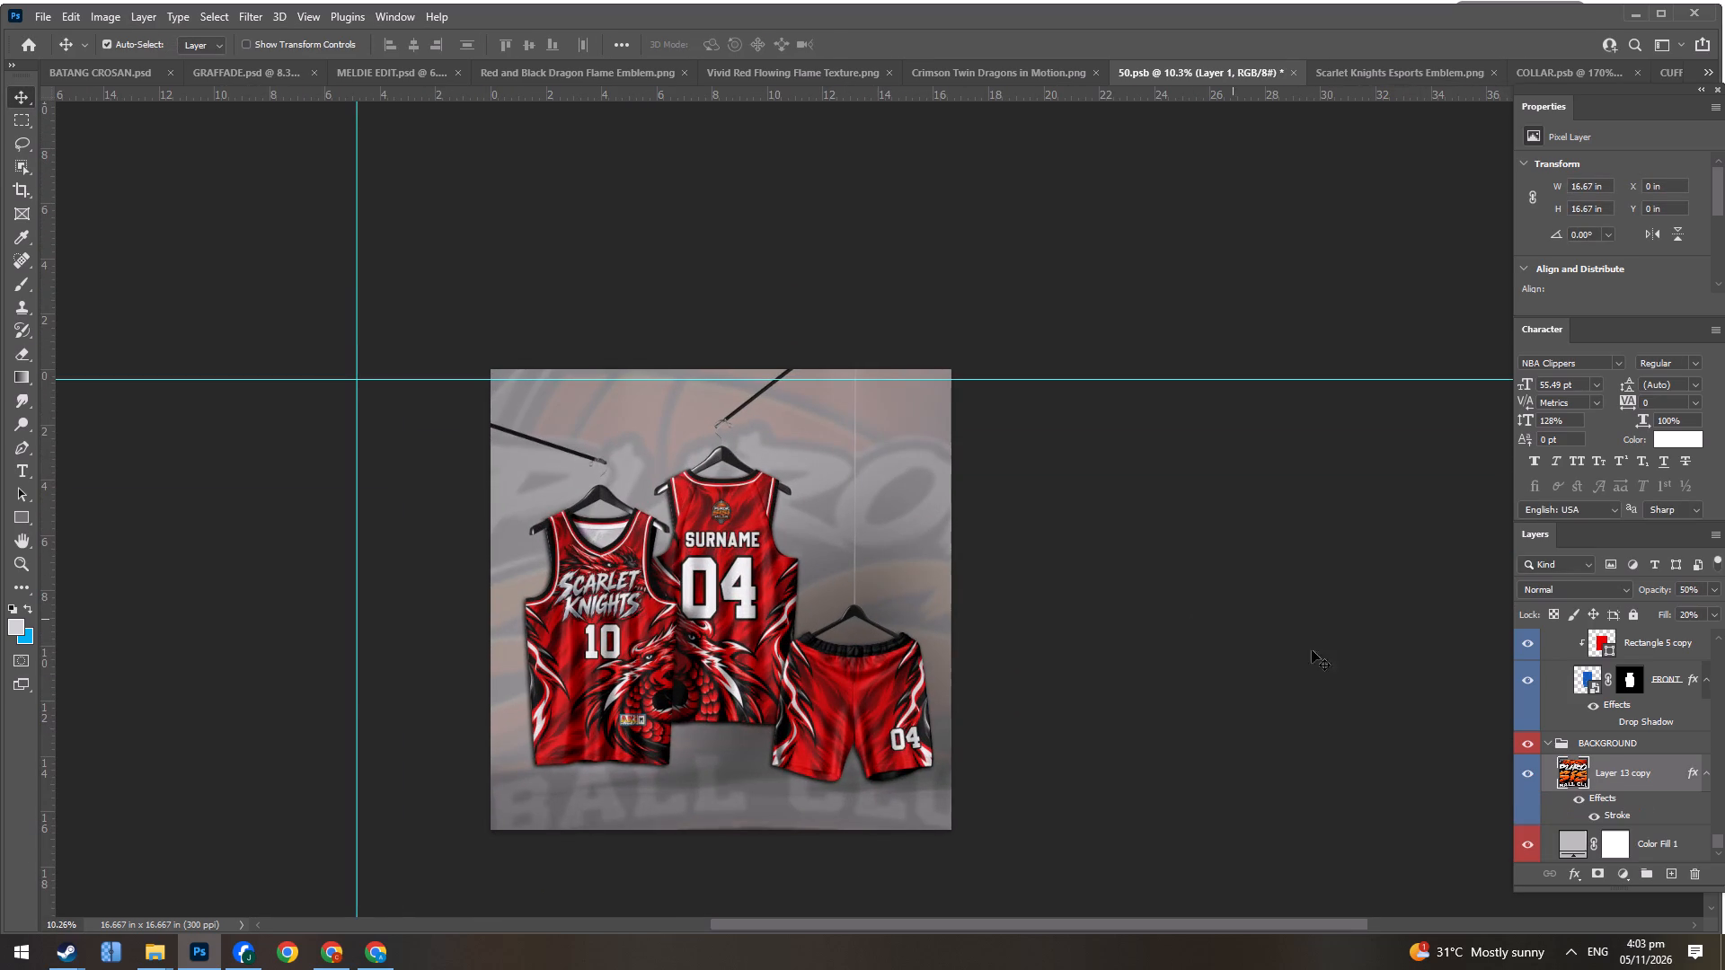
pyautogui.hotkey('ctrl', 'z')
# Delete the background logo layer, Layer 13 copy, from the BACKGROUND group.
pyautogui.click(1626, 807)
pyautogui.press('Delete')
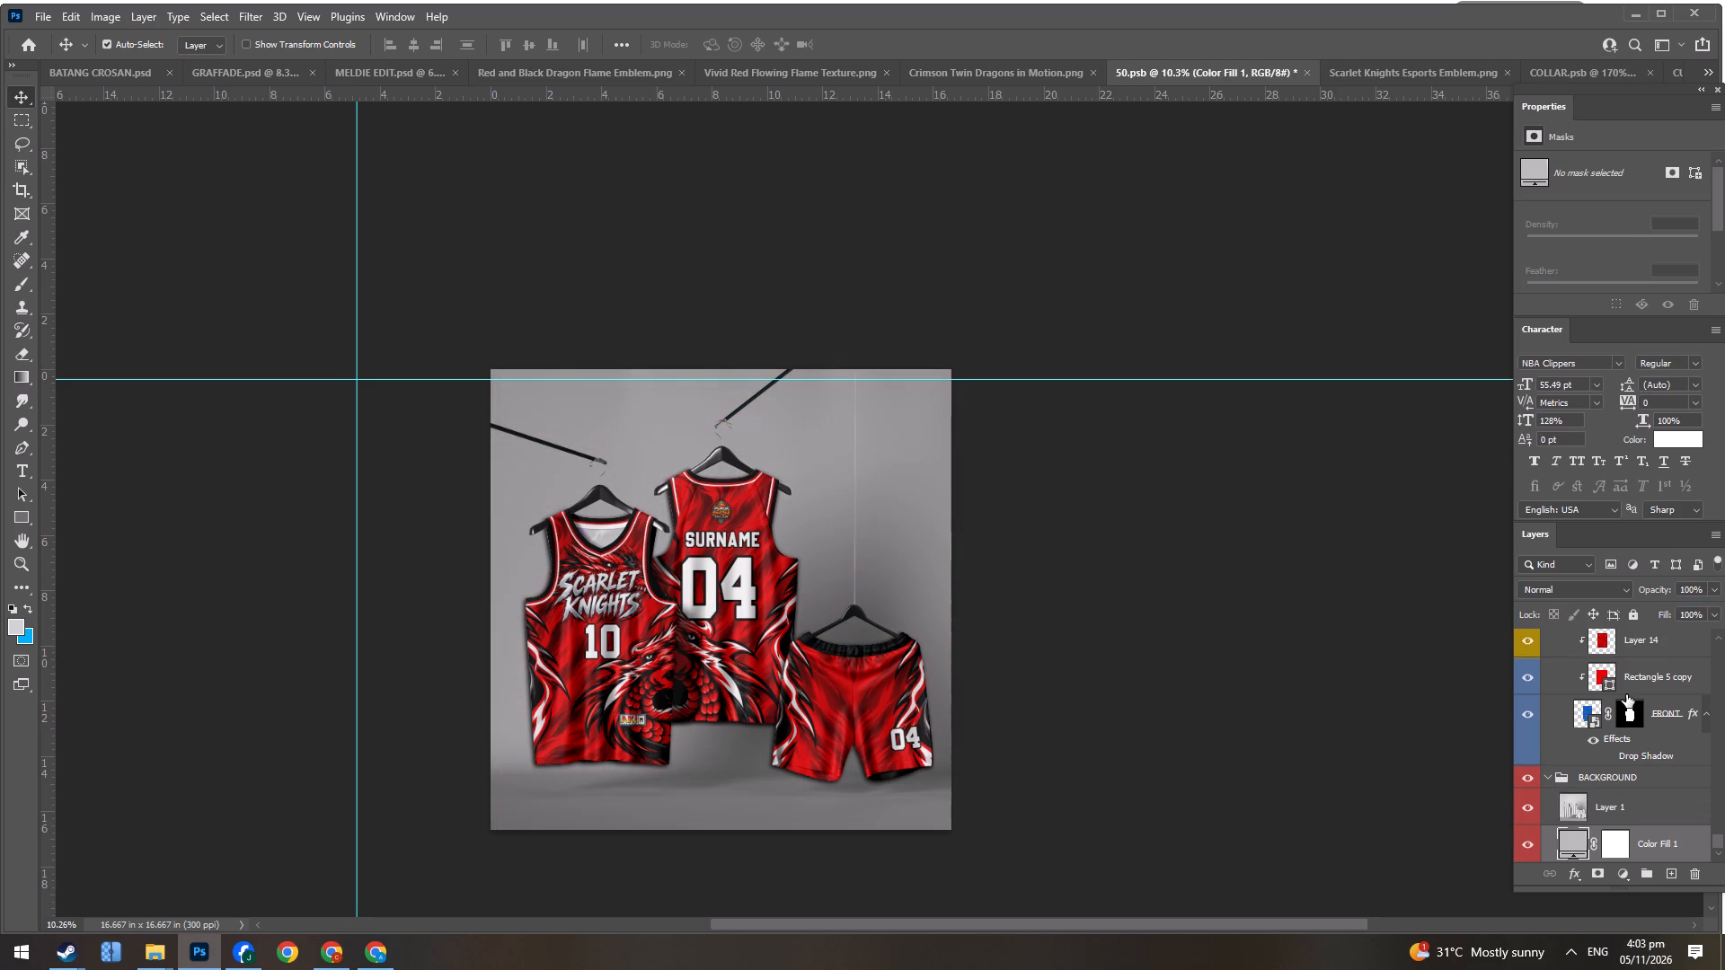
# Duplicate the red flame texture, Layer 14, into the BACKGROUND group directly beneath Layer 1.
pyautogui.click(1667, 647)
pyautogui.scroll(2, 1653, 656)
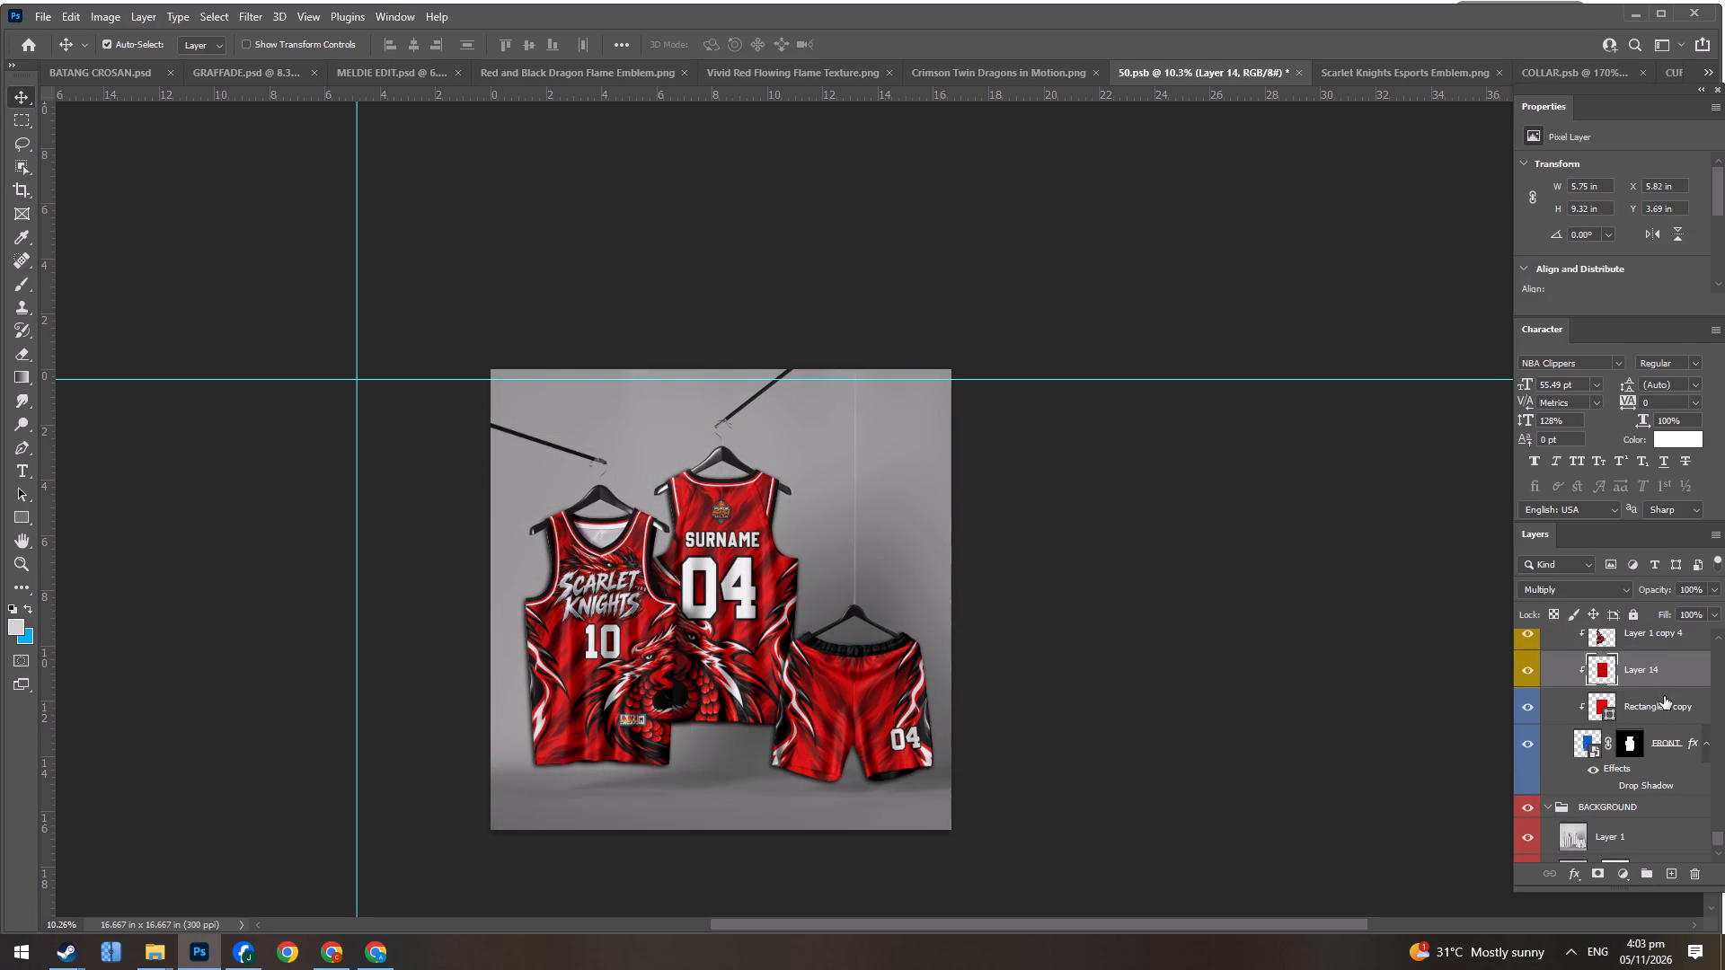
pyautogui.keyDown('alt'); pyautogui.moveTo(1664, 696); pyautogui.dragTo(1659, 824); pyautogui.keyUp('alt')
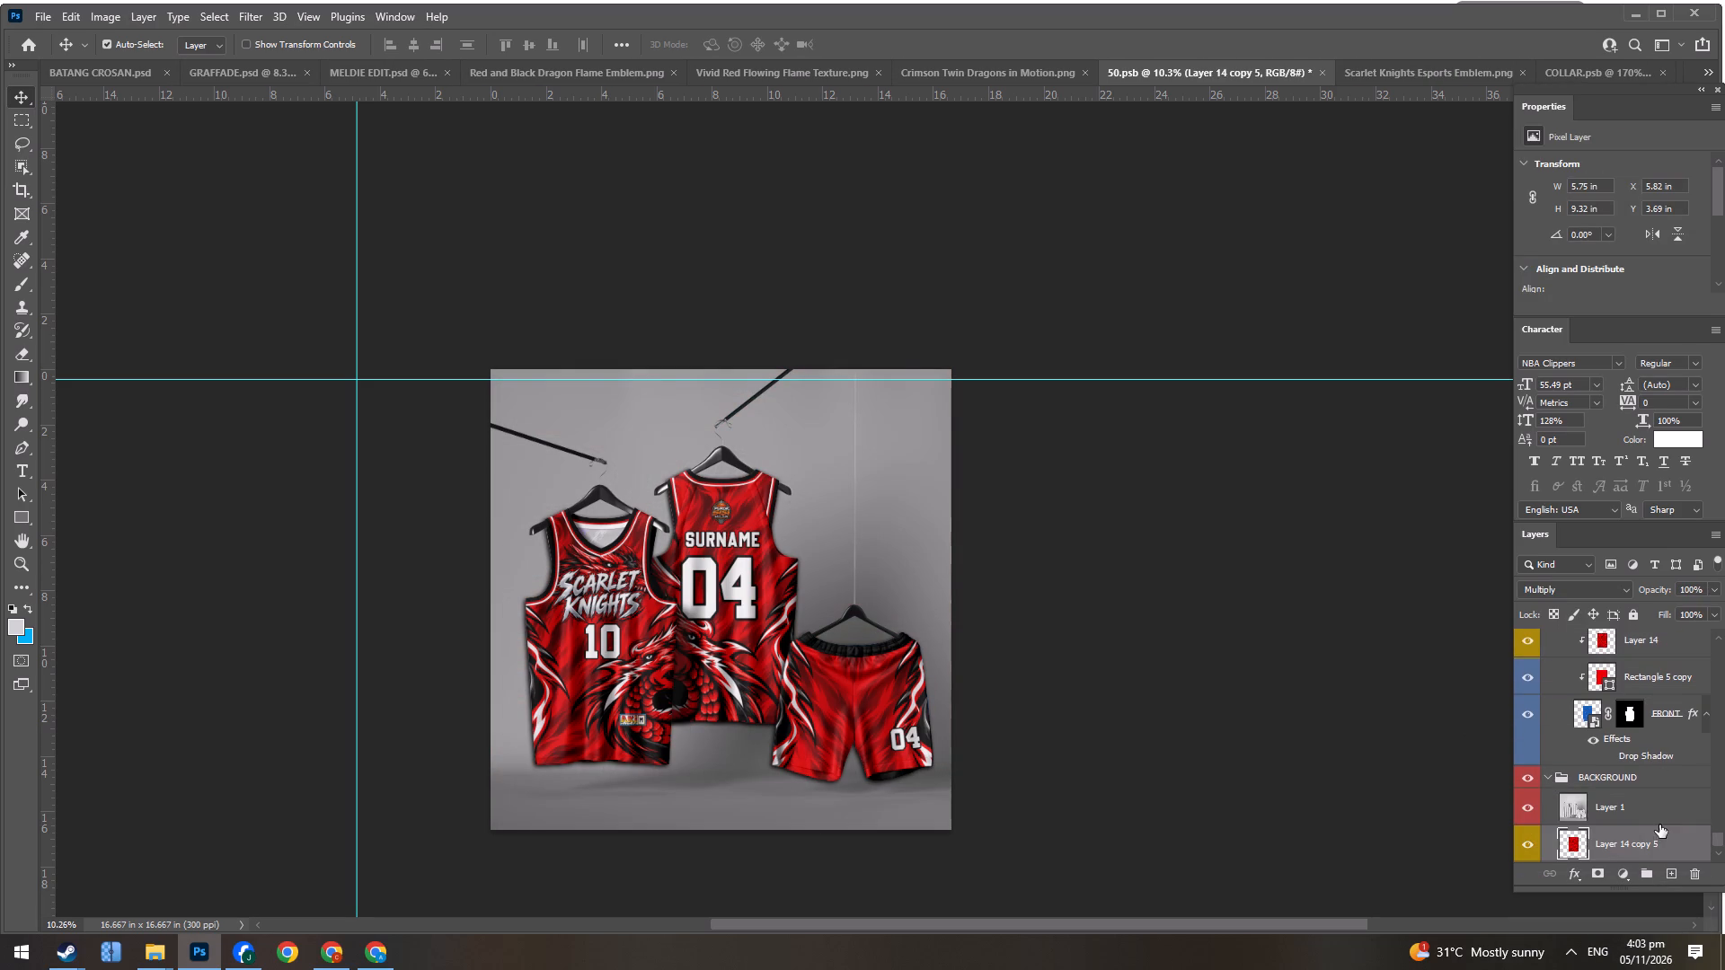
# Resize the flame texture copy to cover the whole canvas exactly, 16.67 by 16.67 in.
pyautogui.hotkey('ctrl', 't')
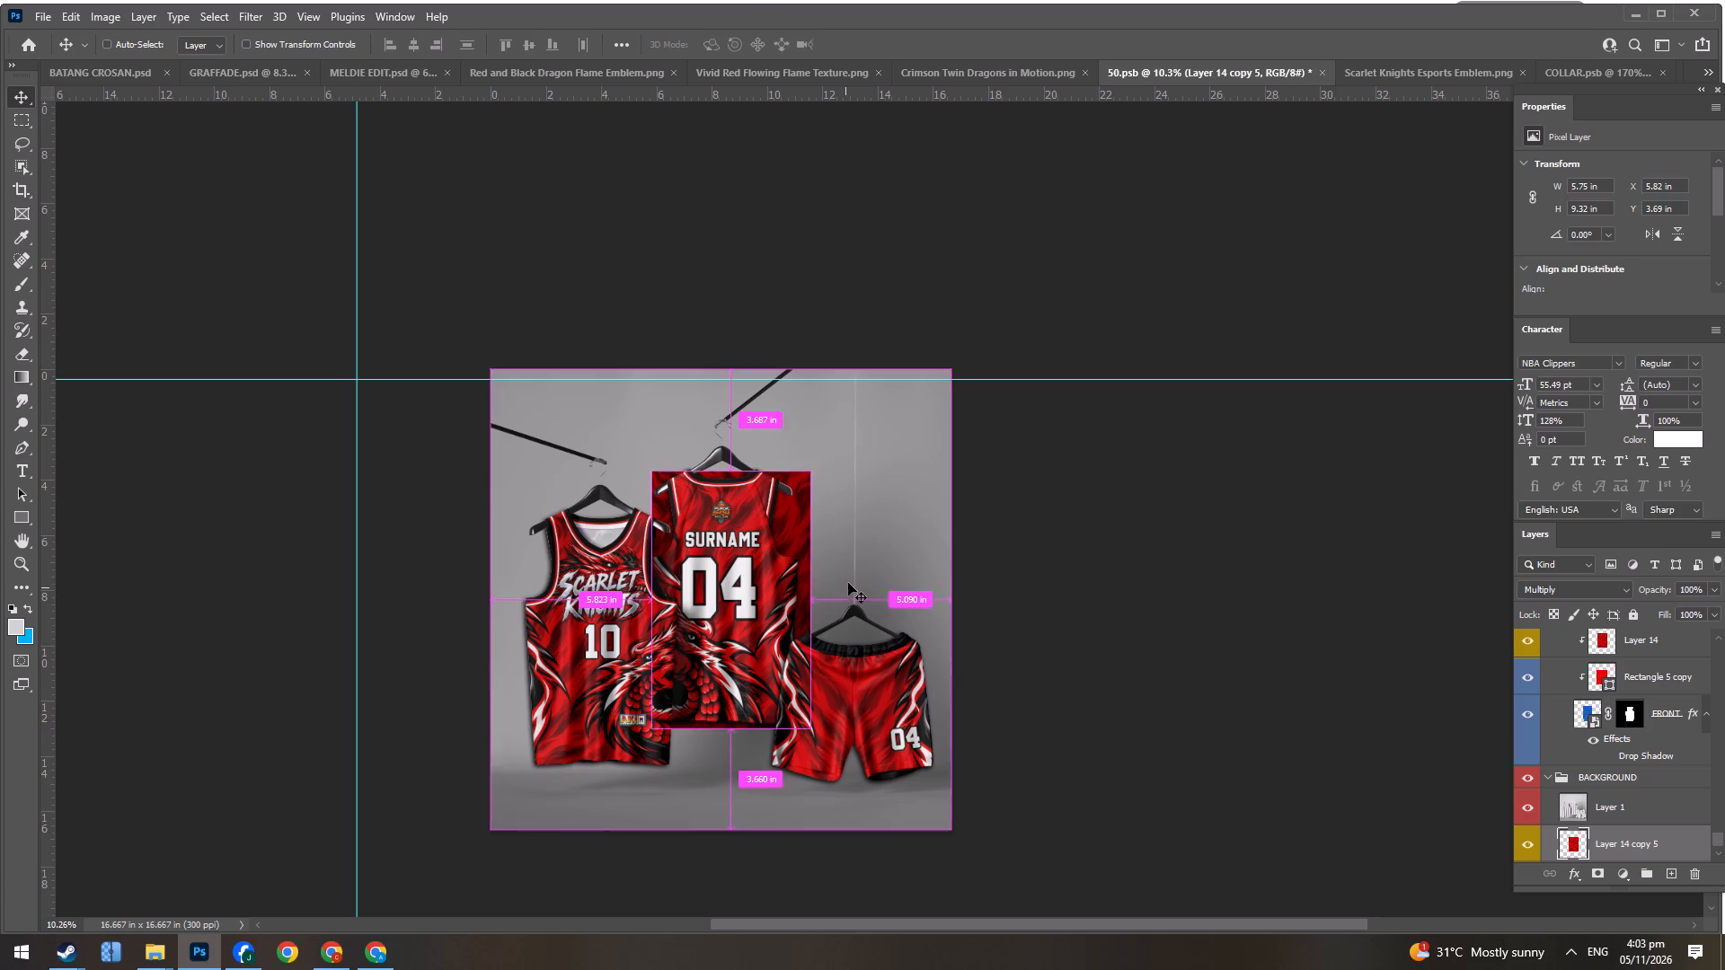
pyautogui.keyDown('shift'); pyautogui.moveTo(655, 474); pyautogui.dragTo(339, 381); pyautogui.keyUp('shift')
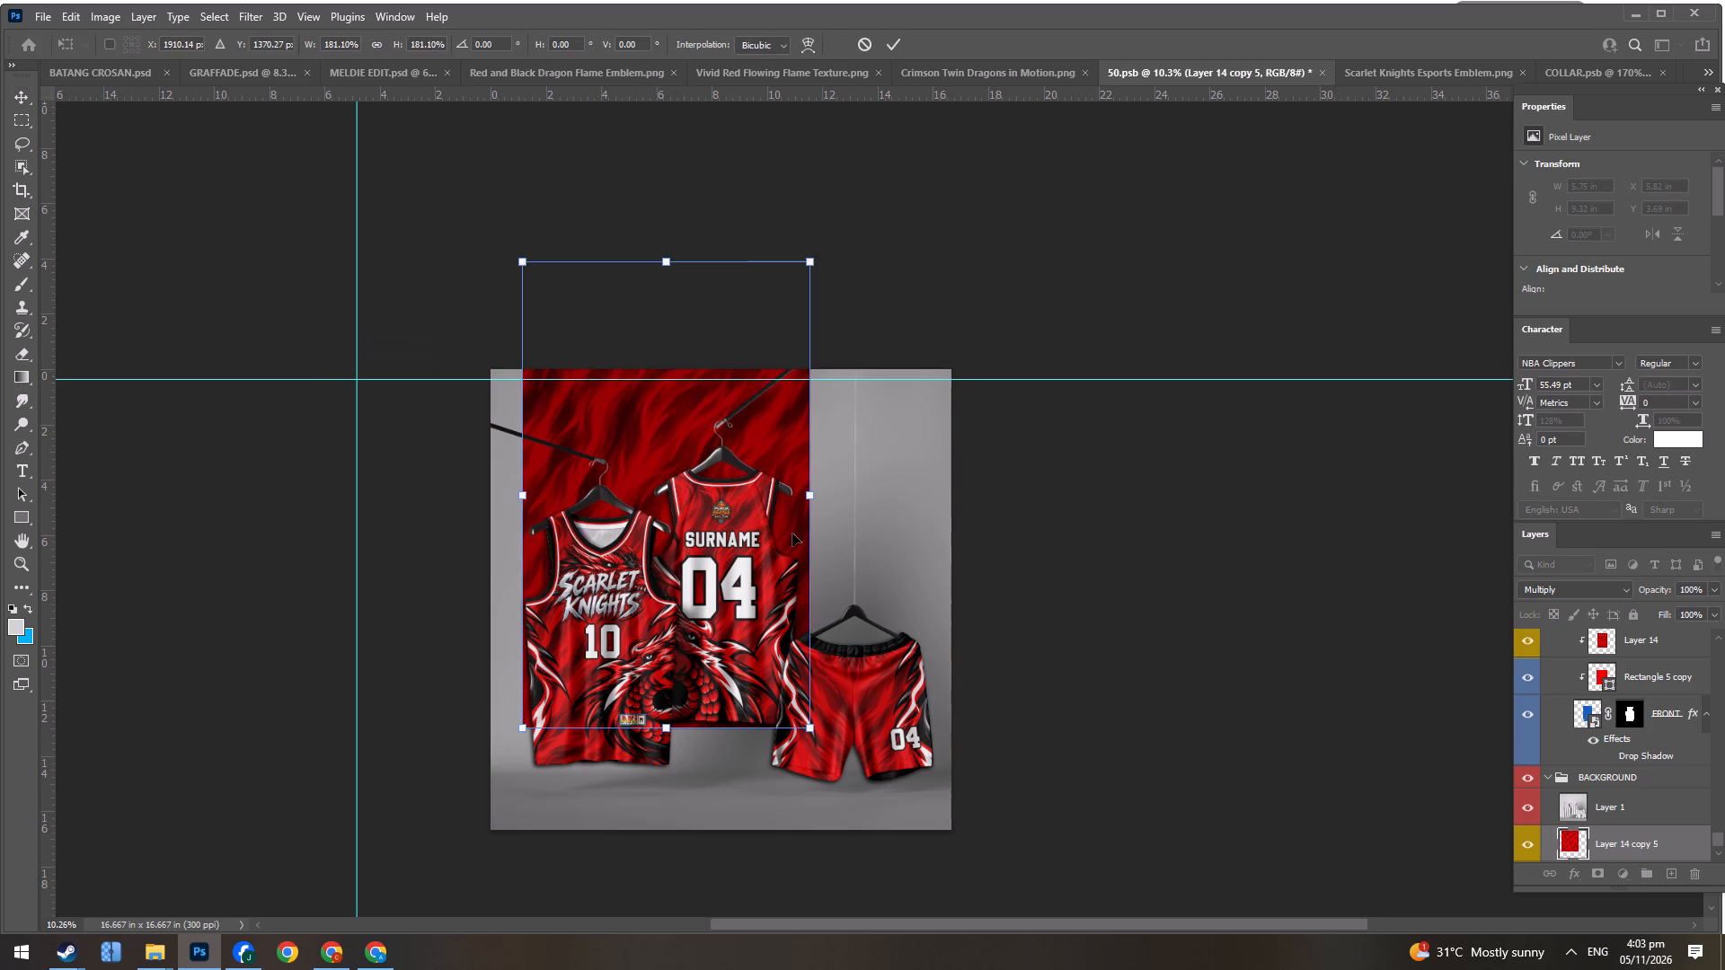
pyautogui.moveTo(816, 494); pyautogui.dragTo(961, 521)
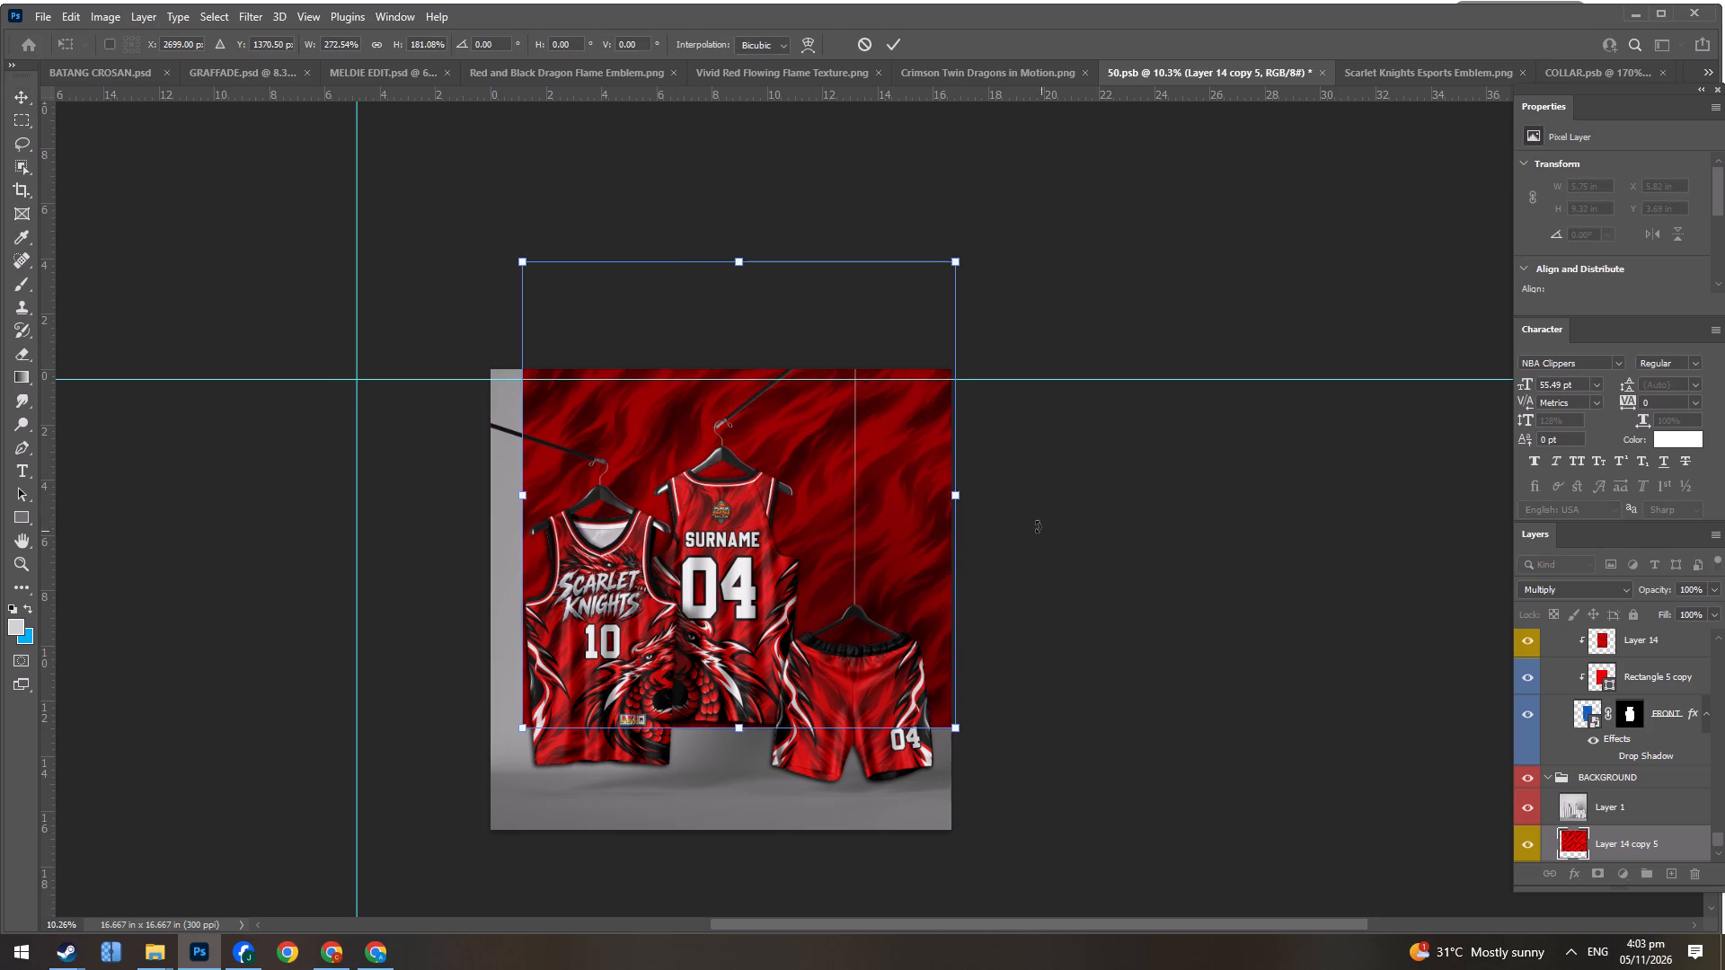
pyautogui.click(961, 497)
pyautogui.moveTo(522, 491); pyautogui.dragTo(488, 494)
pyautogui.keyDown('shift'); pyautogui.moveTo(760, 490); pyautogui.dragTo(756, 580); pyautogui.keyUp('shift')
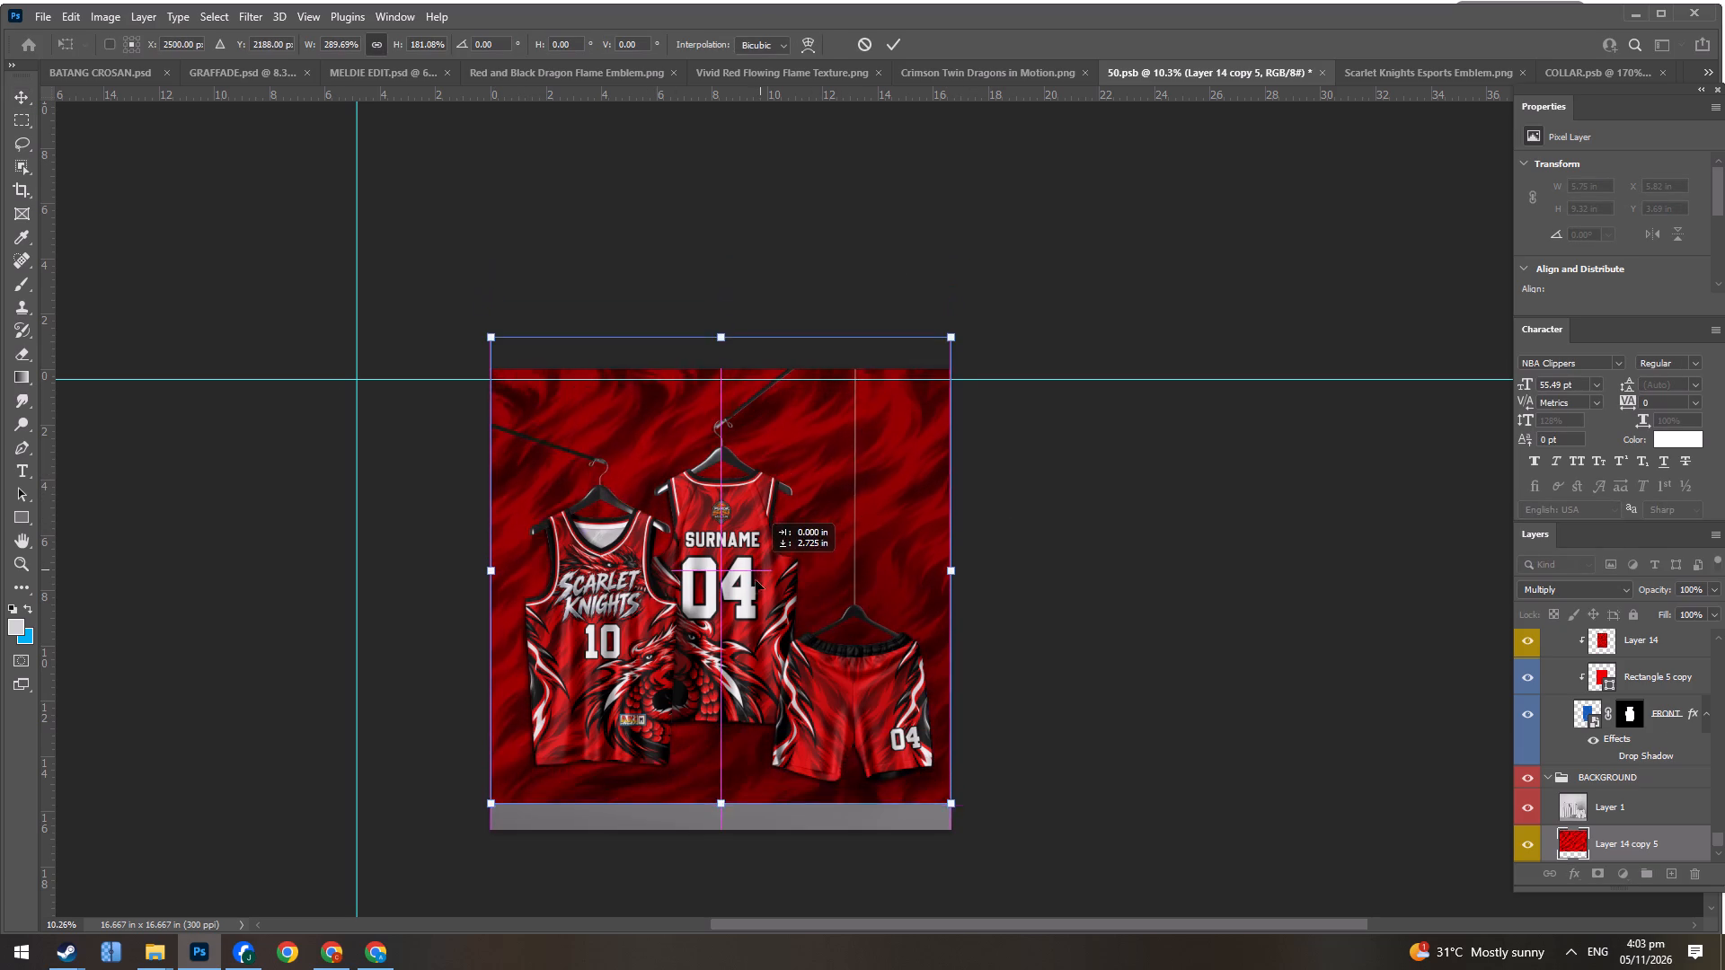
pyautogui.keyDown('shift'); pyautogui.moveTo(756, 580); pyautogui.dragTo(747, 594); pyautogui.keyUp('shift')
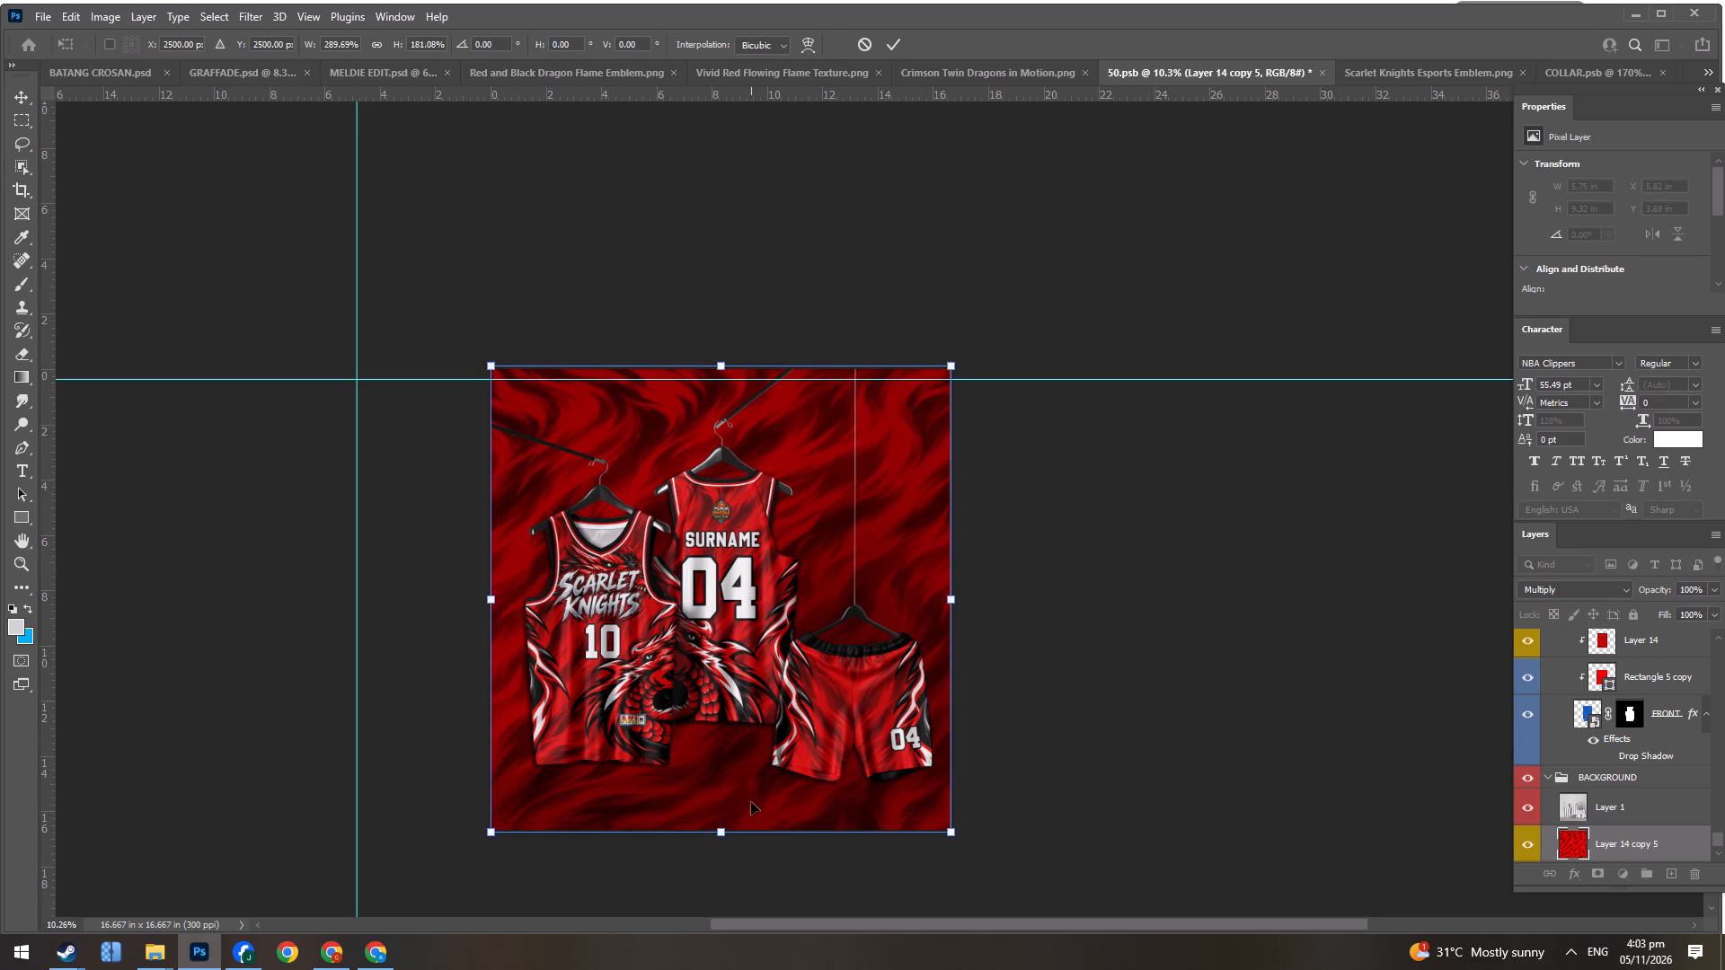
pyautogui.moveTo(719, 837); pyautogui.dragTo(720, 828)
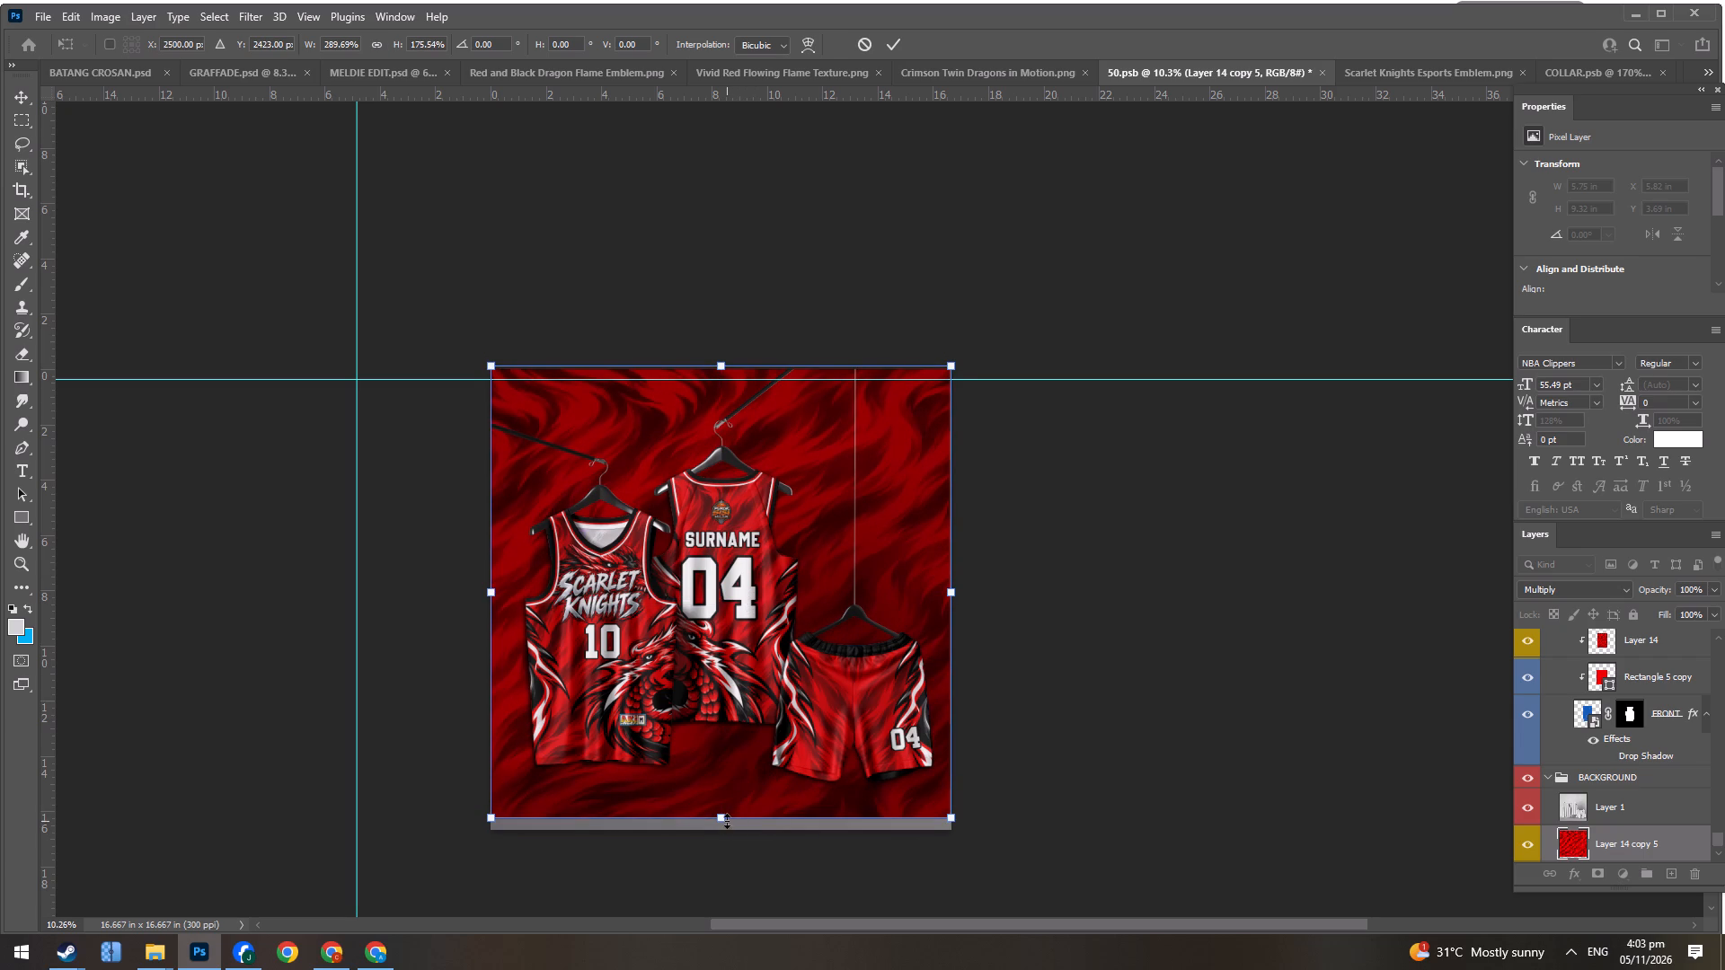
pyautogui.moveTo(726, 820); pyautogui.dragTo(727, 833)
pyautogui.click(720, 364)
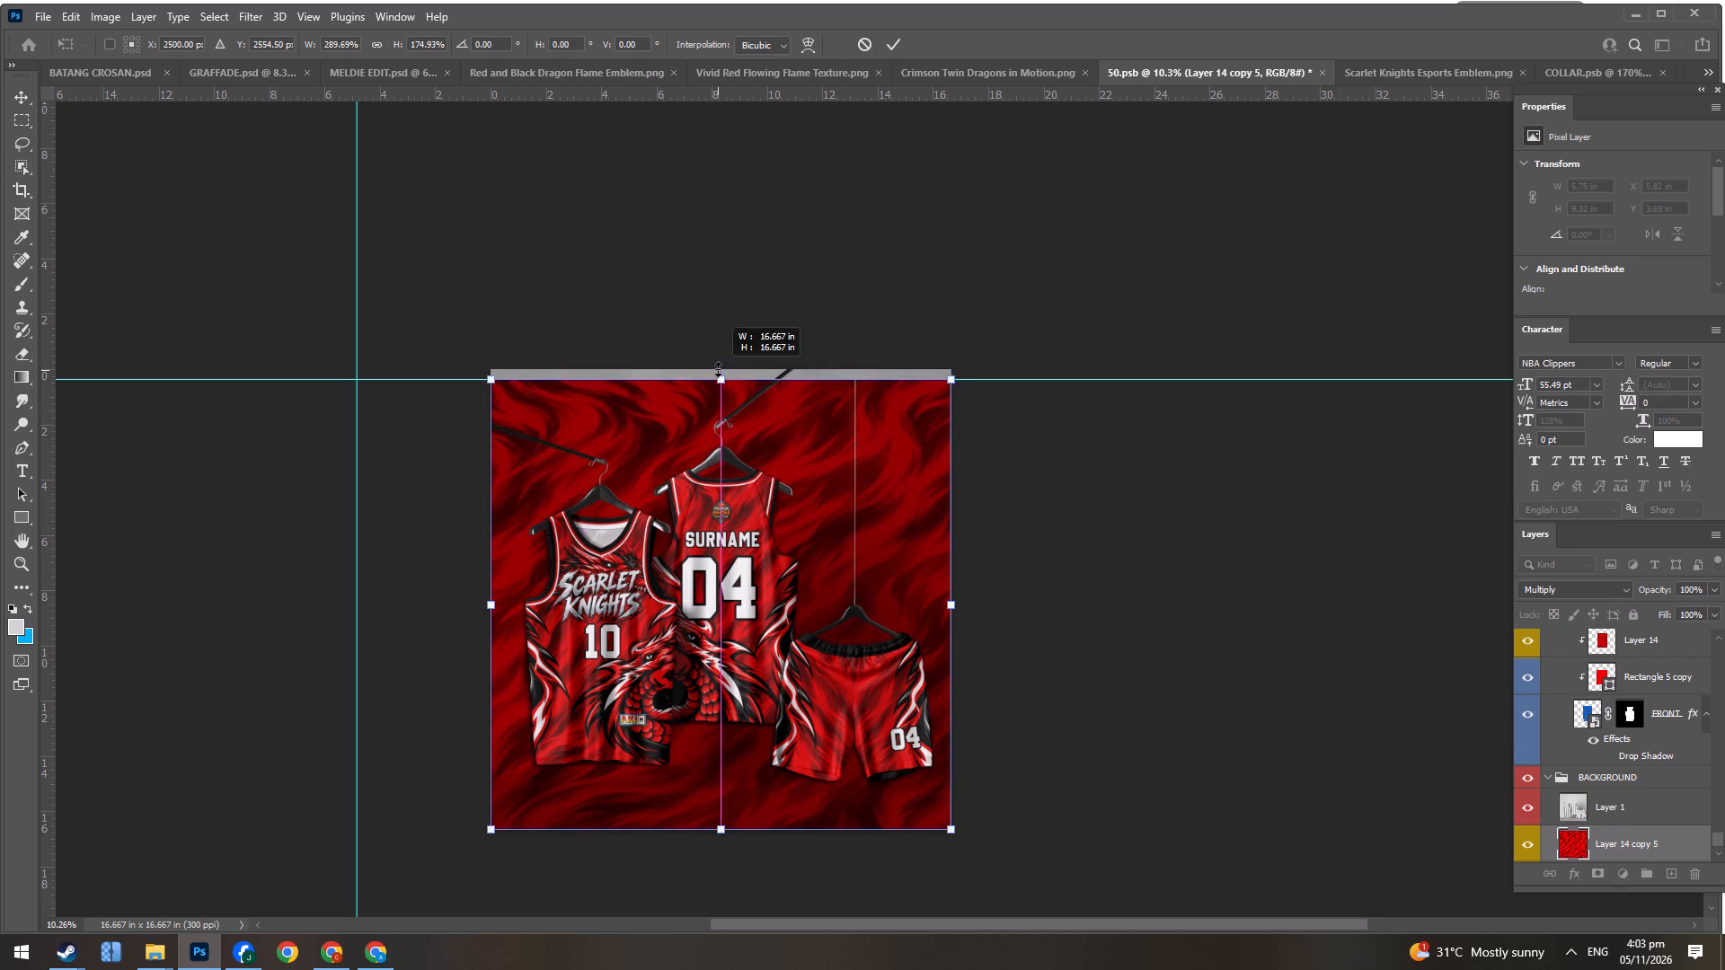
pyautogui.press('Return')
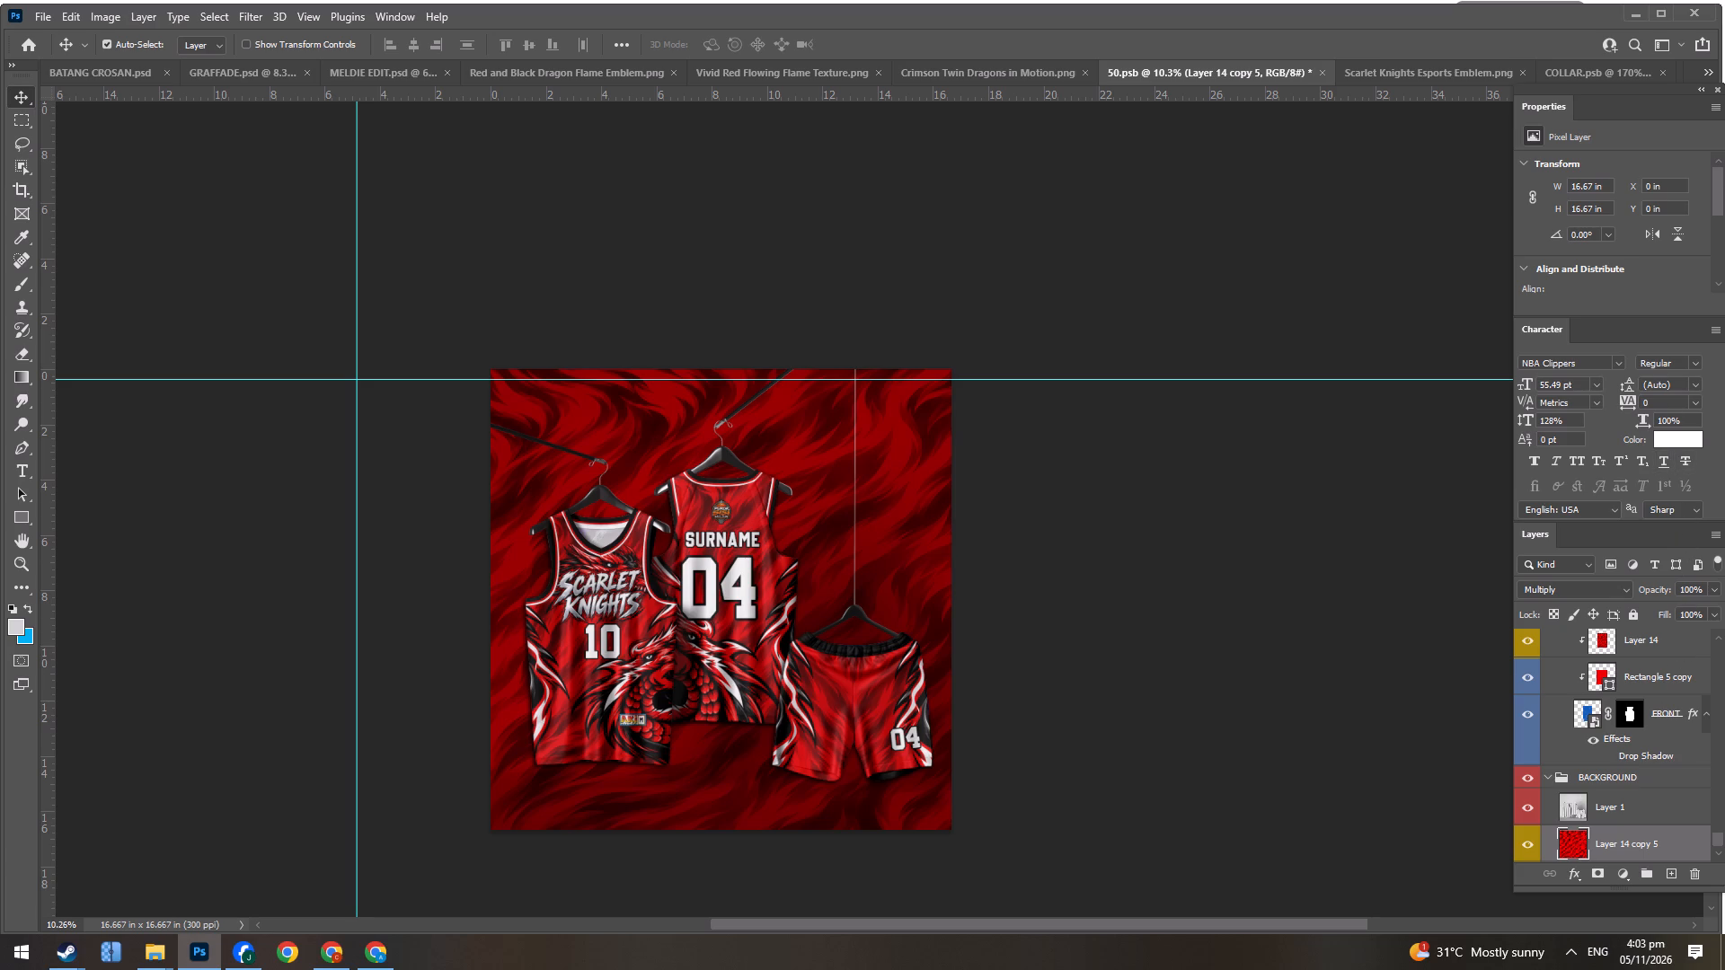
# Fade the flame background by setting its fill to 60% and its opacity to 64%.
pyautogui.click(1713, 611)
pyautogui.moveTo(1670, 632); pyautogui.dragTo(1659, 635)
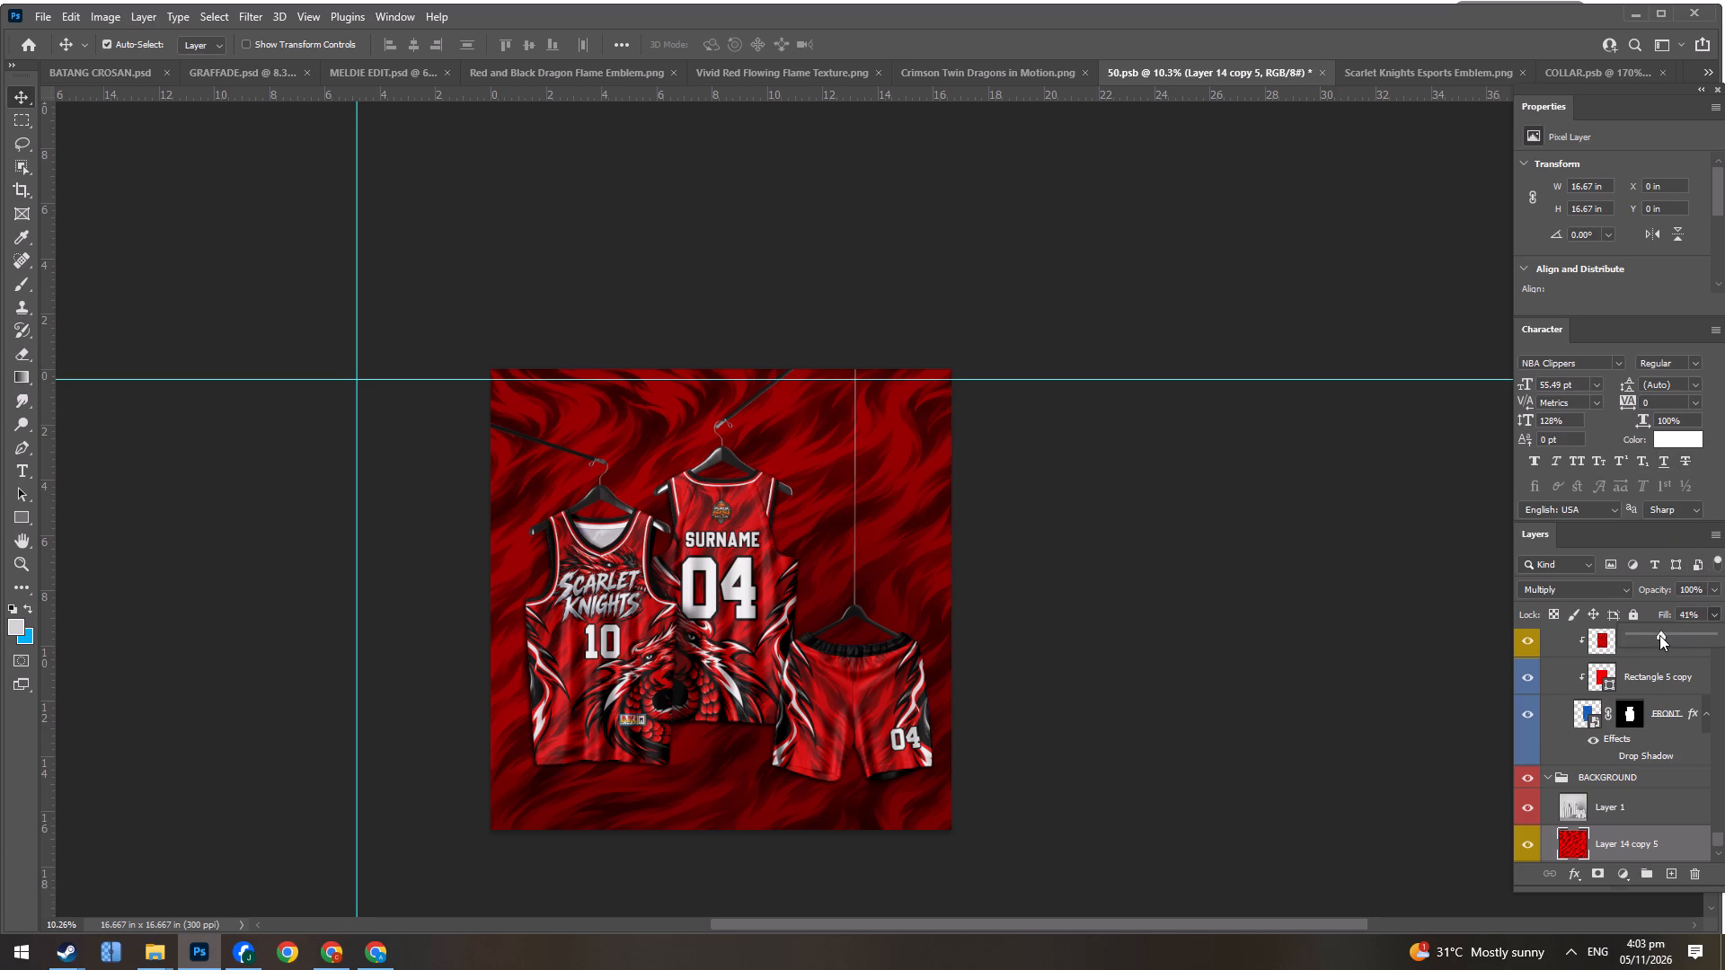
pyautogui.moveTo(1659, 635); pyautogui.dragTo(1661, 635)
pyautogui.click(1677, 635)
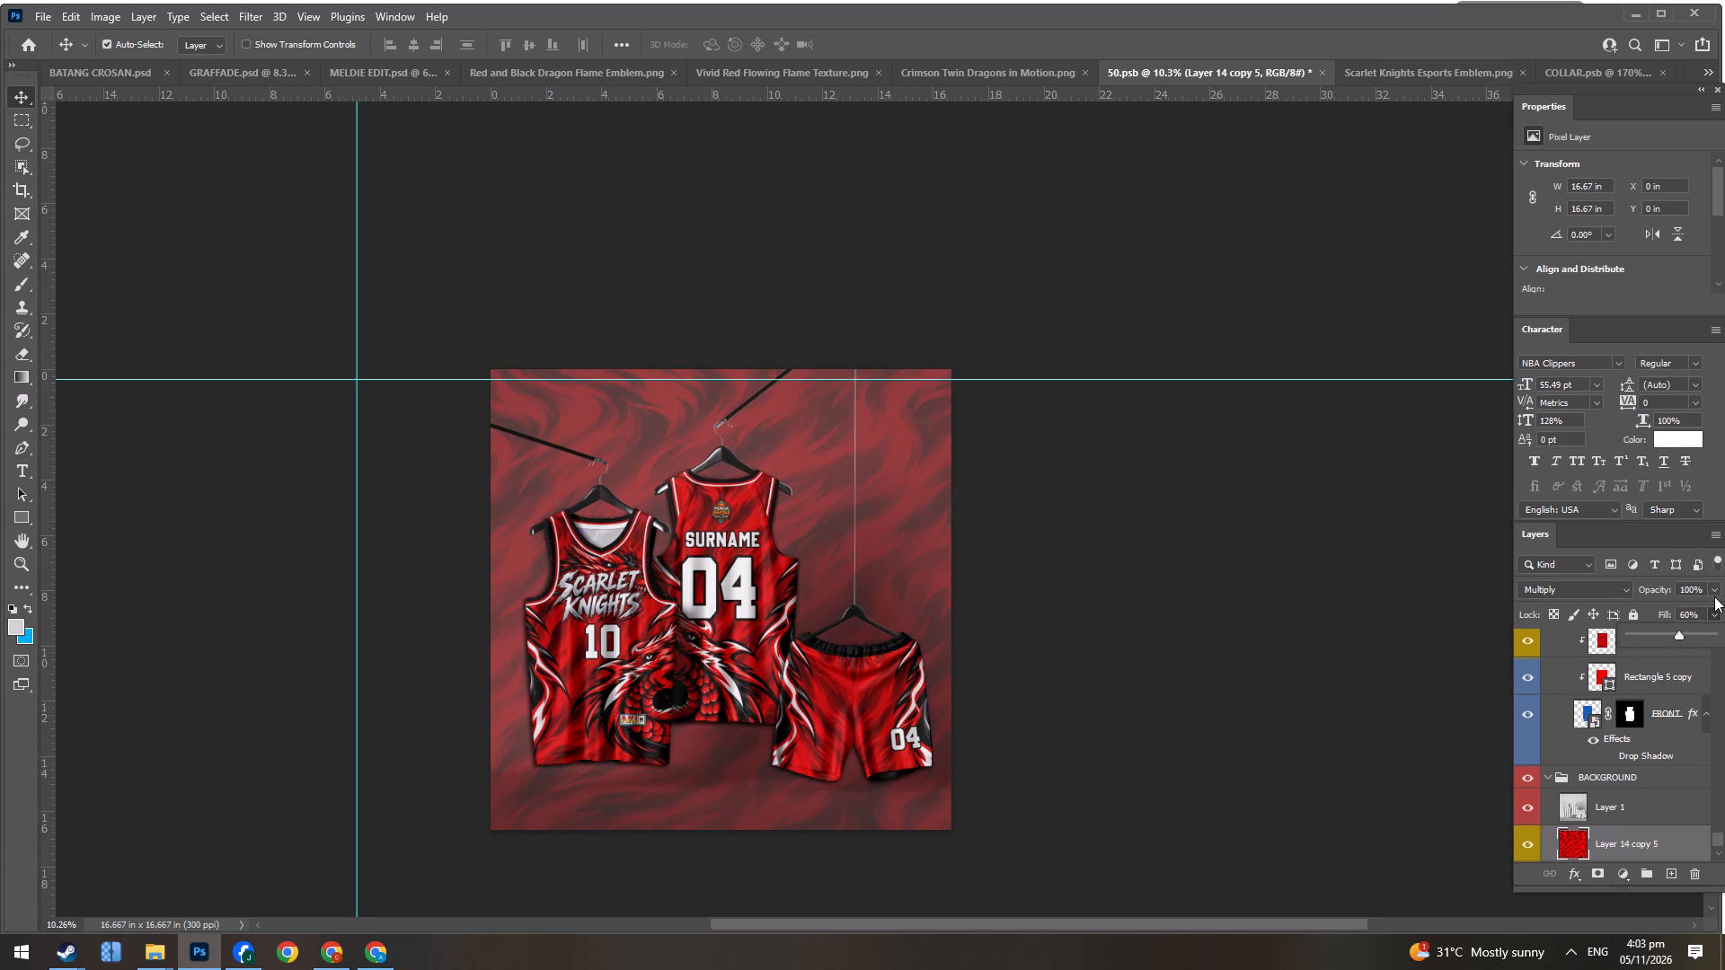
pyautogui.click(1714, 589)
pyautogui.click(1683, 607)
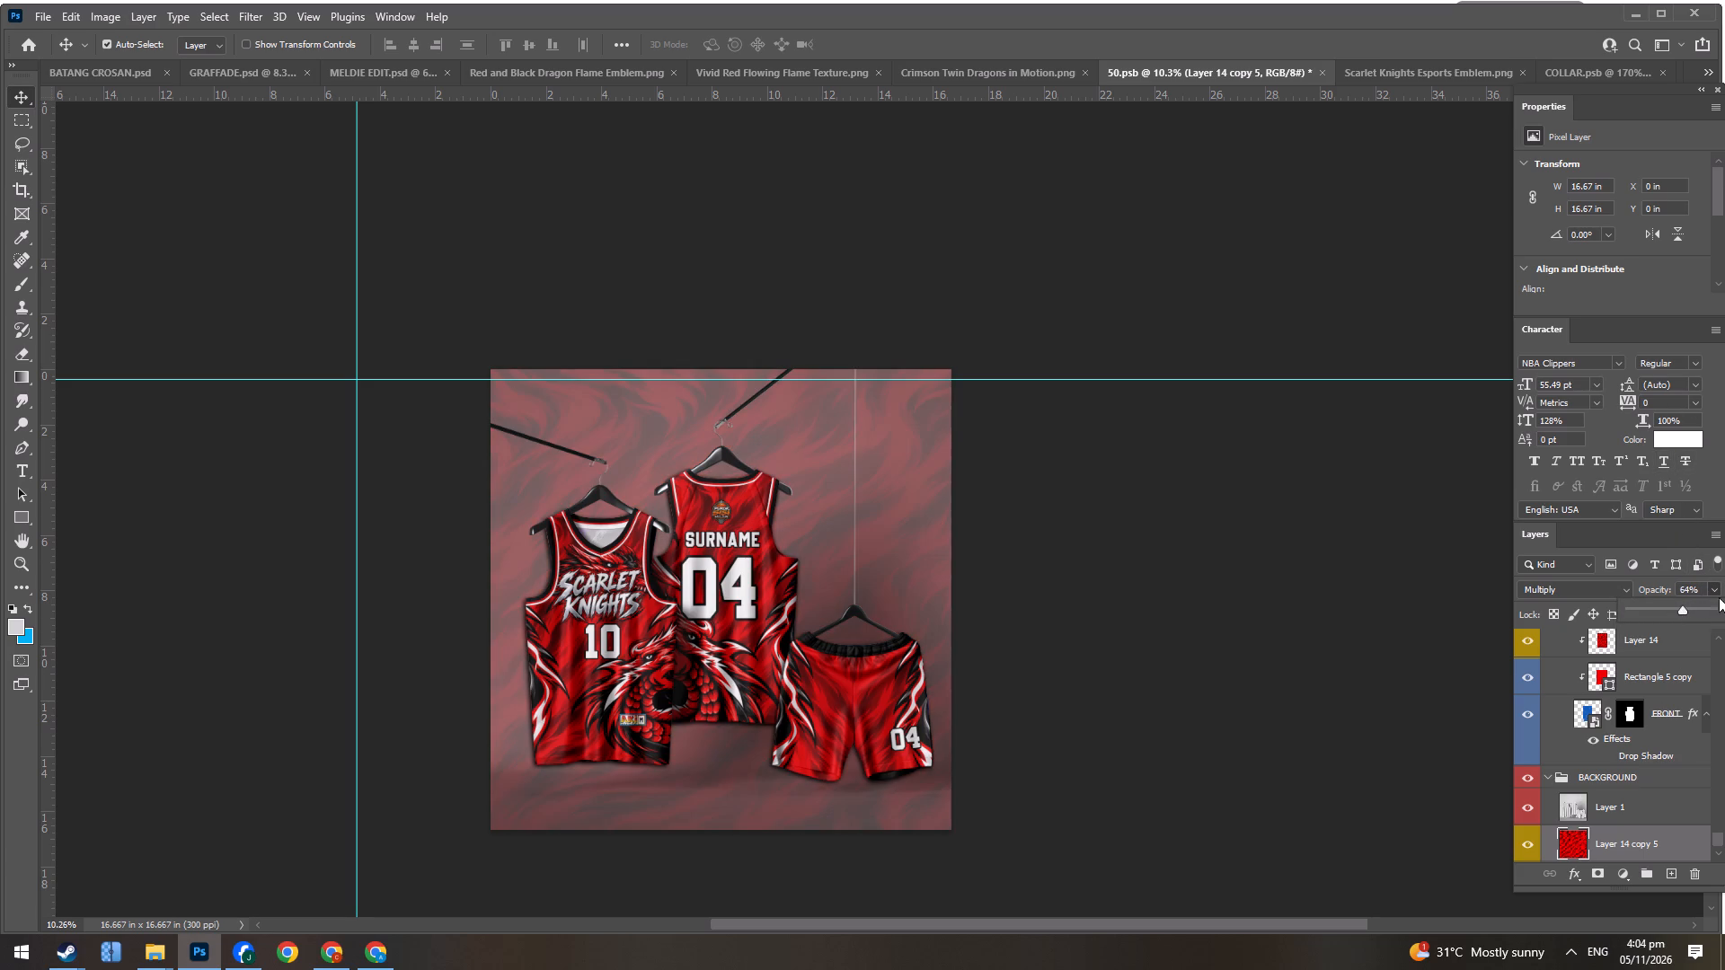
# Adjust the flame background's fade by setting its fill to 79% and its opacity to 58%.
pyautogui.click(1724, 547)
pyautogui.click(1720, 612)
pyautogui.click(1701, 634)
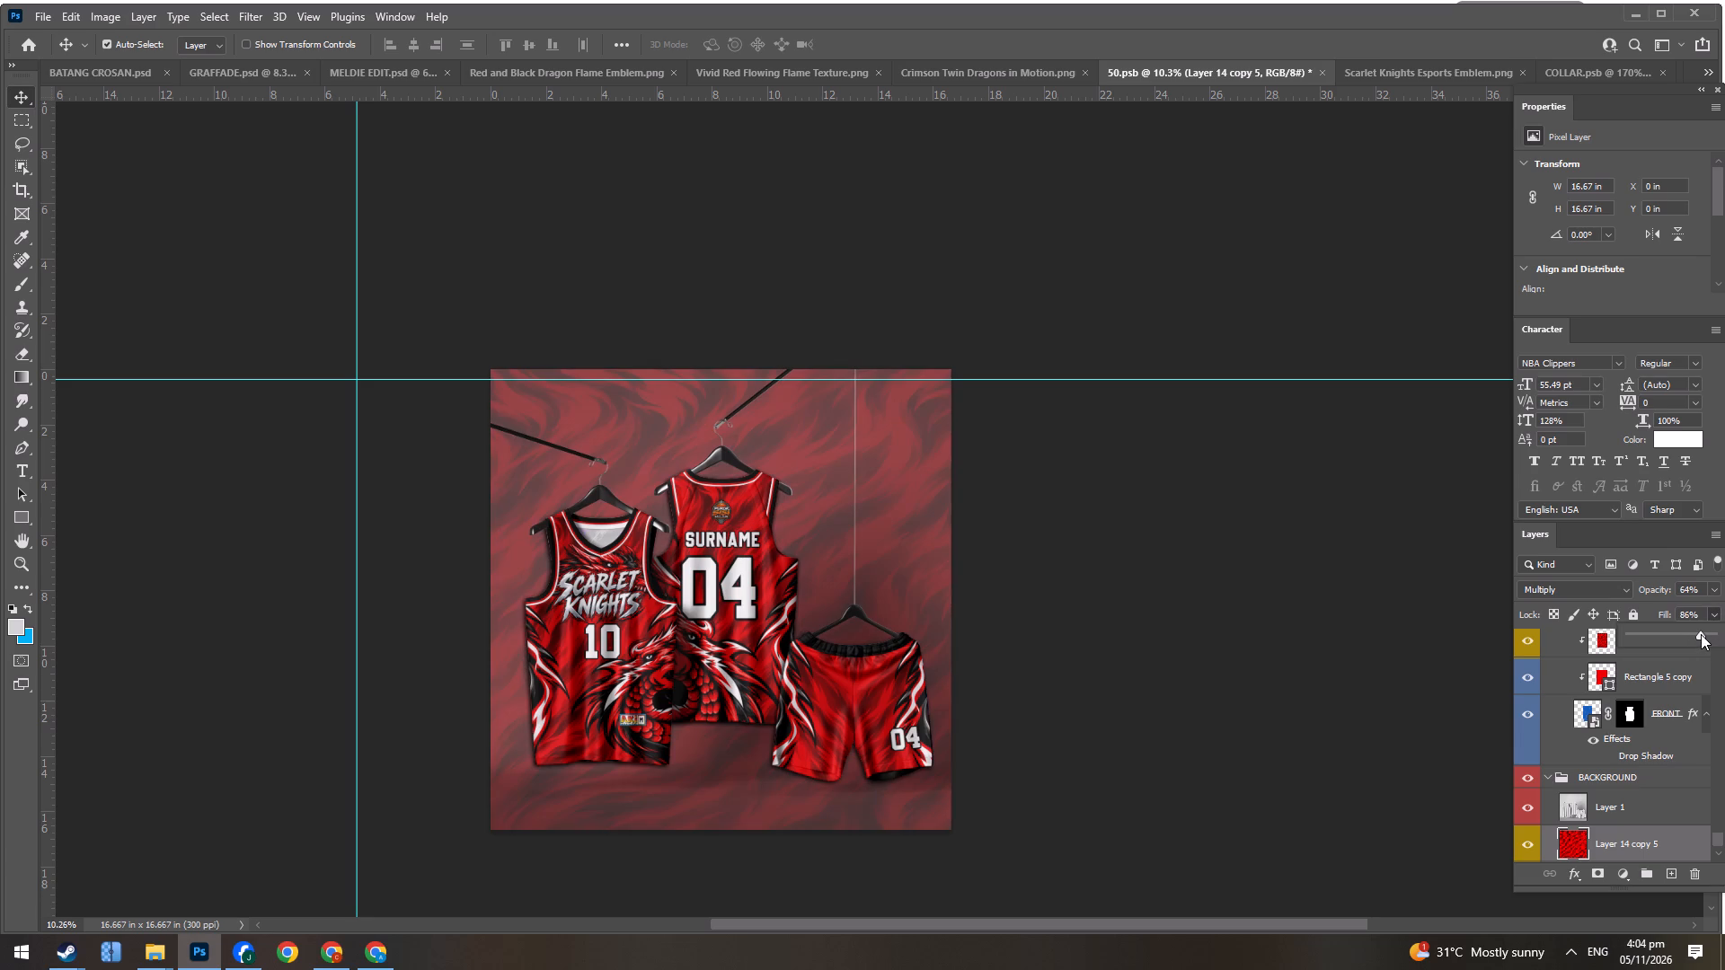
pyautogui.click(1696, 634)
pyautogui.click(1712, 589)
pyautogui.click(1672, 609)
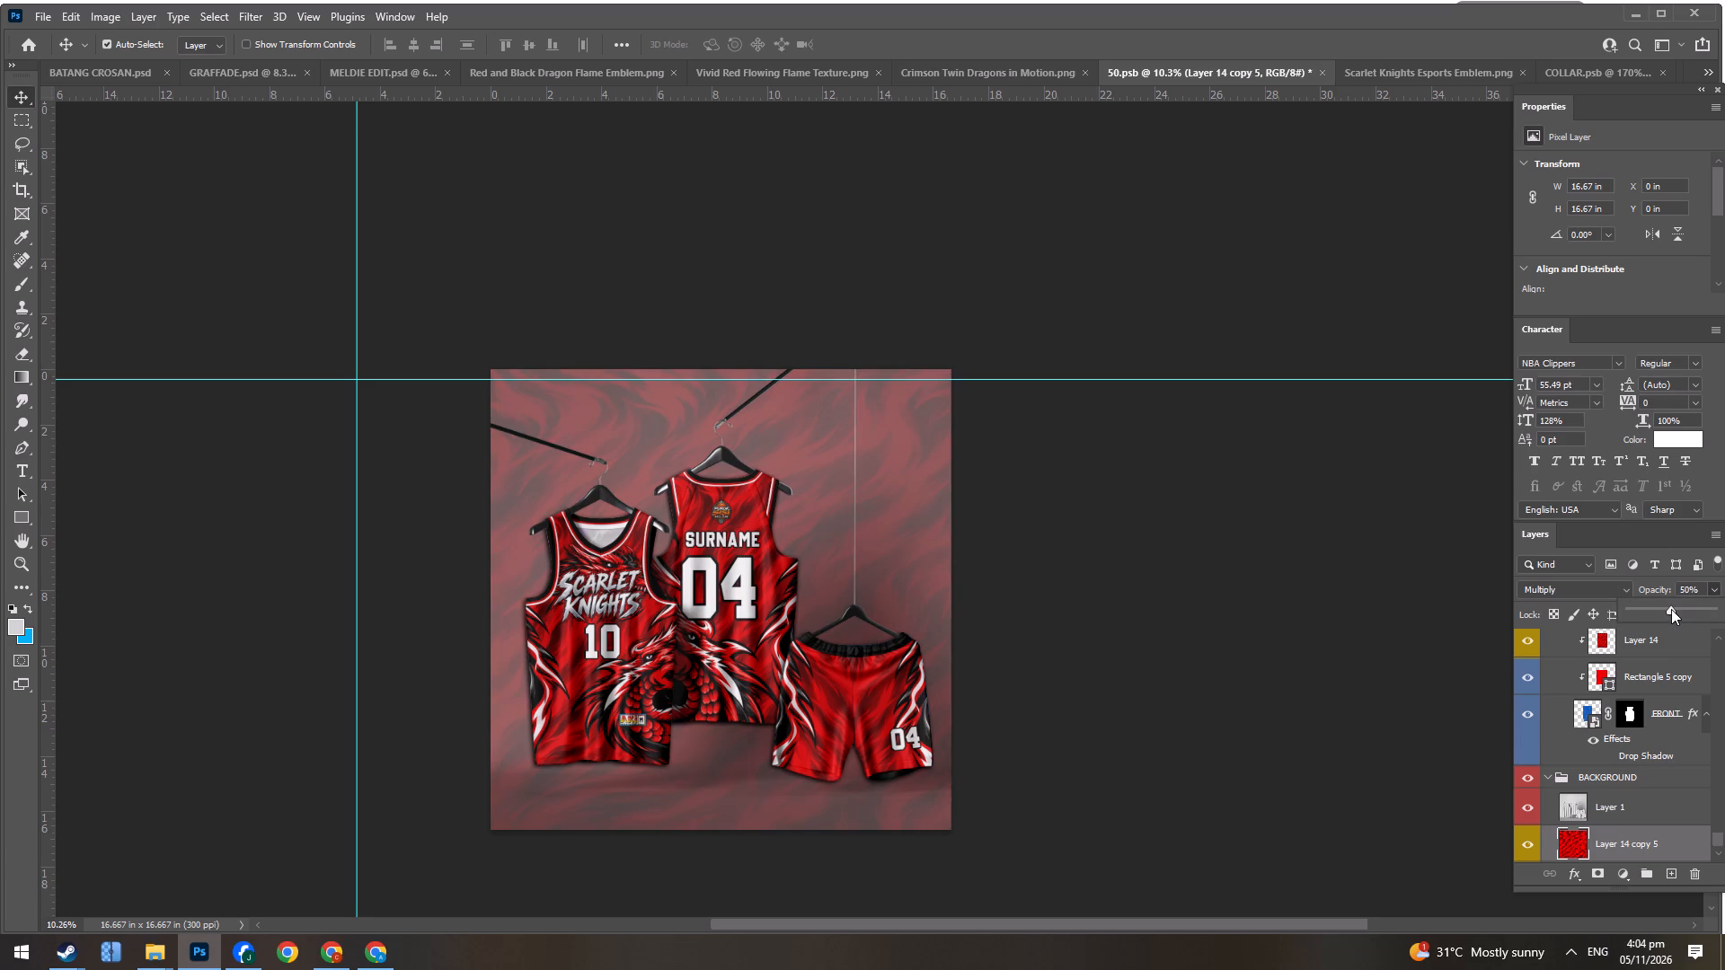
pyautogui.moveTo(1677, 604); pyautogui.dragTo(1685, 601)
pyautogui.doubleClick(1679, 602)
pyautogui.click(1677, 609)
# Set the flame background's fill to 47% and its opacity to 100%.
pyautogui.click(1724, 538)
pyautogui.click(1719, 610)
pyautogui.click(1668, 634)
pyautogui.click(1715, 591)
pyautogui.click(1701, 610)
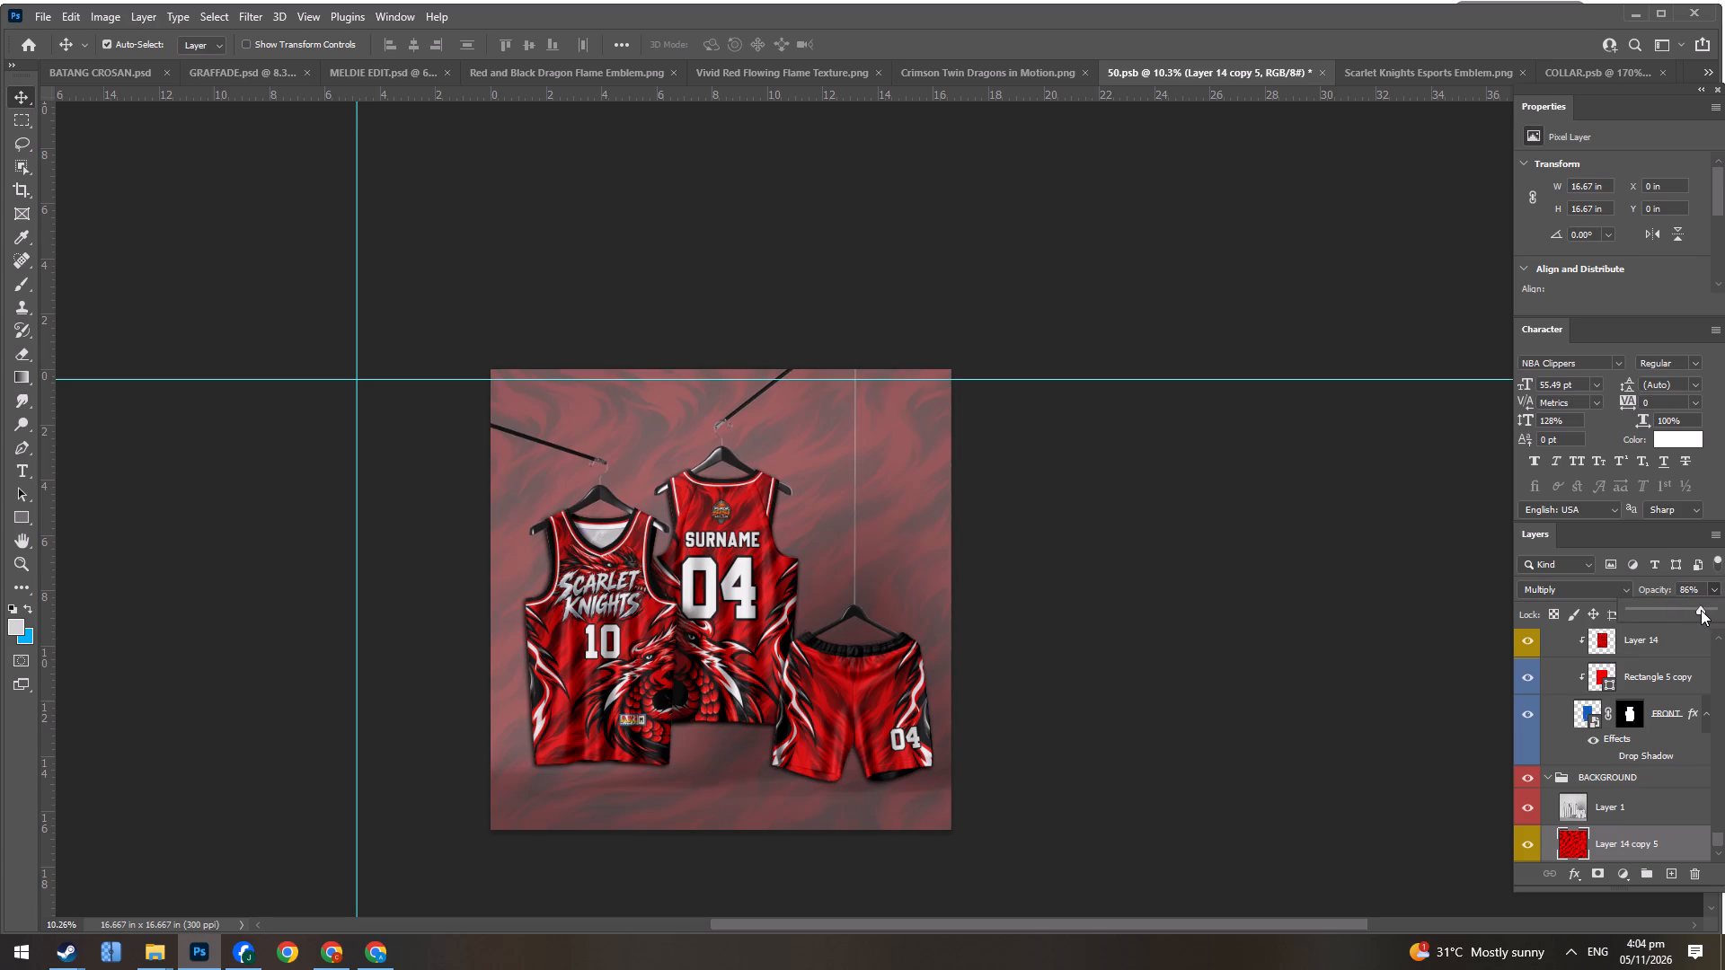
pyautogui.moveTo(1706, 609); pyautogui.dragTo(1718, 606)
pyautogui.click(1213, 607)
# Examine the jerseys and shorts up close against the faded flame background.
pyautogui.keyDown('alt'); pyautogui.scroll(4, 649, 625); pyautogui.keyUp('alt')
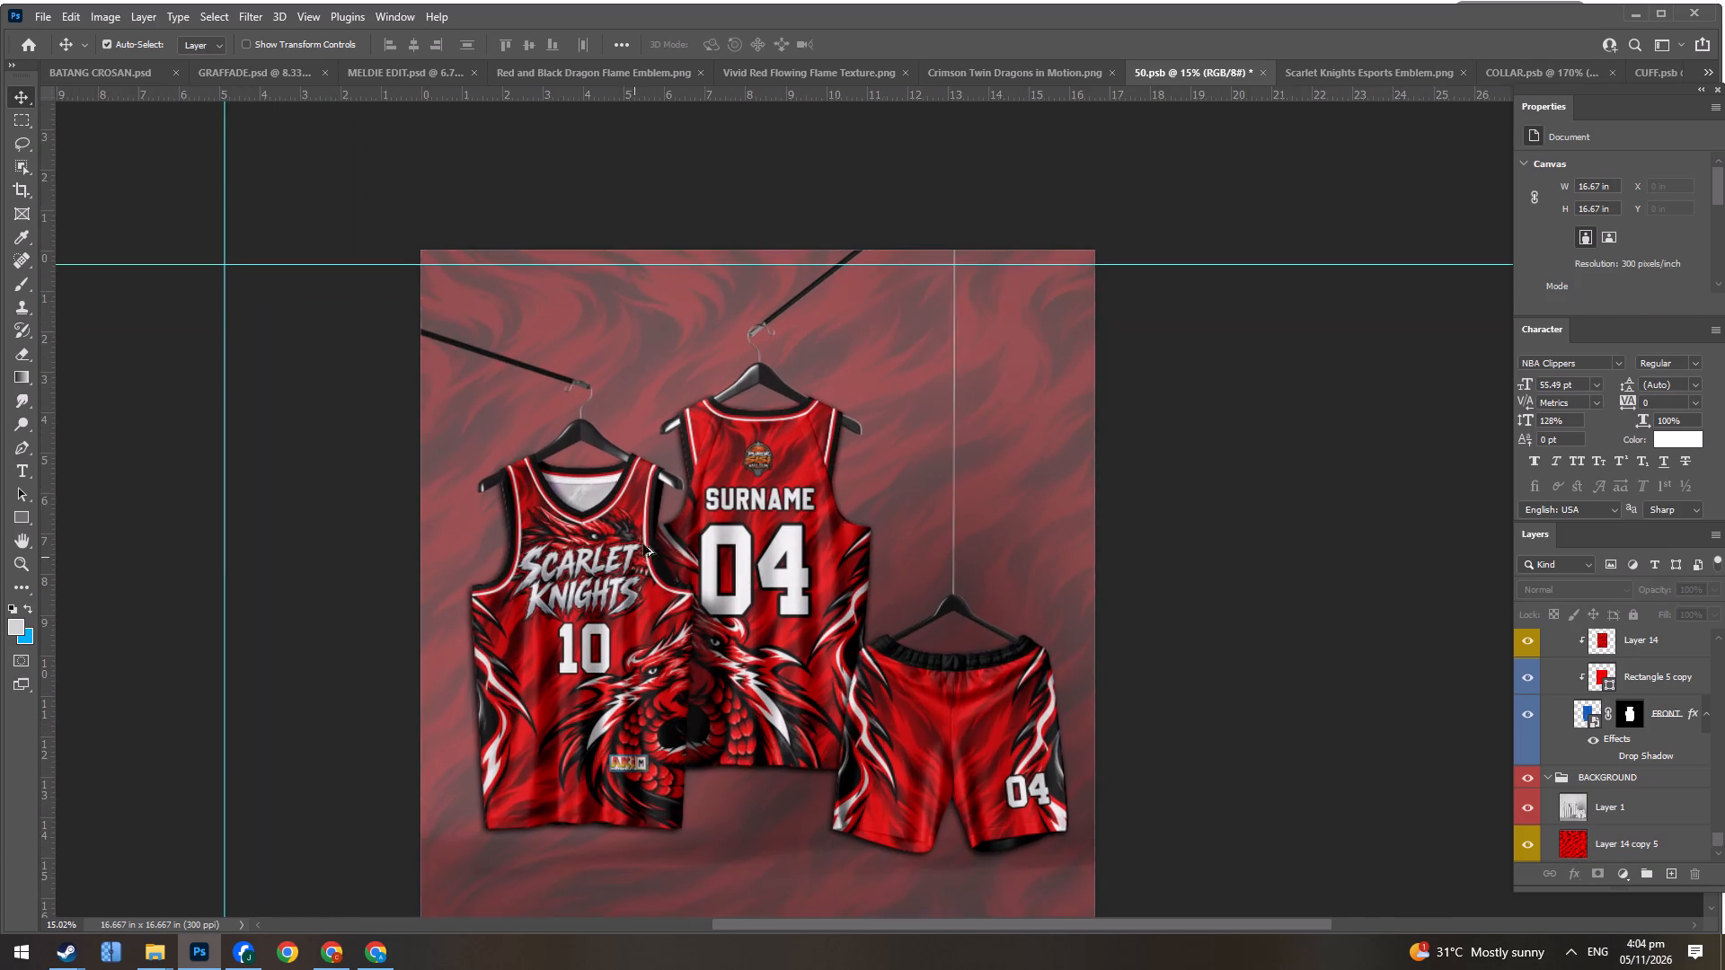
pyautogui.keyDown('alt'); pyautogui.scroll(3, 648, 543); pyautogui.keyUp('alt')
pyautogui.scroll(-9, 649, 553)
pyautogui.keyDown('alt'); pyautogui.scroll(7, 489, 535); pyautogui.keyUp('alt')
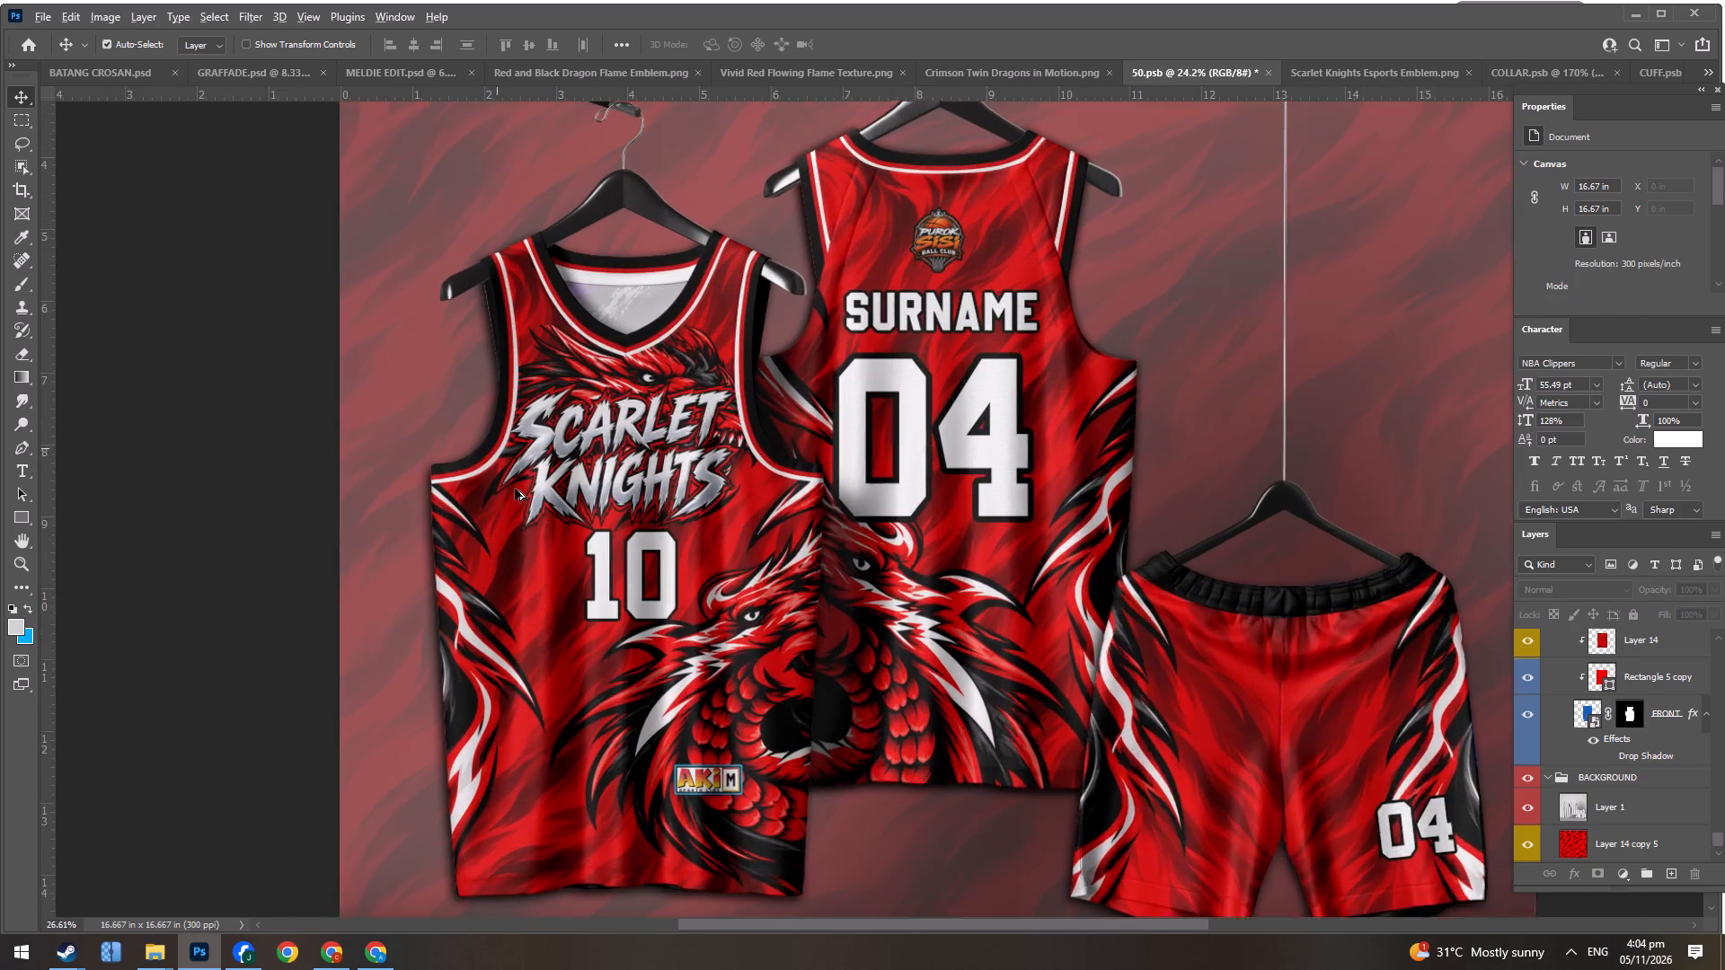
pyautogui.keyDown('alt'); pyautogui.scroll(-10, 525, 477); pyautogui.keyUp('alt')
pyautogui.scroll(8, 875, 439)
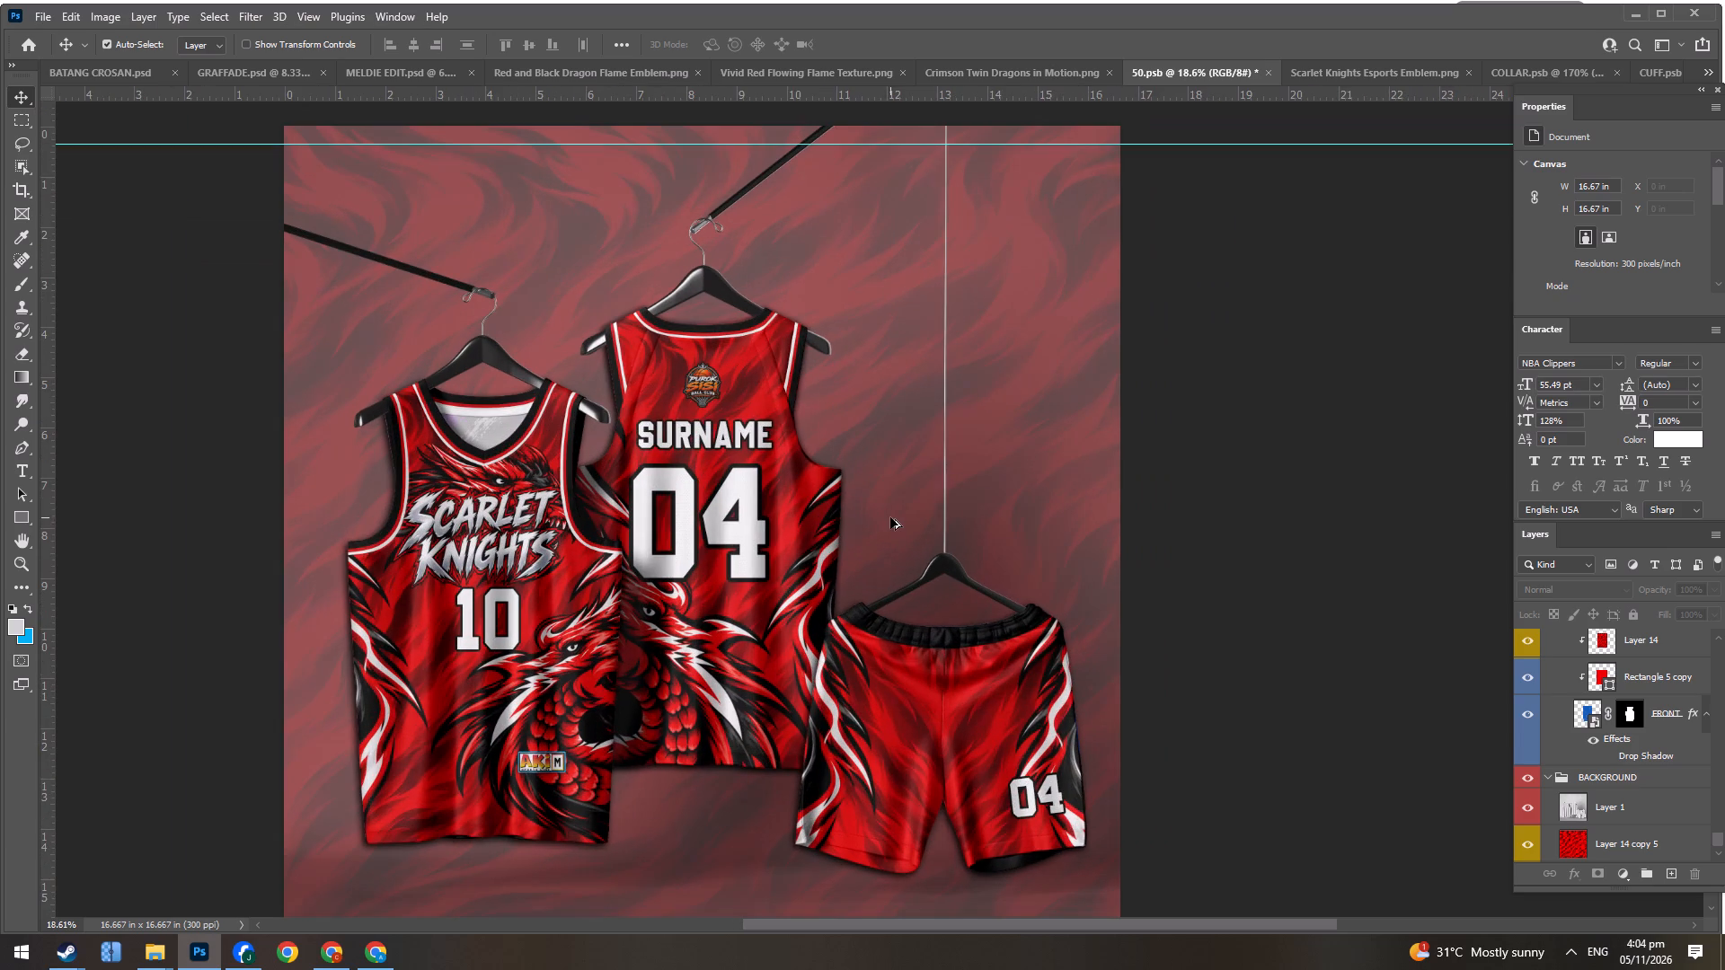
# Strengthen the flame background layer by moderately raising its fill.
pyautogui.click(1035, 453)
pyautogui.click(1641, 833)
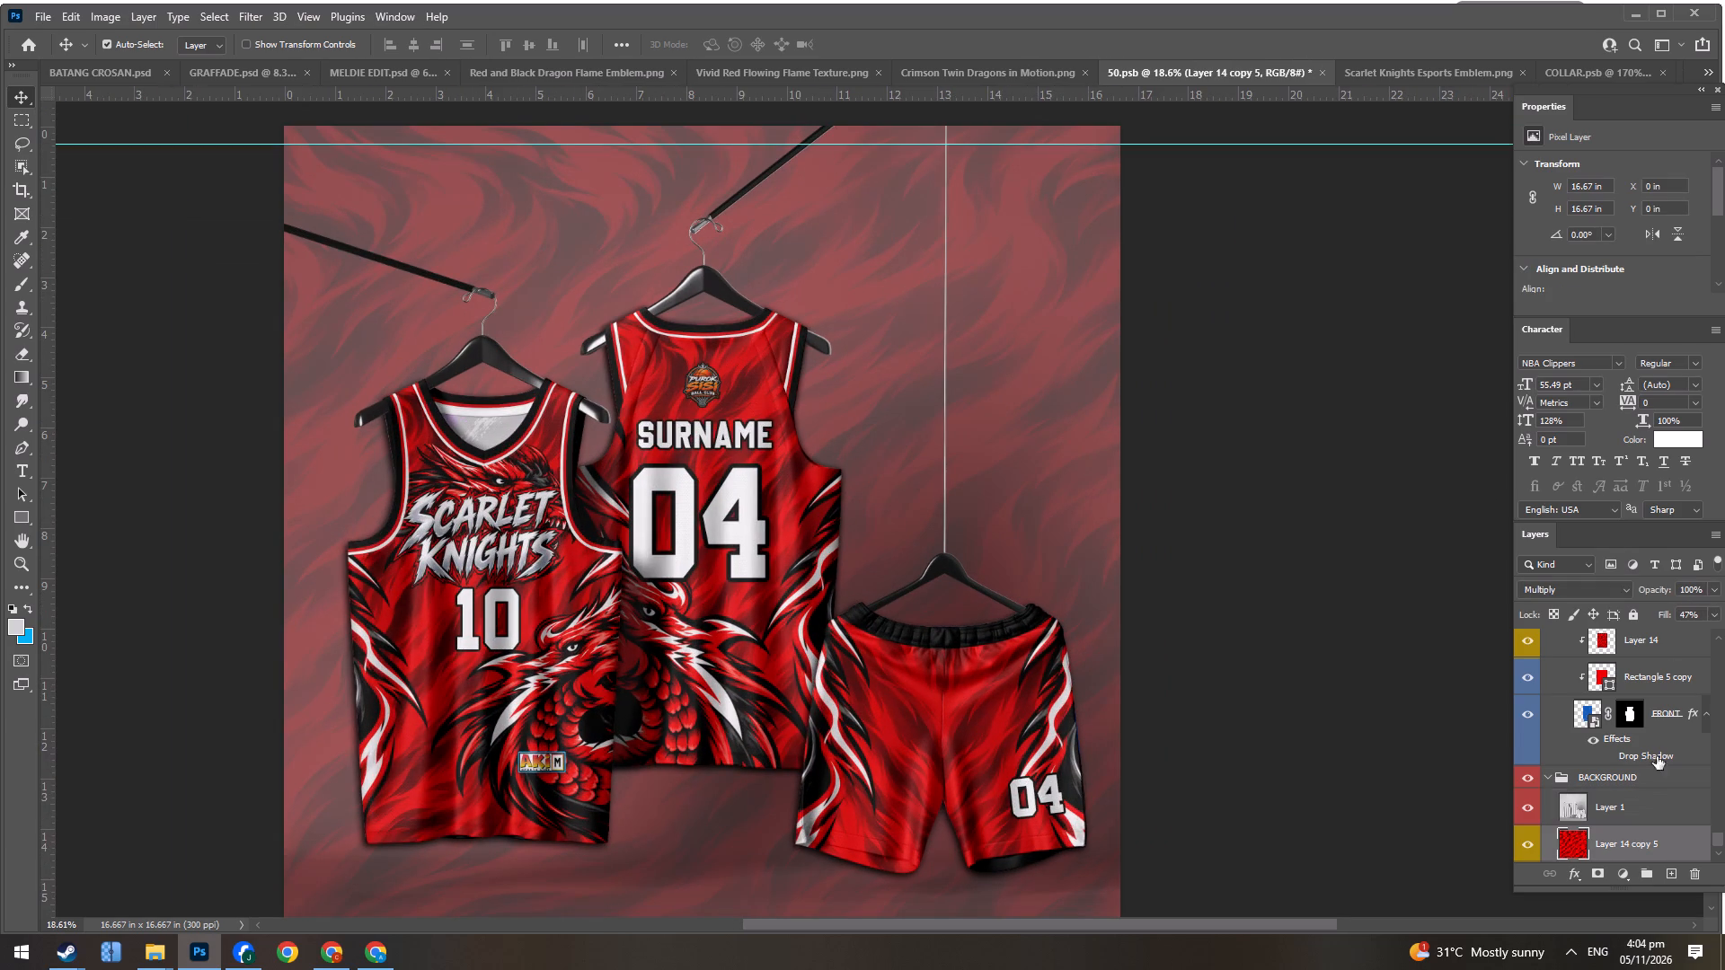
pyautogui.click(1713, 619)
pyautogui.click(1689, 639)
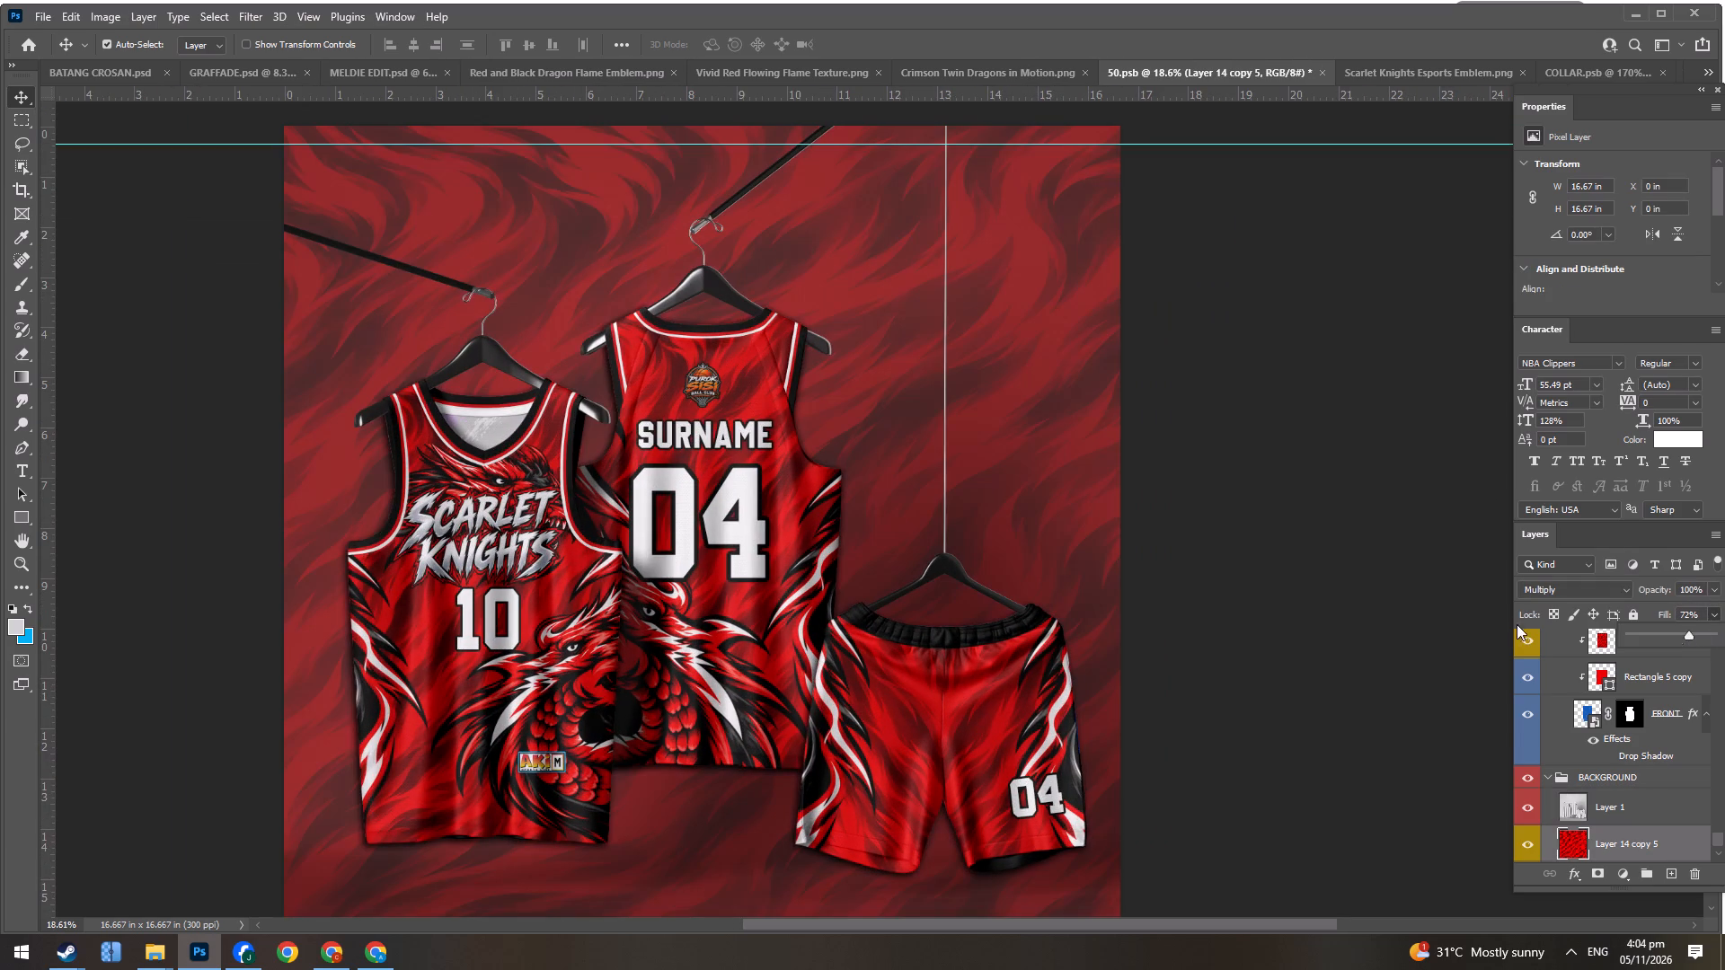
pyautogui.moveTo(1667, 636); pyautogui.dragTo(1679, 635)
# Set the flame background layer's opacity to 93%.
pyautogui.click(1715, 590)
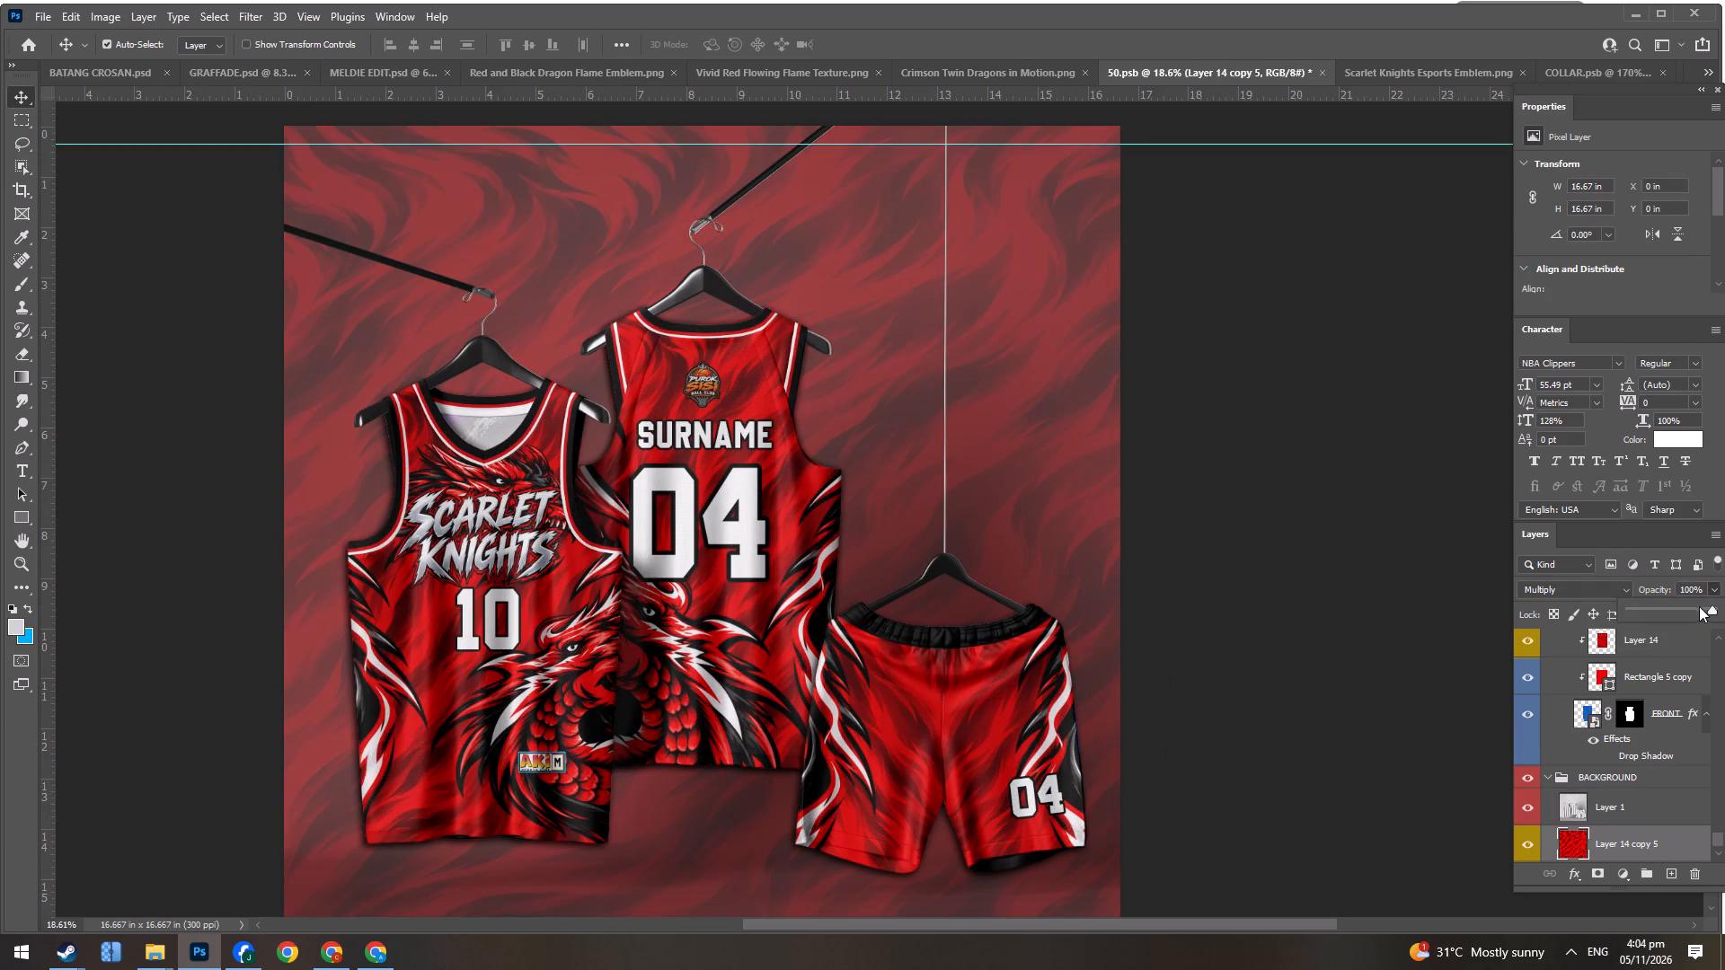
pyautogui.click(1698, 607)
pyautogui.keyDown('alt'); pyautogui.scroll(-4, 1006, 603); pyautogui.keyUp('alt')
pyautogui.keyDown('alt'); pyautogui.scroll(3, 904, 588); pyautogui.keyUp('alt')
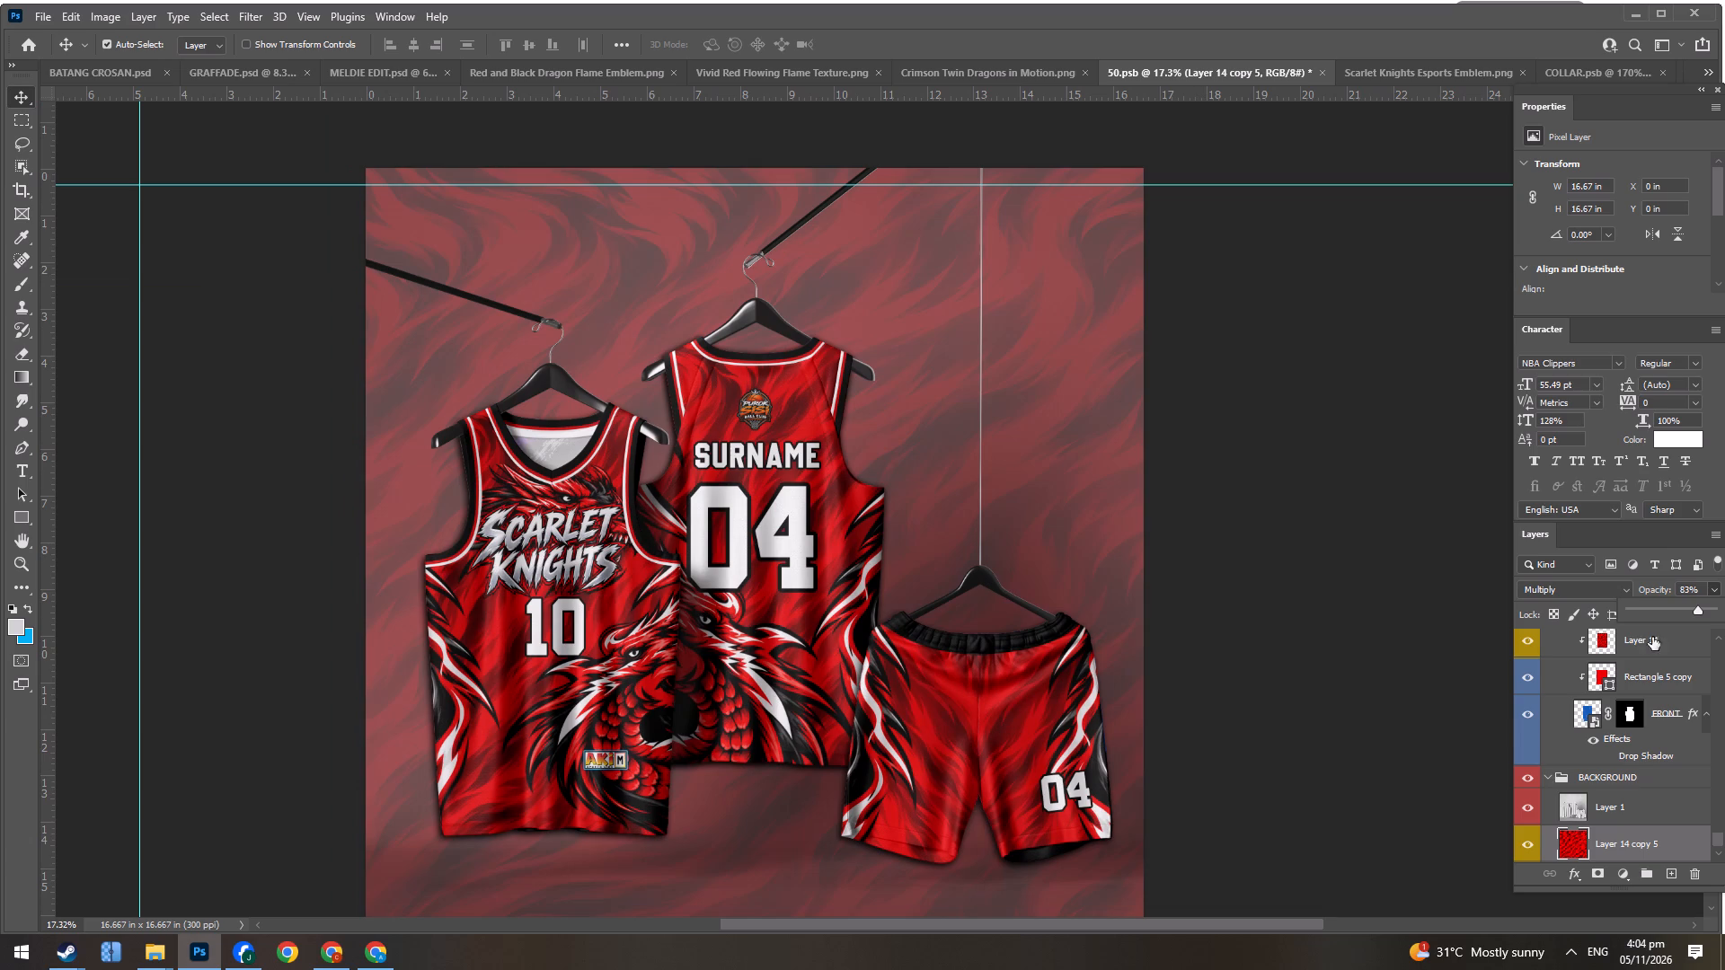
pyautogui.click(1717, 590)
pyautogui.click(1717, 594)
pyautogui.click(1707, 608)
pyautogui.keyDown('alt'); pyautogui.scroll(-4, 1105, 588); pyautogui.keyUp('alt')
pyautogui.keyDown('alt'); pyautogui.scroll(4, 893, 586); pyautogui.keyUp('alt')
pyautogui.scroll(-5, 887, 582)
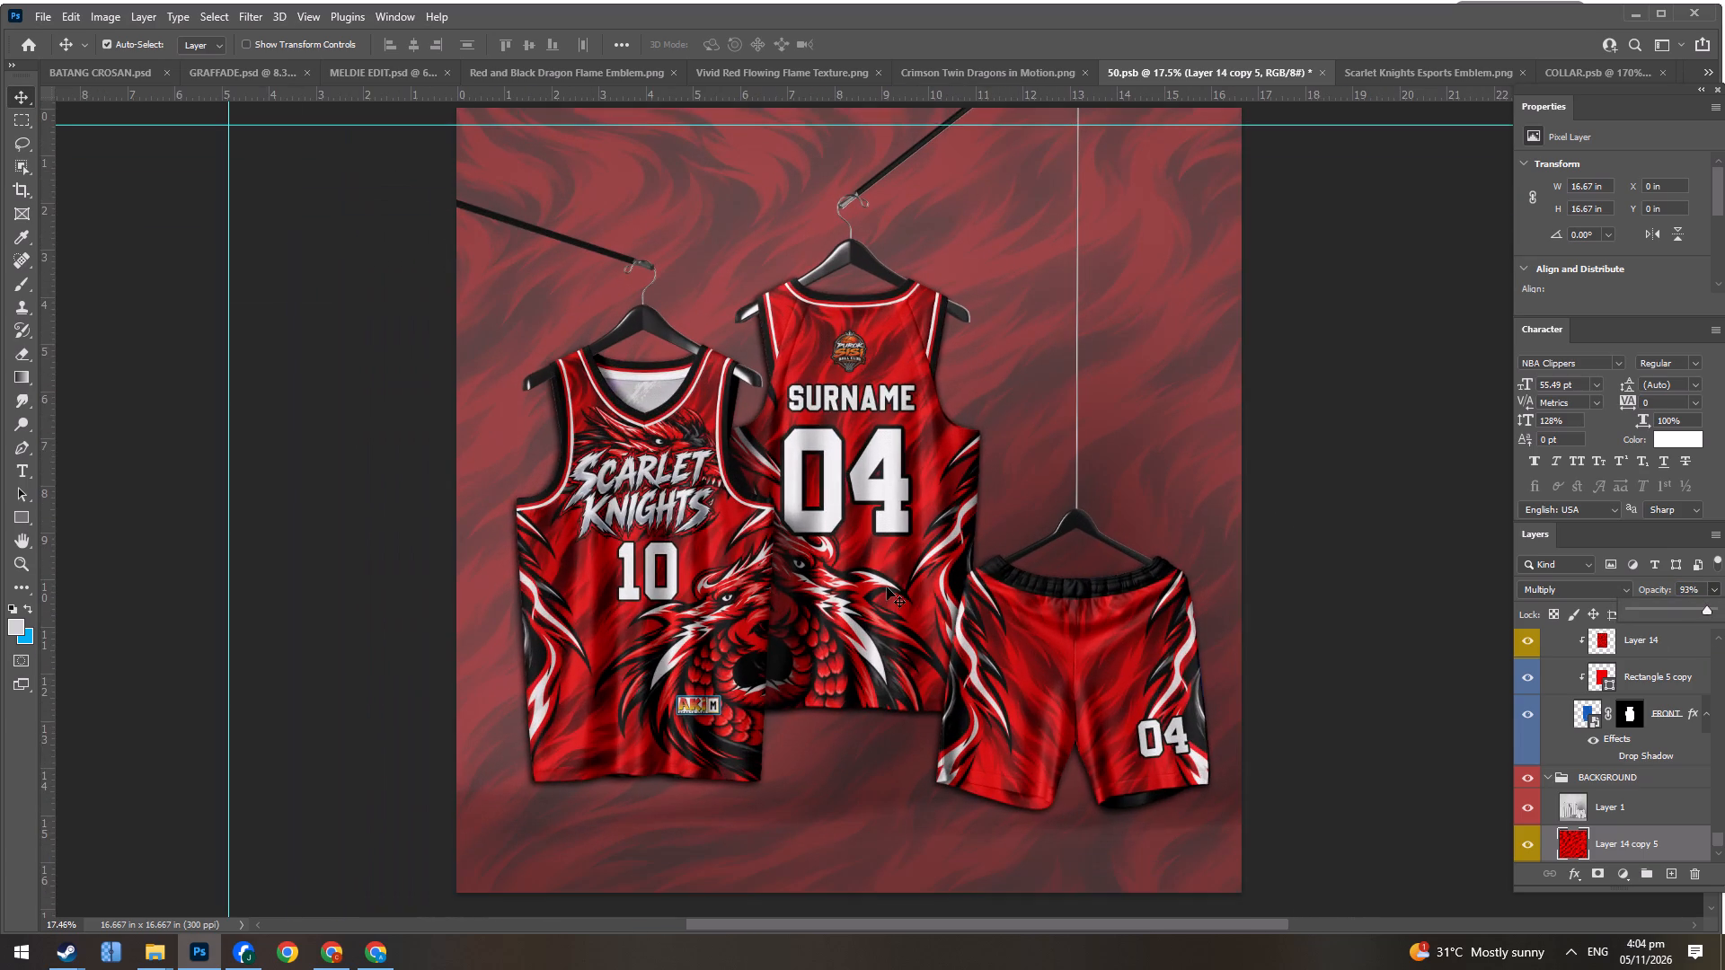
pyautogui.keyDown('alt'); pyautogui.scroll(3, 879, 595); pyautogui.keyUp('alt')
pyautogui.keyDown('alt'); pyautogui.scroll(-5, 875, 592); pyautogui.keyUp('alt')
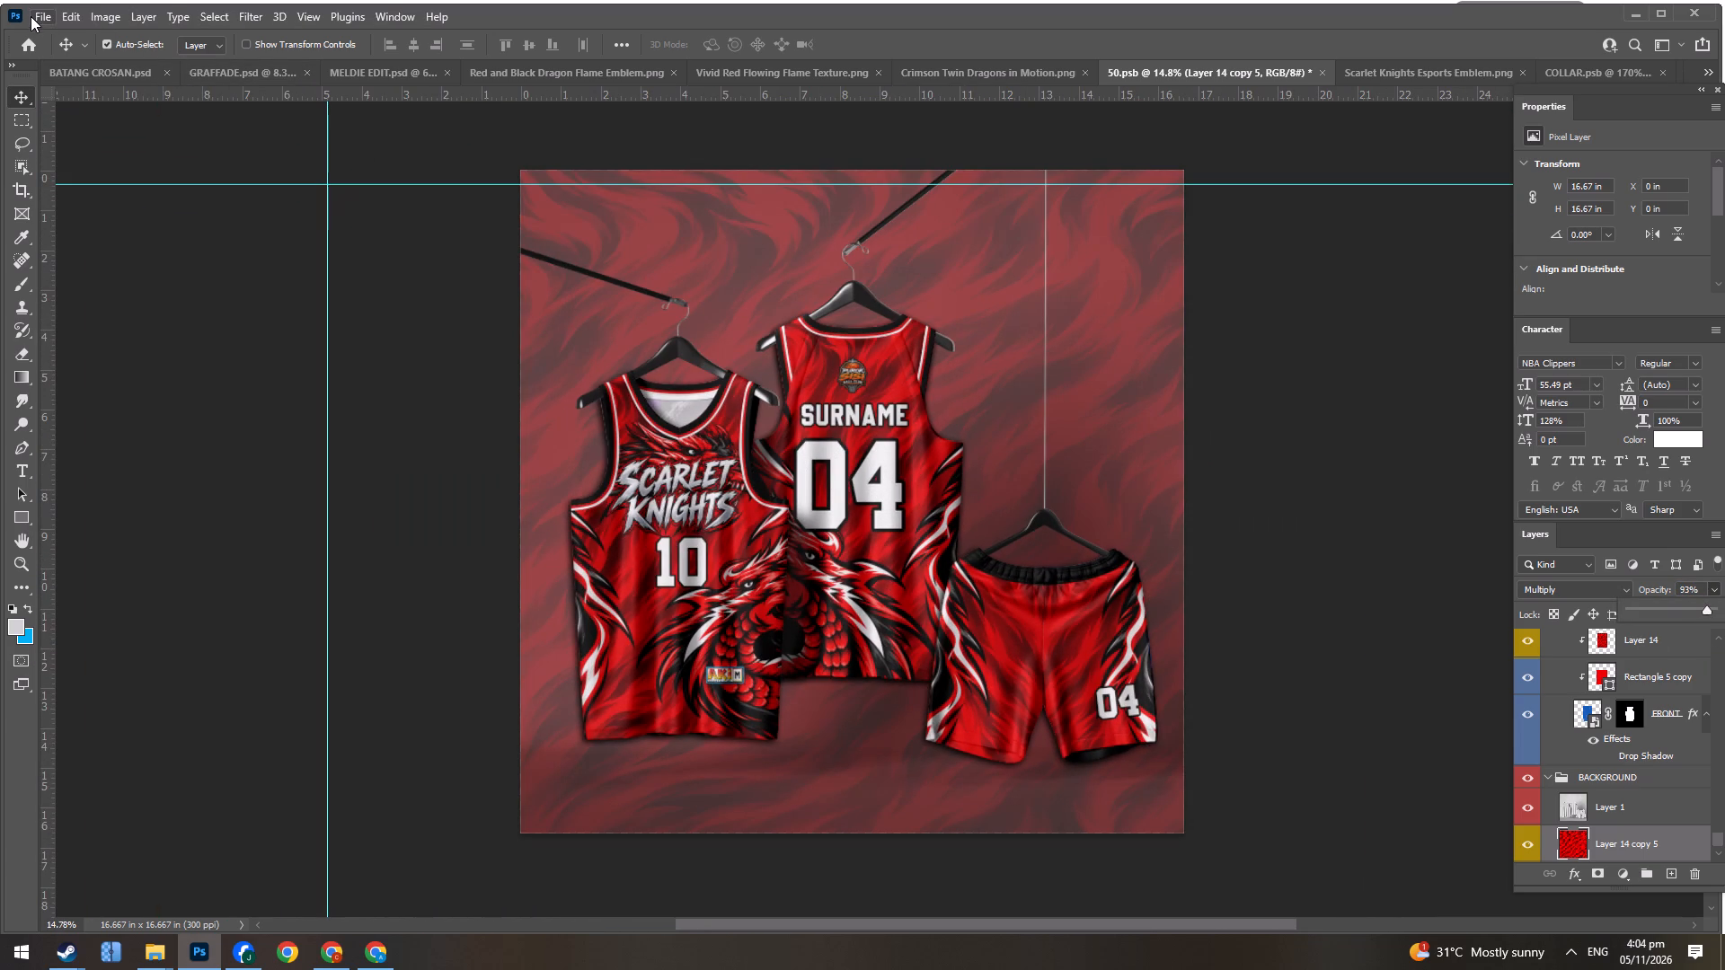
# Change the large number on the back jersey to 10.
pyautogui.keyDown('alt'); pyautogui.scroll(4, 805, 449); pyautogui.keyUp('alt')
pyautogui.doubleClick(862, 455)
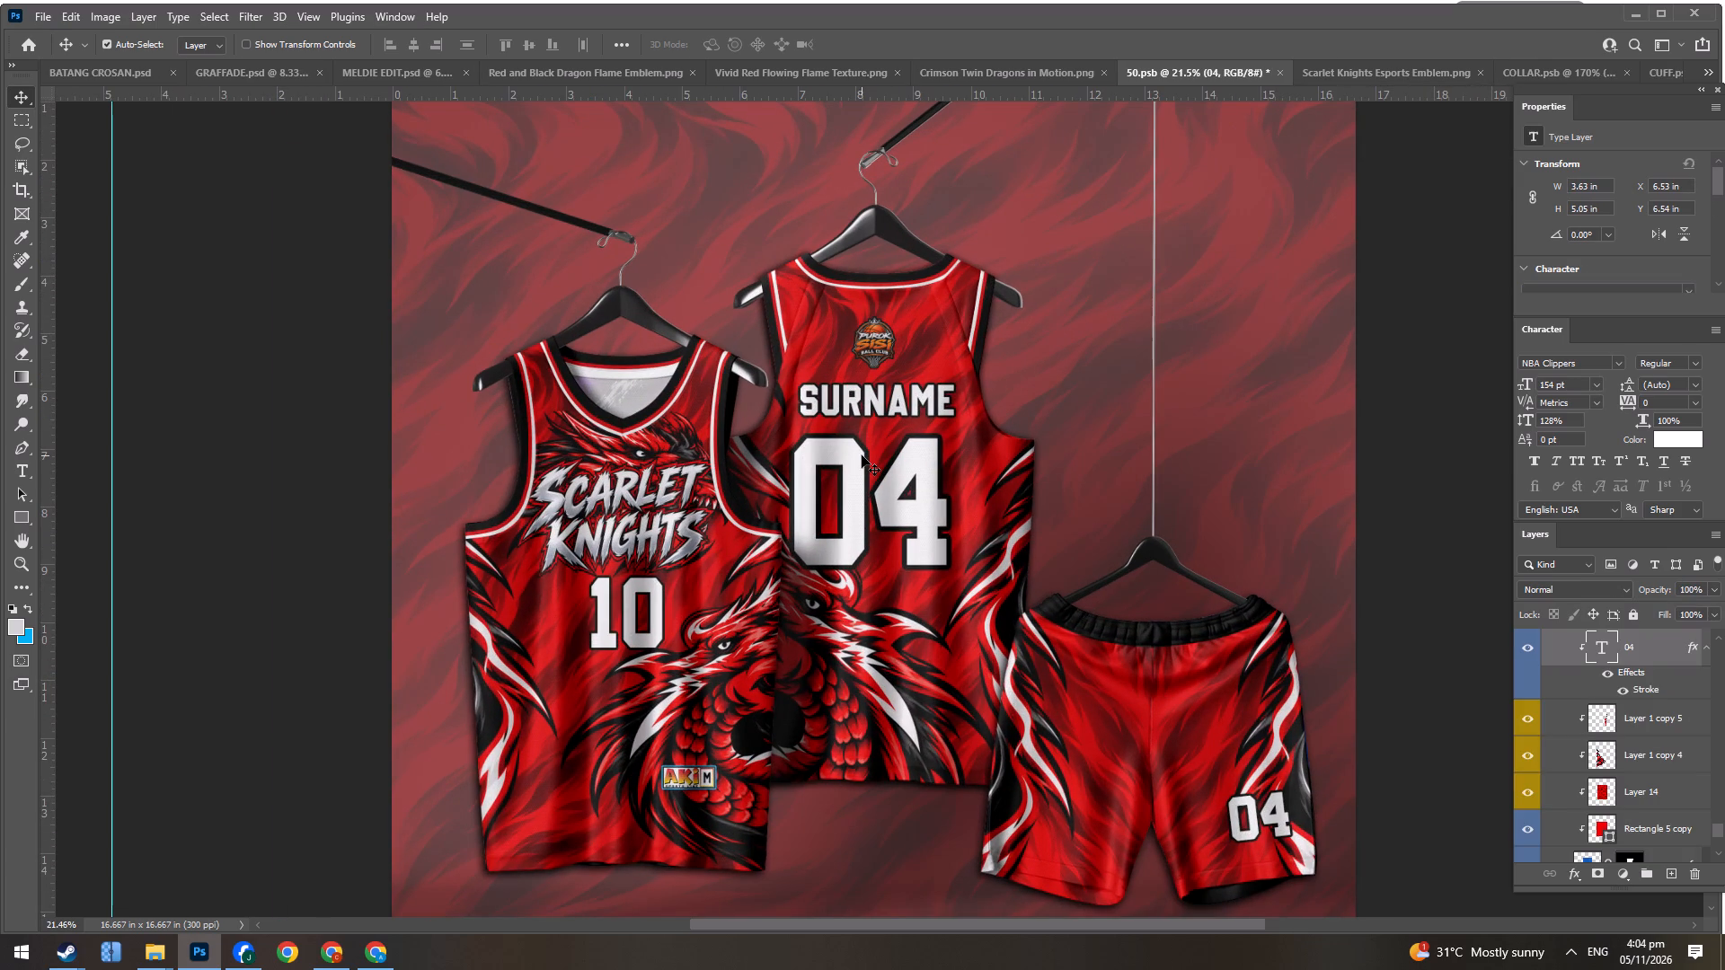
pyautogui.doubleClick(1607, 649)
pyautogui.write('10')
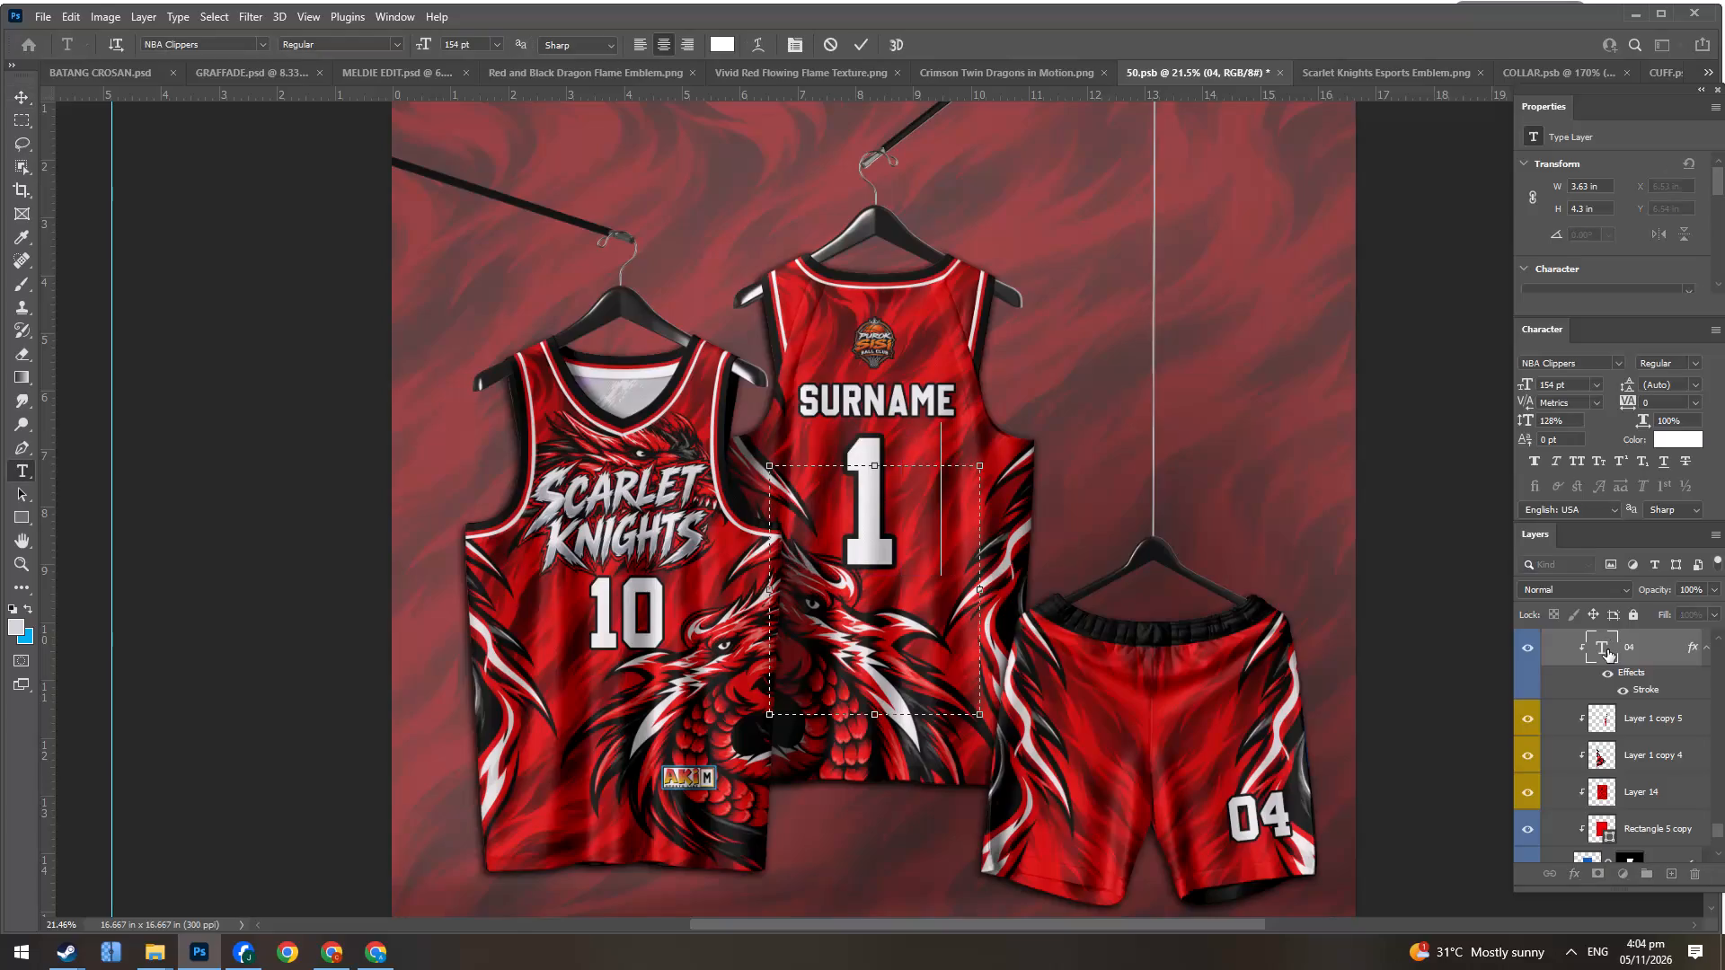
pyautogui.press('Return')
# Set the back jersey number's tracking to 20 and its font size to 168 pt.
pyautogui.doubleClick(1602, 650)
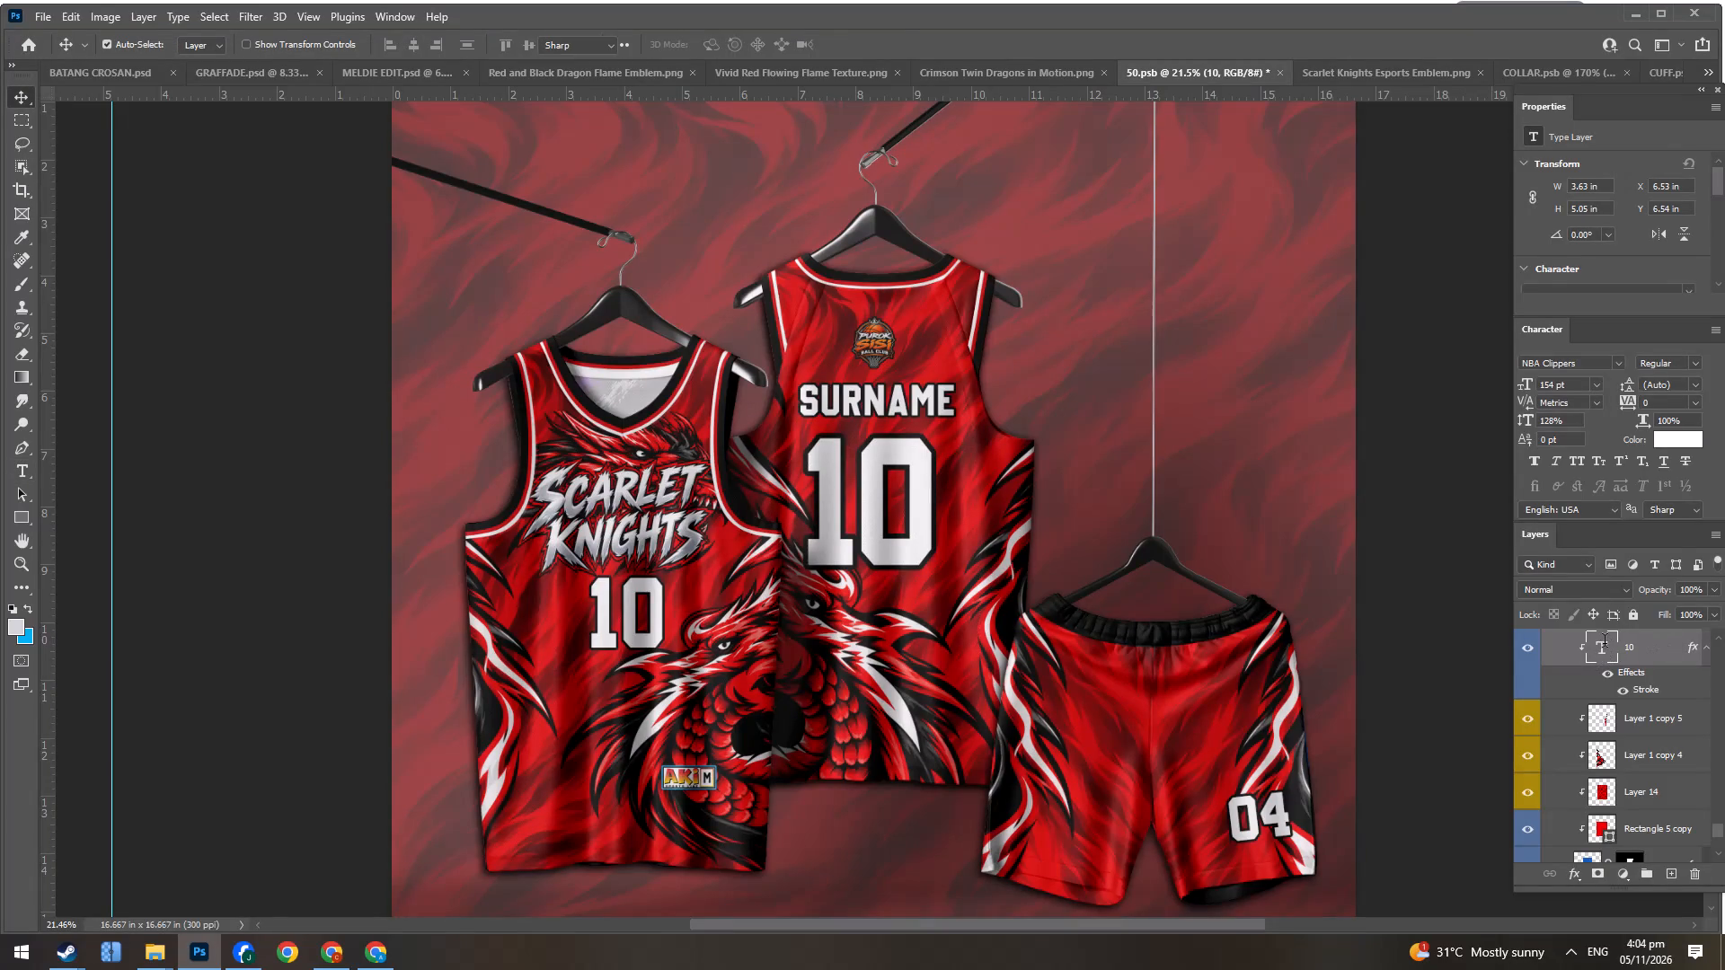
pyautogui.click(1670, 405)
pyautogui.press('Up')
pyautogui.press('Up')
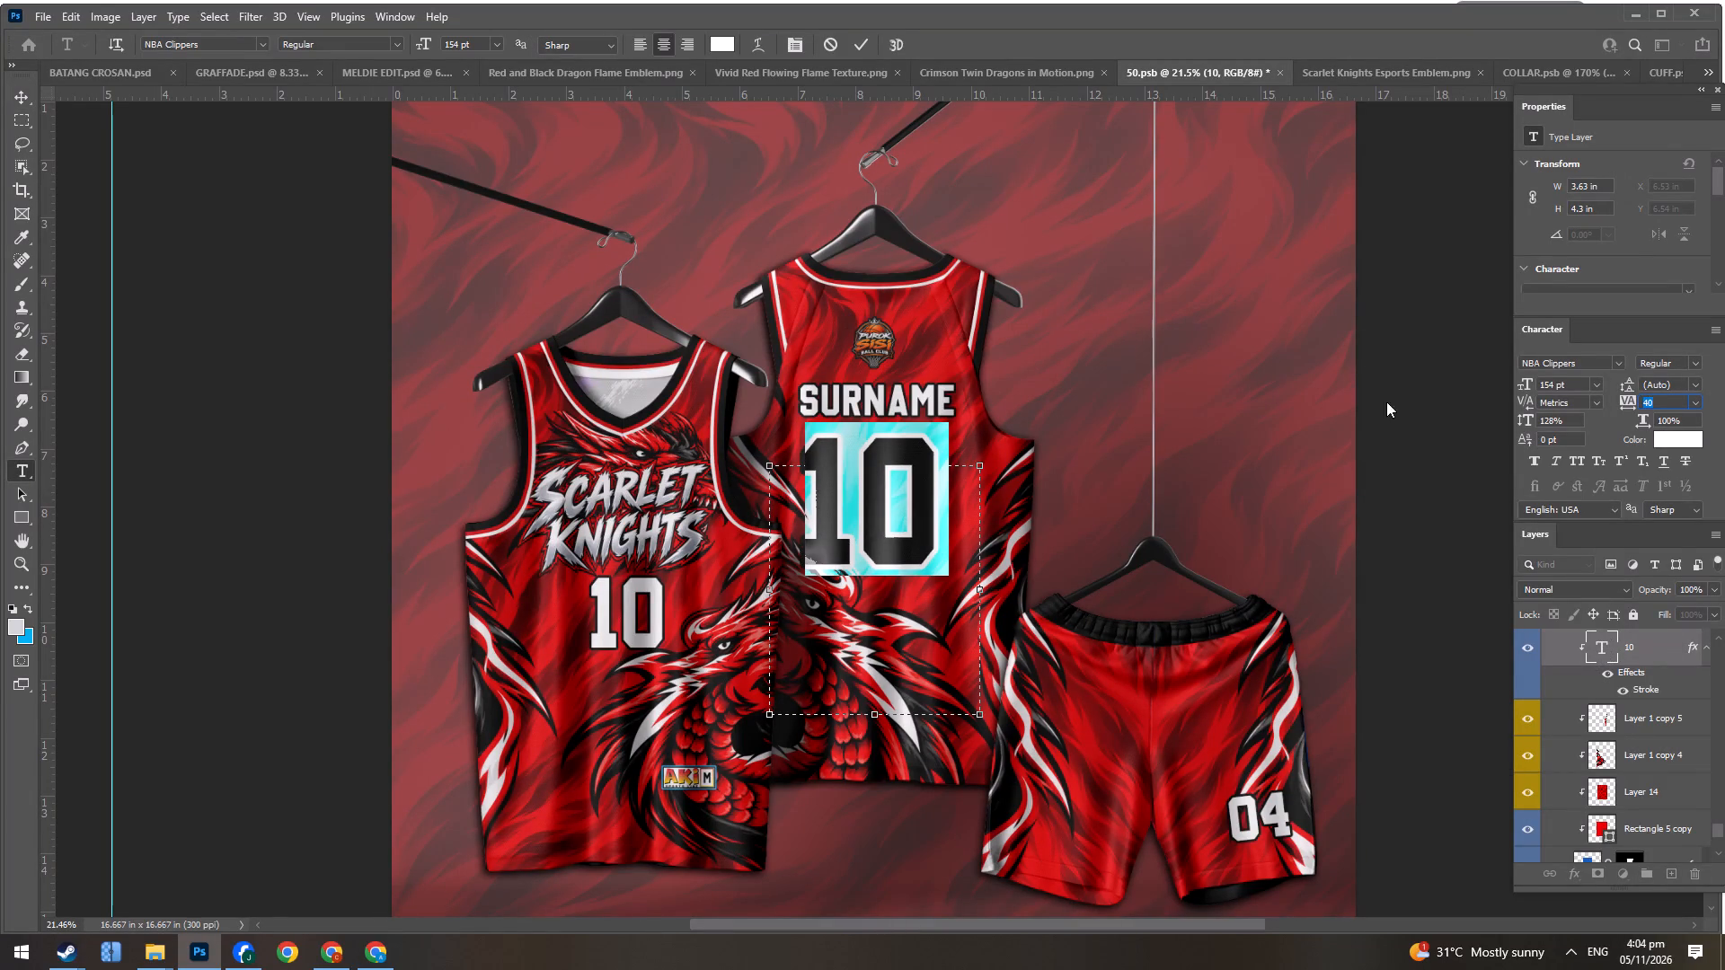
pyautogui.press('Down')
pyautogui.moveTo(1529, 384); pyautogui.dragTo(1542, 384)
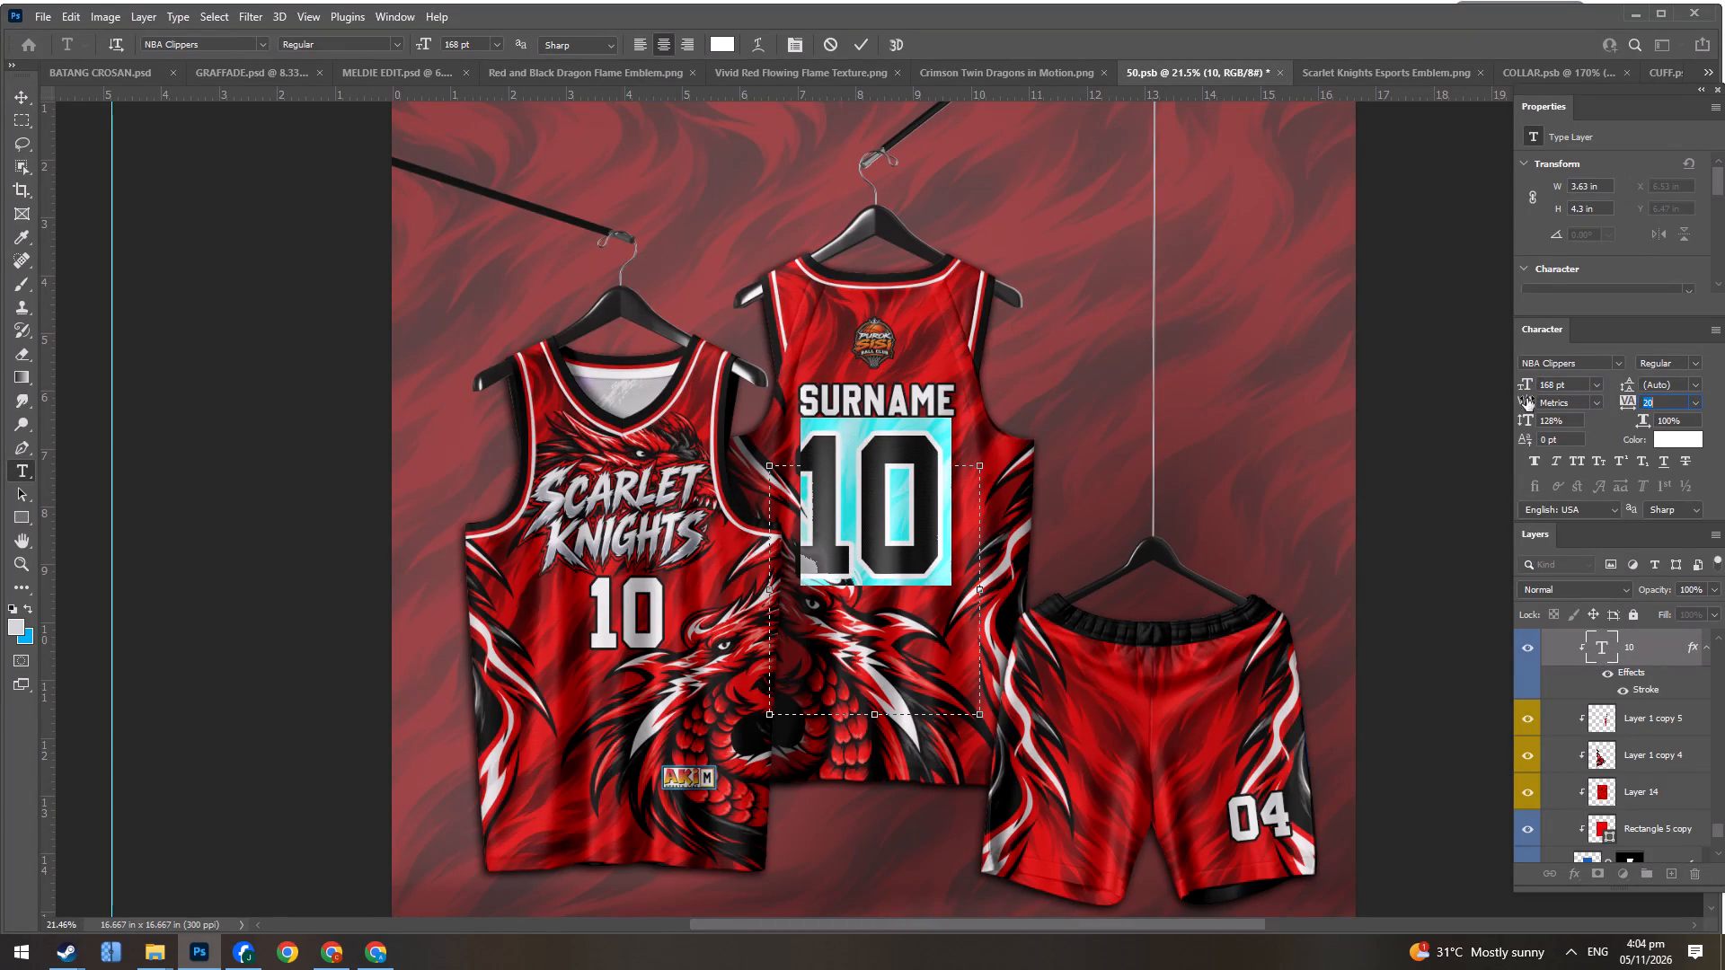
pyautogui.press('Return')
pyautogui.press('Return')
# Recentre the back jersey number under the surname, shifting it to about X 6.69 in, Y 6.58 in.
pyautogui.keyDown('alt'); pyautogui.scroll(2, 955, 423); pyautogui.keyUp('alt')
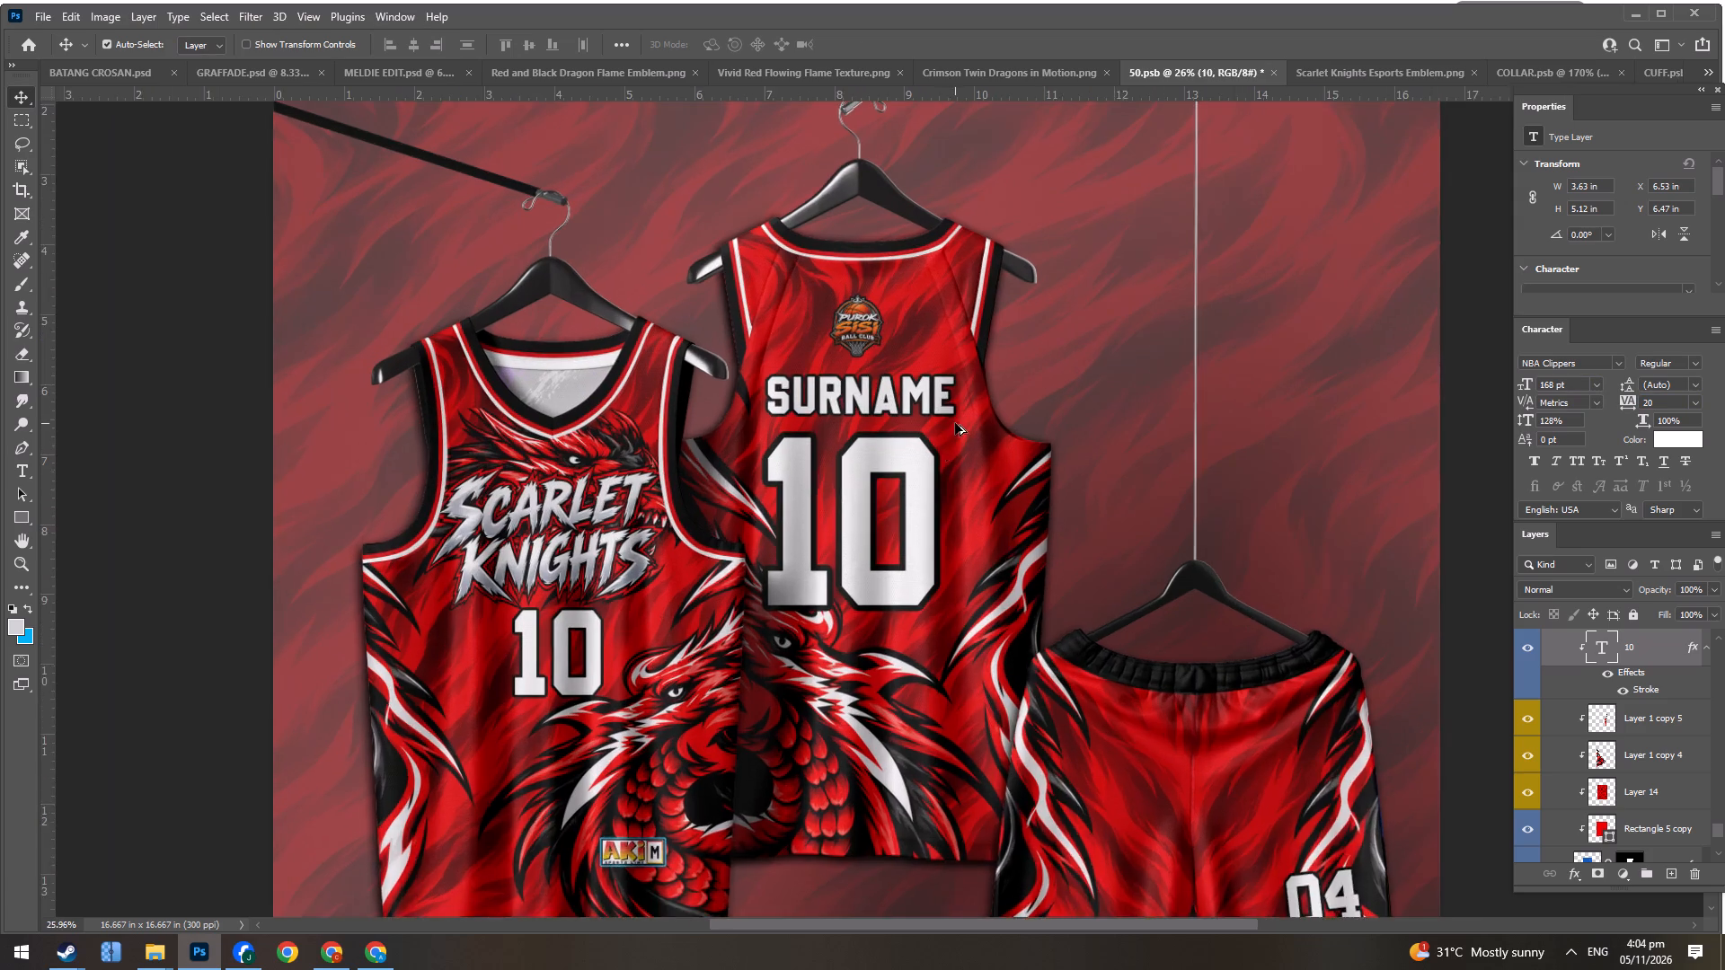
pyautogui.keyDown('alt'); pyautogui.scroll(2, 955, 423); pyautogui.keyUp('alt')
pyautogui.moveTo(910, 519); pyautogui.dragTo(926, 521)
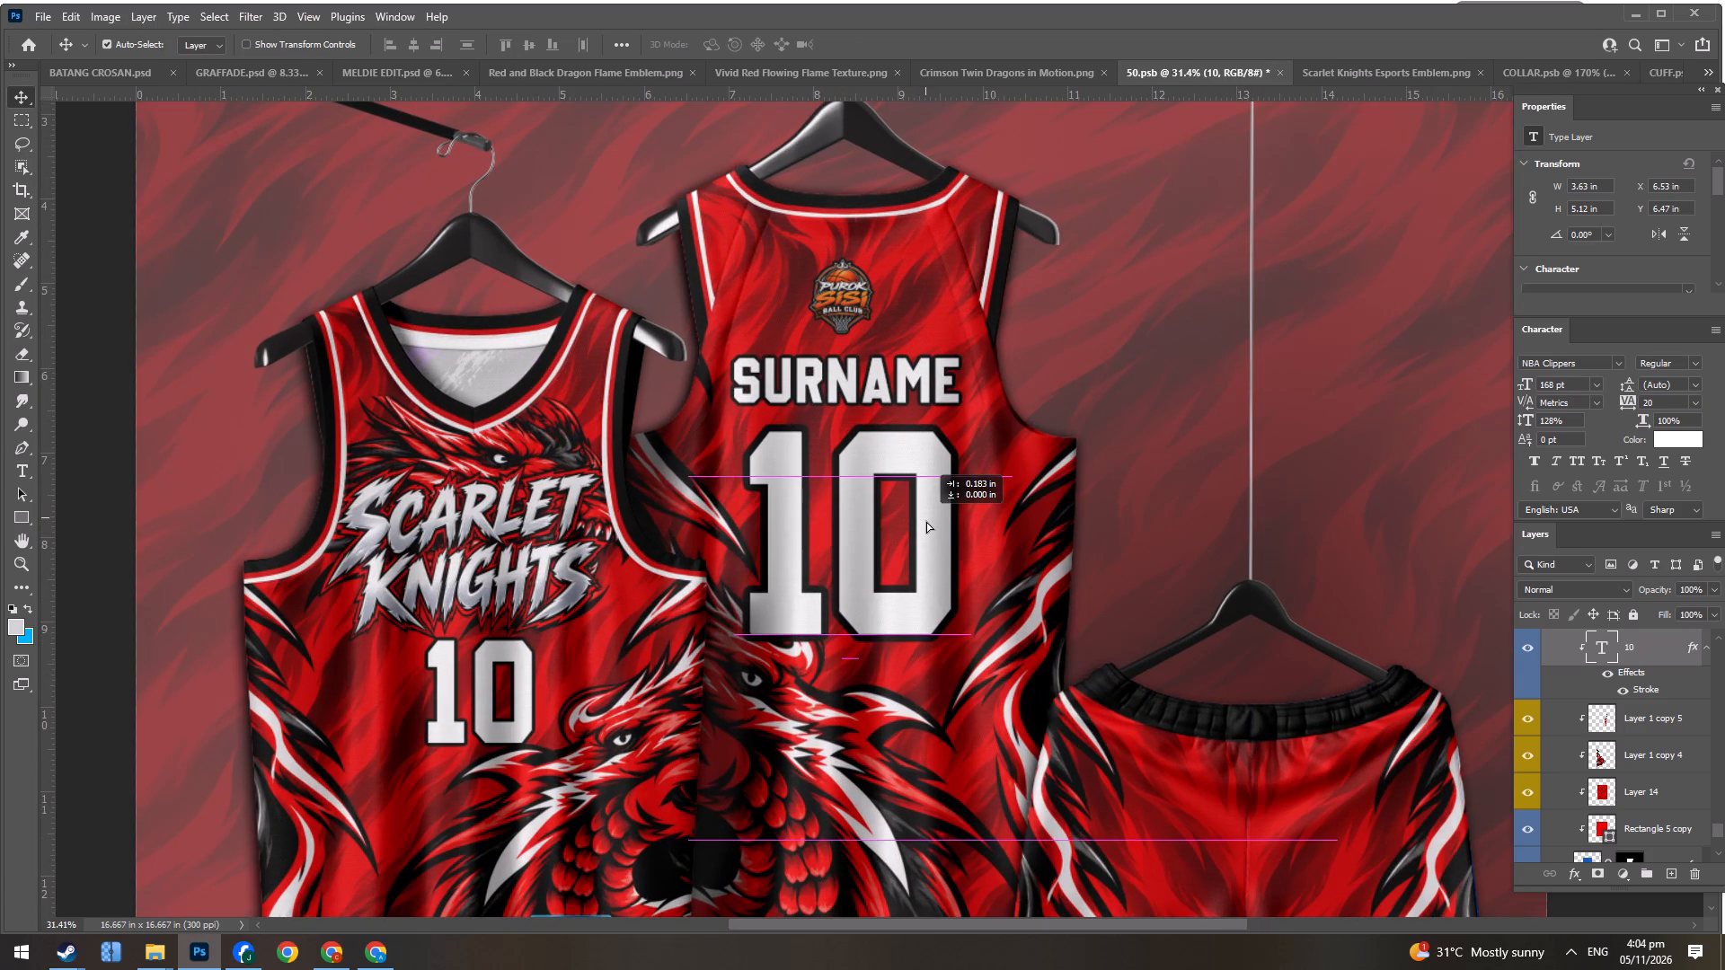
pyautogui.moveTo(926, 521); pyautogui.dragTo(921, 528)
pyautogui.keyDown('alt'); pyautogui.scroll(-15, 921, 528); pyautogui.keyUp('alt')
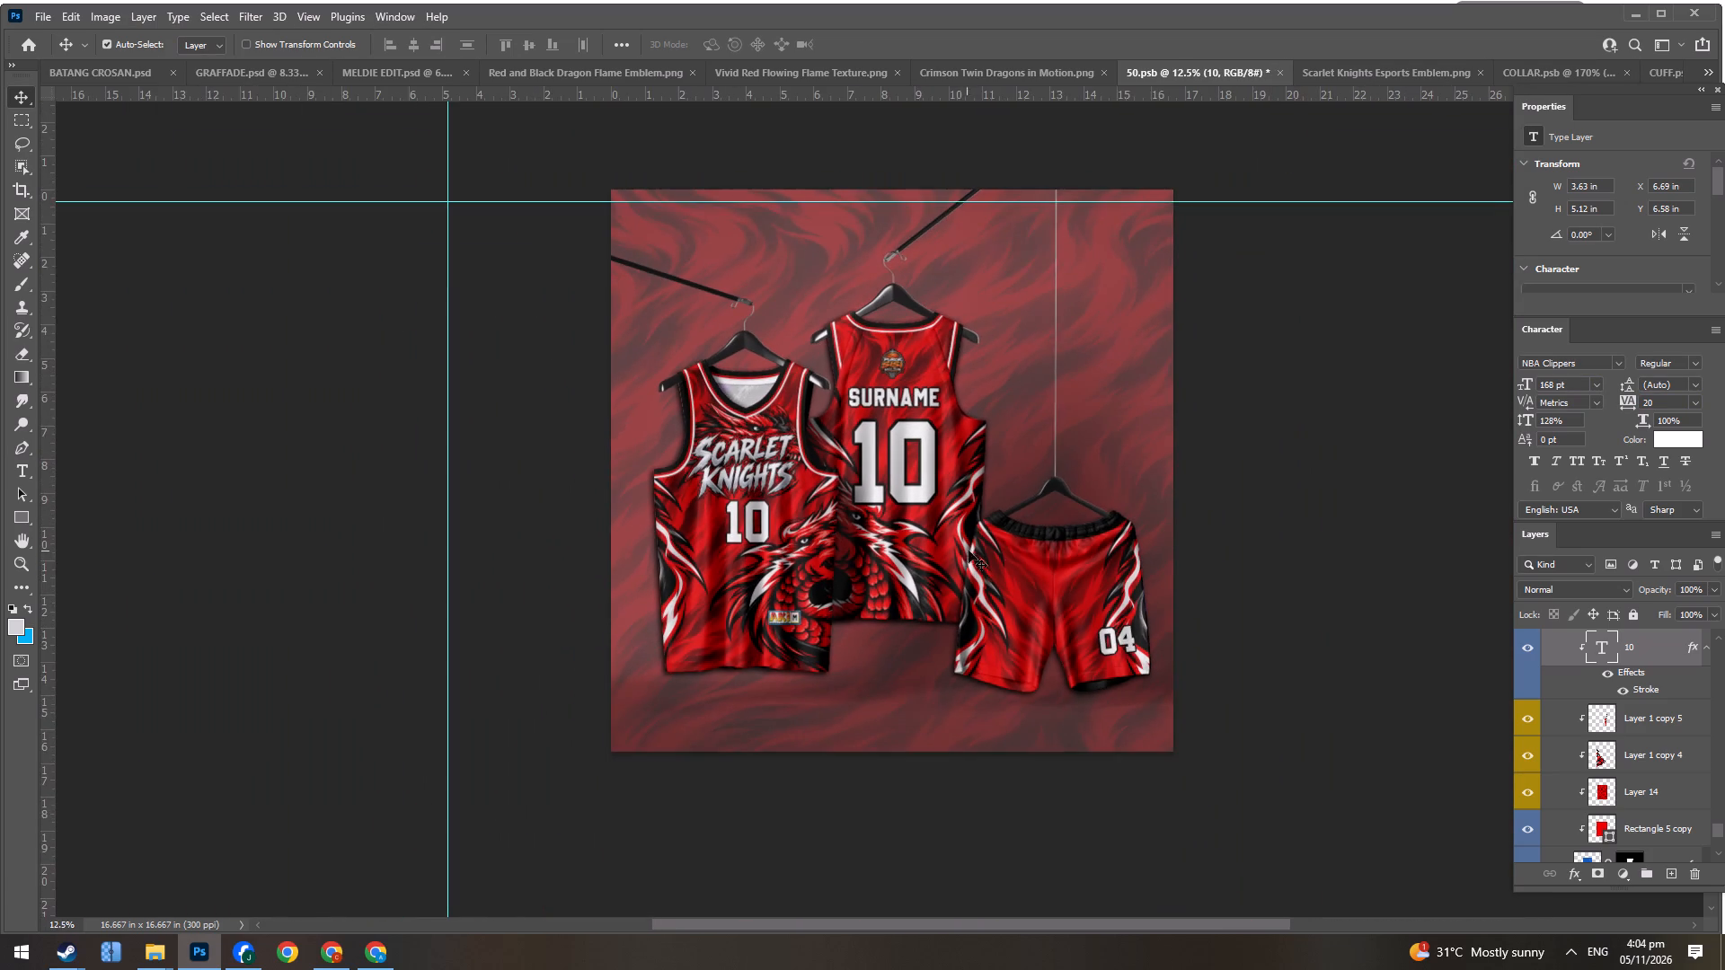
# Change the number on the shorts to 10.
pyautogui.keyDown('alt'); pyautogui.scroll(3, 1128, 623); pyautogui.keyUp('alt')
pyautogui.click(1113, 646)
pyautogui.doubleClick(1602, 636)
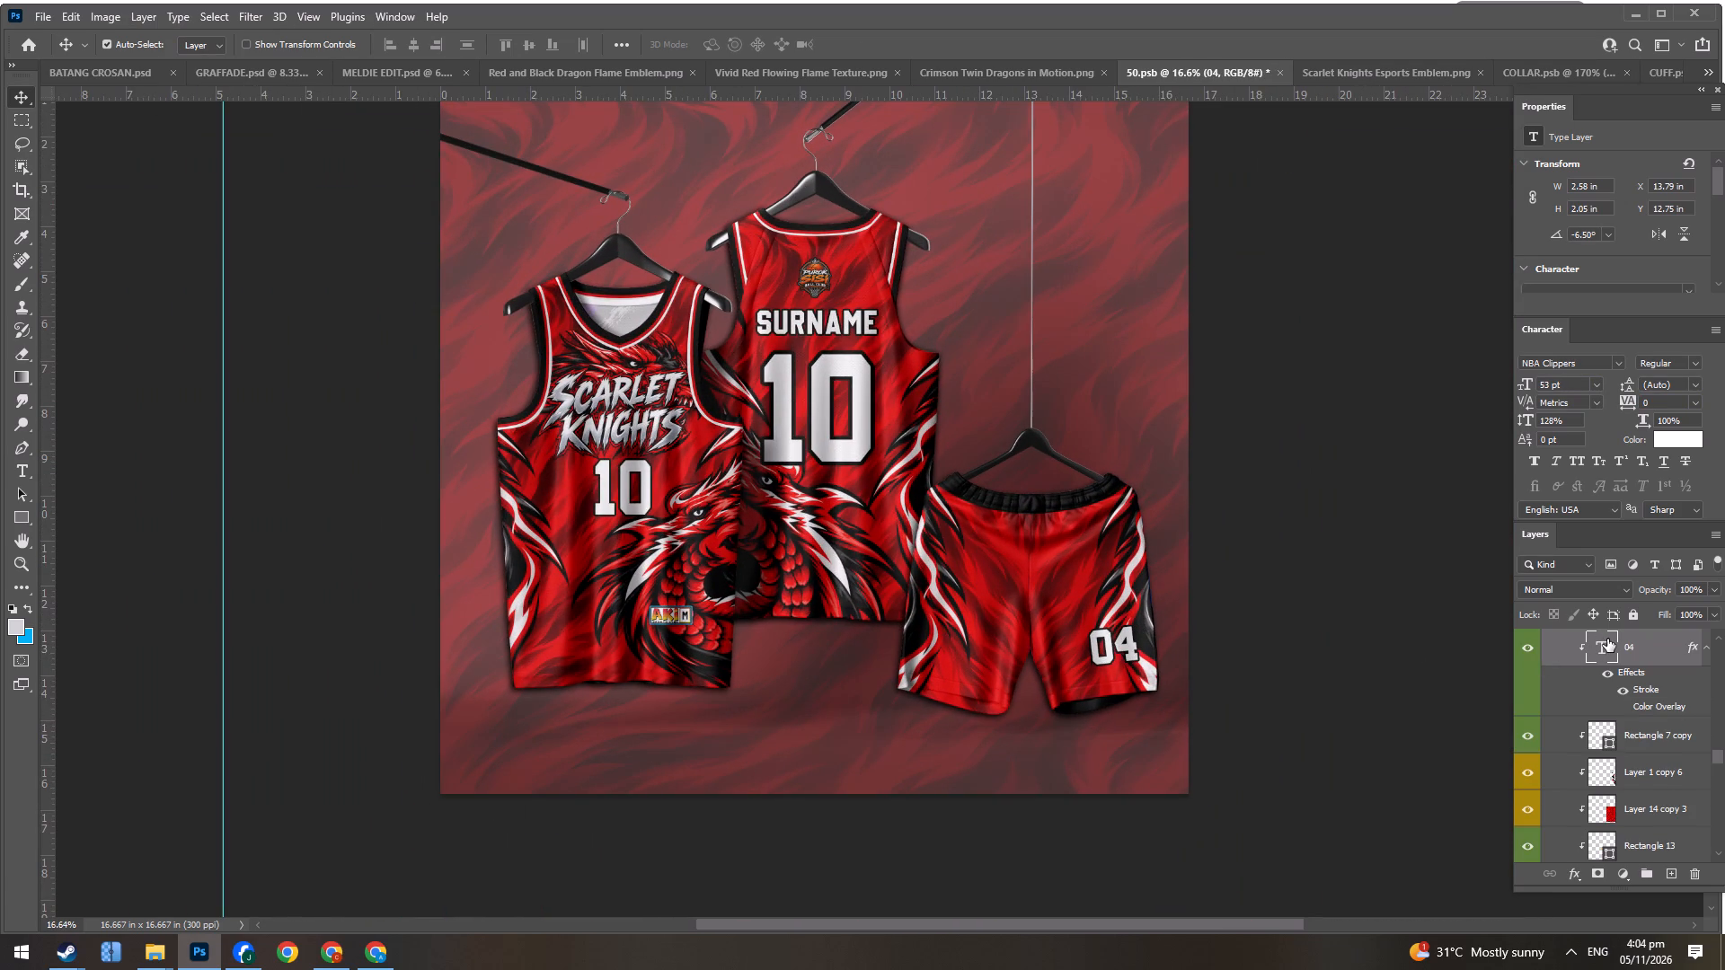
pyautogui.doubleClick(1607, 639)
pyautogui.write('10')
pyautogui.press('Return')
# Set the tracking of the shorts number to 20.
pyautogui.doubleClick(1612, 647)
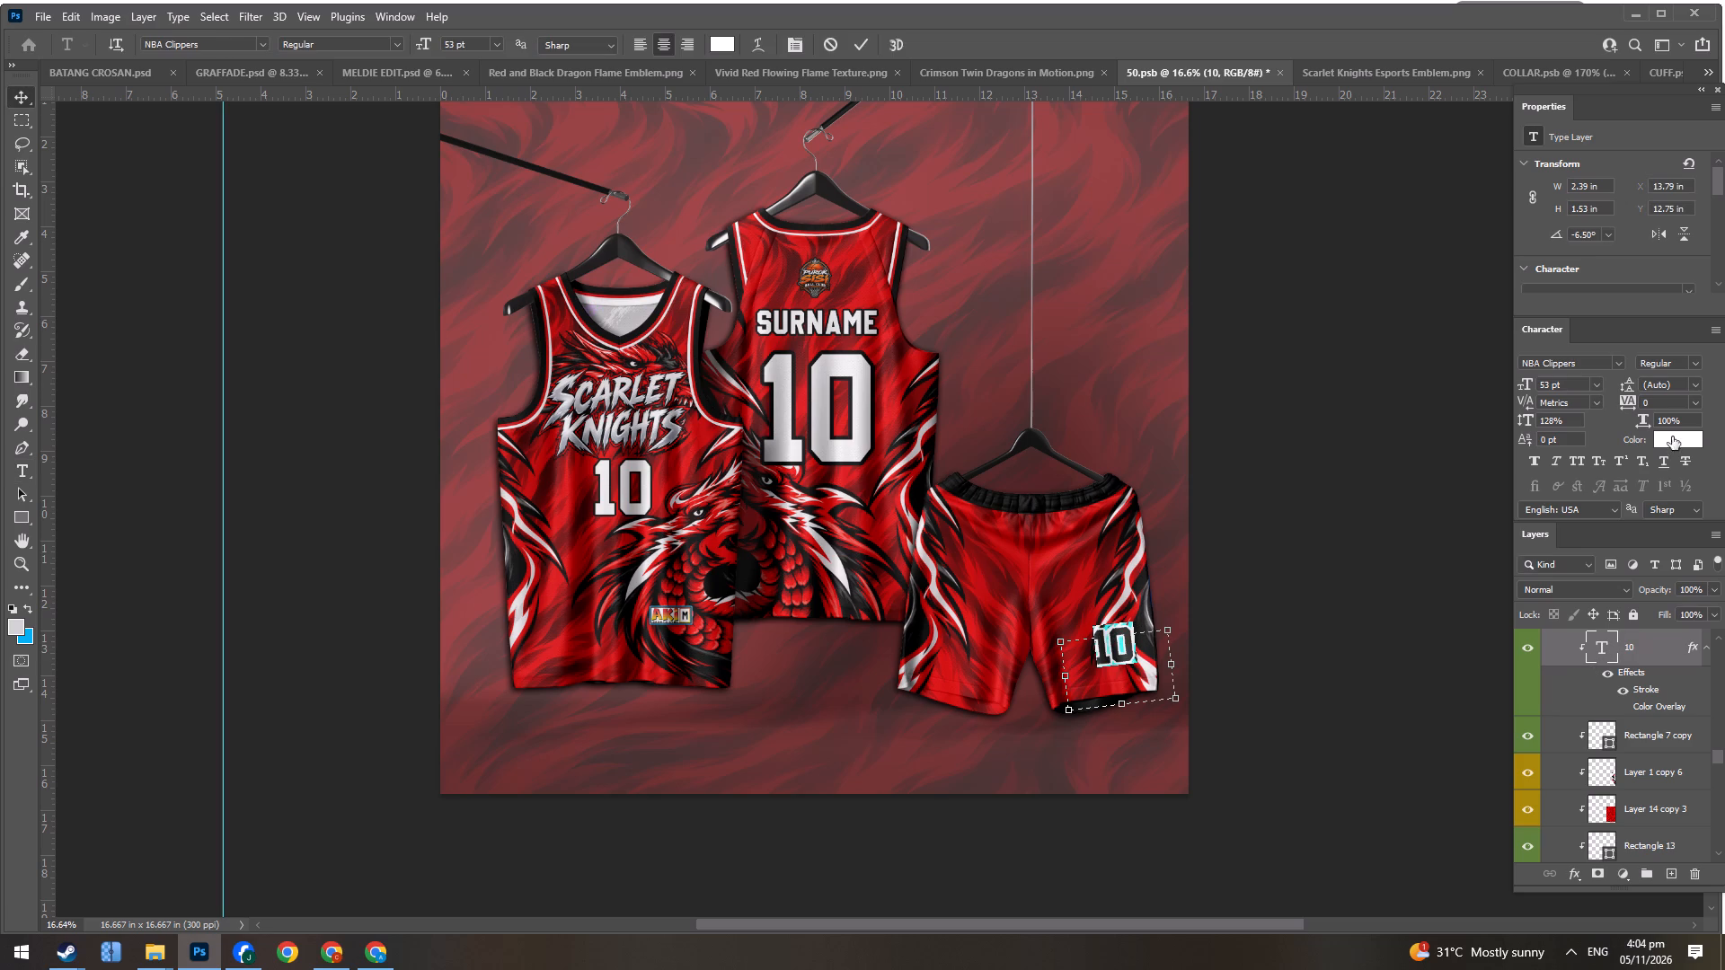
pyautogui.click(1673, 403)
pyautogui.press('Up')
pyautogui.press('Up')
pyautogui.press('Down')
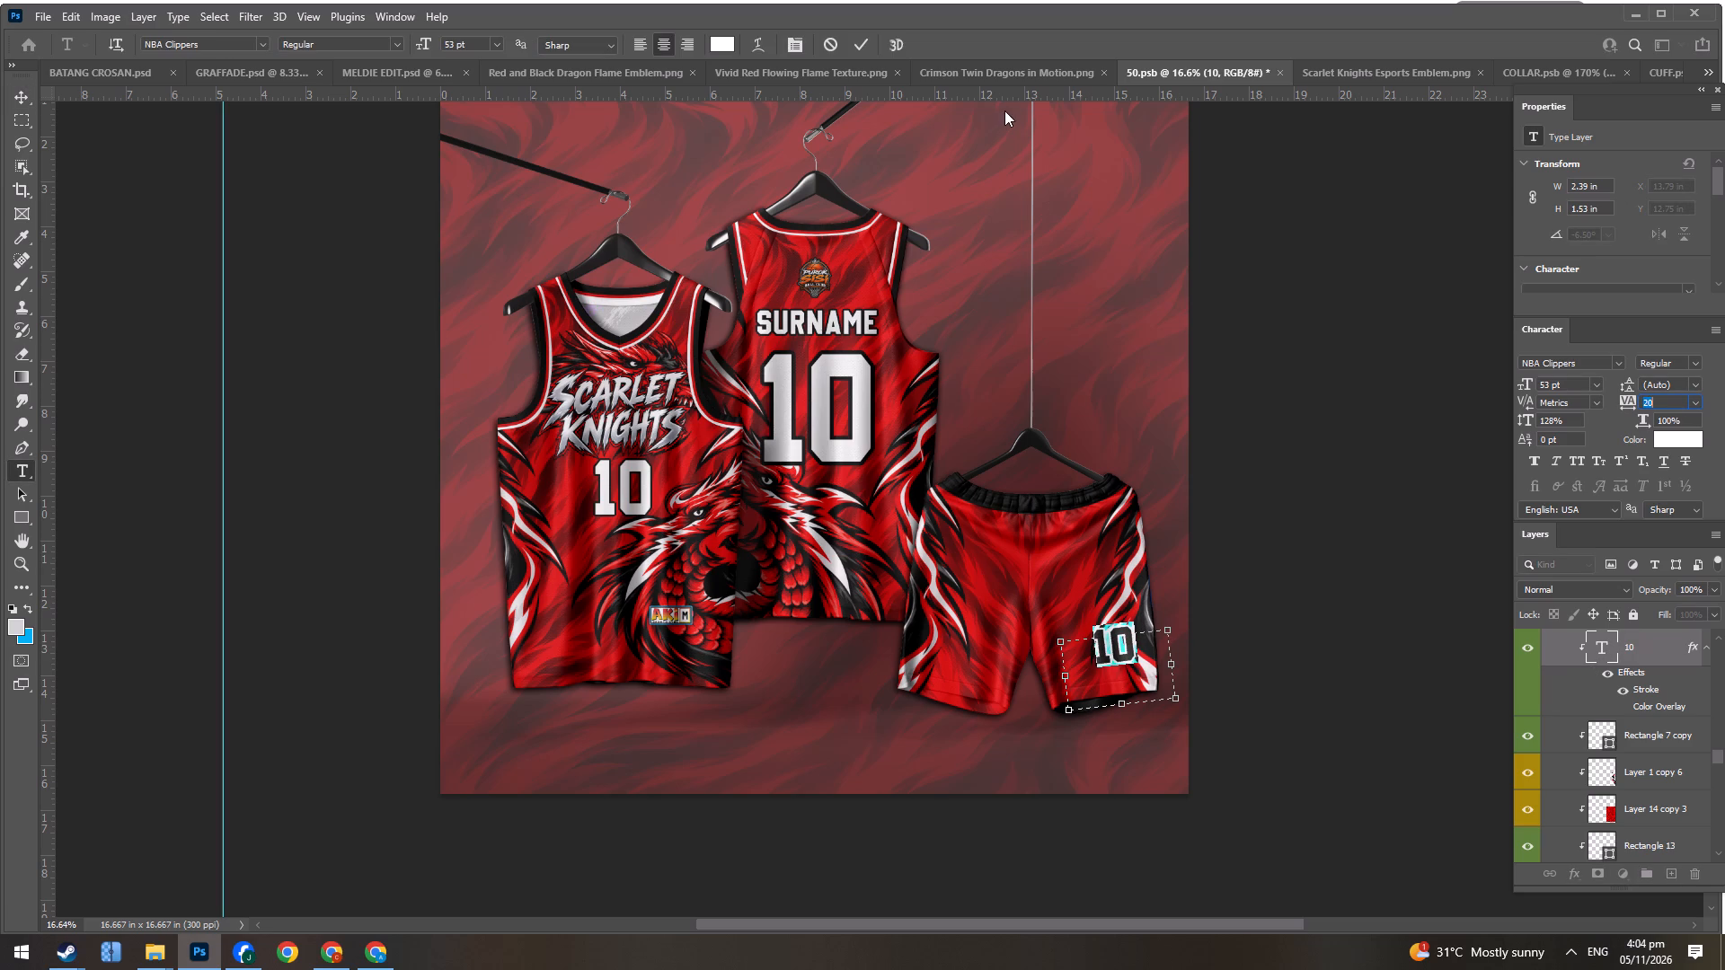
pyautogui.click(860, 41)
# Start exporting the finished uniform mockup.
pyautogui.keyDown('alt'); pyautogui.scroll(-5, 929, 357); pyautogui.keyUp('alt')
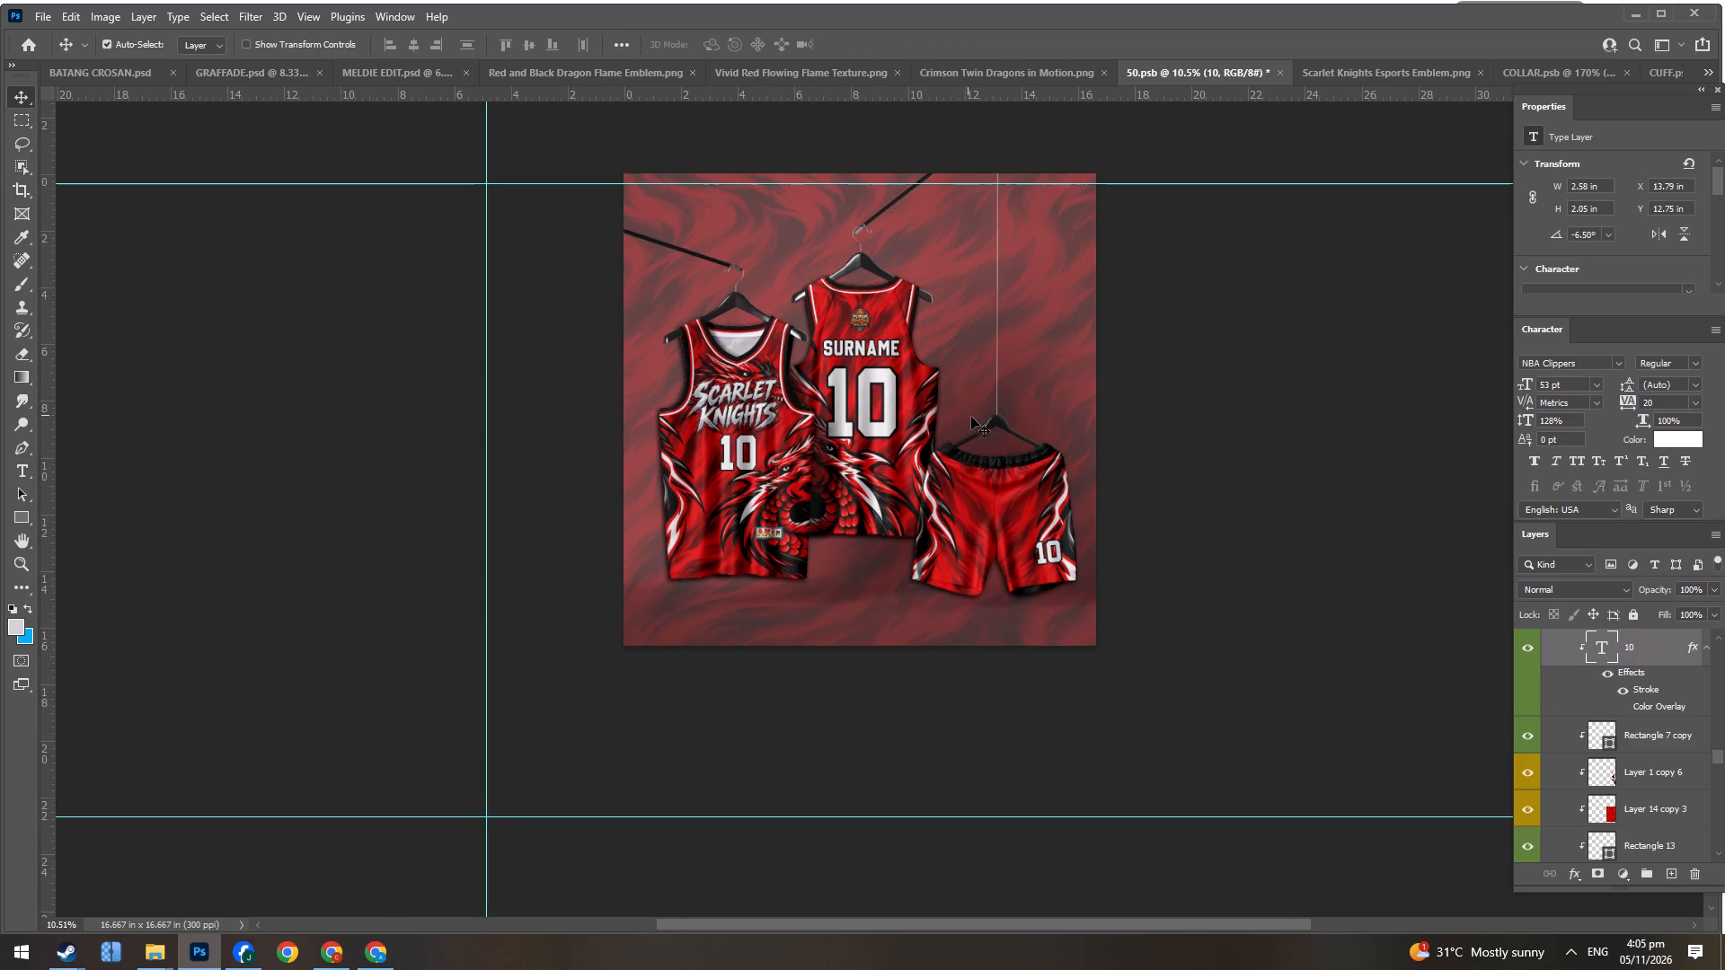
pyautogui.keyDown('alt'); pyautogui.scroll(3, 980, 420); pyautogui.keyUp('alt')
pyautogui.scroll(2, 960, 419)
pyautogui.keyDown('alt'); pyautogui.scroll(-5, 947, 410); pyautogui.keyUp('alt')
pyautogui.keyDown('alt'); pyautogui.scroll(6, 923, 386); pyautogui.keyUp('alt')
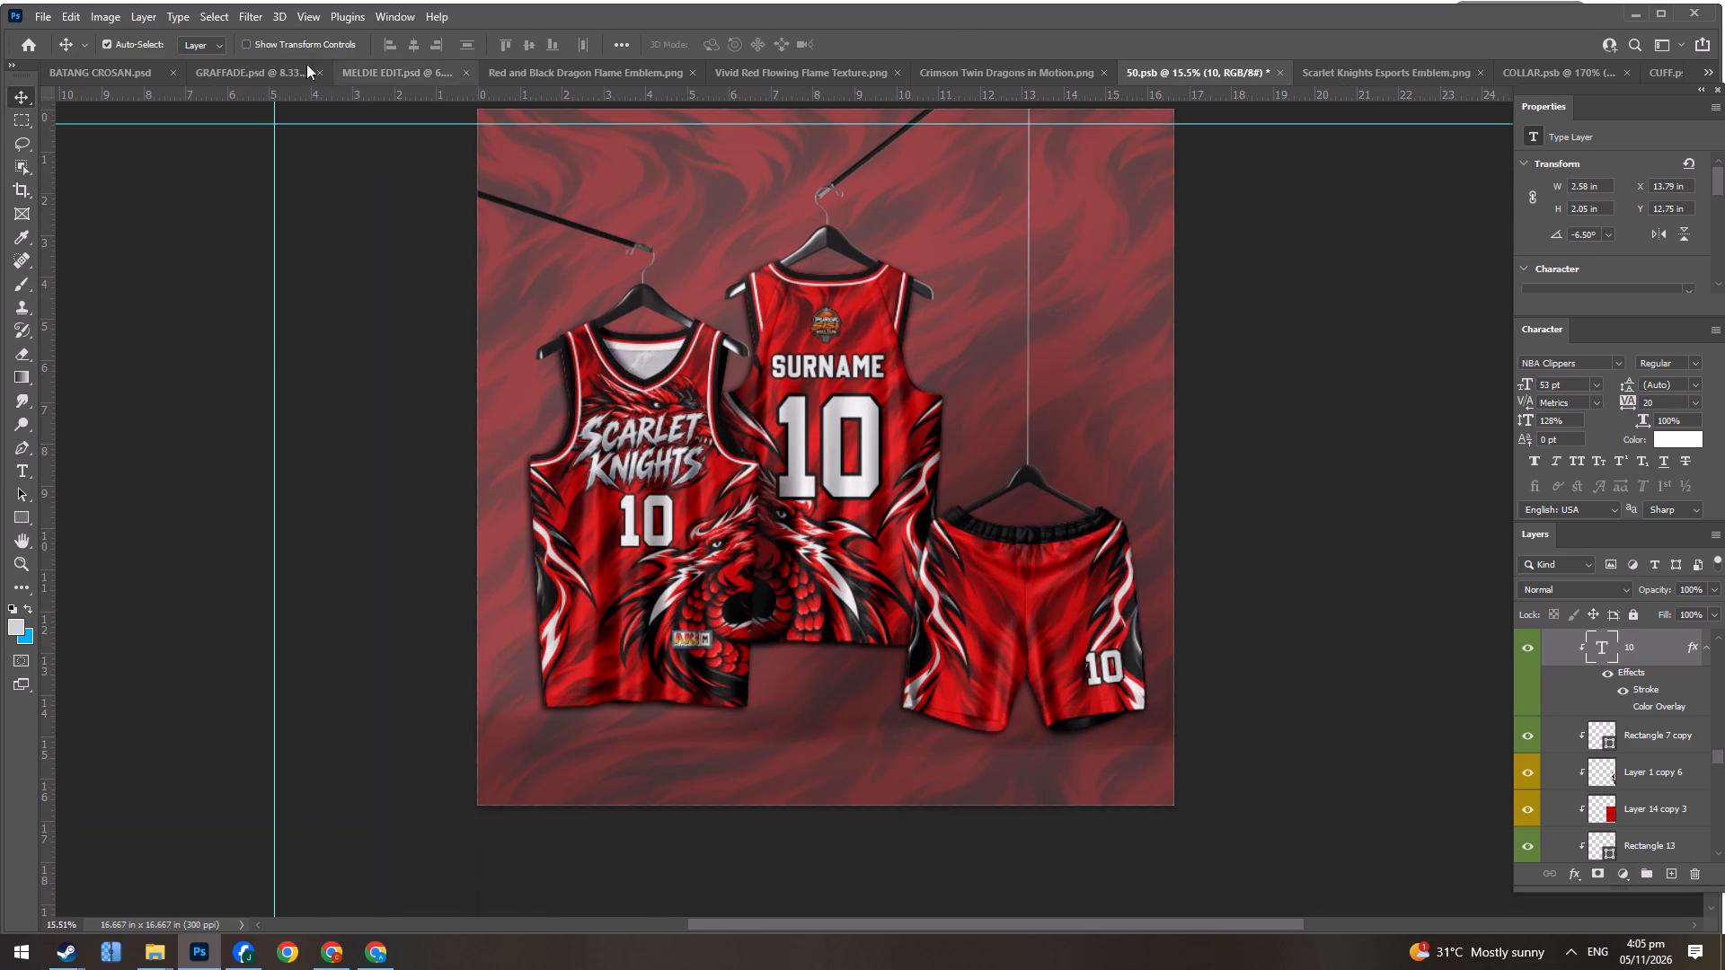
pyautogui.click(32, 10)
pyautogui.click(304, 289)
# Save the exported PNG as TULAY SCARLETS in the Mock up folder on New Volume (D:).
pyautogui.click(322, 949)
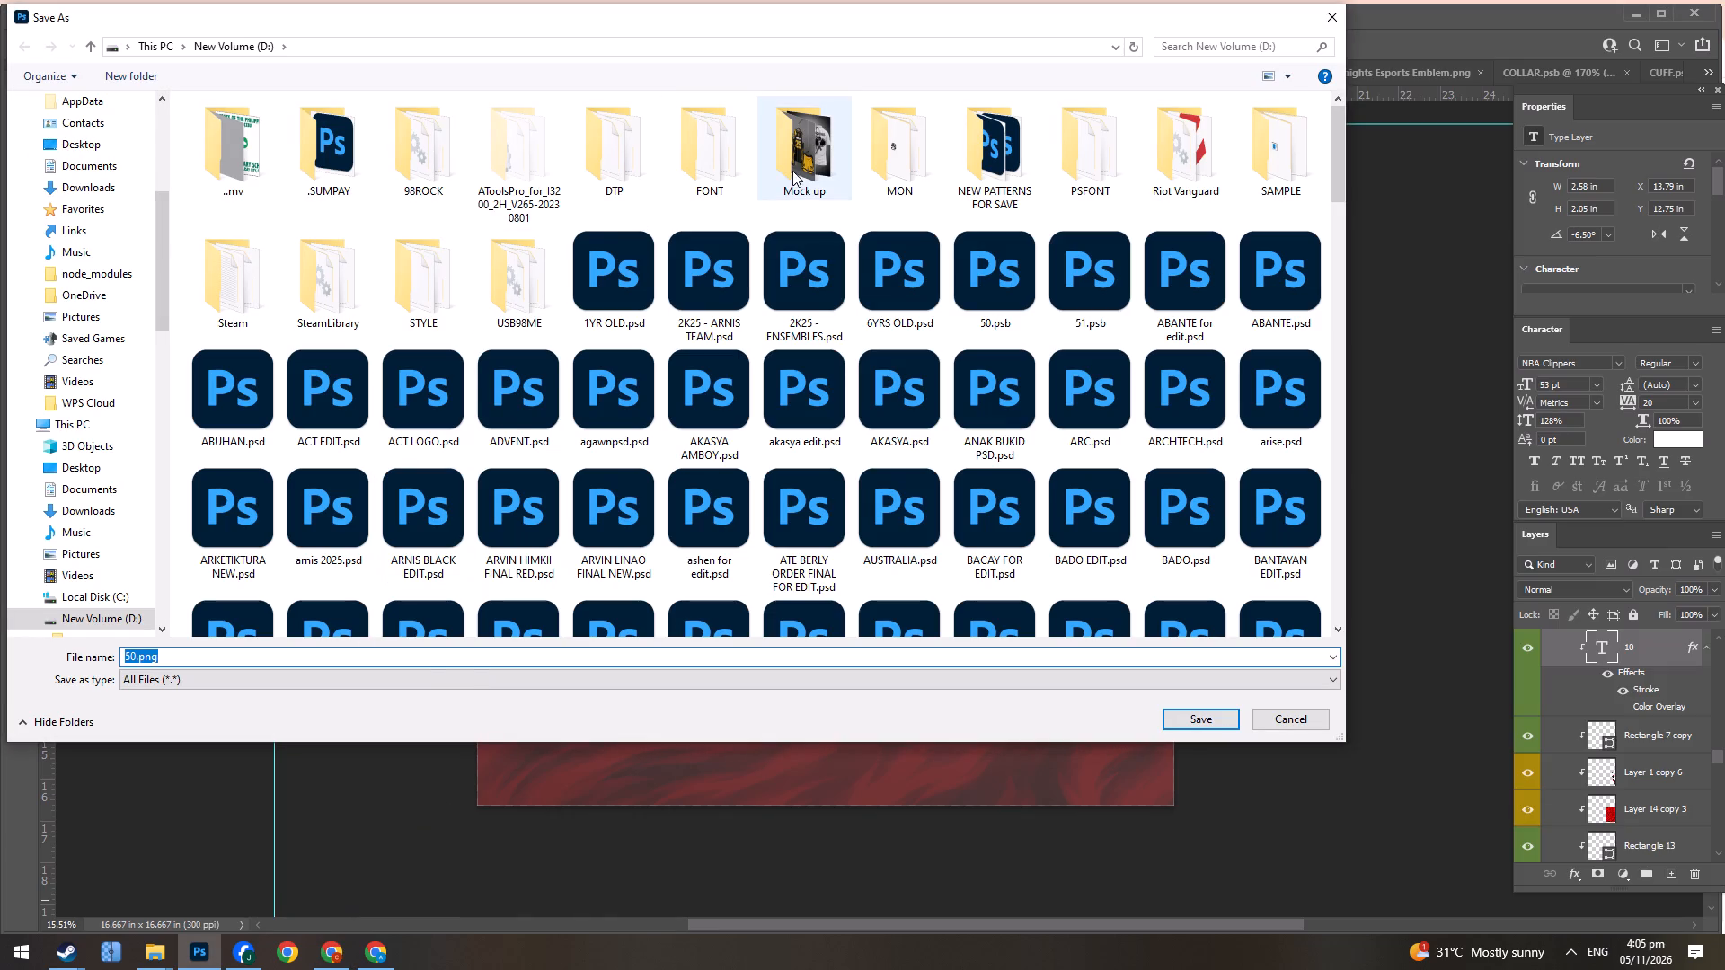
pyautogui.doubleClick(792, 171)
pyautogui.click(275, 657)
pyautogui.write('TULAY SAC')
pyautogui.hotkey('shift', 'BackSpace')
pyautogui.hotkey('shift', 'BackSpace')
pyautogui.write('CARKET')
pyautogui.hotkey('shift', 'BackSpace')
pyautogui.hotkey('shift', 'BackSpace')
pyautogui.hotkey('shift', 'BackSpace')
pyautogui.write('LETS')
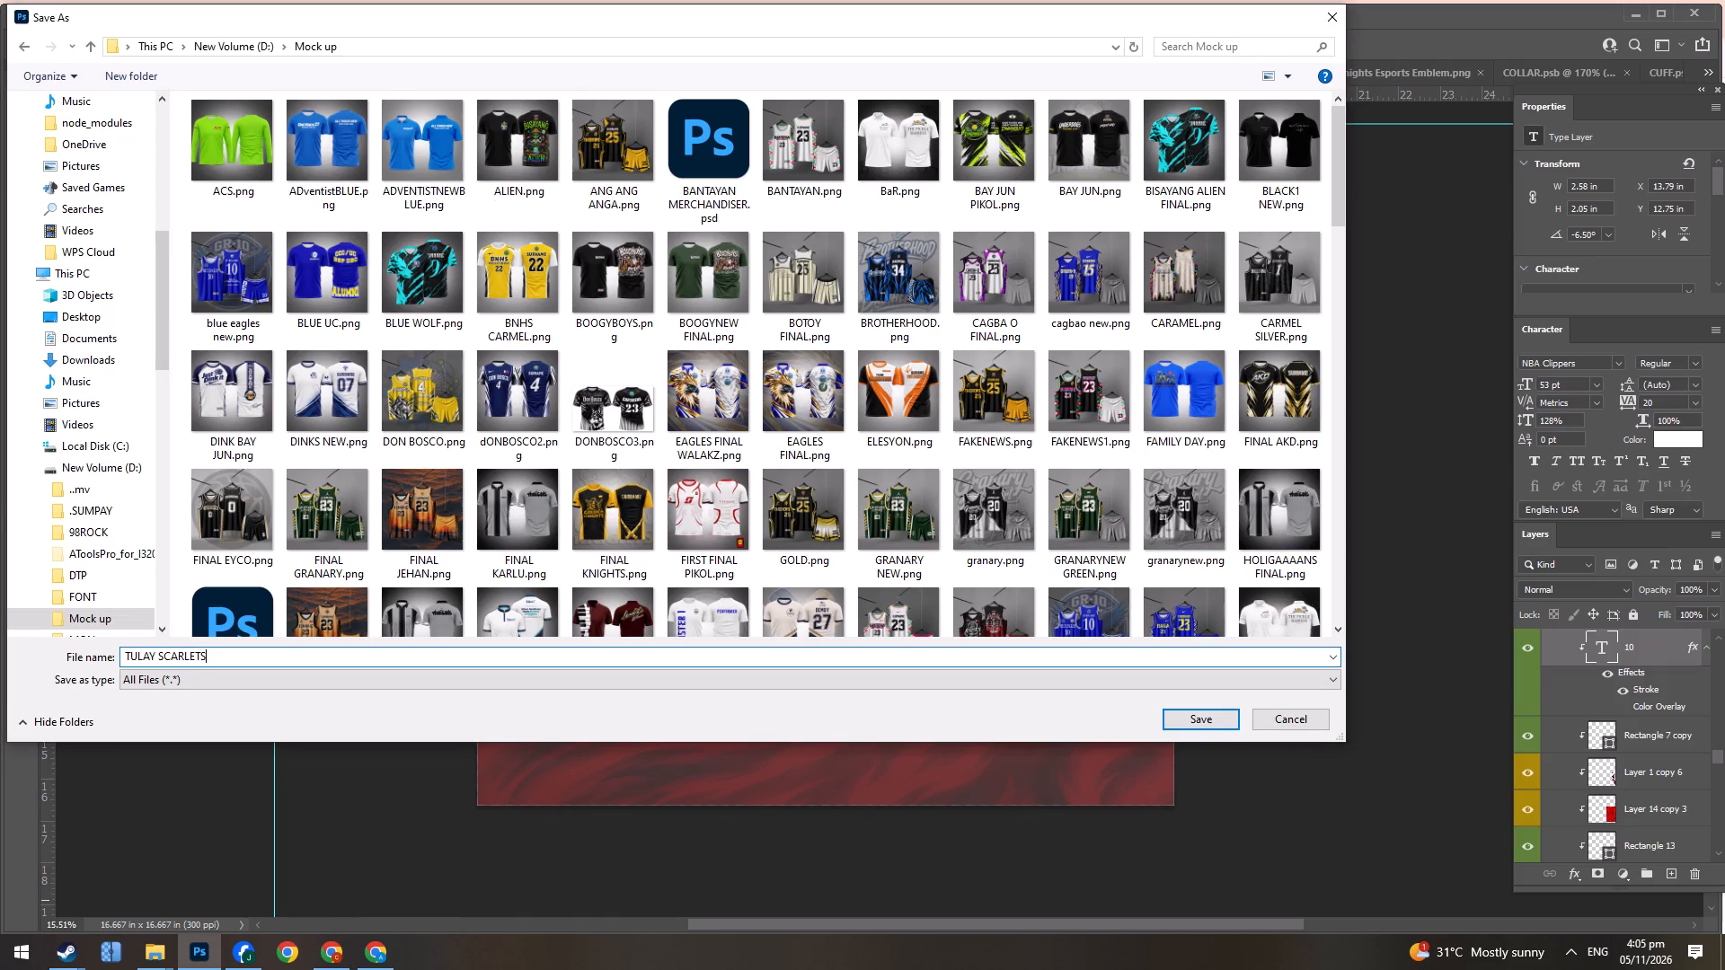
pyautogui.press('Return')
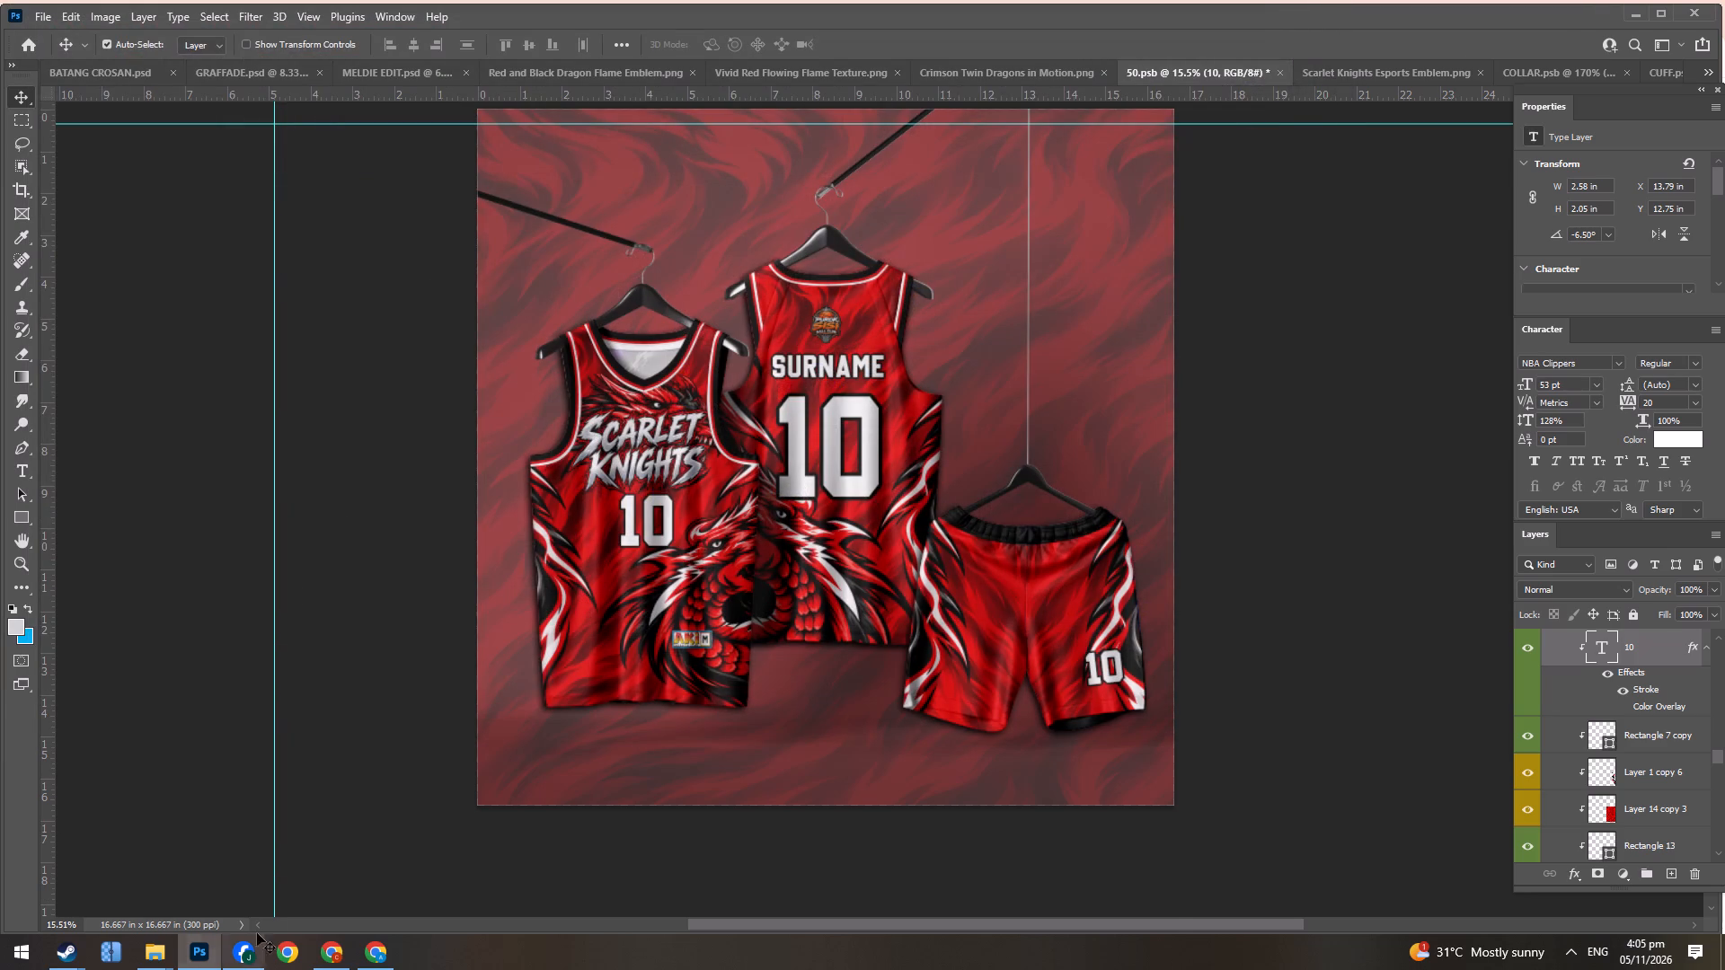
# Switch to Facebook and answer the unread chat asking "Nasugdan nanimo og tahi?" with "Basin ugma sigoro ni inyoha toy".
pyautogui.click(253, 954)
pyautogui.press('Escape')
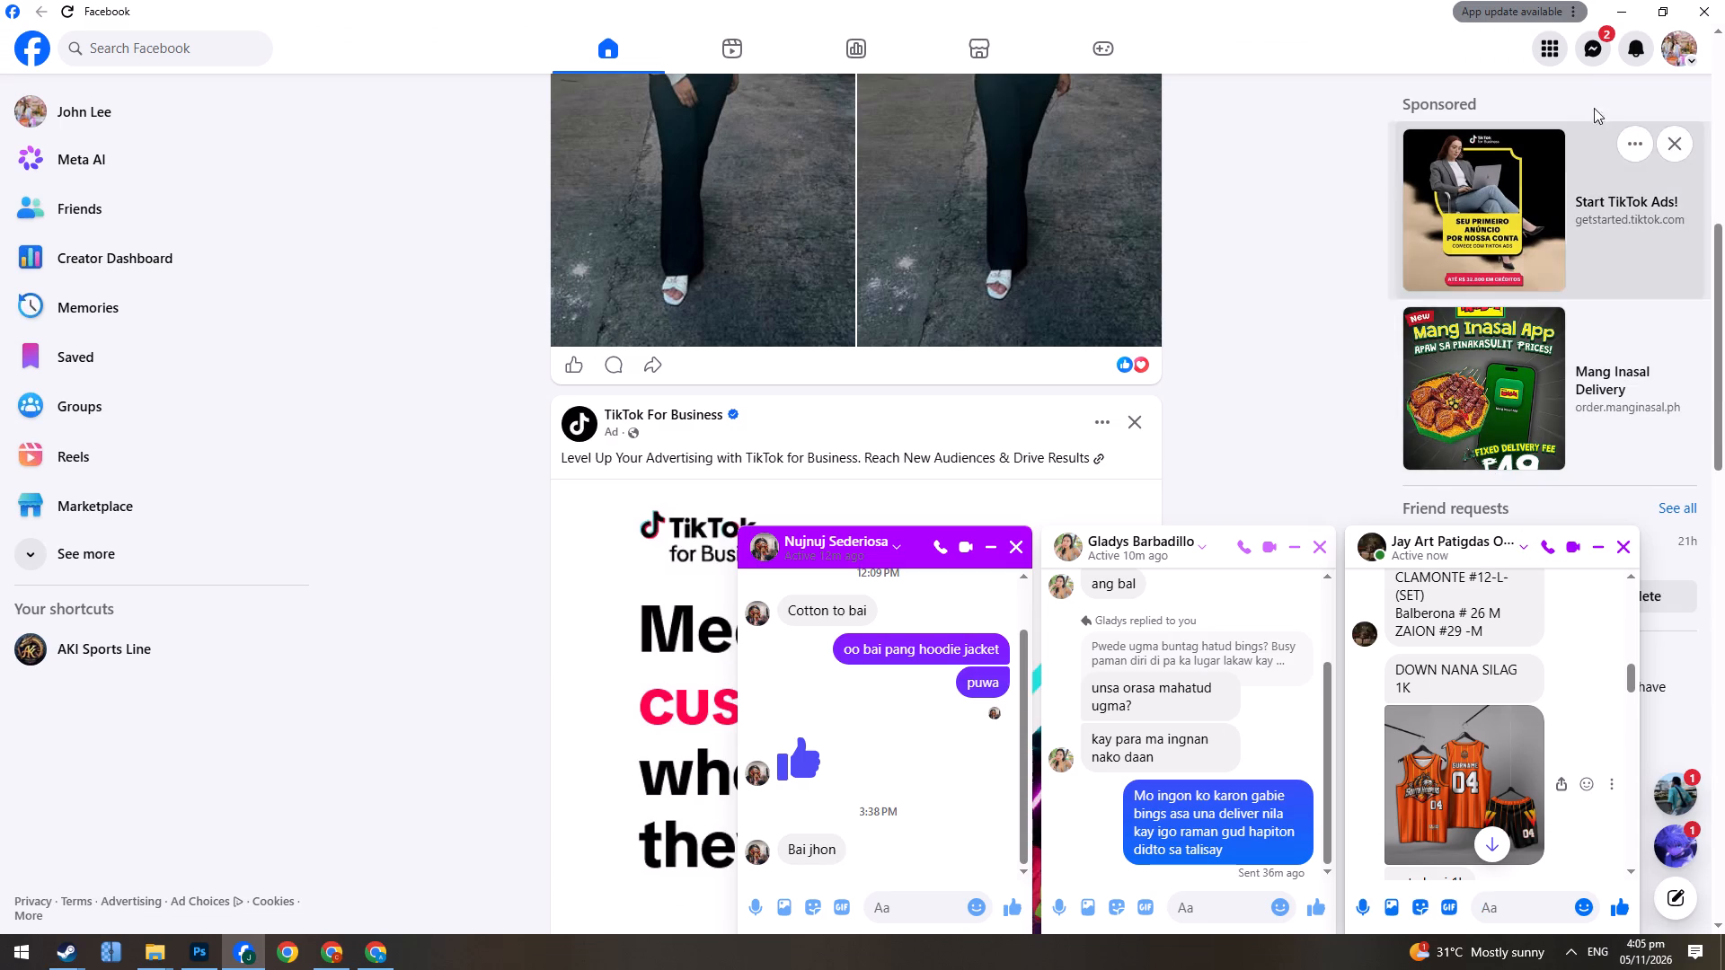
pyautogui.click(1589, 47)
pyautogui.scroll(-7, 1532, 634)
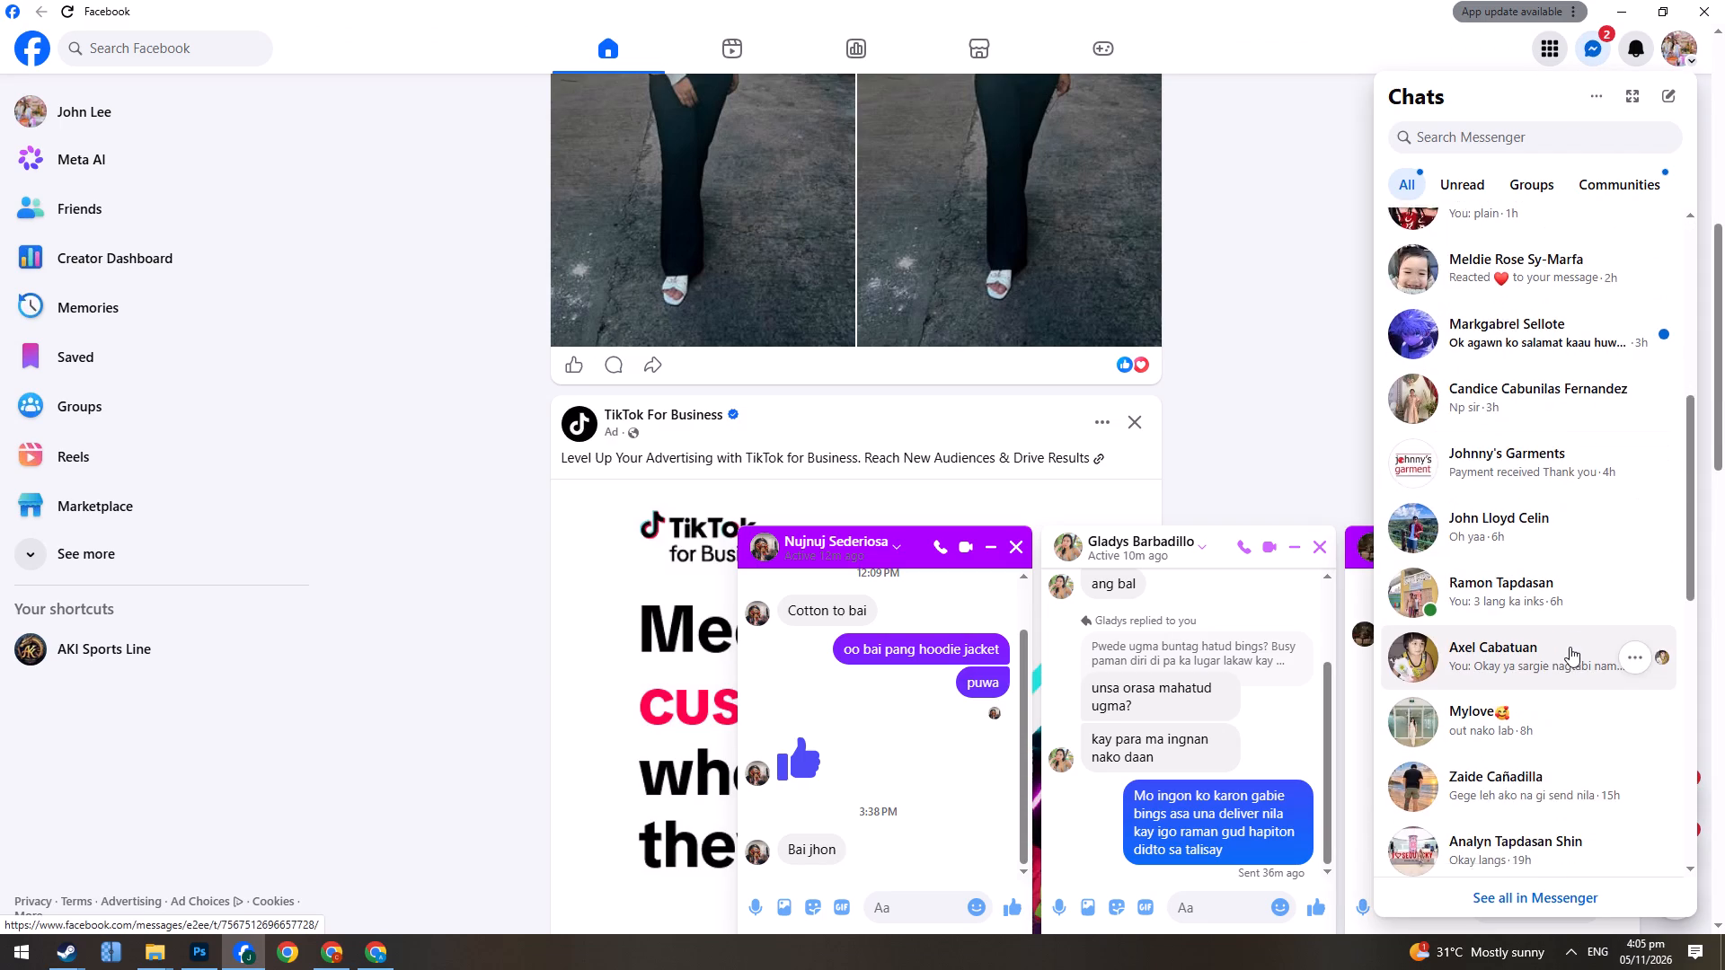
pyautogui.scroll(-8, 1570, 647)
pyautogui.click(1516, 311)
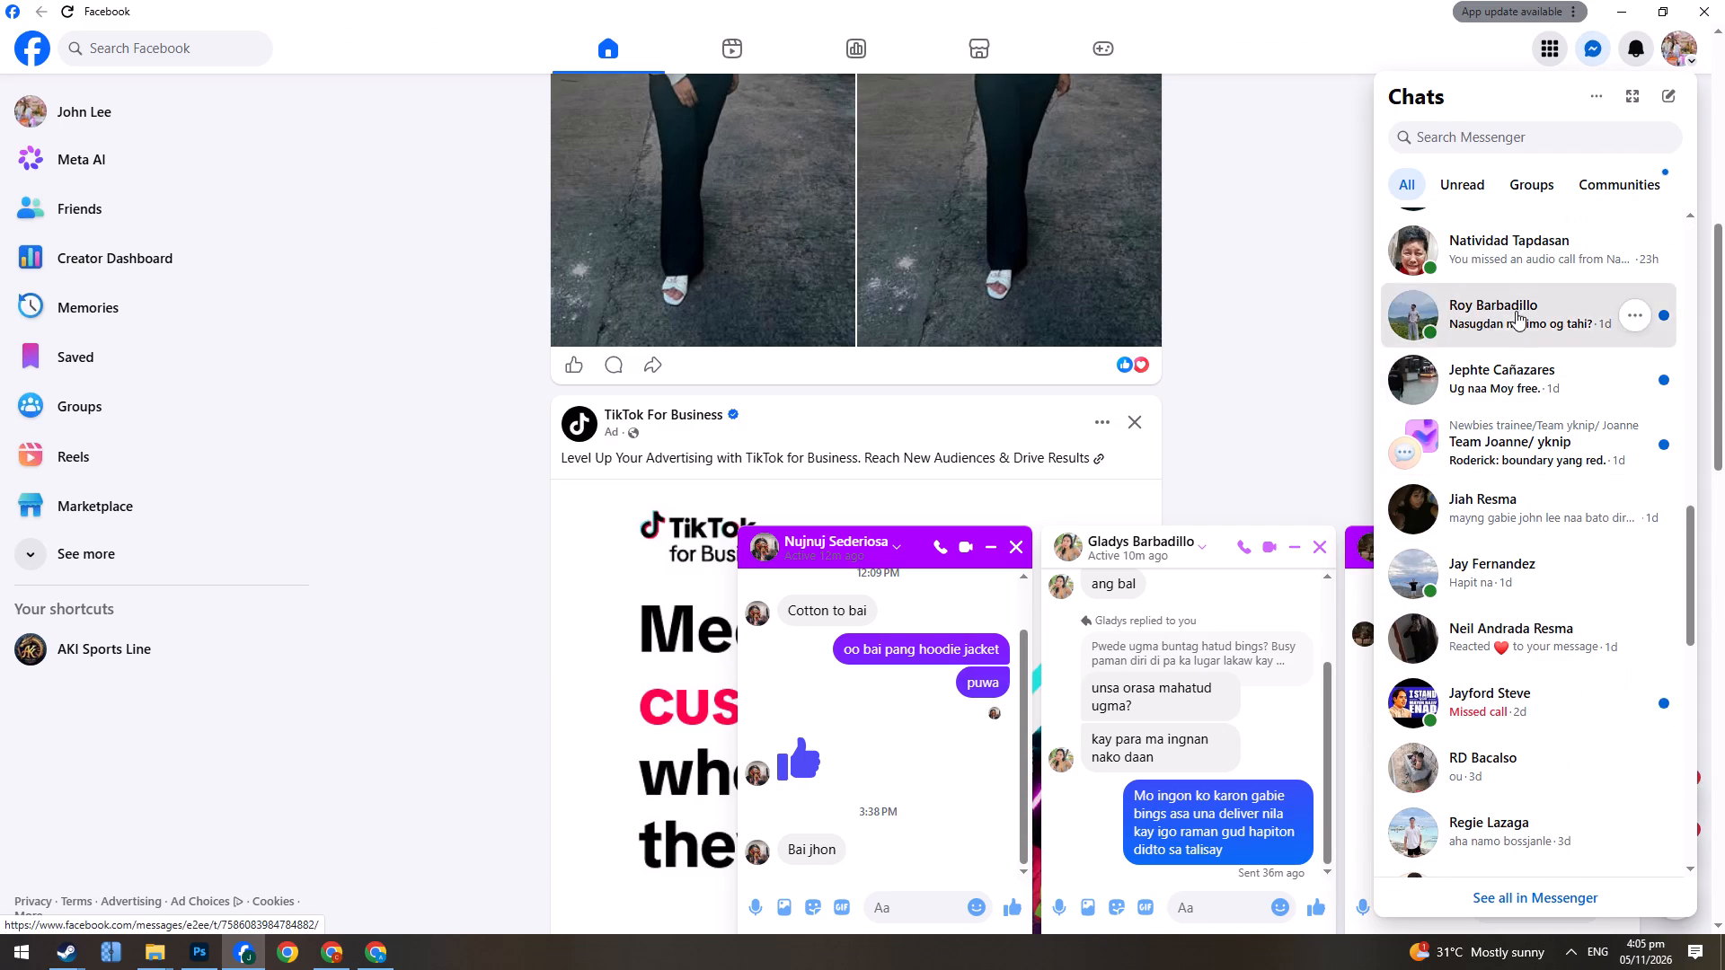
pyautogui.click(931, 904)
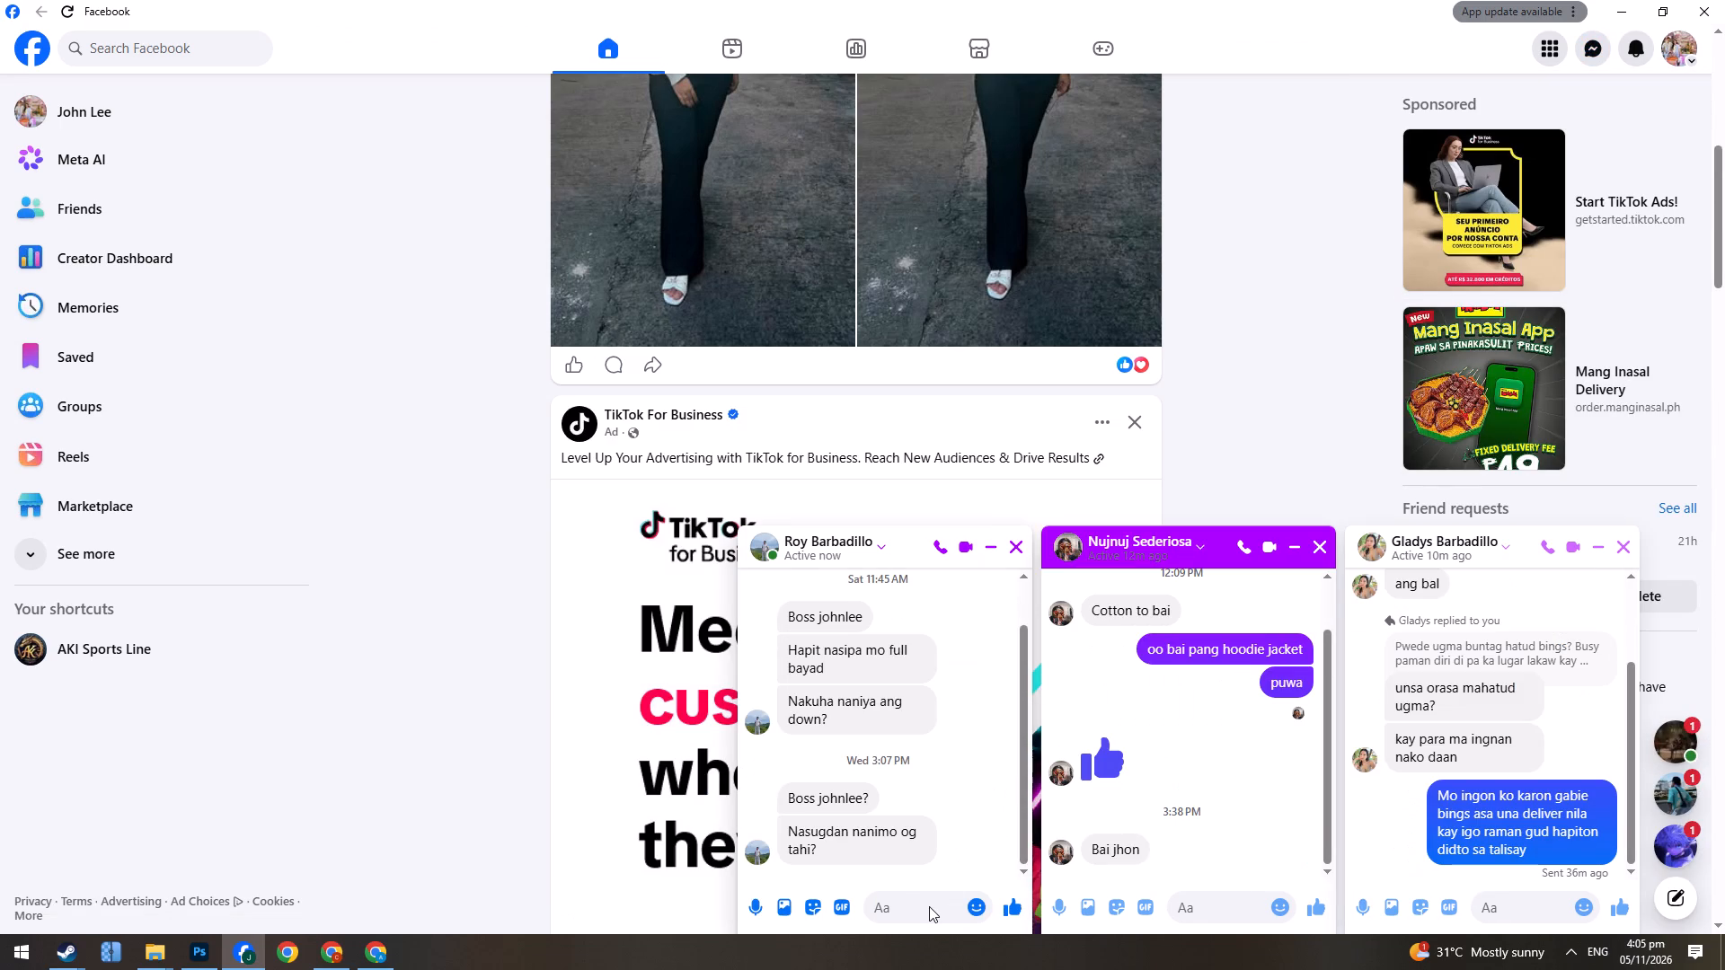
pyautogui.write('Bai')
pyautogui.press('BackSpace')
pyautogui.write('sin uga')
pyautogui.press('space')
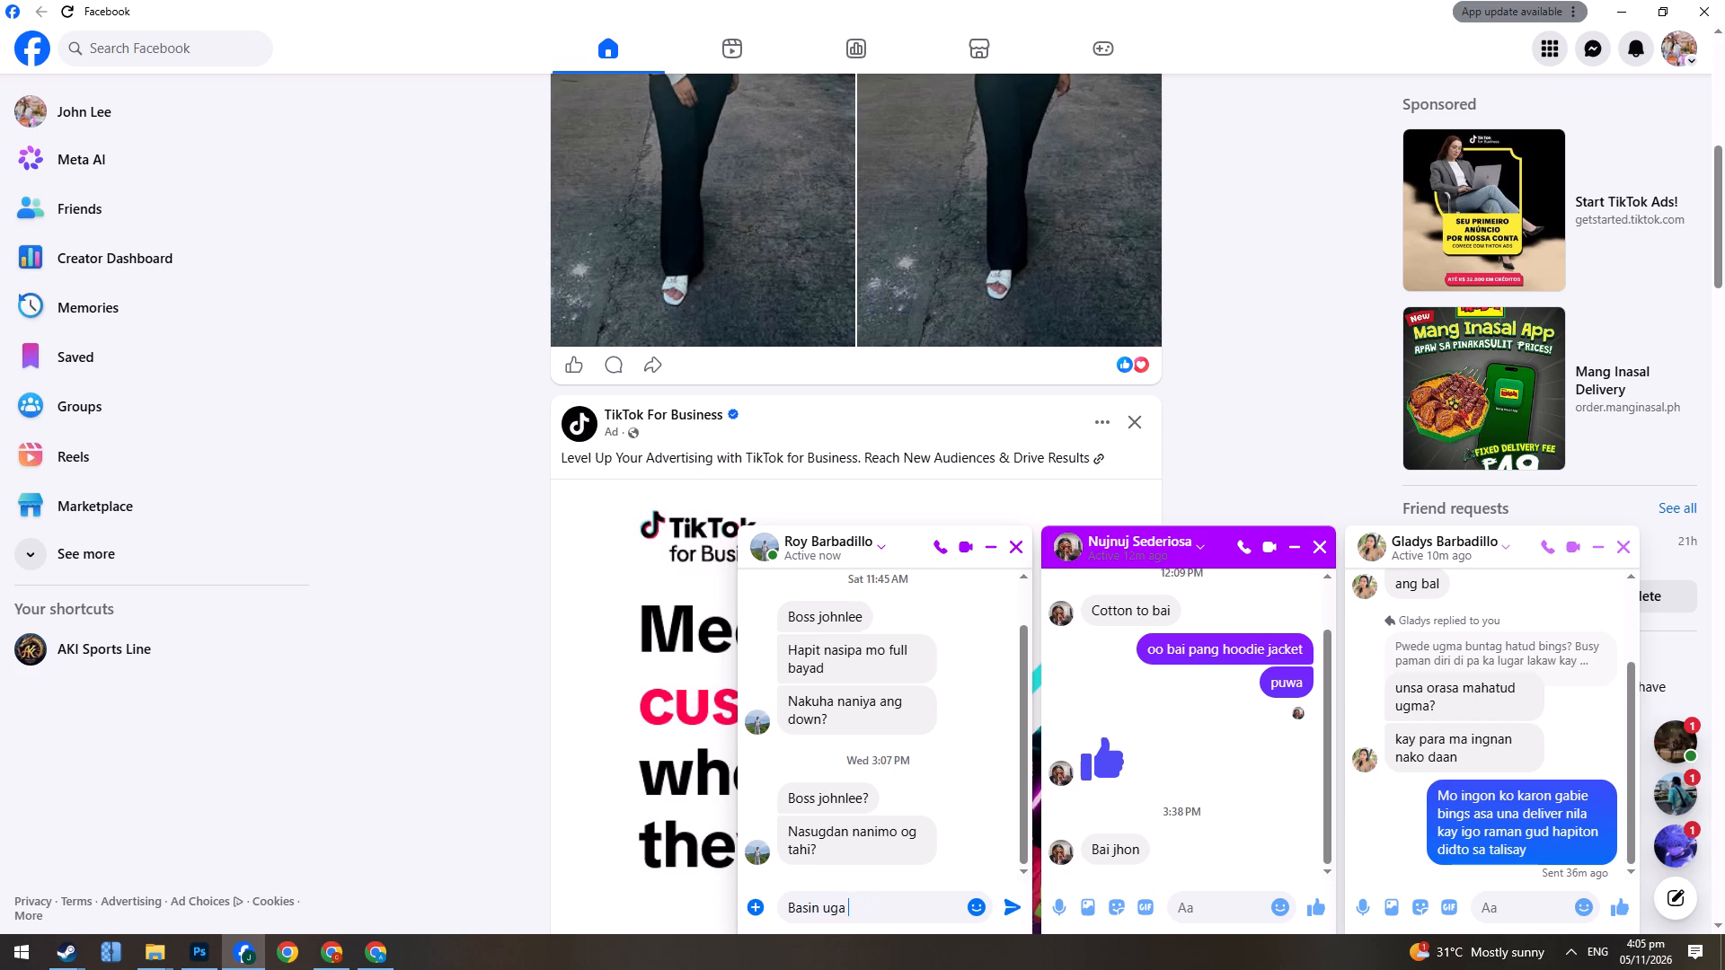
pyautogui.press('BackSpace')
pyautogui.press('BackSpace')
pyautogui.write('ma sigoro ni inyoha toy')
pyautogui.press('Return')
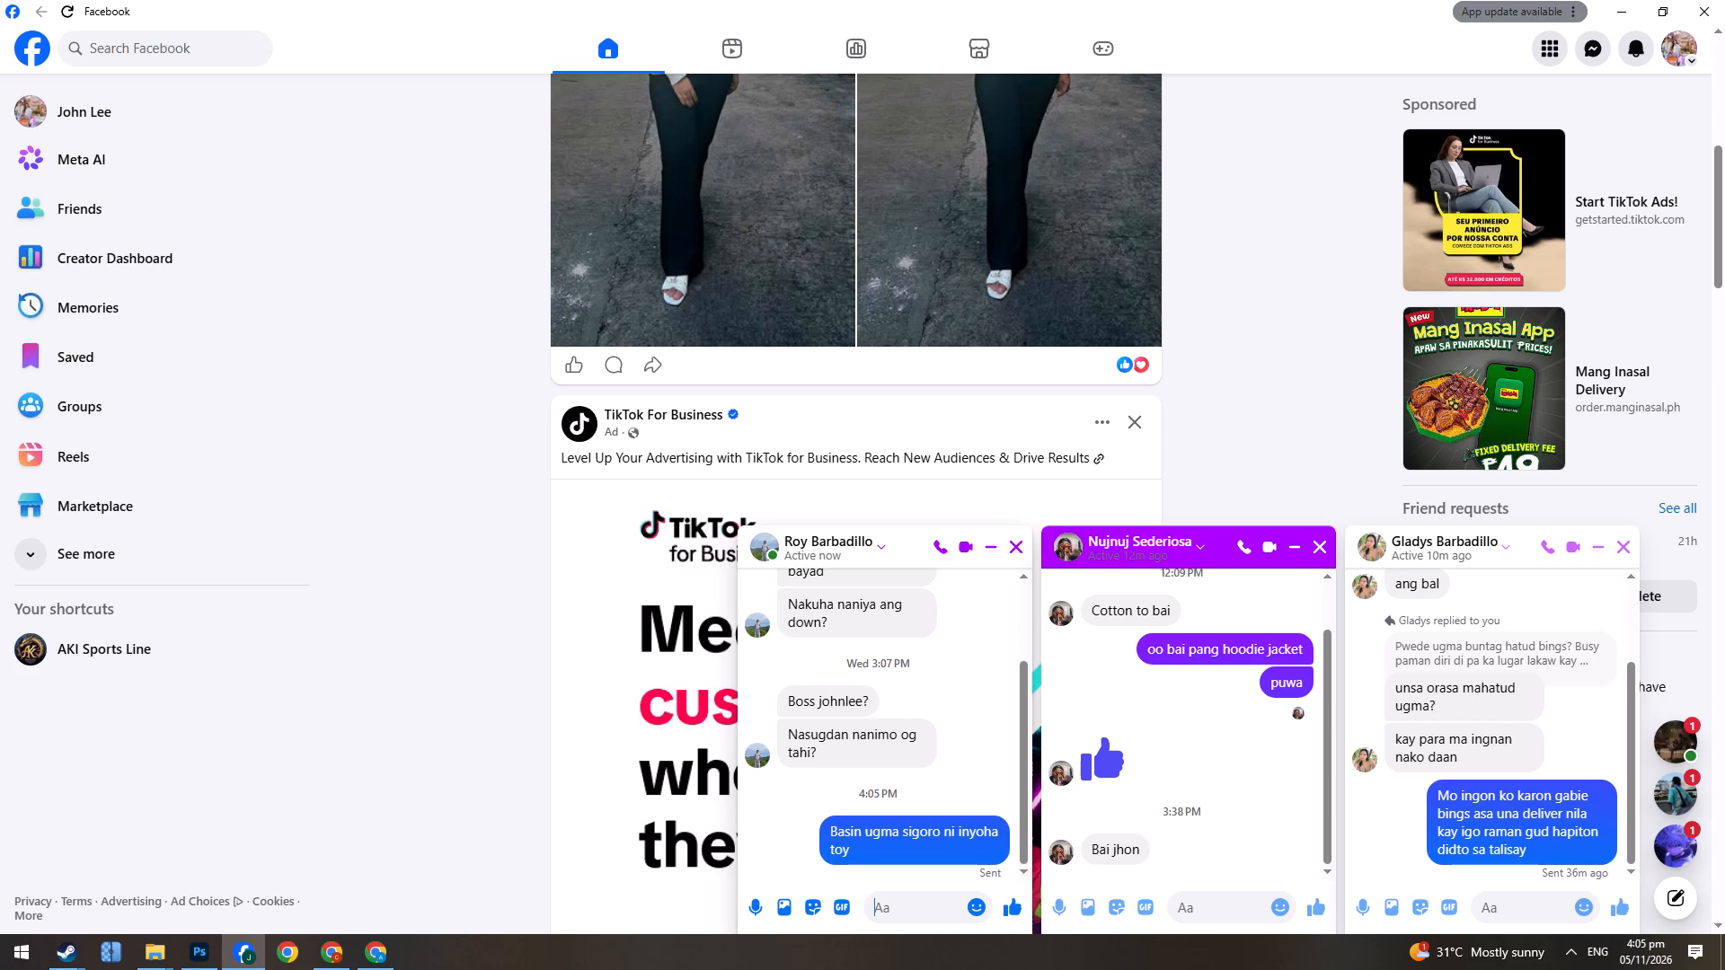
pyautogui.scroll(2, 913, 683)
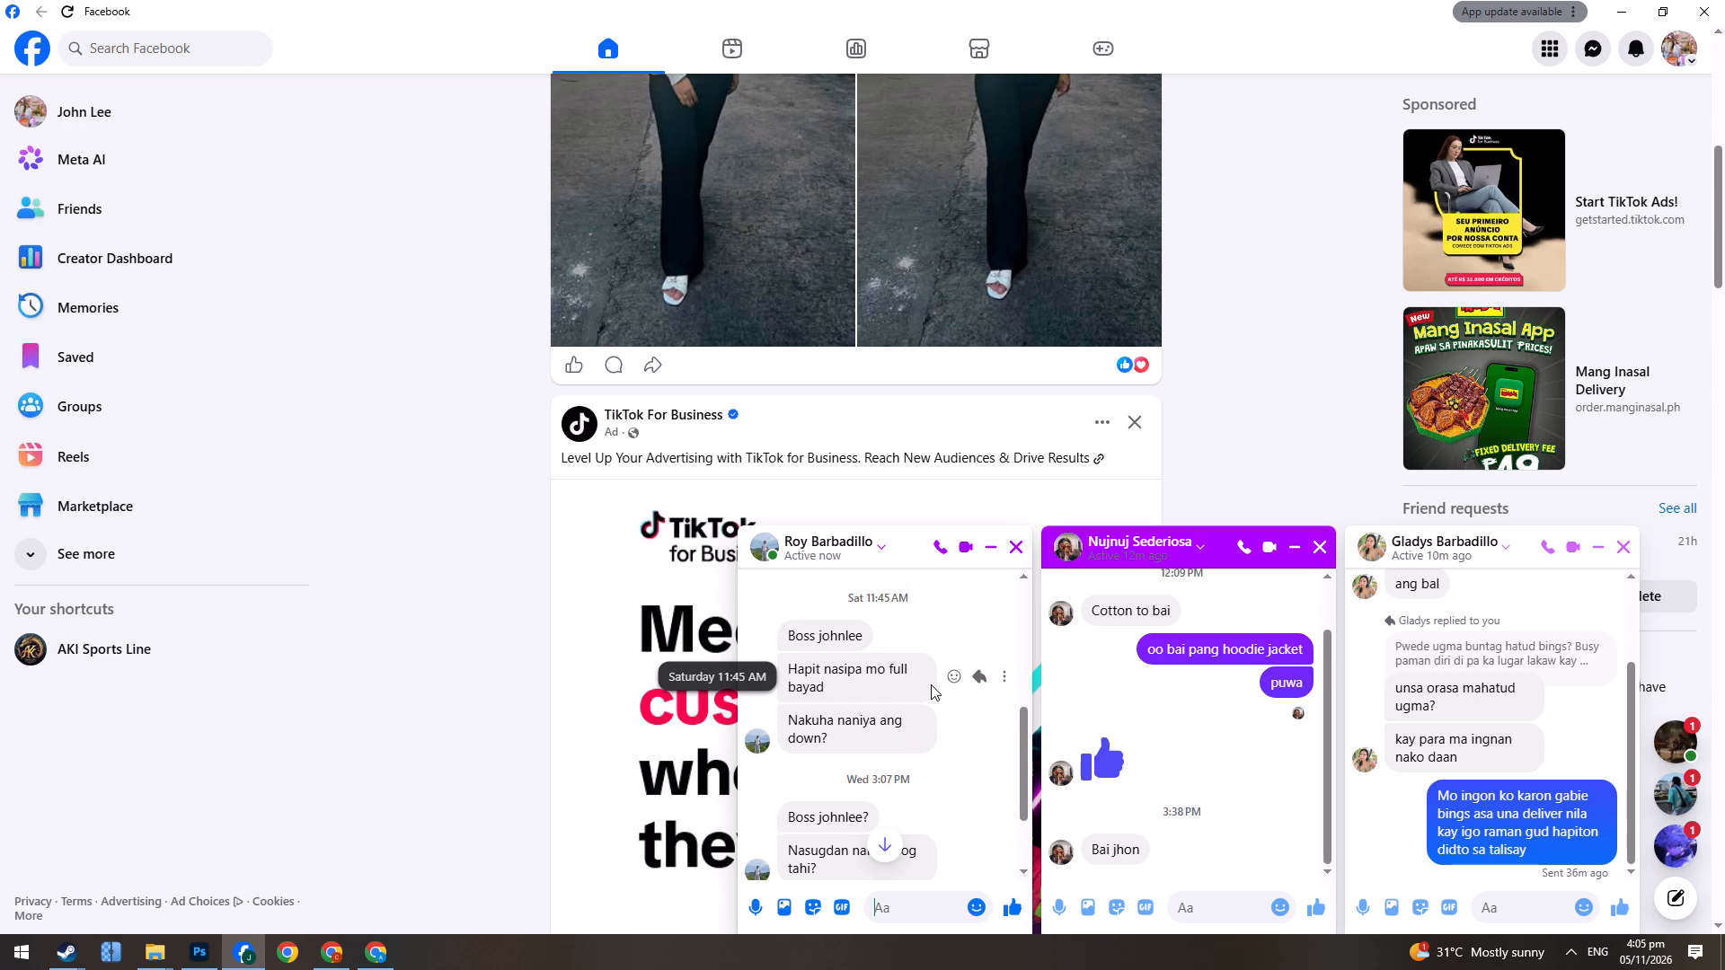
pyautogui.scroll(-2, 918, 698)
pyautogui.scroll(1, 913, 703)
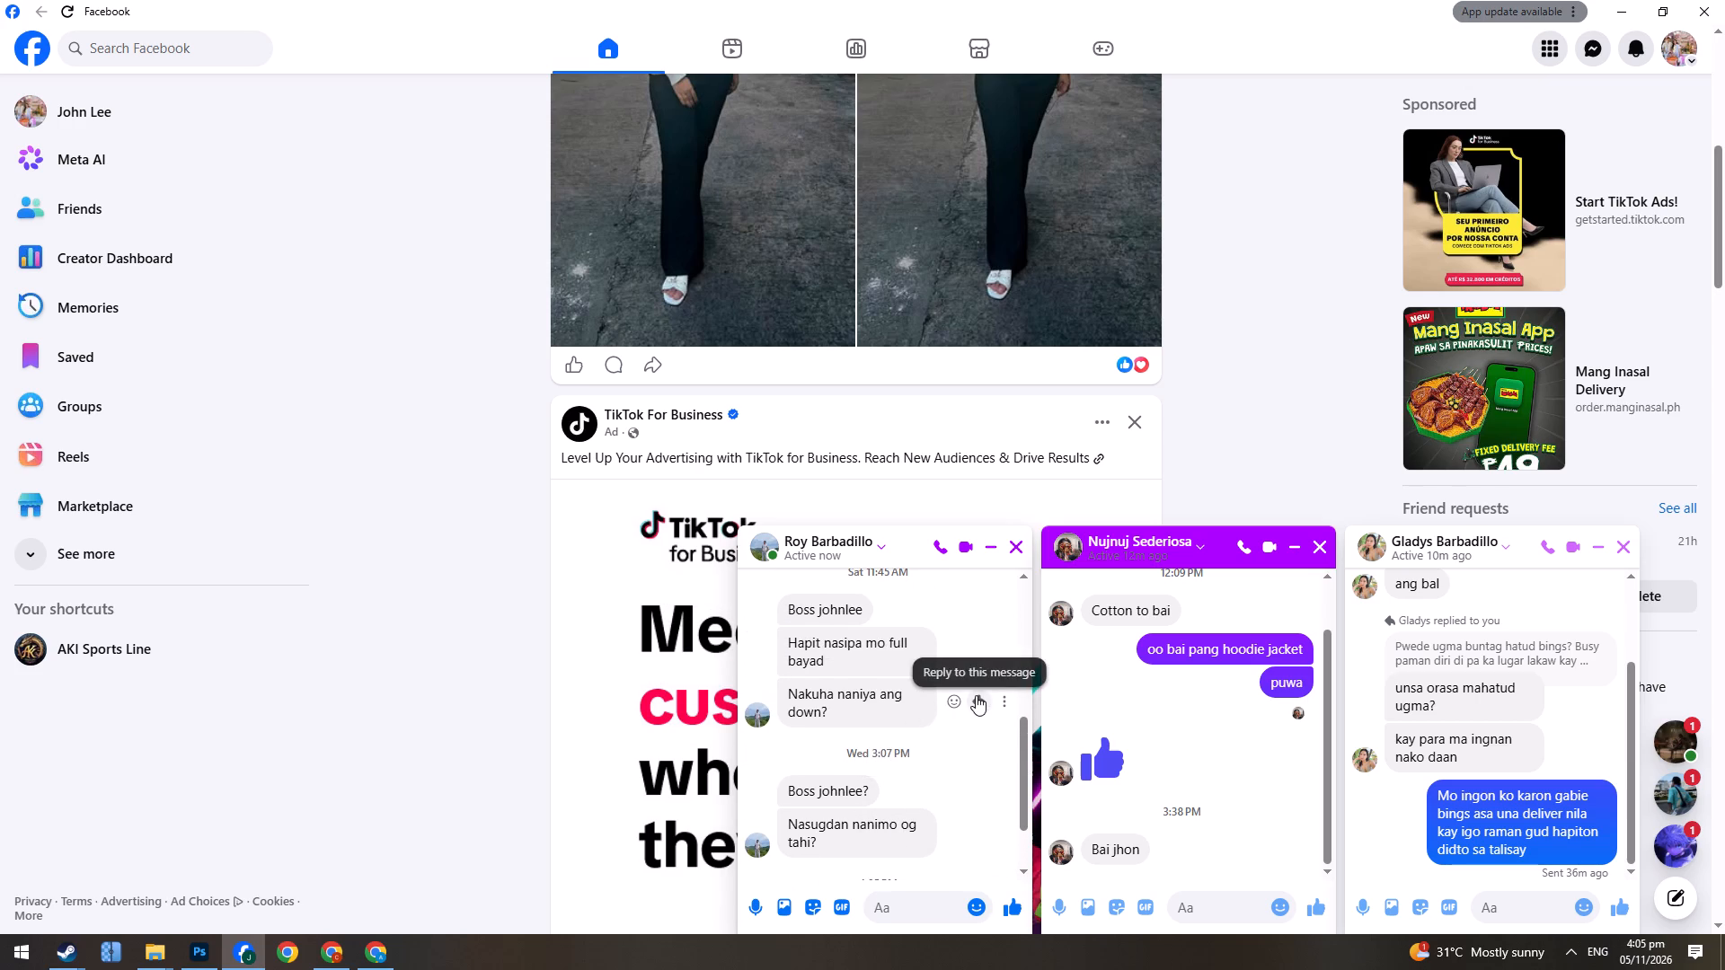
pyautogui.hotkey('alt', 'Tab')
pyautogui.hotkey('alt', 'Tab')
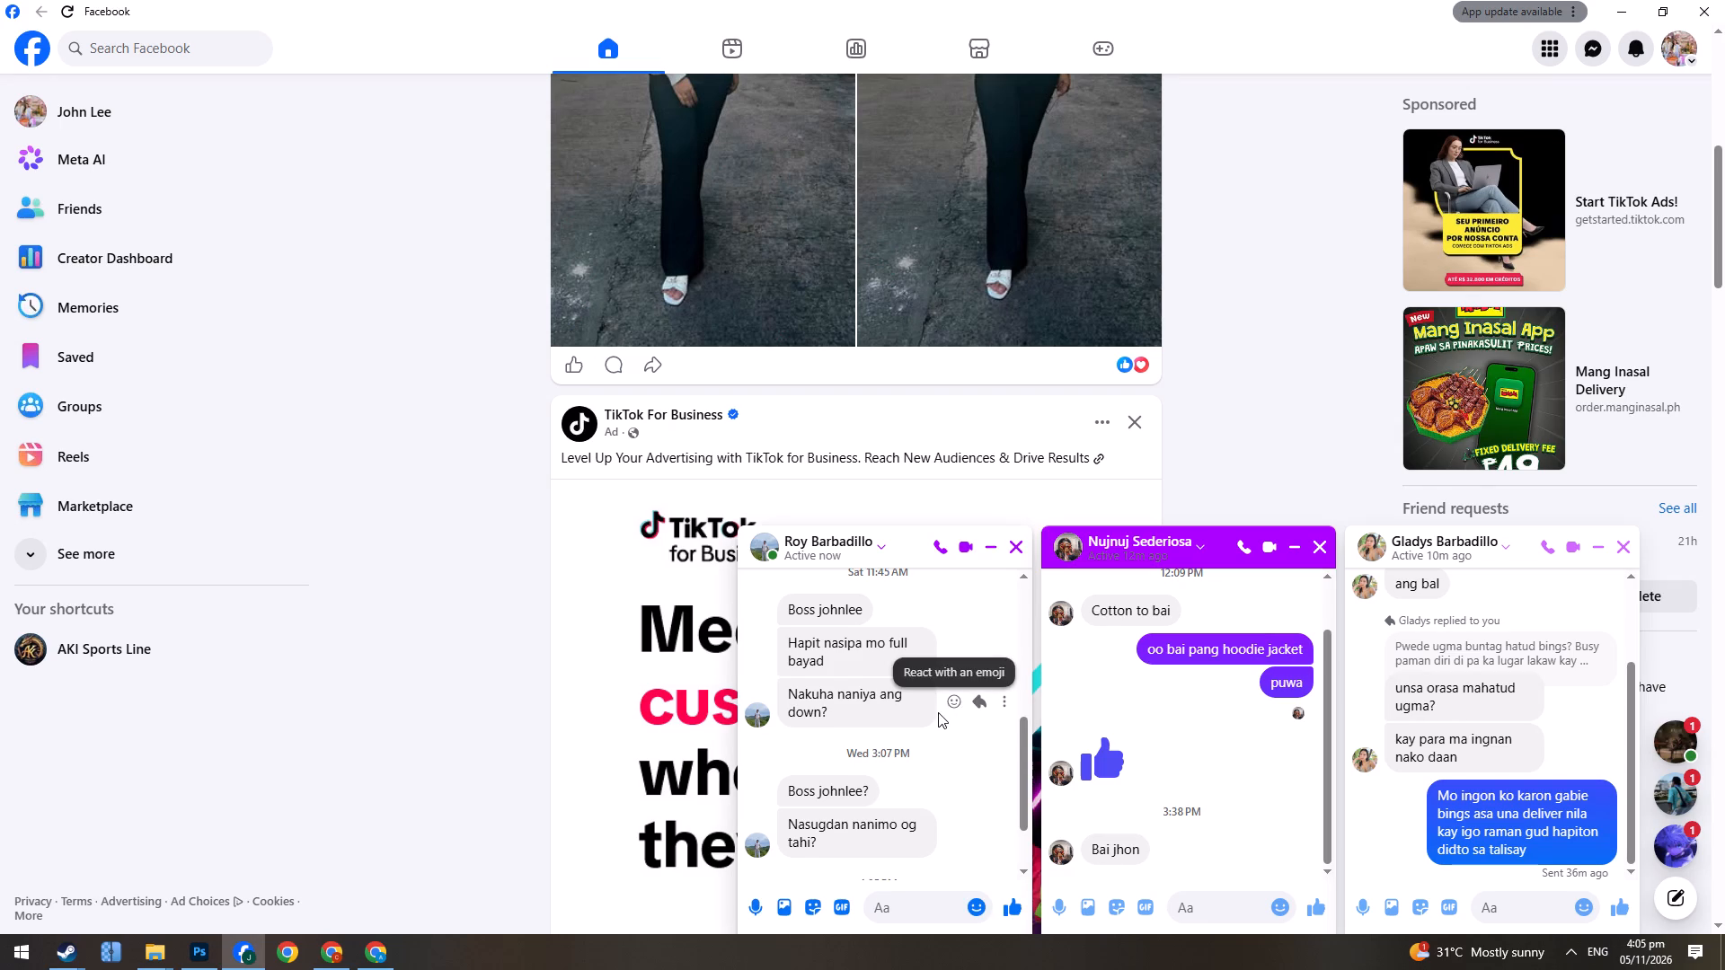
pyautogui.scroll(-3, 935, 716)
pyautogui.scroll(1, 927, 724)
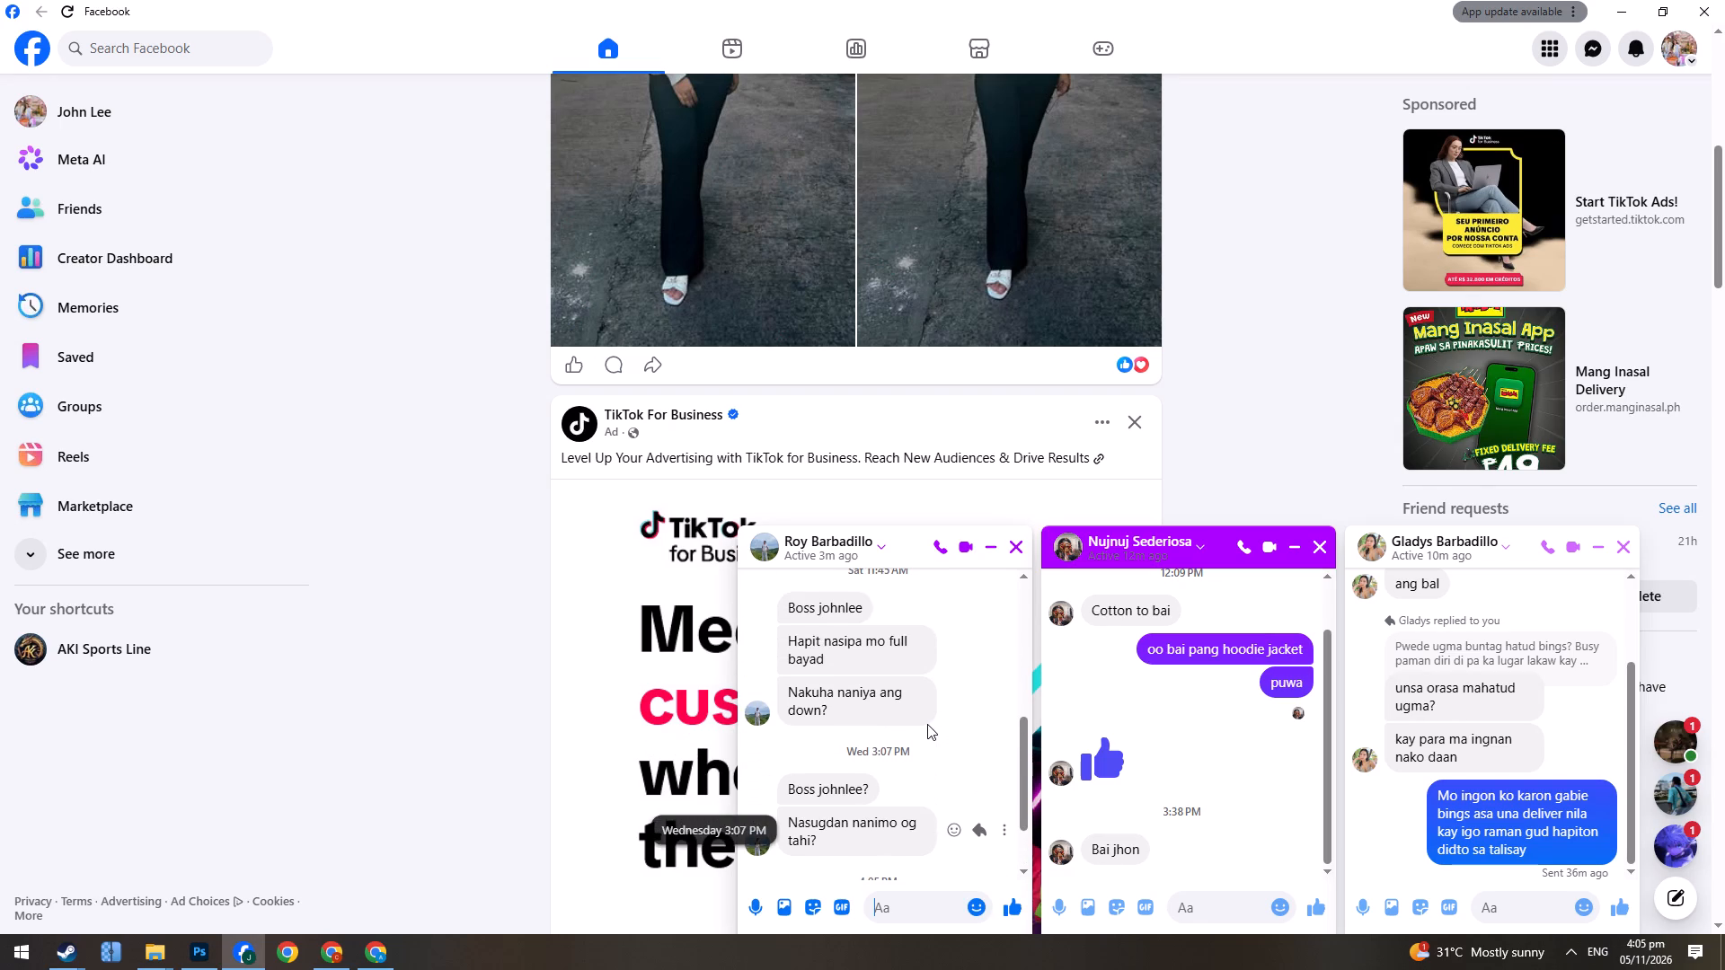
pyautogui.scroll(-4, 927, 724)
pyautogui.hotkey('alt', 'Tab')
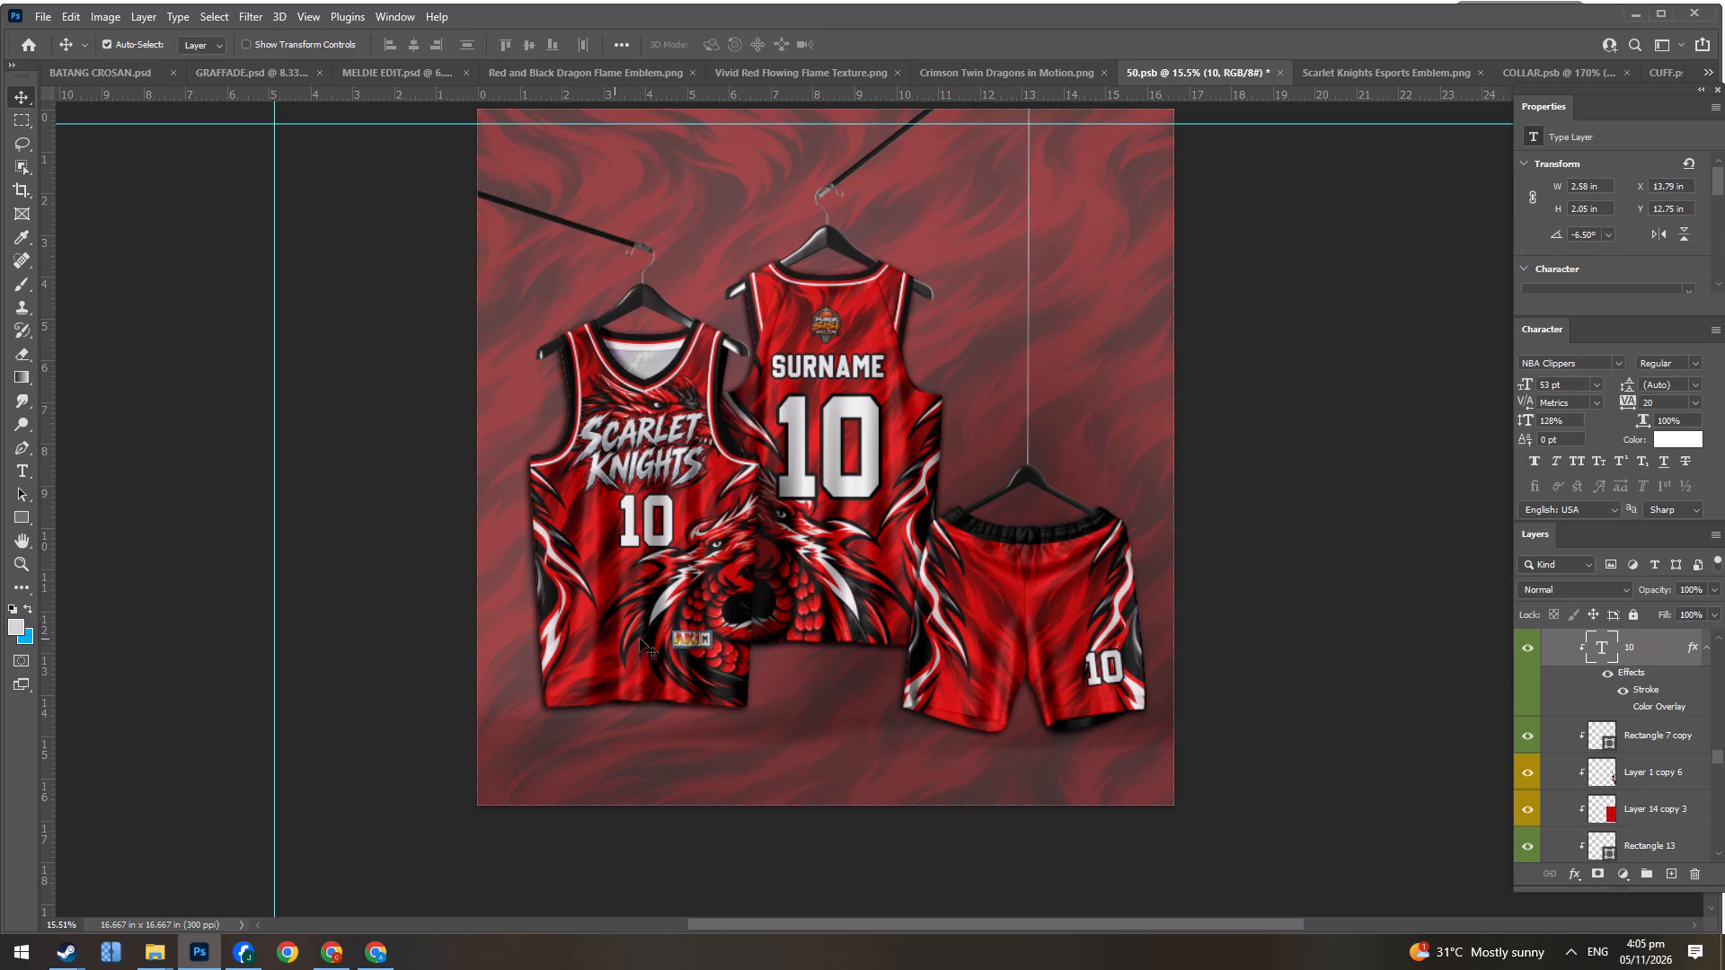
# In Facebook, send TULAY SCARLETS.png to the client whose latest message is "mo send rako ron down ana".
pyautogui.click(237, 950)
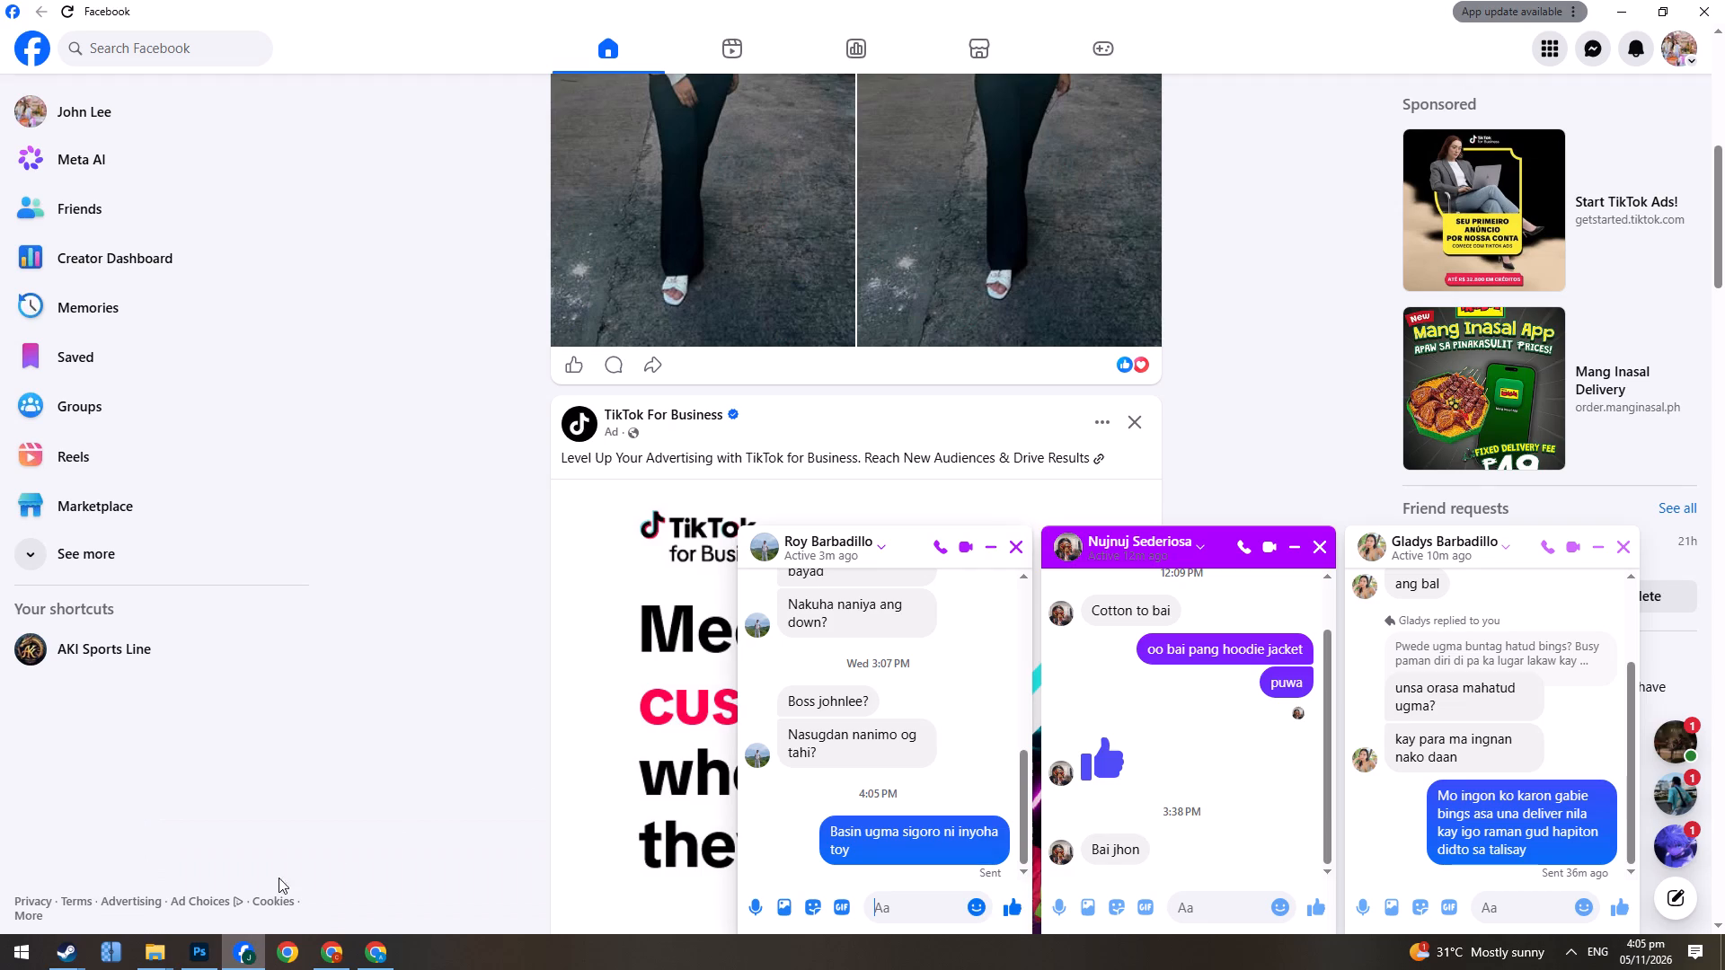
pyautogui.click(1677, 748)
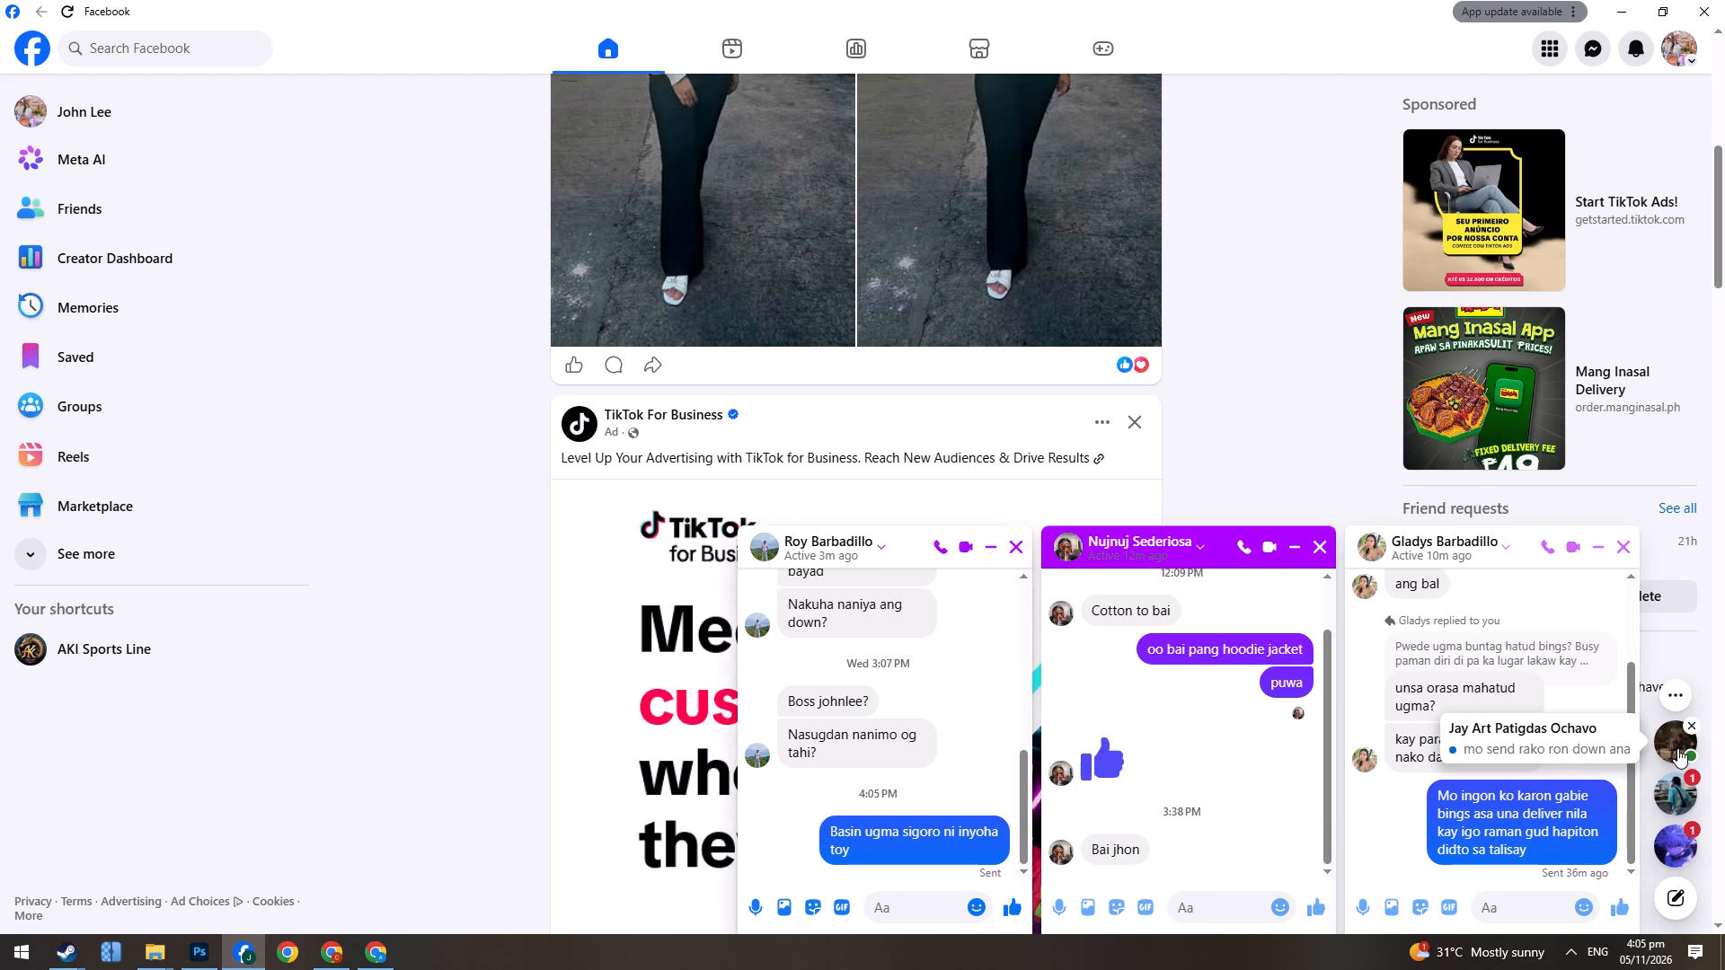
pyautogui.click(902, 849)
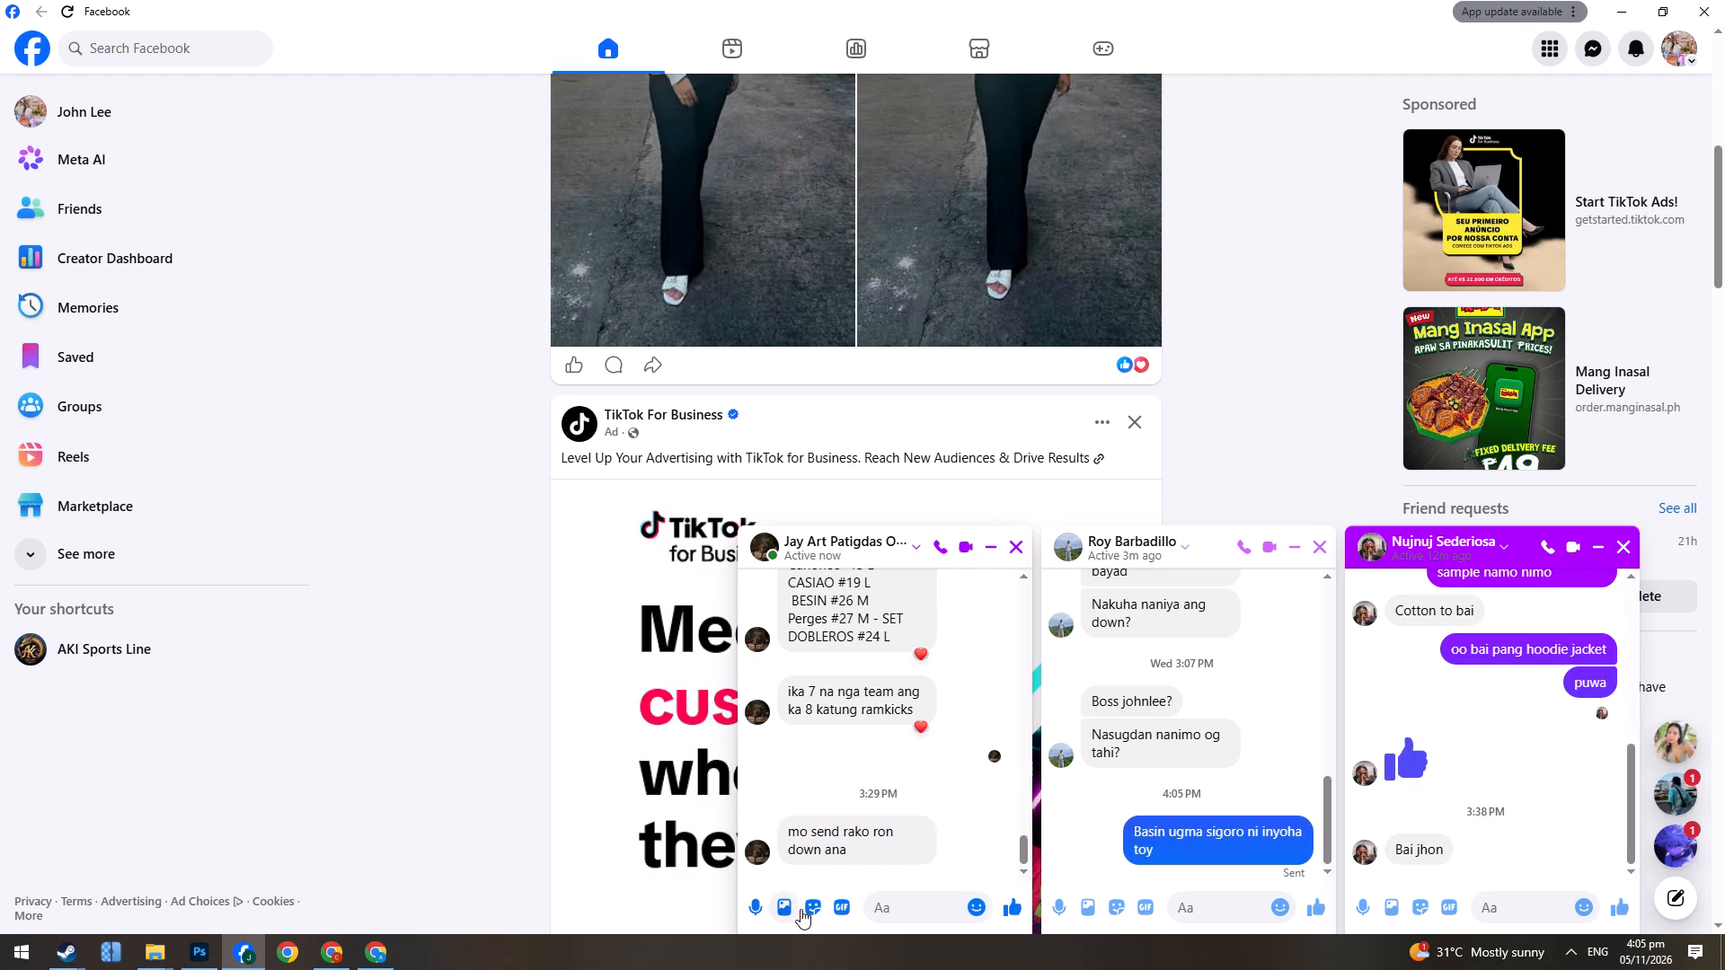
pyautogui.click(781, 909)
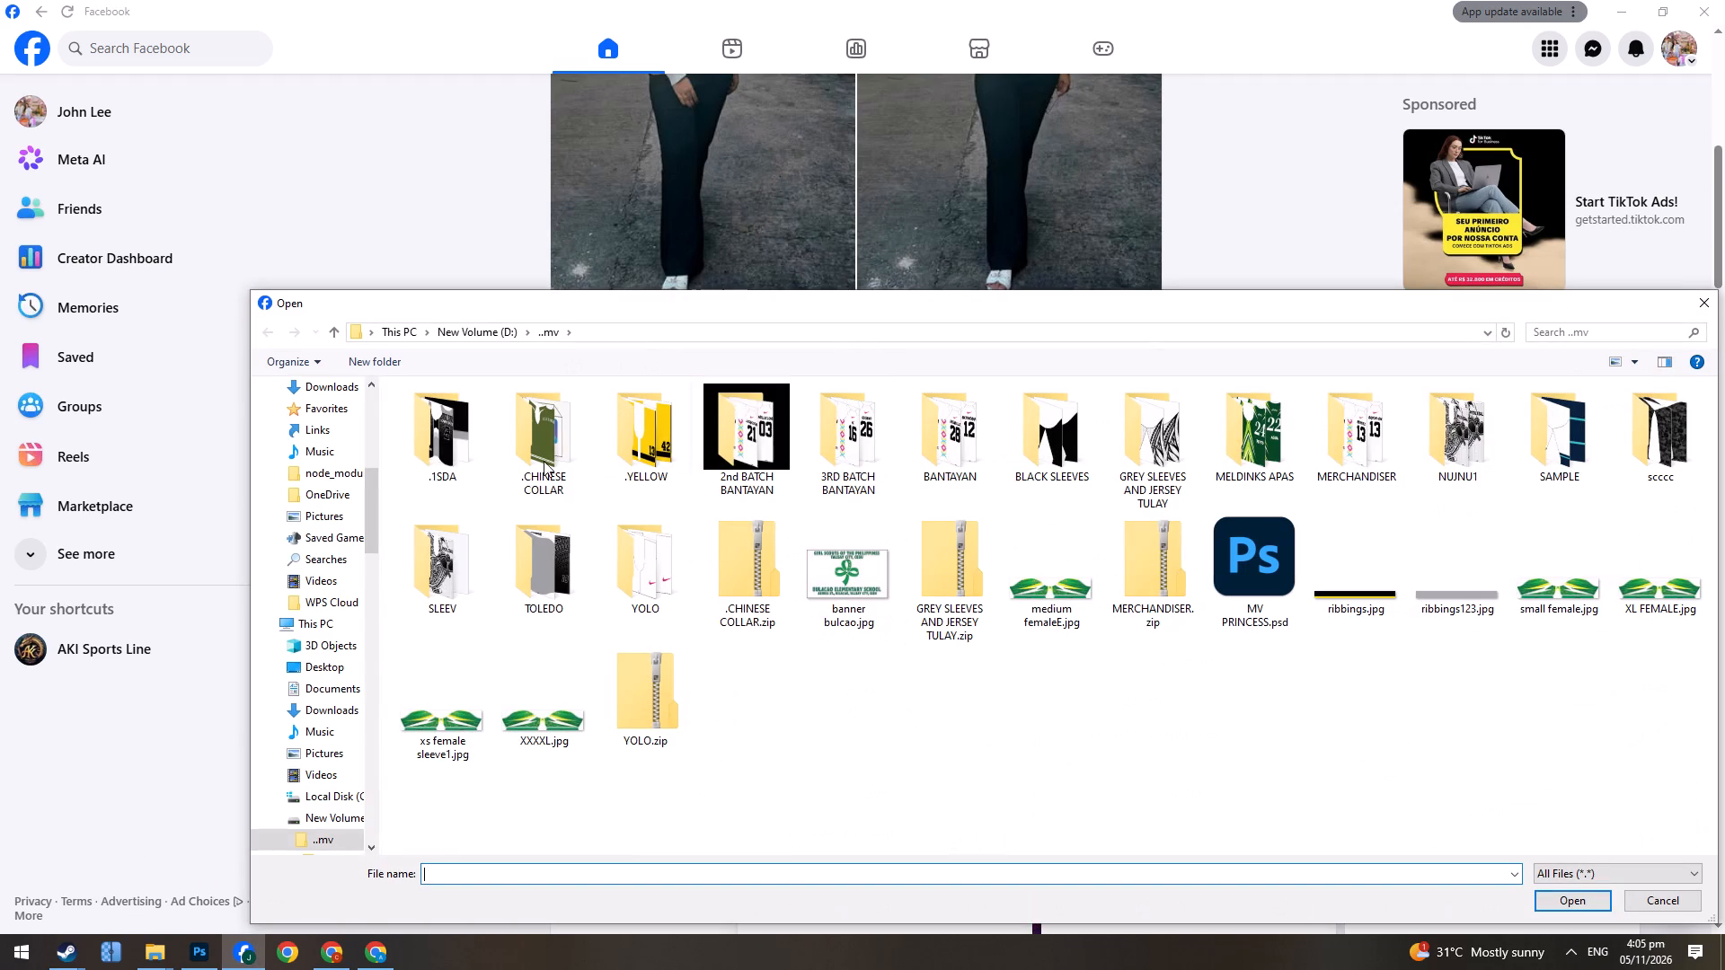
pyautogui.doubleClick(377, 407)
pyautogui.click(328, 397)
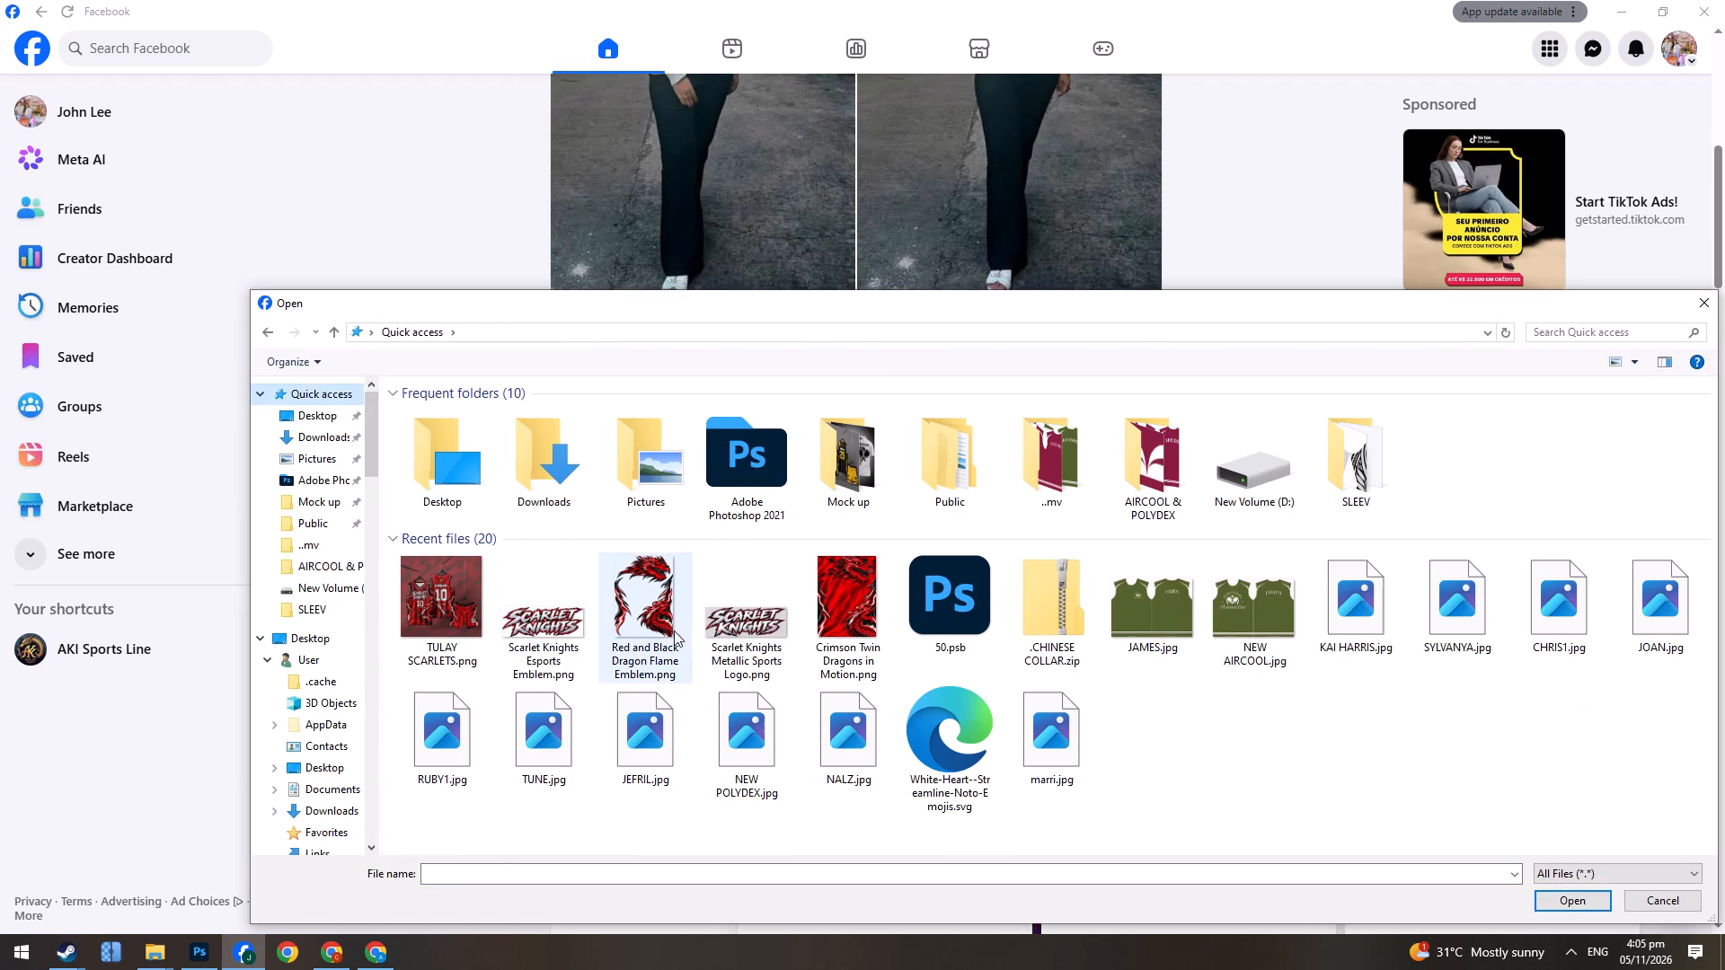
pyautogui.click(448, 595)
pyautogui.click(1549, 896)
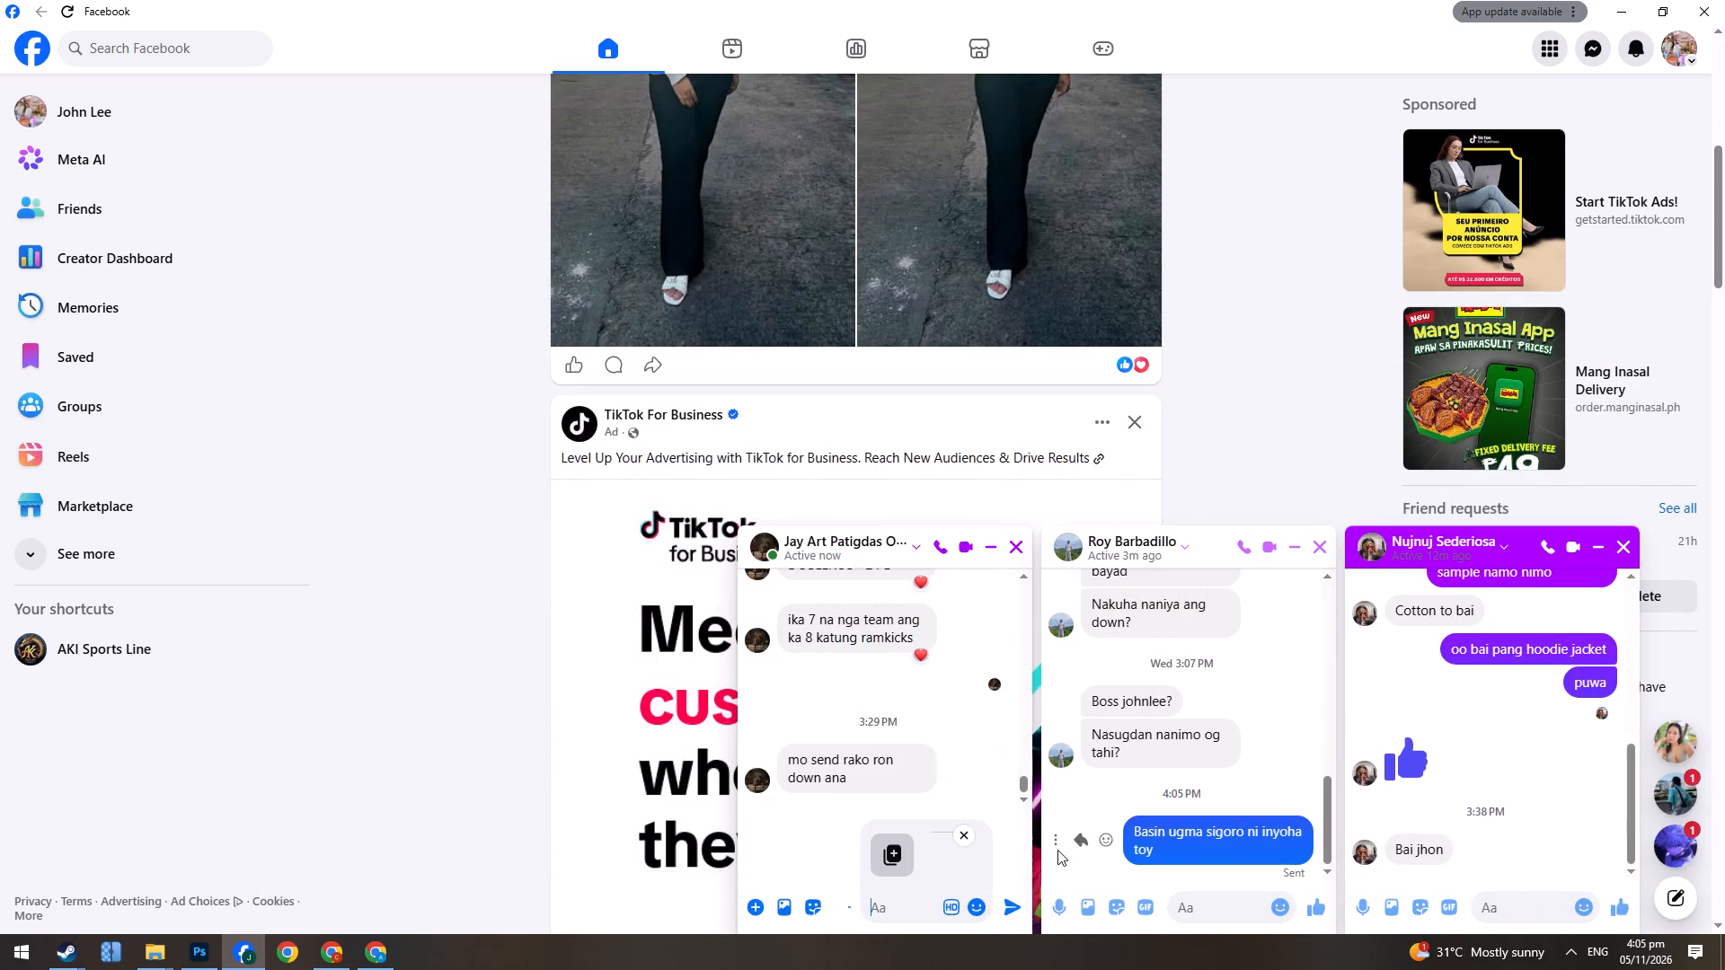
pyautogui.click(1011, 899)
# Send the client the message "Pa check nya ko ani ang" below the mockup image.
pyautogui.click(895, 911)
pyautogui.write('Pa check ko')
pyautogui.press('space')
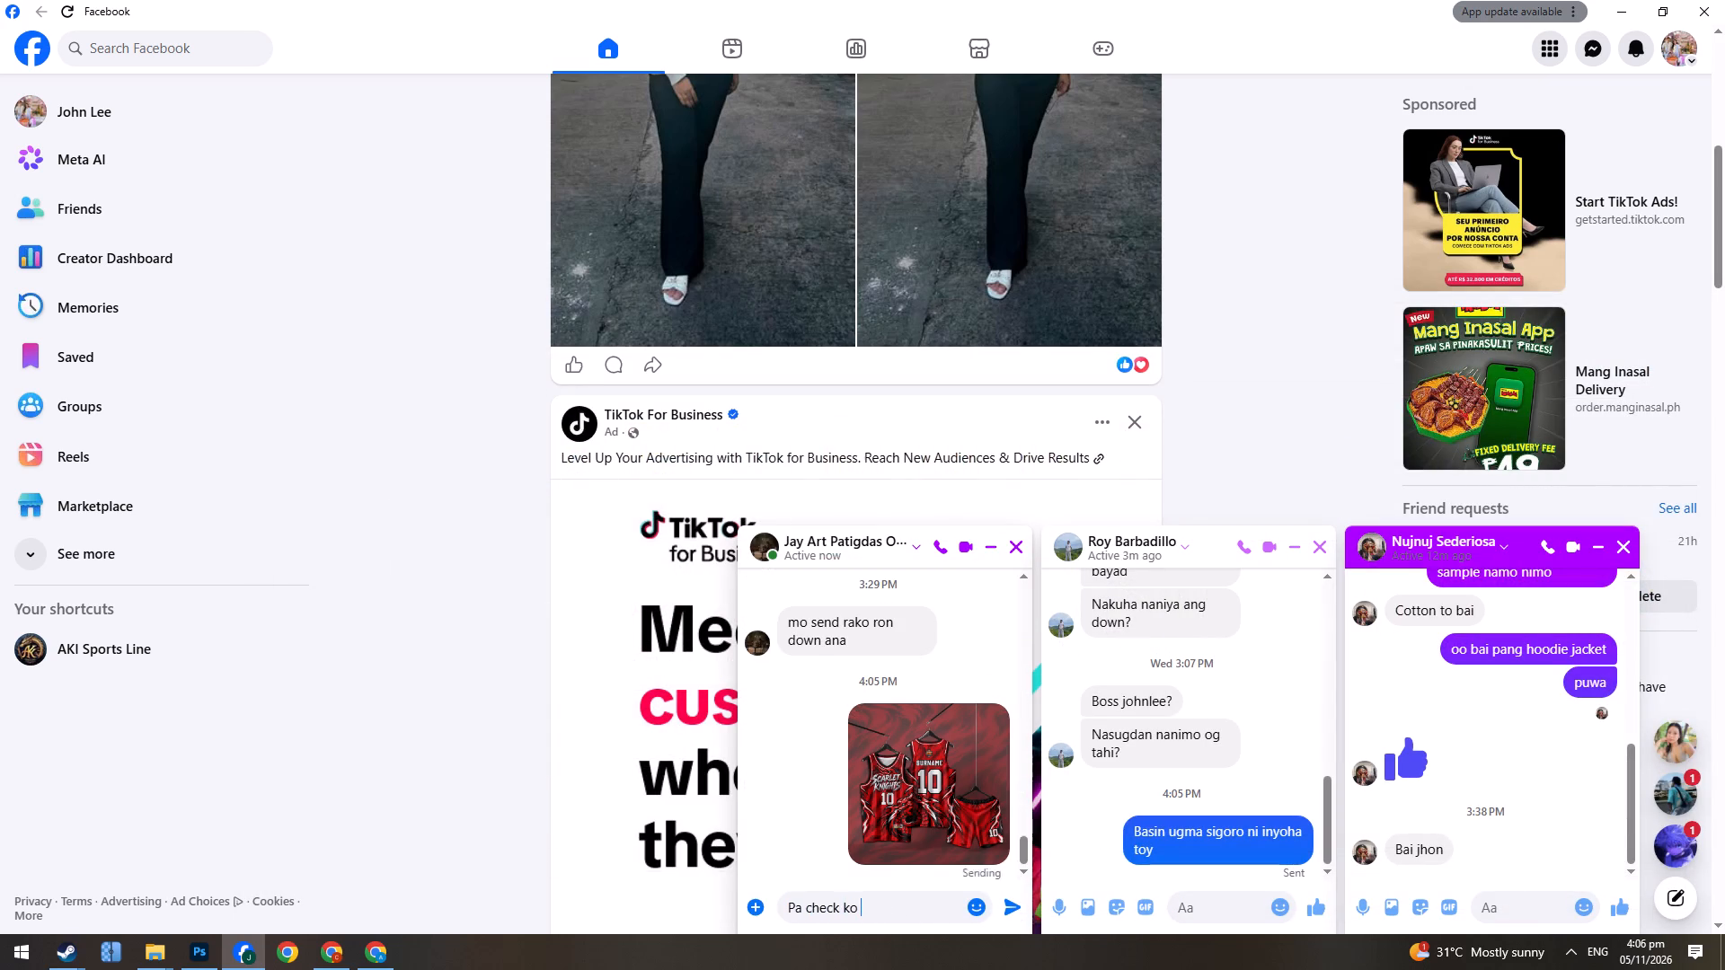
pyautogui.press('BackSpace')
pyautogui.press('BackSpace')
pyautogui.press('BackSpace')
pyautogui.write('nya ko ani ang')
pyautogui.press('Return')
# Inspect the sent uniform mockup at full size, then return to the chat.
pyautogui.click(944, 774)
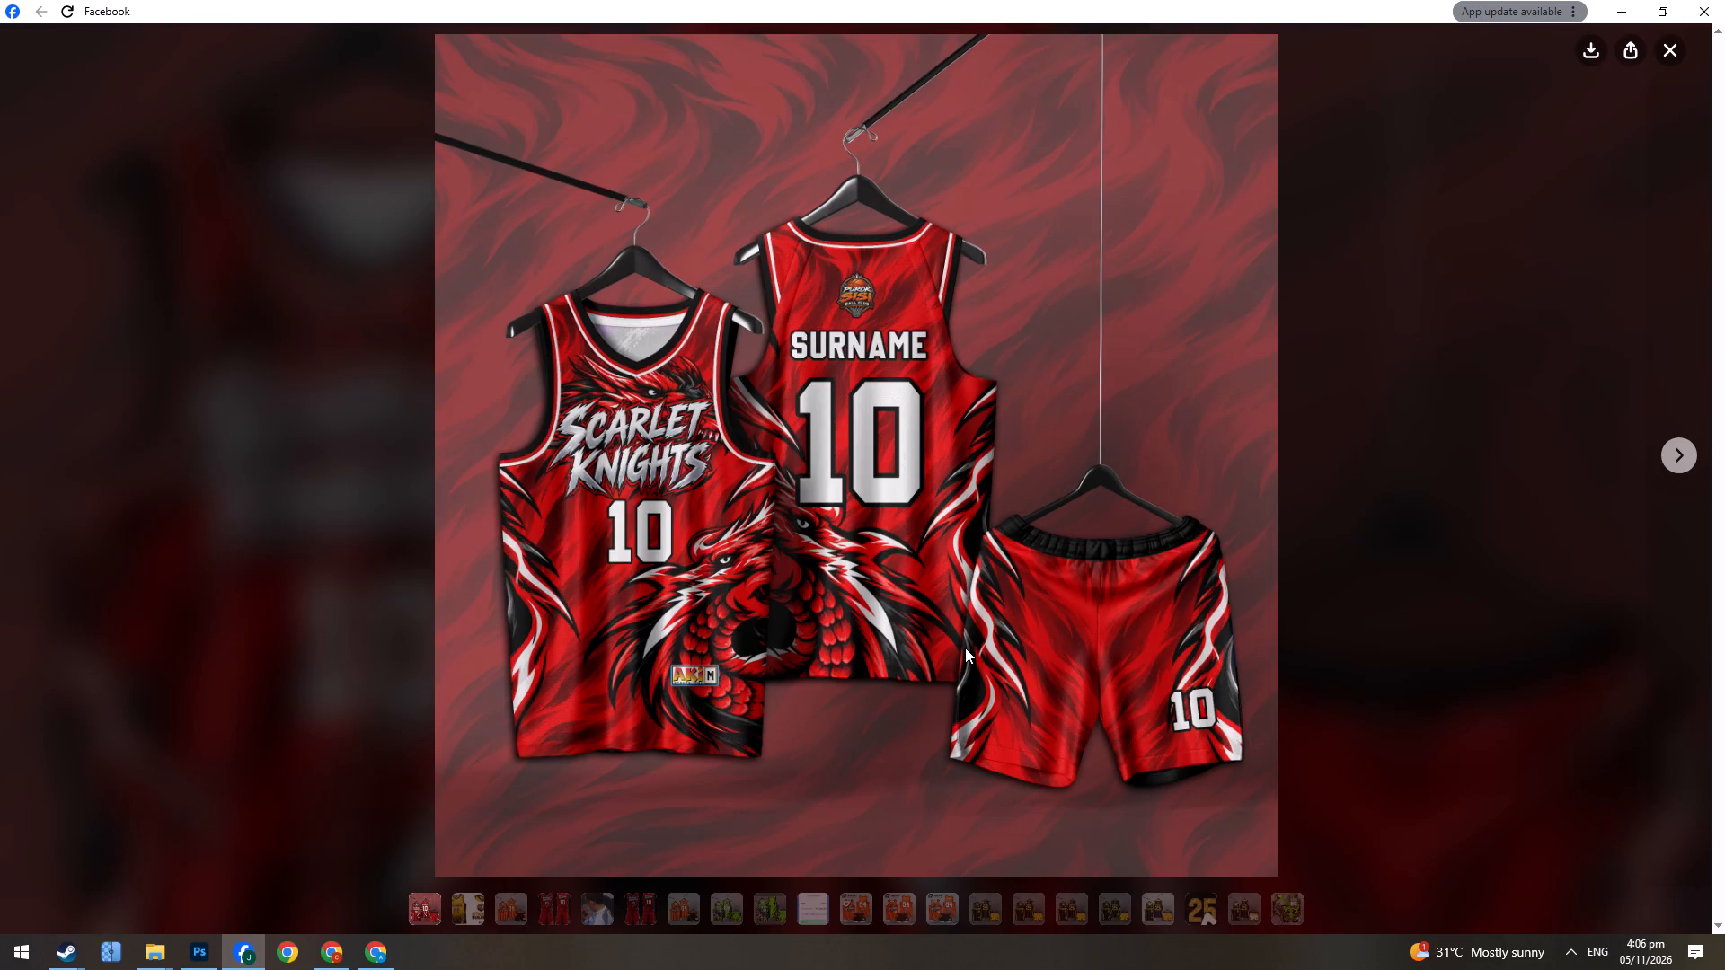
pyautogui.press('Escape')
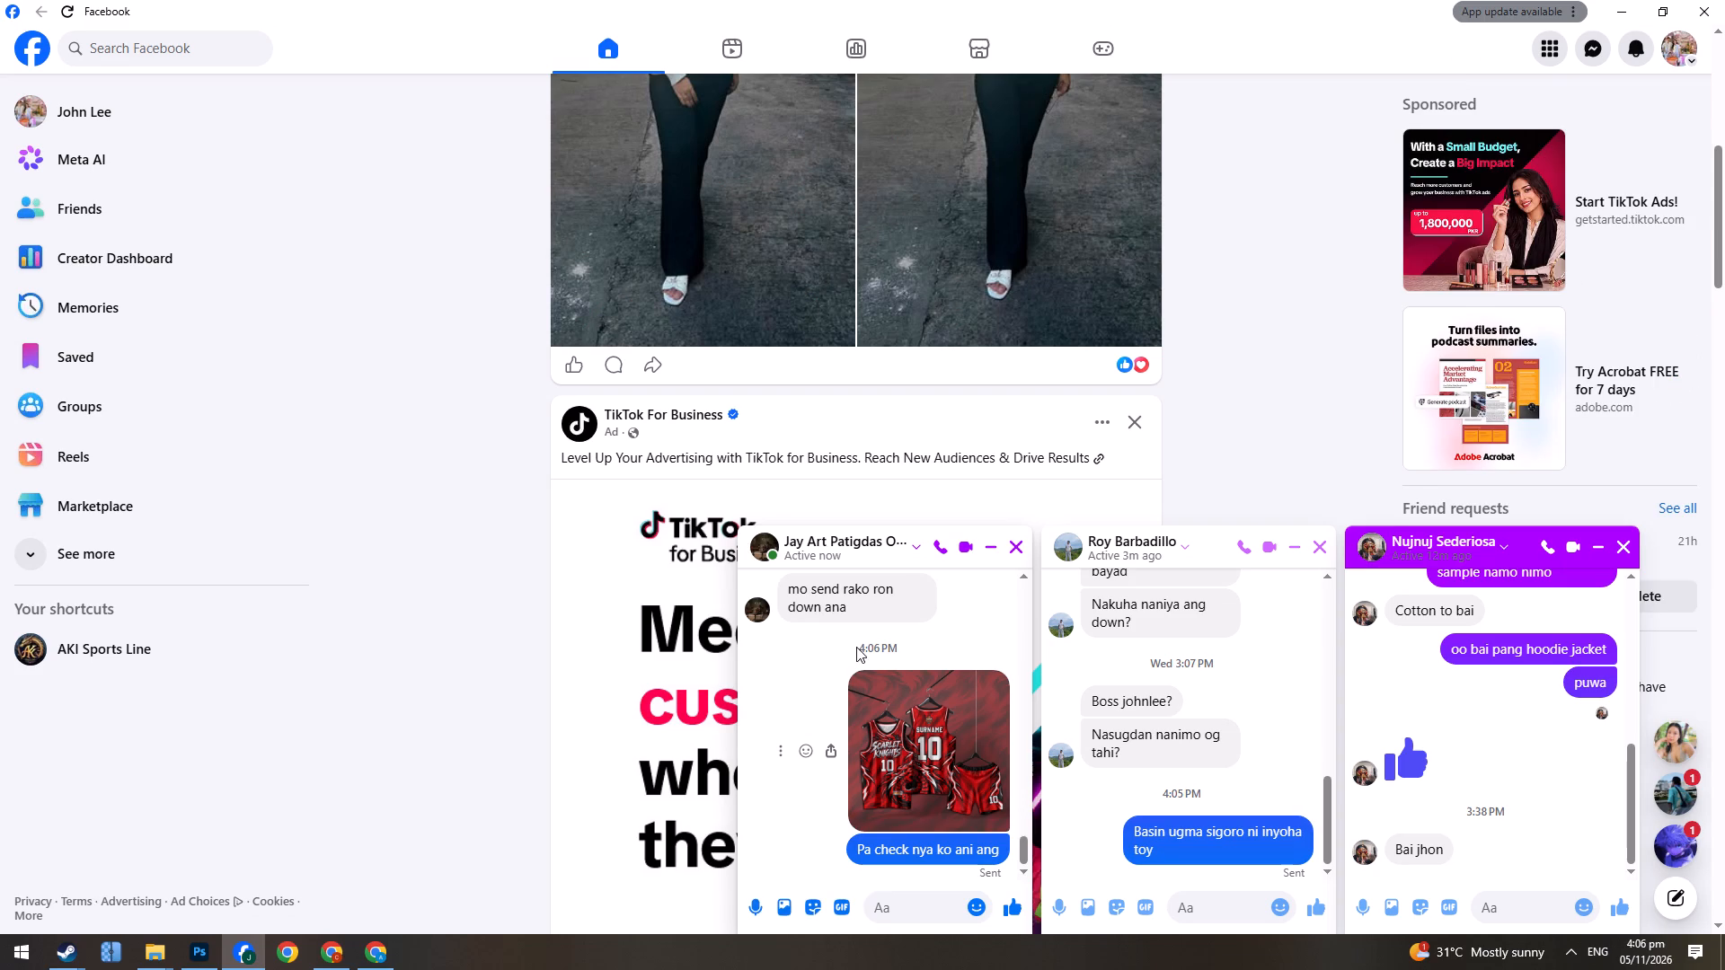
# Add a heart reaction to the client's message "mo send rako ron down ana".
pyautogui.scroll(2, 856, 647)
pyautogui.click(956, 777)
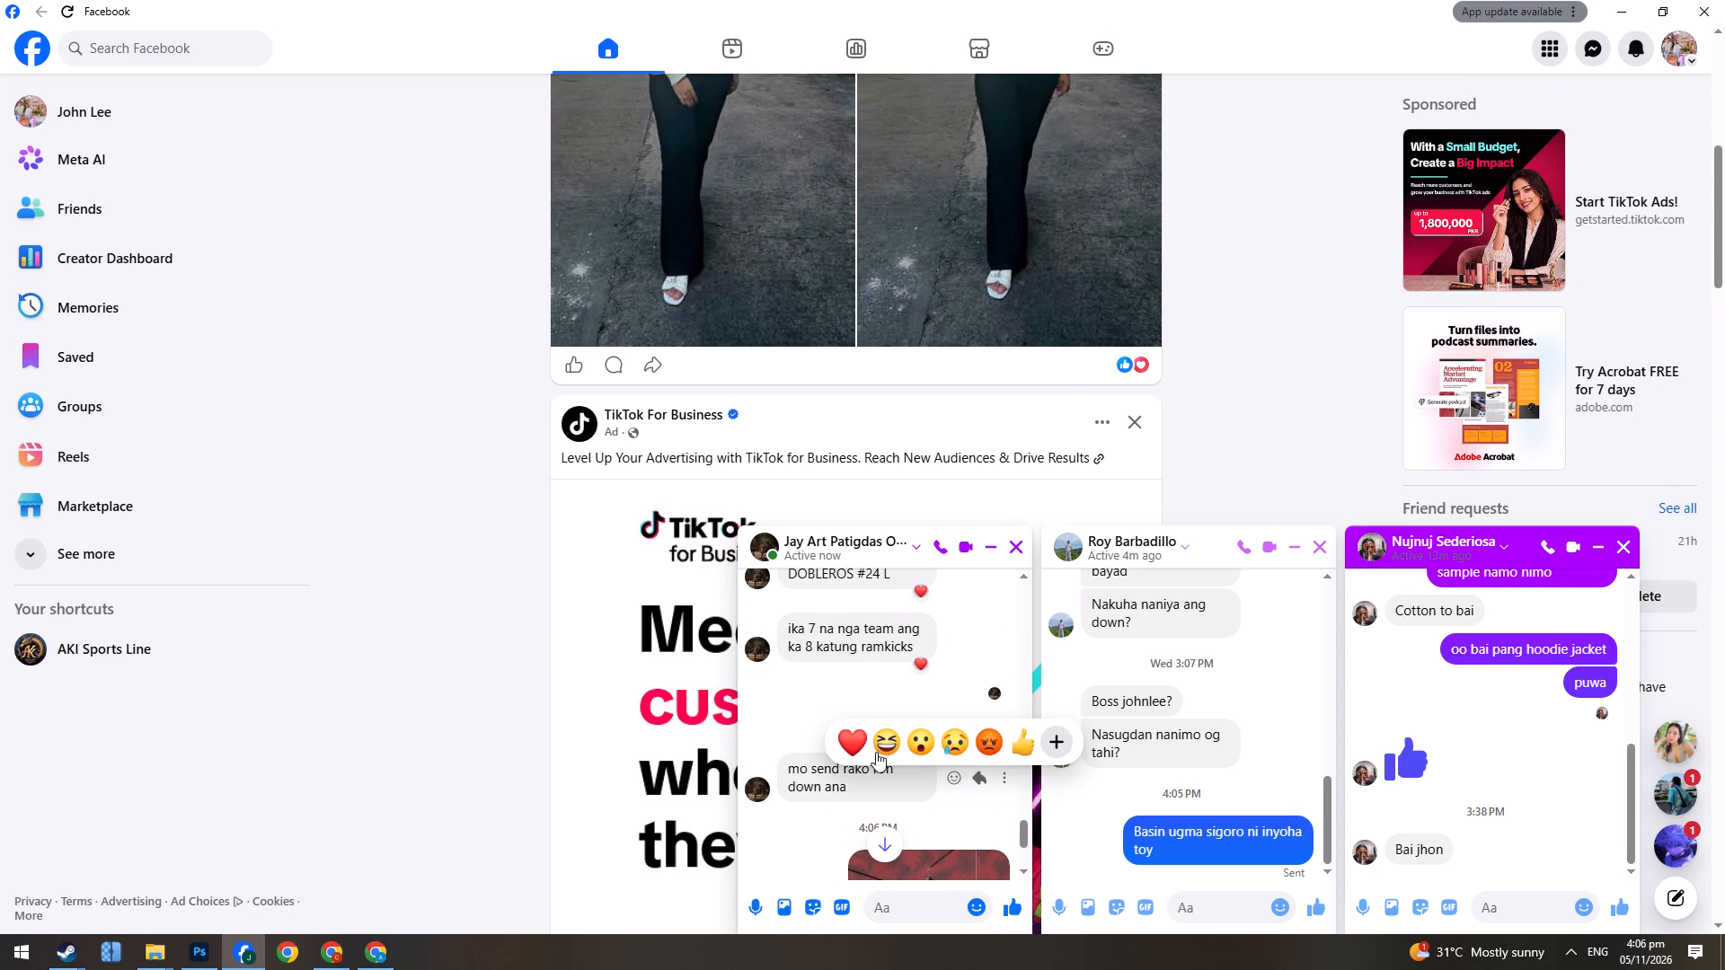
pyautogui.click(856, 737)
pyautogui.scroll(-13, 689, 637)
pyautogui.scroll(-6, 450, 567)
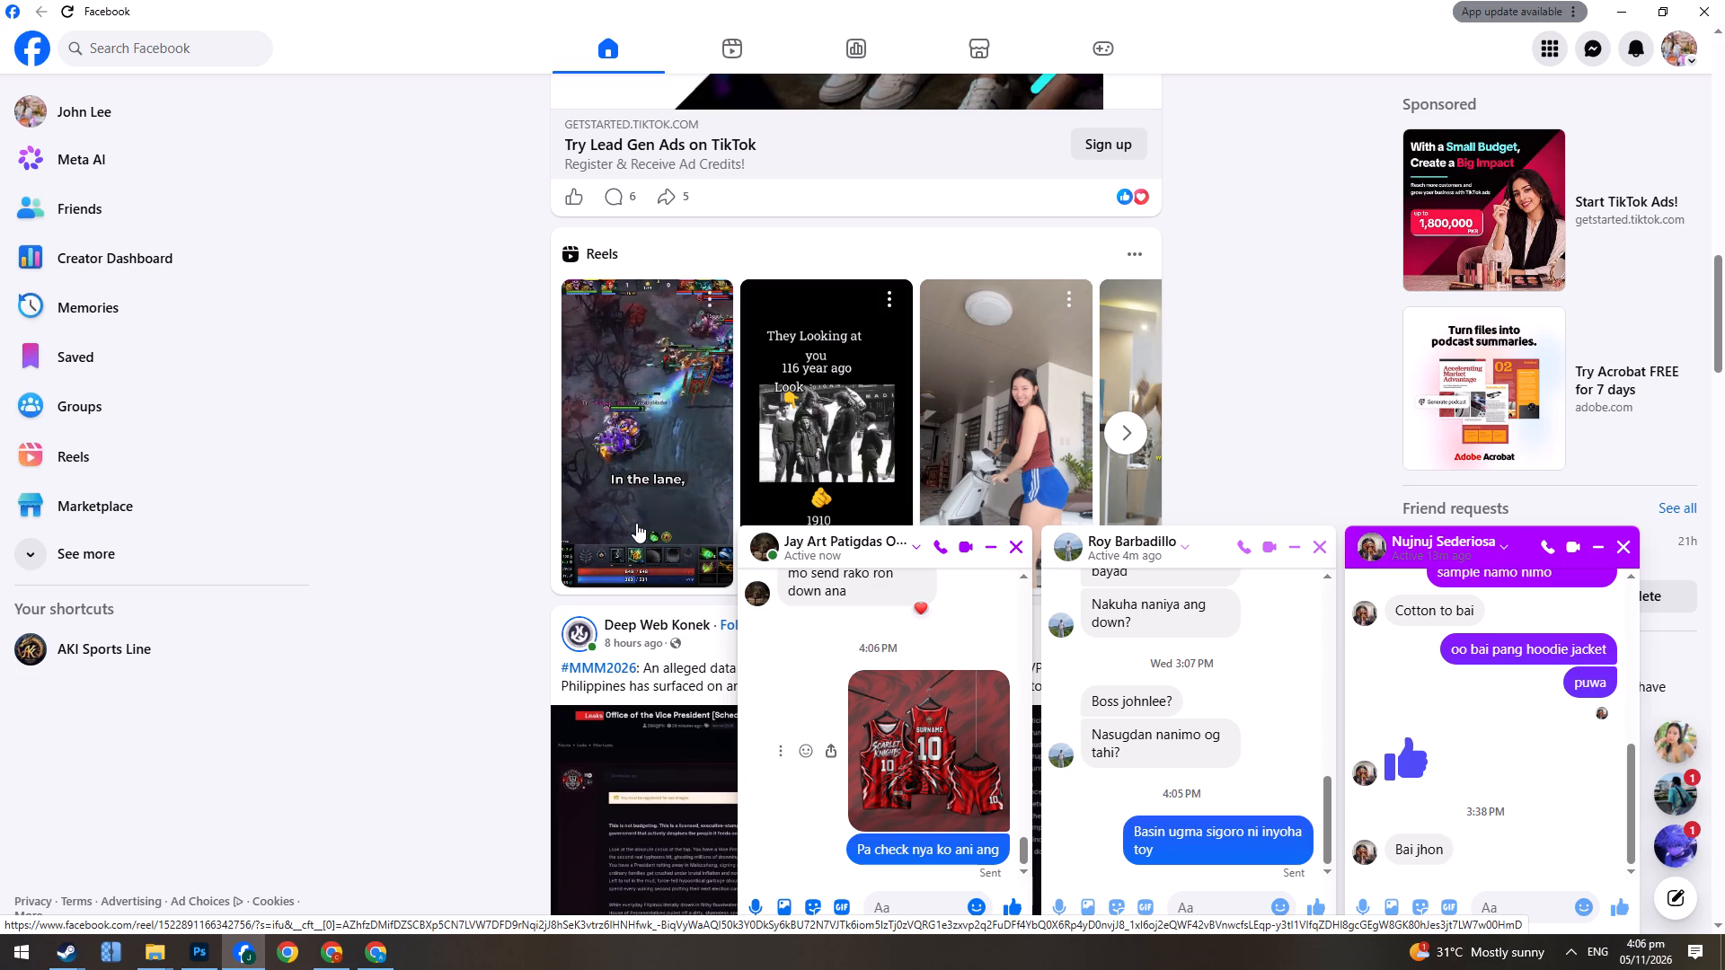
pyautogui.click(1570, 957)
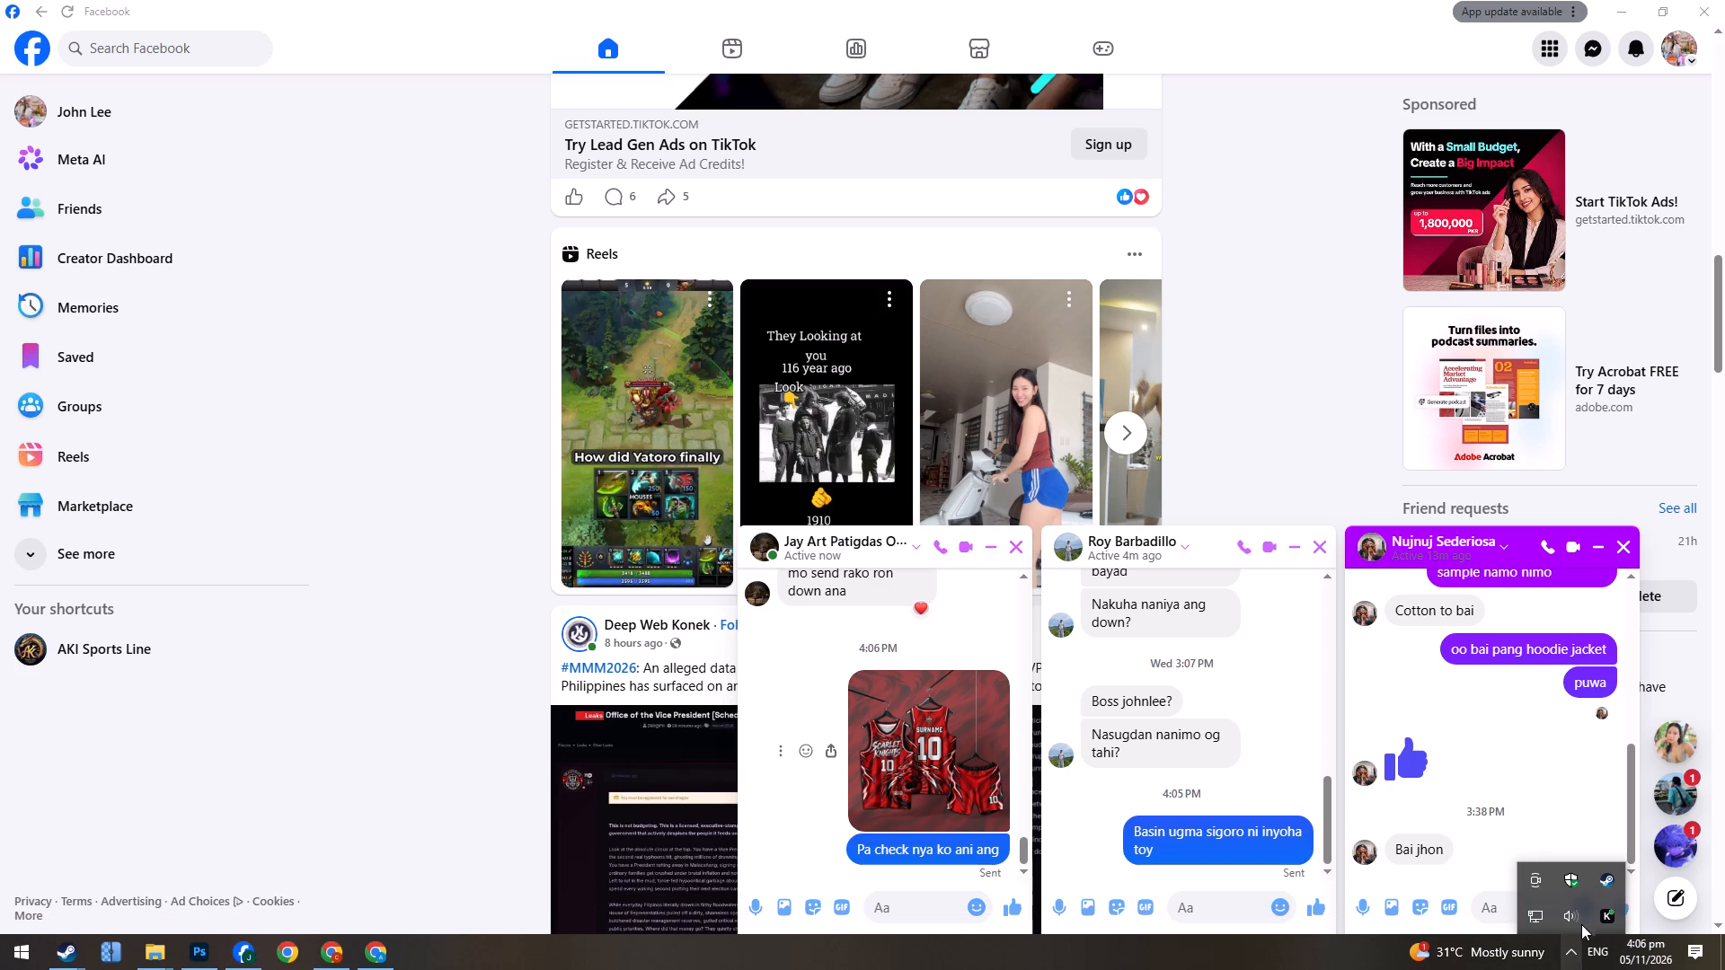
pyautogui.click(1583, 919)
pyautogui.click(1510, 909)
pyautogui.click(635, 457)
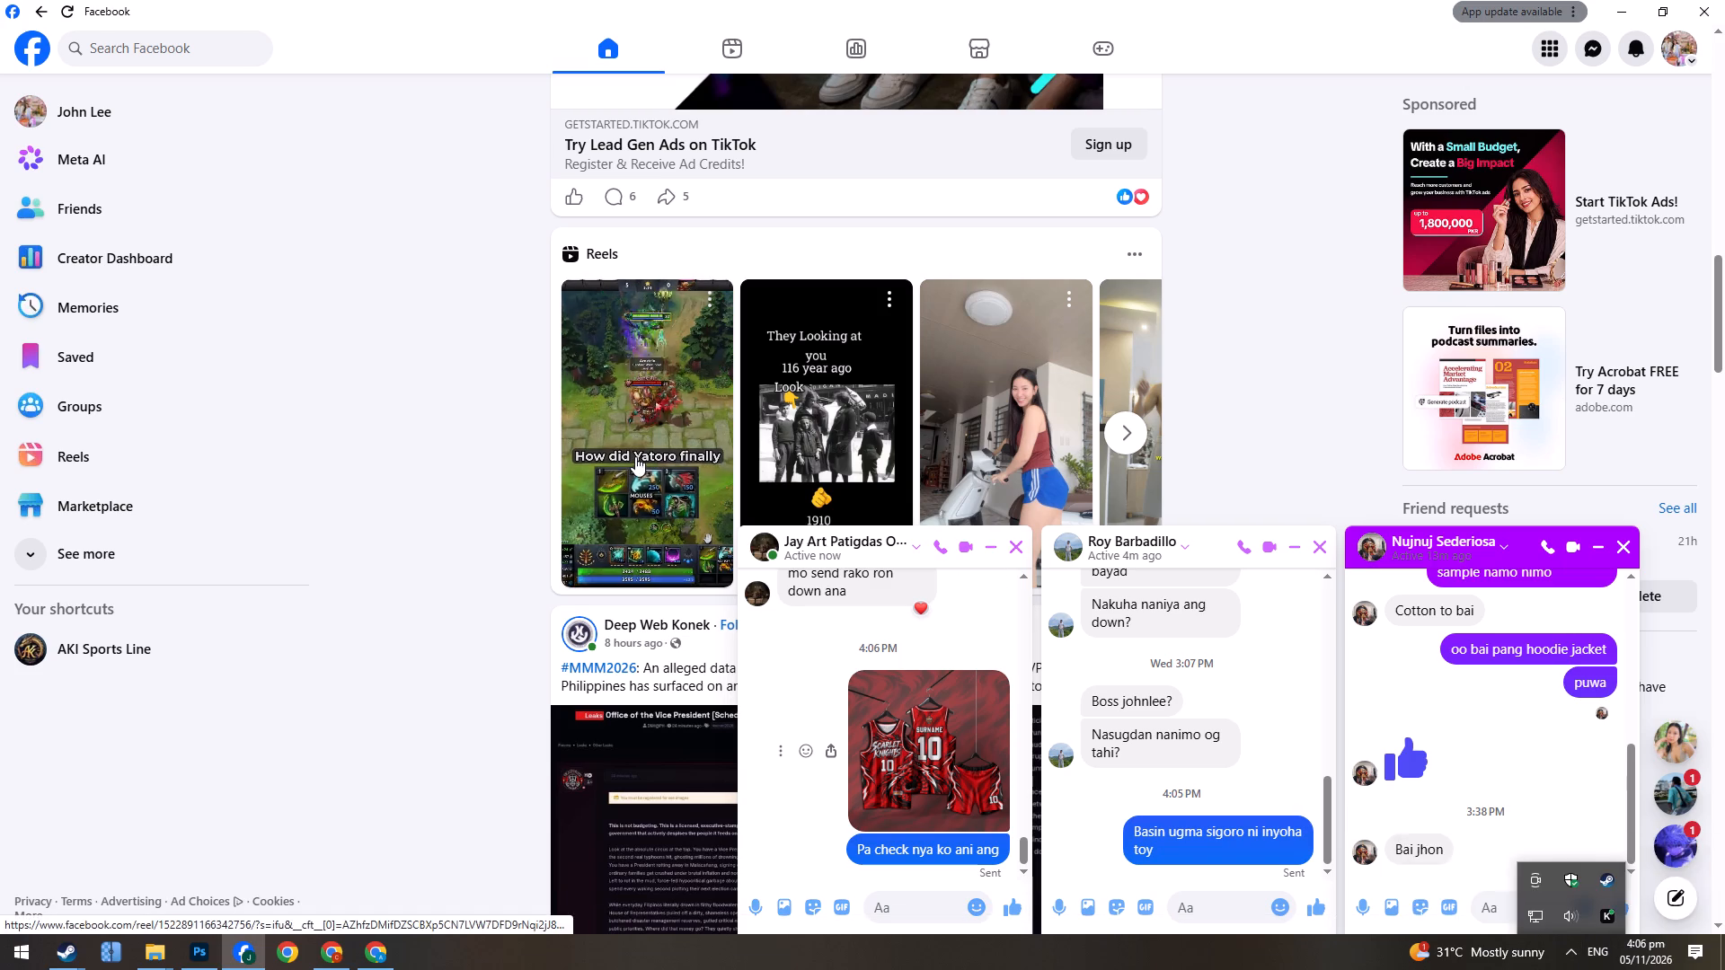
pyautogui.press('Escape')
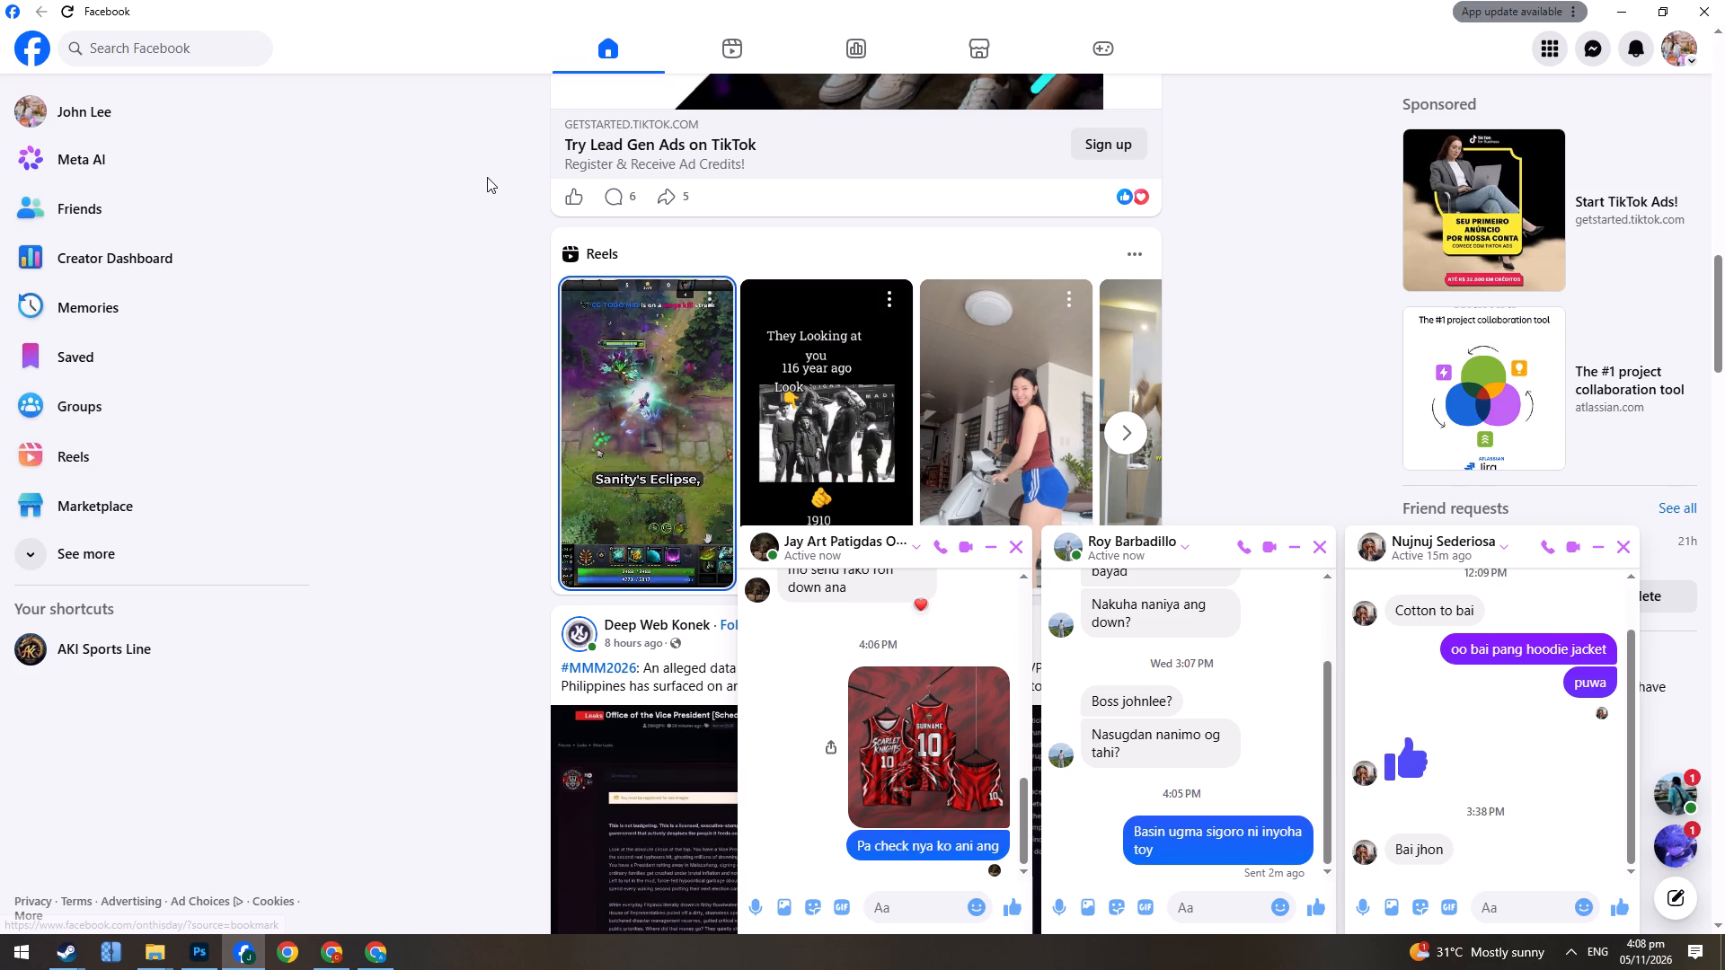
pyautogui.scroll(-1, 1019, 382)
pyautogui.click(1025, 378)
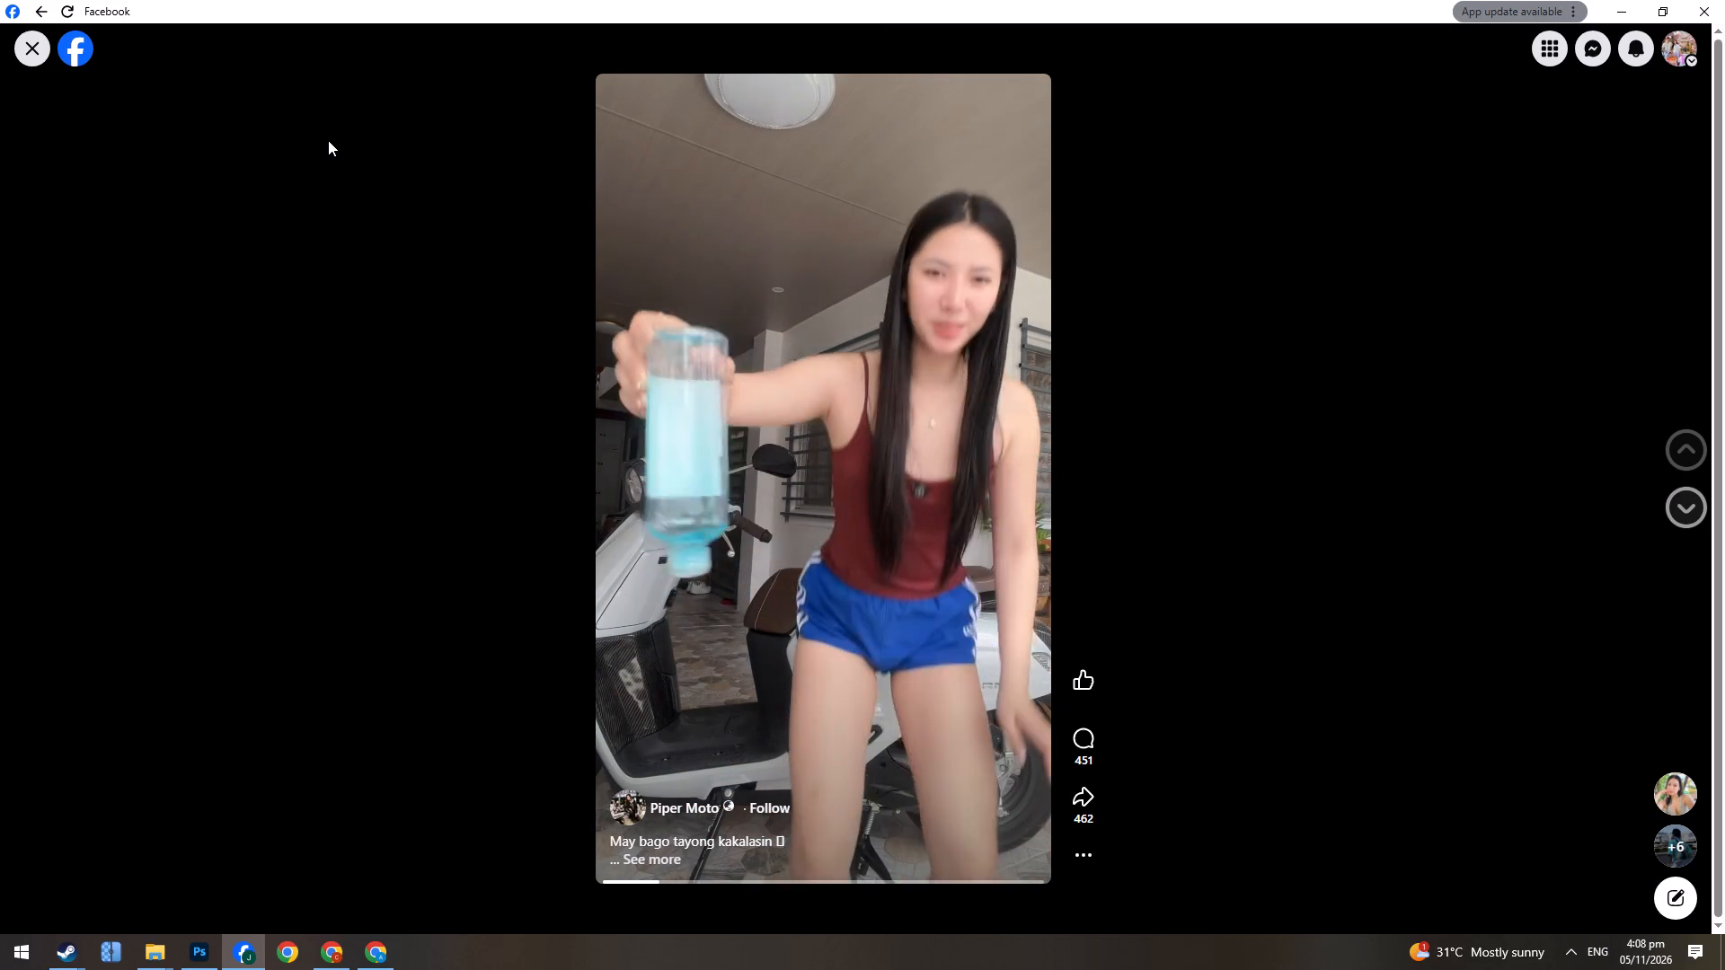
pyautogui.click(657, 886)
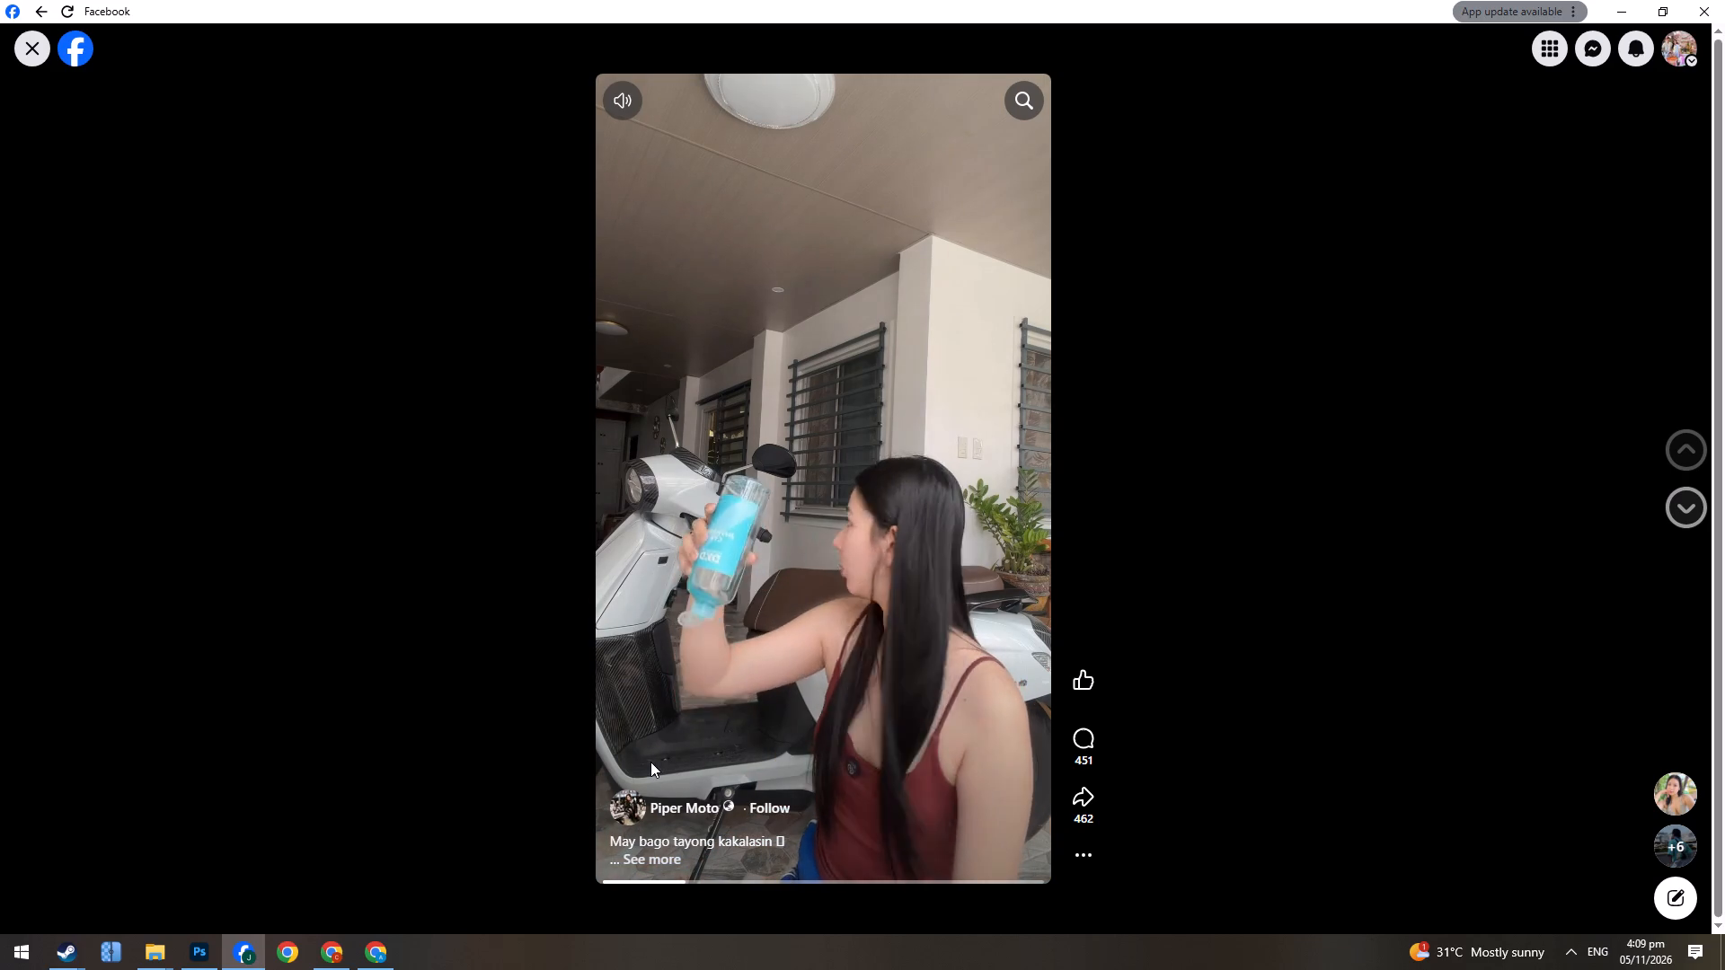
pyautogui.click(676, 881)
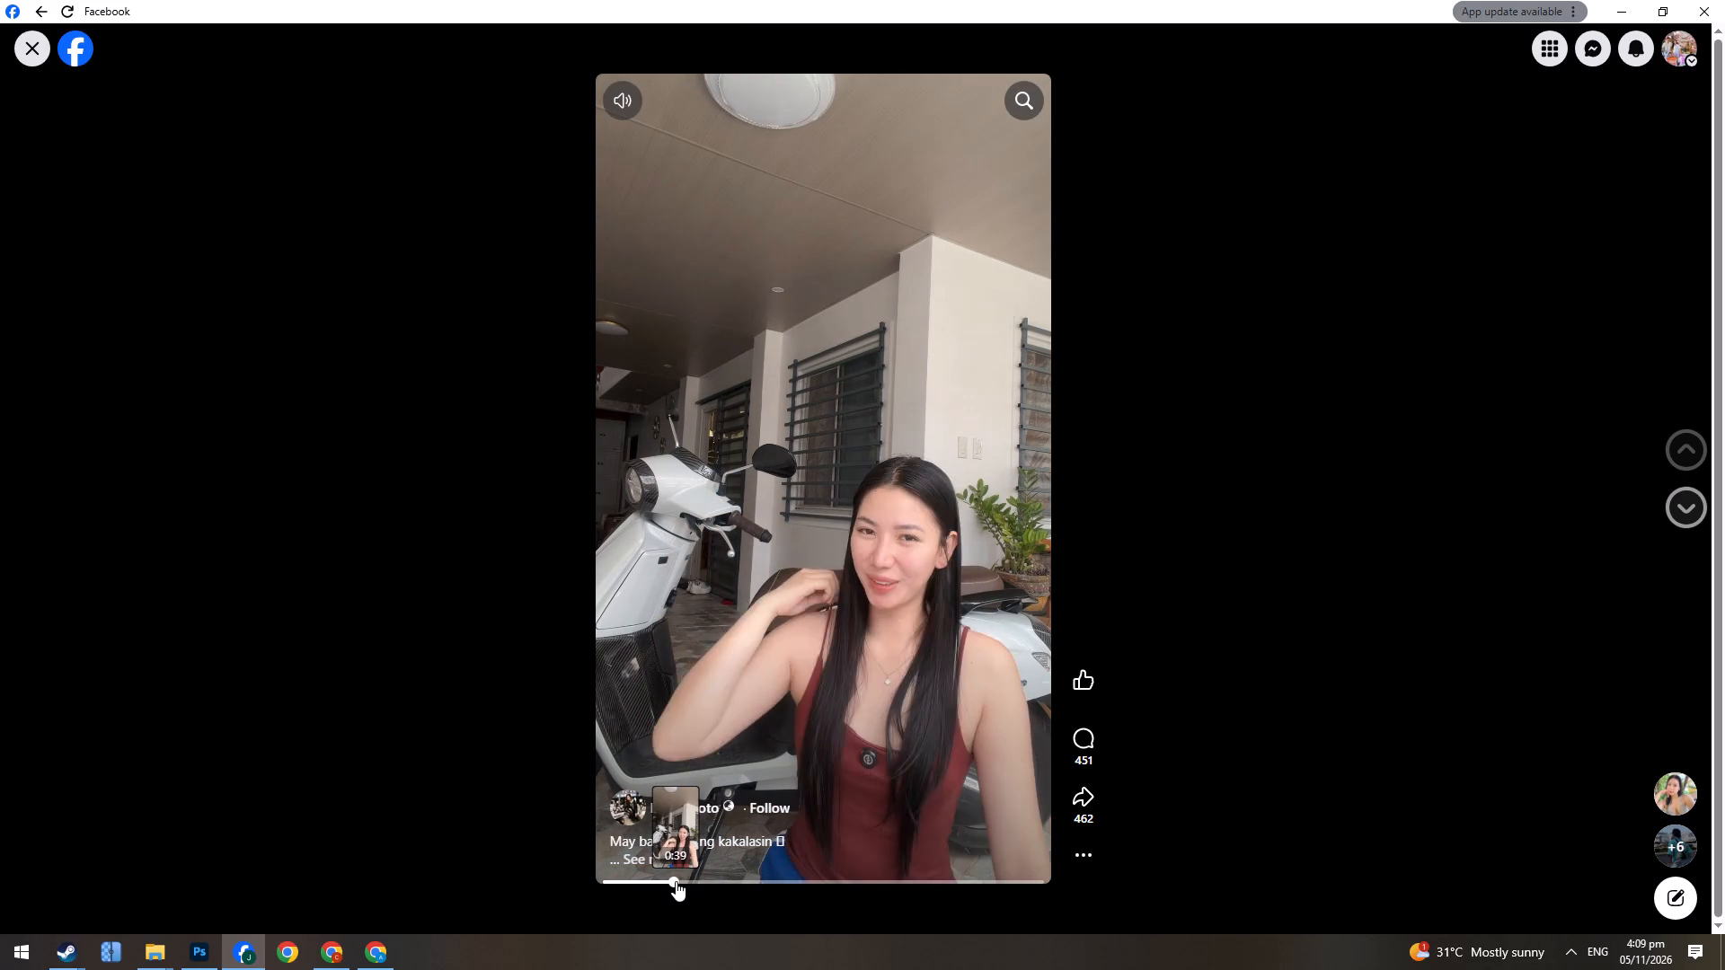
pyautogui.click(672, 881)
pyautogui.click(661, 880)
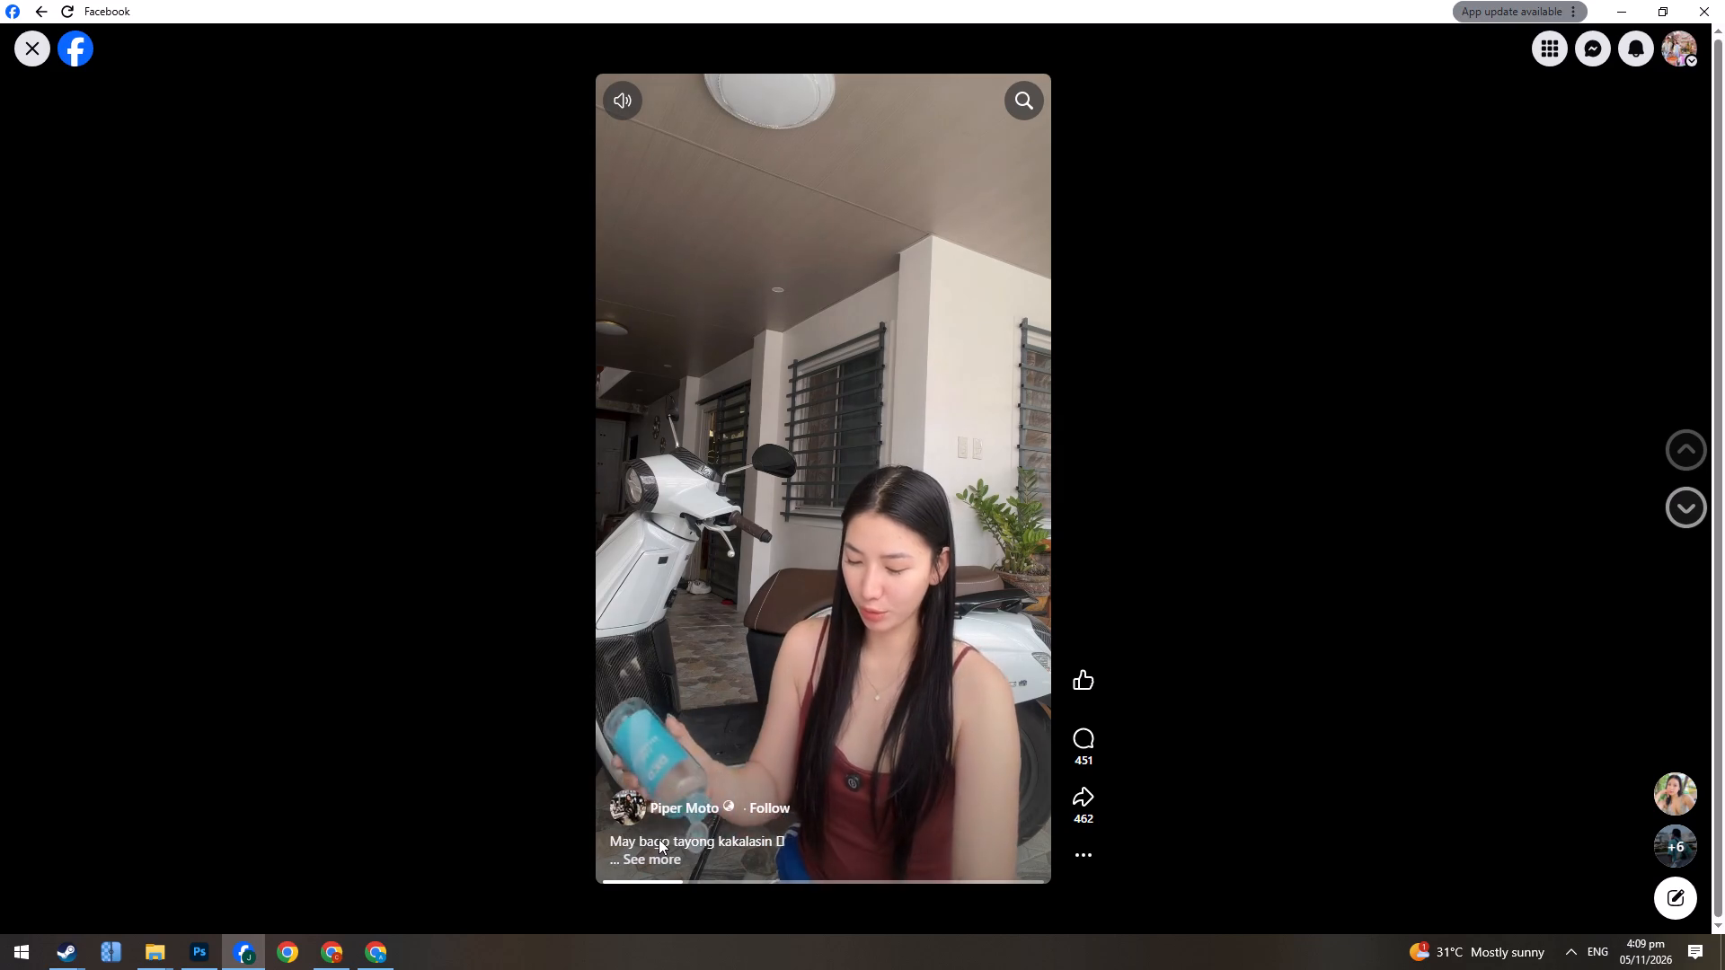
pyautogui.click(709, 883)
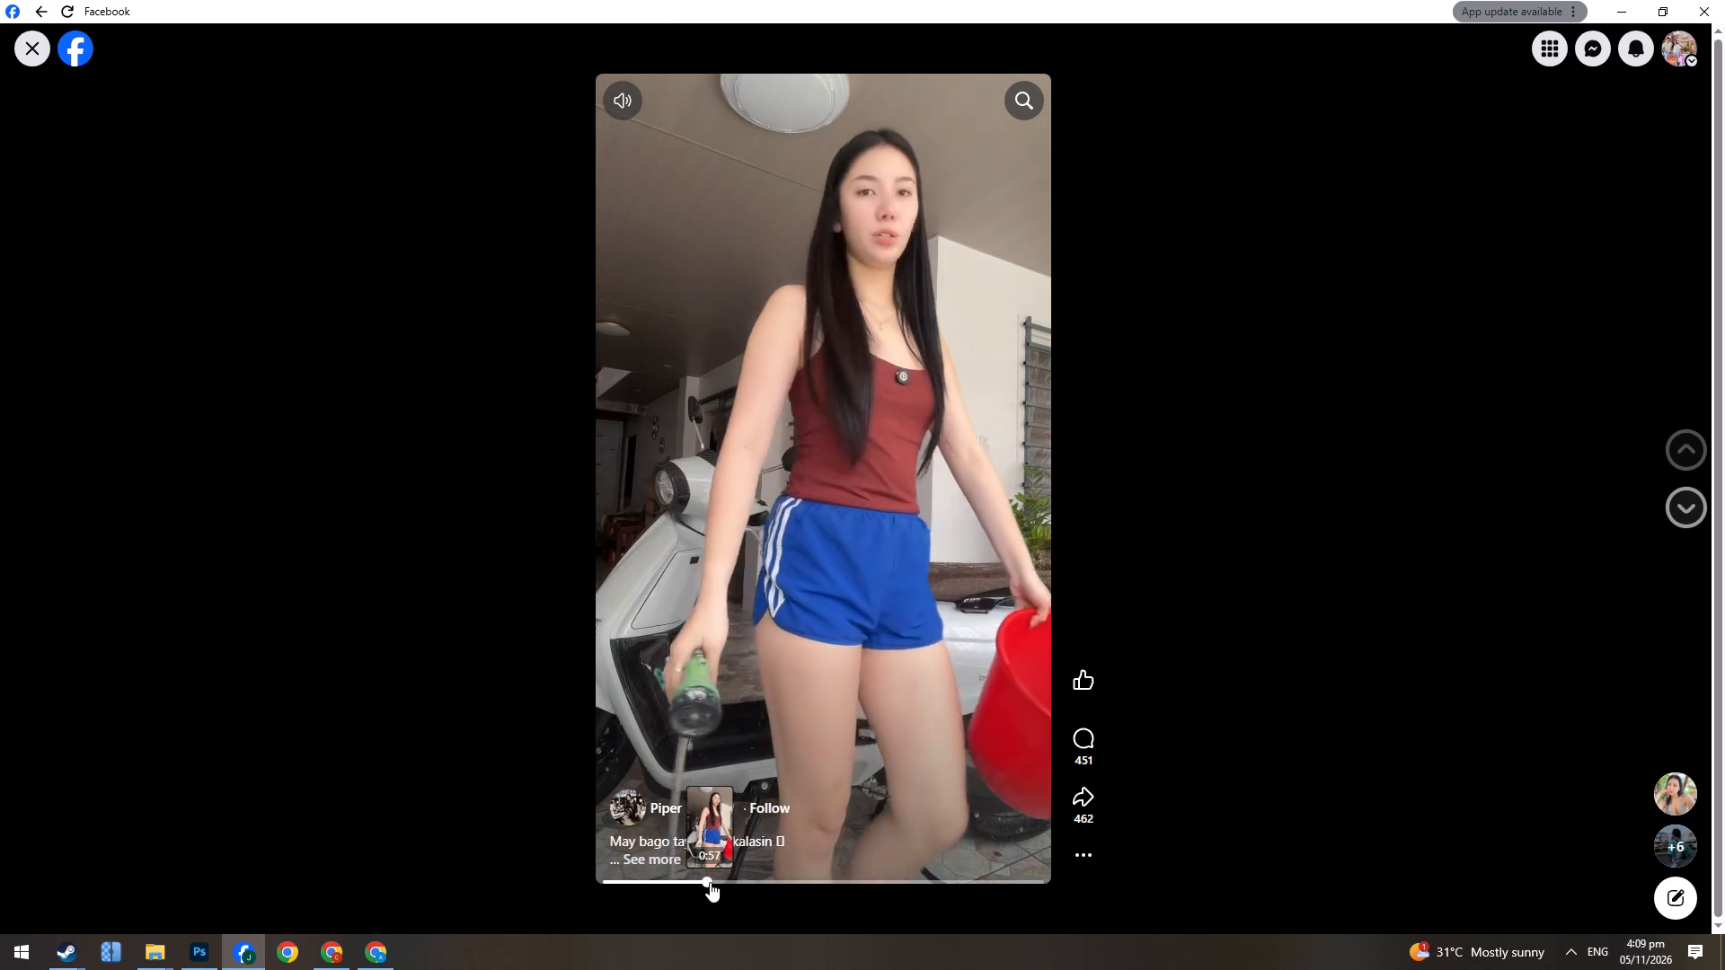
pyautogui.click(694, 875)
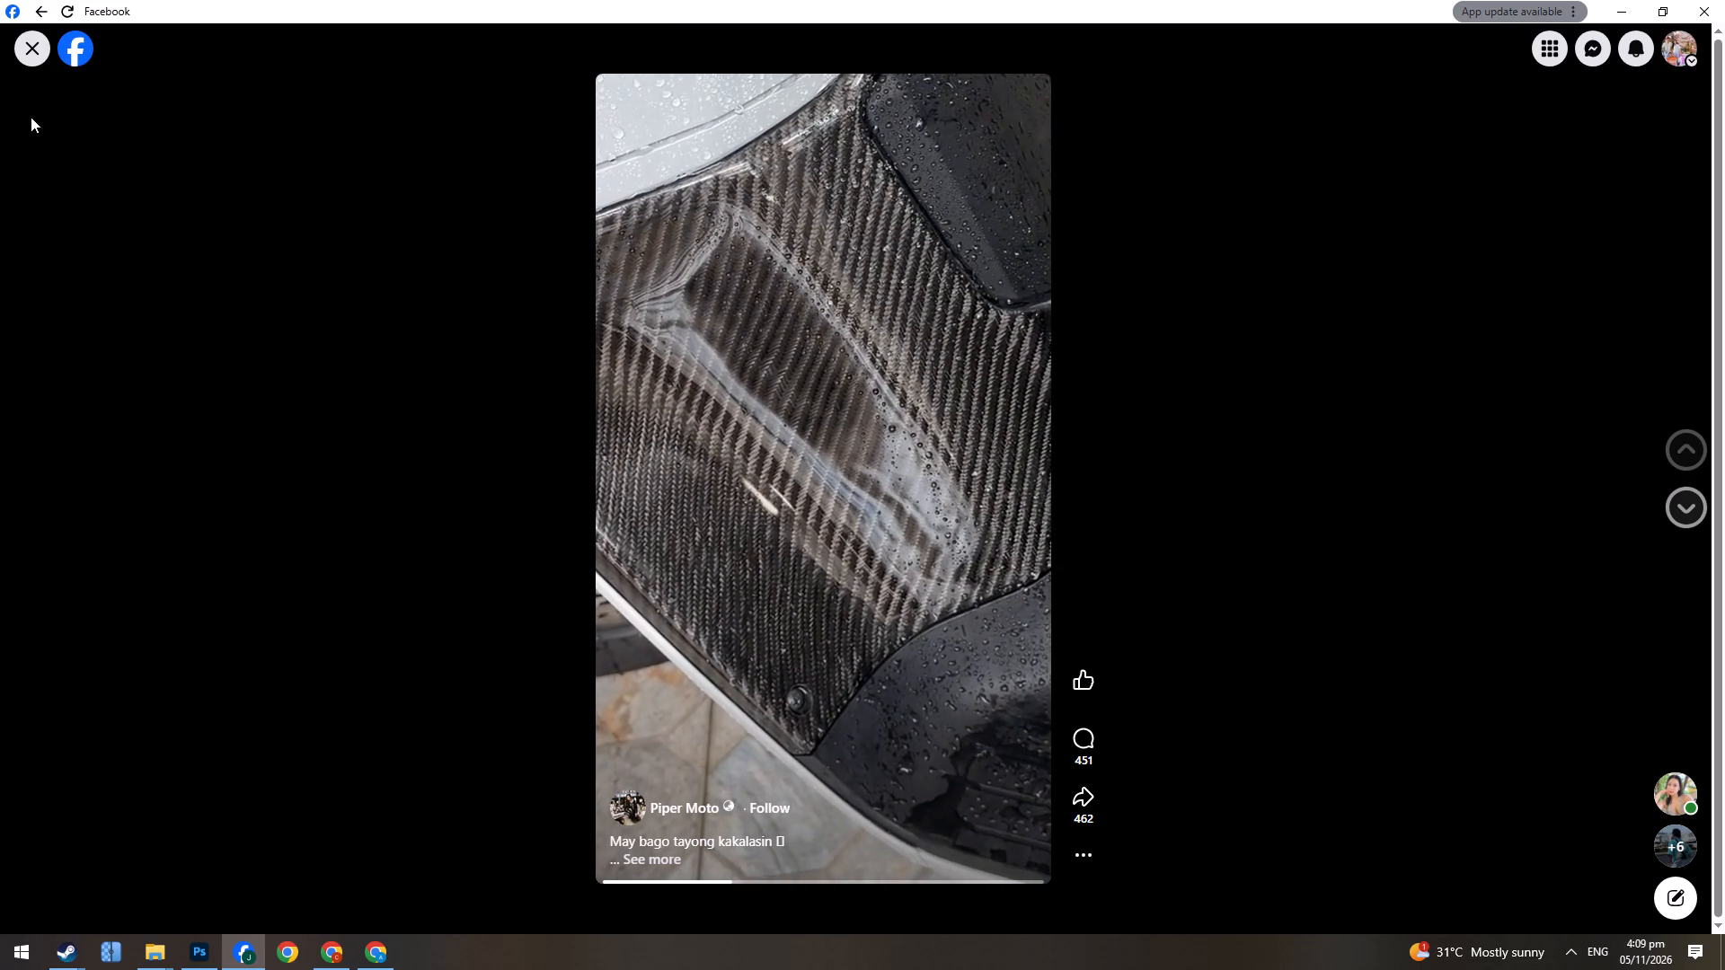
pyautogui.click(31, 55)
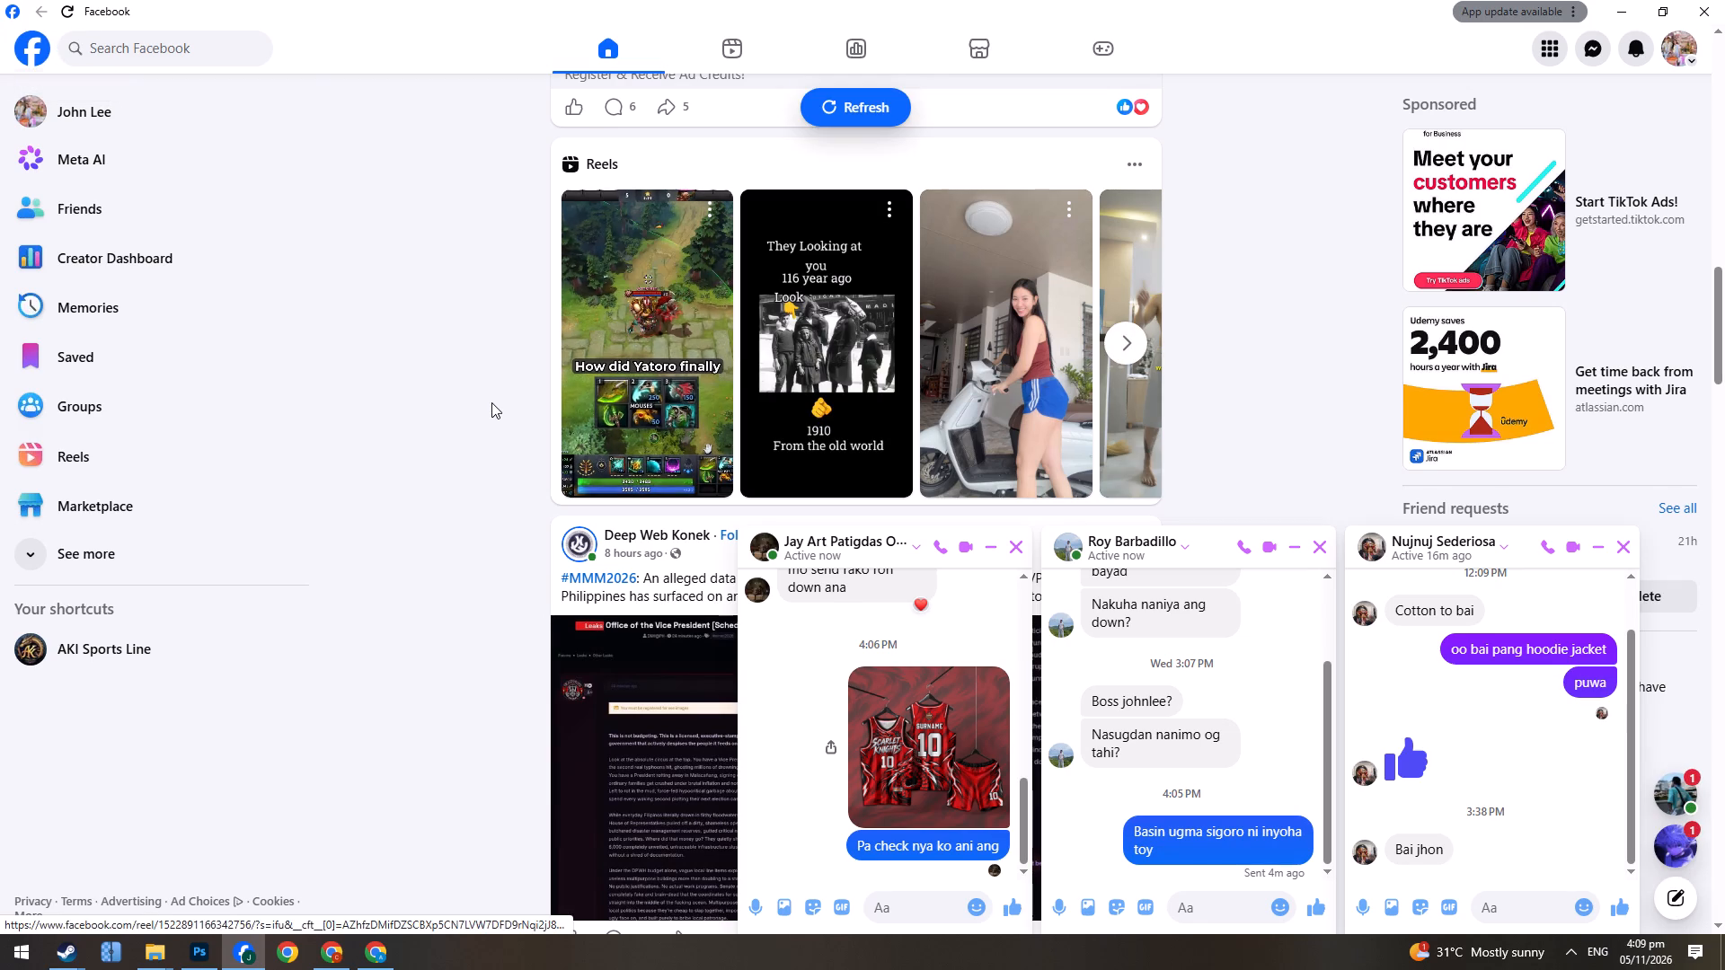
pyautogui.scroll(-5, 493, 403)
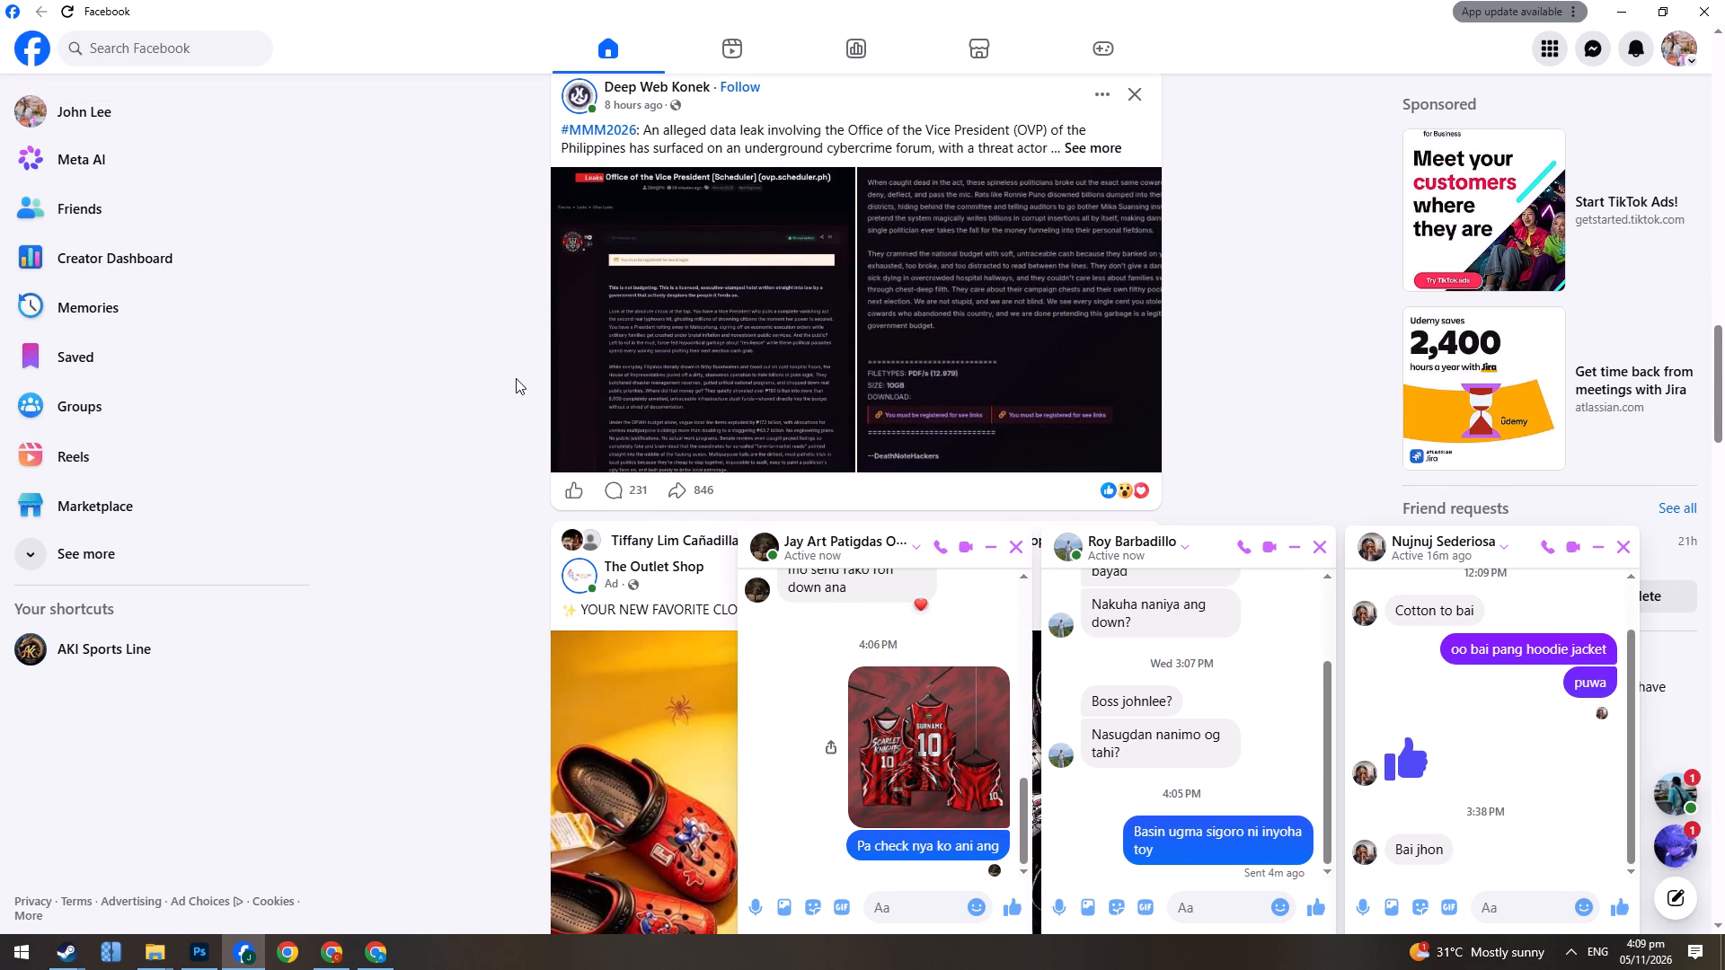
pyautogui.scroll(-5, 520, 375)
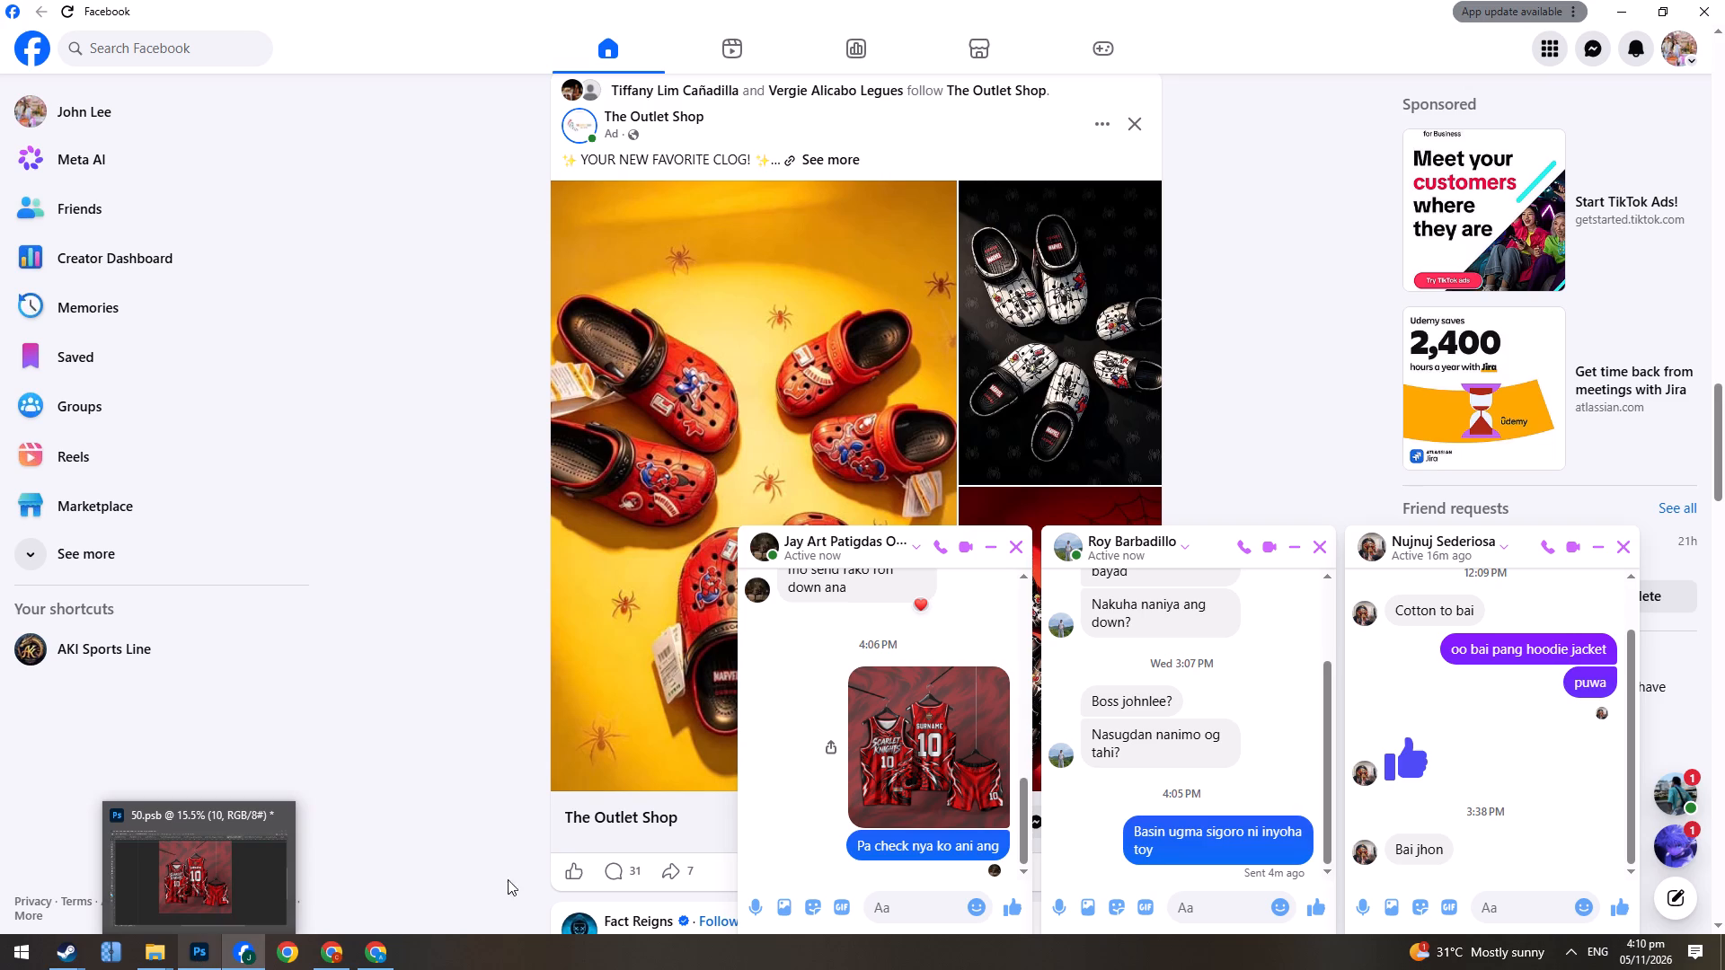
# Inspect the uniform mockup sent in the client's chat at full size, then return to the chat.
pyautogui.click(943, 745)
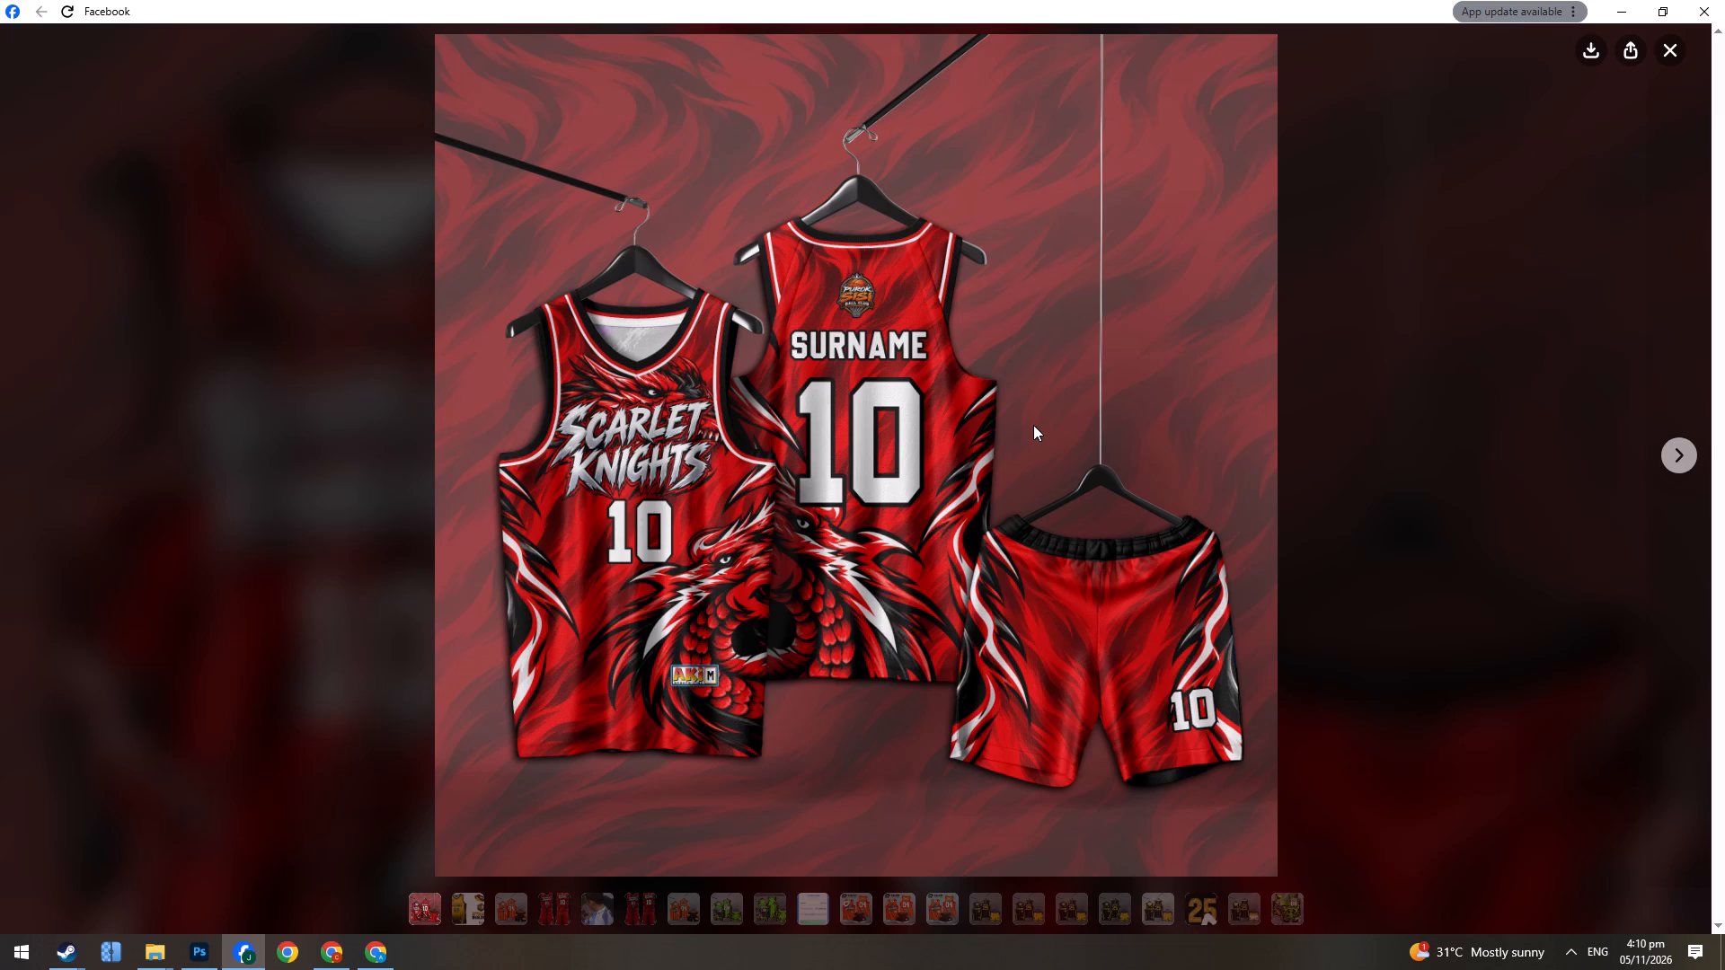
pyautogui.press('Escape')
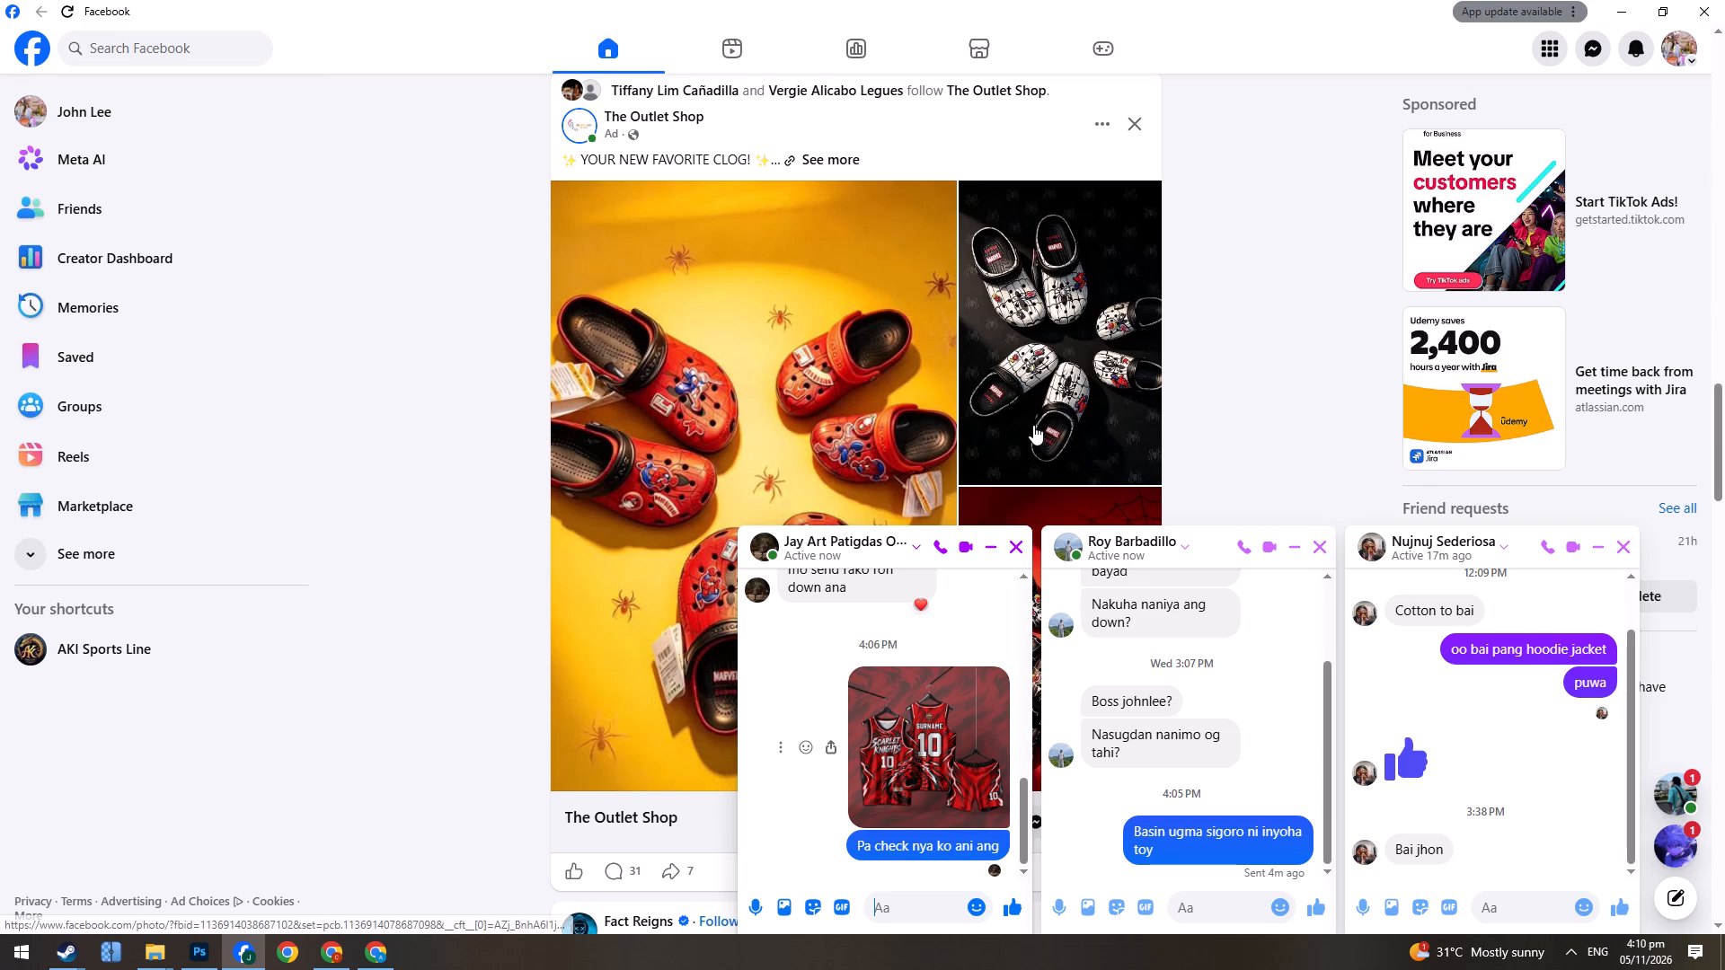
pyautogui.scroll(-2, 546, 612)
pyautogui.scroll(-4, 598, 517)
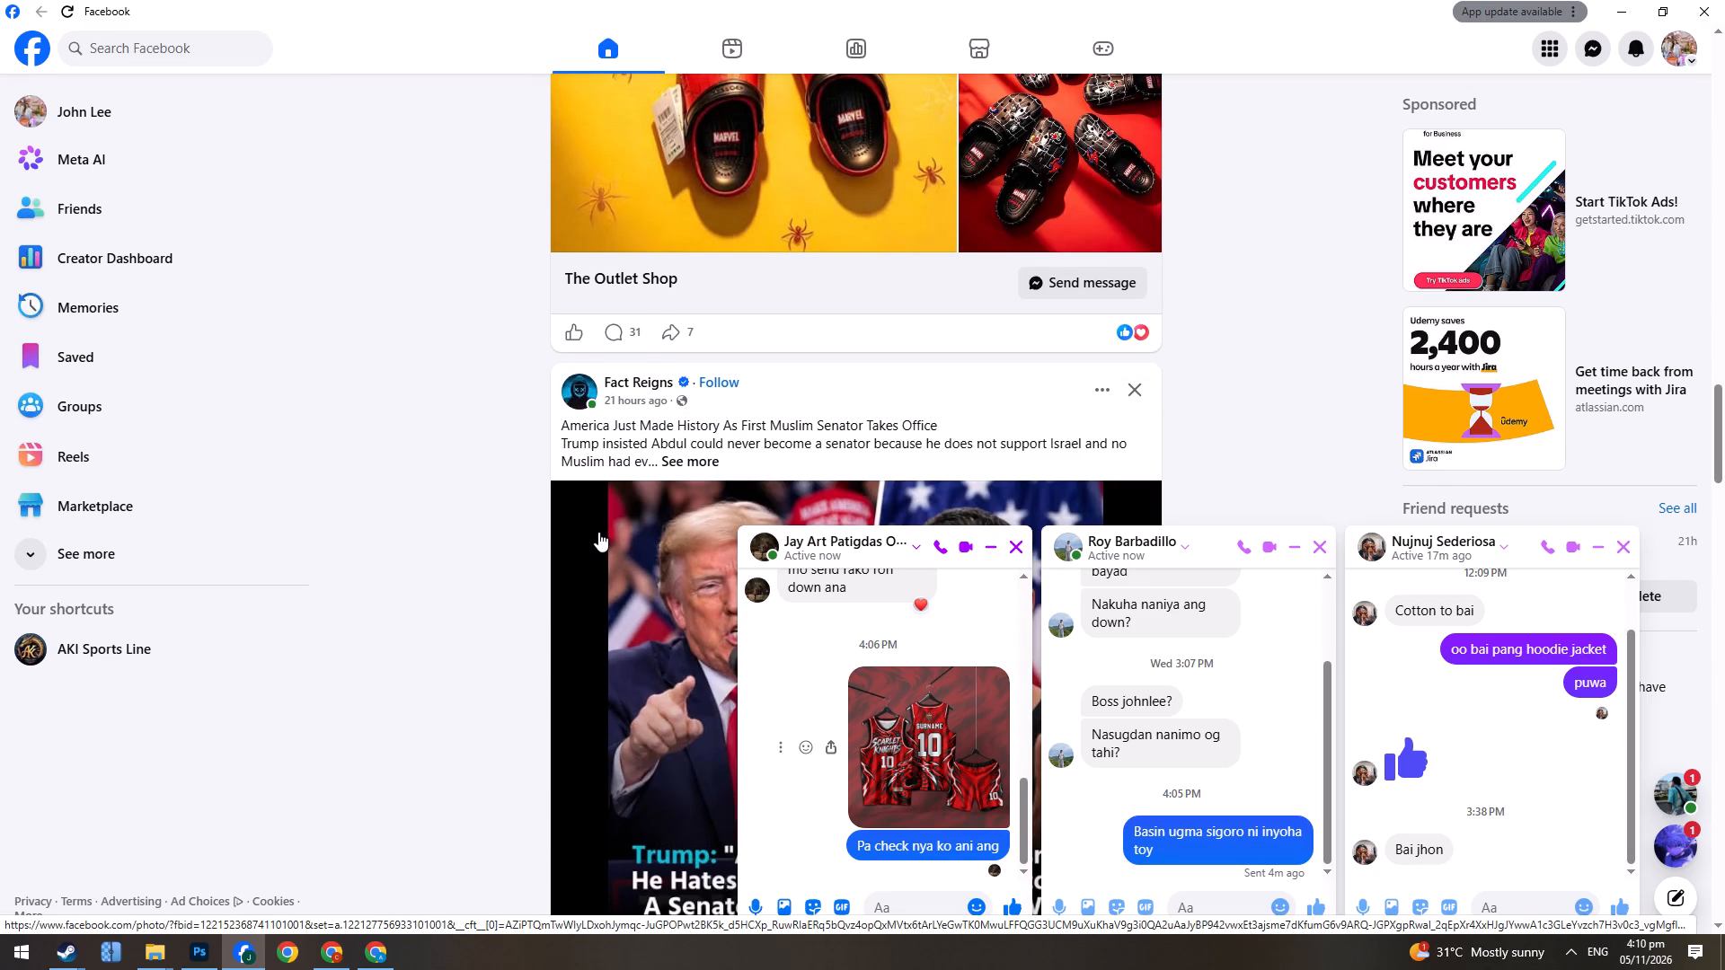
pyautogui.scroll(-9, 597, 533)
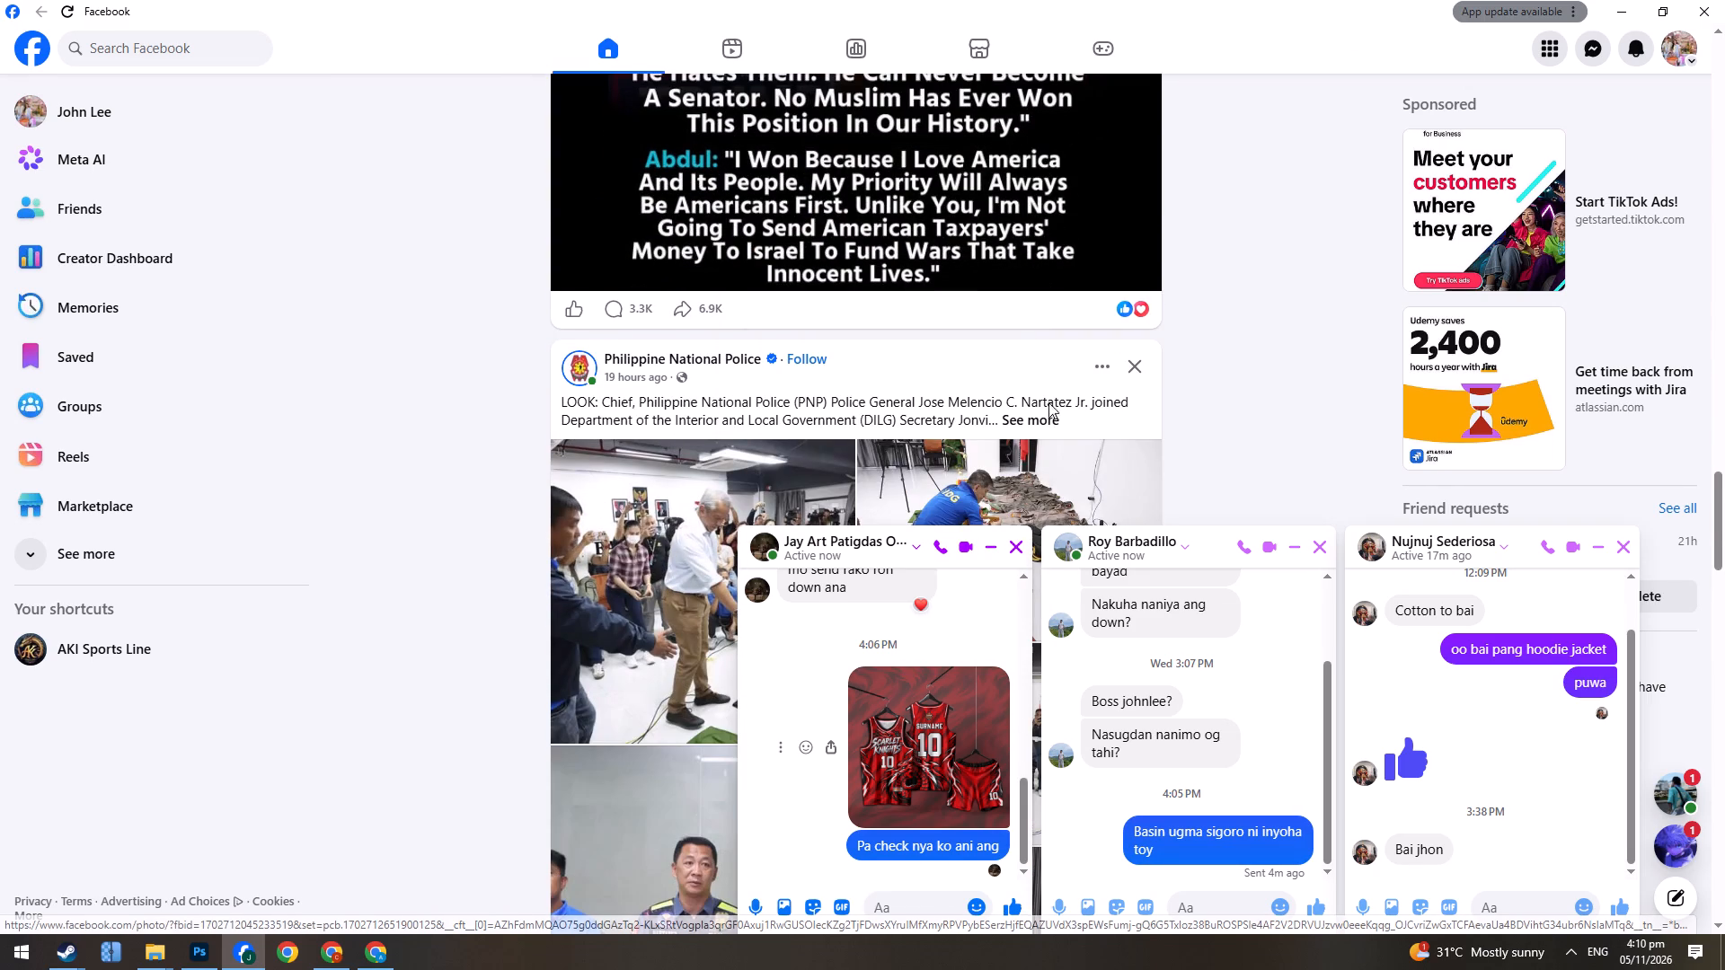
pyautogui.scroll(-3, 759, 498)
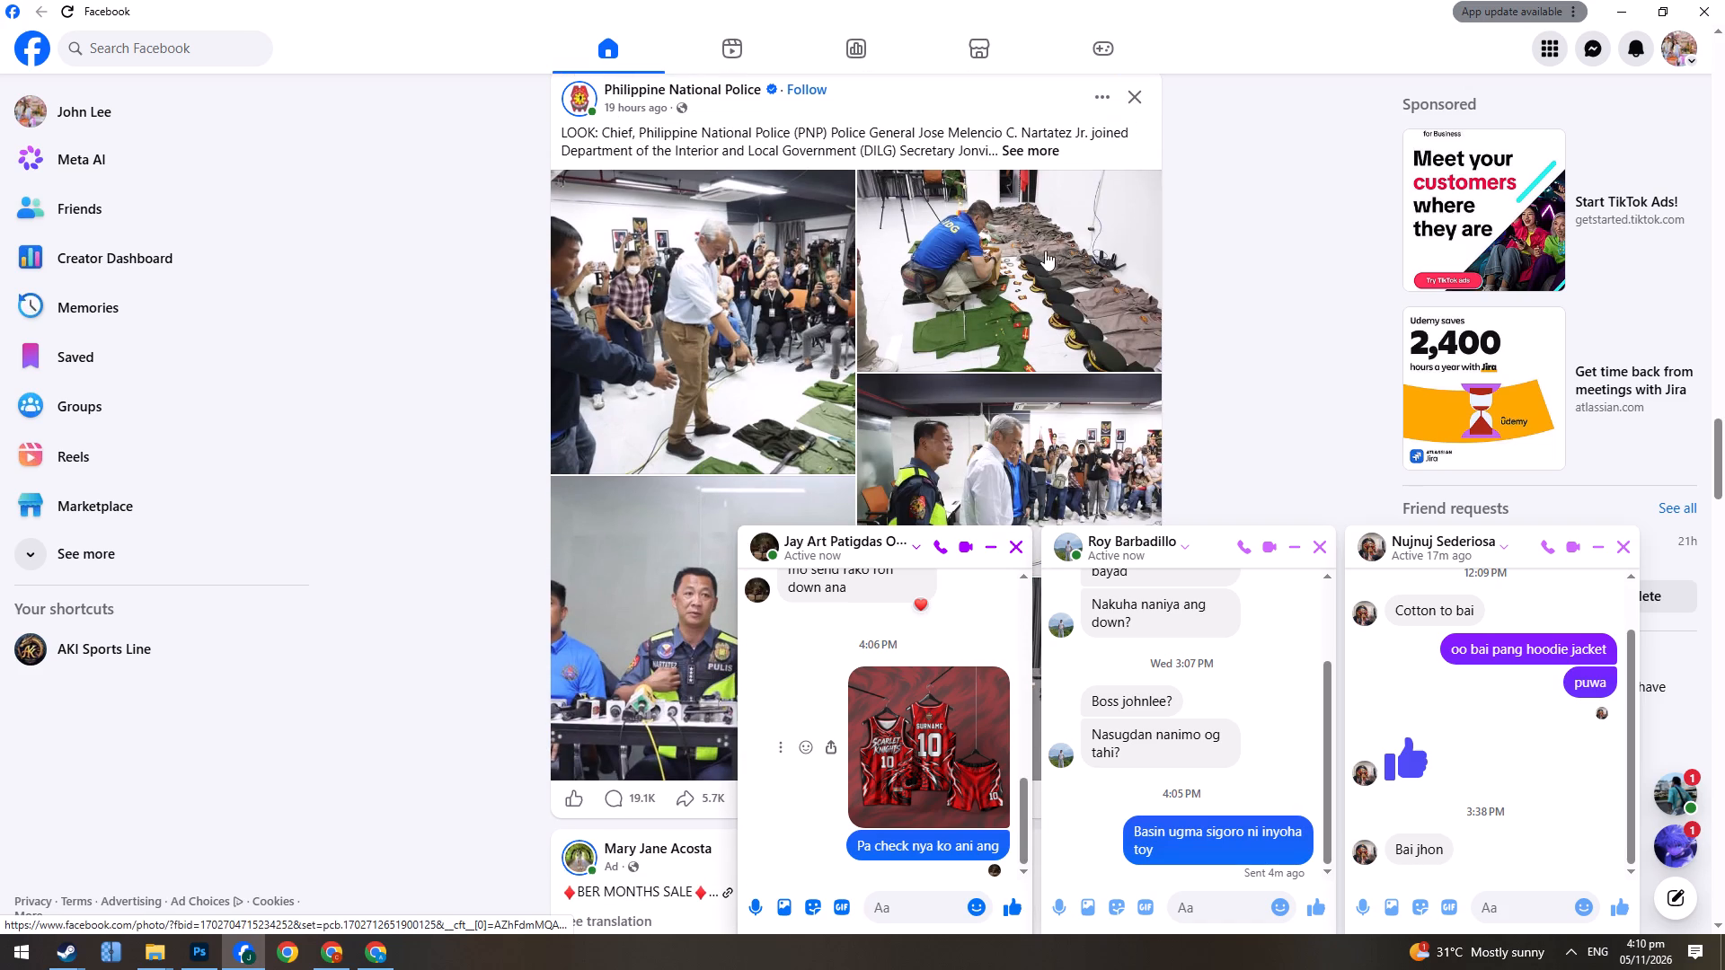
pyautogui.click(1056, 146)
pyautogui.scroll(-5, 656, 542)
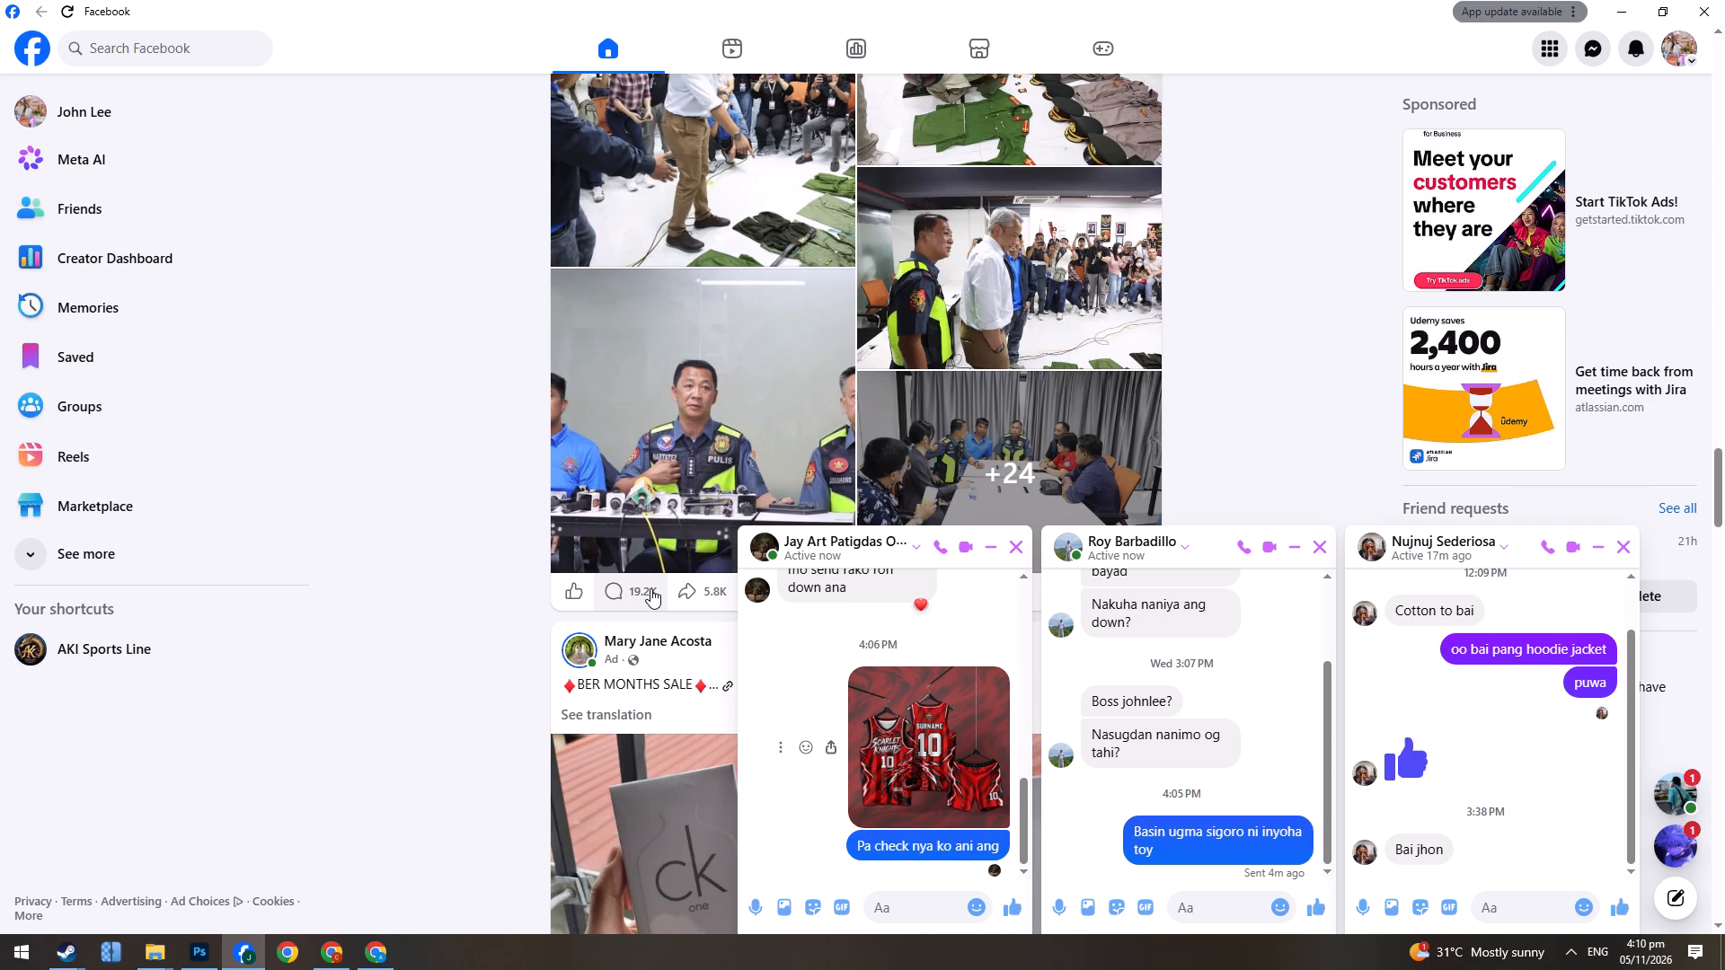
# Switch to Photoshop, back to the Scarlet Knights uniform mockup in 50.psb.
pyautogui.hotkey('alt', 'Tab')
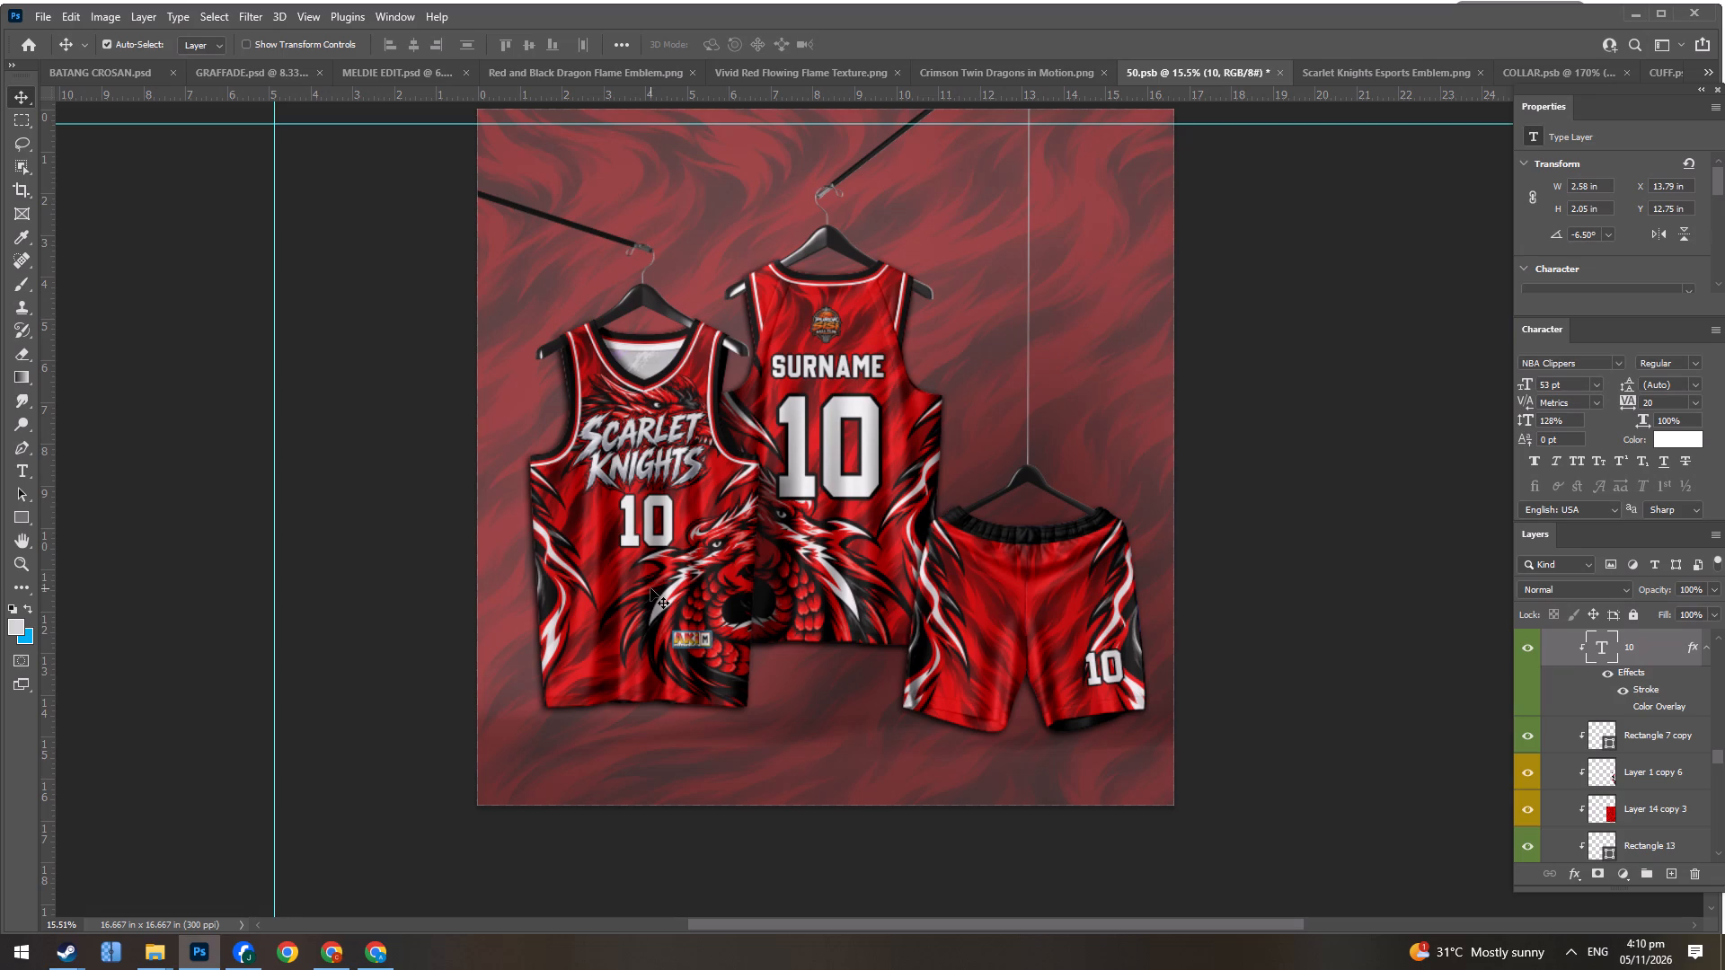